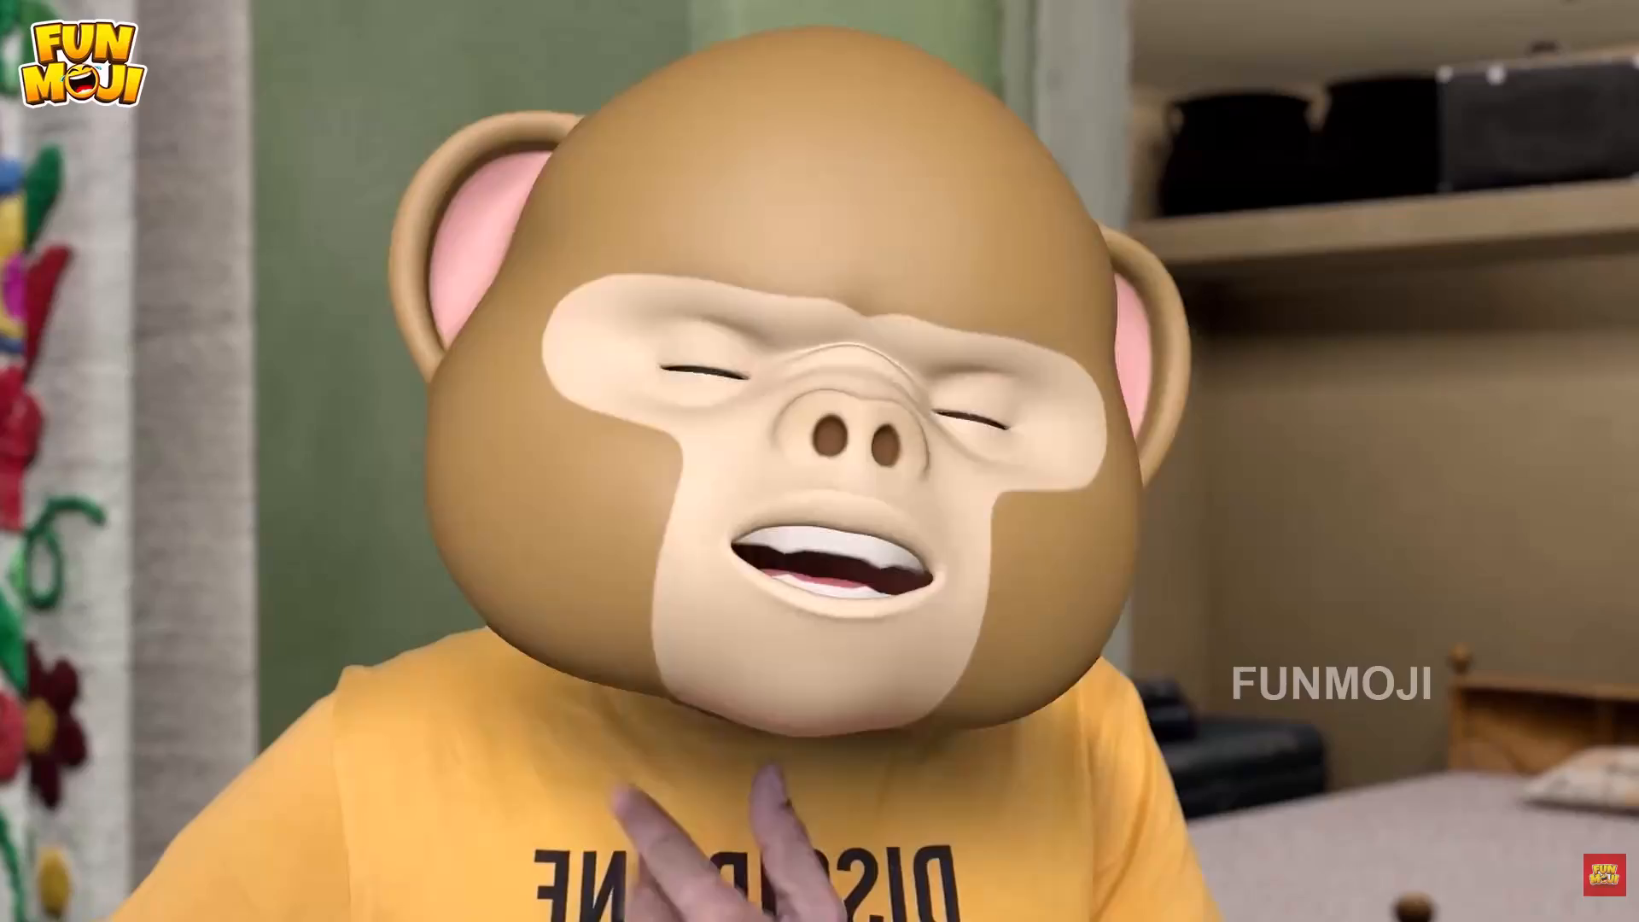
Exit the full-screen video and close the browser window.
scroll(744, 760, up, 1)
middle_drag(732, 761, 673, 764)
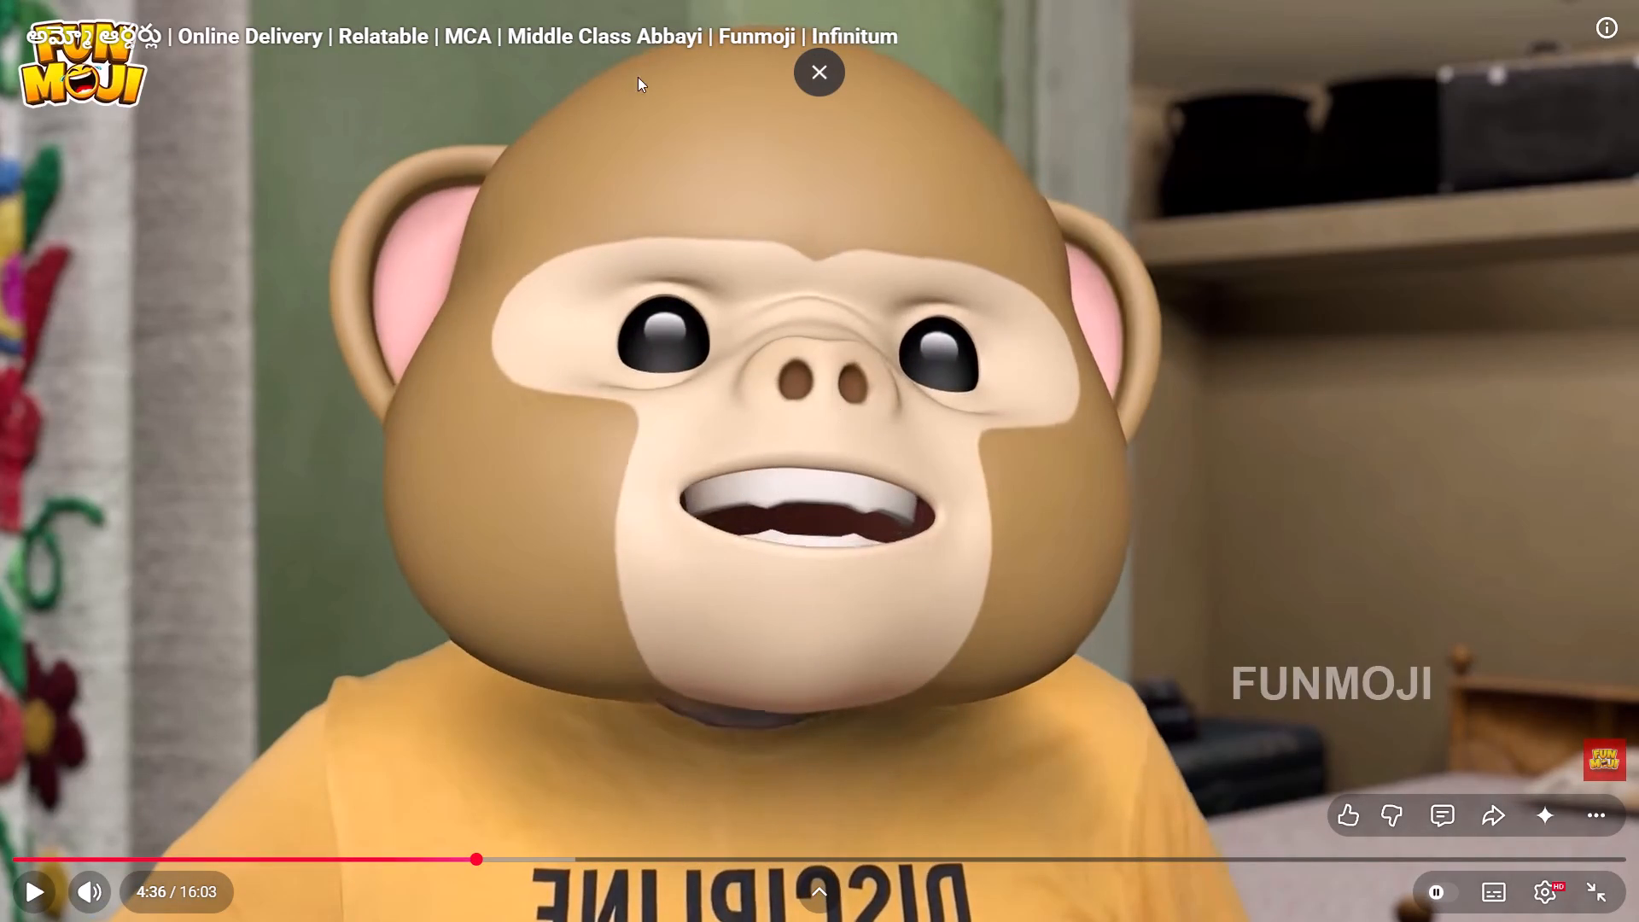
click(813, 81)
click(1185, 14)
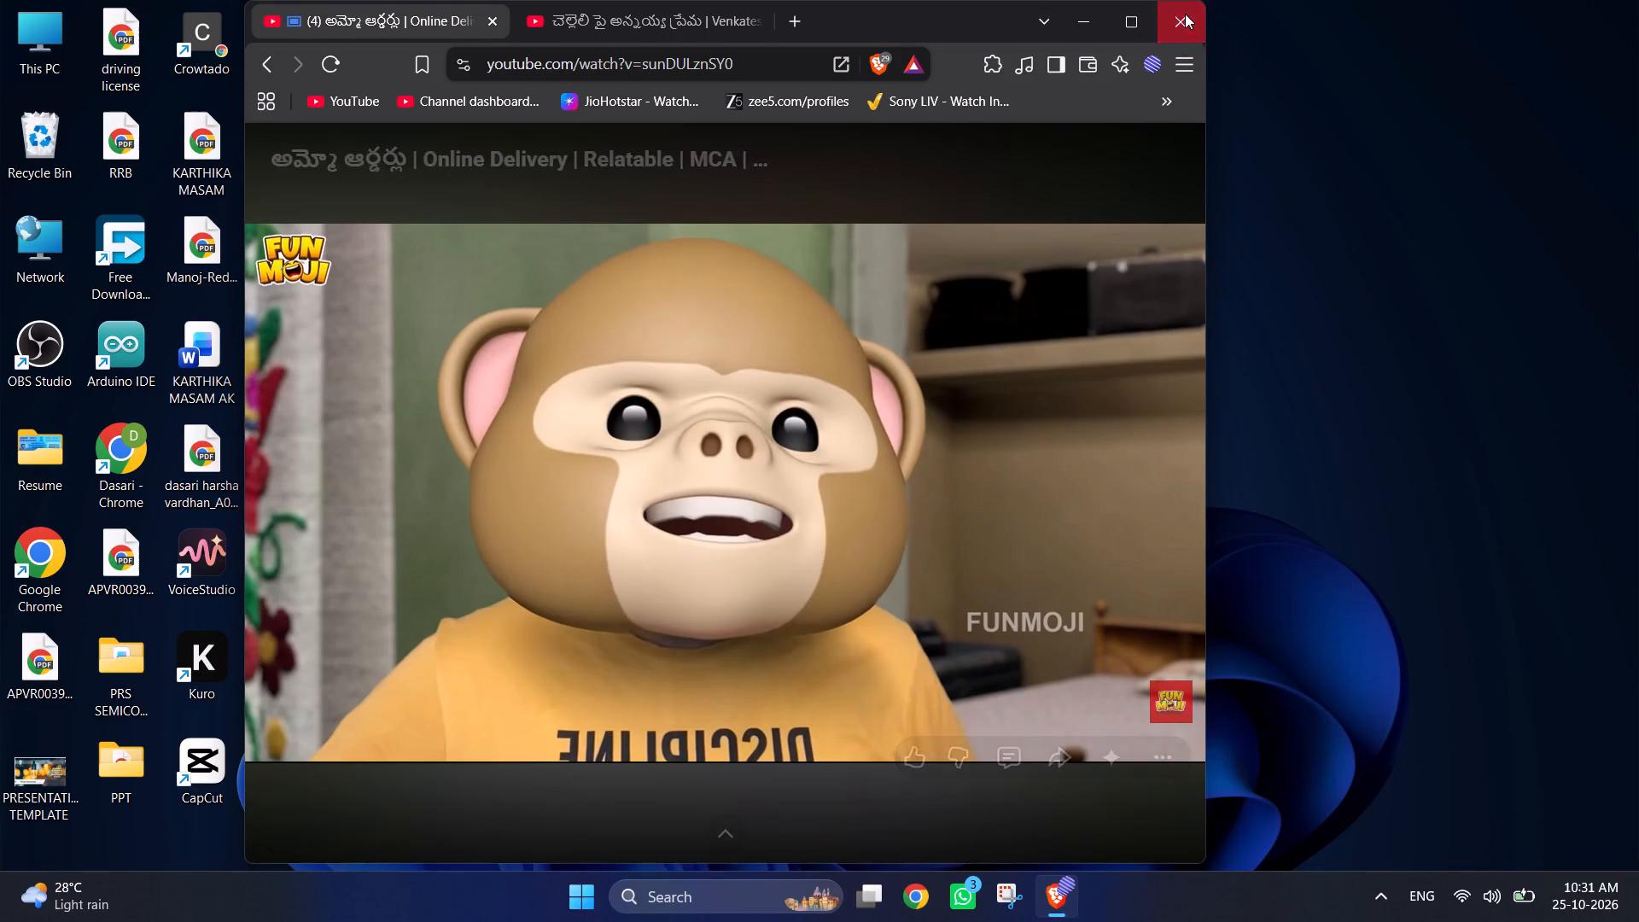
Launch CapCut from the desktop, declining notifications and dismissing the Design Studio tip.
double_click(217, 776)
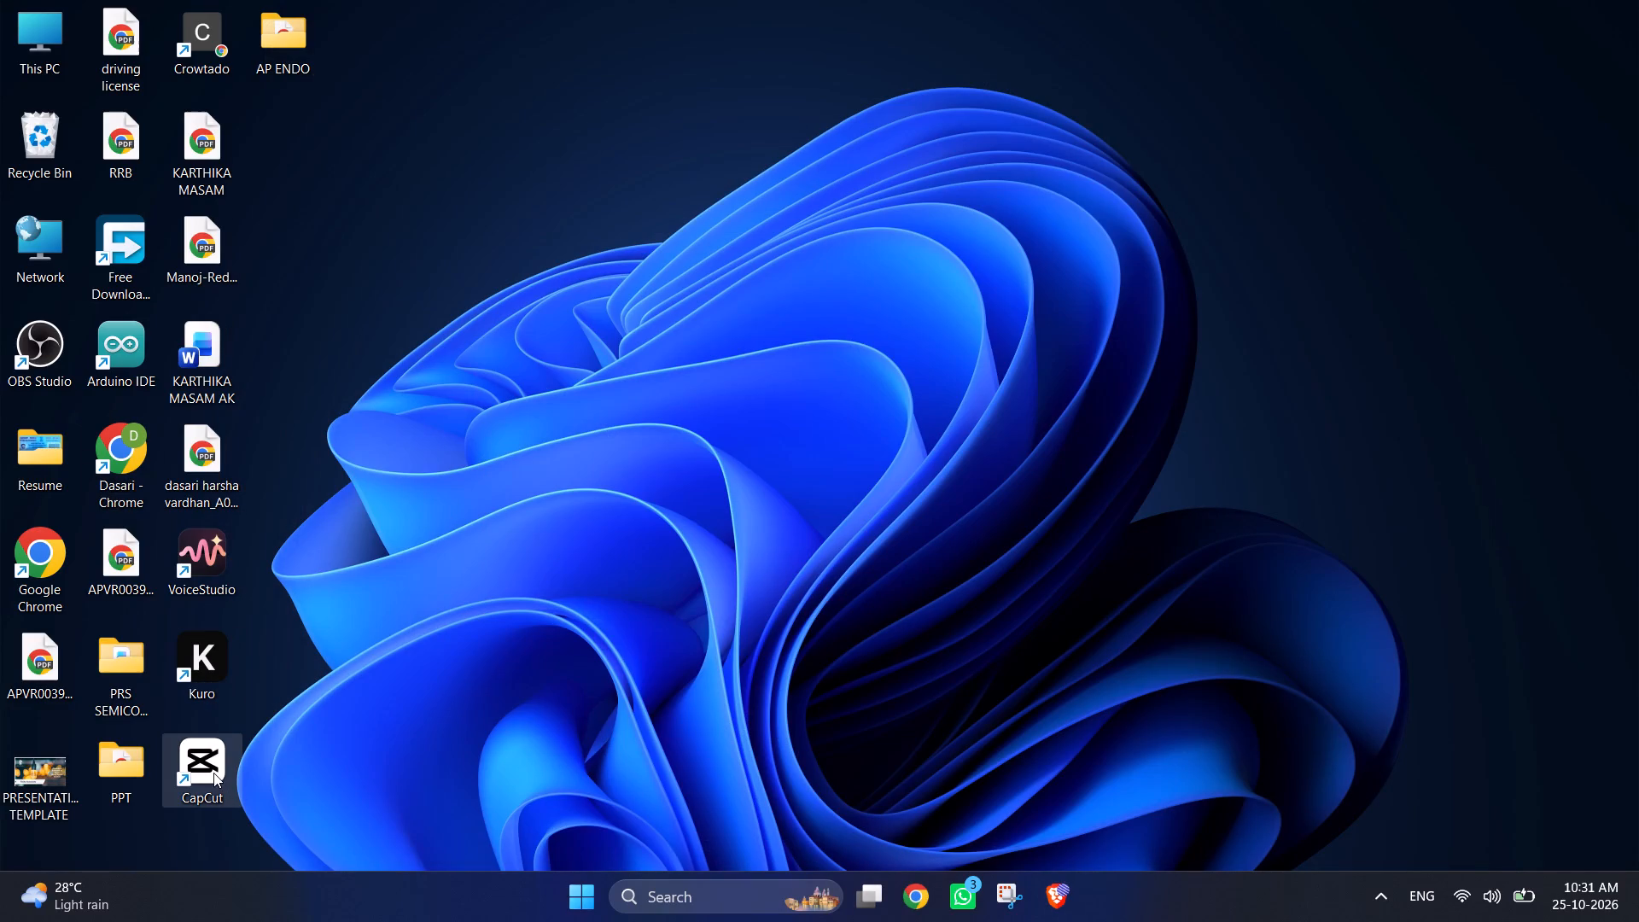
double_click(213, 773)
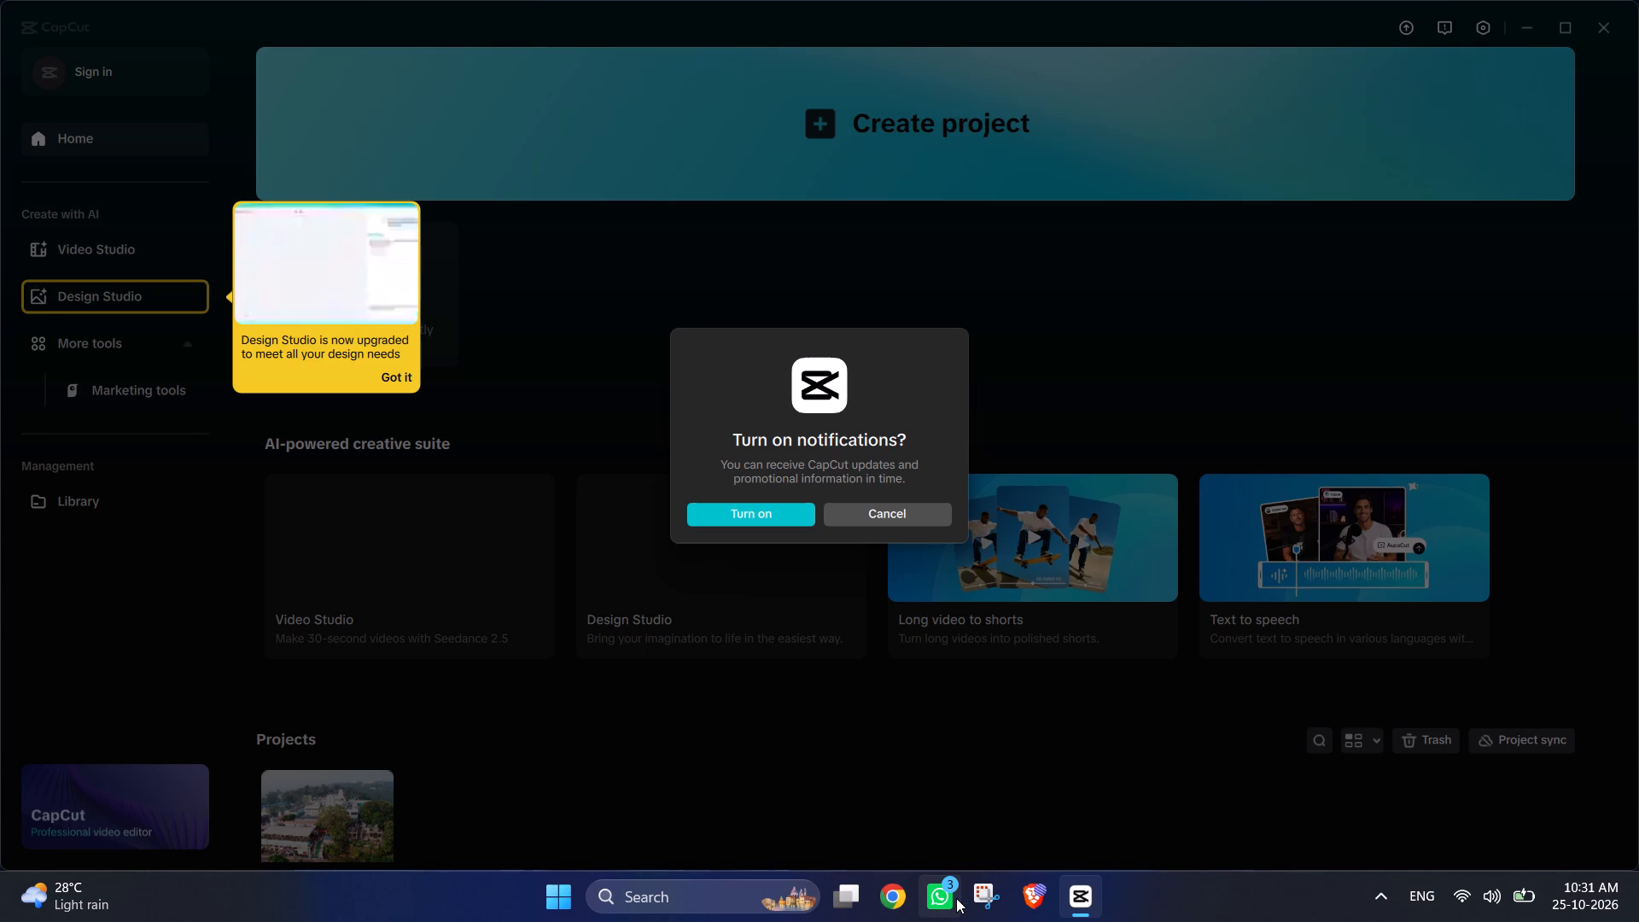
click(926, 508)
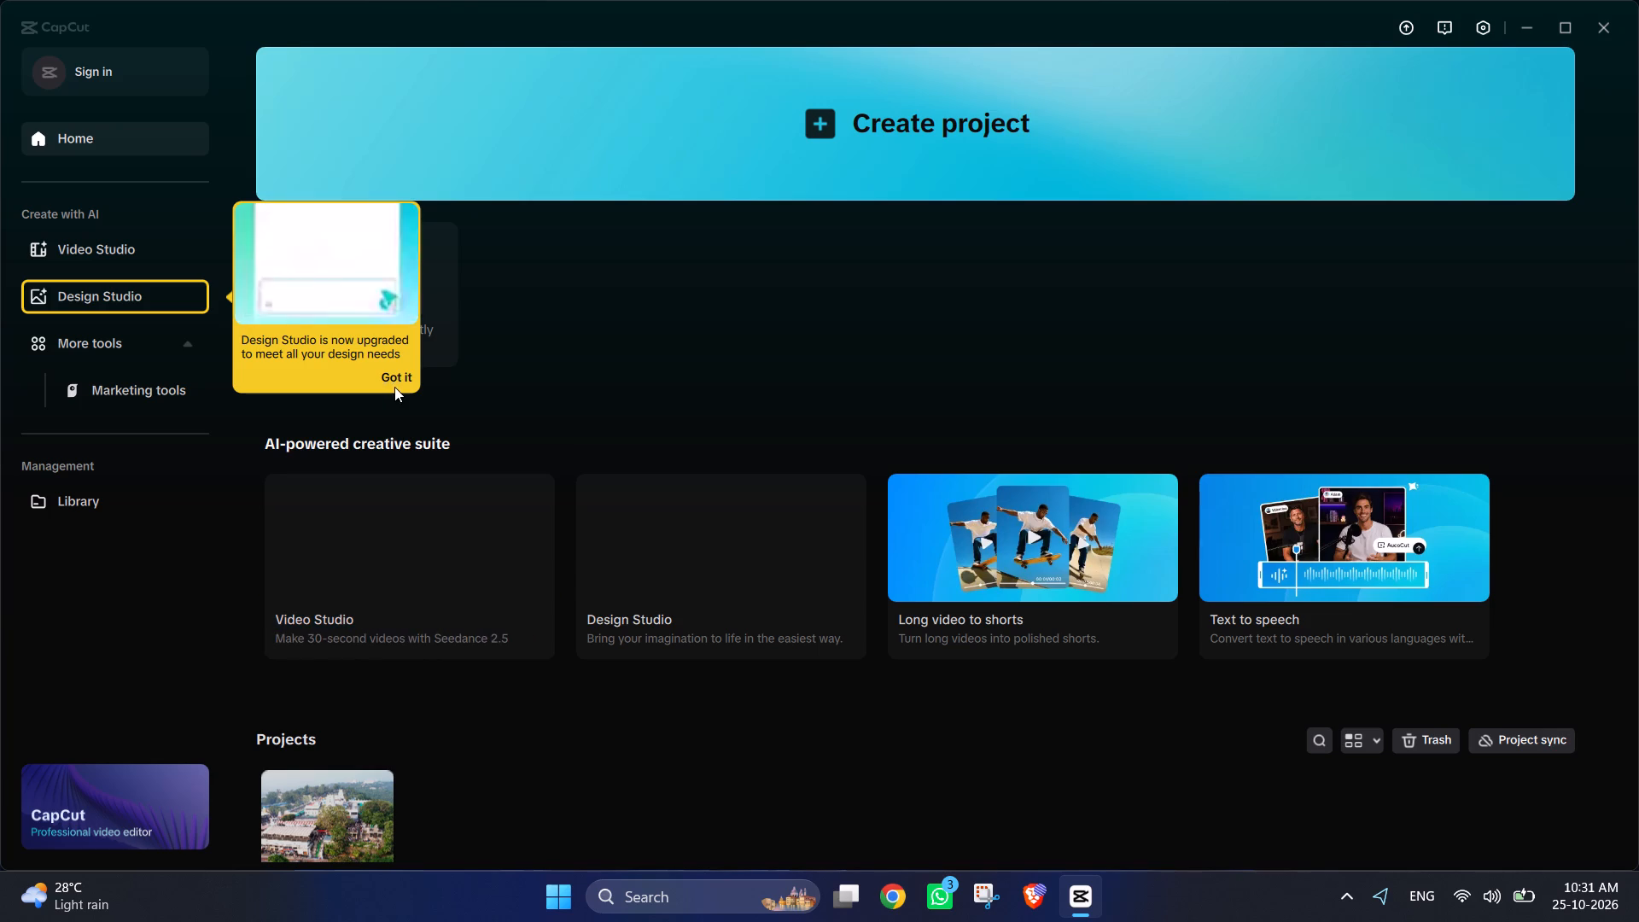
click(395, 382)
Move the existing project 1024 to Trash.
scroll(703, 681, down, 3)
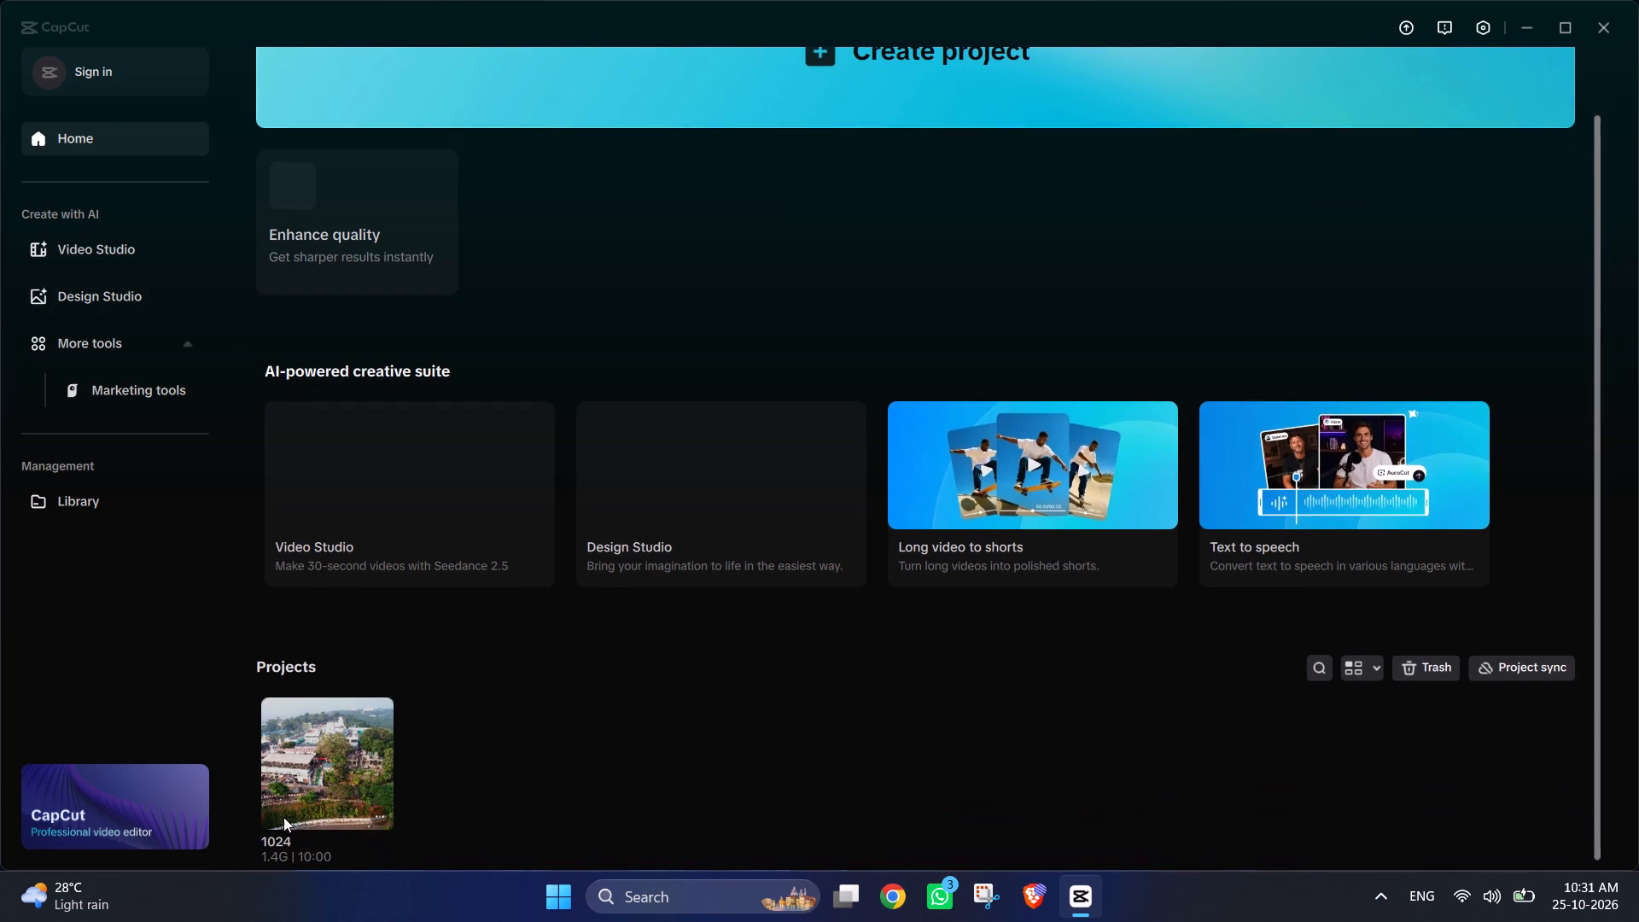
scroll(309, 840, down, 2)
click(382, 816)
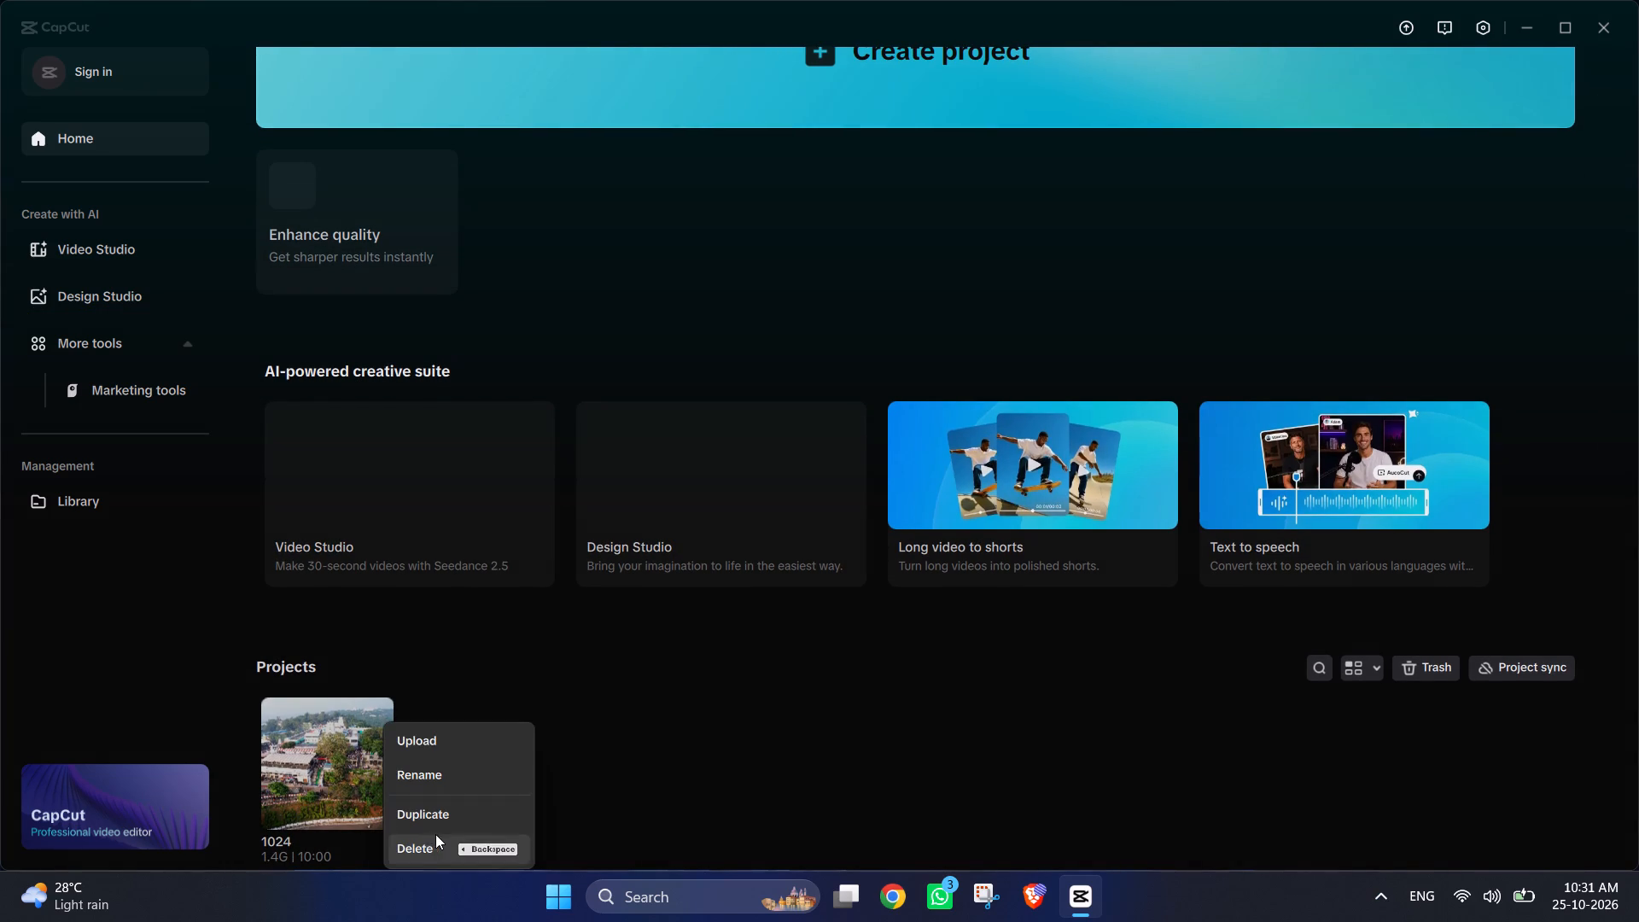
click(417, 849)
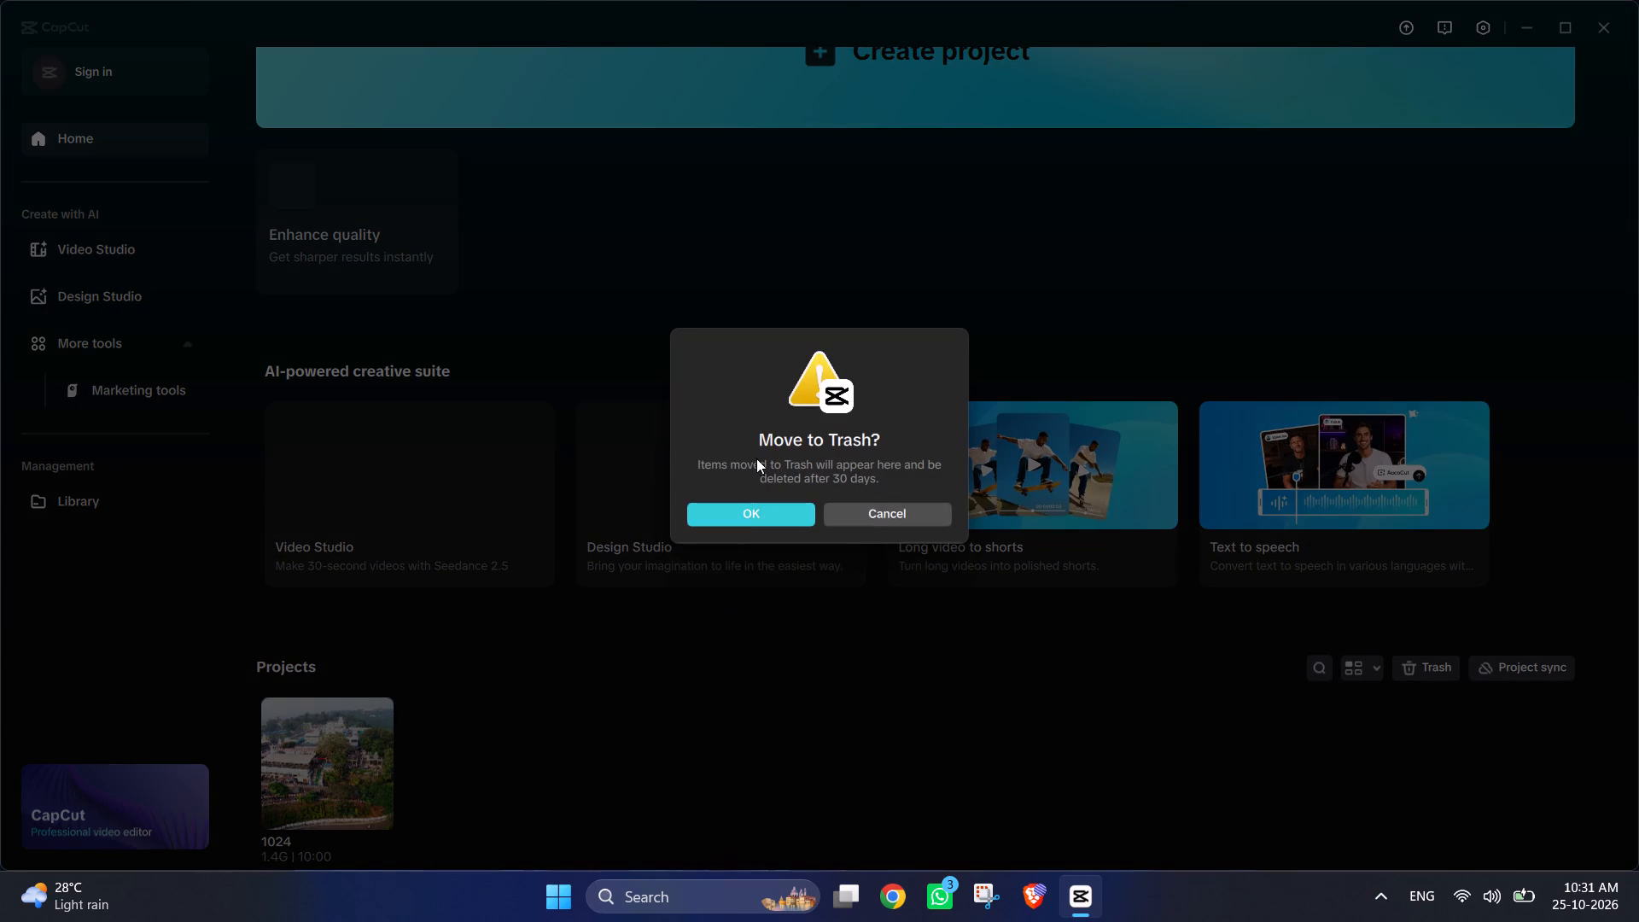
click(752, 516)
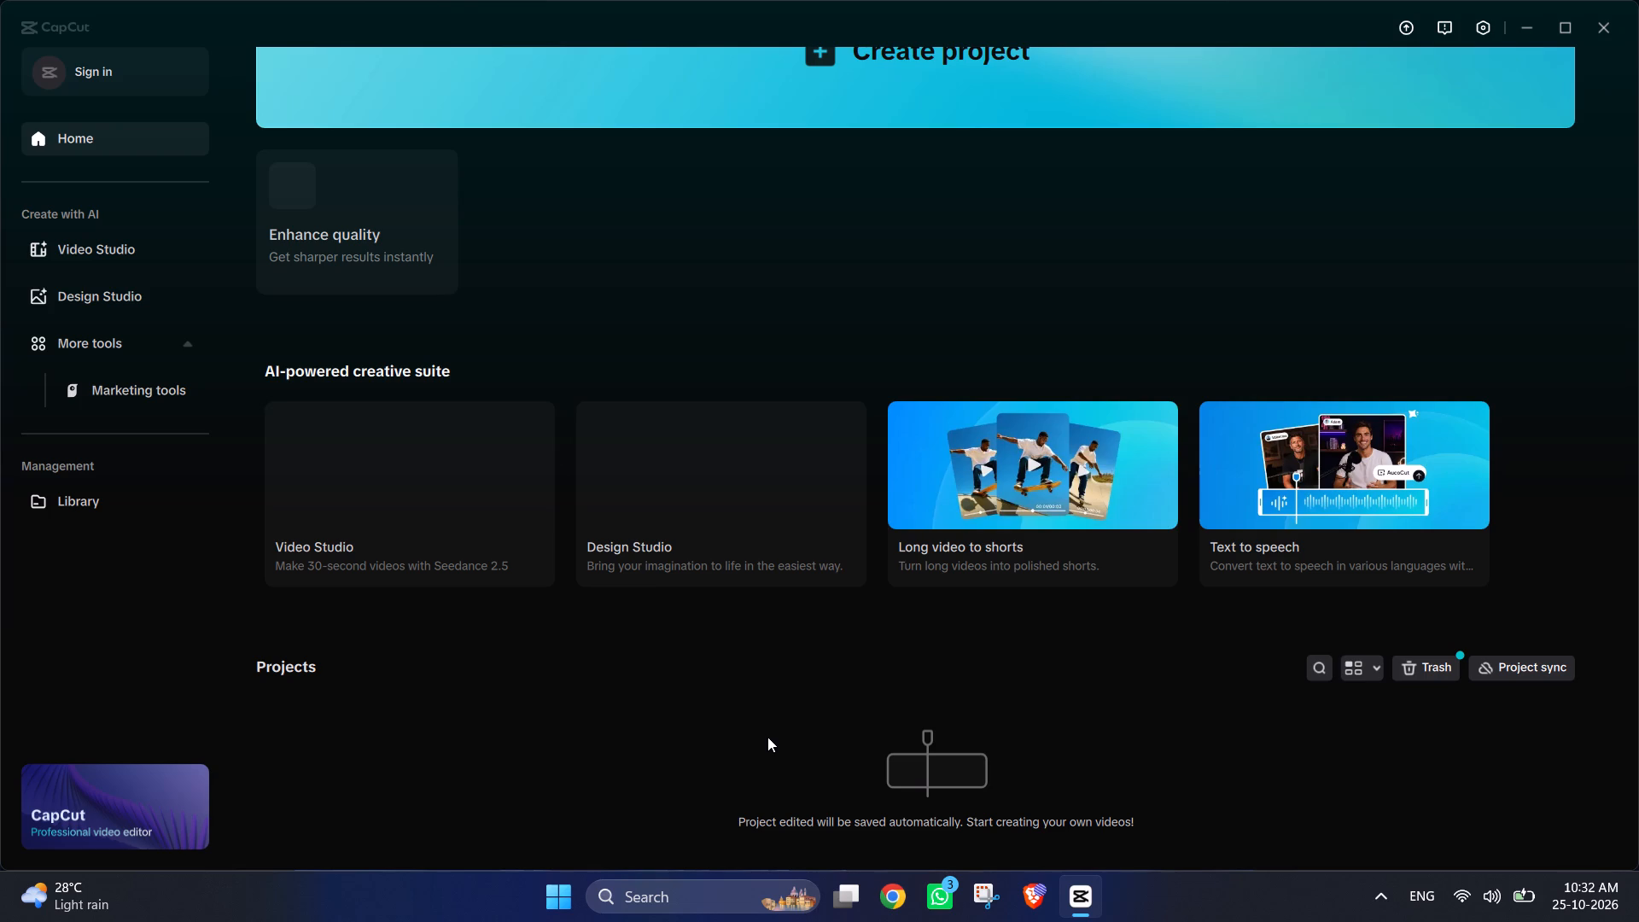
Turn on the computer's Bluetooth.
click(1467, 911)
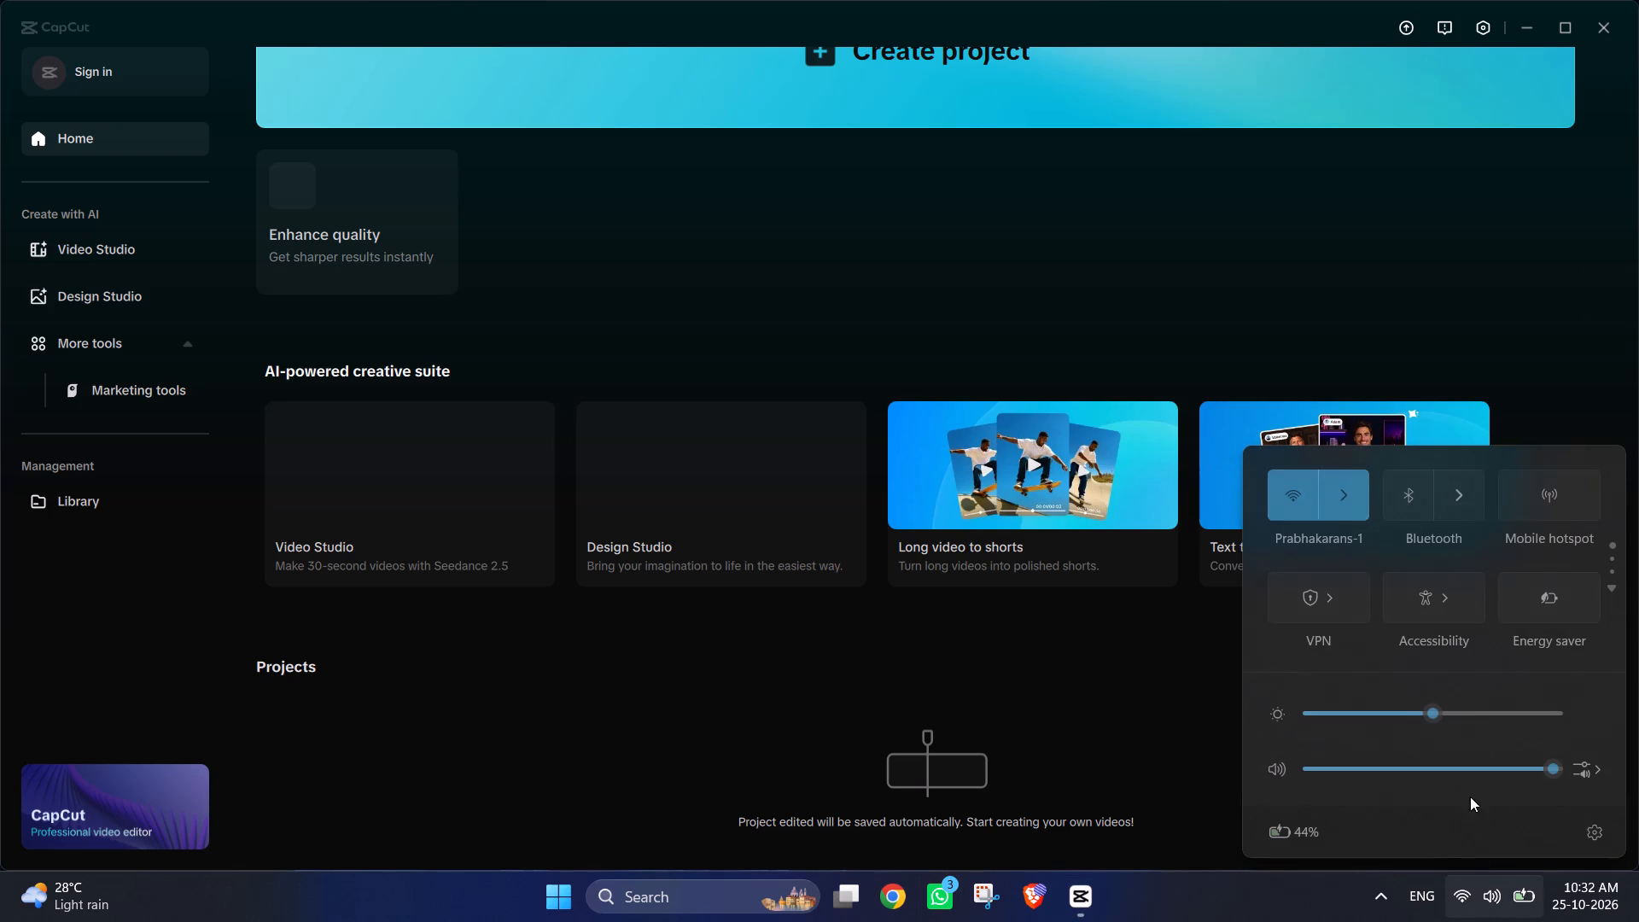
click(1407, 497)
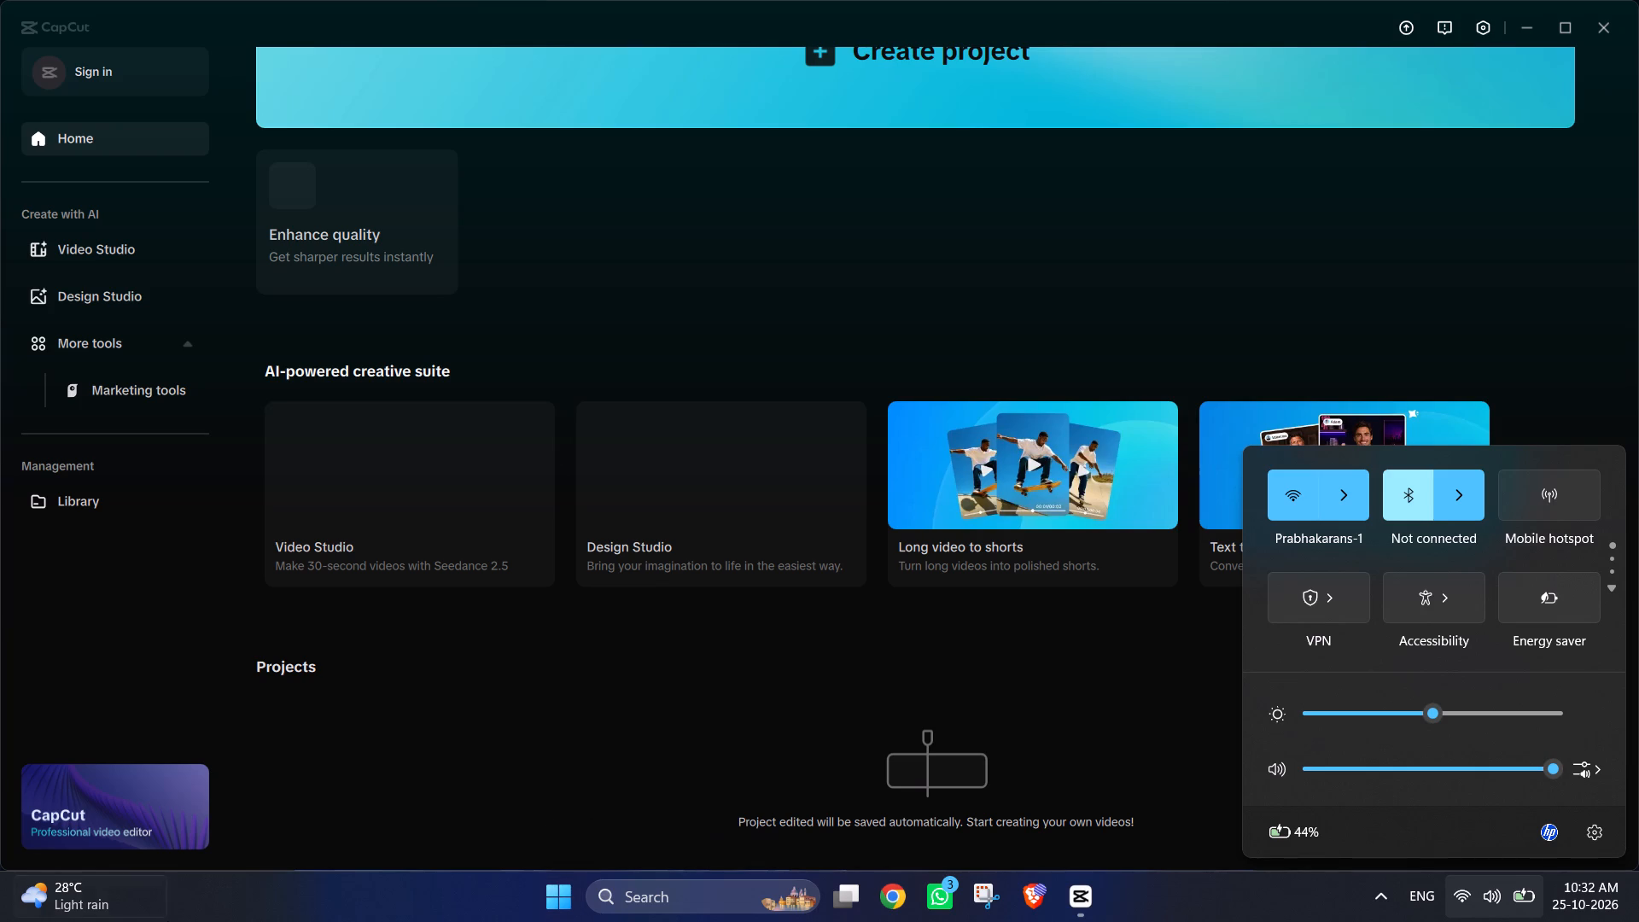
Search Windows for the Quick Share app and launch it.
drag(726, 896, 718, 893)
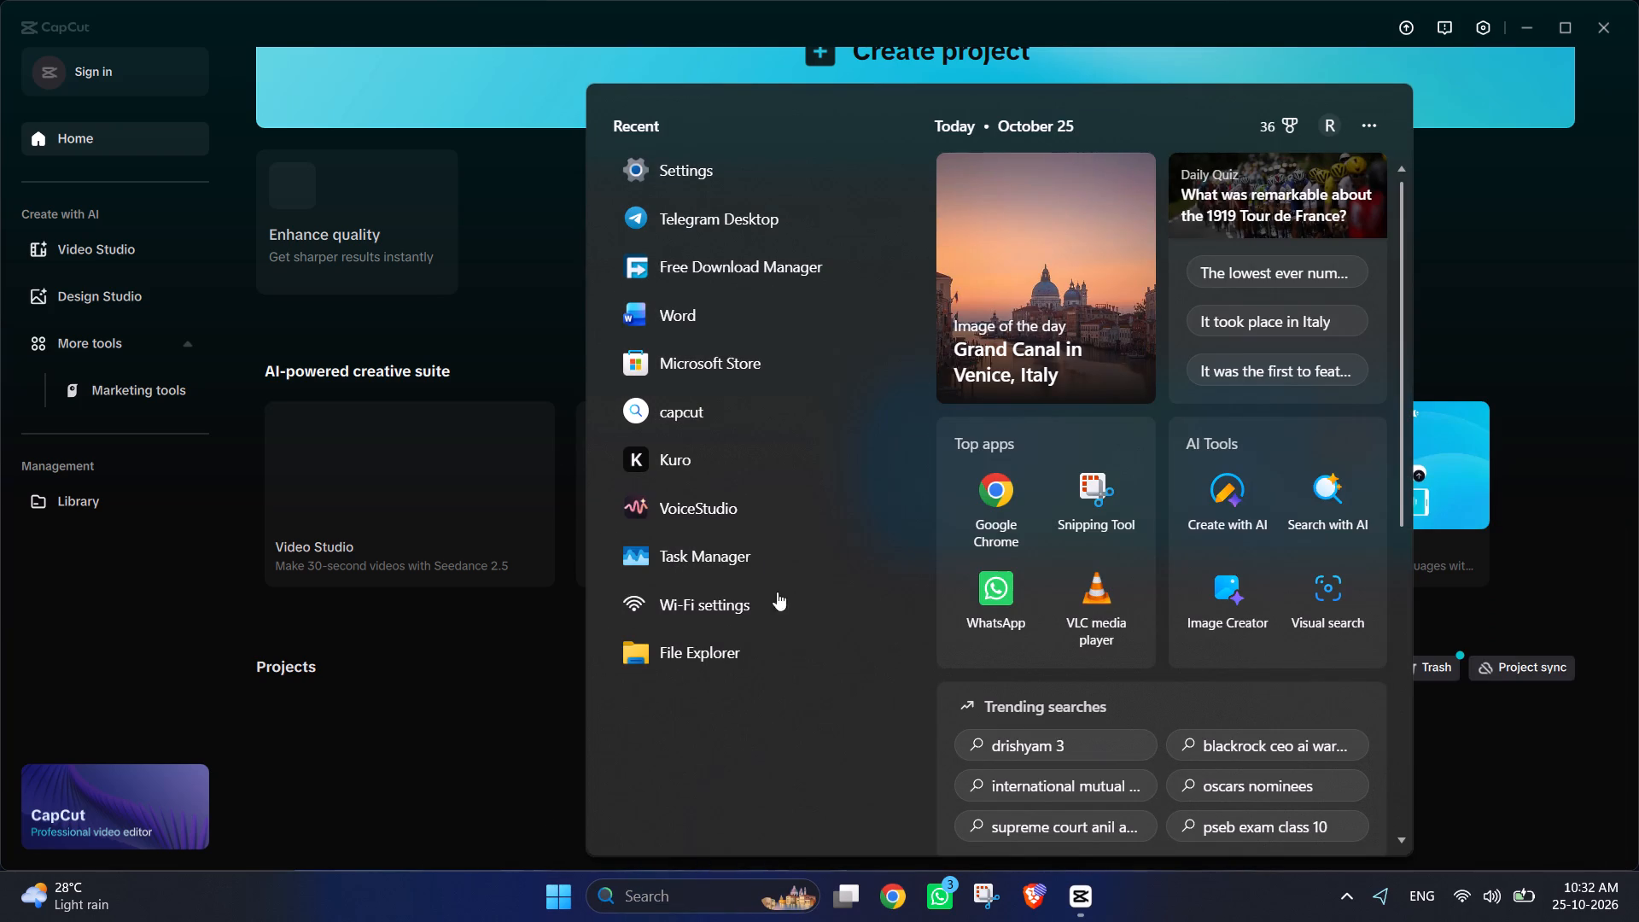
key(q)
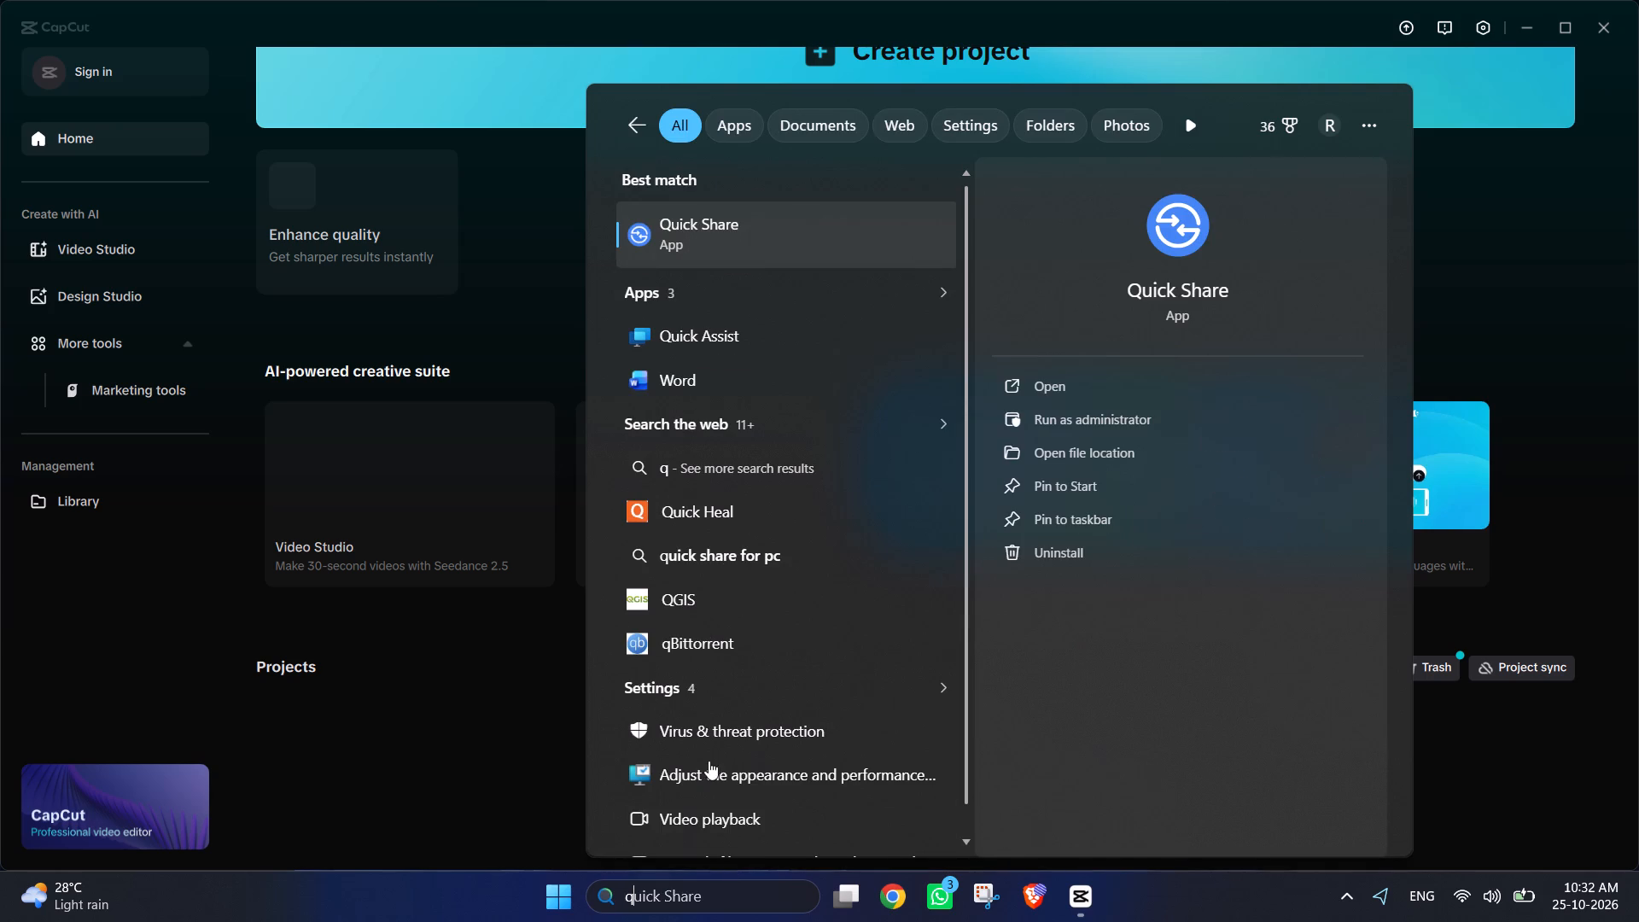
click(1046, 395)
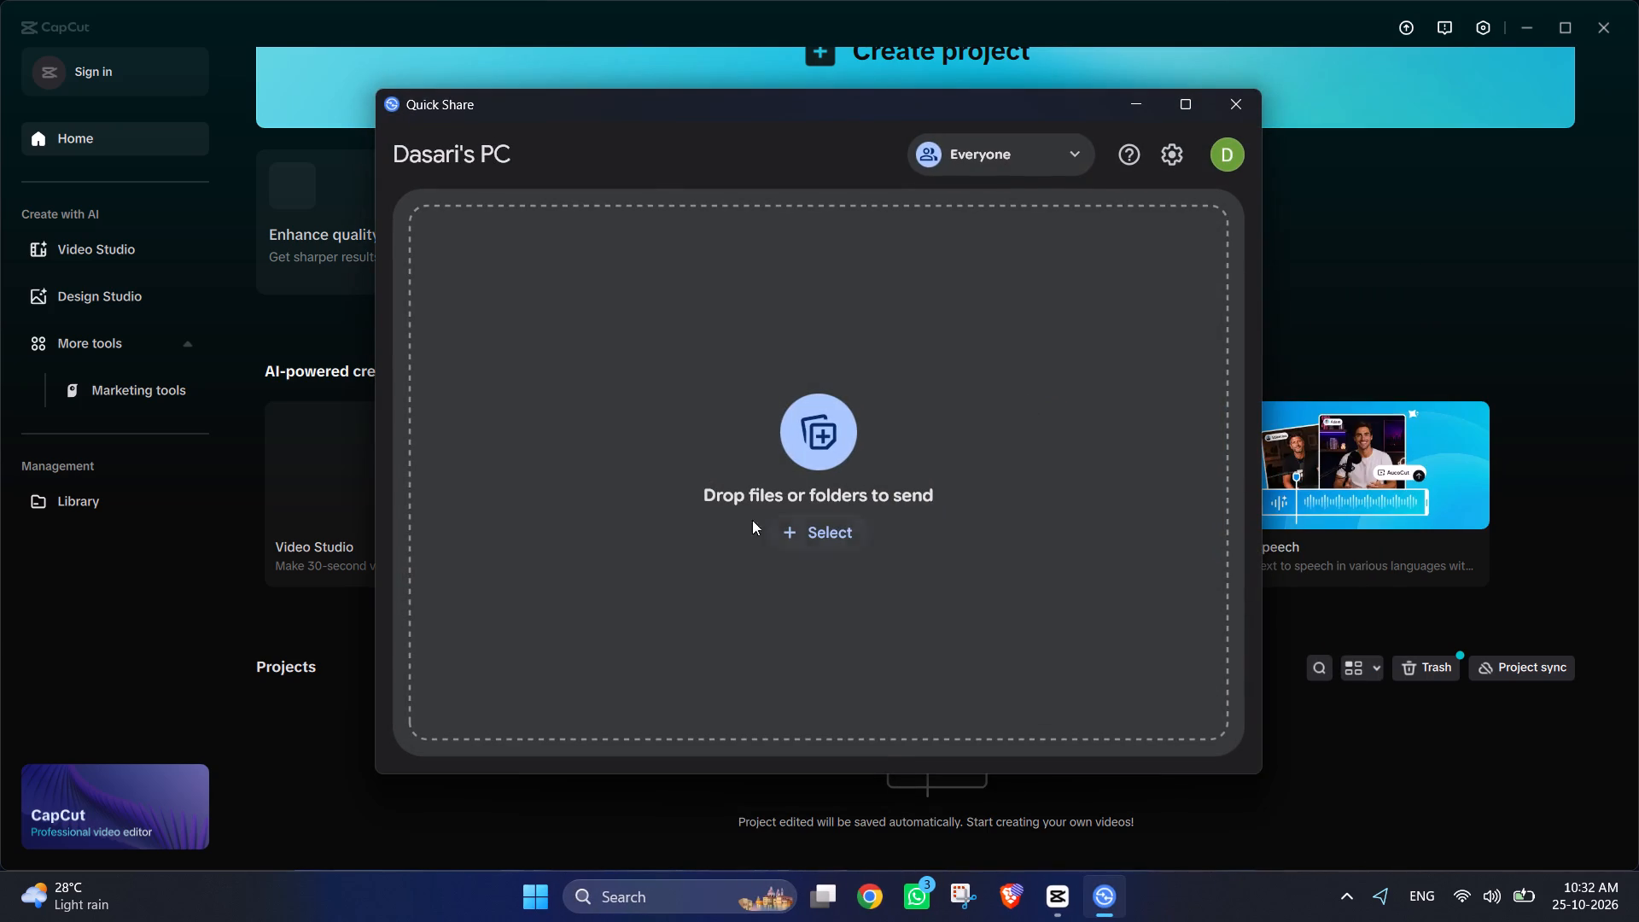
In Quick Share, maximize the window, open the settings and browse to Downloads for the location of received files.
click(1187, 109)
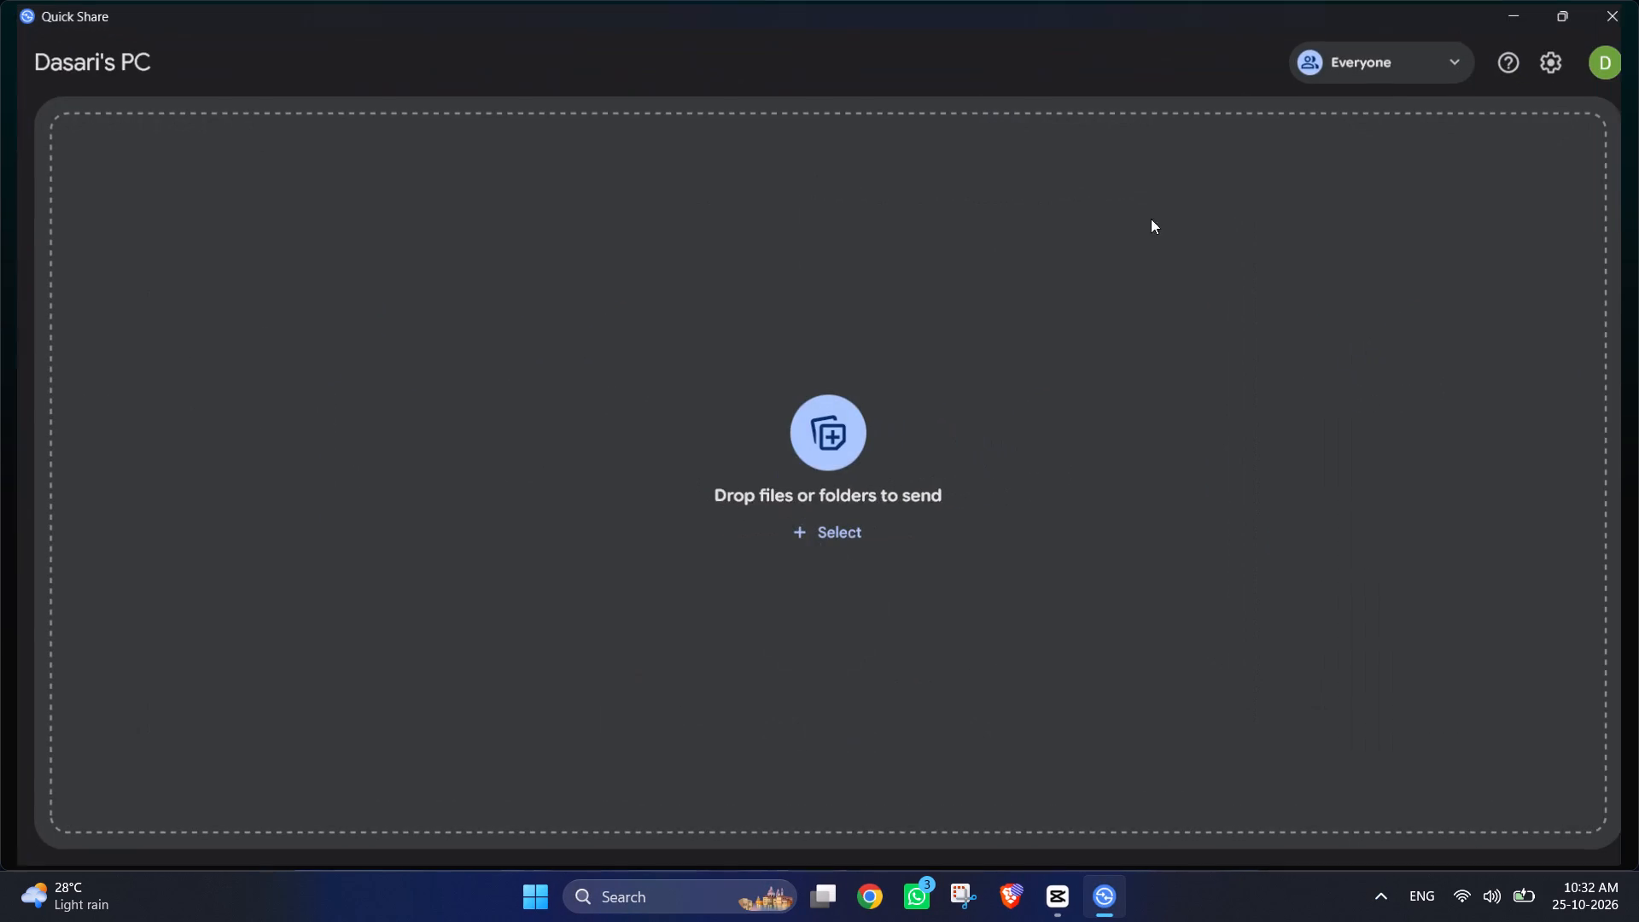
click(1554, 52)
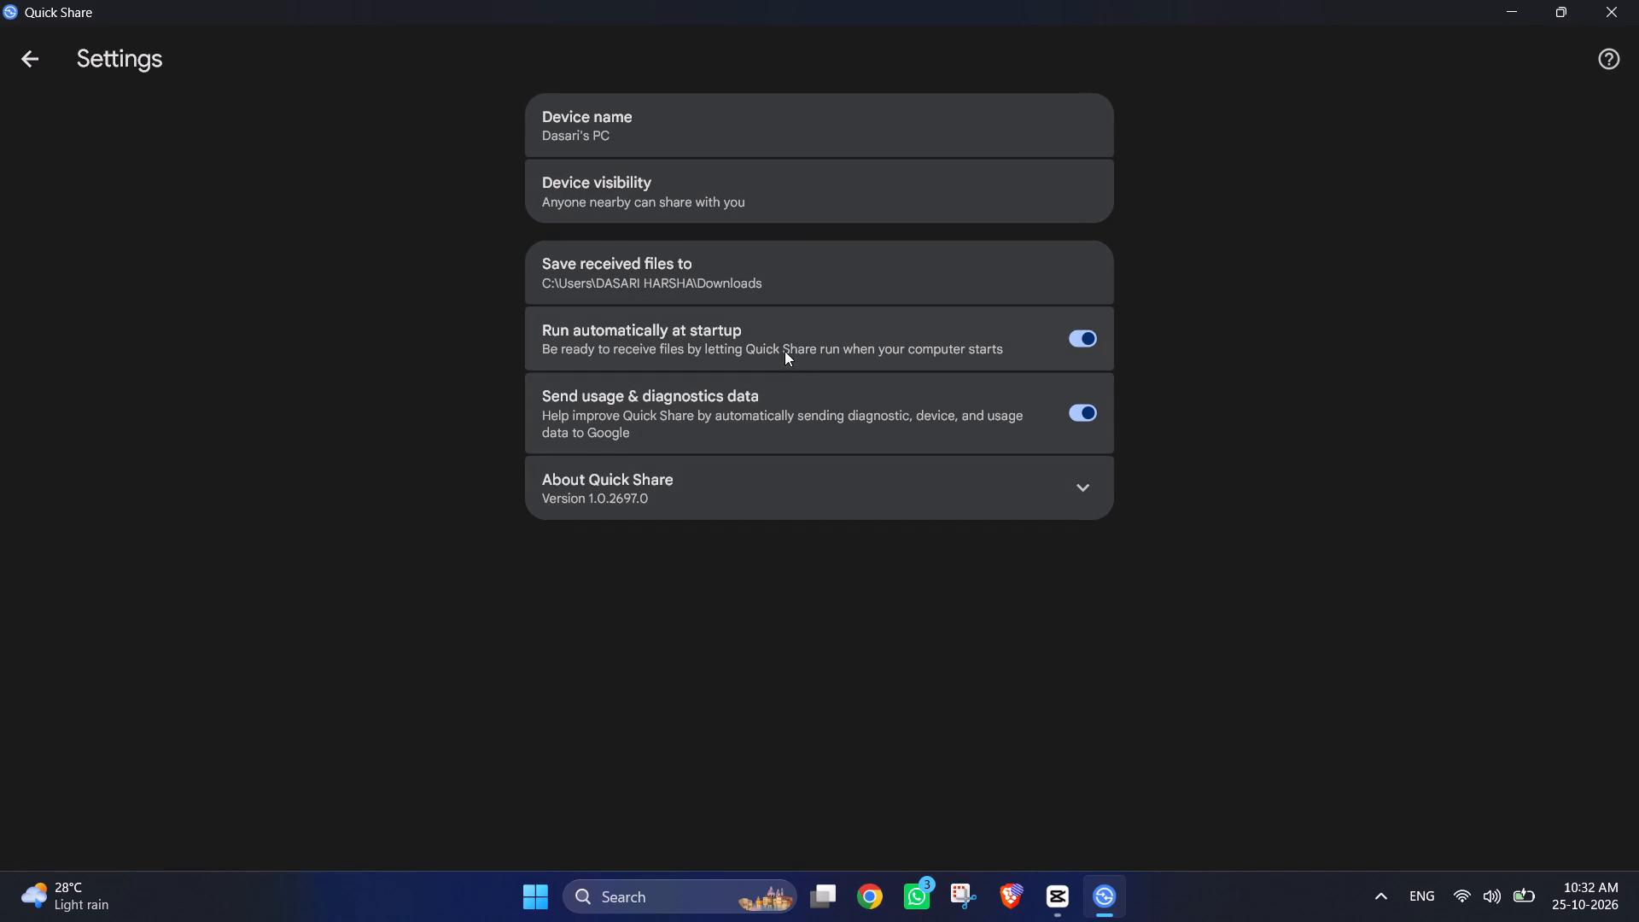
scroll(783, 317, down, 1)
click(752, 263)
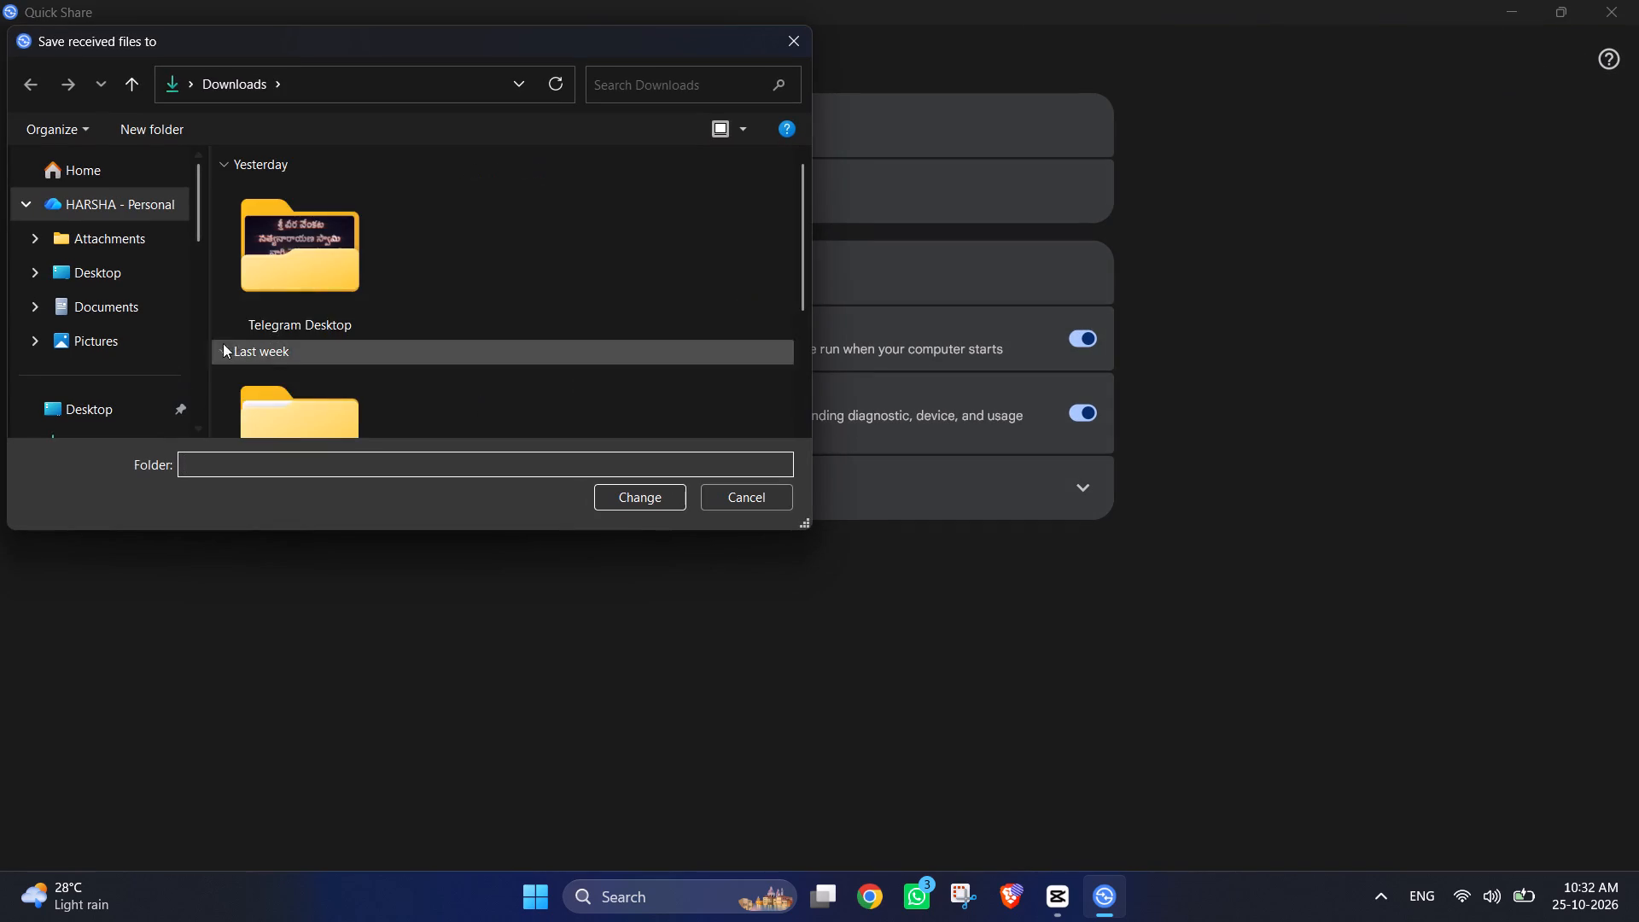
scroll(409, 306, down, 4)
scroll(603, 350, up, 6)
right_click(564, 289)
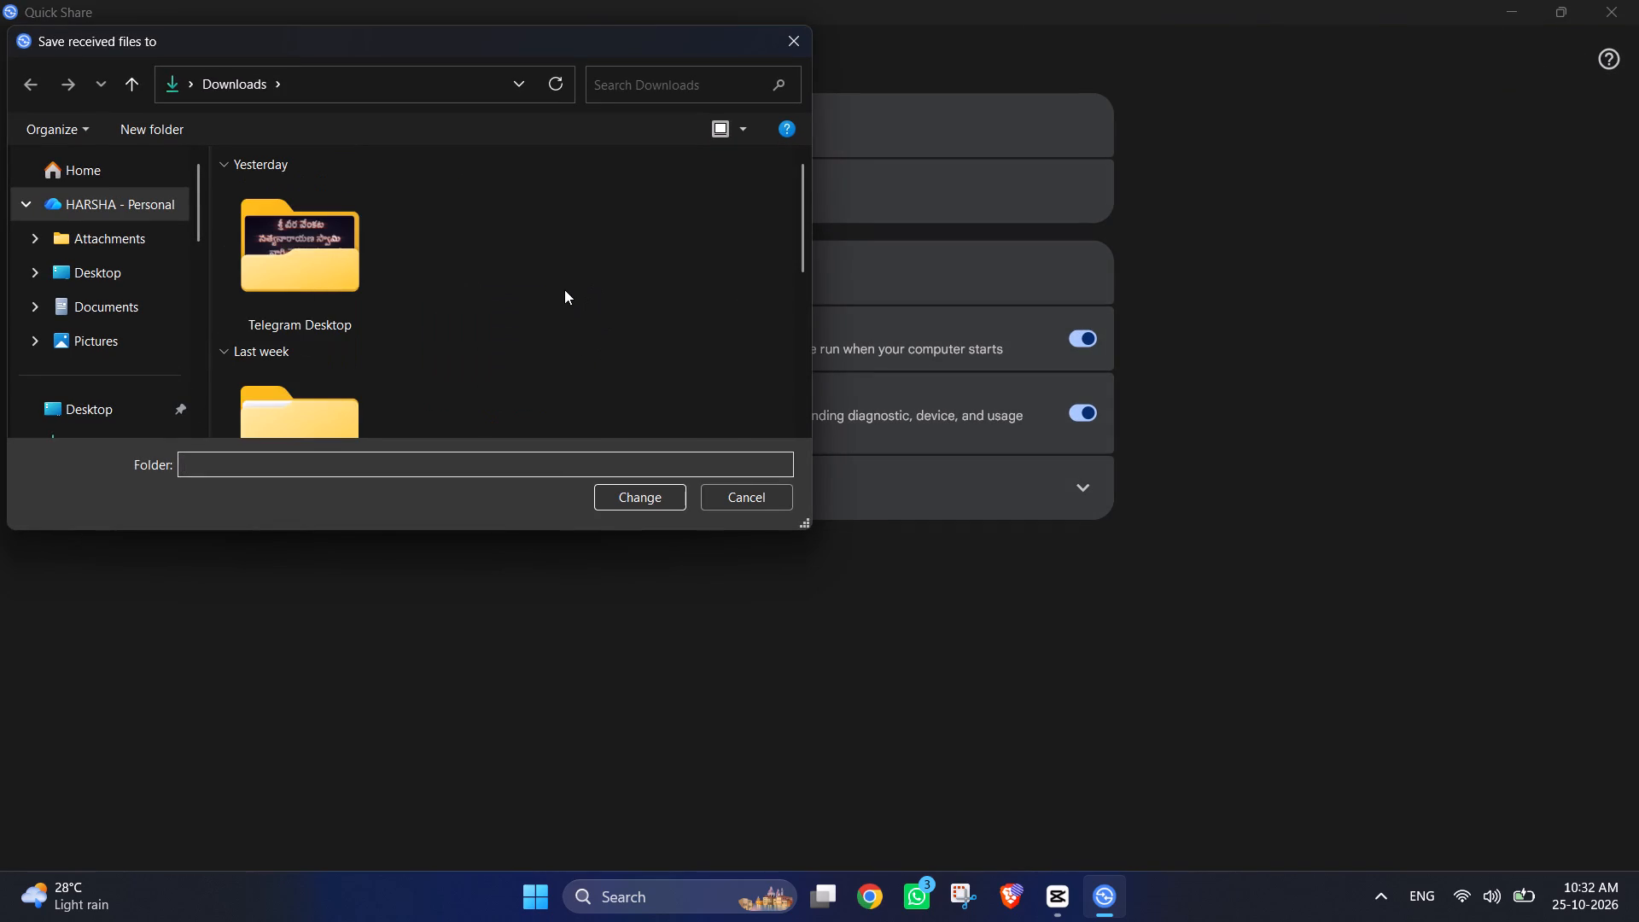
scroll(83, 392, down, 4)
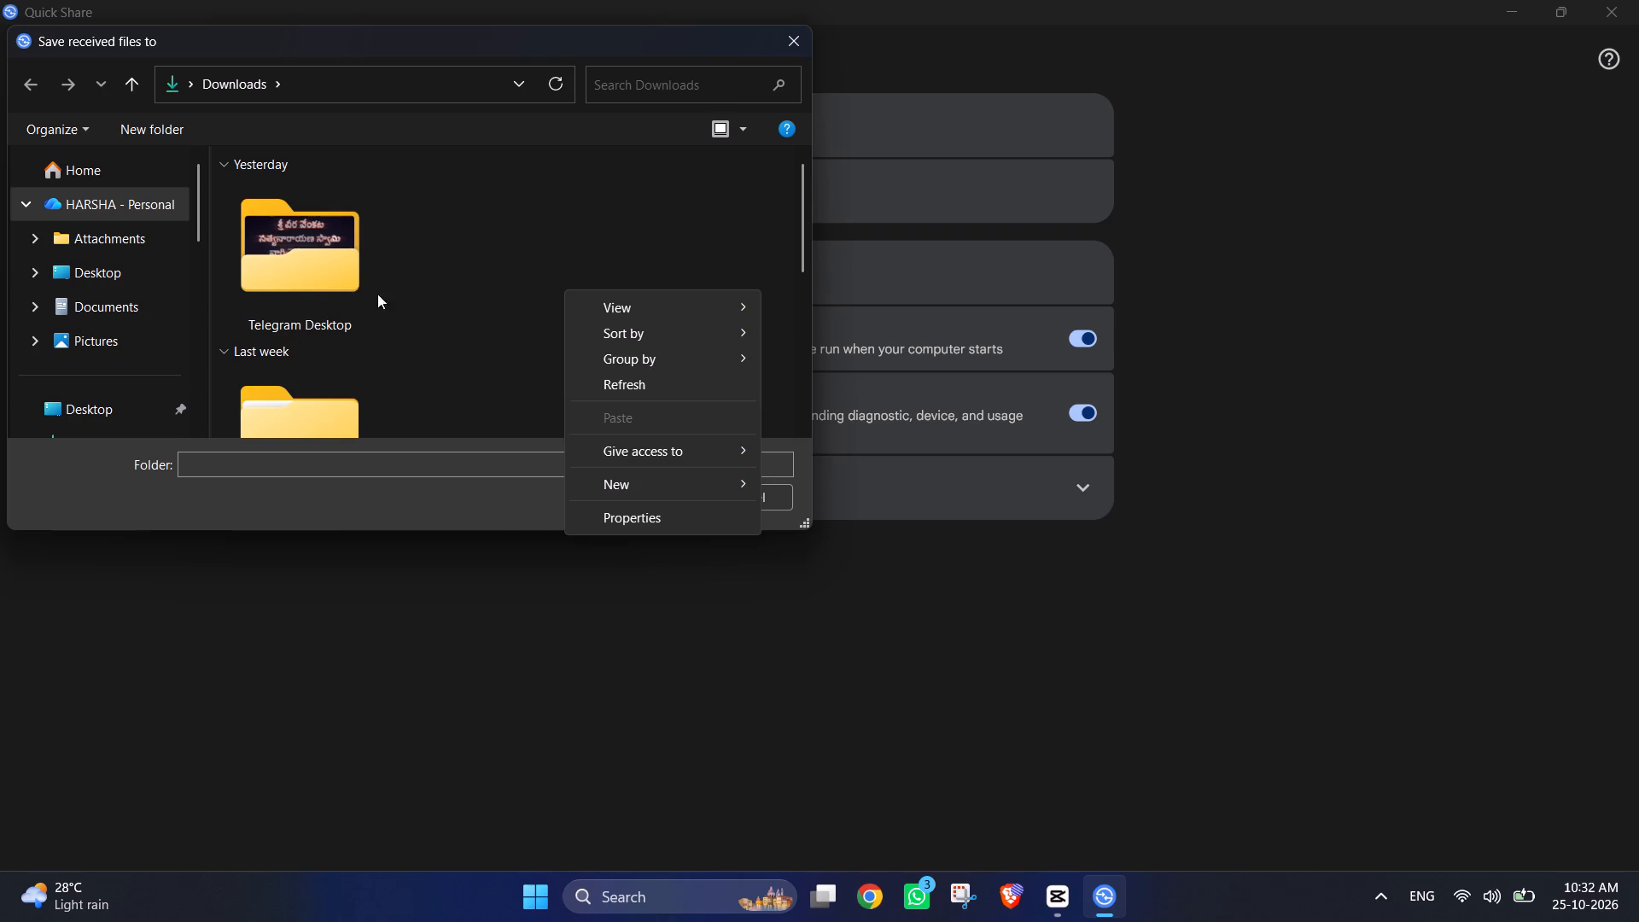
click(570, 253)
scroll(174, 384, down, 1)
click(91, 330)
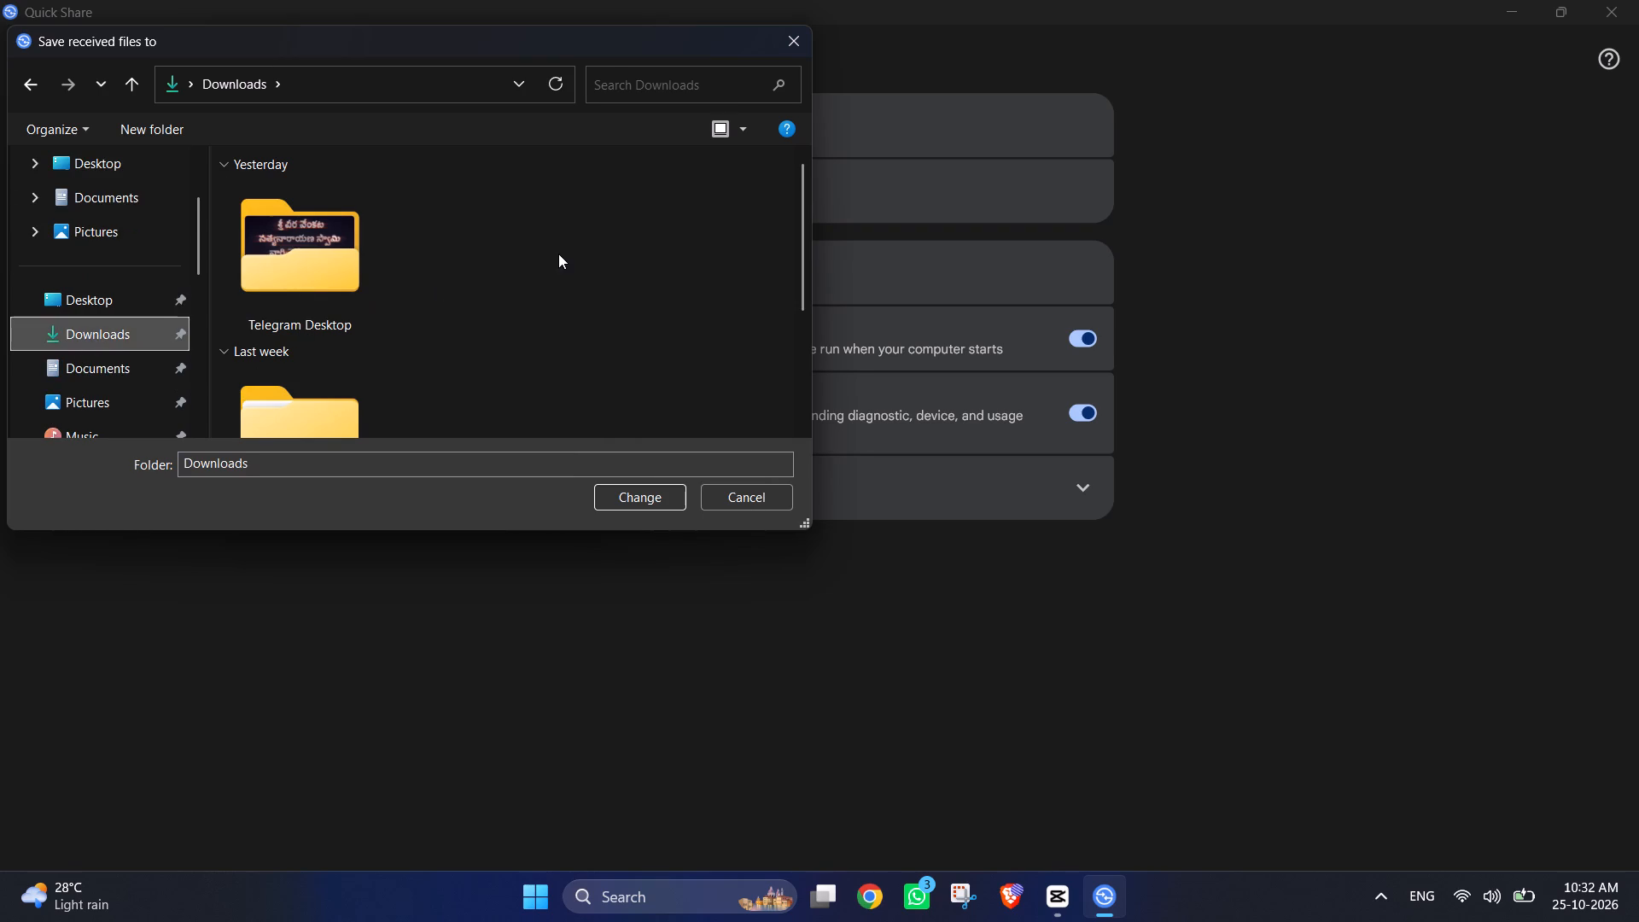
Create a new folder named "km full" inside Downloads.
right_click(558, 254)
click(656, 490)
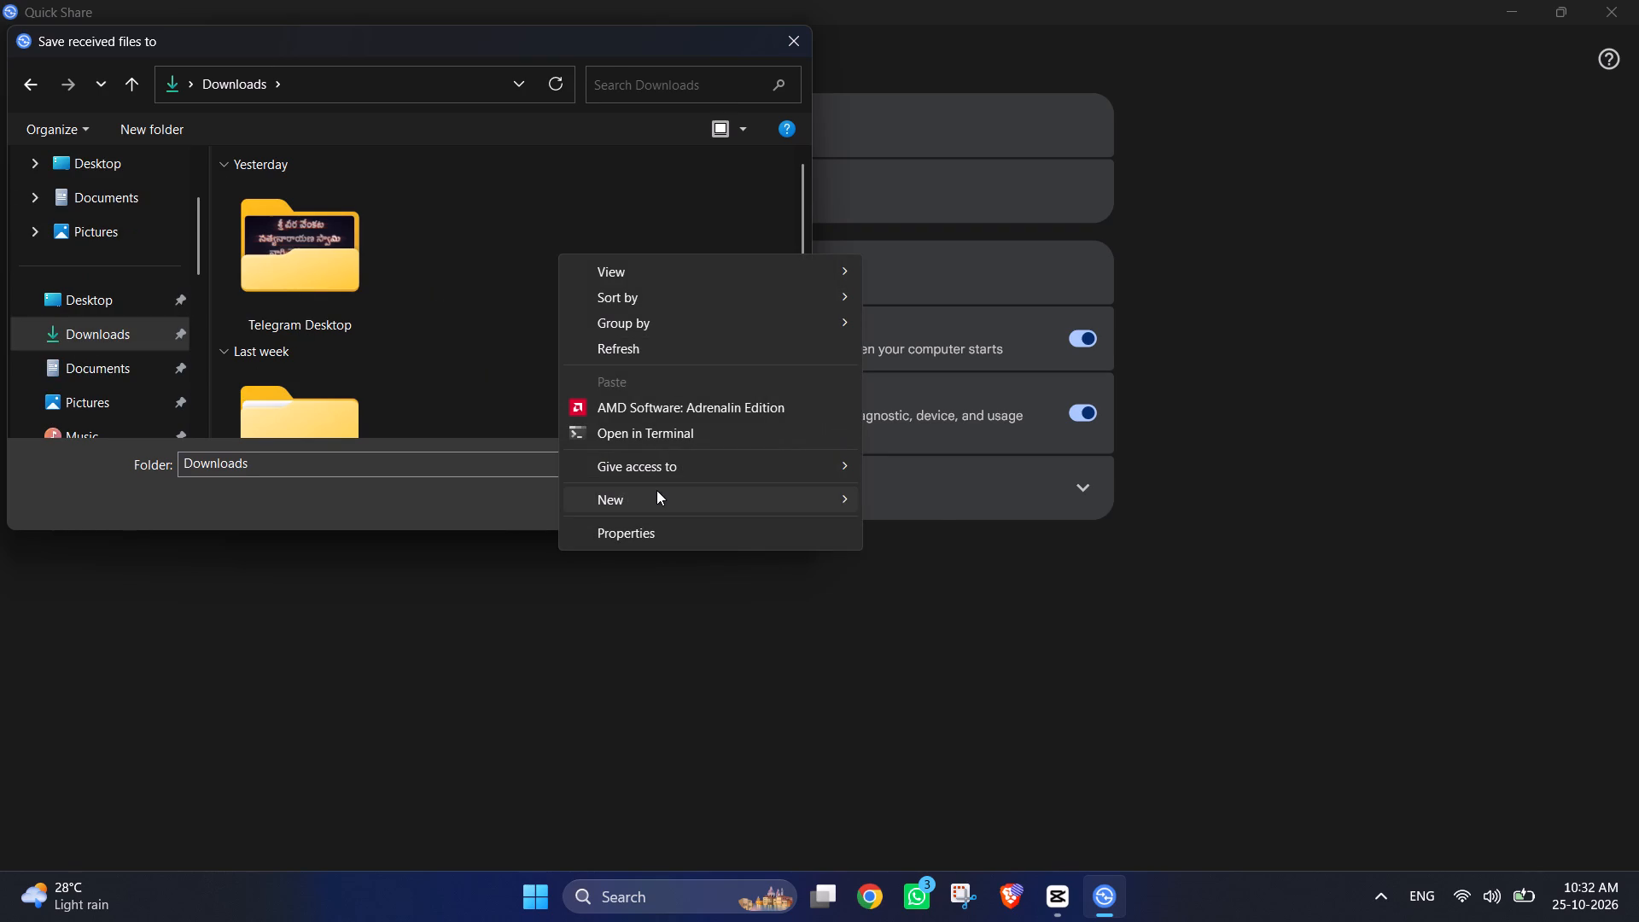
click(991, 493)
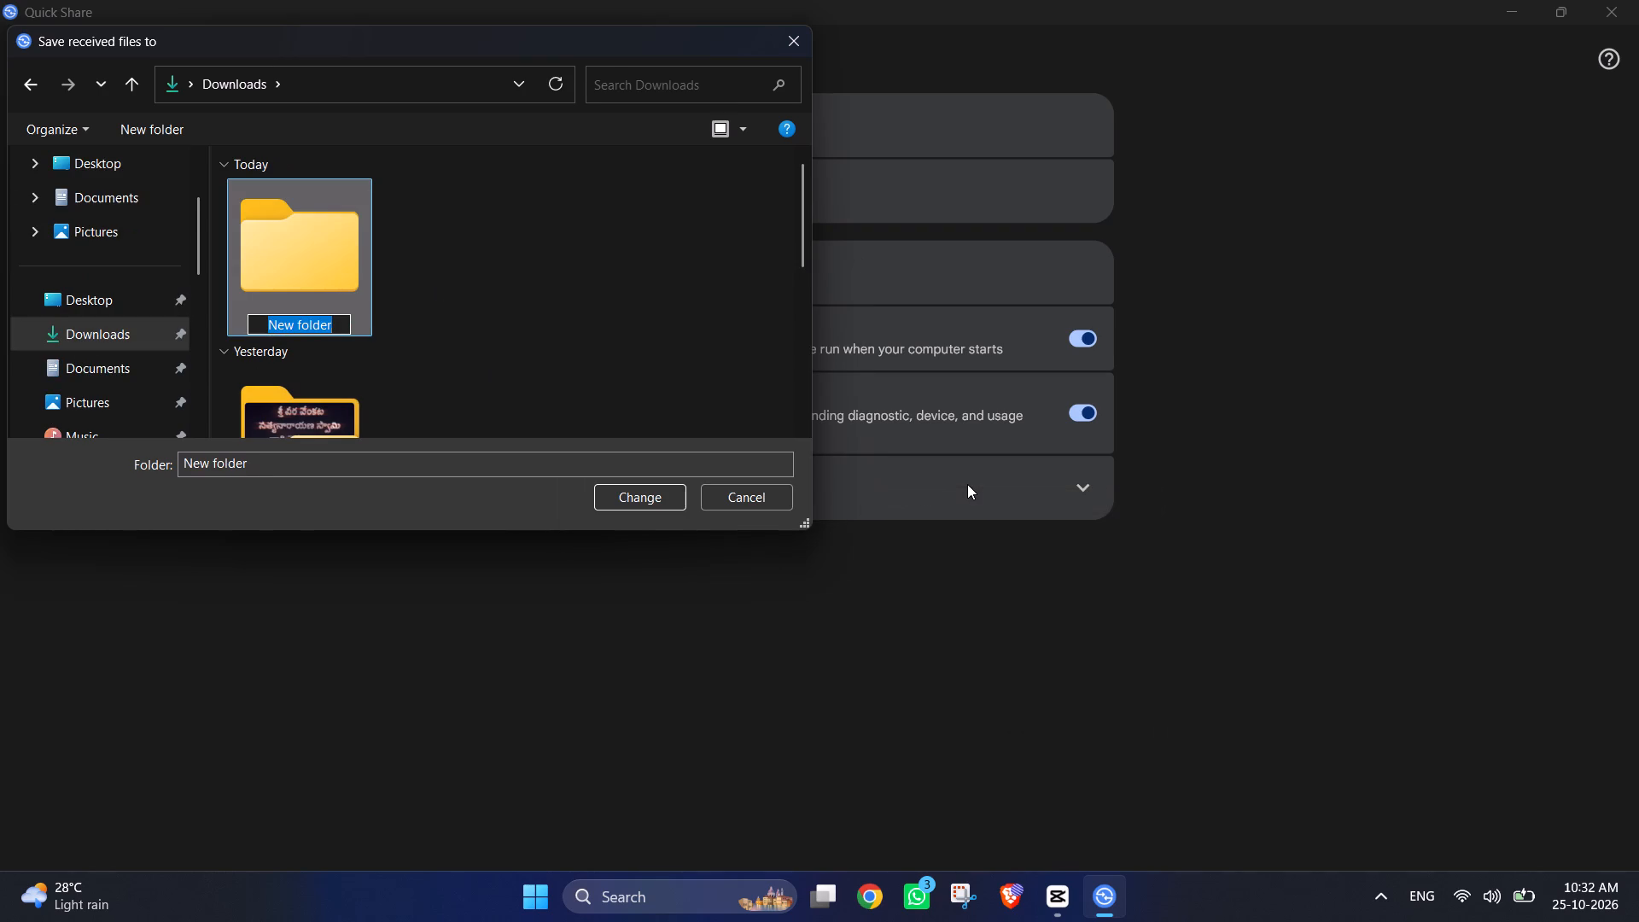
text(km)
key(space)
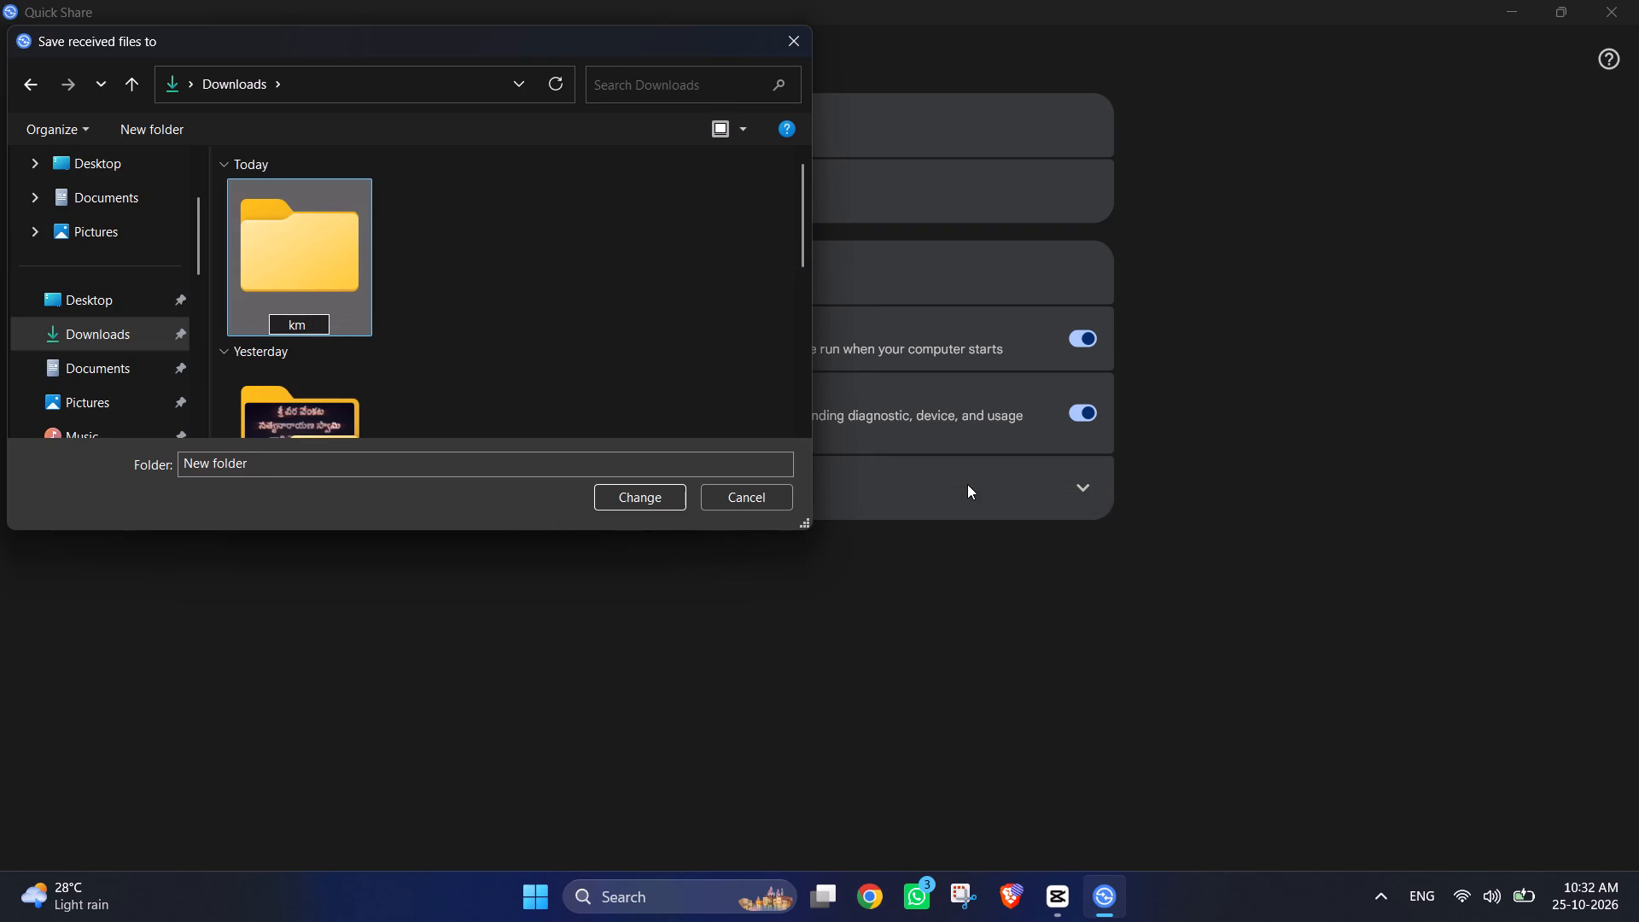
text(full)
key(Return)
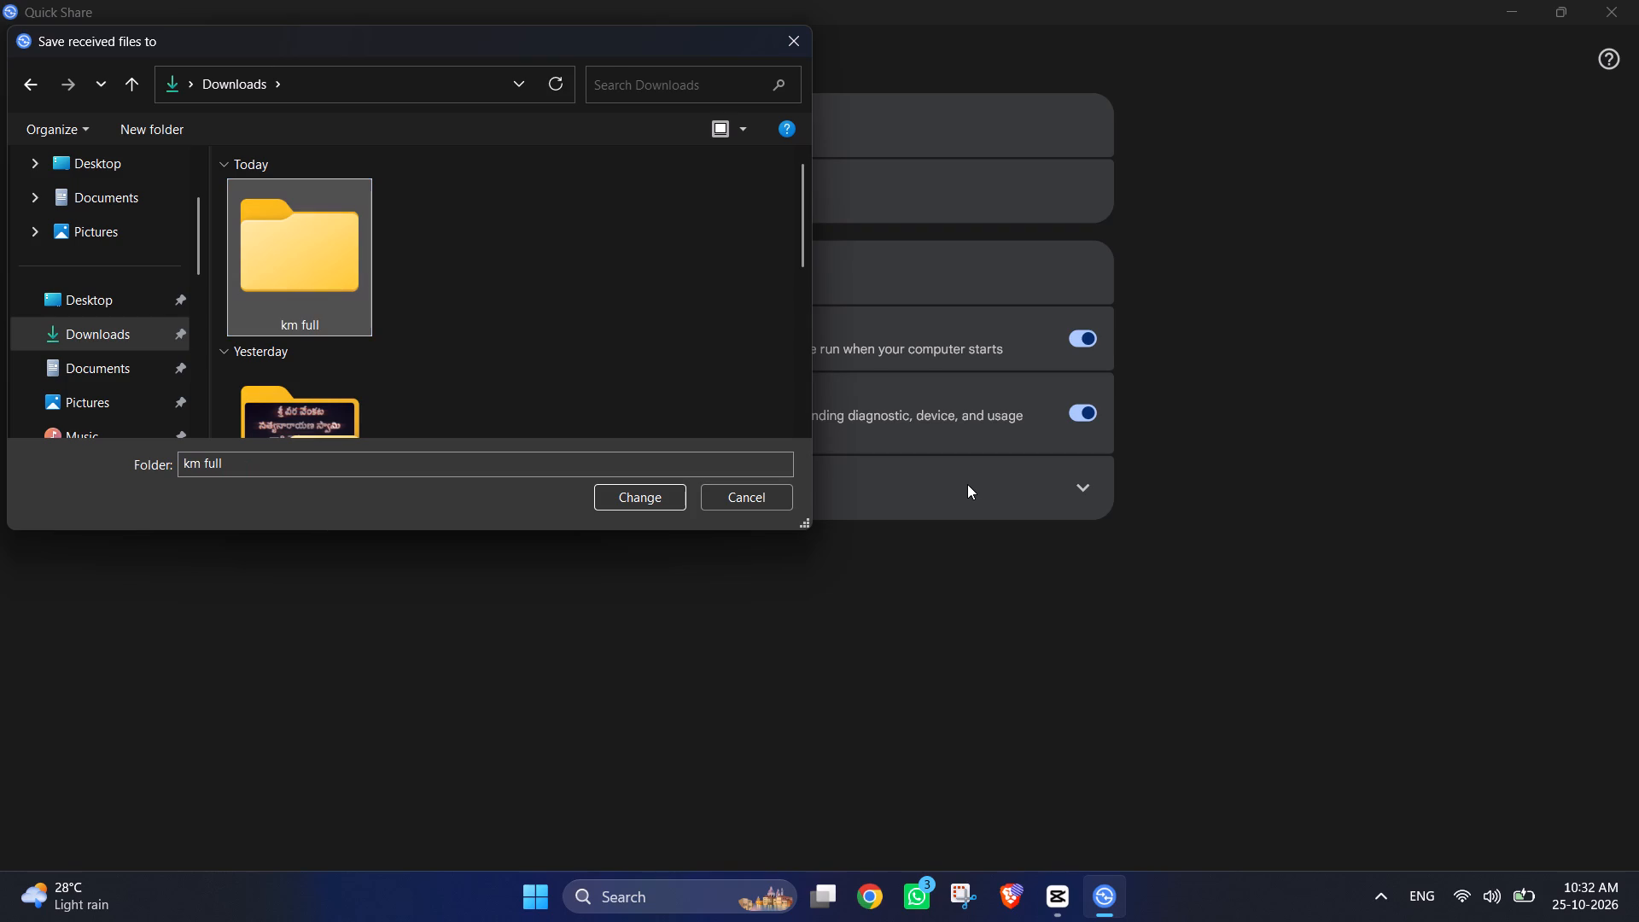
Set the "km full" folder as the save location for received files and return to the Quick Share main screen.
click(653, 495)
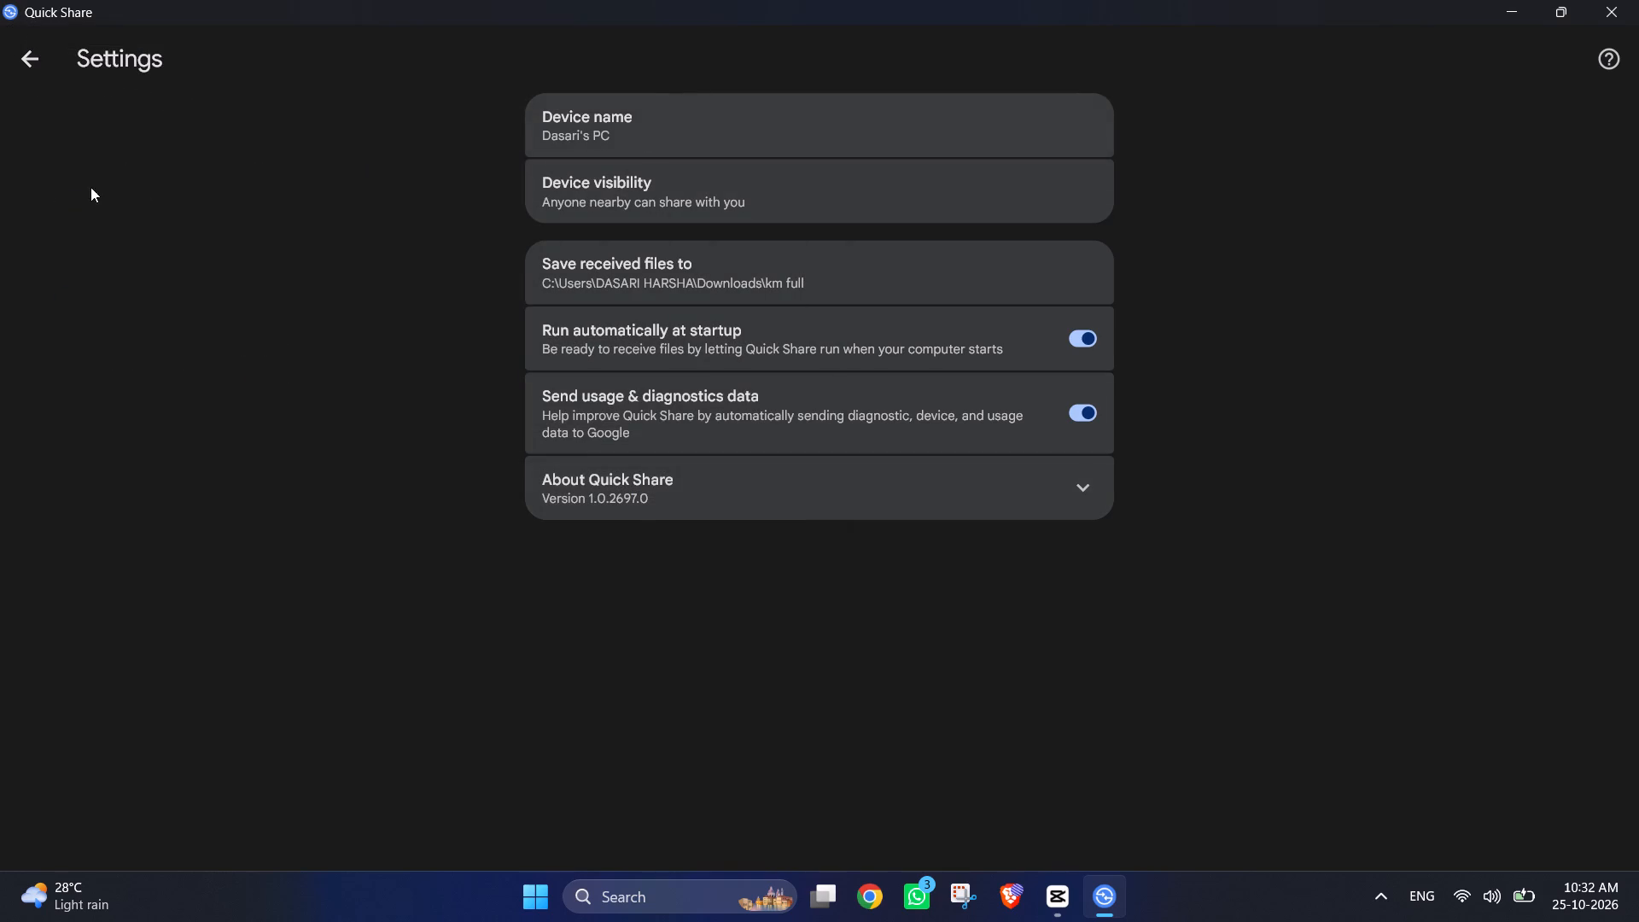
click(16, 72)
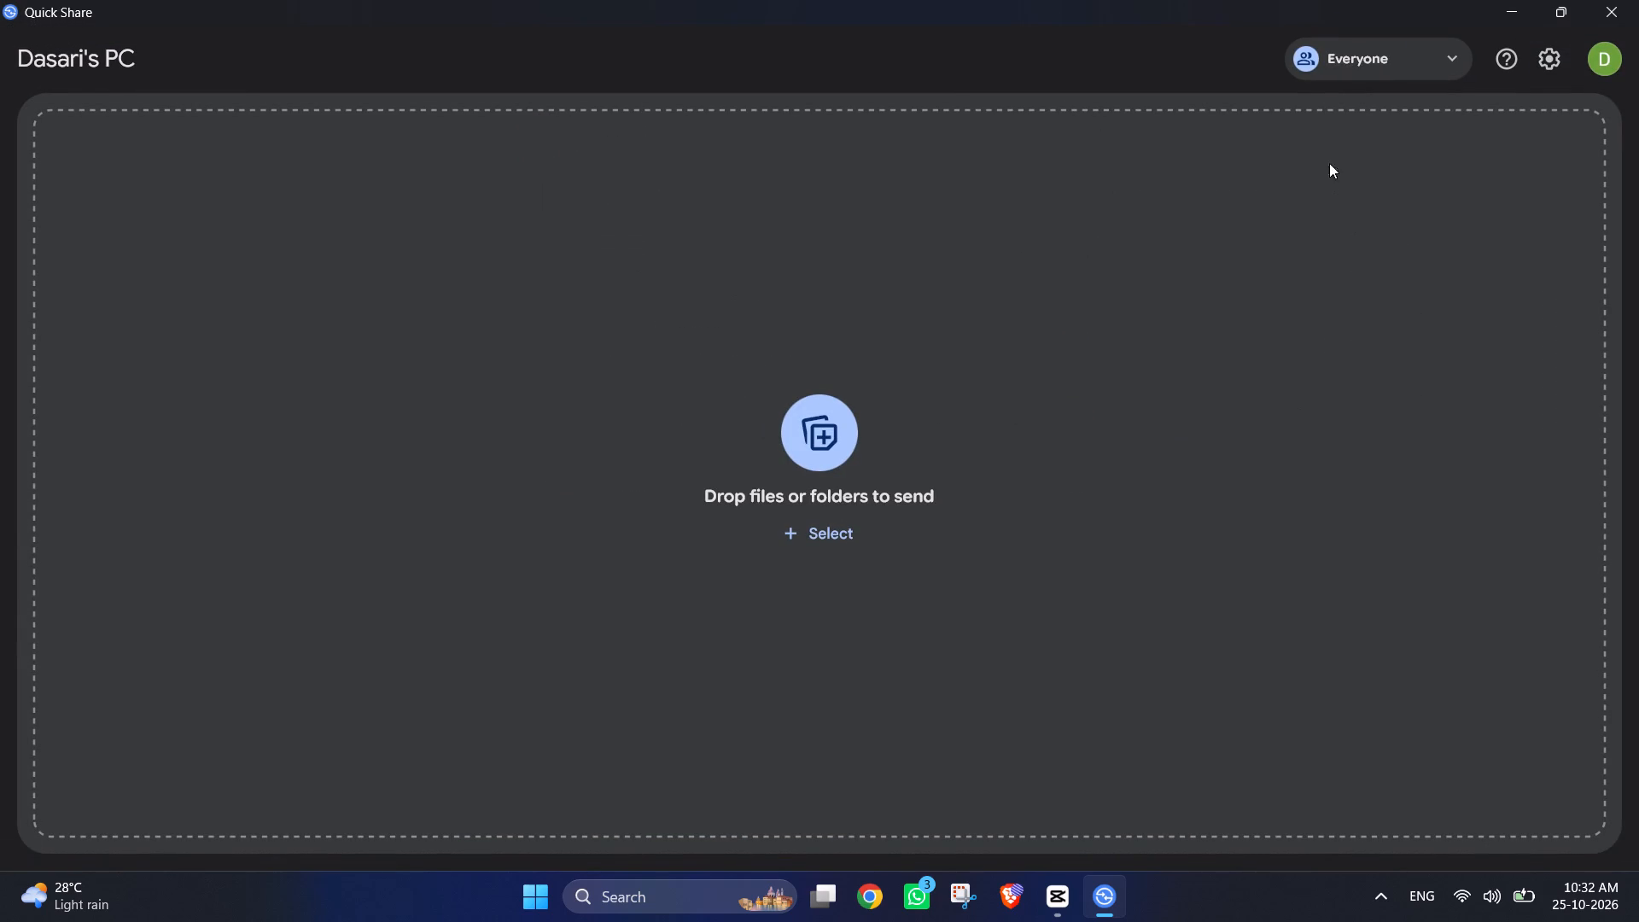
Select Everyone as the sharing visibility, recheck the Quick Share settings and return to the main screen.
click(1391, 43)
click(1364, 314)
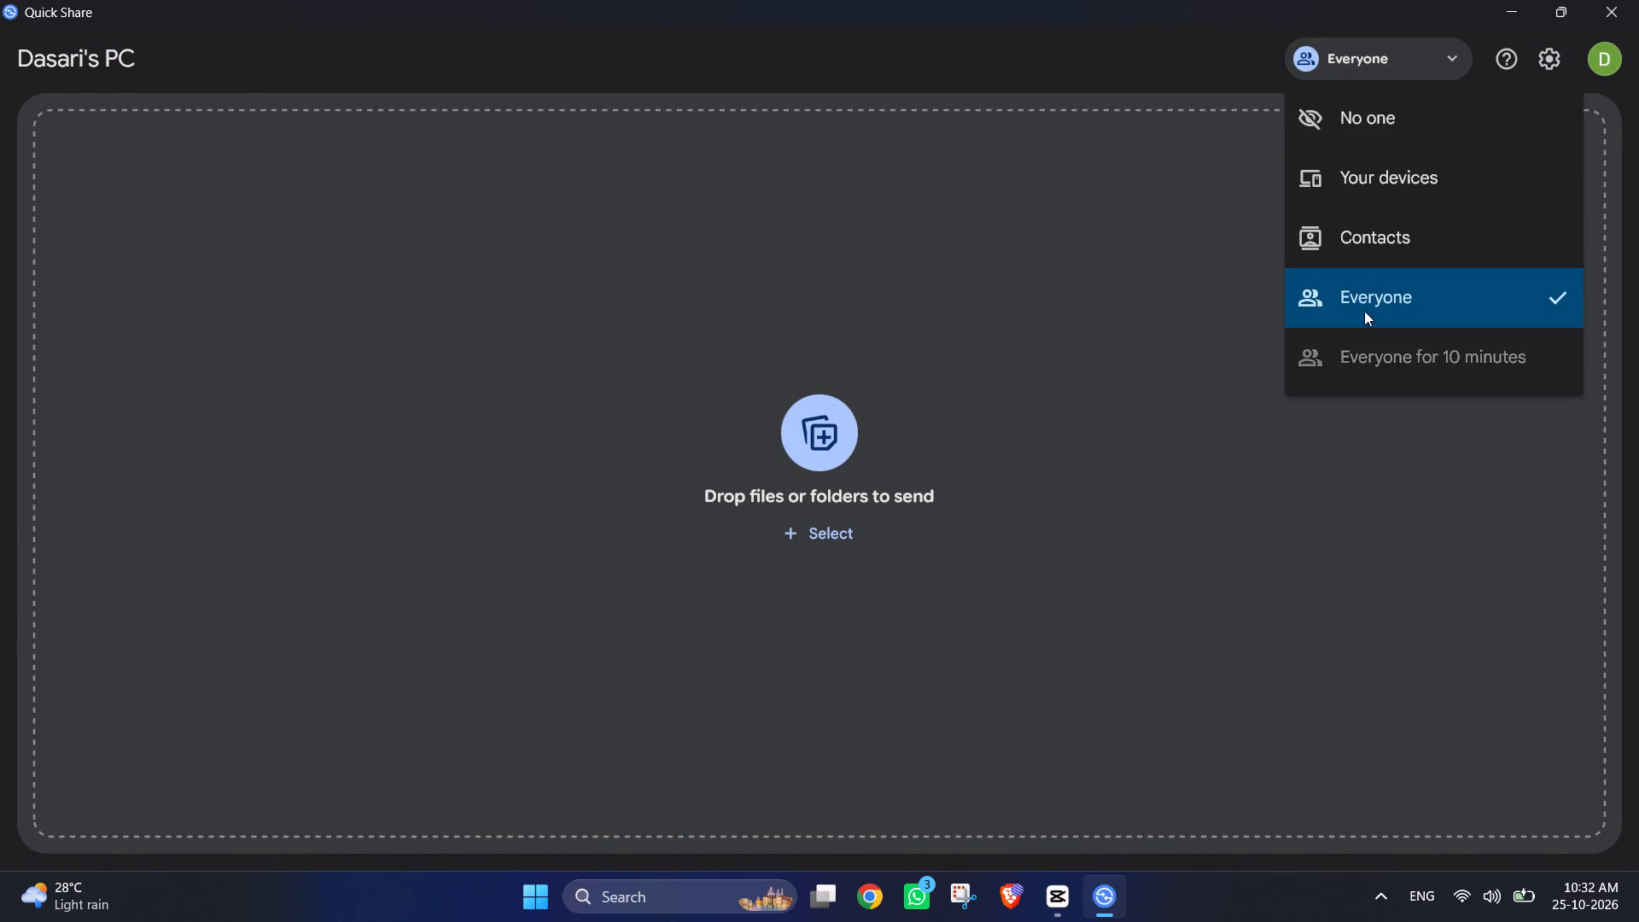
click(1533, 54)
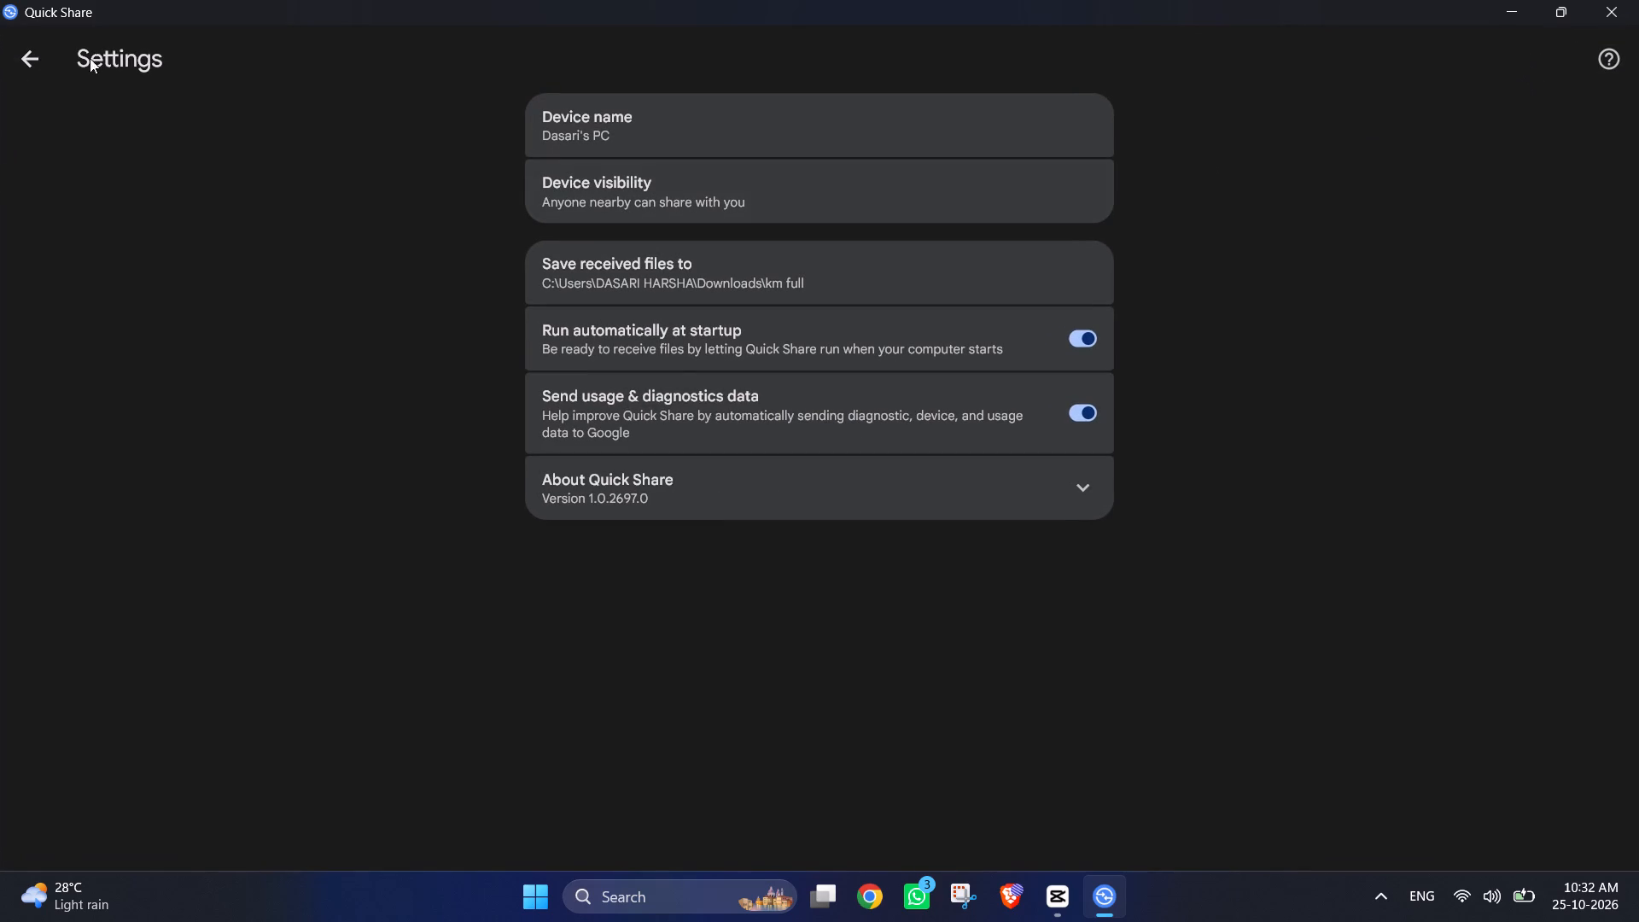
click(74, 27)
click(32, 47)
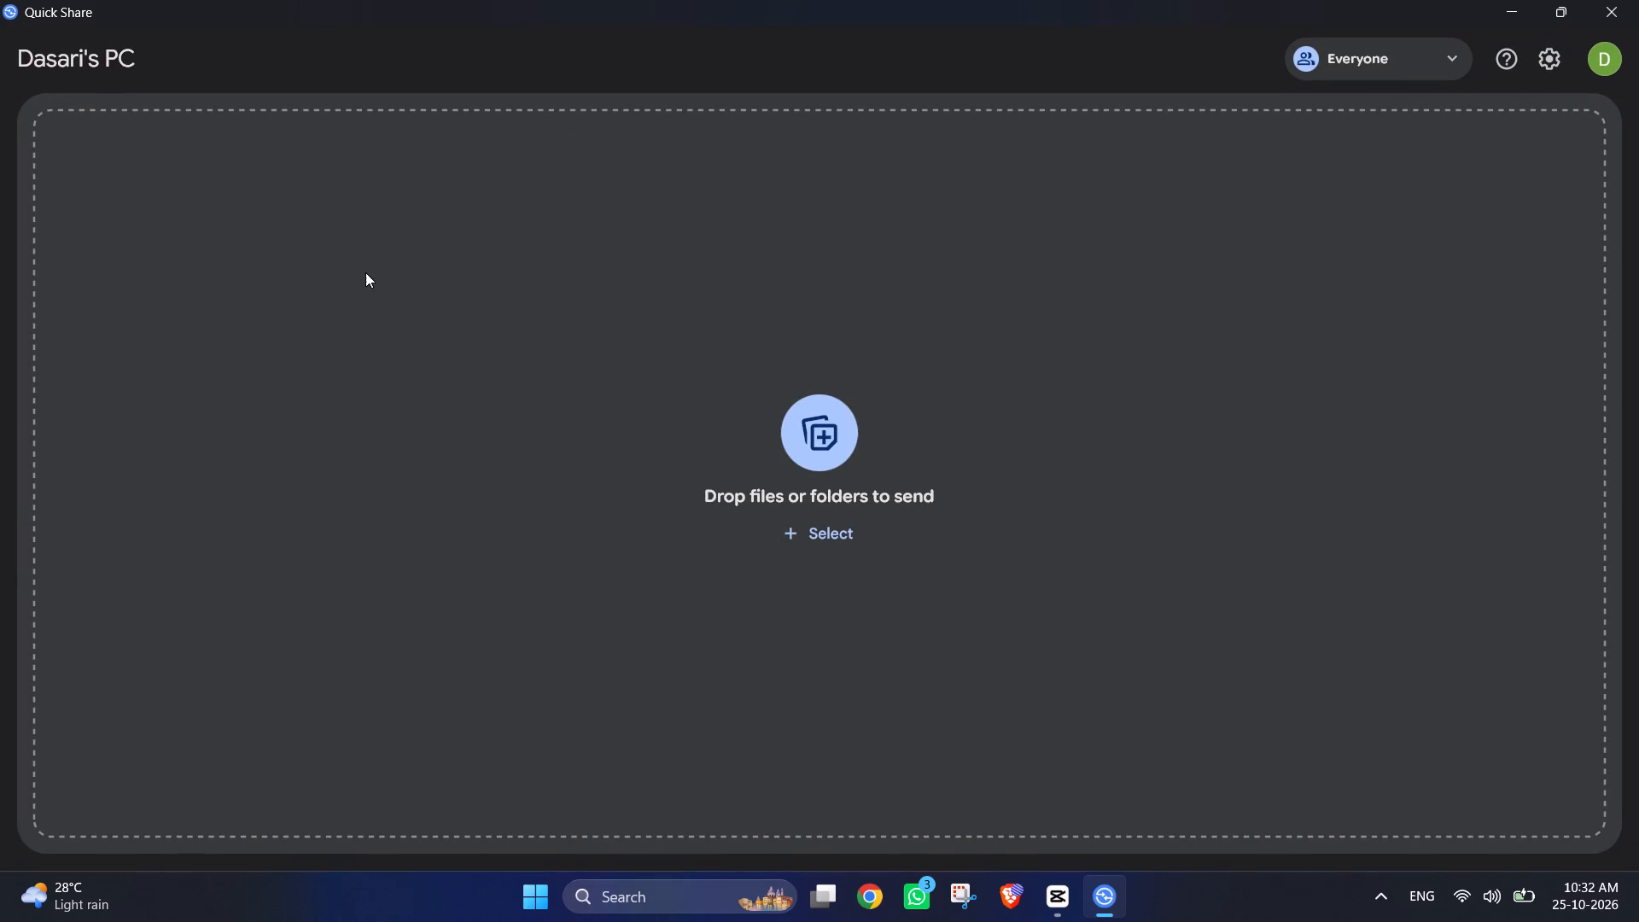
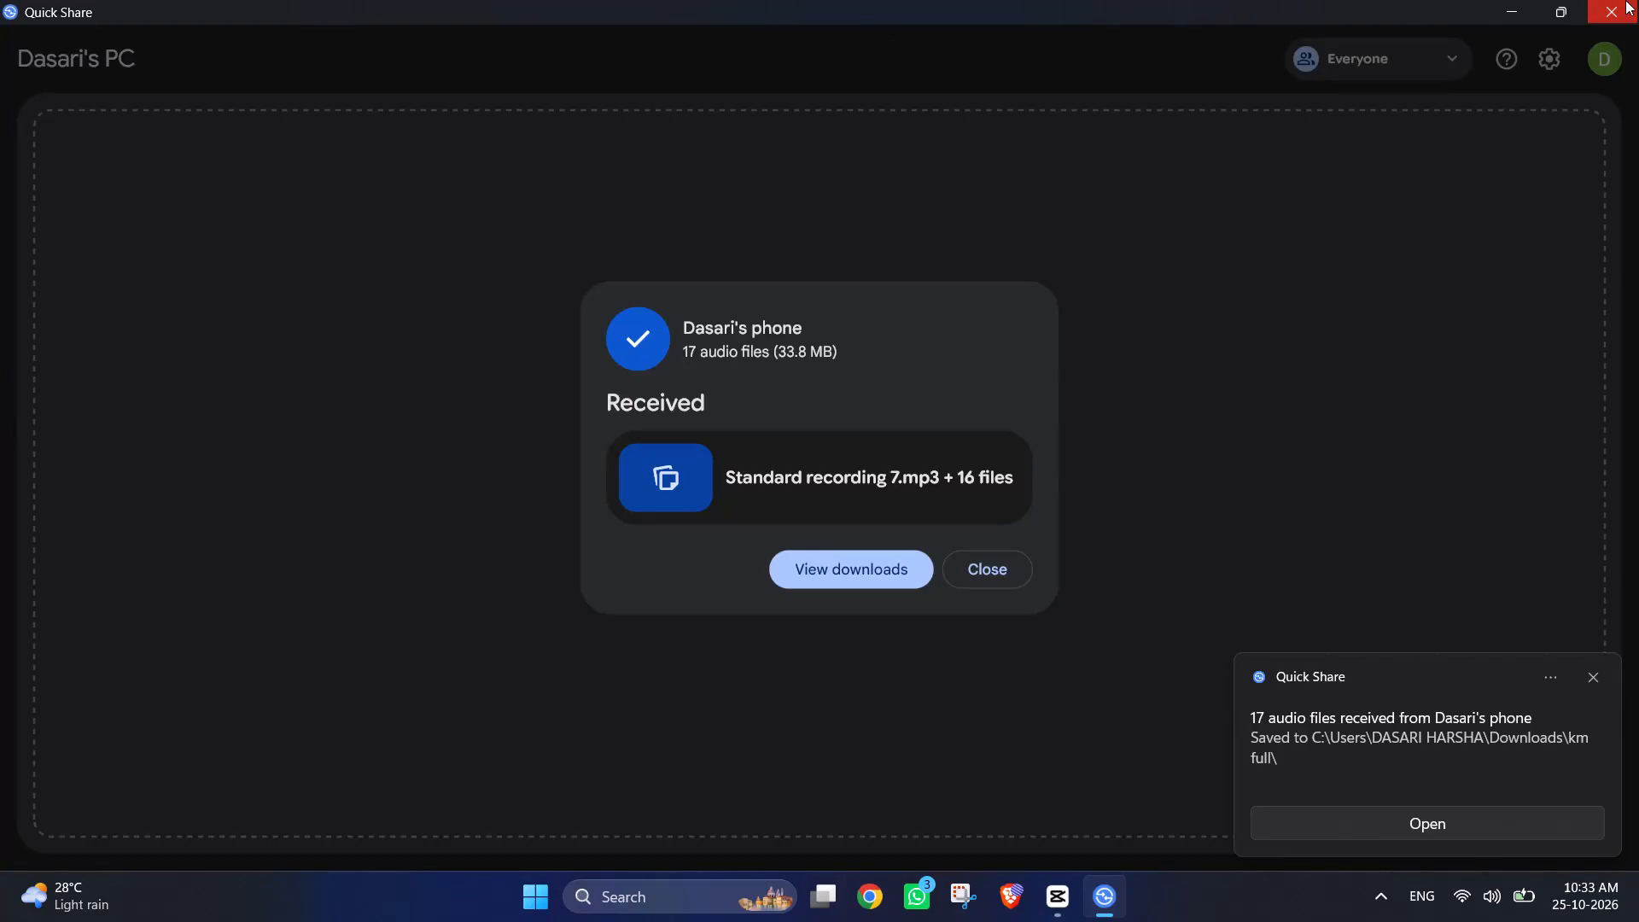
Close Quick Share and its received-files notification, and create a new project in CapCut.
click(1625, 0)
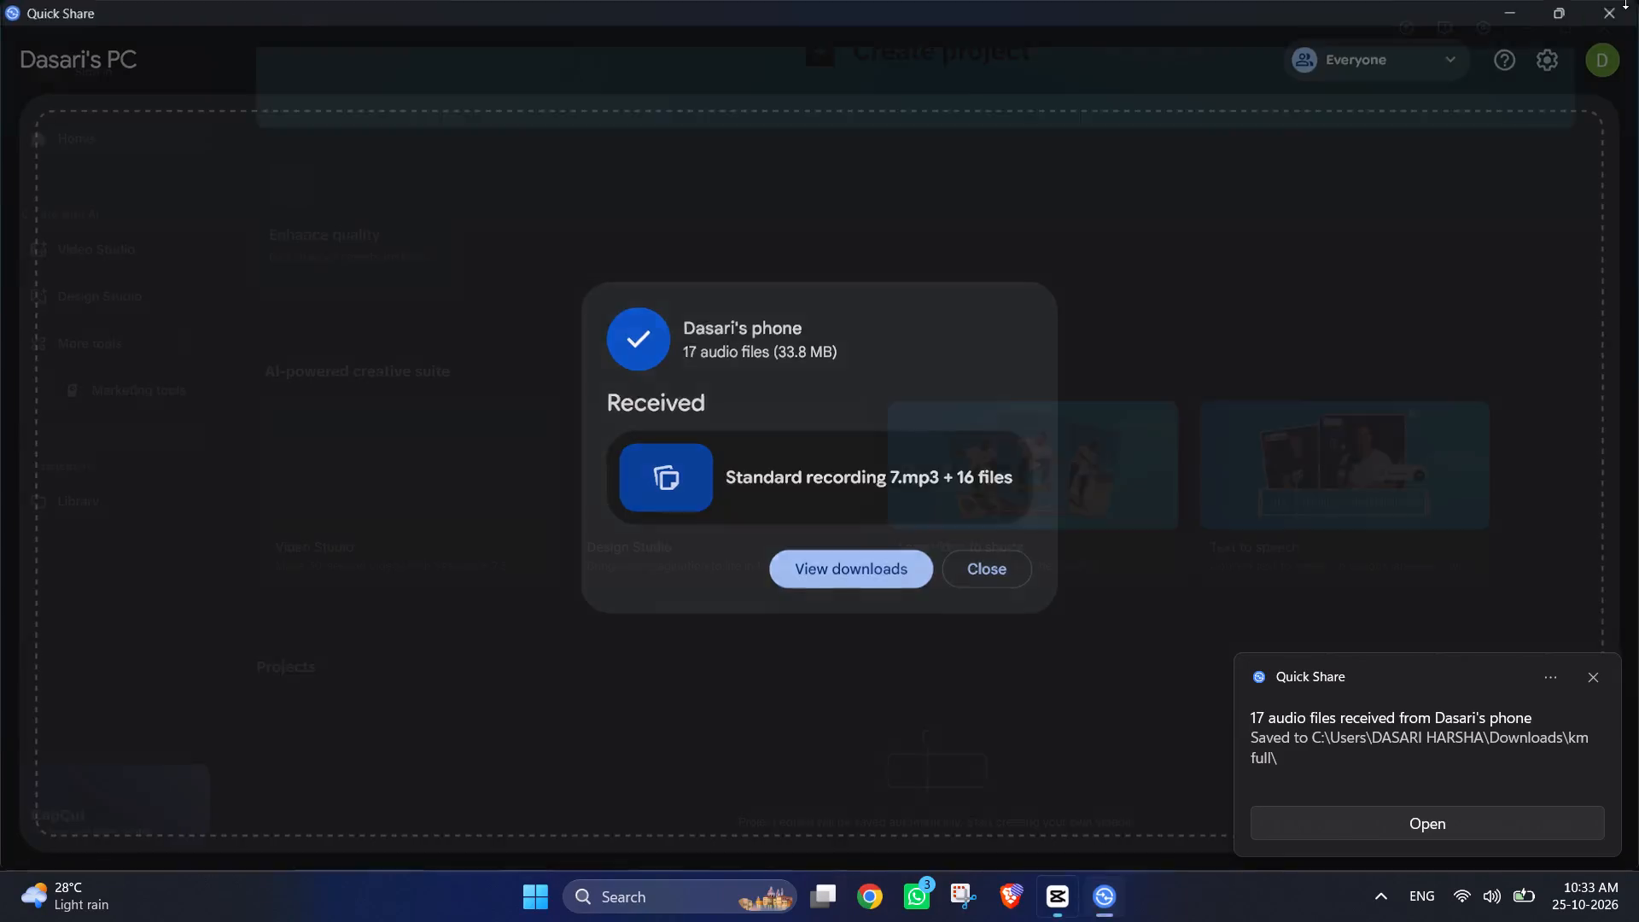
click(873, 732)
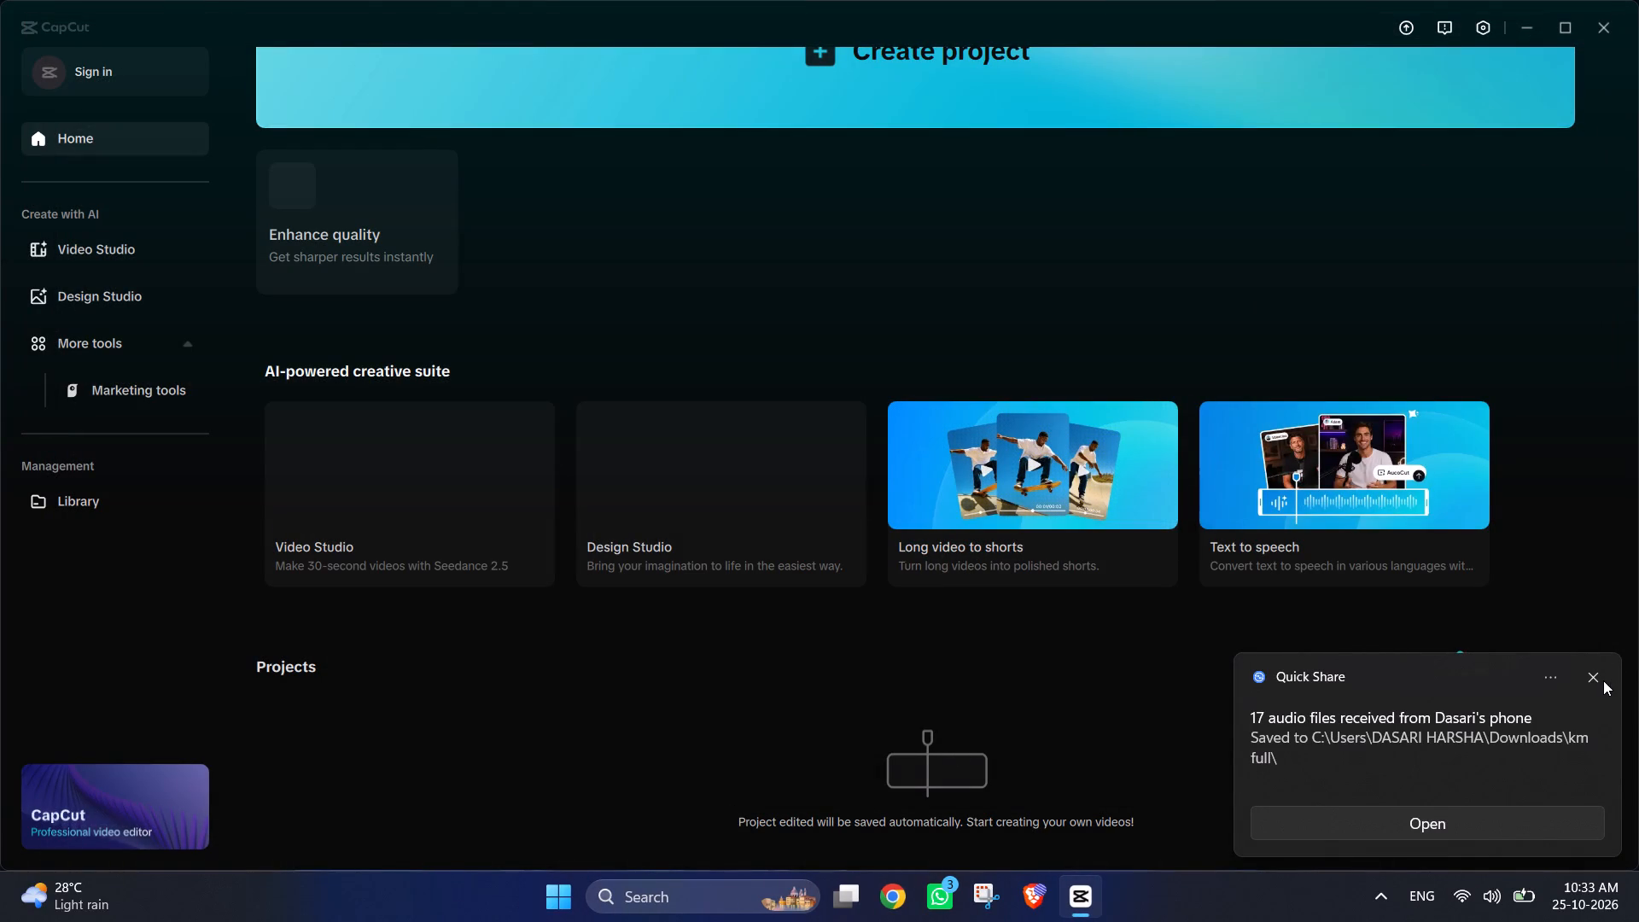
click(1600, 678)
scroll(189, 547, down, 3)
scroll(555, 133, up, 6)
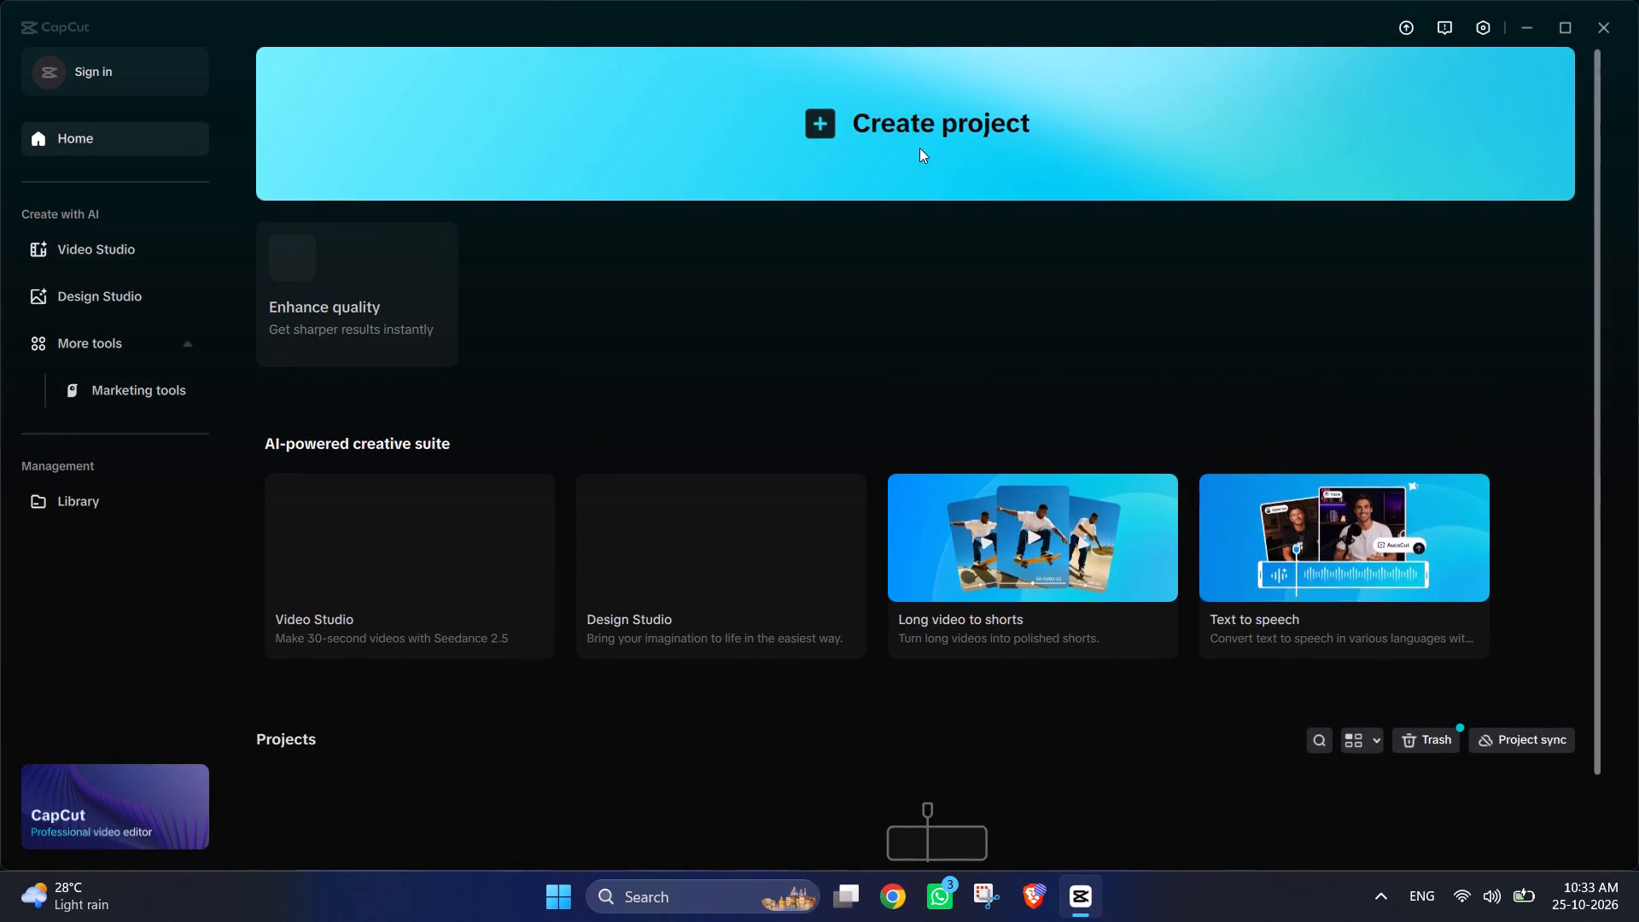
click(910, 134)
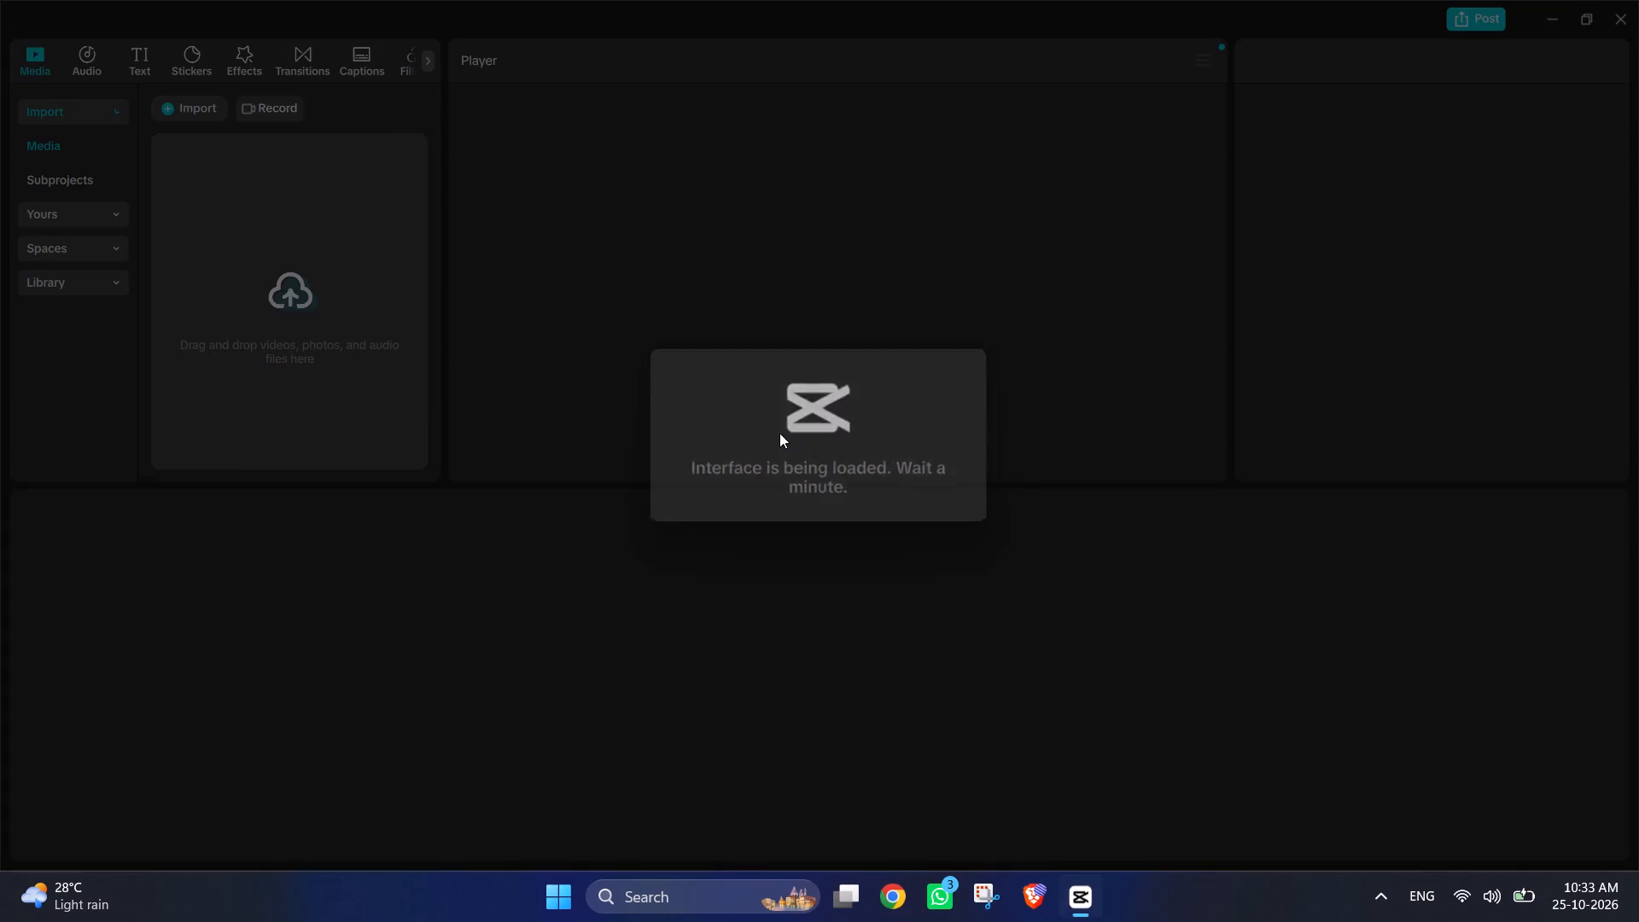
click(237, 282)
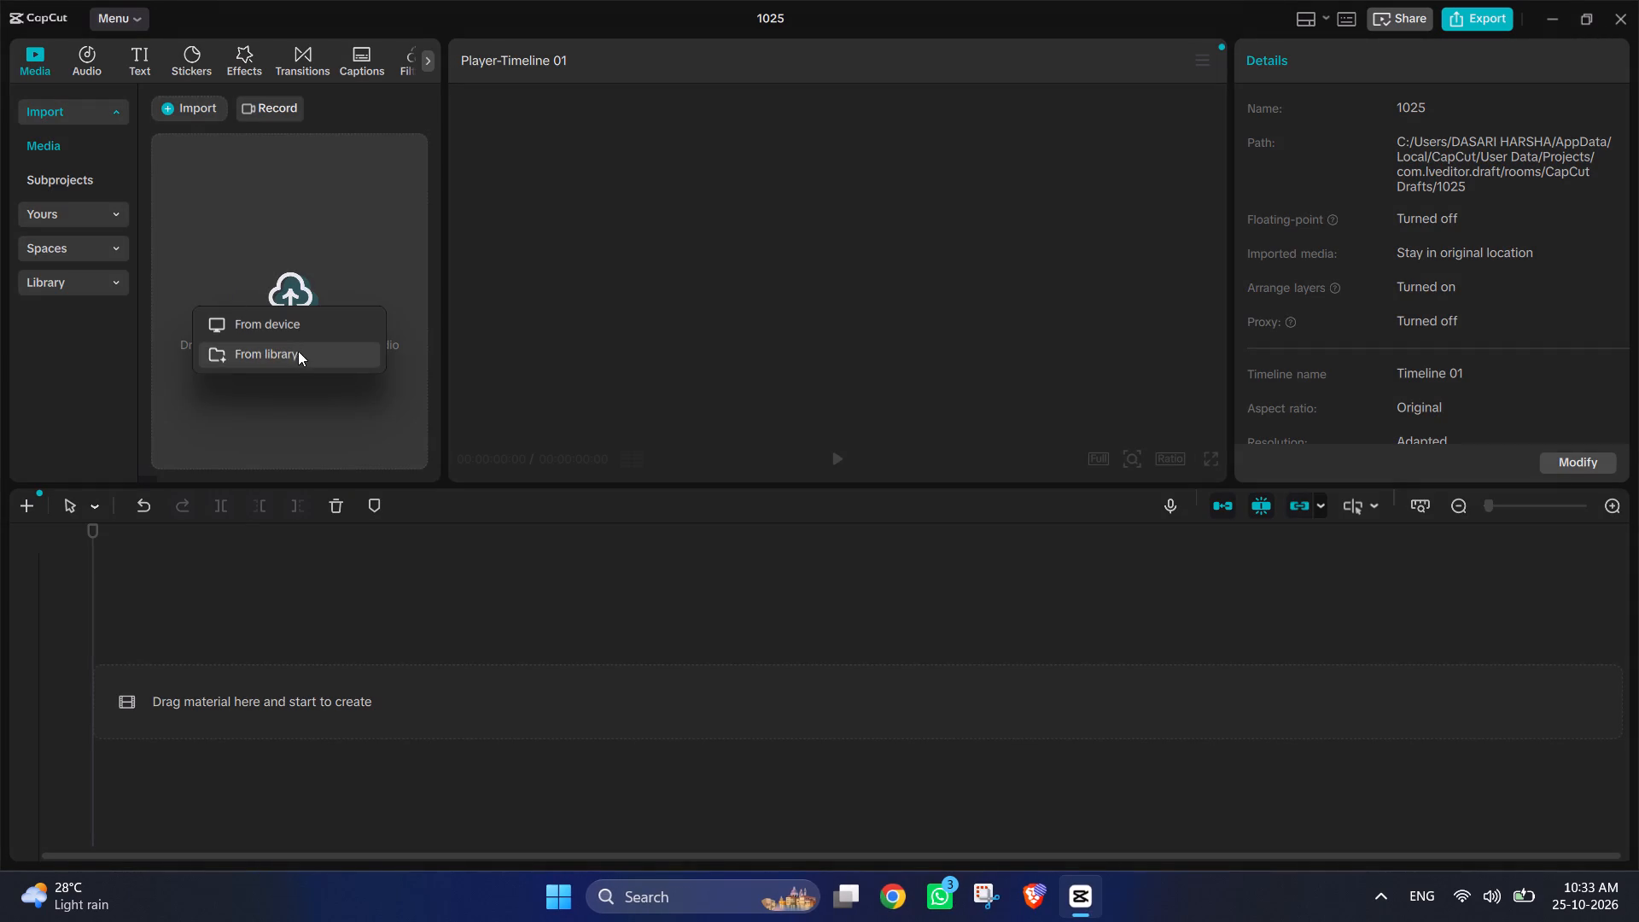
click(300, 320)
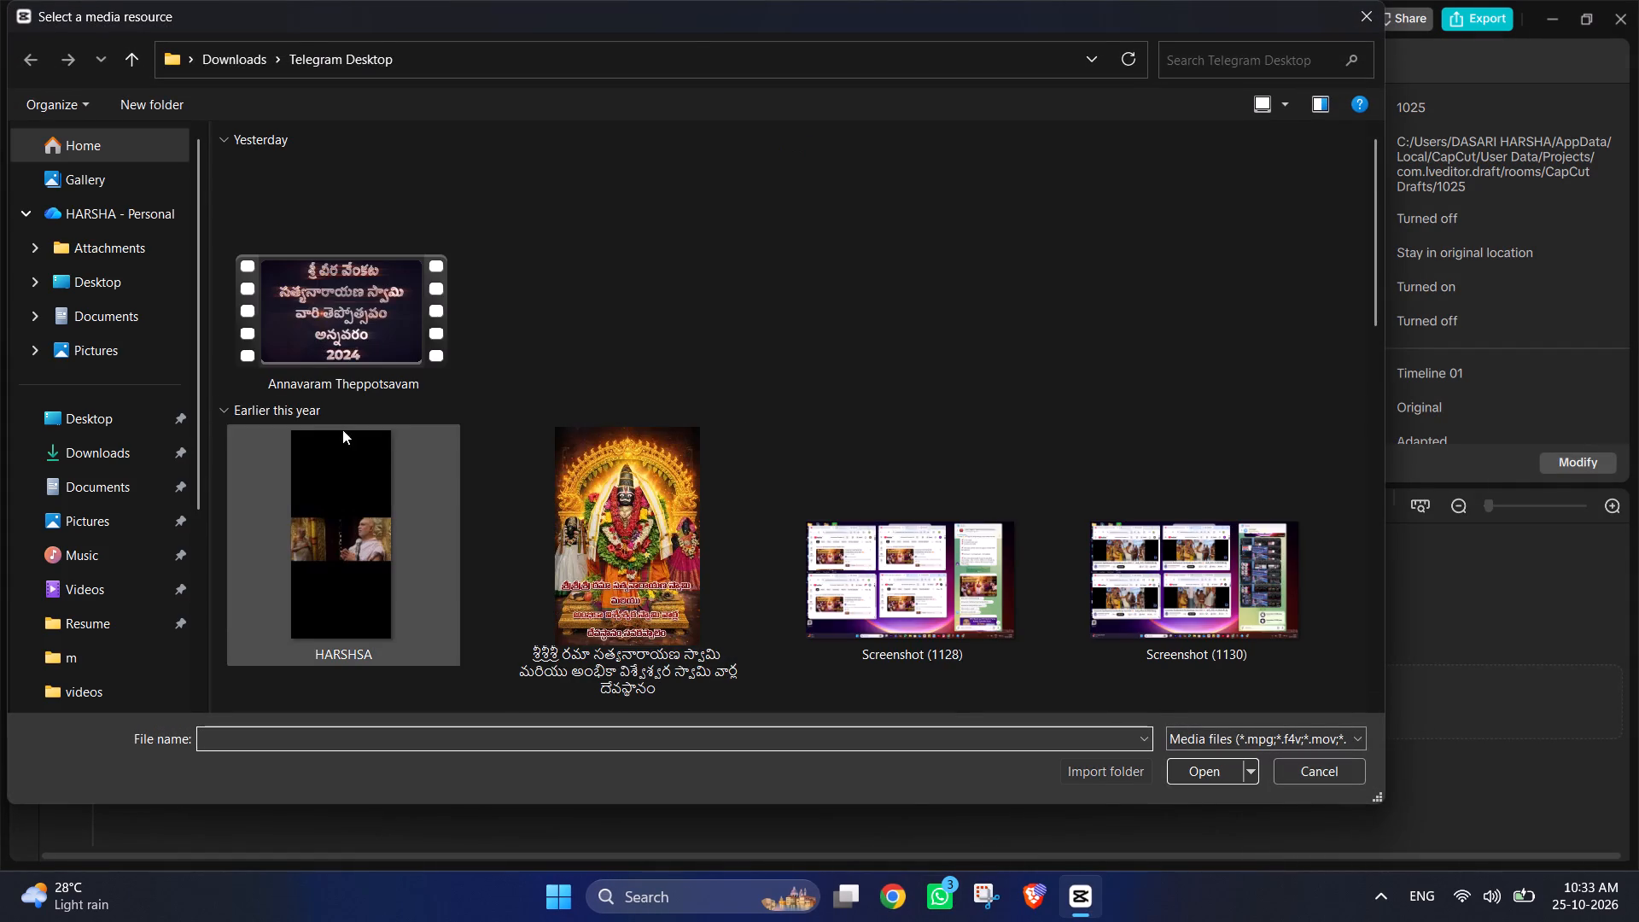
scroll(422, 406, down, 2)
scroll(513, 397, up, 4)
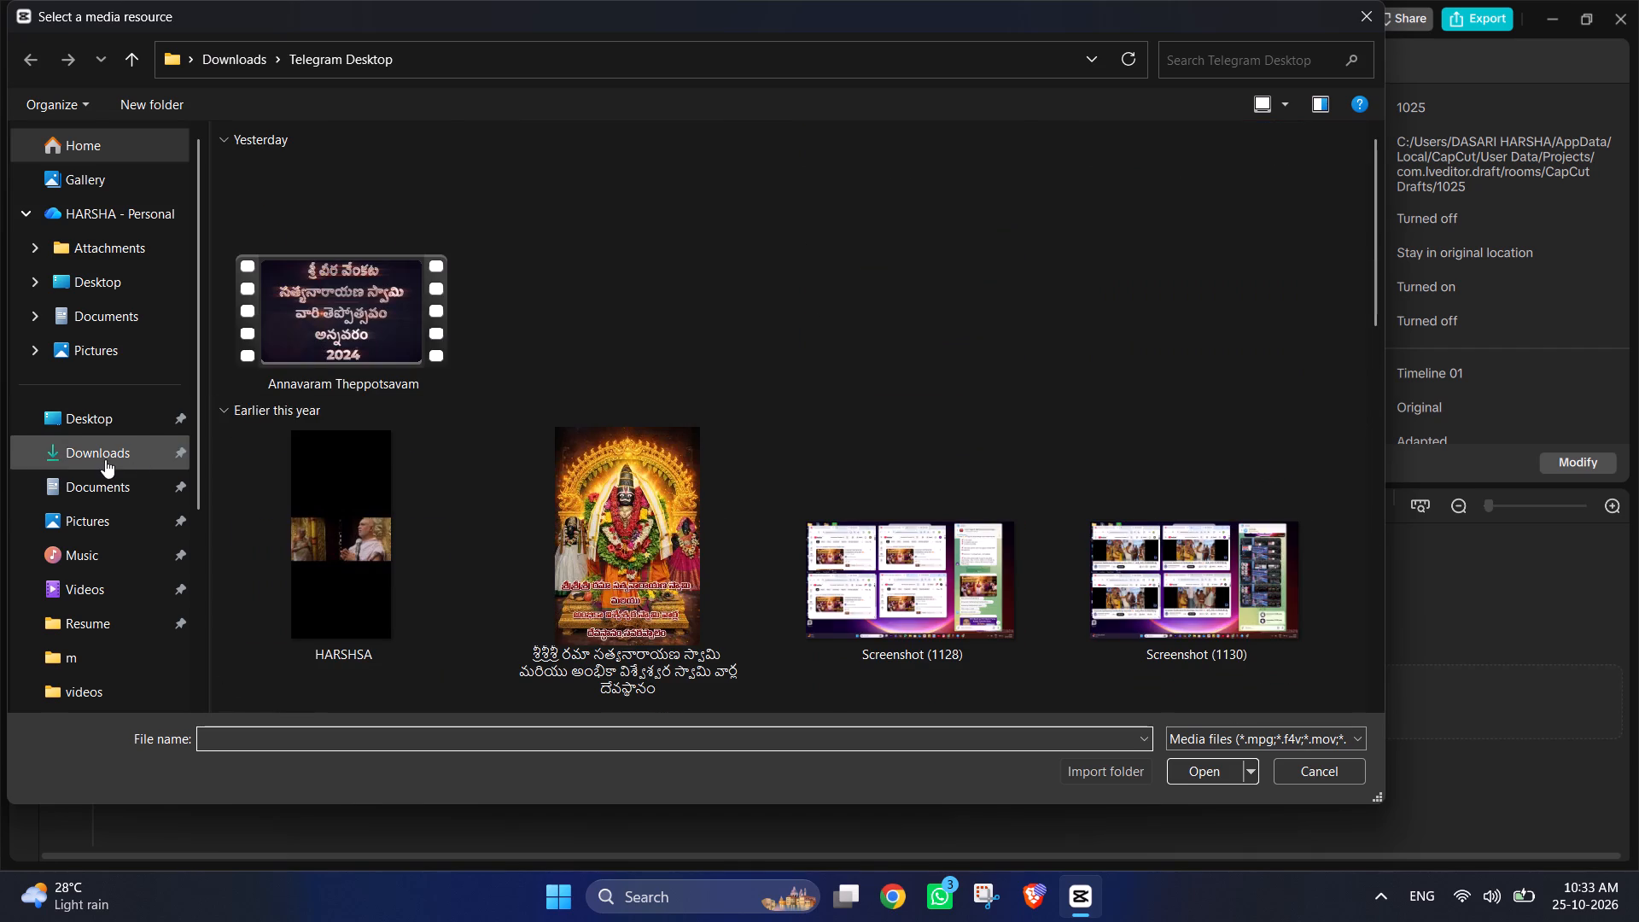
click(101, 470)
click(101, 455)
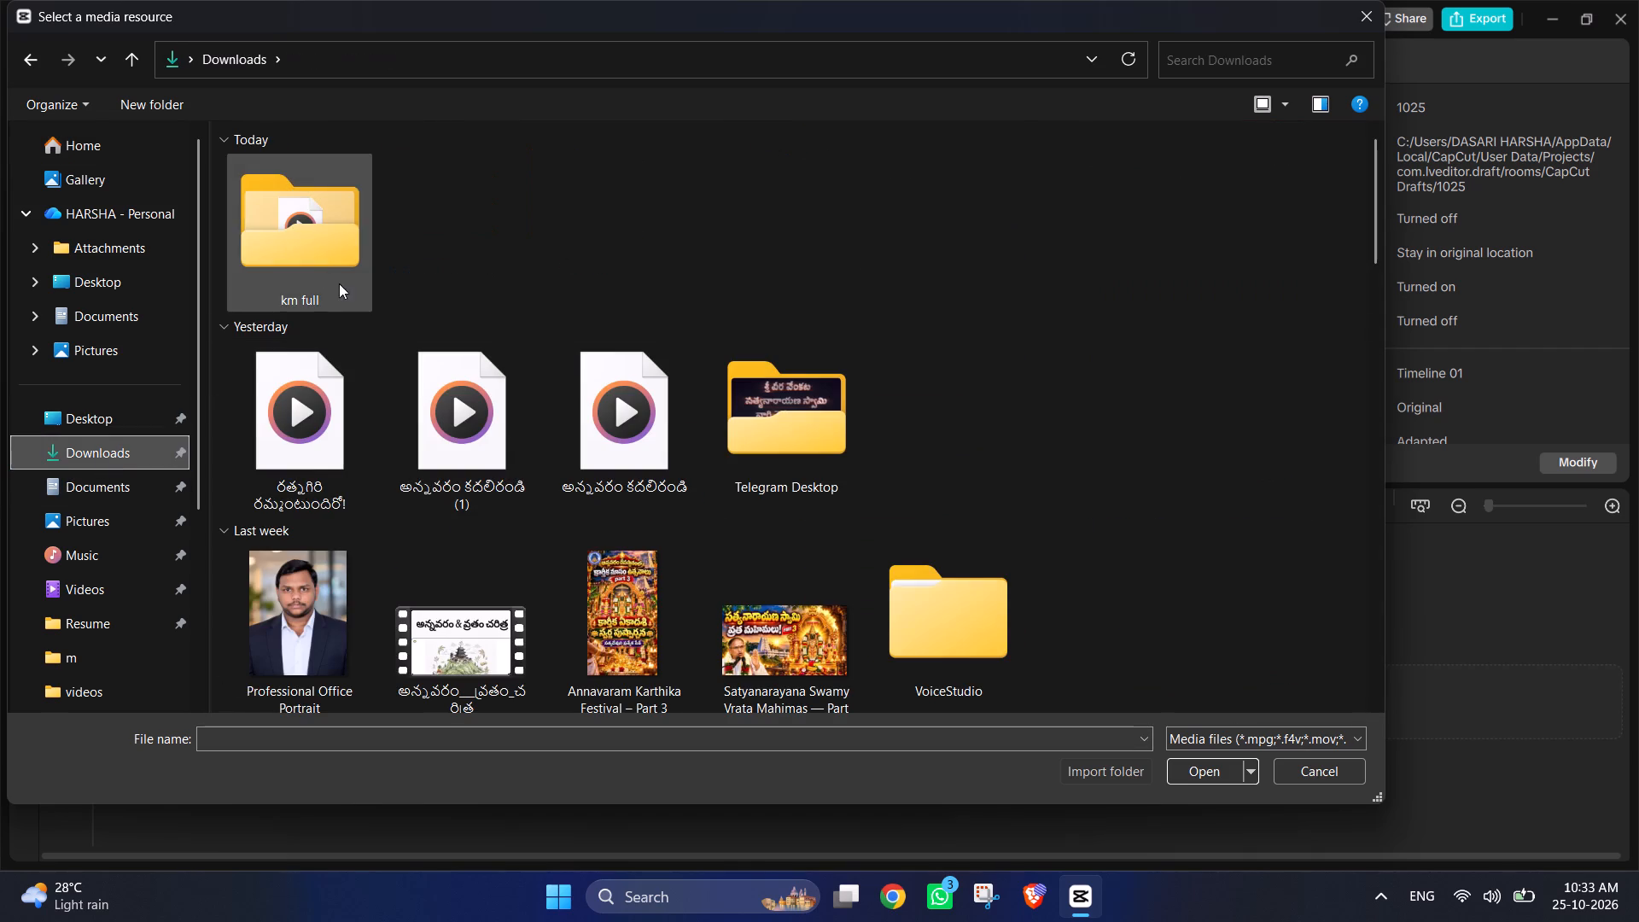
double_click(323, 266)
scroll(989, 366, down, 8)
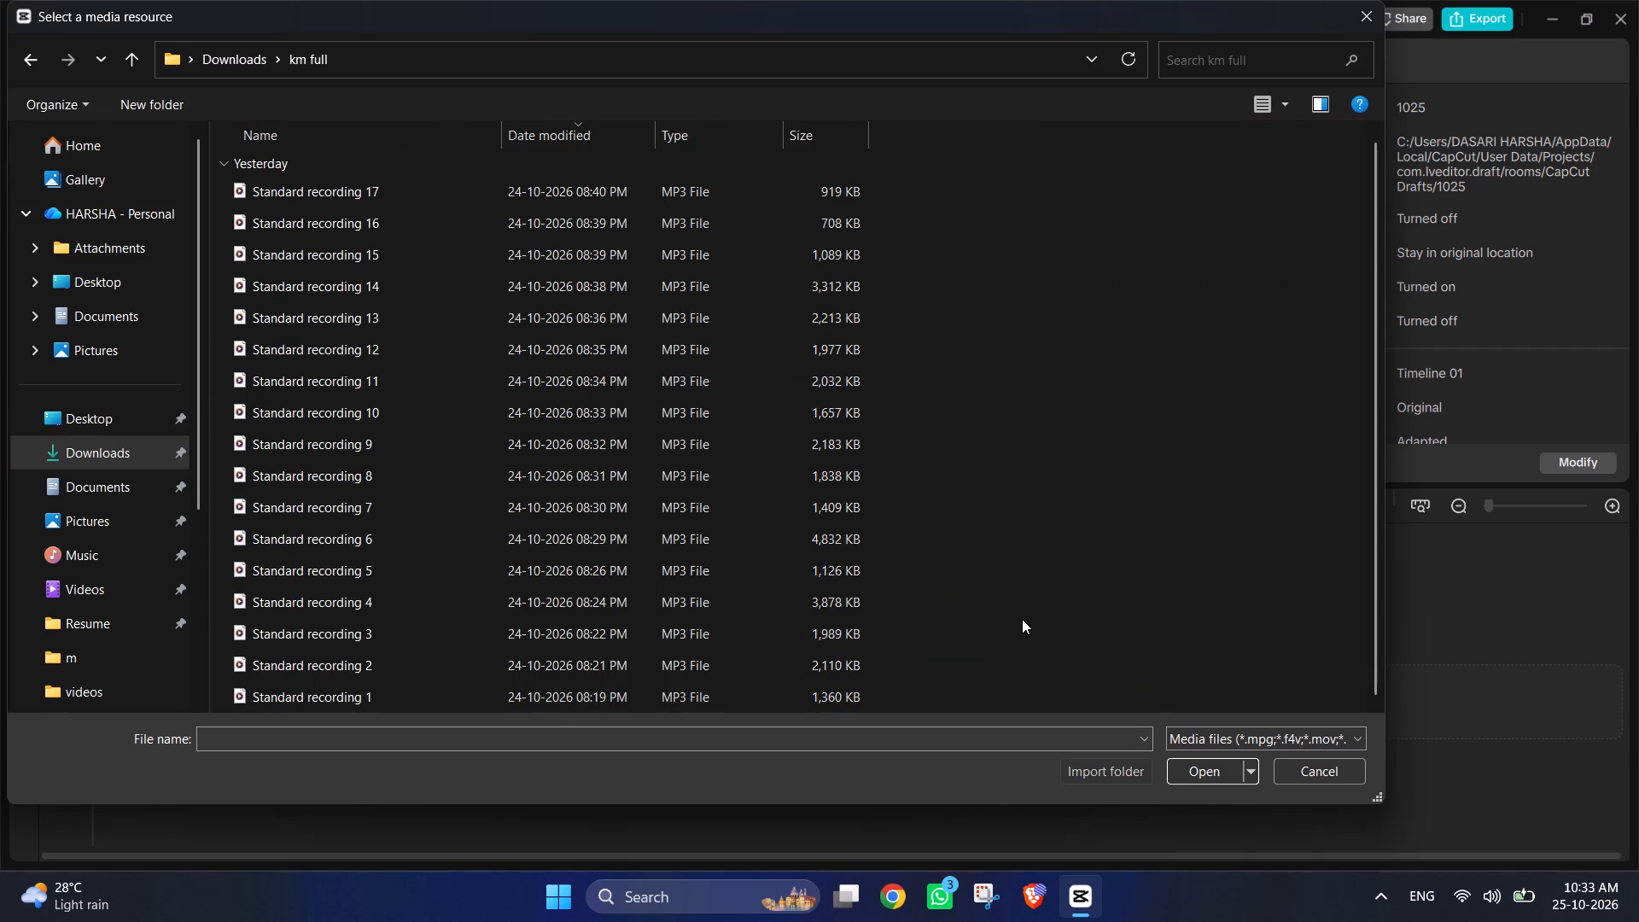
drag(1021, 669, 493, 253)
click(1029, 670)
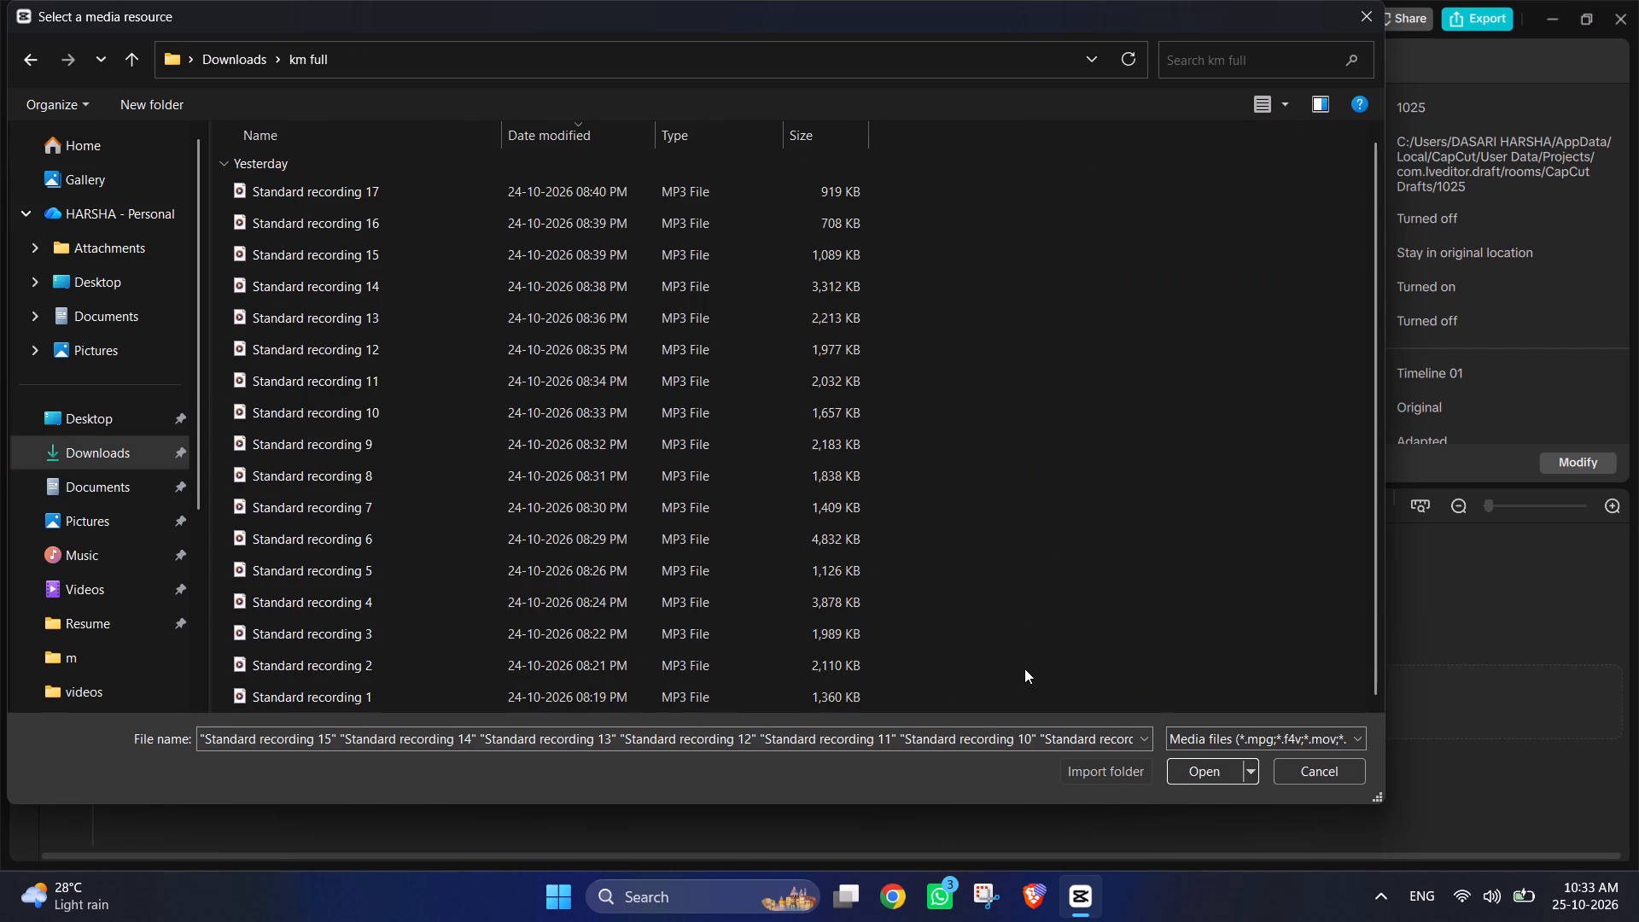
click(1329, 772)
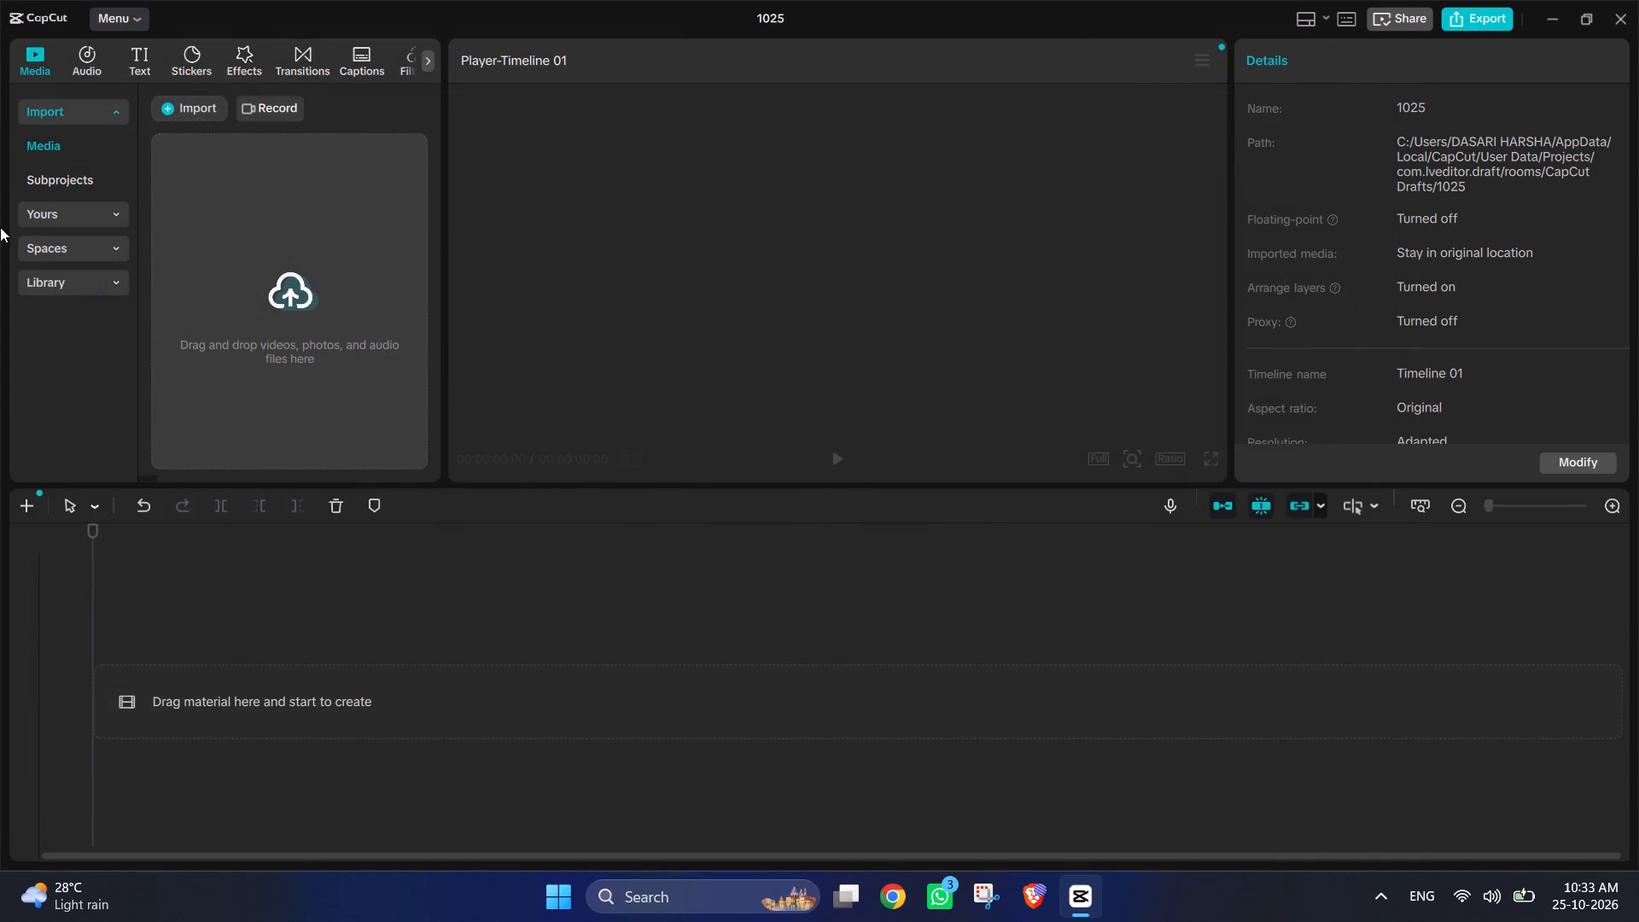
Import all the Standard recording MP3 files from the "km full" folder in Downloads into the project as extracted audio.
click(85, 78)
click(80, 110)
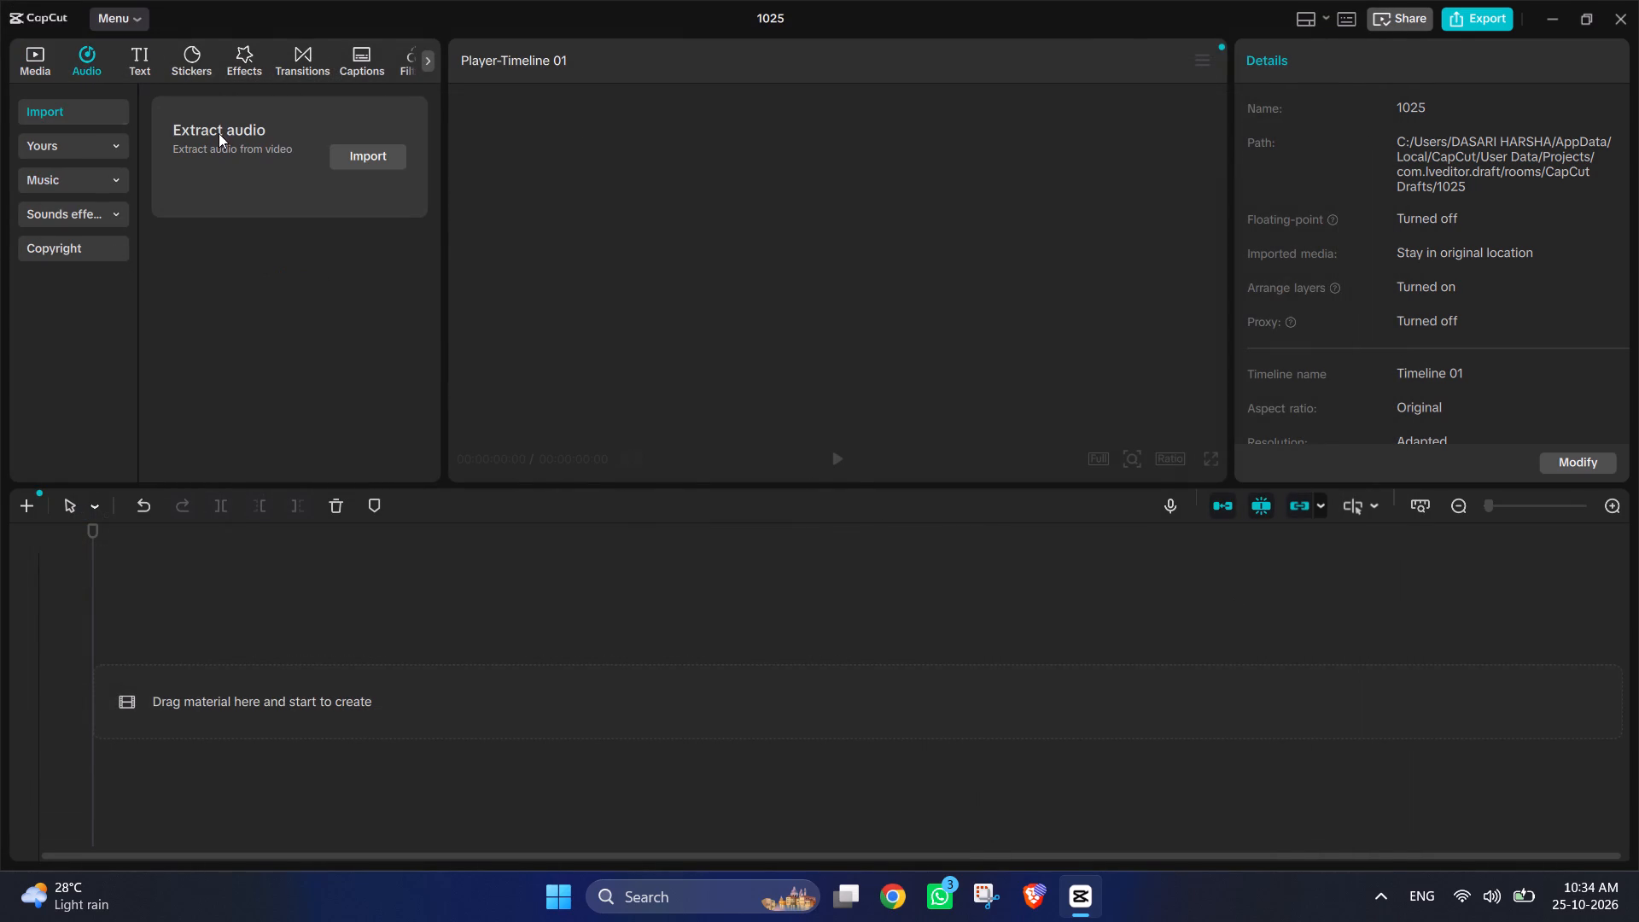
click(353, 153)
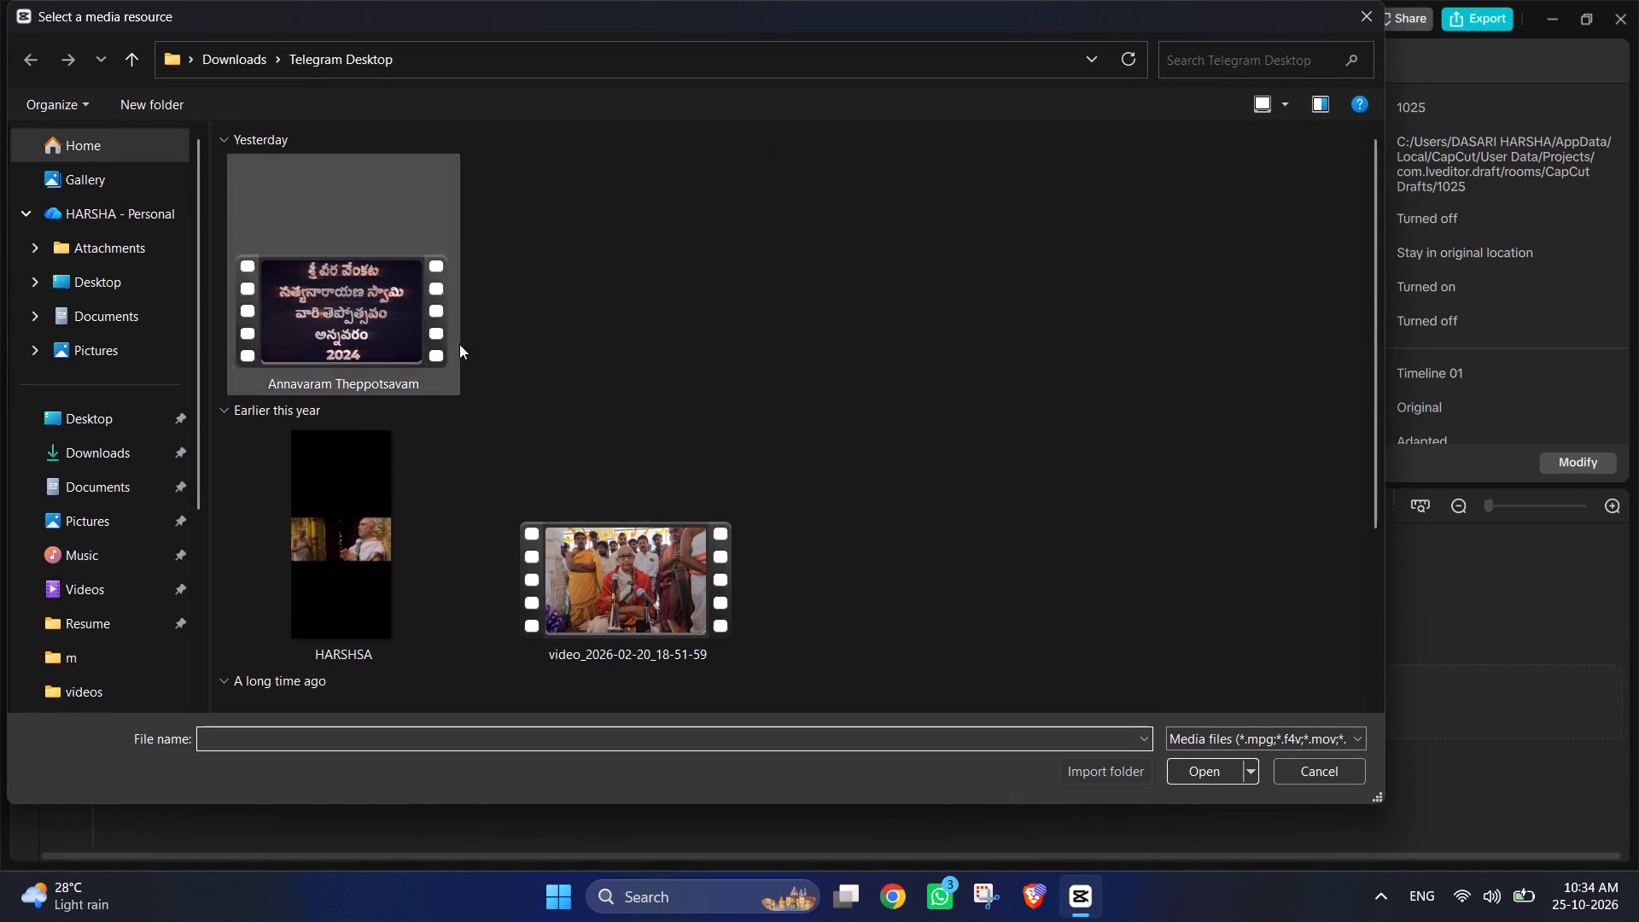
scroll(465, 401, down, 3)
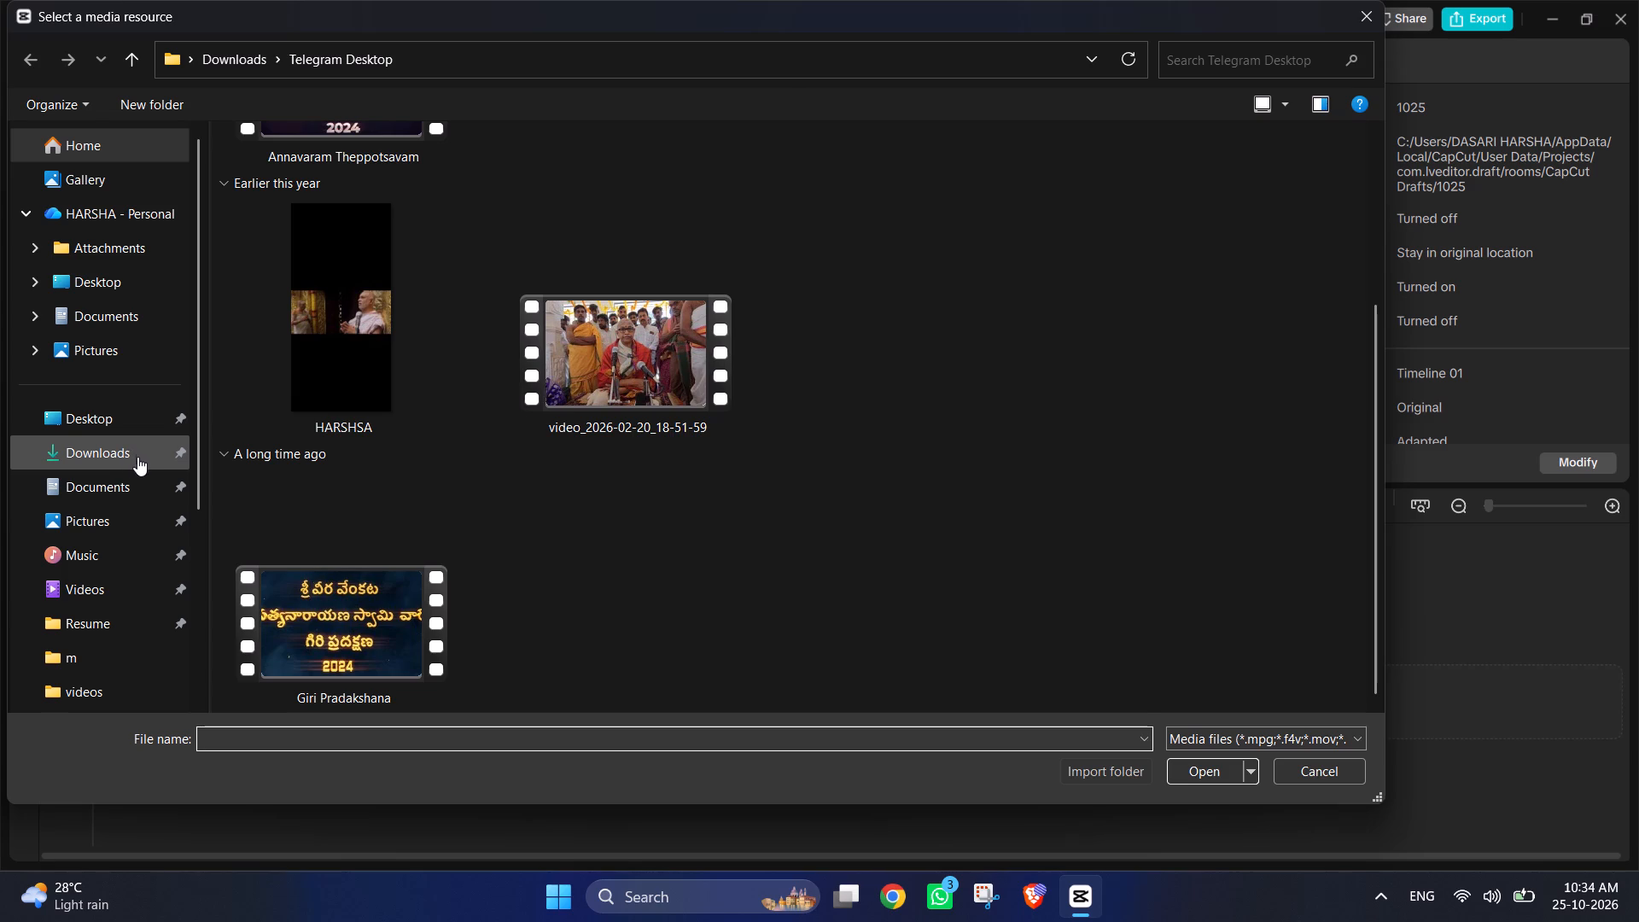
scroll(489, 418, down, 3)
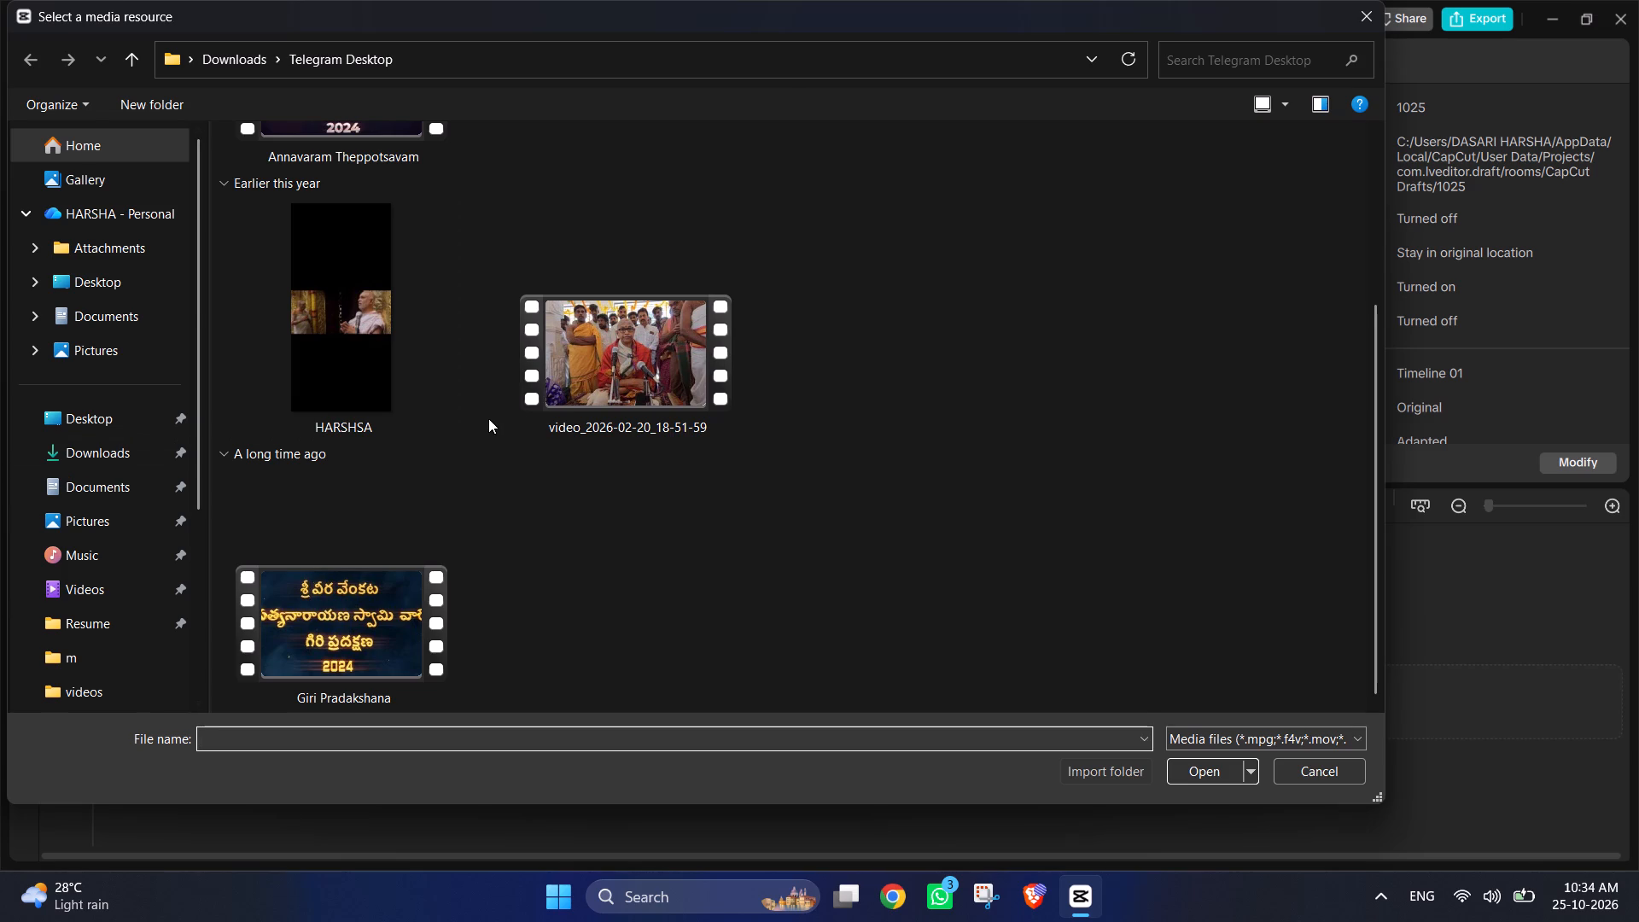
scroll(746, 422, down, 2)
scroll(359, 449, up, 6)
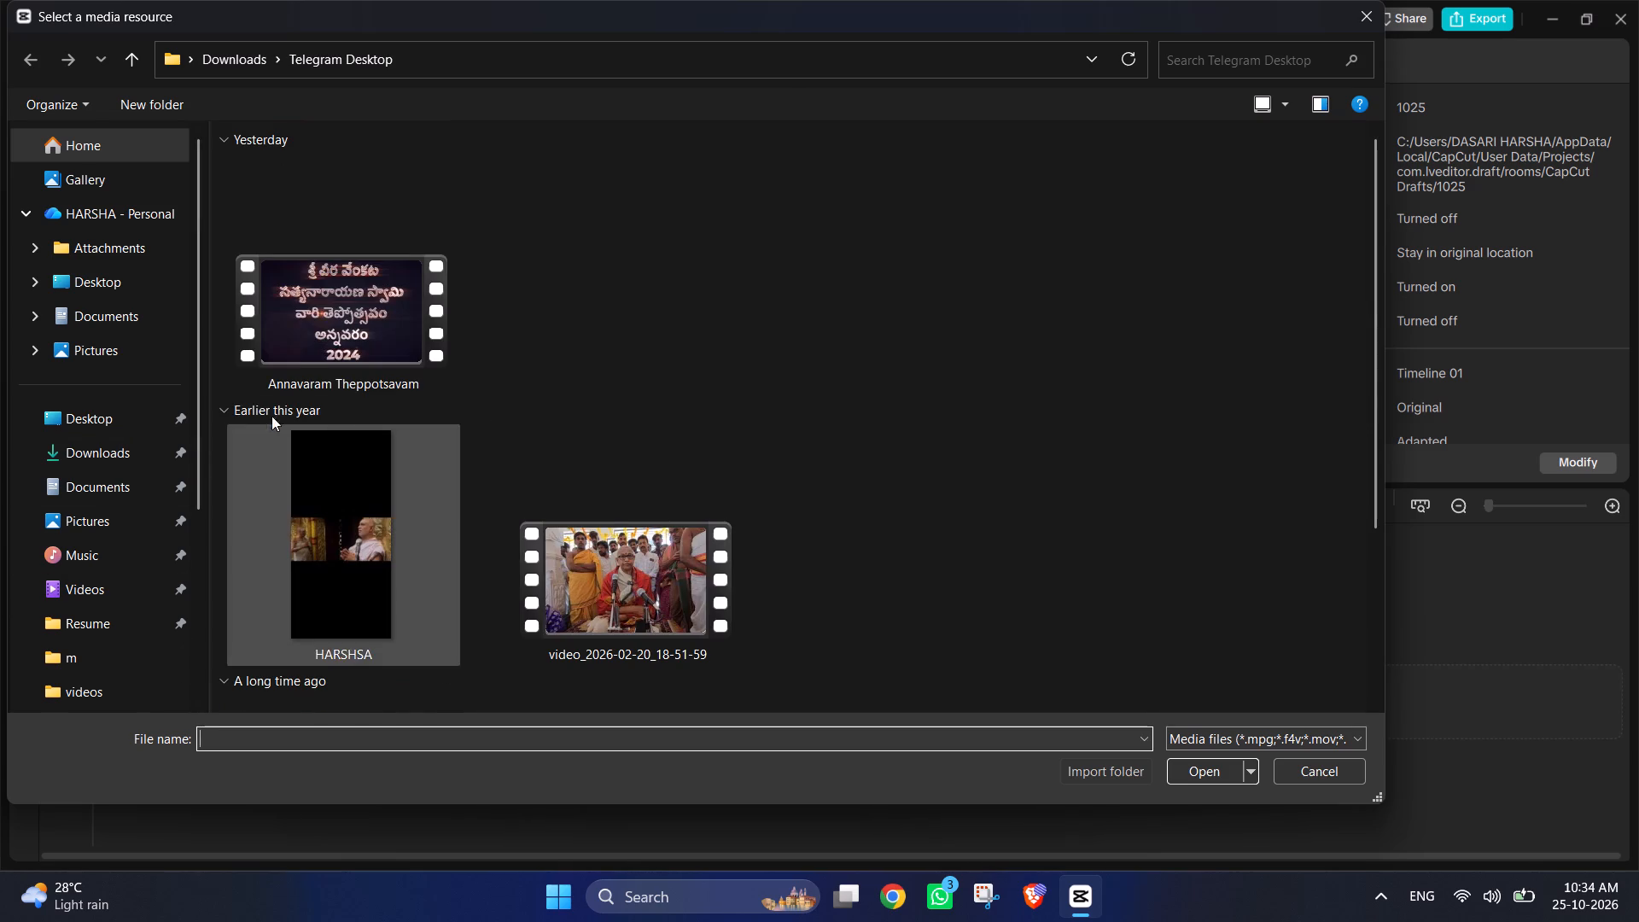
scroll(271, 416, up, 2)
click(126, 475)
click(119, 461)
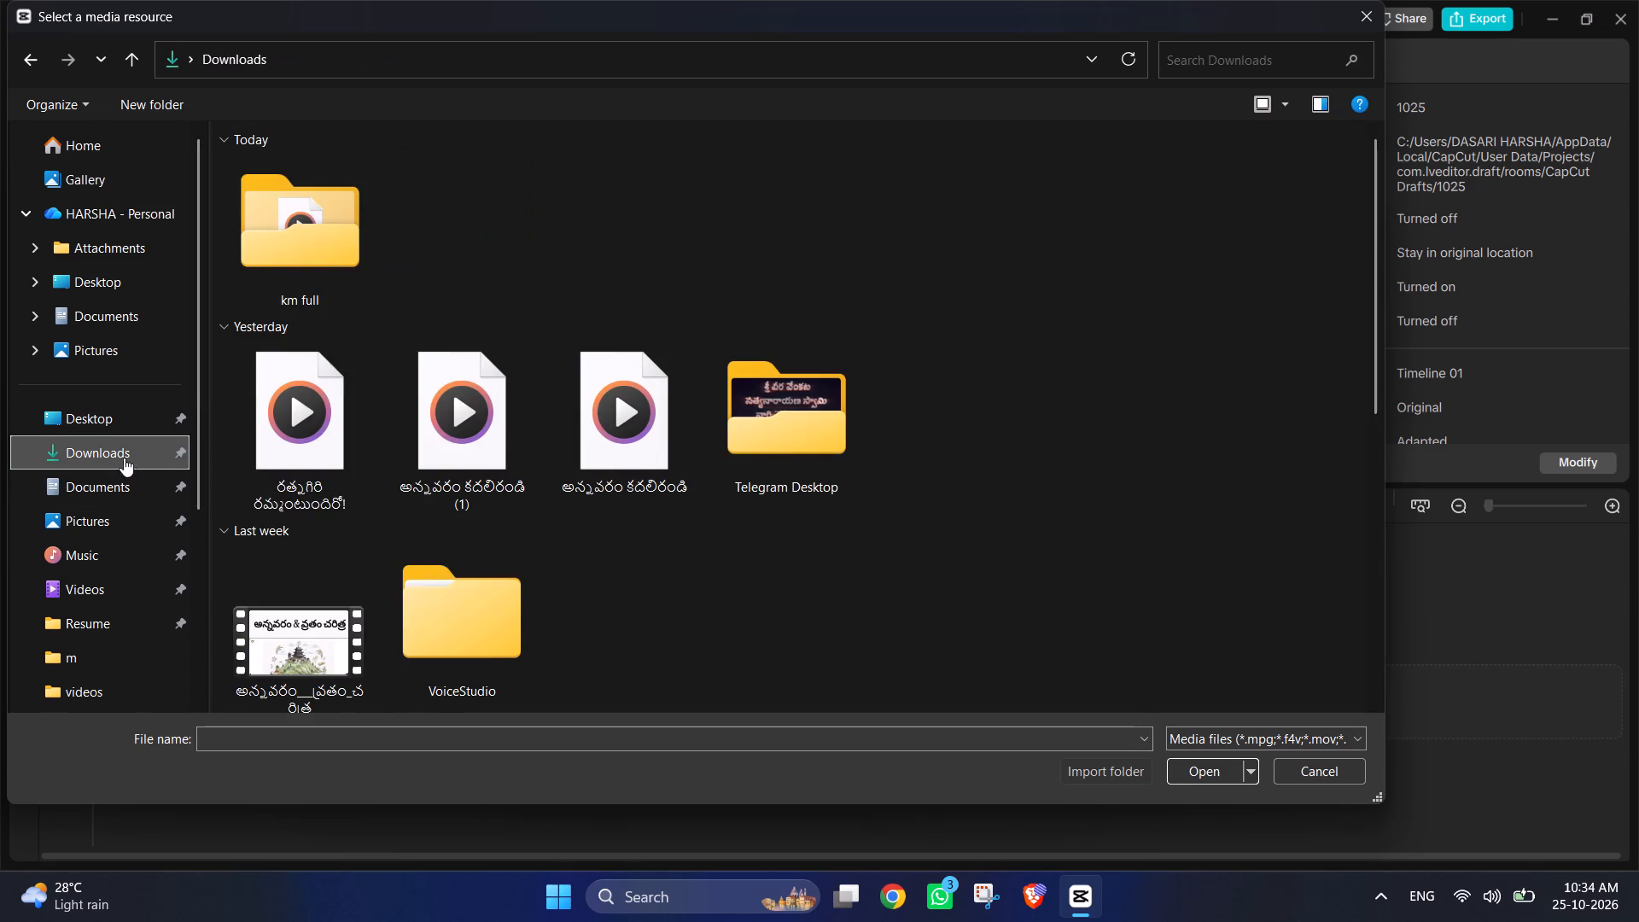
double_click(272, 228)
key(ctrl+a)
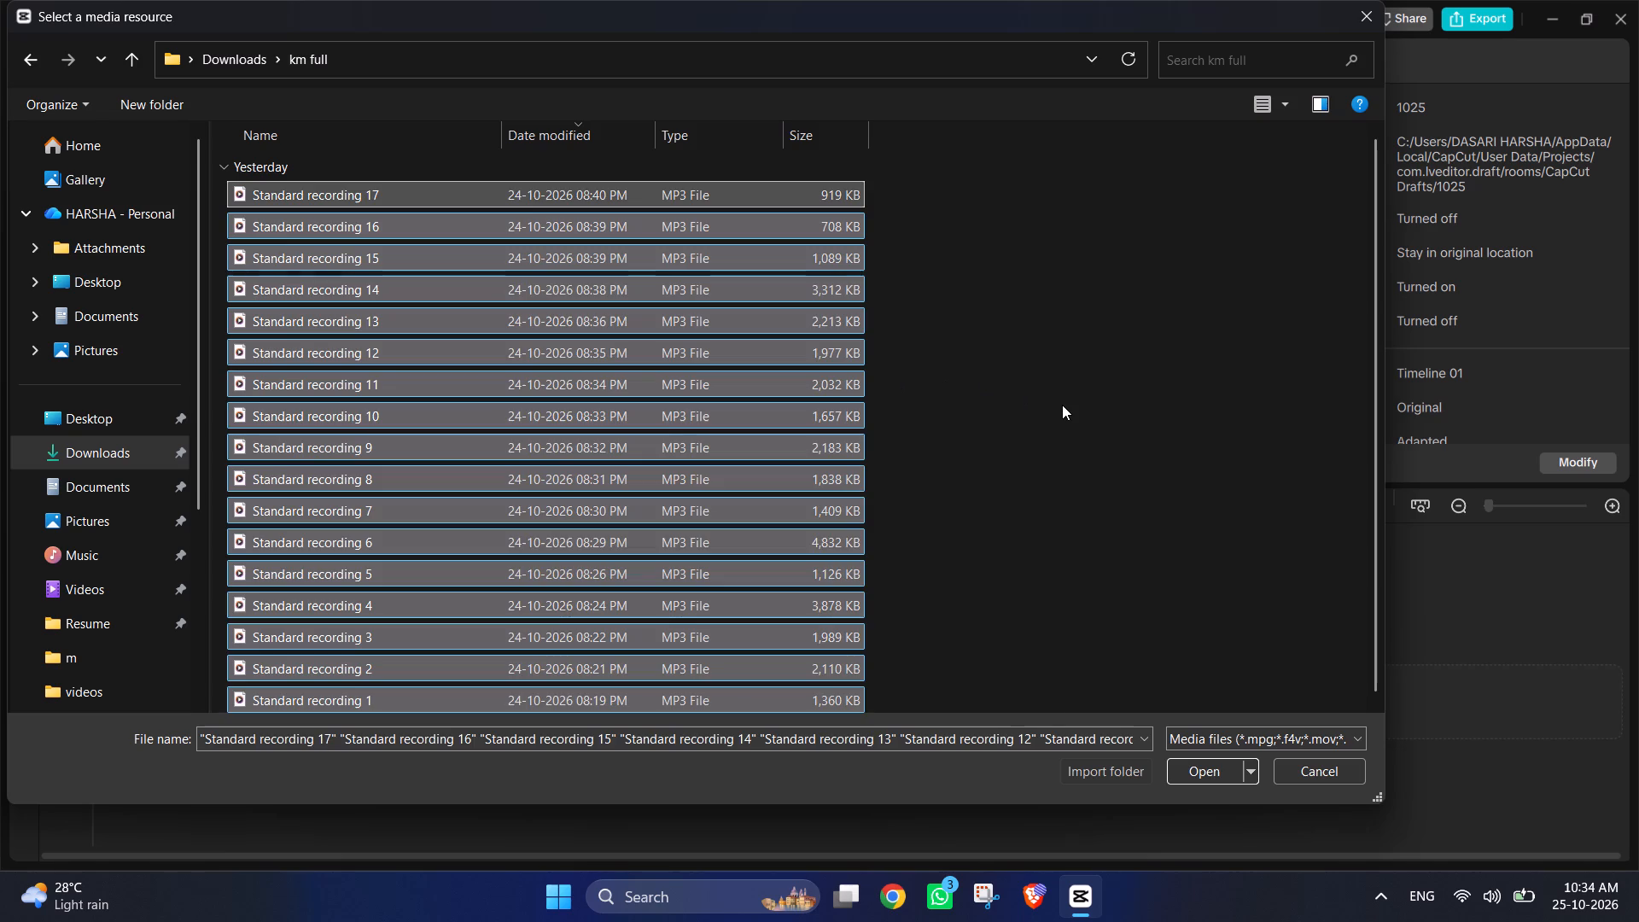
click(1219, 773)
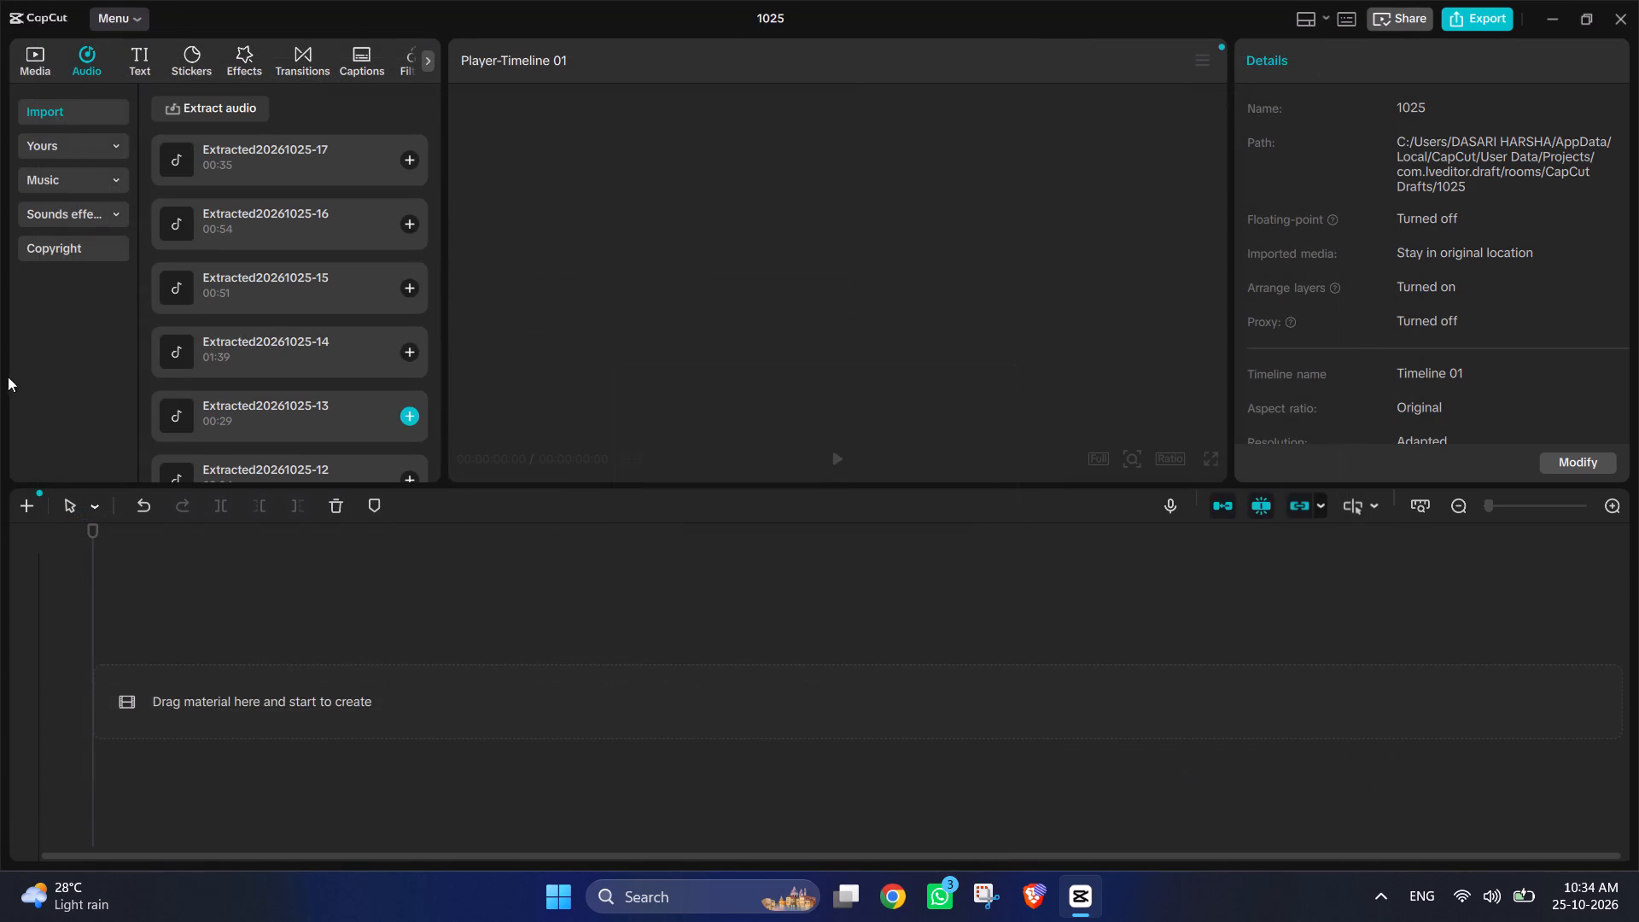
Add the extracted audio clip Extracted20261025-1, the last one in the list, to the start of the timeline.
key(ctrl+a)
scroll(360, 167, down, 3)
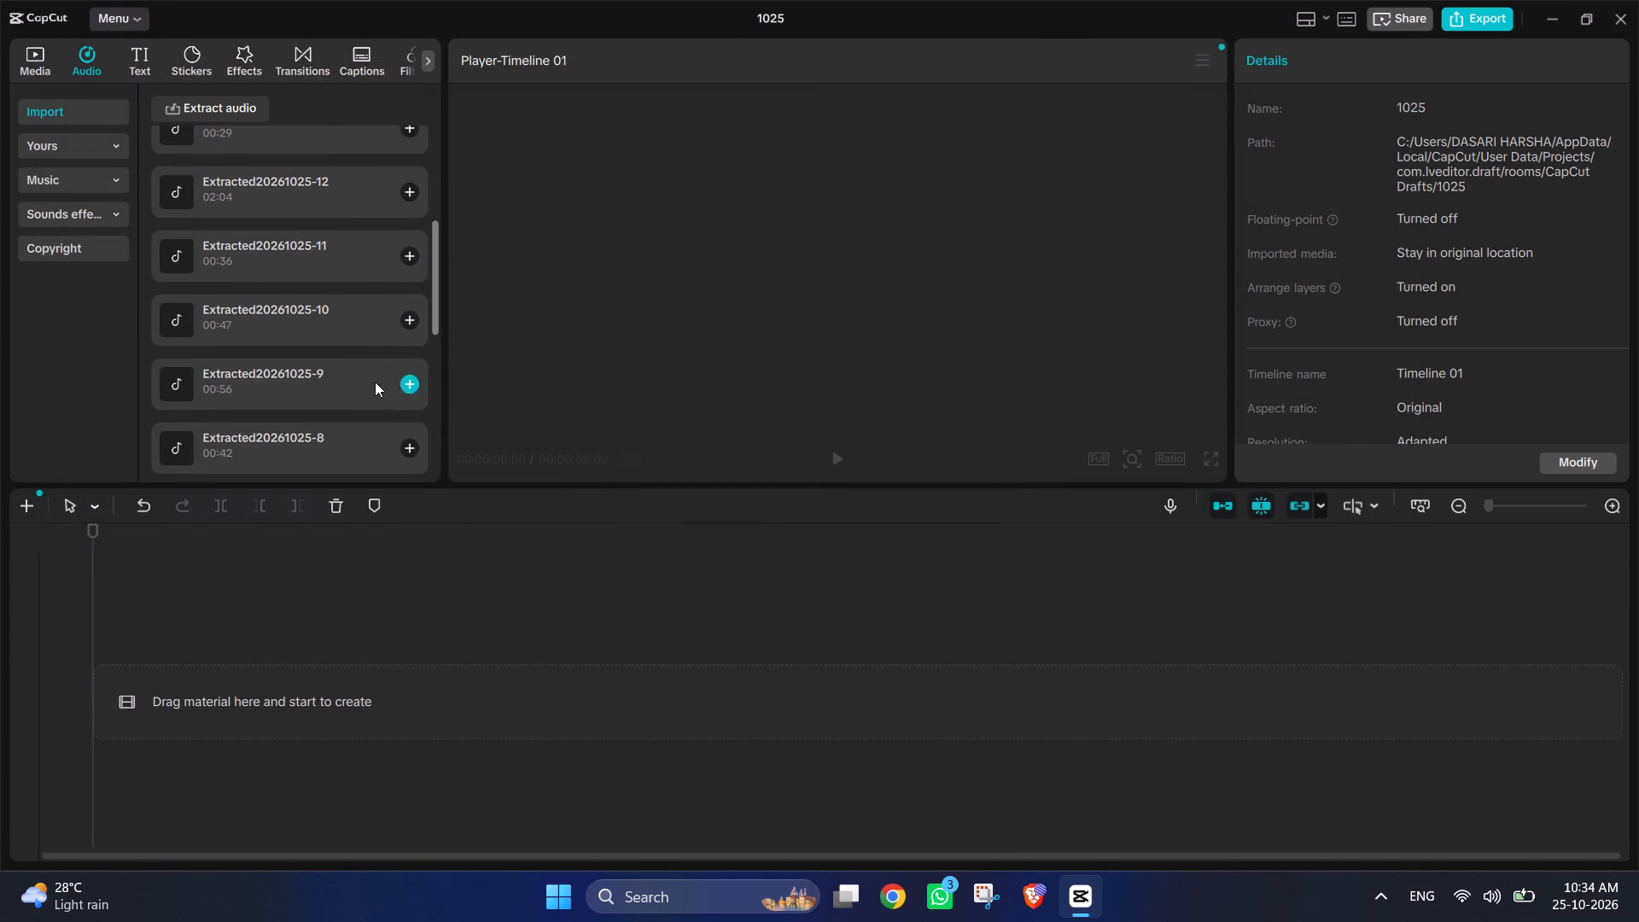
scroll(375, 388, down, 11)
click(409, 446)
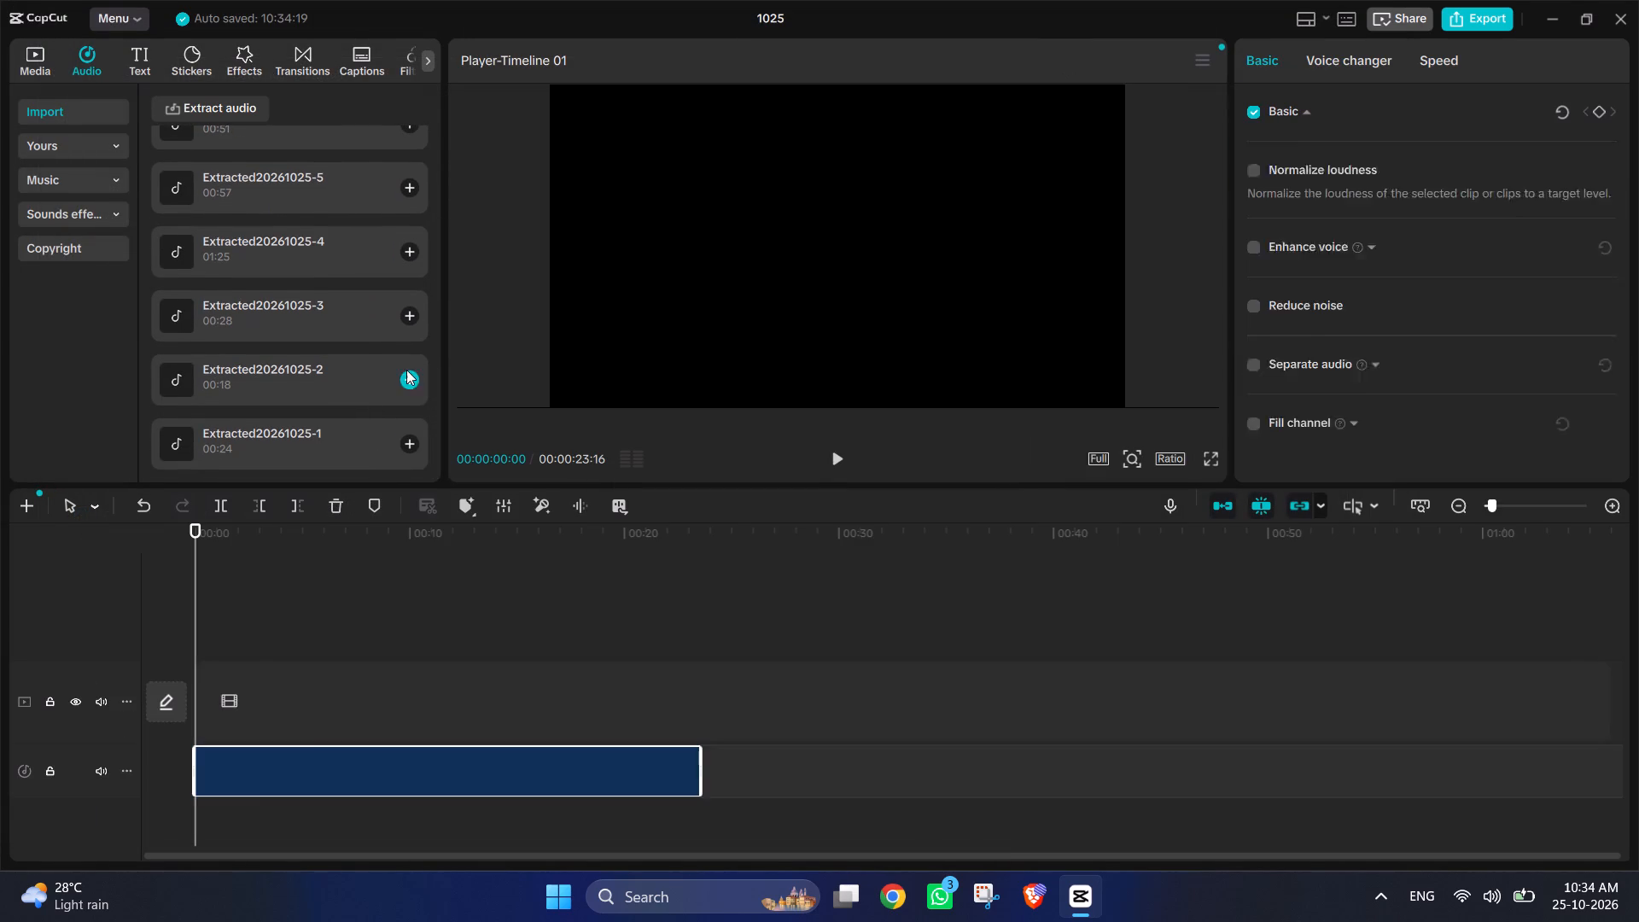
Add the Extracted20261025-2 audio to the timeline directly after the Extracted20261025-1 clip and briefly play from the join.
click(410, 382)
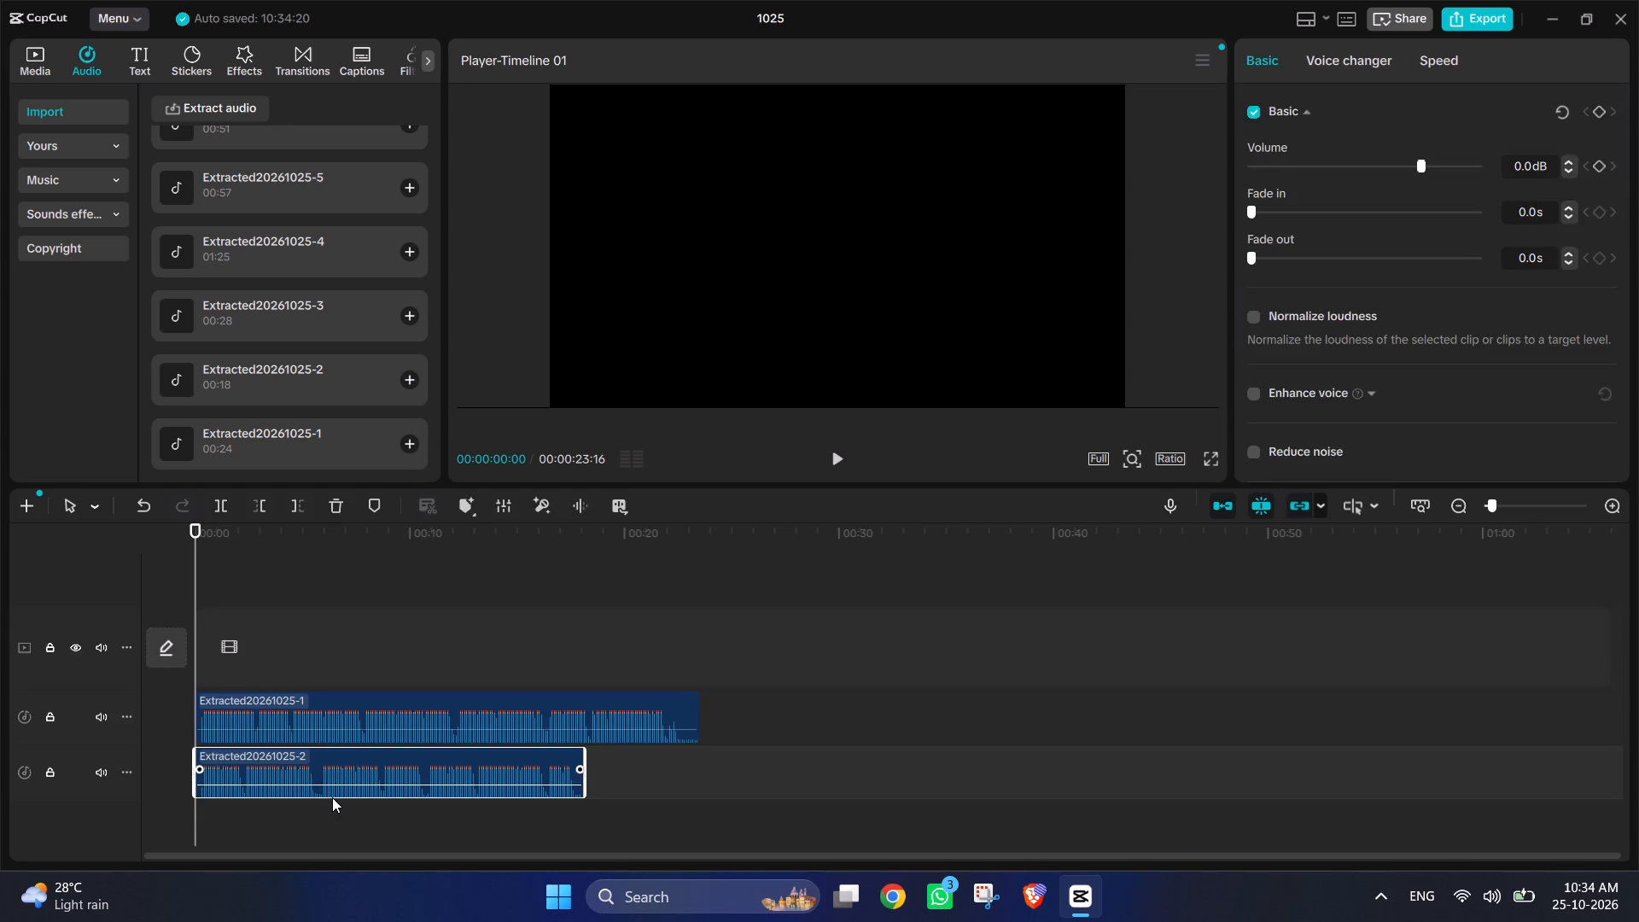
key(ctrl+z)
click(738, 776)
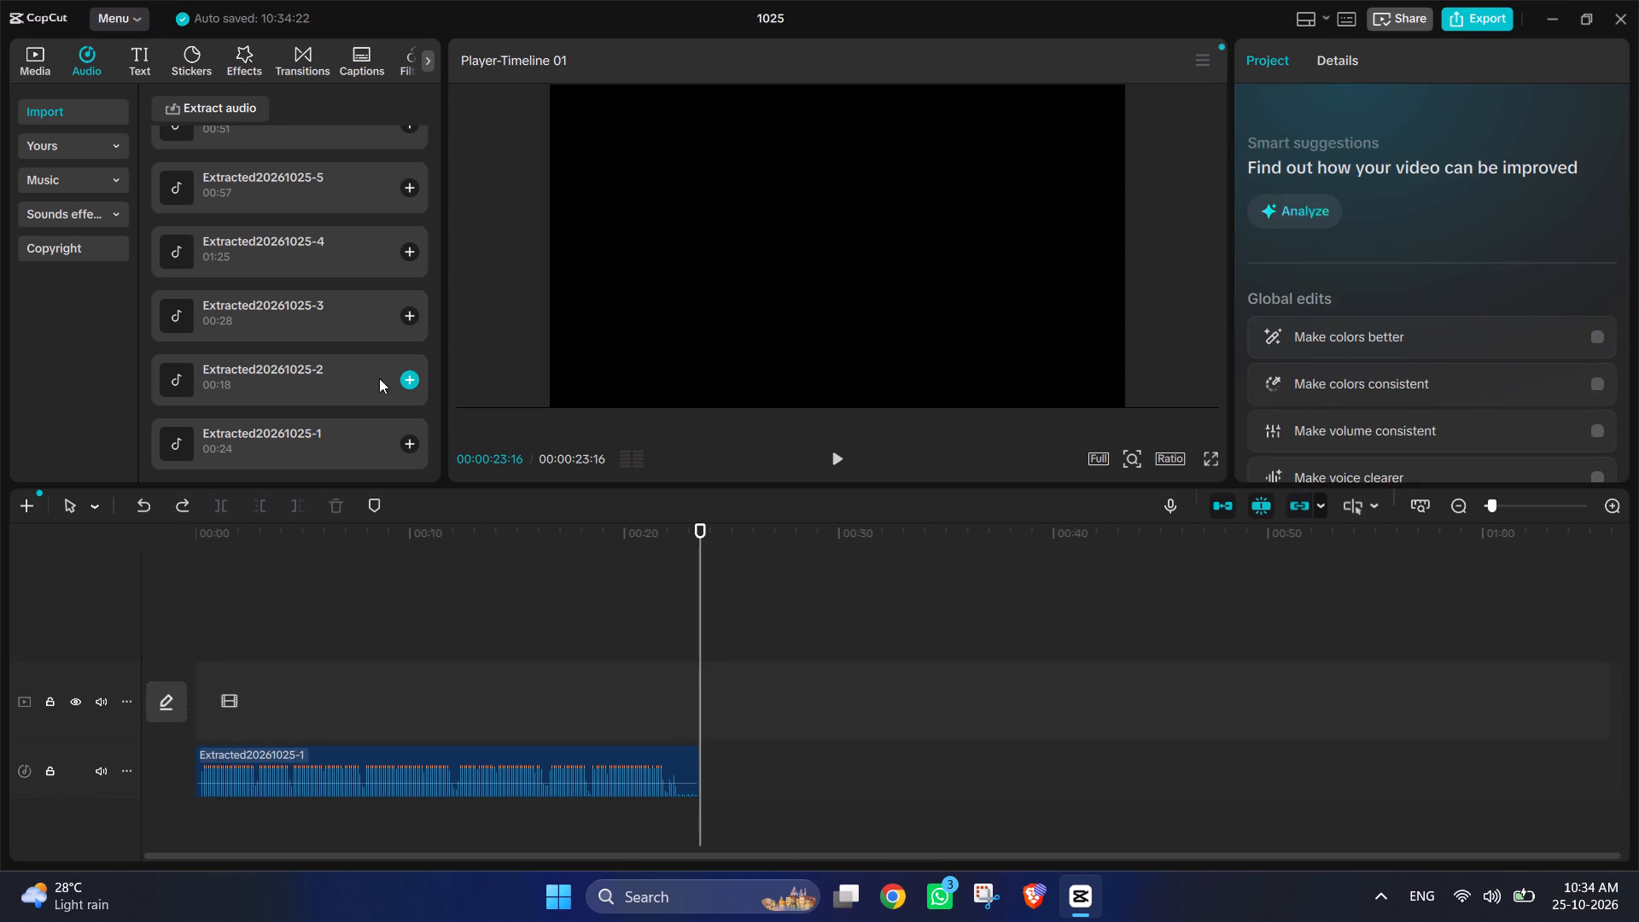
click(403, 379)
click(412, 328)
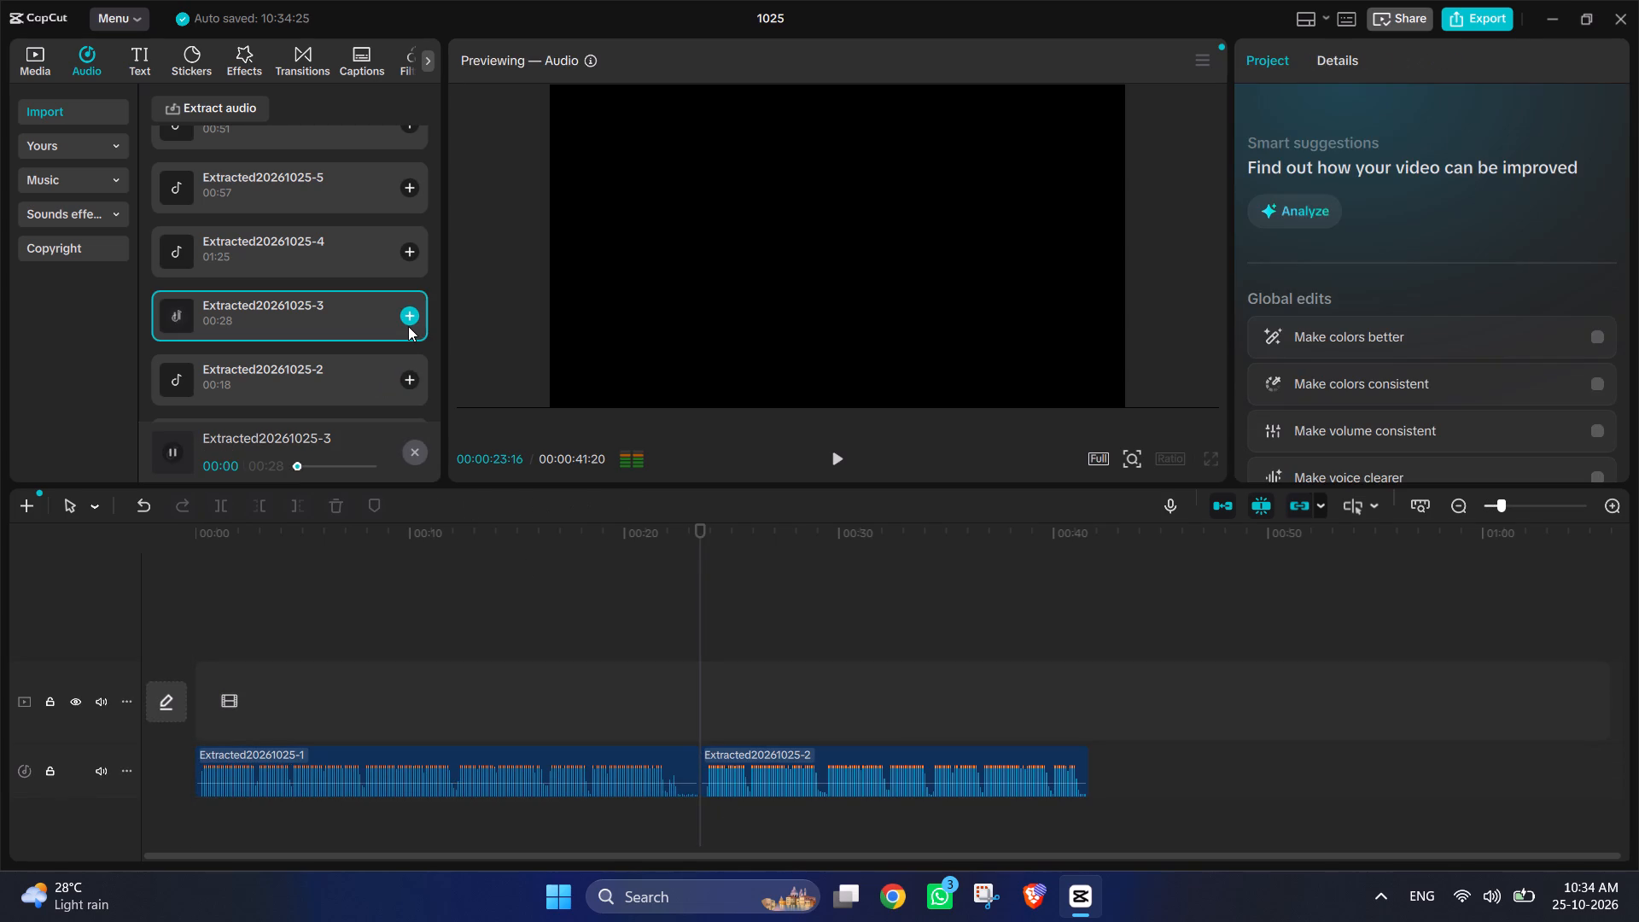
click(831, 458)
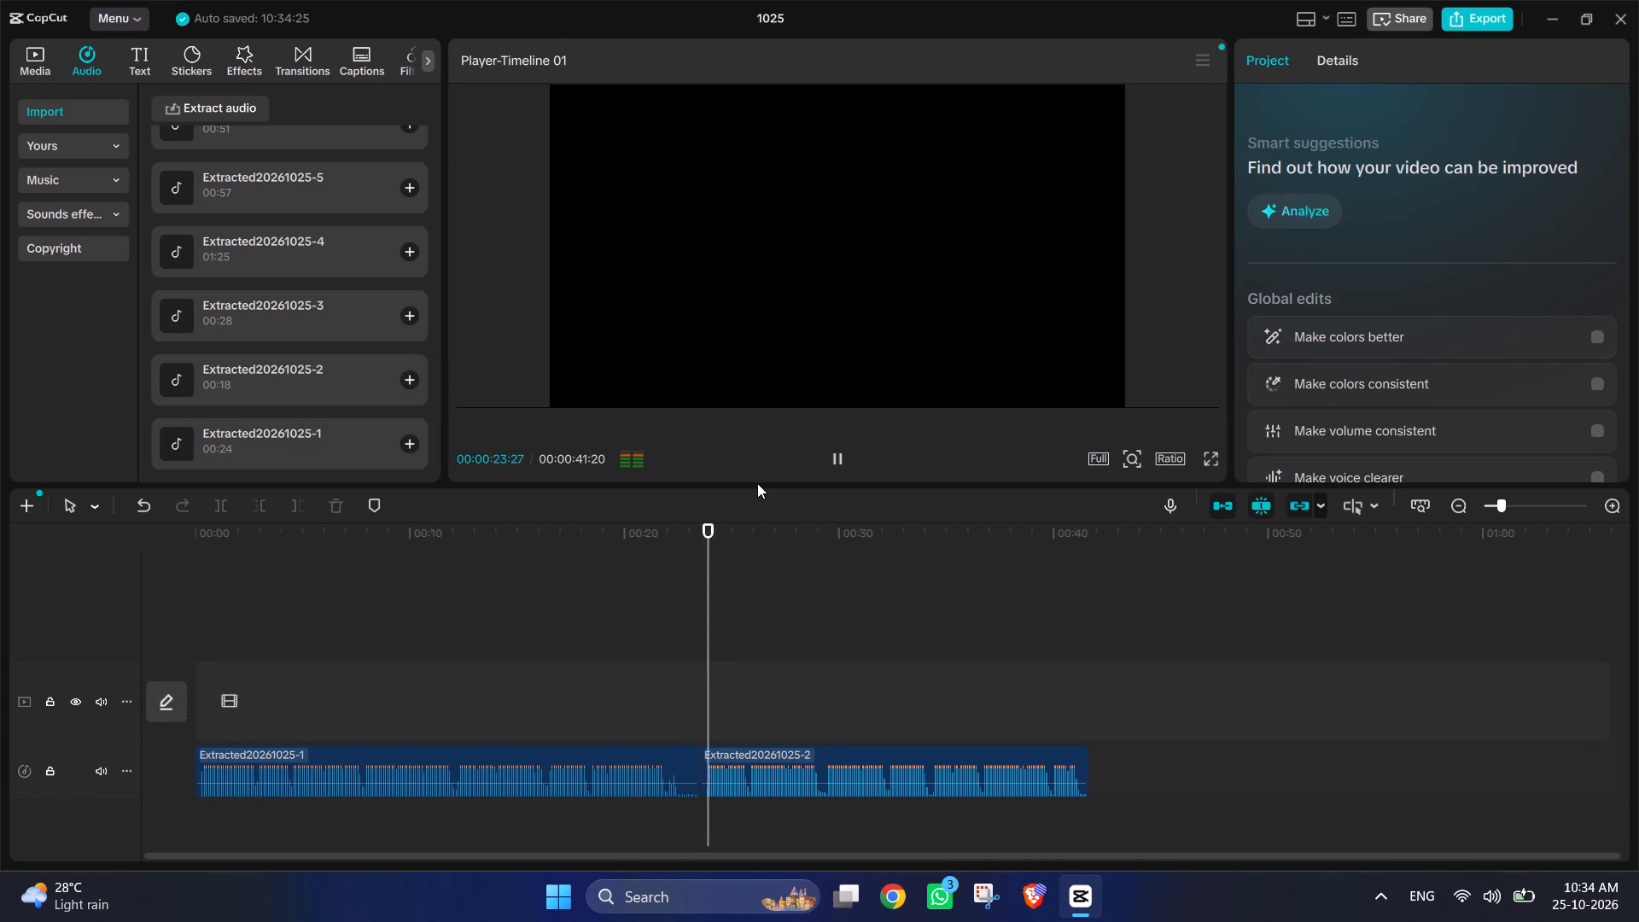
click(841, 454)
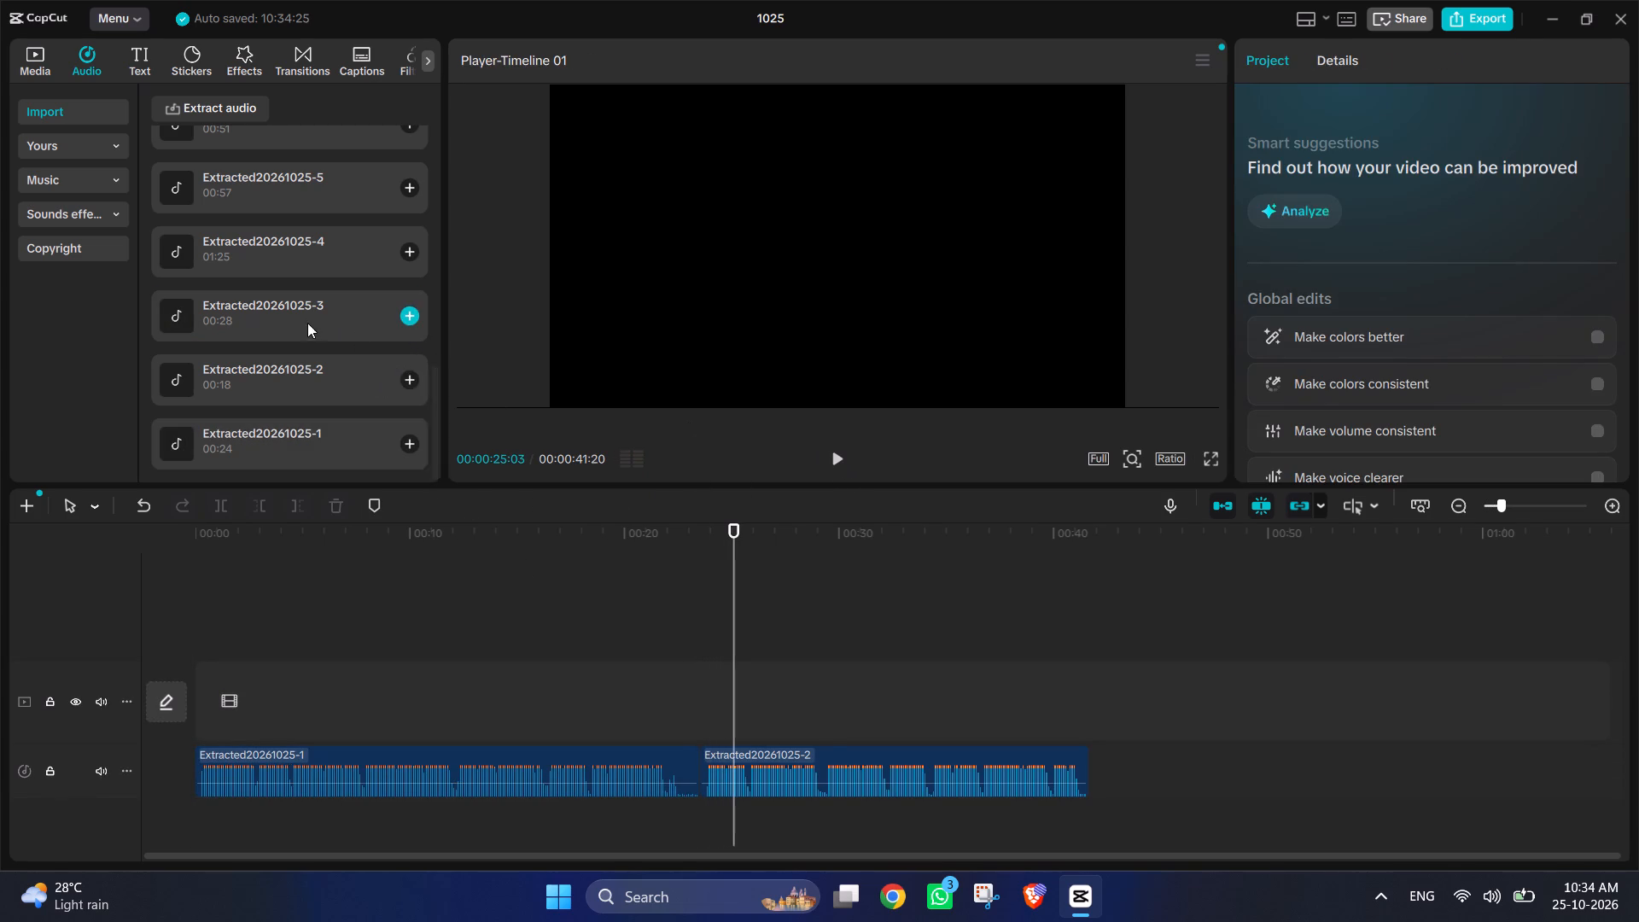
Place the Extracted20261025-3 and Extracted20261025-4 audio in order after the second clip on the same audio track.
drag(307, 323, 1098, 759)
ctrl+scroll(1111, 759, down, 4)
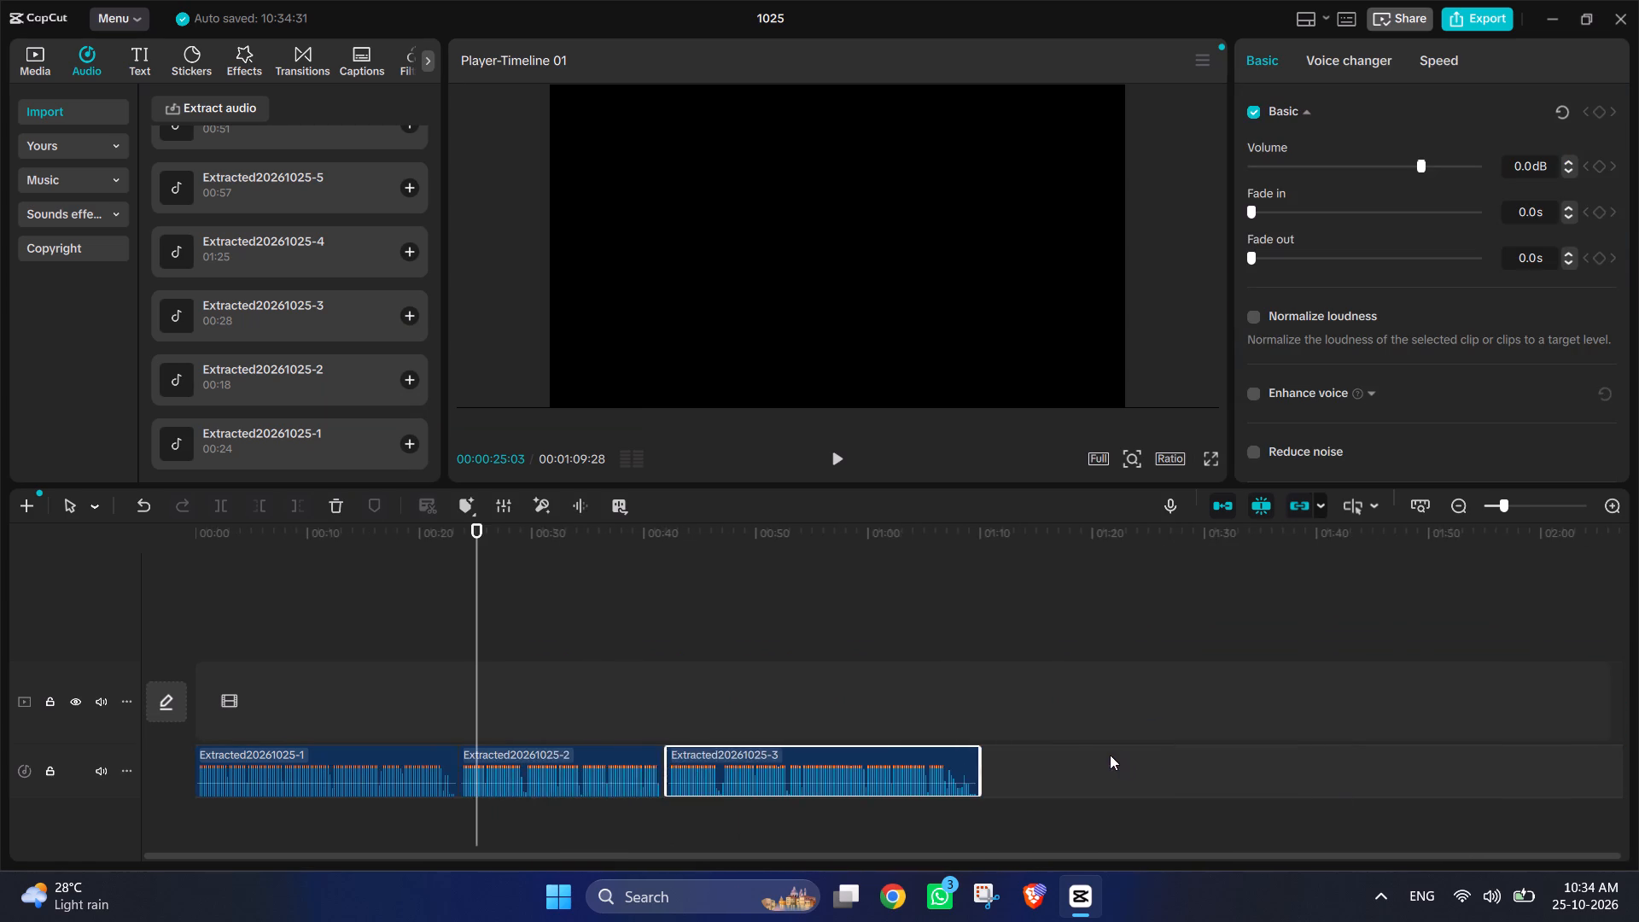
ctrl+scroll(1043, 747, down, 5)
click(916, 692)
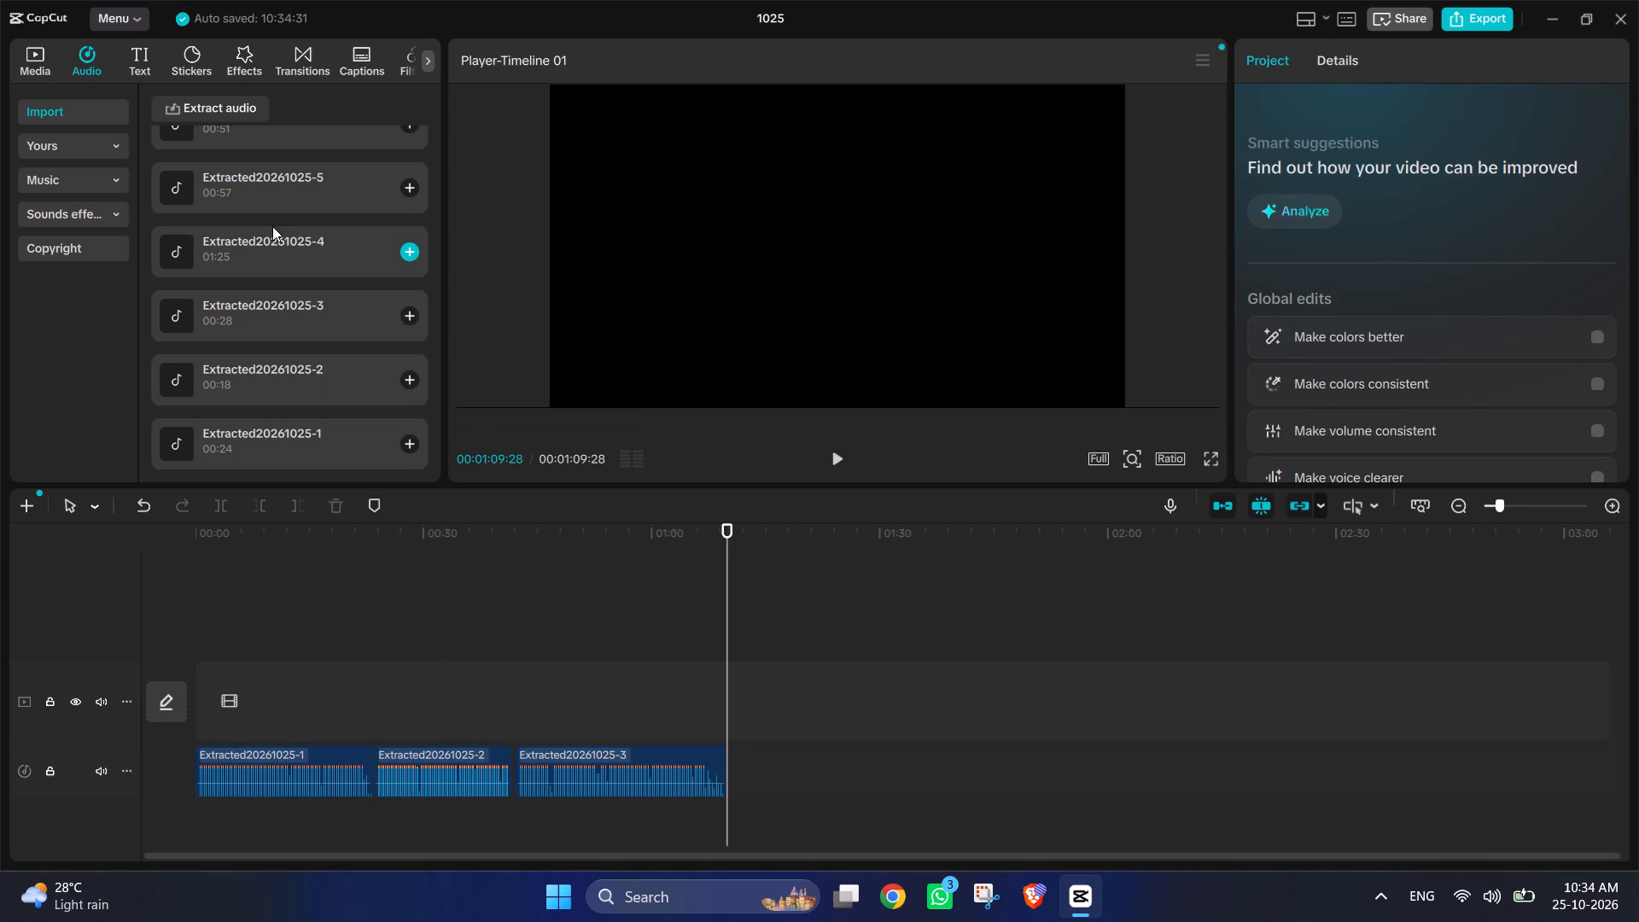
drag(272, 226, 736, 765)
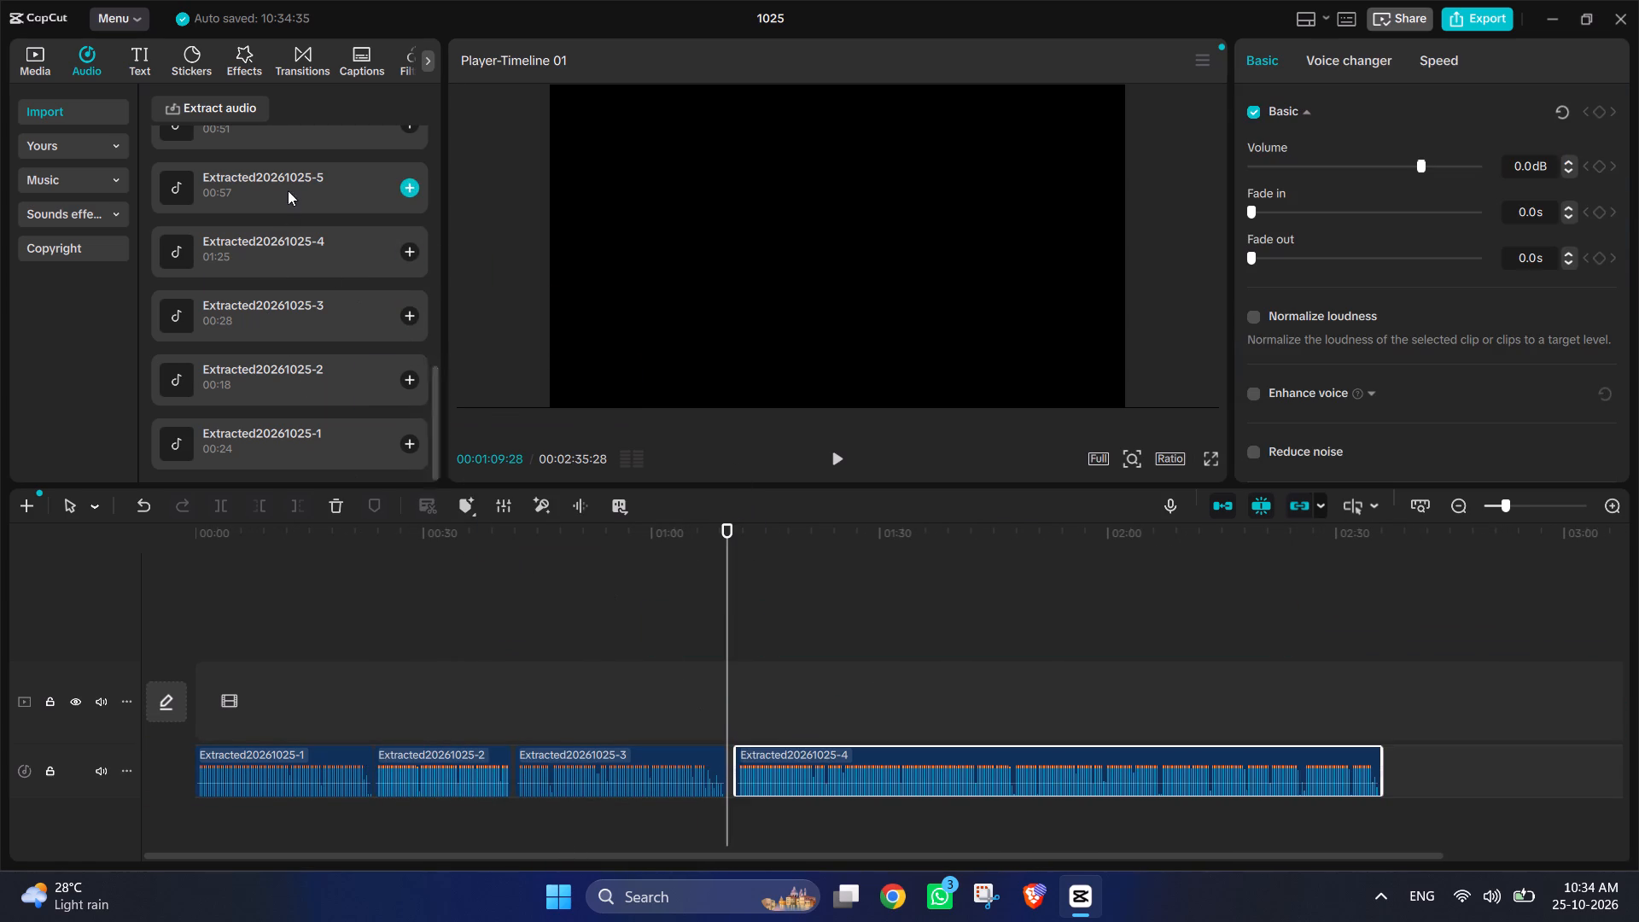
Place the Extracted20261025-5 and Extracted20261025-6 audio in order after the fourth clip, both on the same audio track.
drag(288, 190, 1367, 793)
scroll(1346, 780, left, 1)
ctrl+scroll(1345, 780, down, 1)
ctrl+scroll(1345, 780, left, 1)
ctrl+scroll(1345, 780, down, 1)
ctrl+scroll(1345, 780, left, 2)
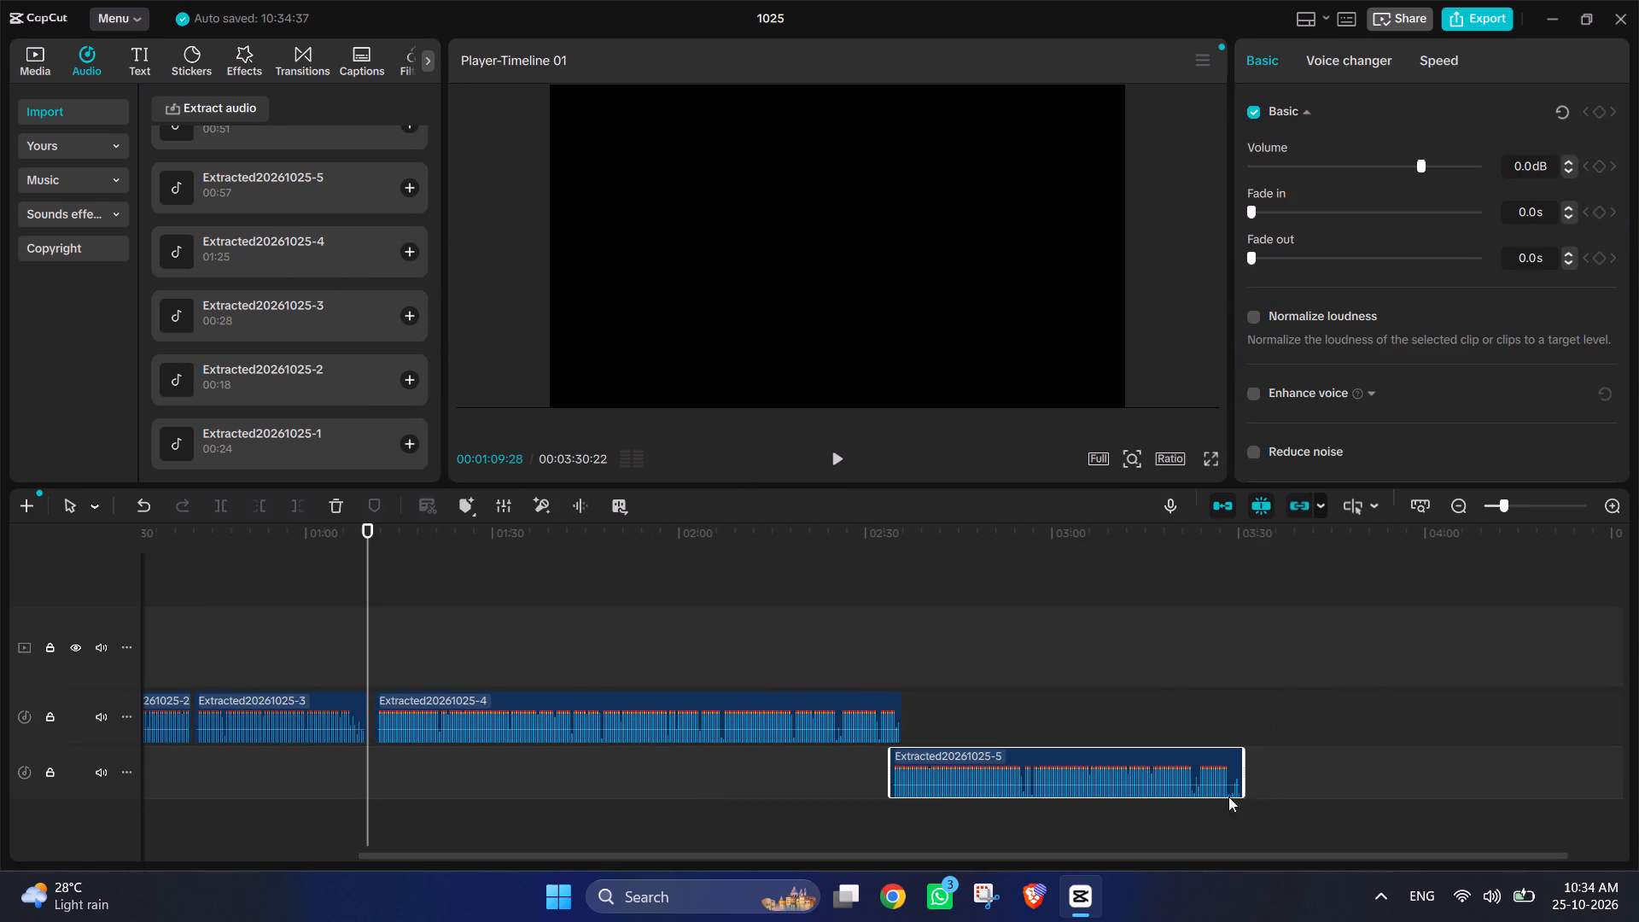
drag(1012, 800, 1035, 727)
drag(926, 767, 963, 721)
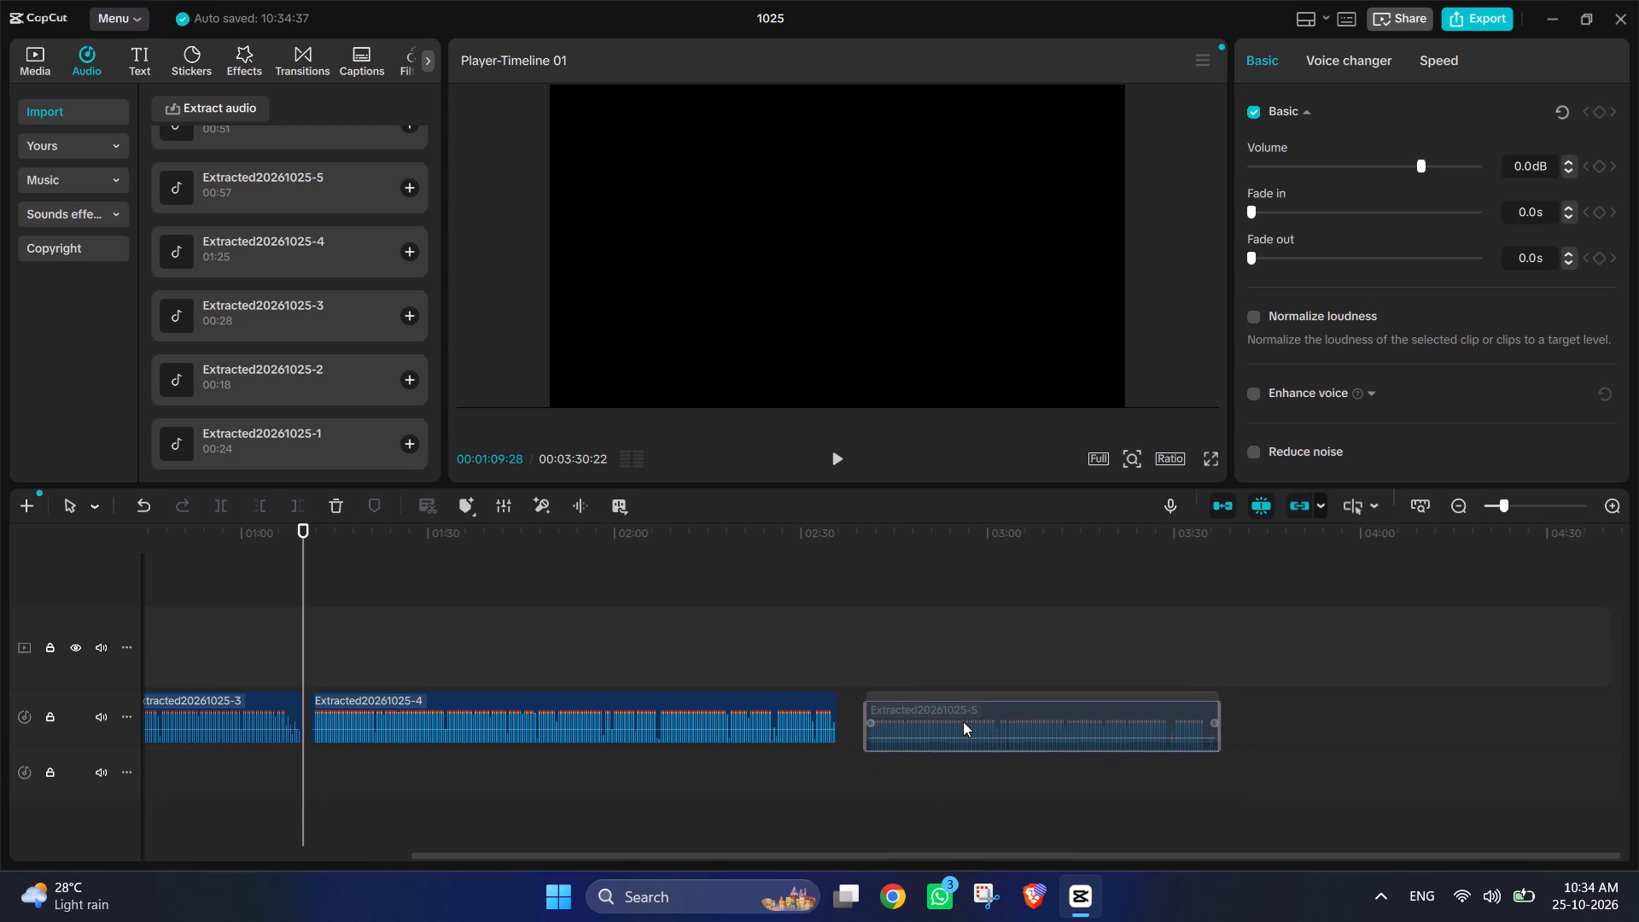
drag(963, 721, 959, 720)
scroll(248, 232, up, 1)
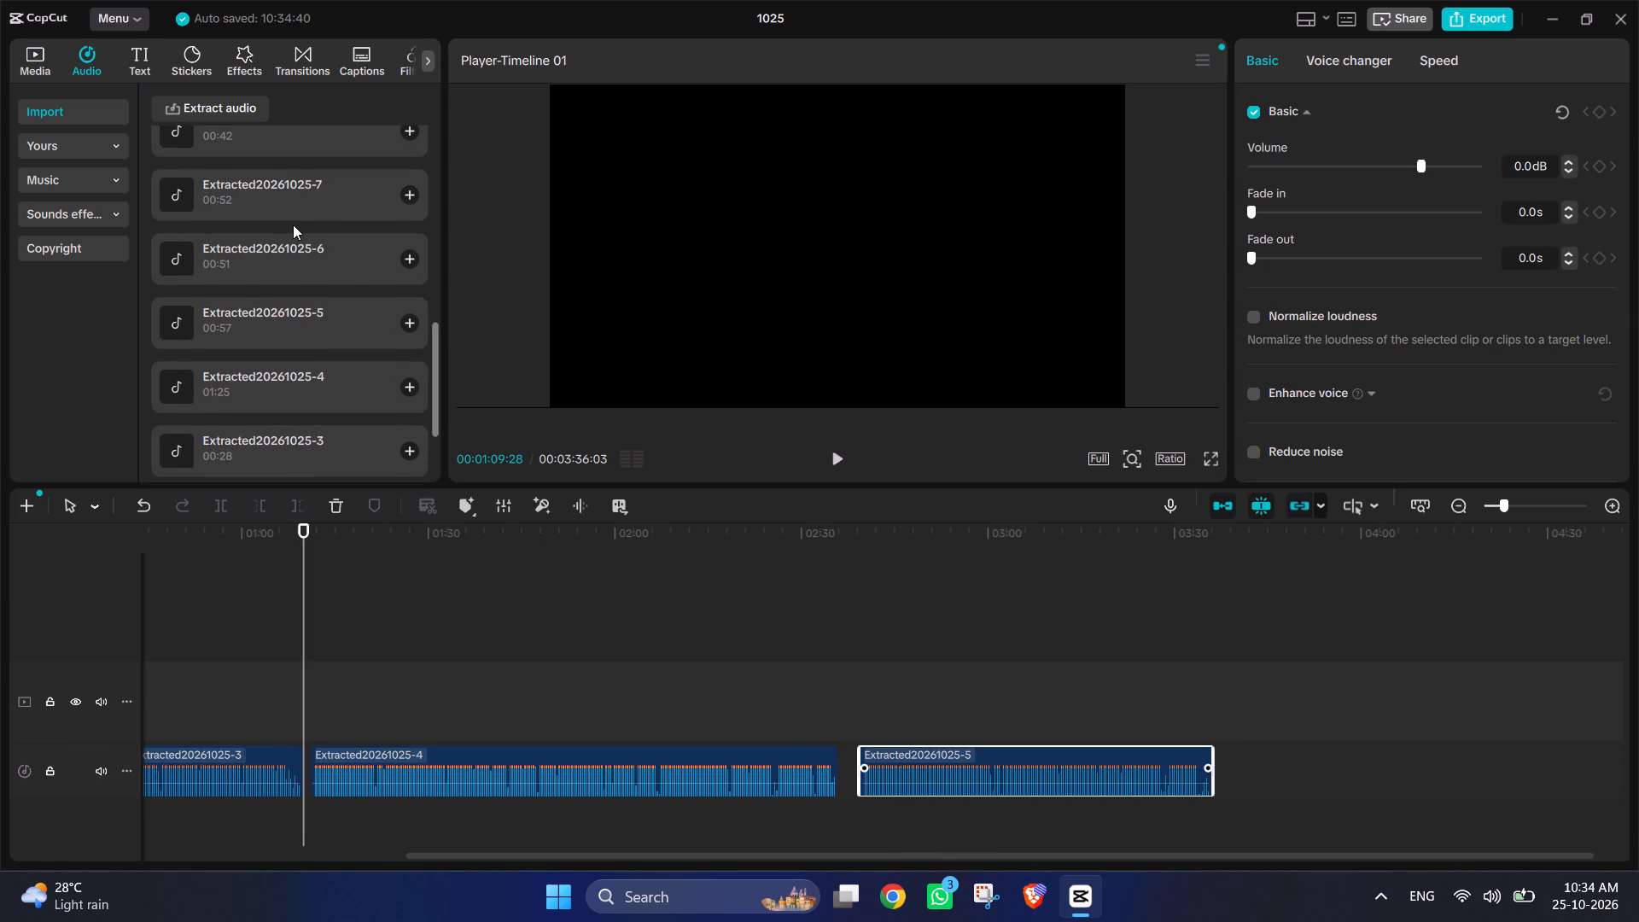
drag(306, 242, 1223, 767)
scroll(476, 271, left, 1)
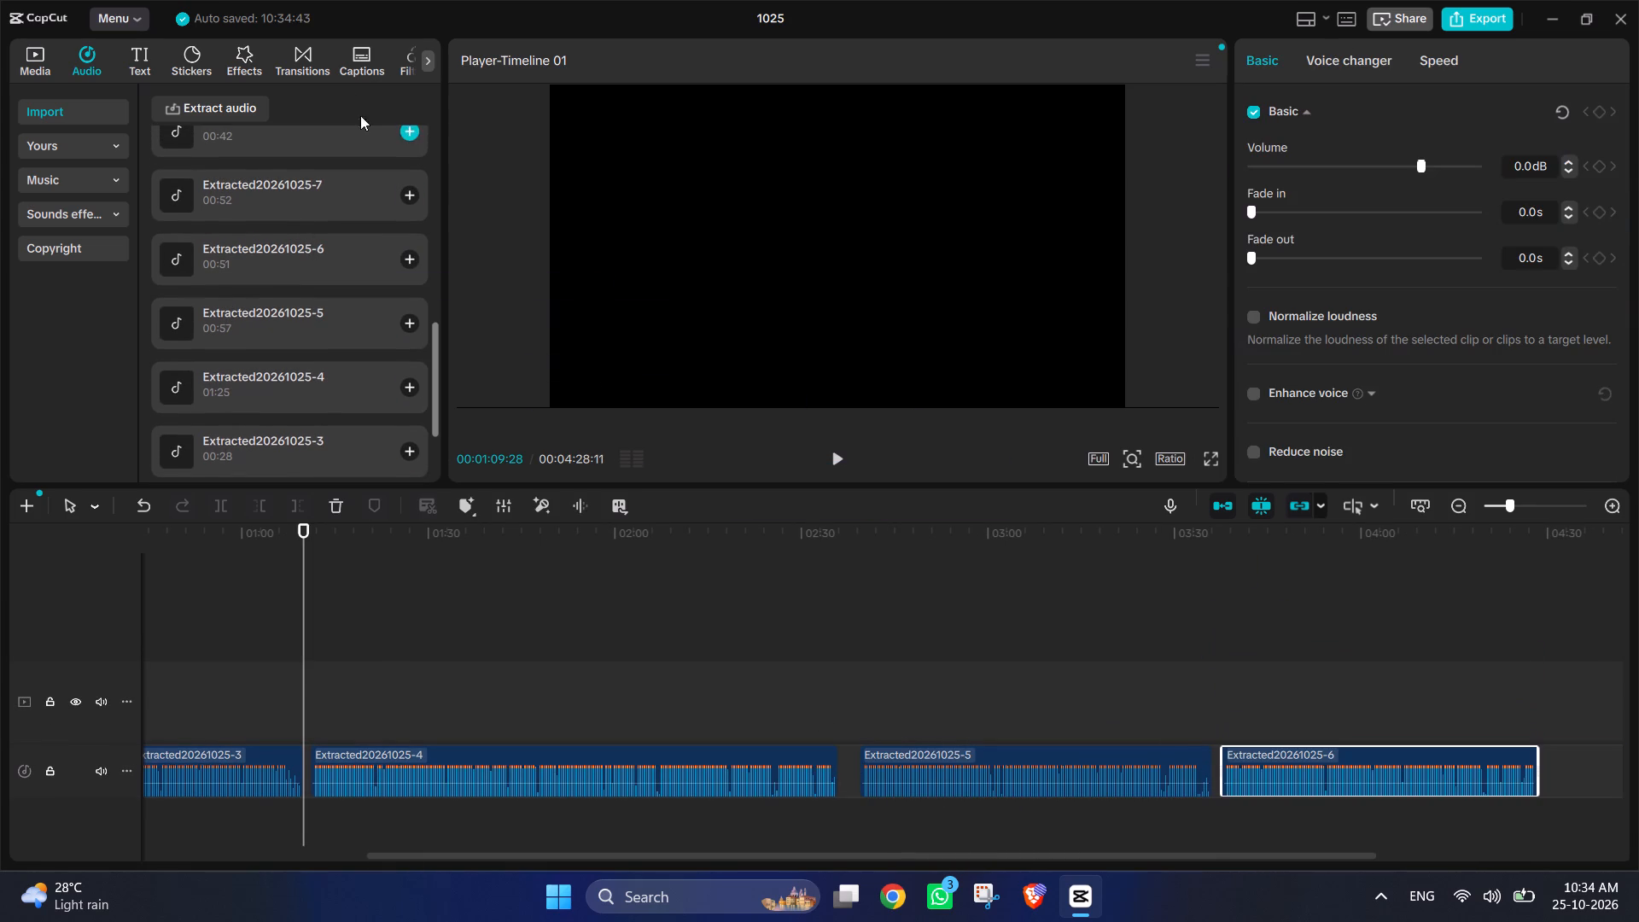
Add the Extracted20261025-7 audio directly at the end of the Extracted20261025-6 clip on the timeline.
scroll(360, 115, left, 1)
right_click(289, 189)
drag(289, 189, 1441, 761)
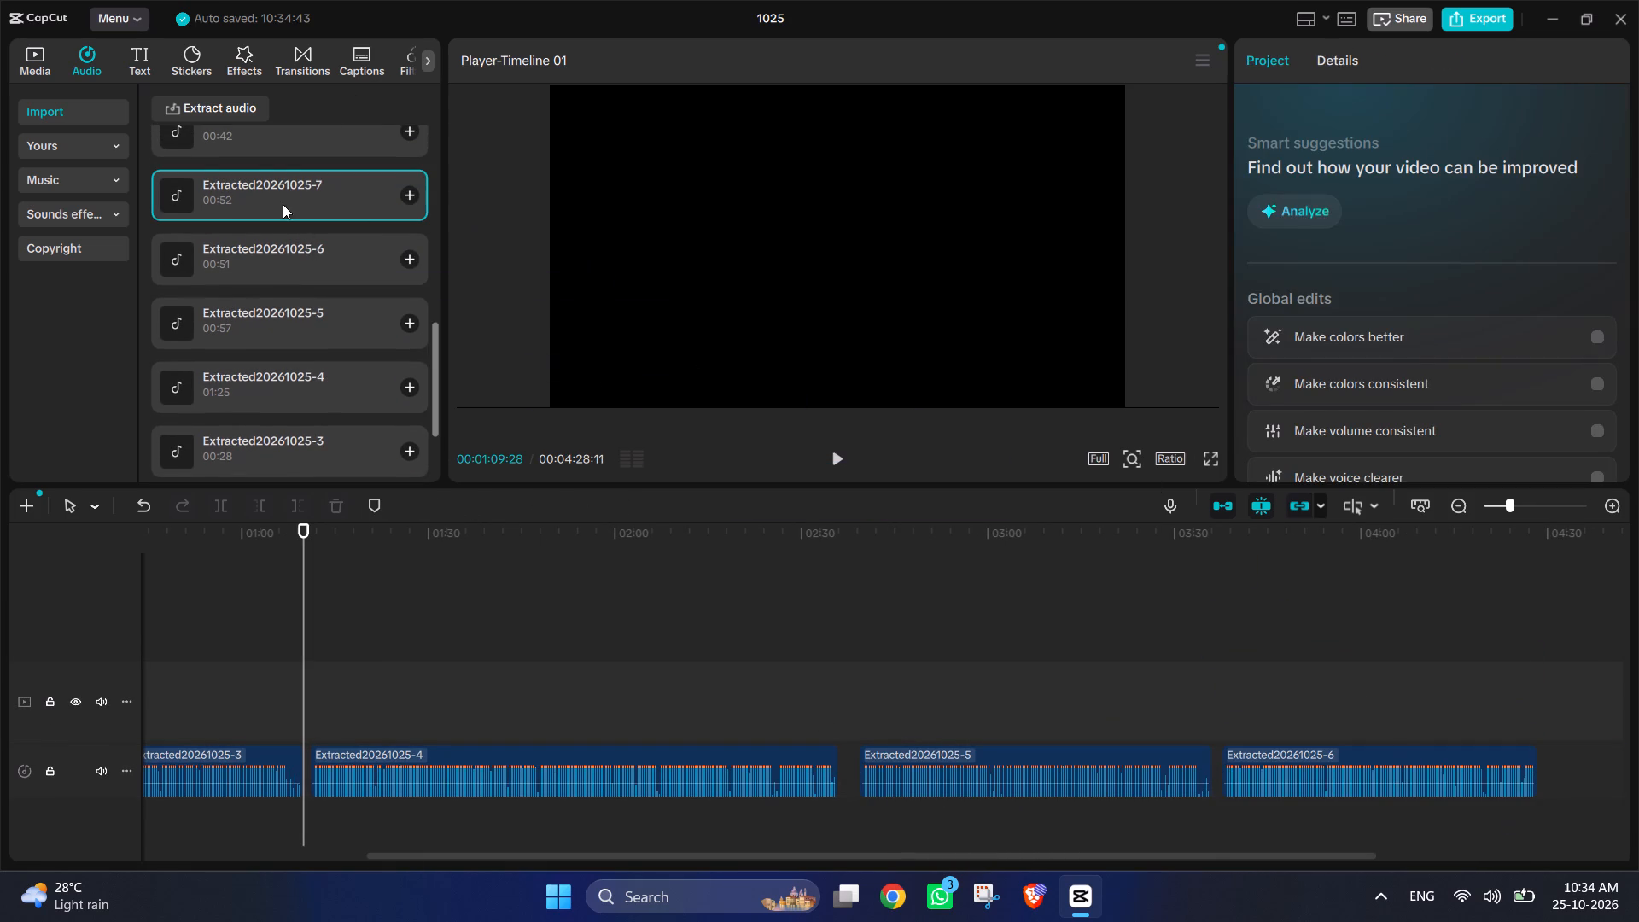
drag(244, 201, 1634, 767)
scroll(1566, 780, left, 4)
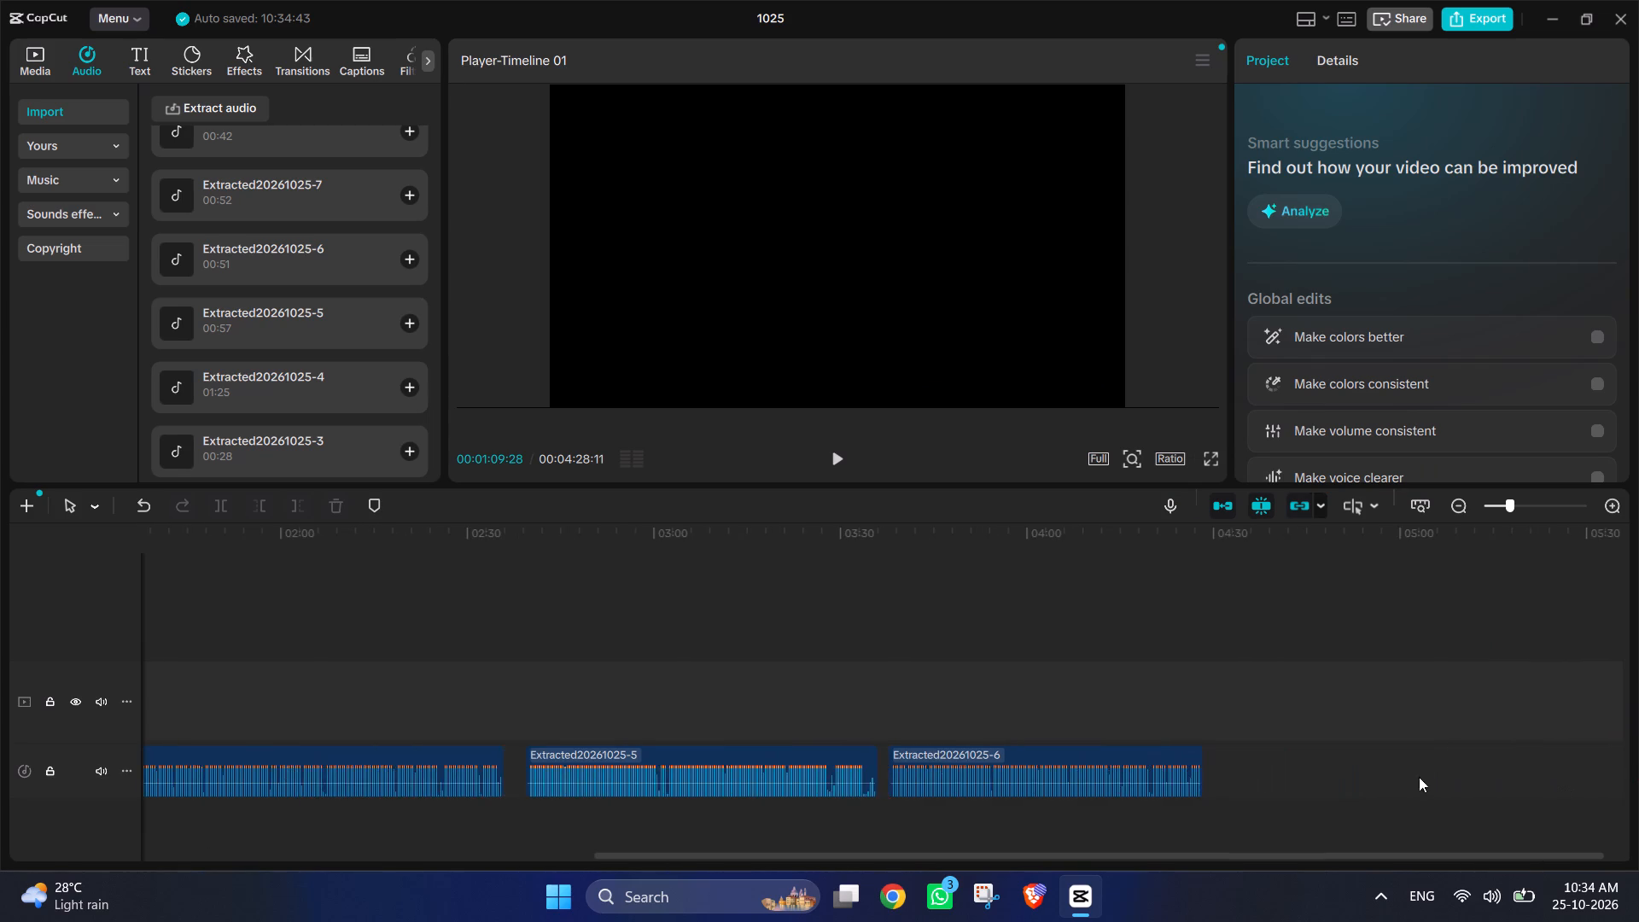
scroll(1419, 777, left, 5)
ctrl+scroll(1078, 760, down, 17)
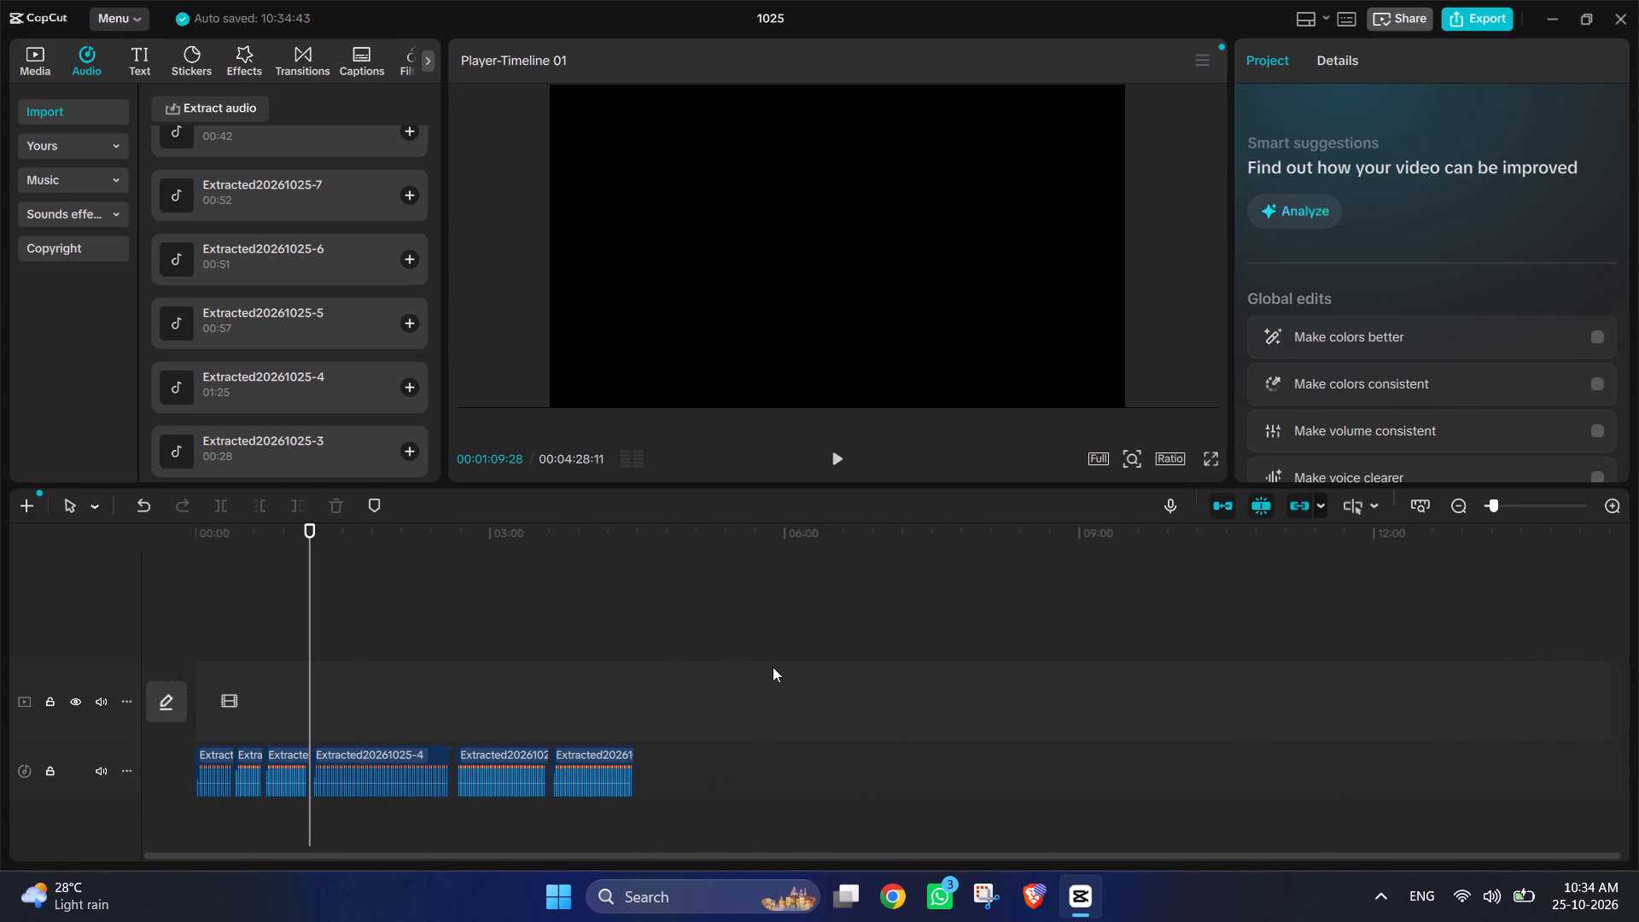
click(656, 806)
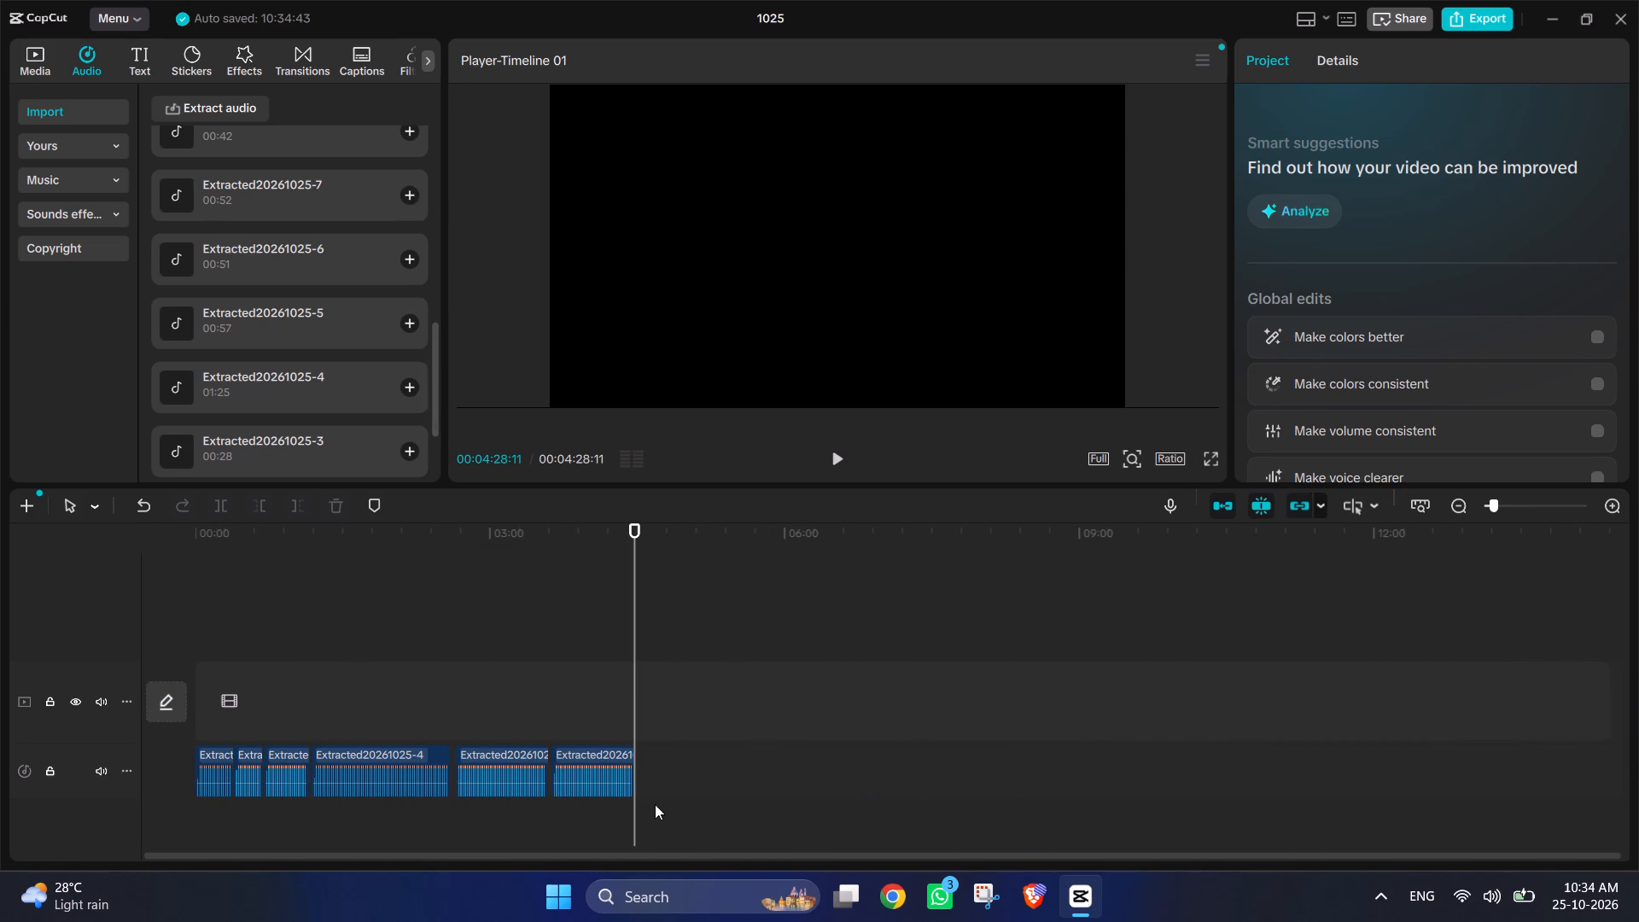
click(408, 194)
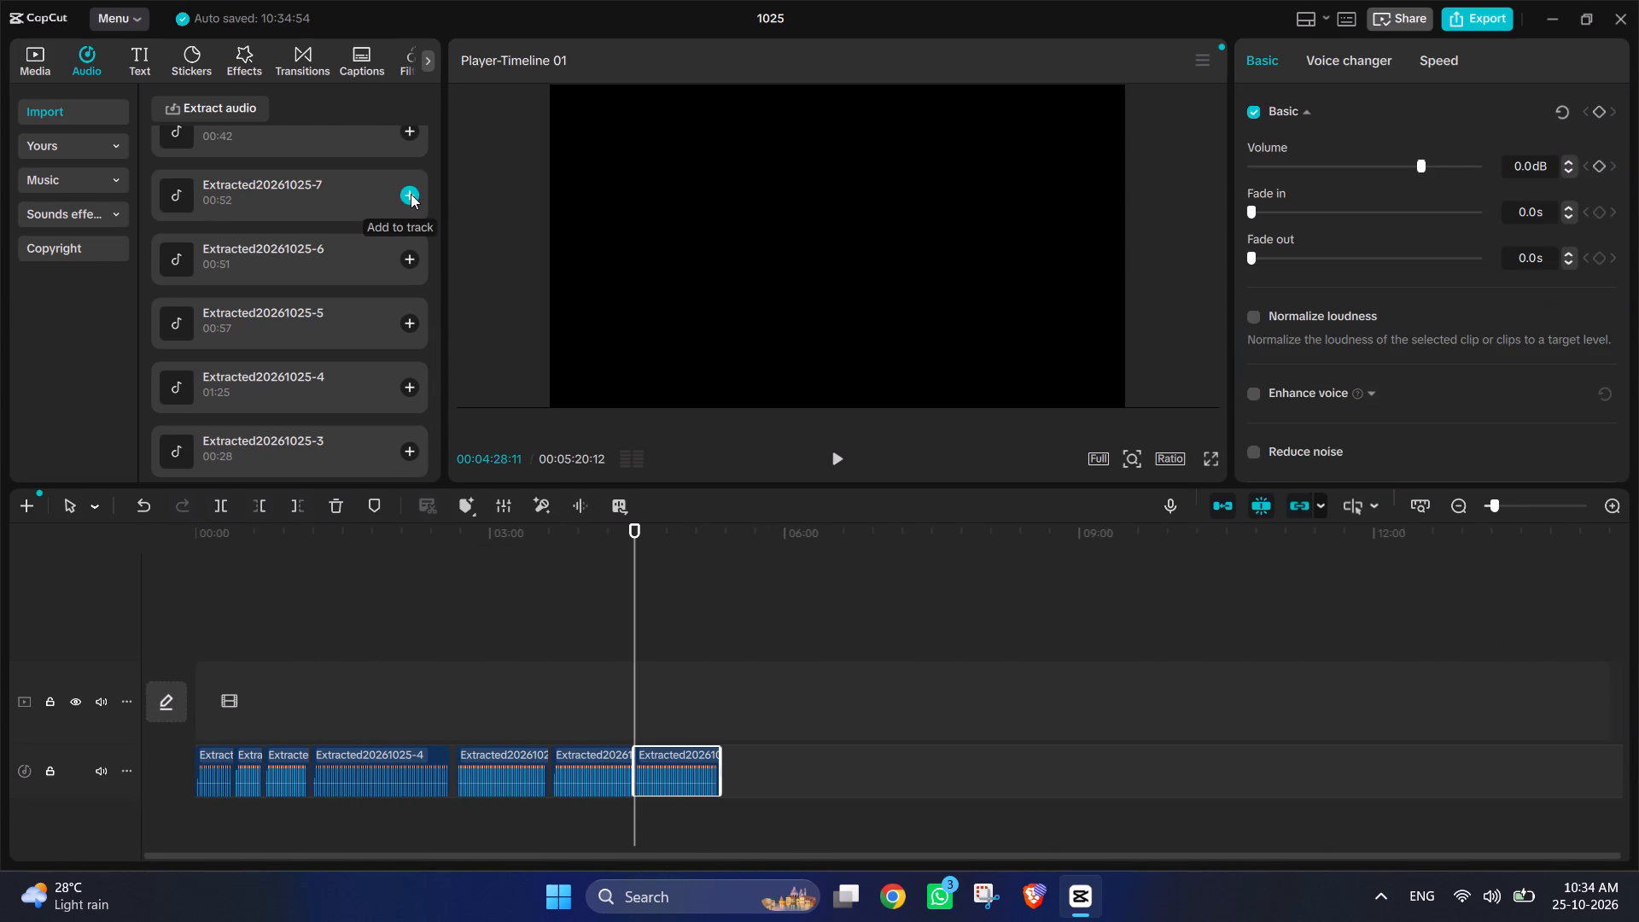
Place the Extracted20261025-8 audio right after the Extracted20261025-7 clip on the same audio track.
scroll(388, 166, up, 1)
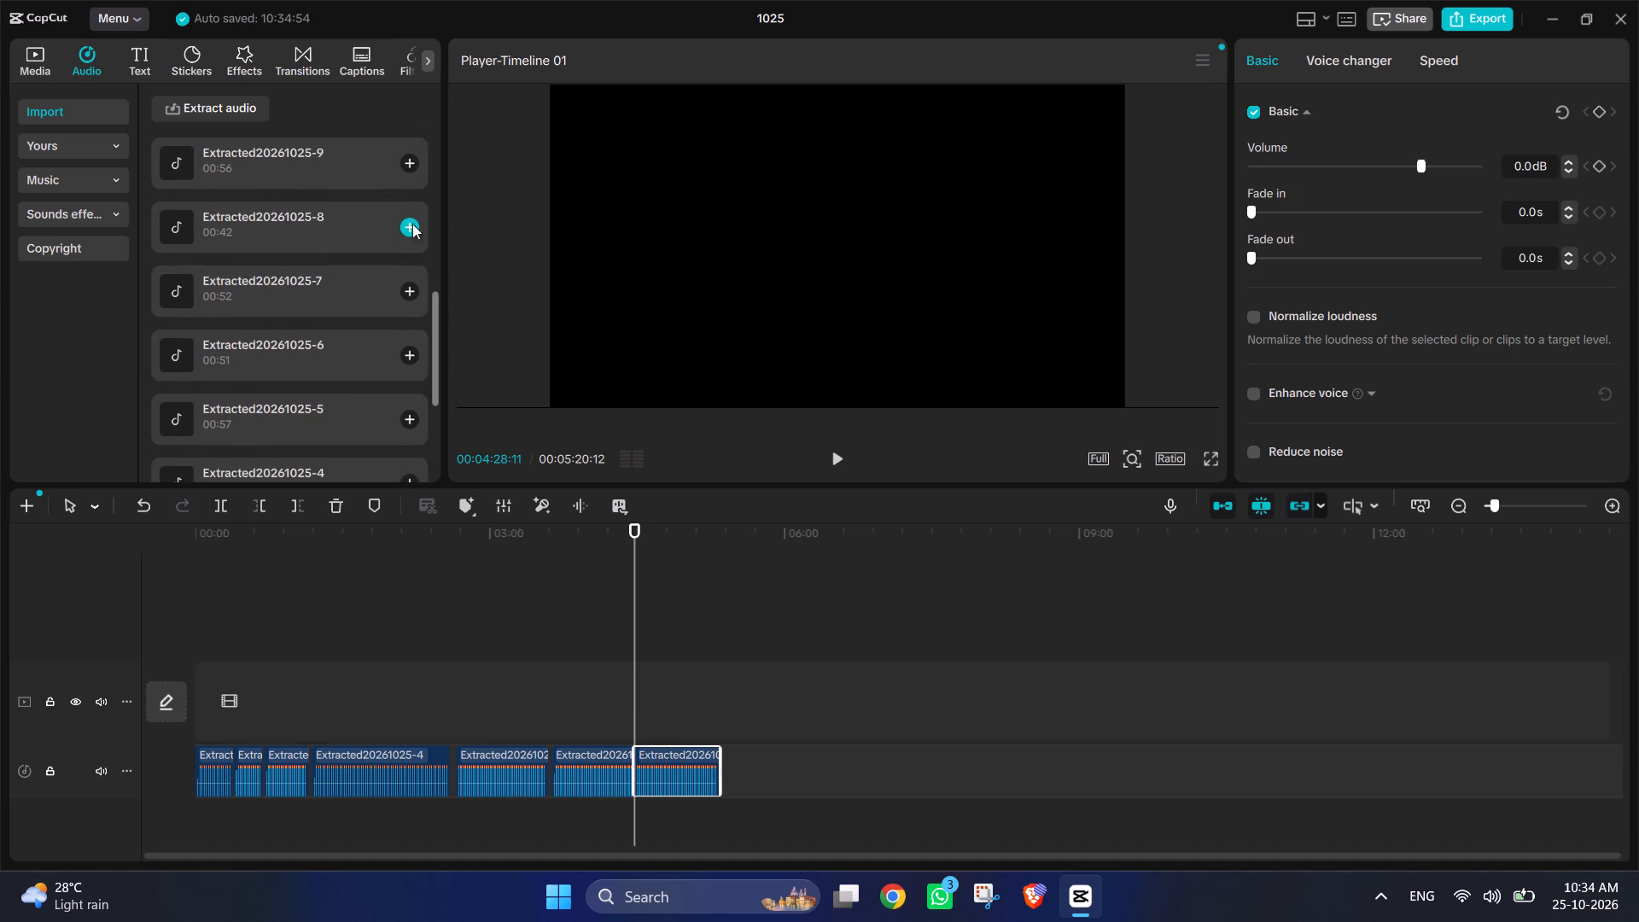
click(417, 227)
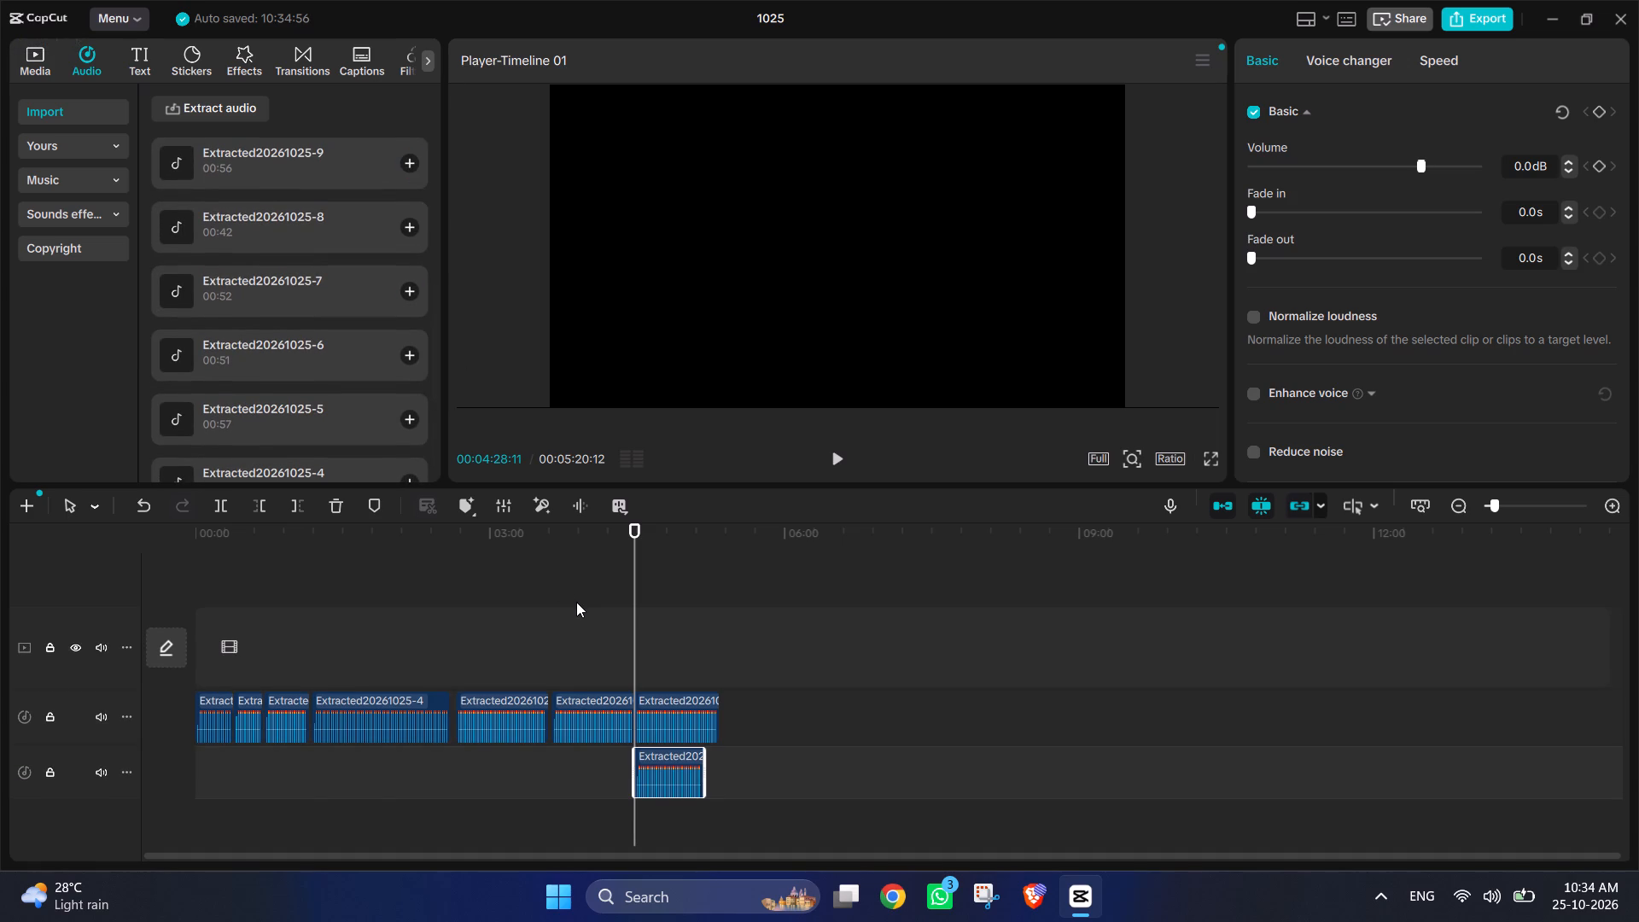
key(ctrl+z)
drag(296, 226, 757, 738)
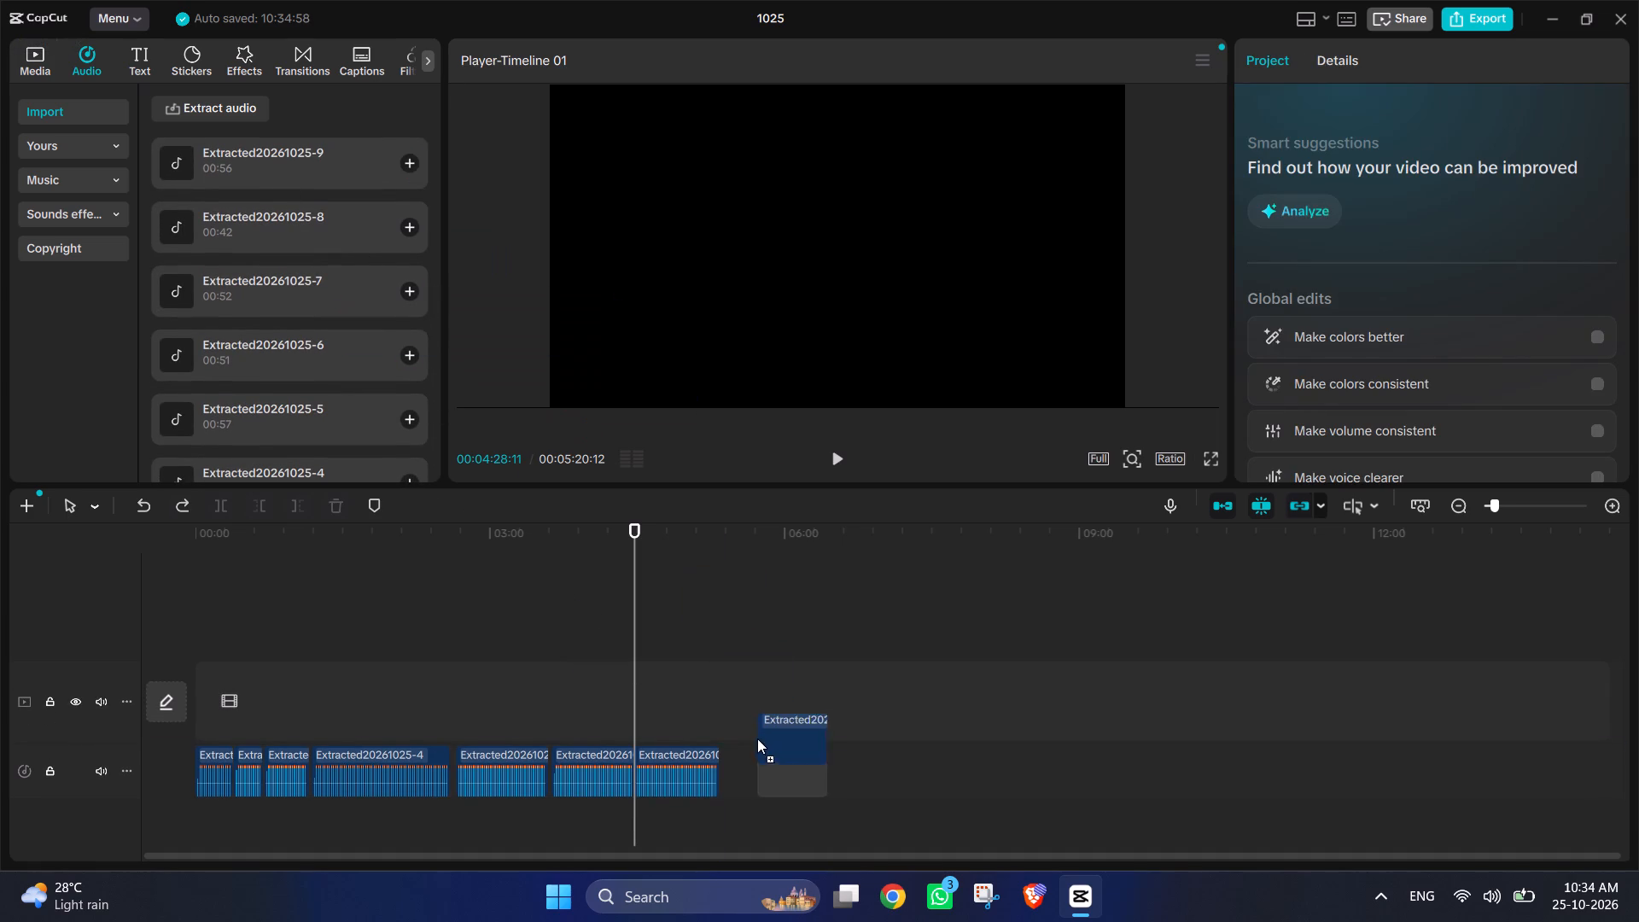
drag(757, 738, 761, 747)
drag(796, 699, 765, 772)
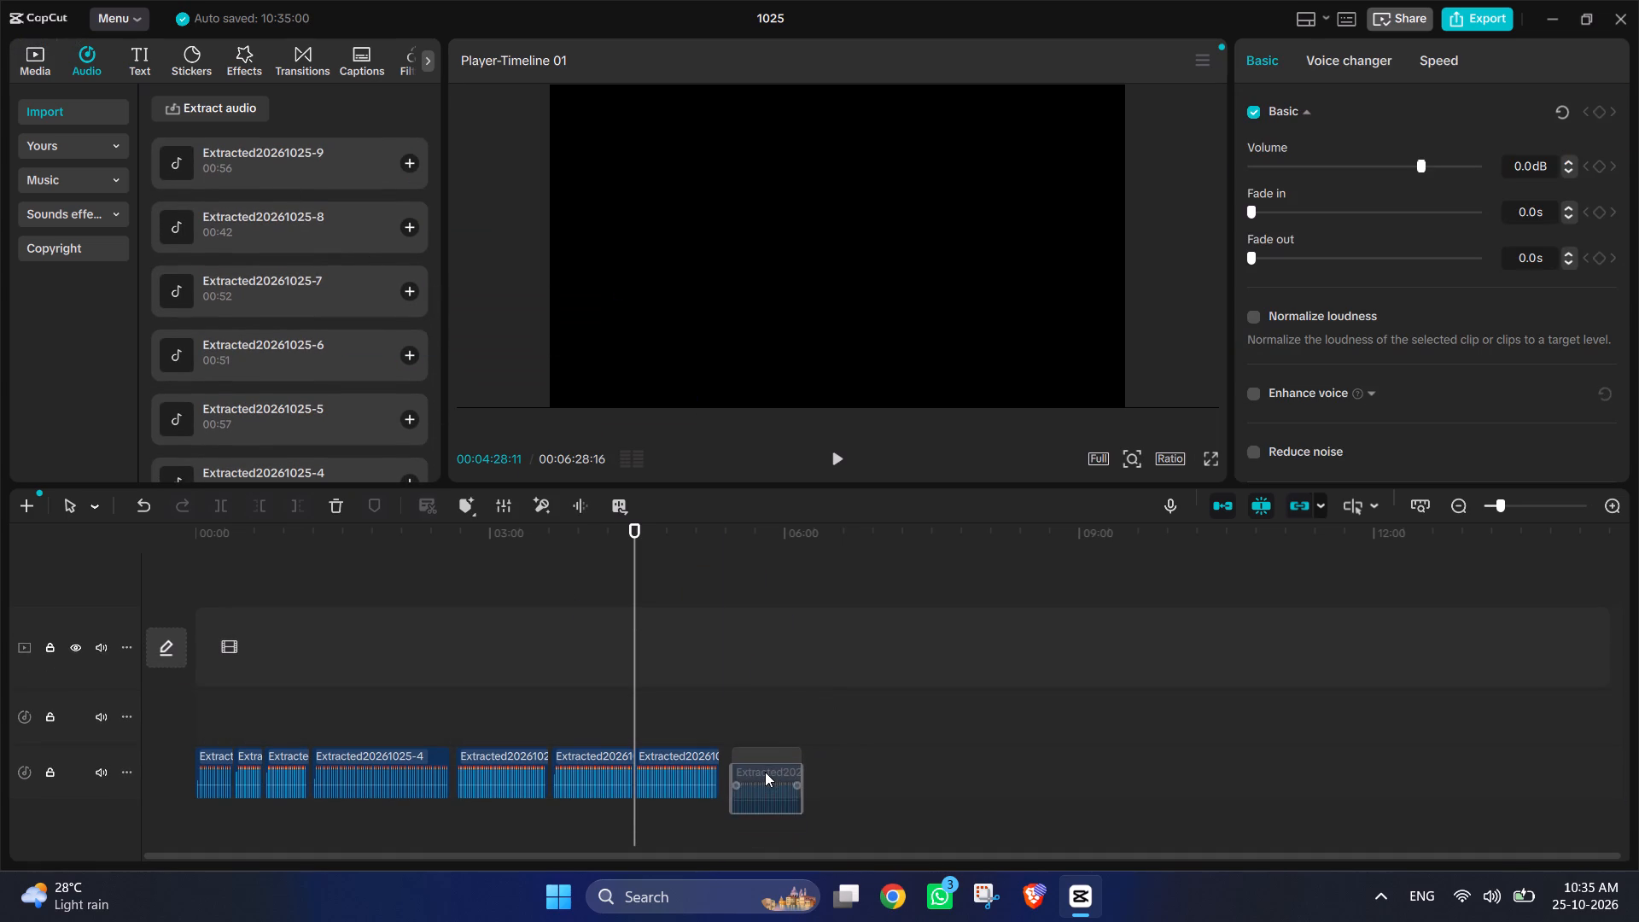
drag(765, 772, 758, 763)
drag(289, 154, 817, 680)
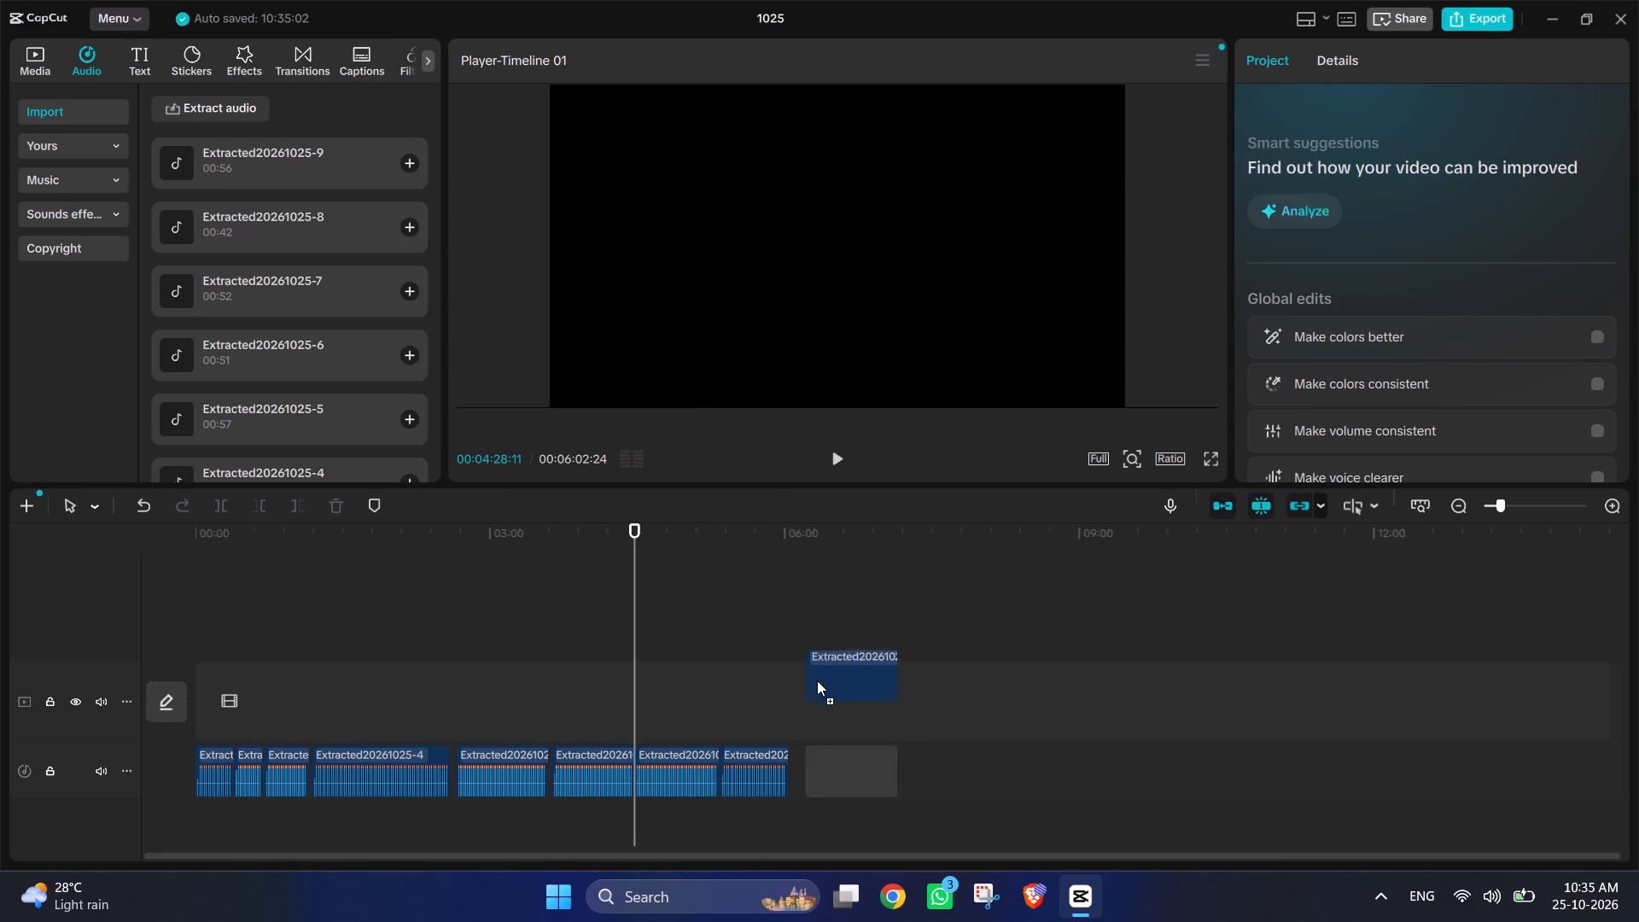
drag(817, 680, 801, 762)
scroll(365, 306, up, 3)
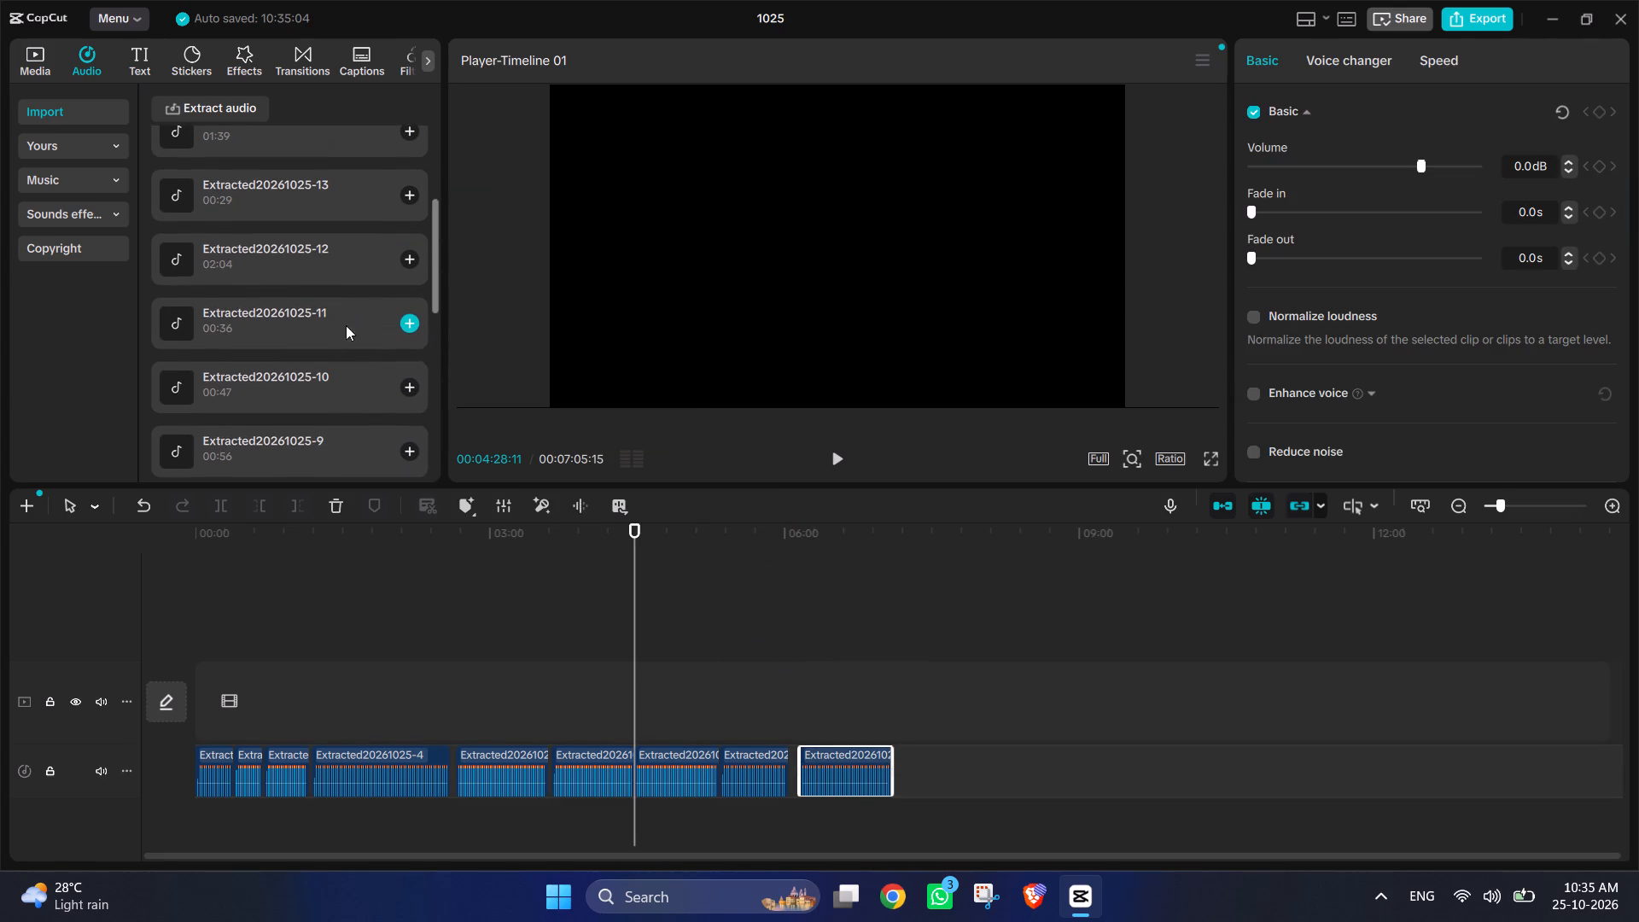
drag(283, 377, 917, 766)
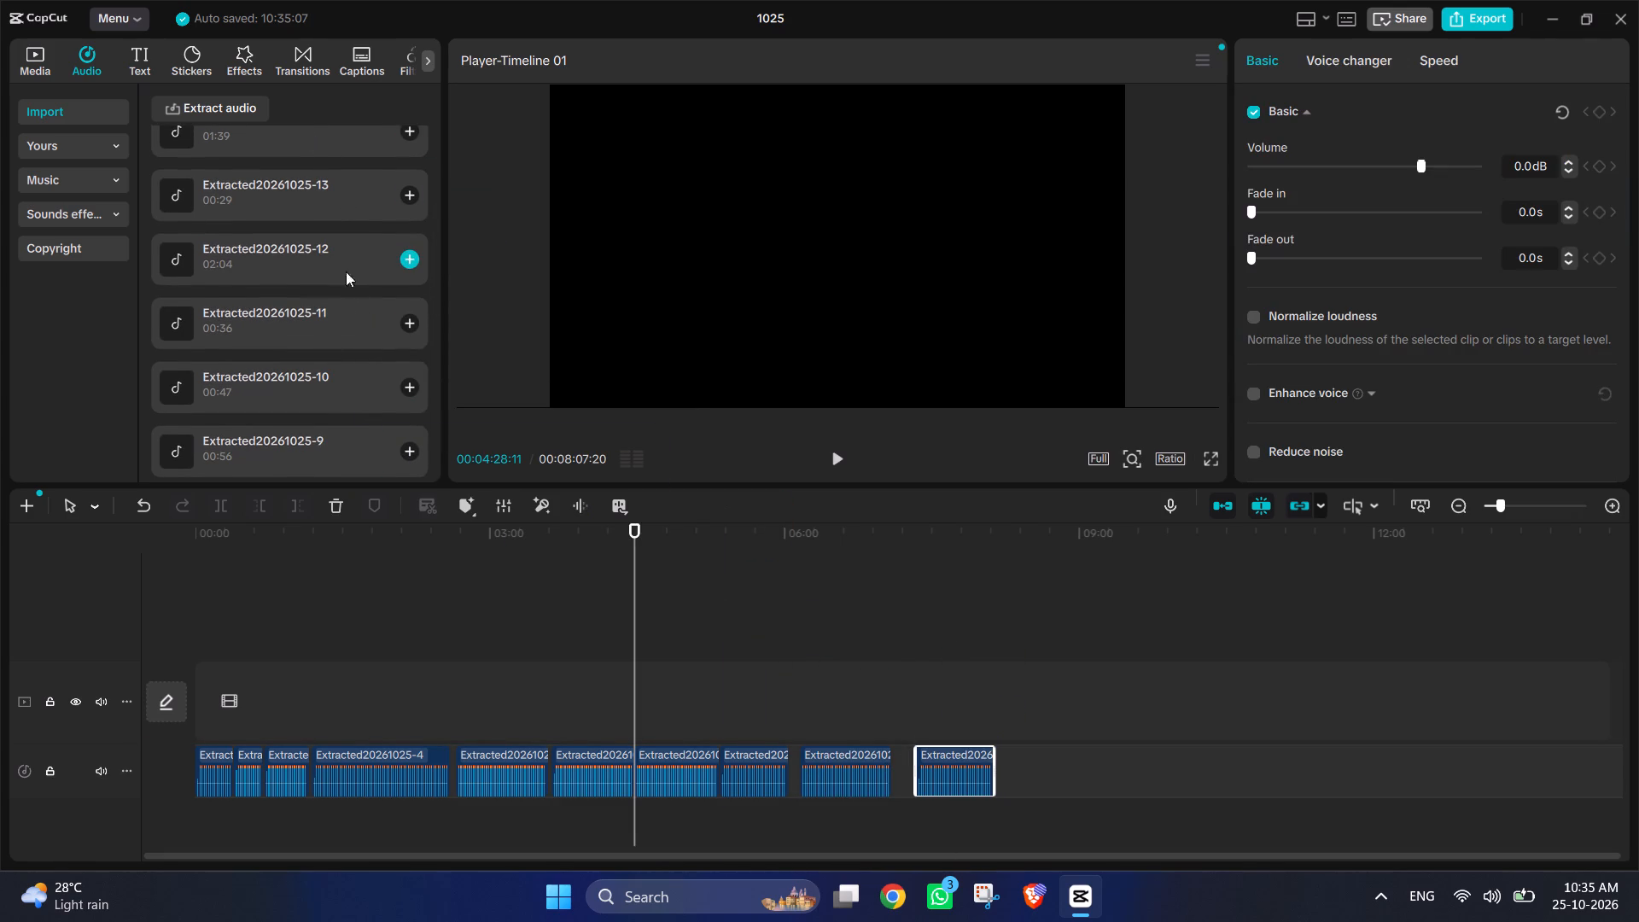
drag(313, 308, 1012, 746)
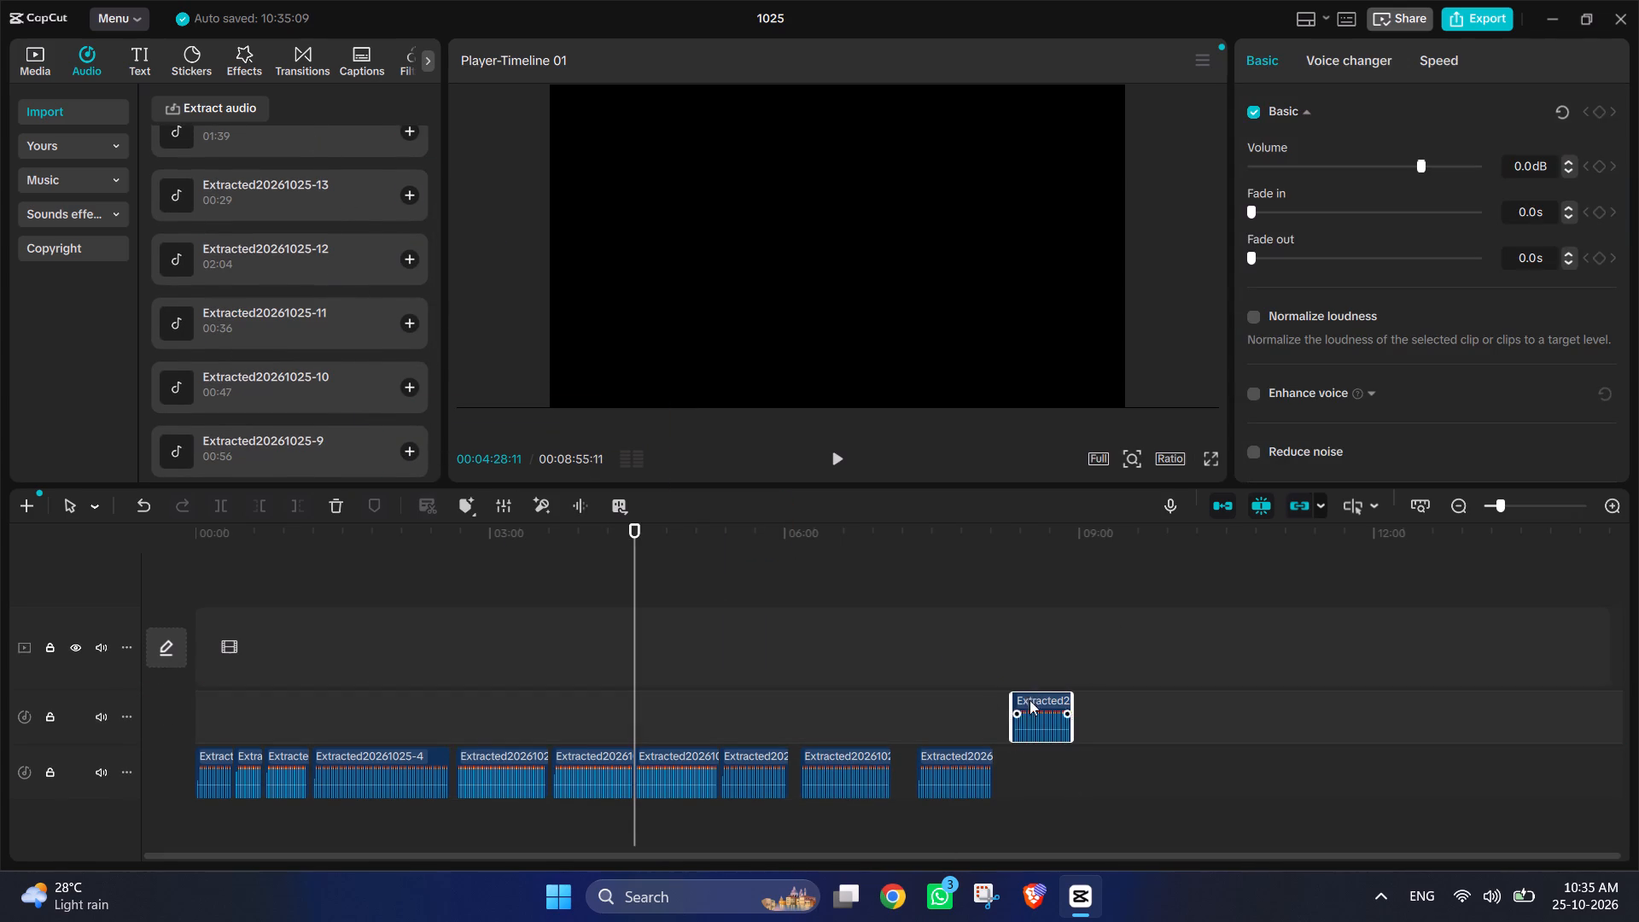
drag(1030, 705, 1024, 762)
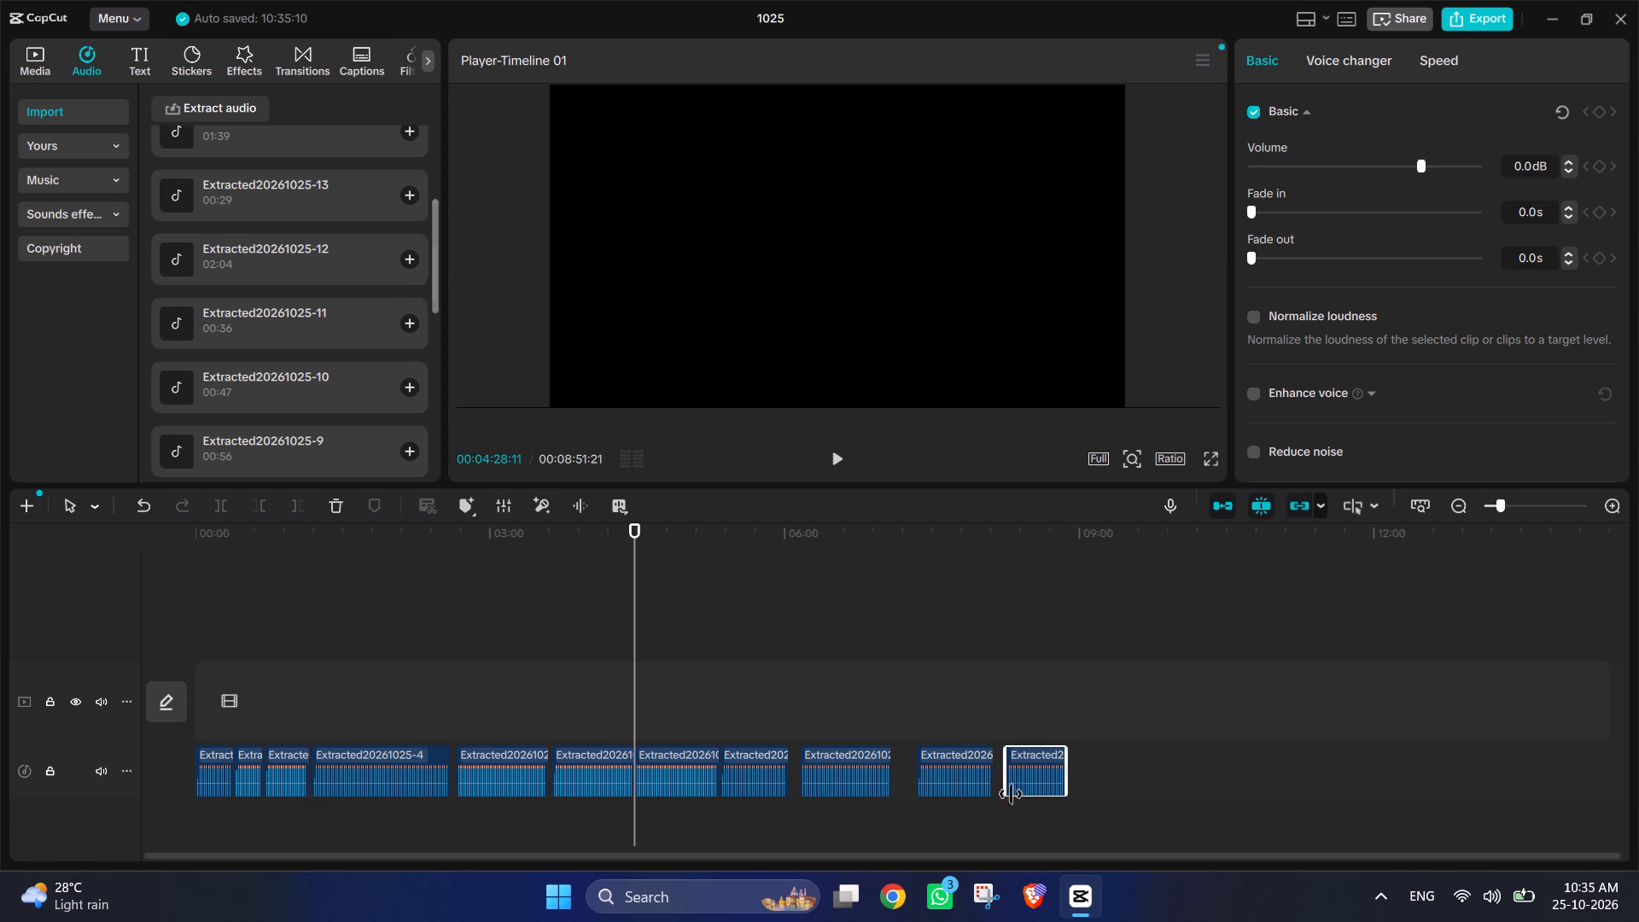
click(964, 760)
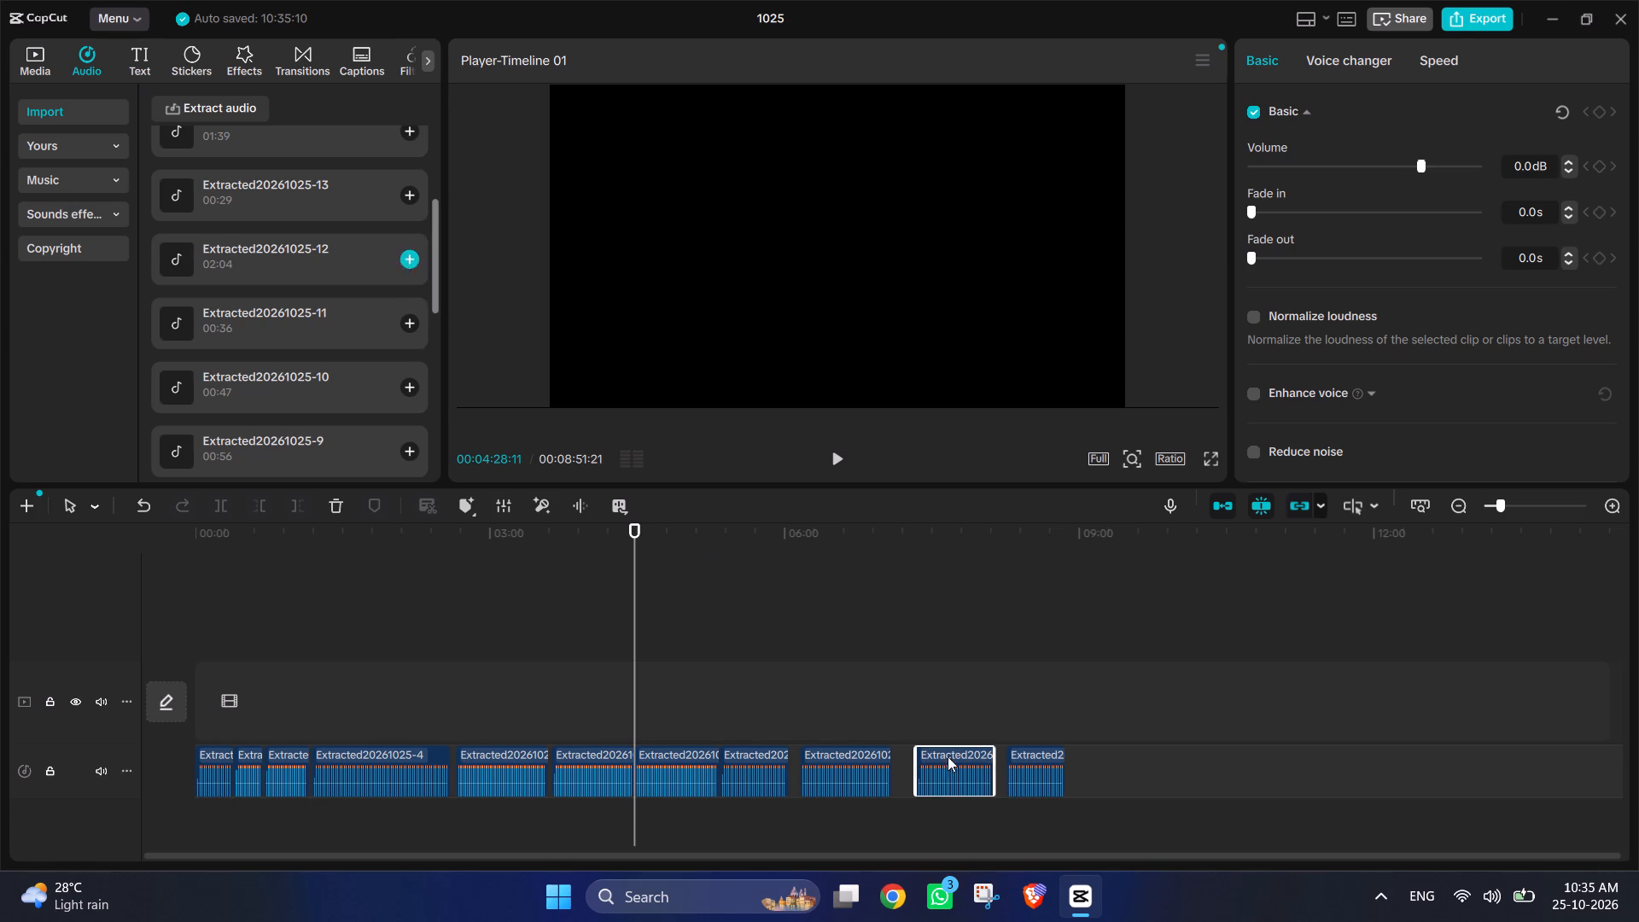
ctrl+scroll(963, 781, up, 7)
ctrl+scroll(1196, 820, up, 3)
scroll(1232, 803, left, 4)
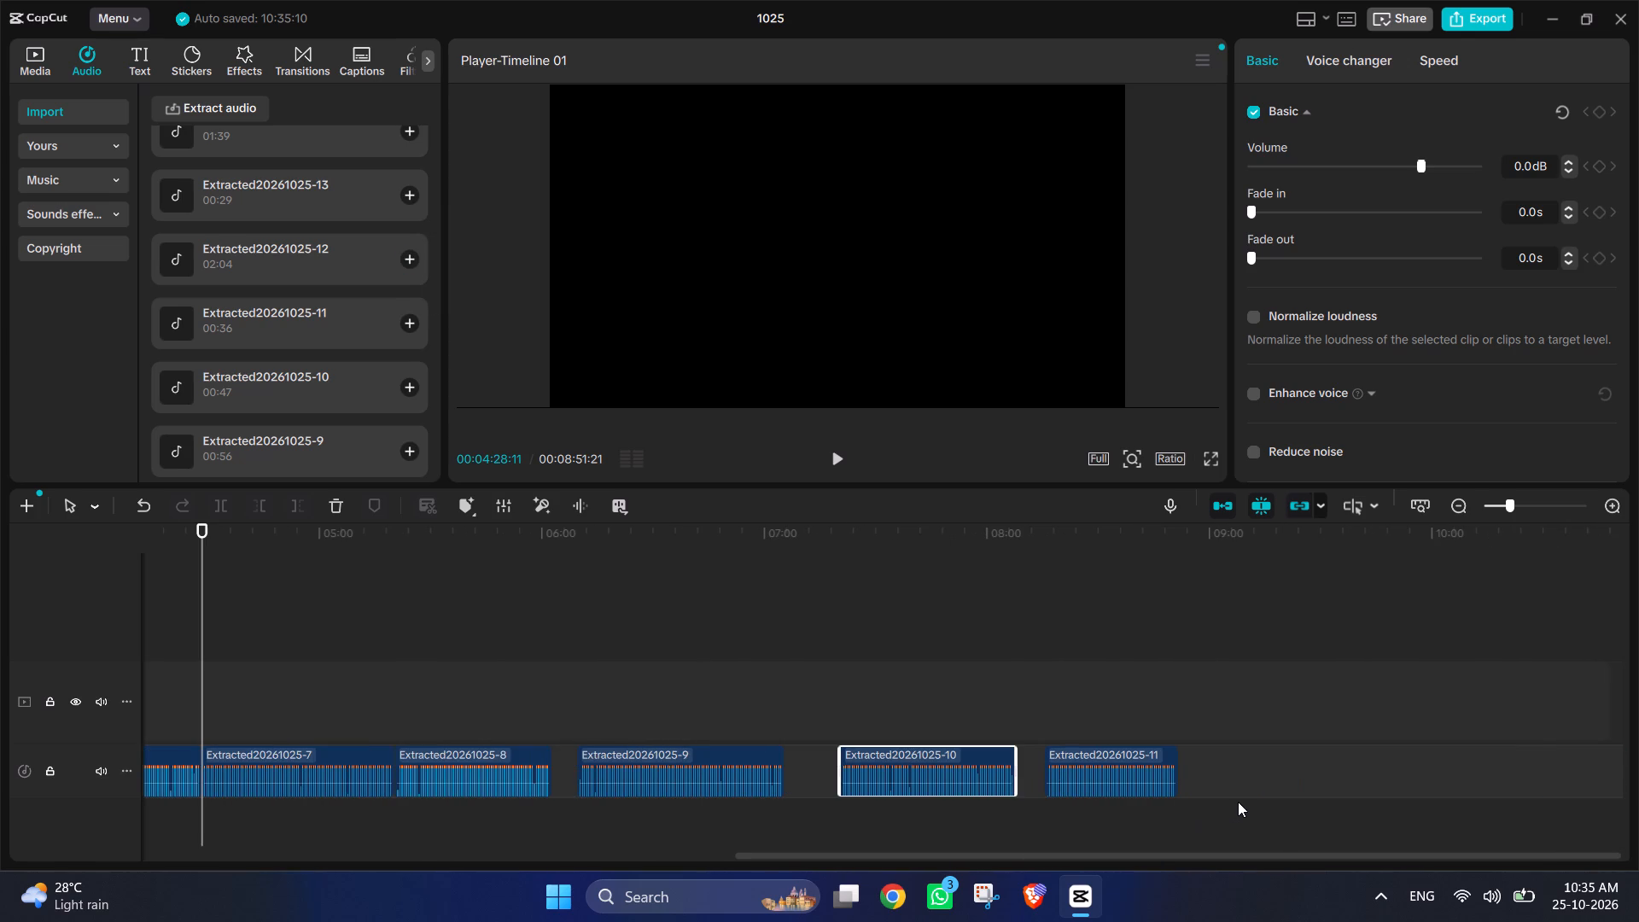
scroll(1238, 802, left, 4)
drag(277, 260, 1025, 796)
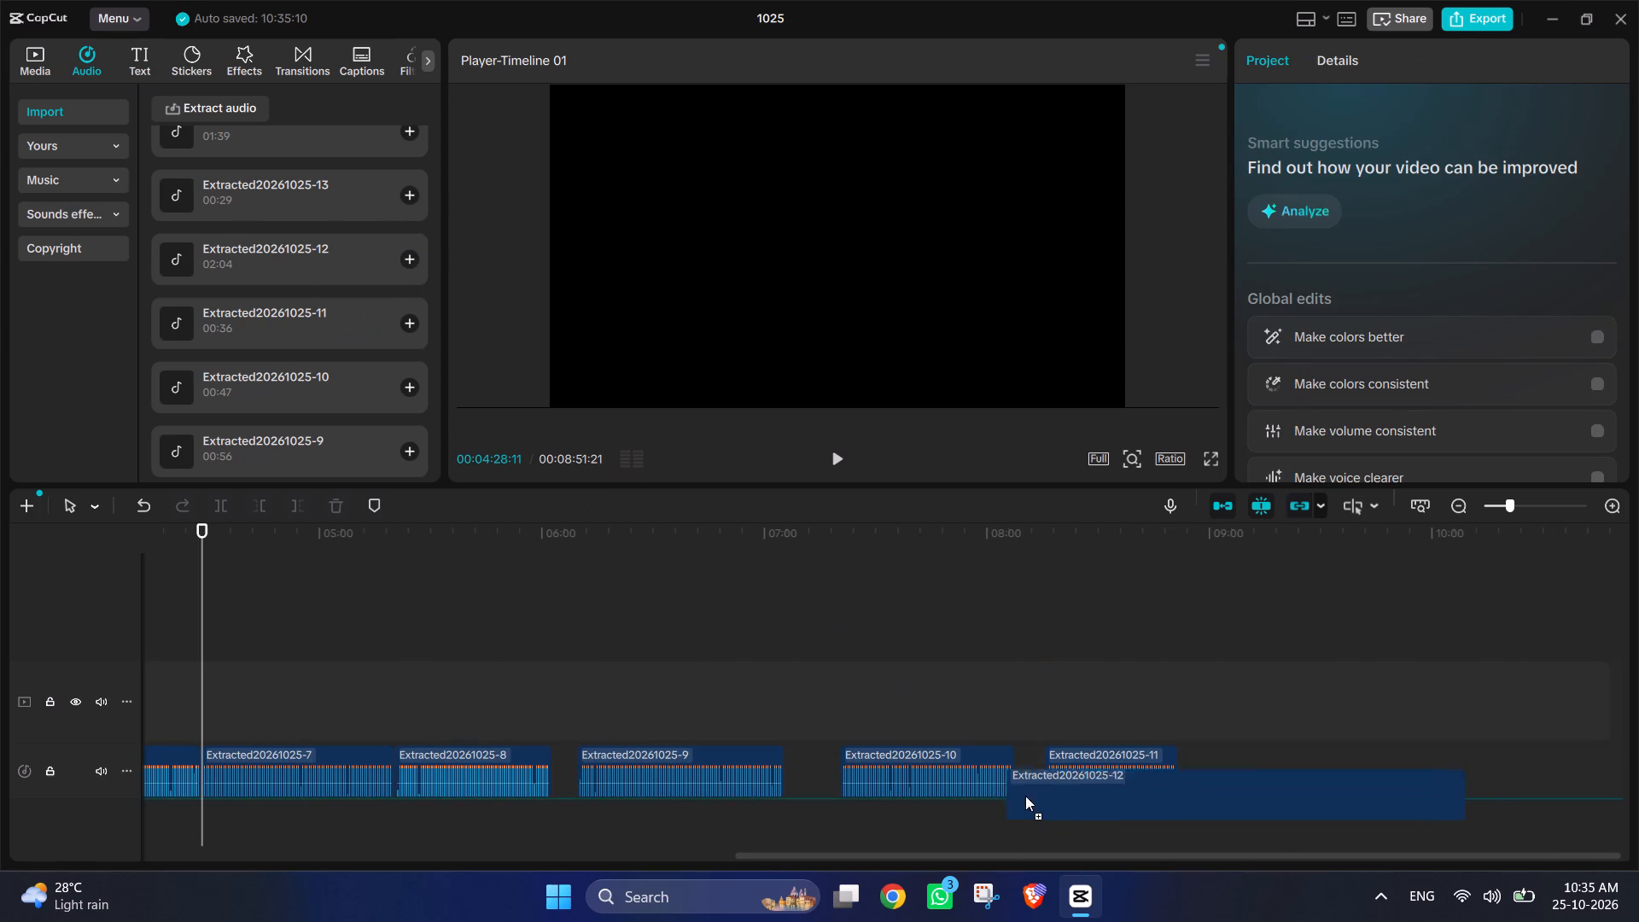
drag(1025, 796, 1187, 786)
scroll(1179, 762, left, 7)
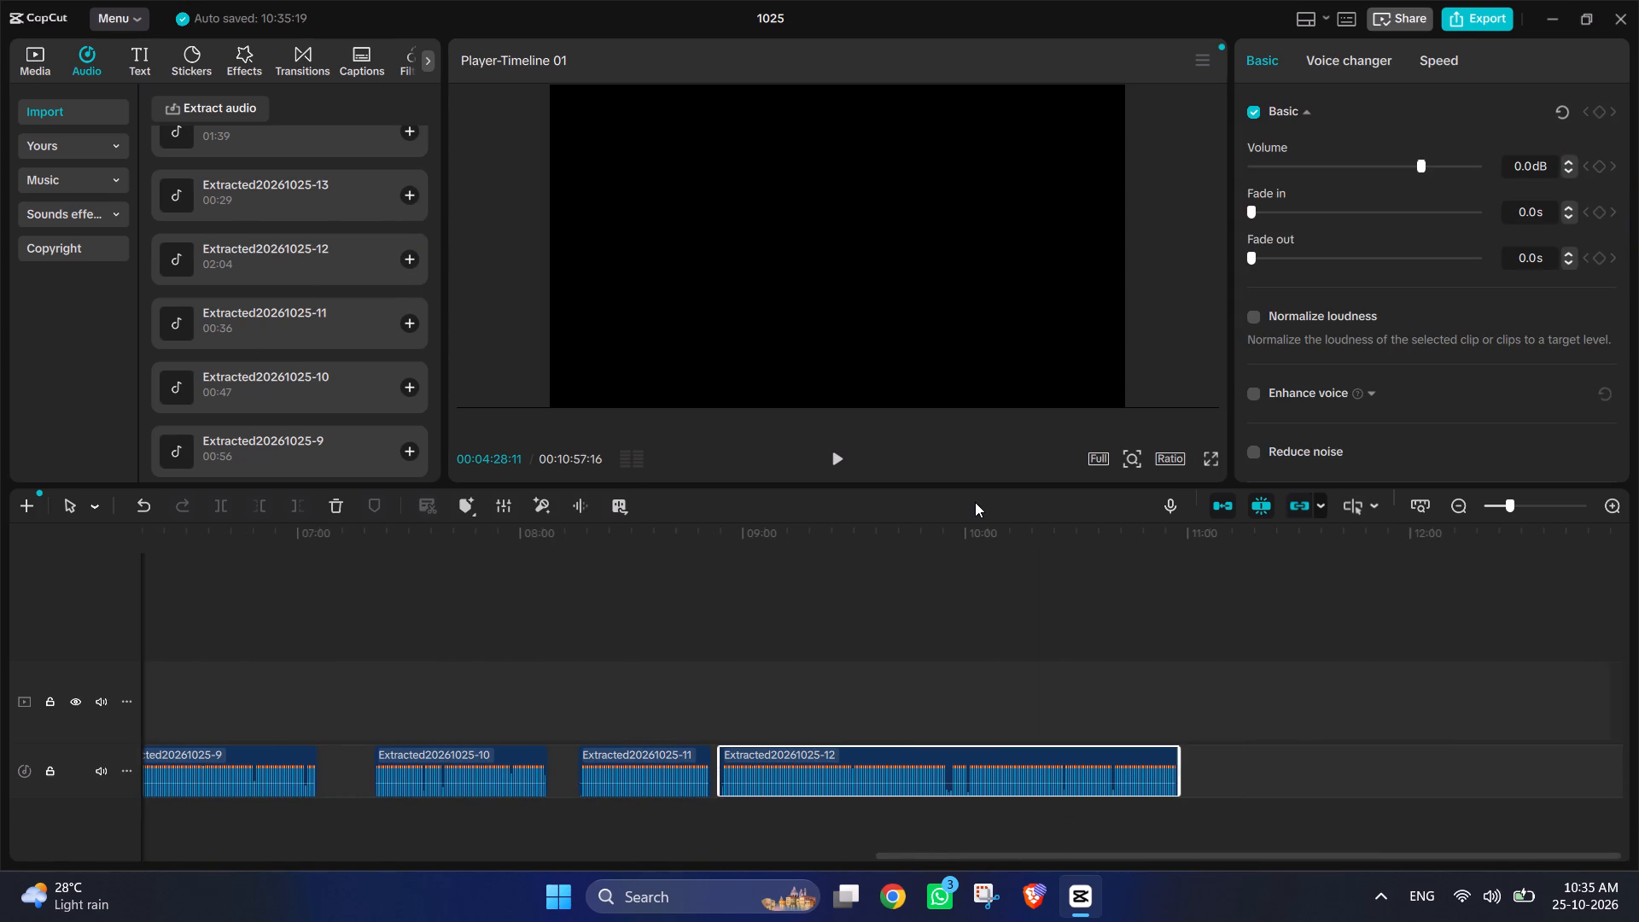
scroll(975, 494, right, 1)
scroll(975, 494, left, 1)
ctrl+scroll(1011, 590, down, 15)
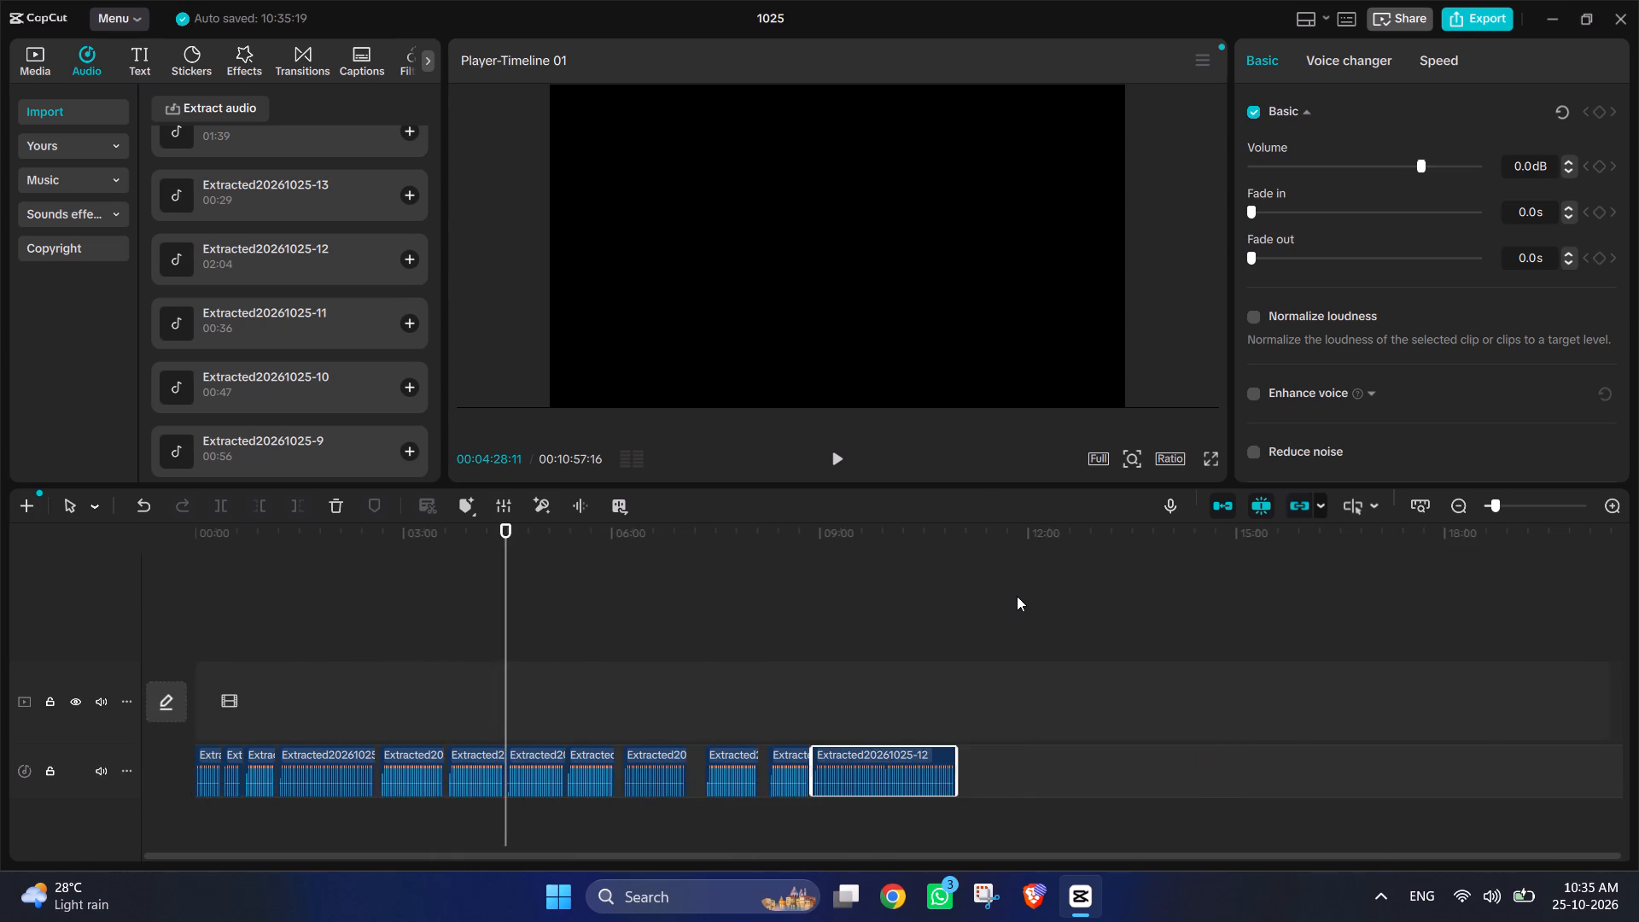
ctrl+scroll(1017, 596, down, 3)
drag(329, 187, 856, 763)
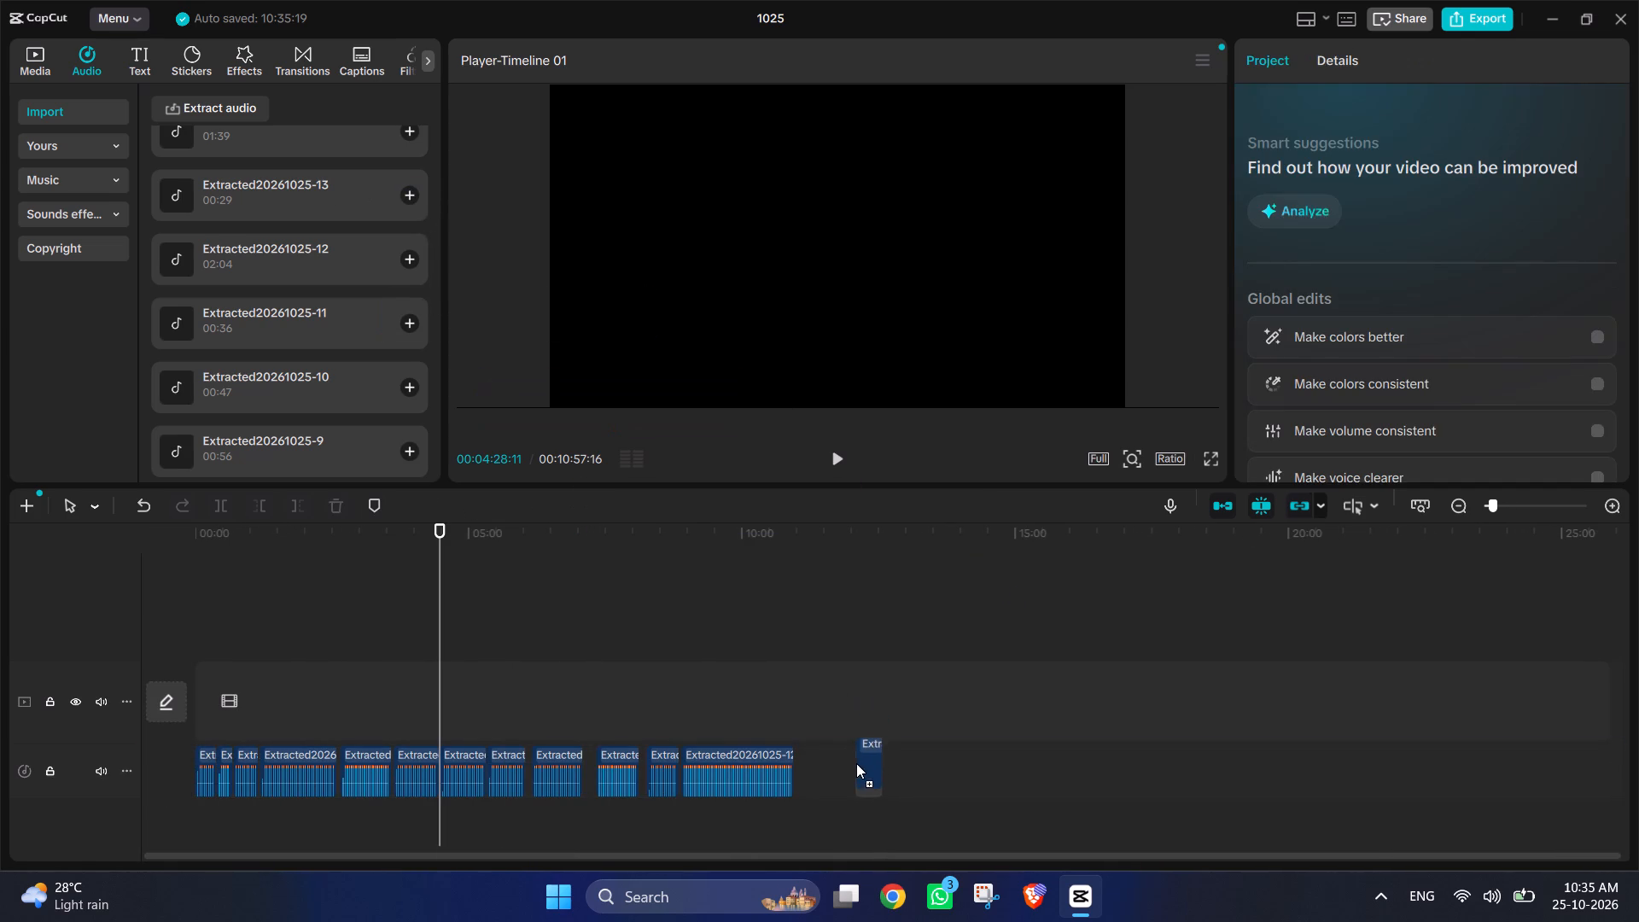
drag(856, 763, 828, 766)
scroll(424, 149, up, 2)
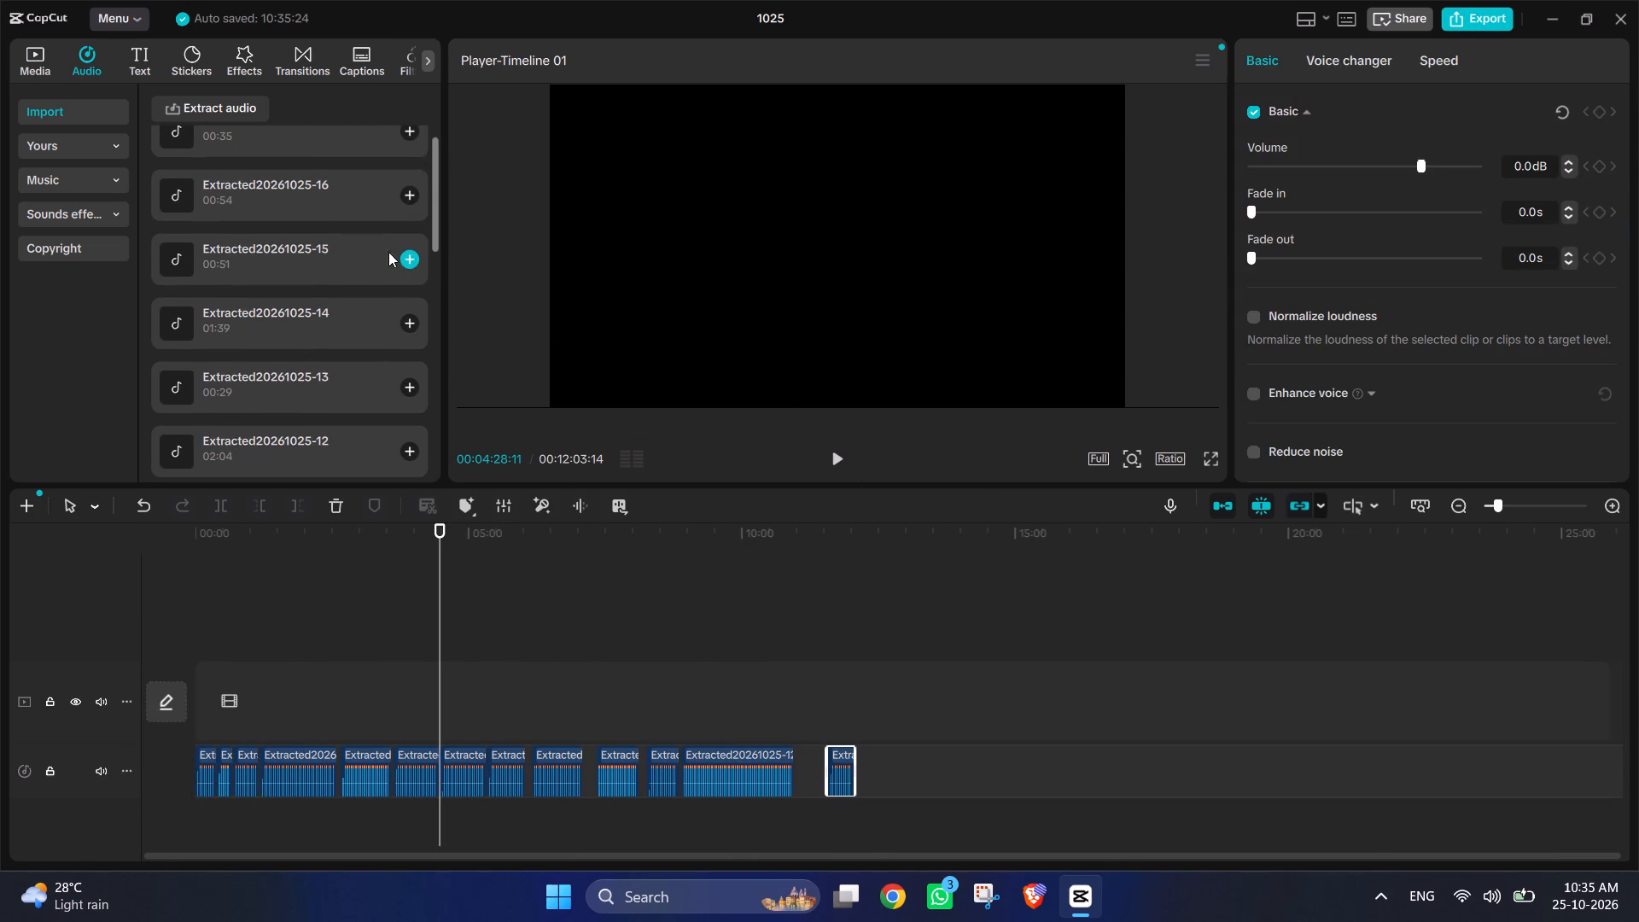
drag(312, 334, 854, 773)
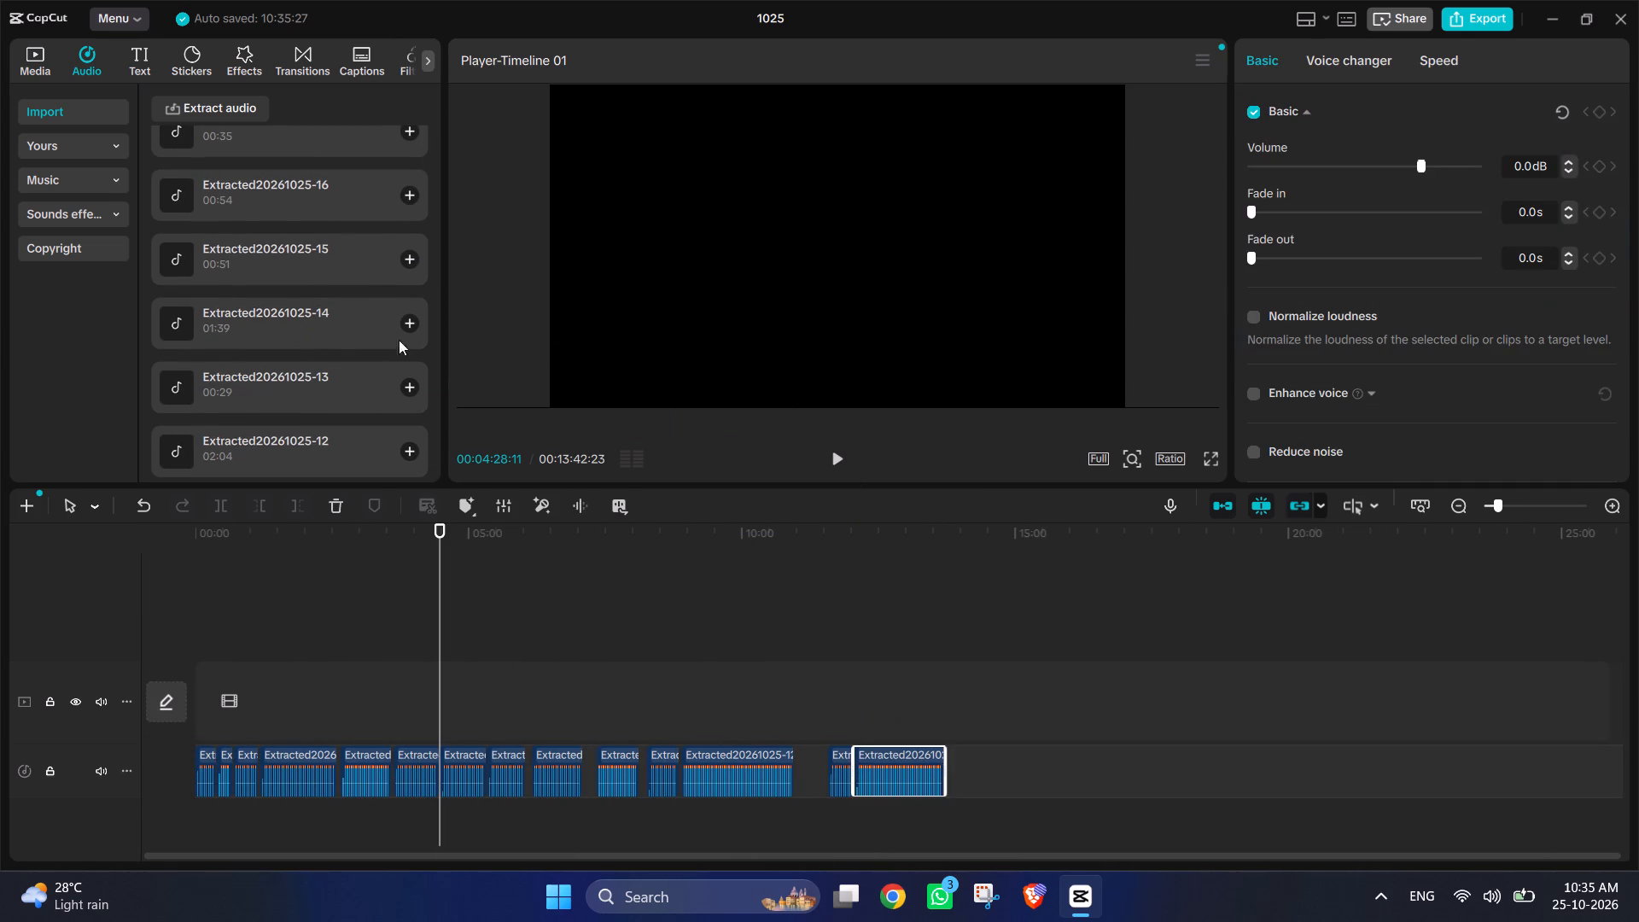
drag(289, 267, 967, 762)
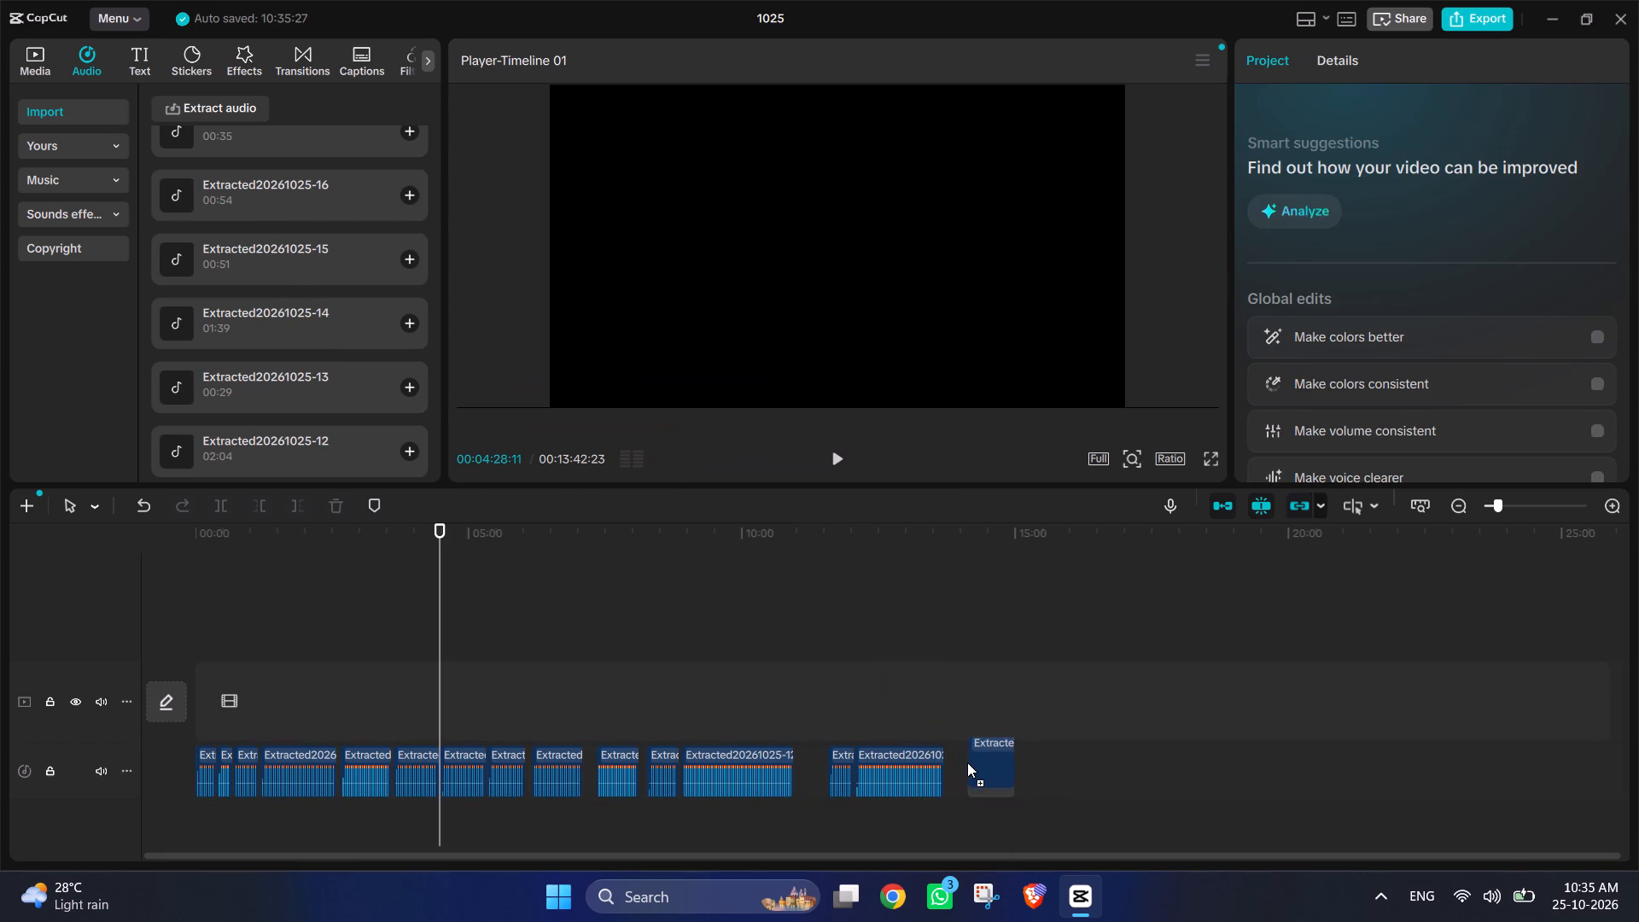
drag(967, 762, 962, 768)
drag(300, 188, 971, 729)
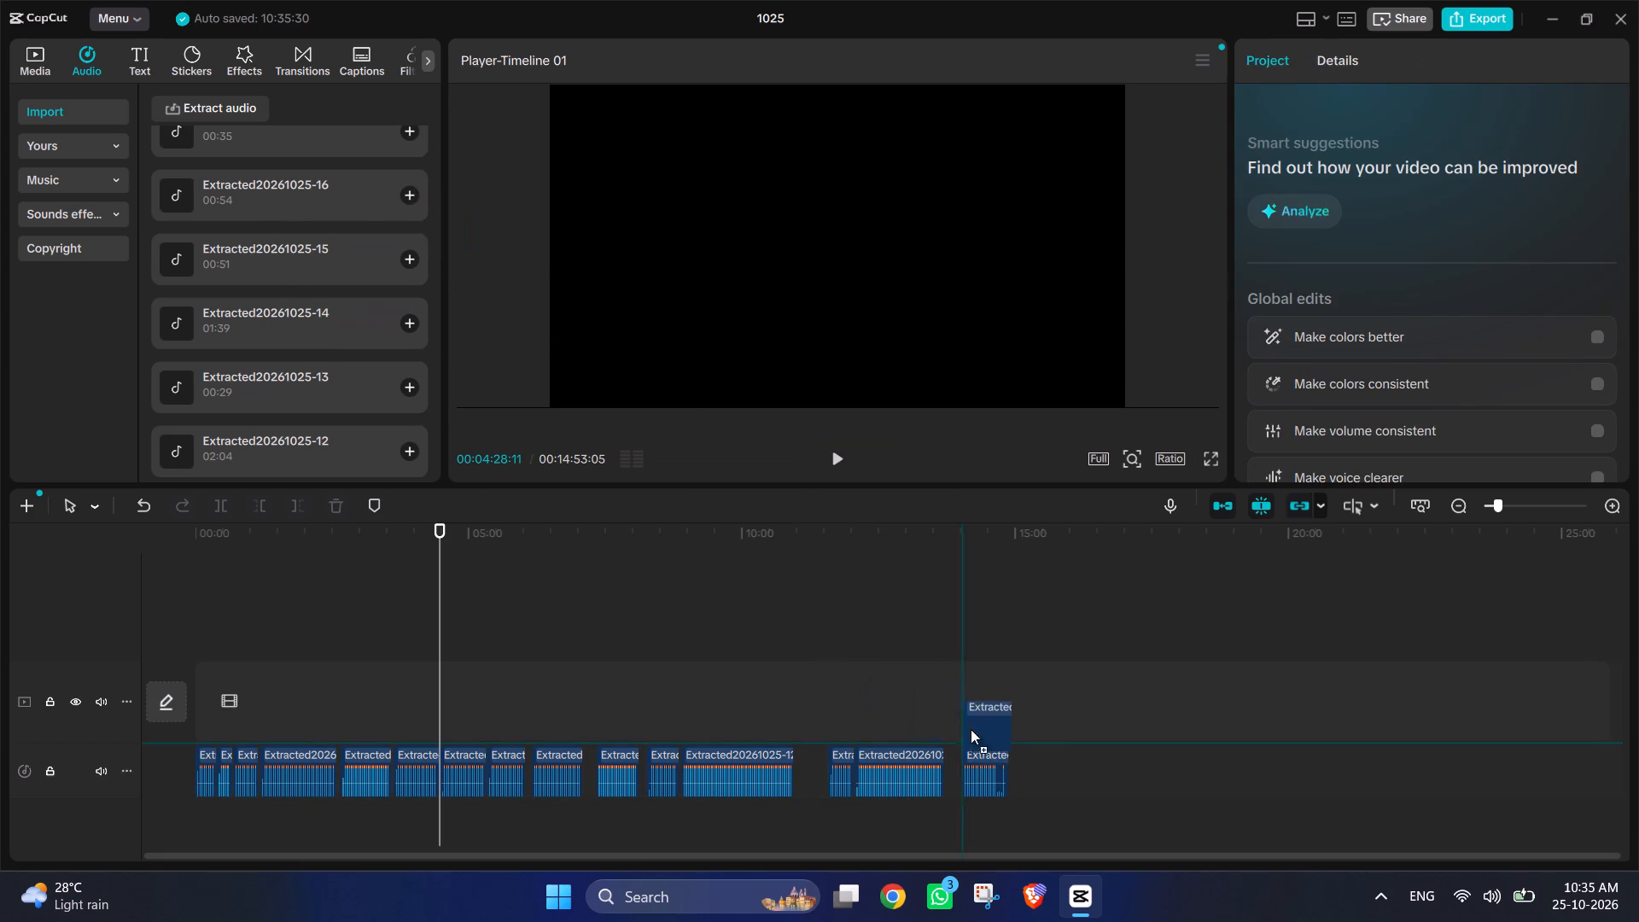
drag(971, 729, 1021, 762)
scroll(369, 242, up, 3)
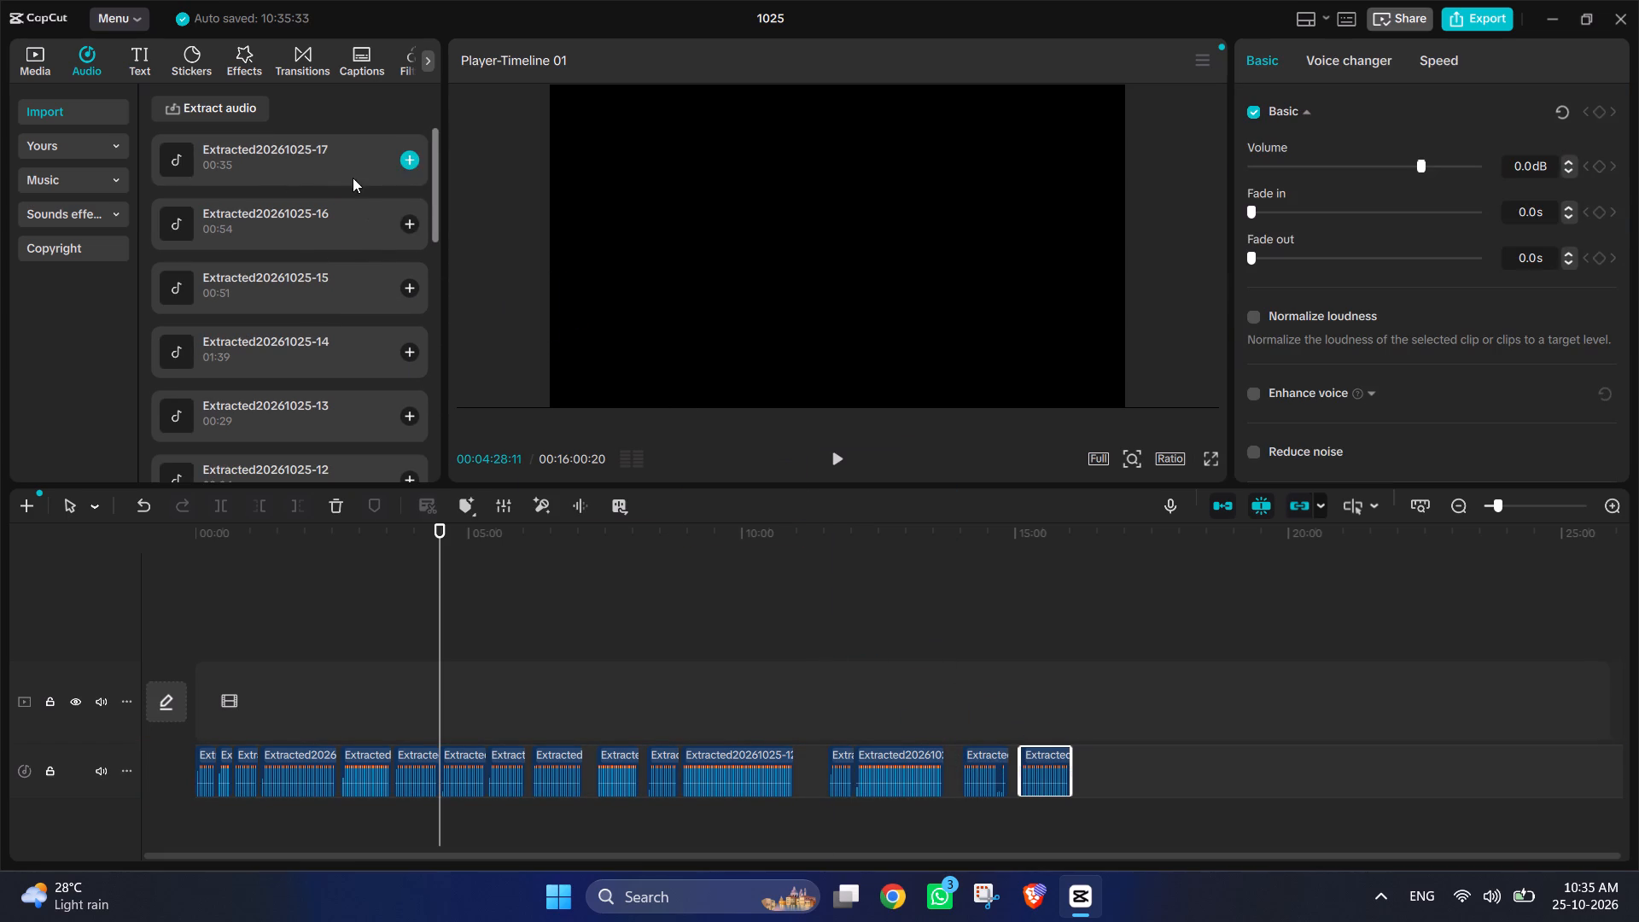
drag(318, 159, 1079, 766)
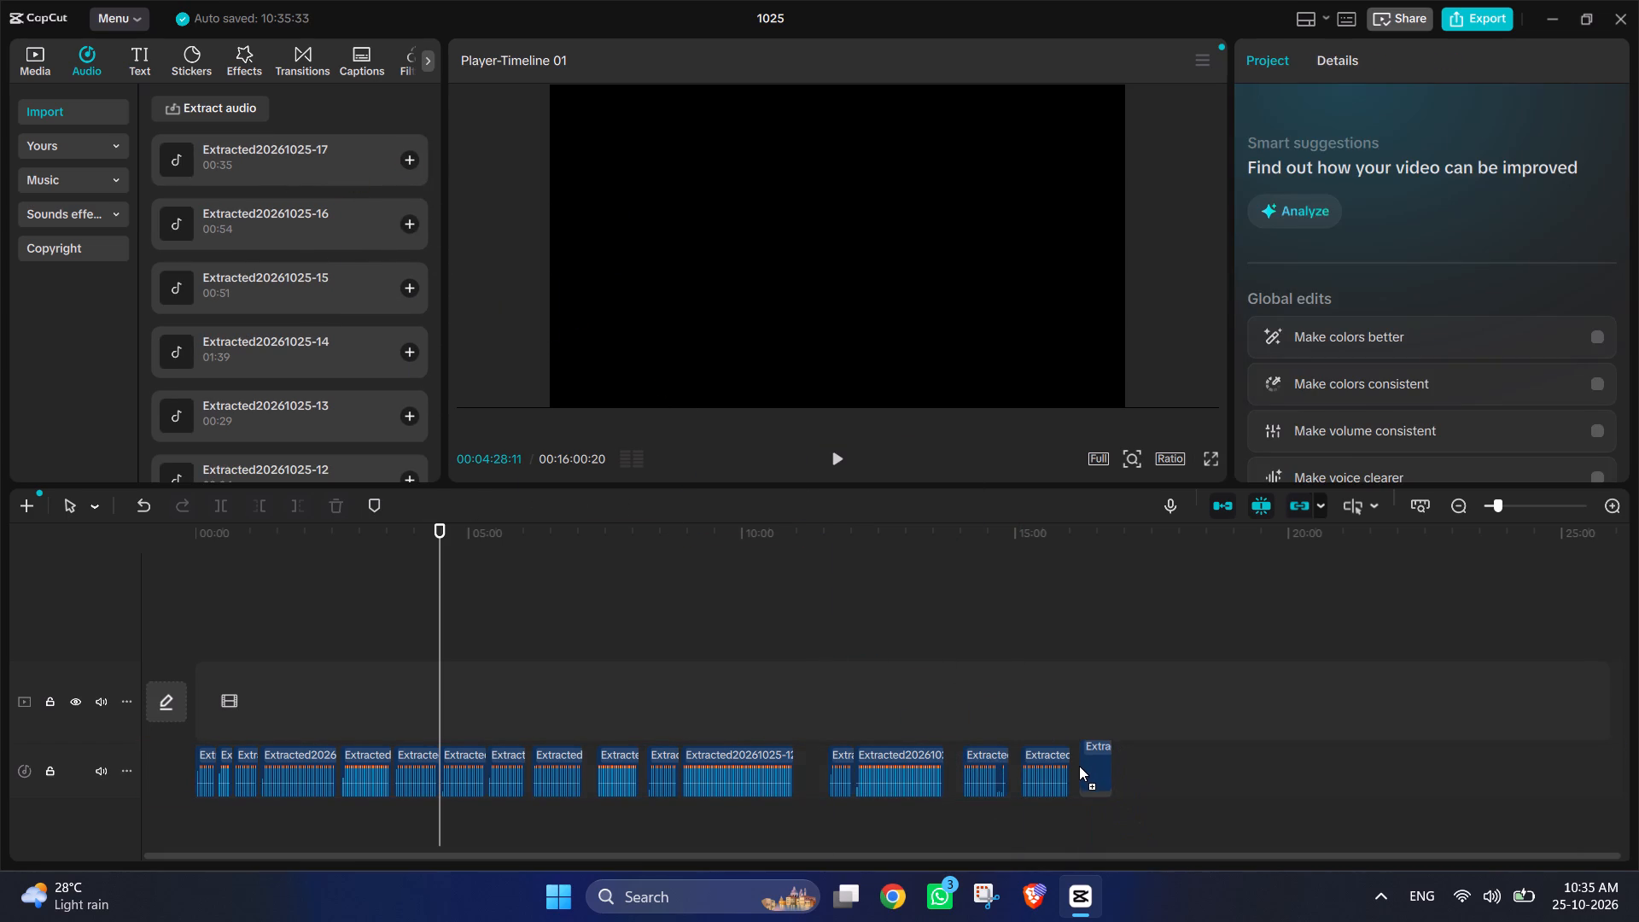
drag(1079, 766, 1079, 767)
Play the arranged audio from the very start of the timeline.
scroll(716, 794, right, 11)
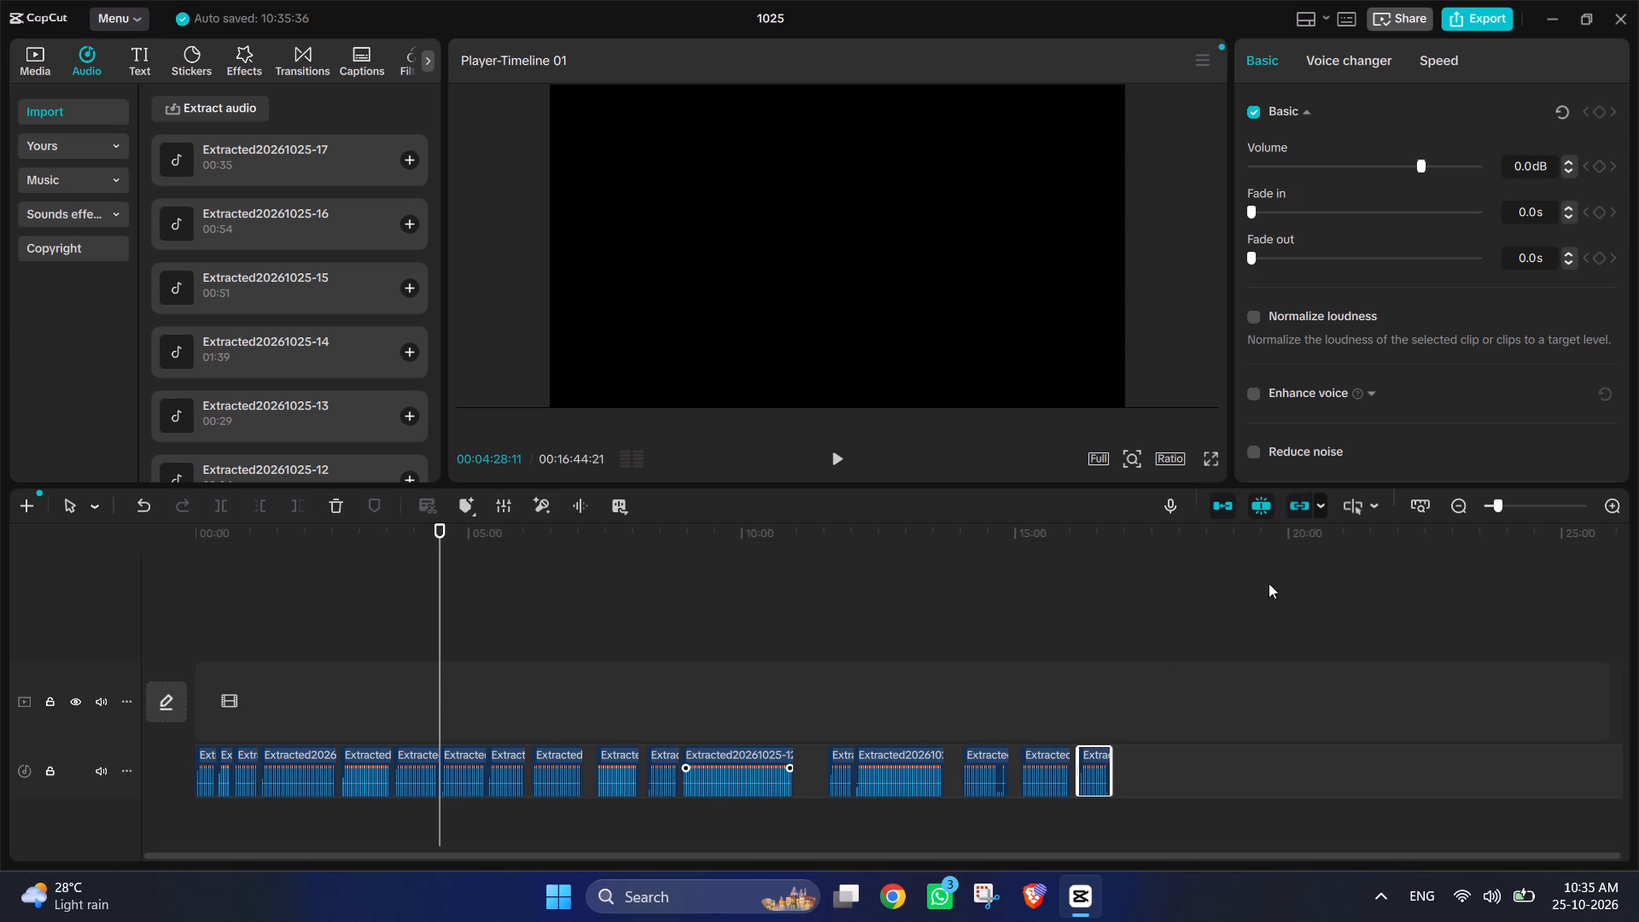
scroll(1273, 556, up, 3)
scroll(632, 691, right, 2)
scroll(949, 674, right, 1)
ctrl+scroll(471, 760, up, 2)
scroll(414, 742, right, 1)
ctrl+scroll(414, 743, up, 6)
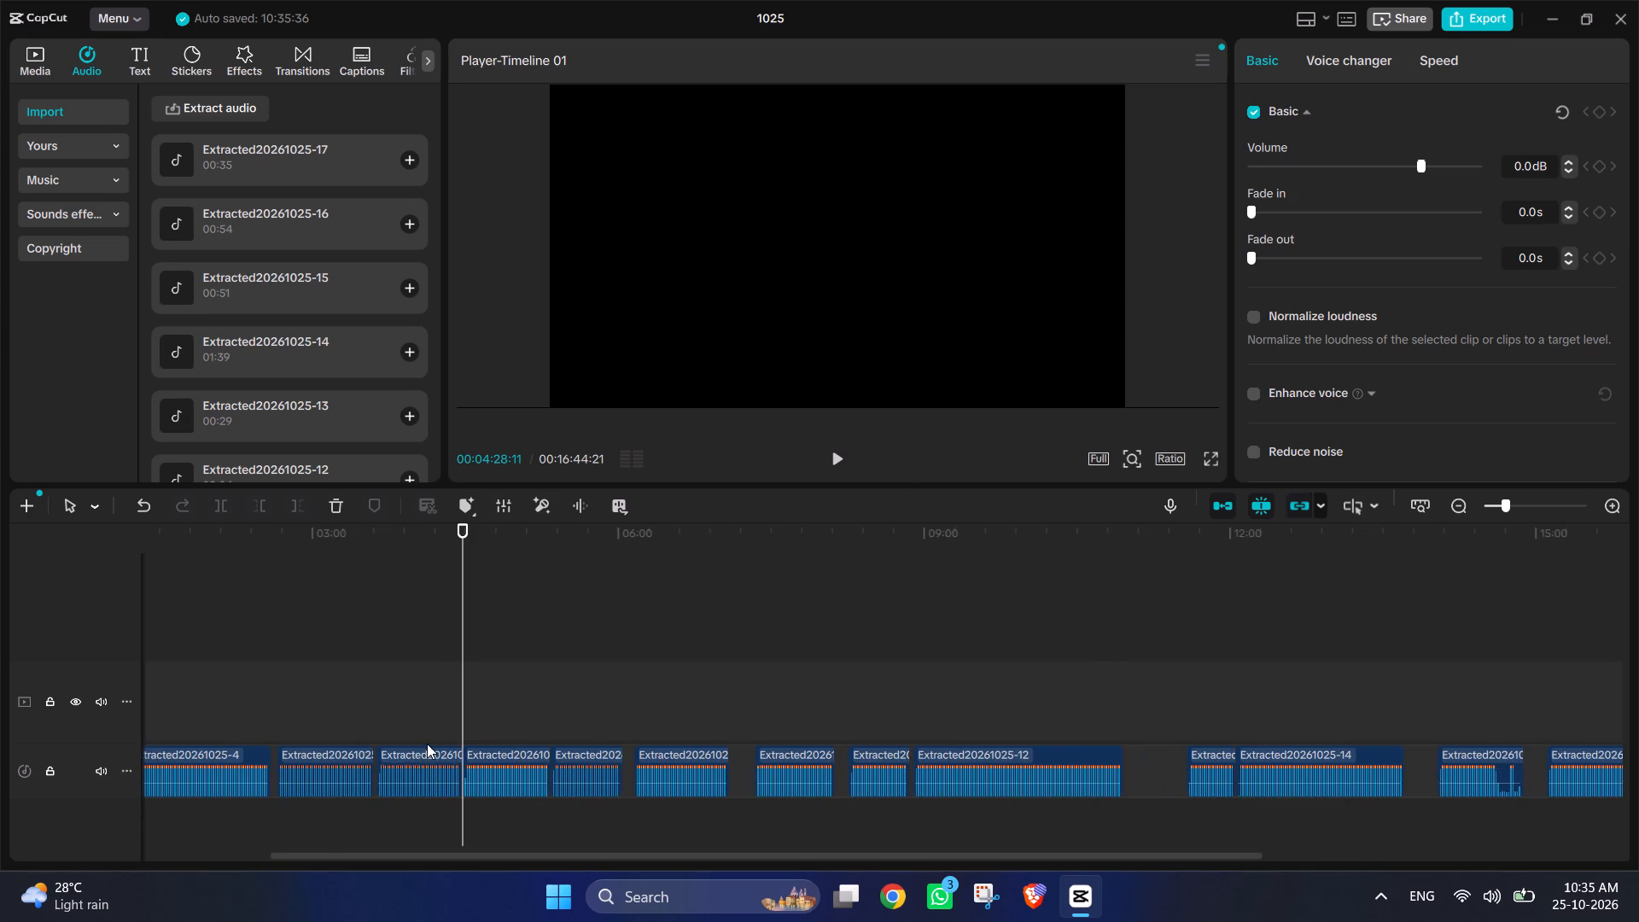
ctrl+scroll(427, 743, up, 9)
drag(464, 662, 0, 638)
click(830, 451)
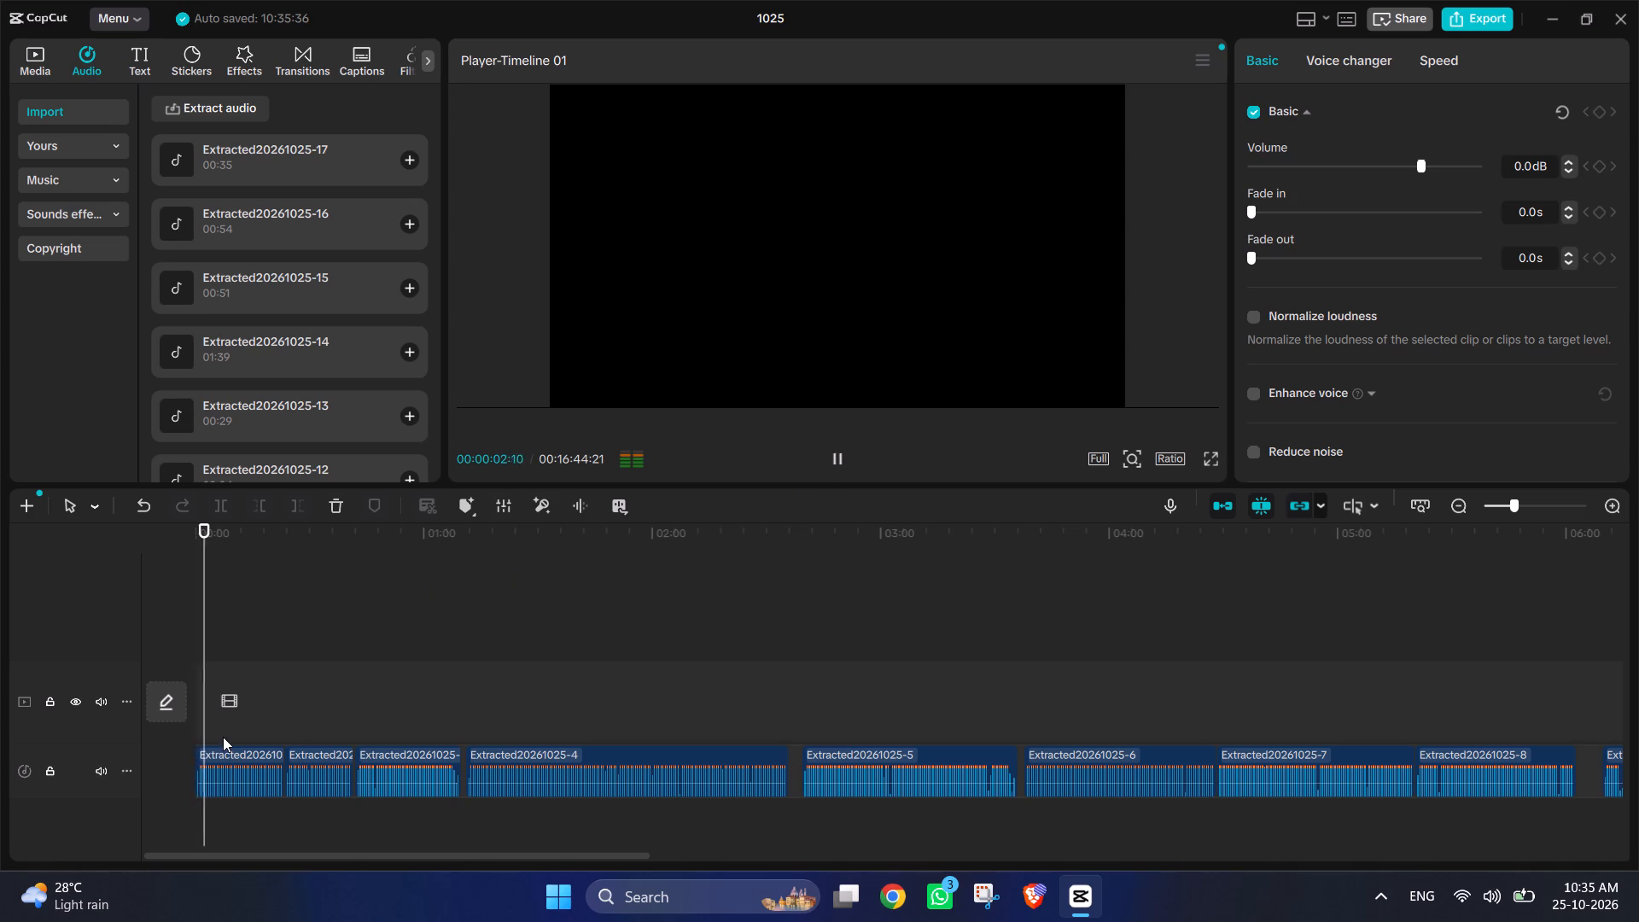
Listen to the first clips while examining their order on the timeline against the extracted audio list.
click(214, 779)
scroll(355, 410, down, 3)
scroll(270, 382, down, 6)
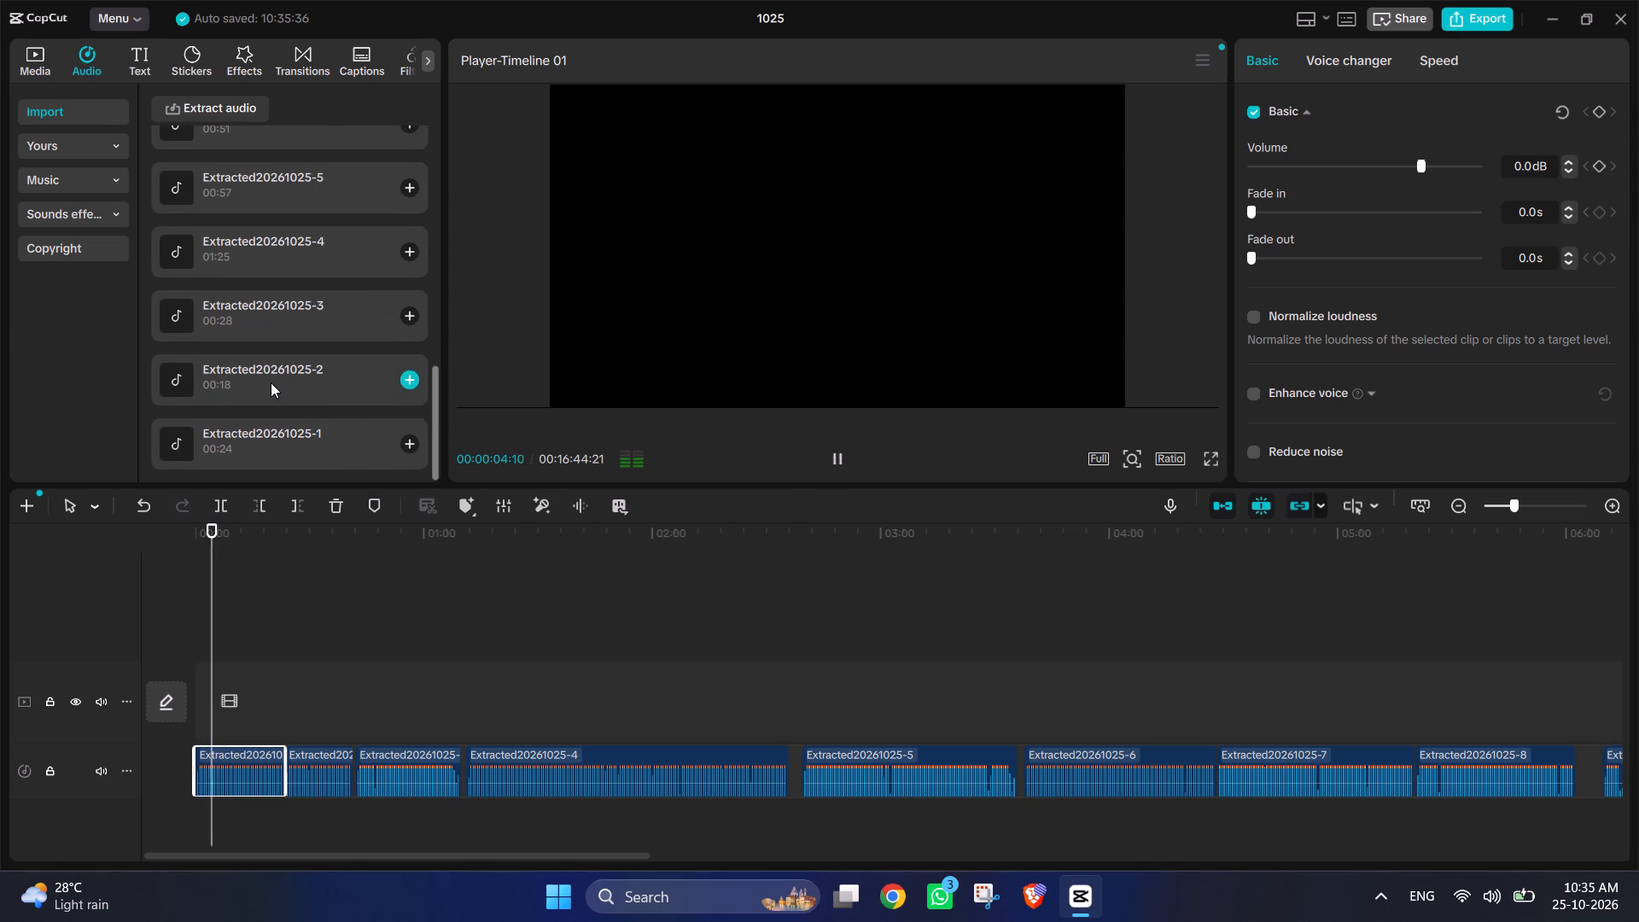
scroll(271, 382, down, 1)
scroll(266, 685, right, 1)
ctrl+scroll(266, 685, up, 11)
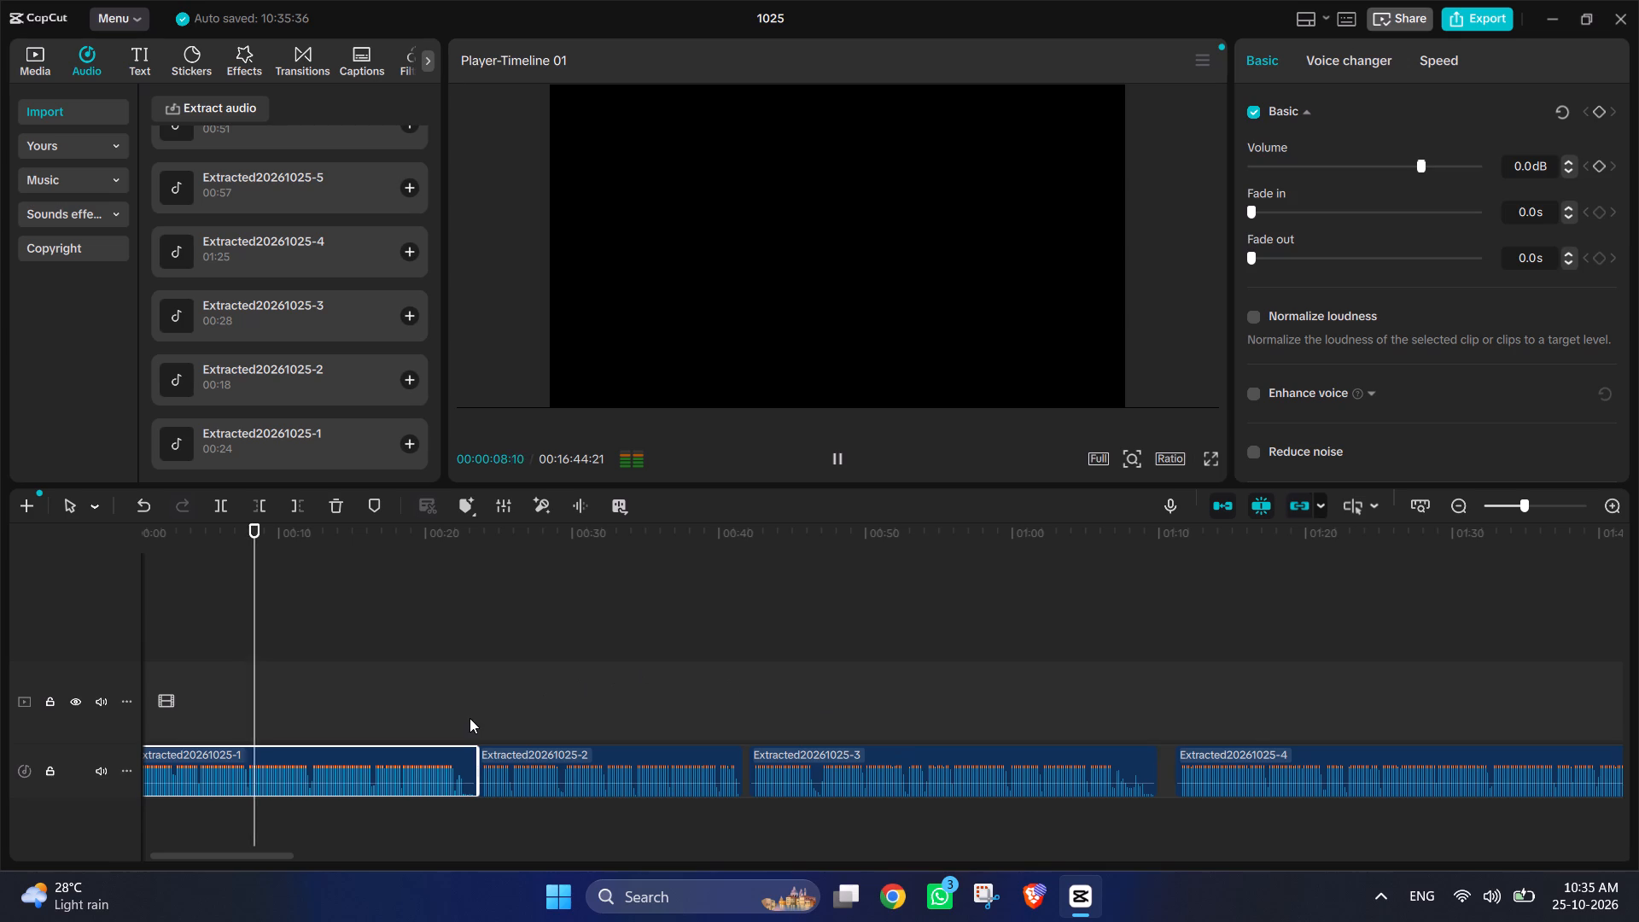
scroll(627, 752, left, 4)
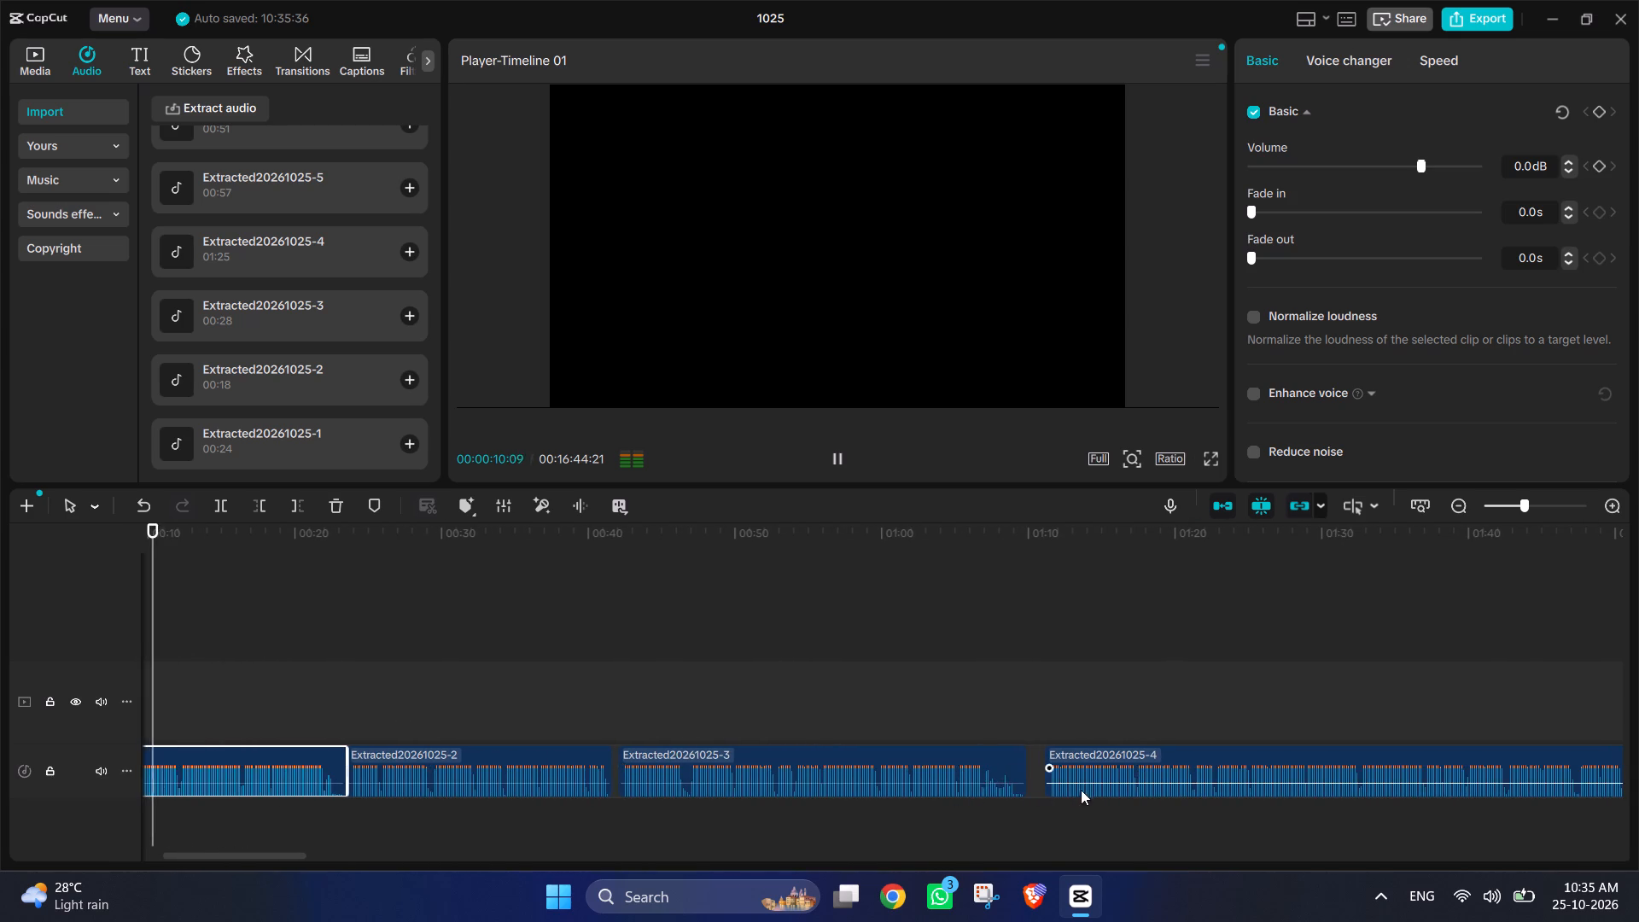
scroll(1121, 789, left, 8)
scroll(348, 280, down, 8)
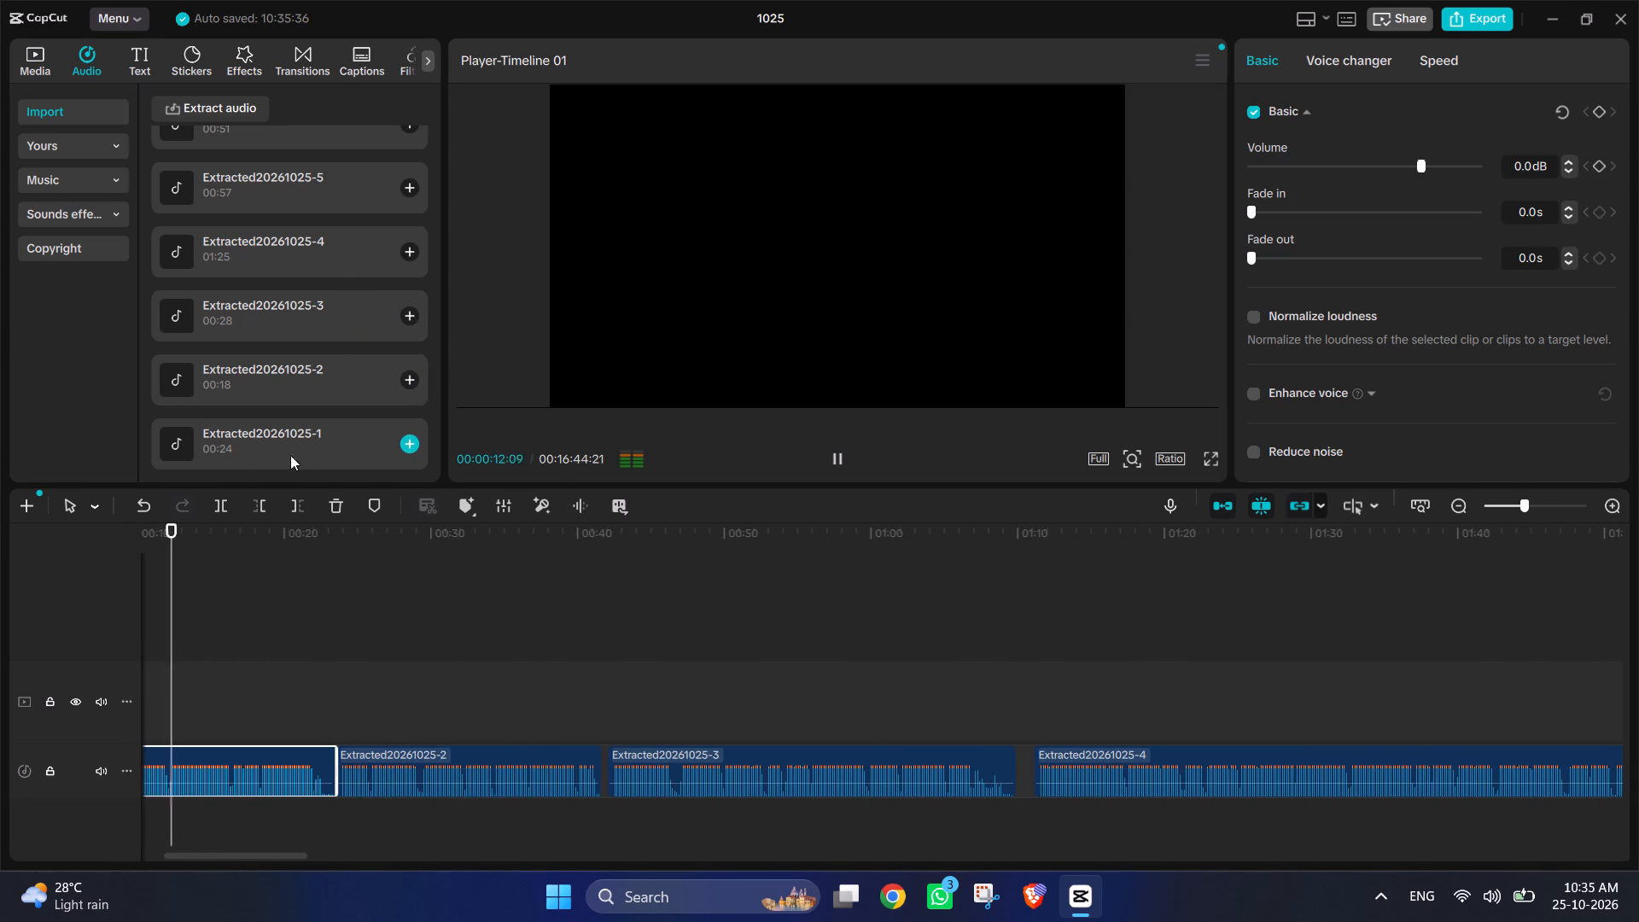
scroll(283, 391, up, 10)
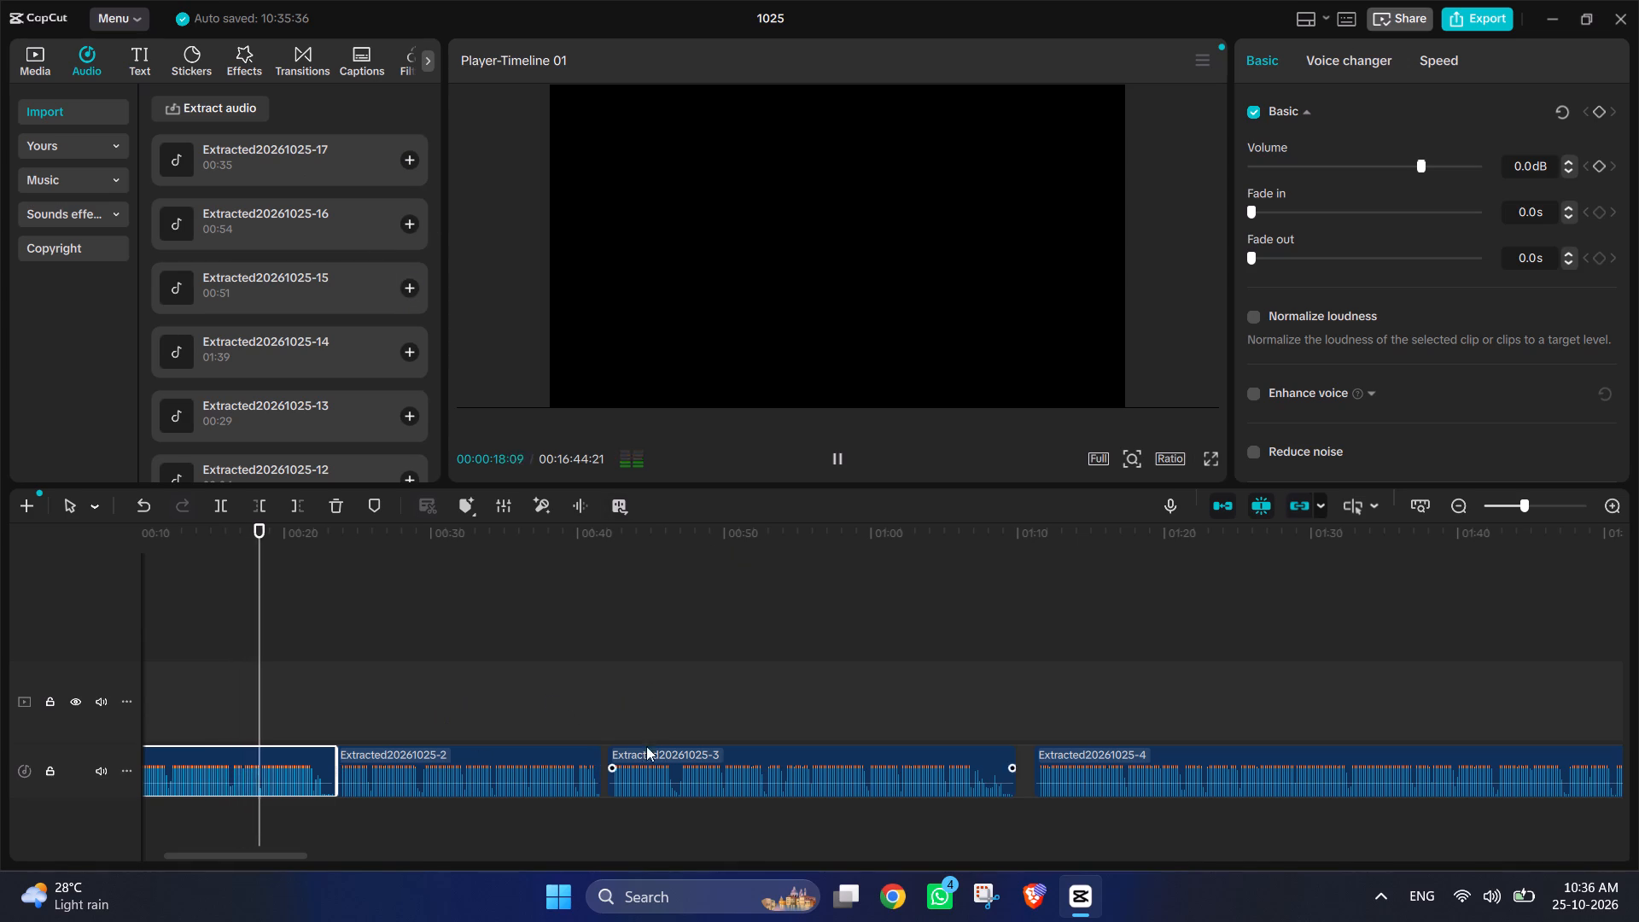
scroll(671, 742, left, 1)
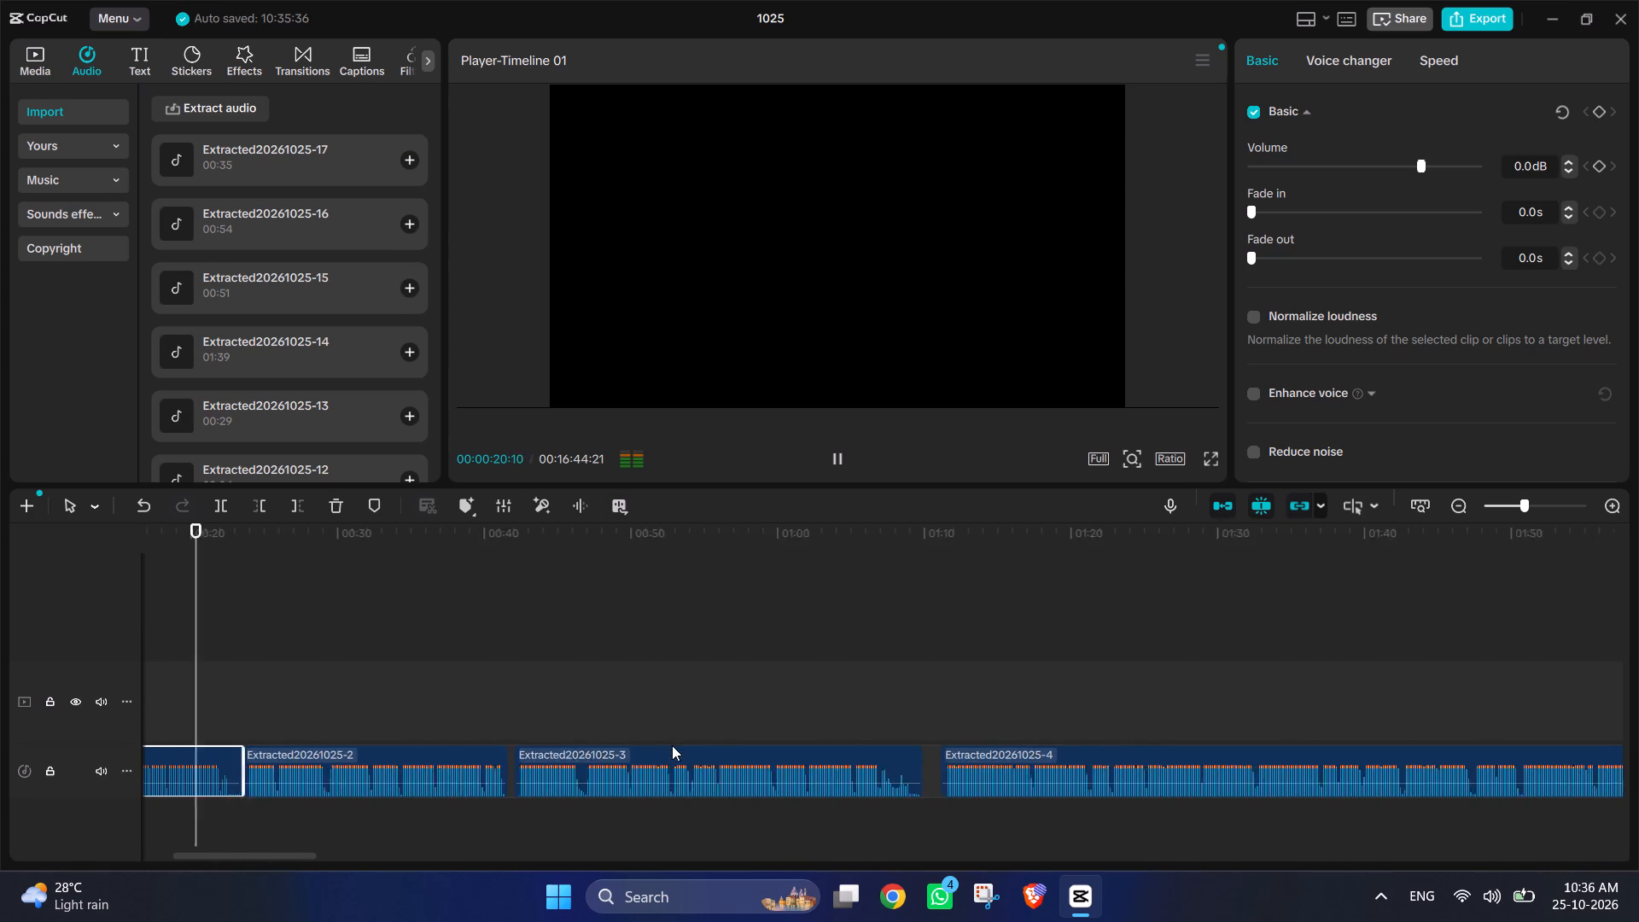
scroll(672, 745, left, 1)
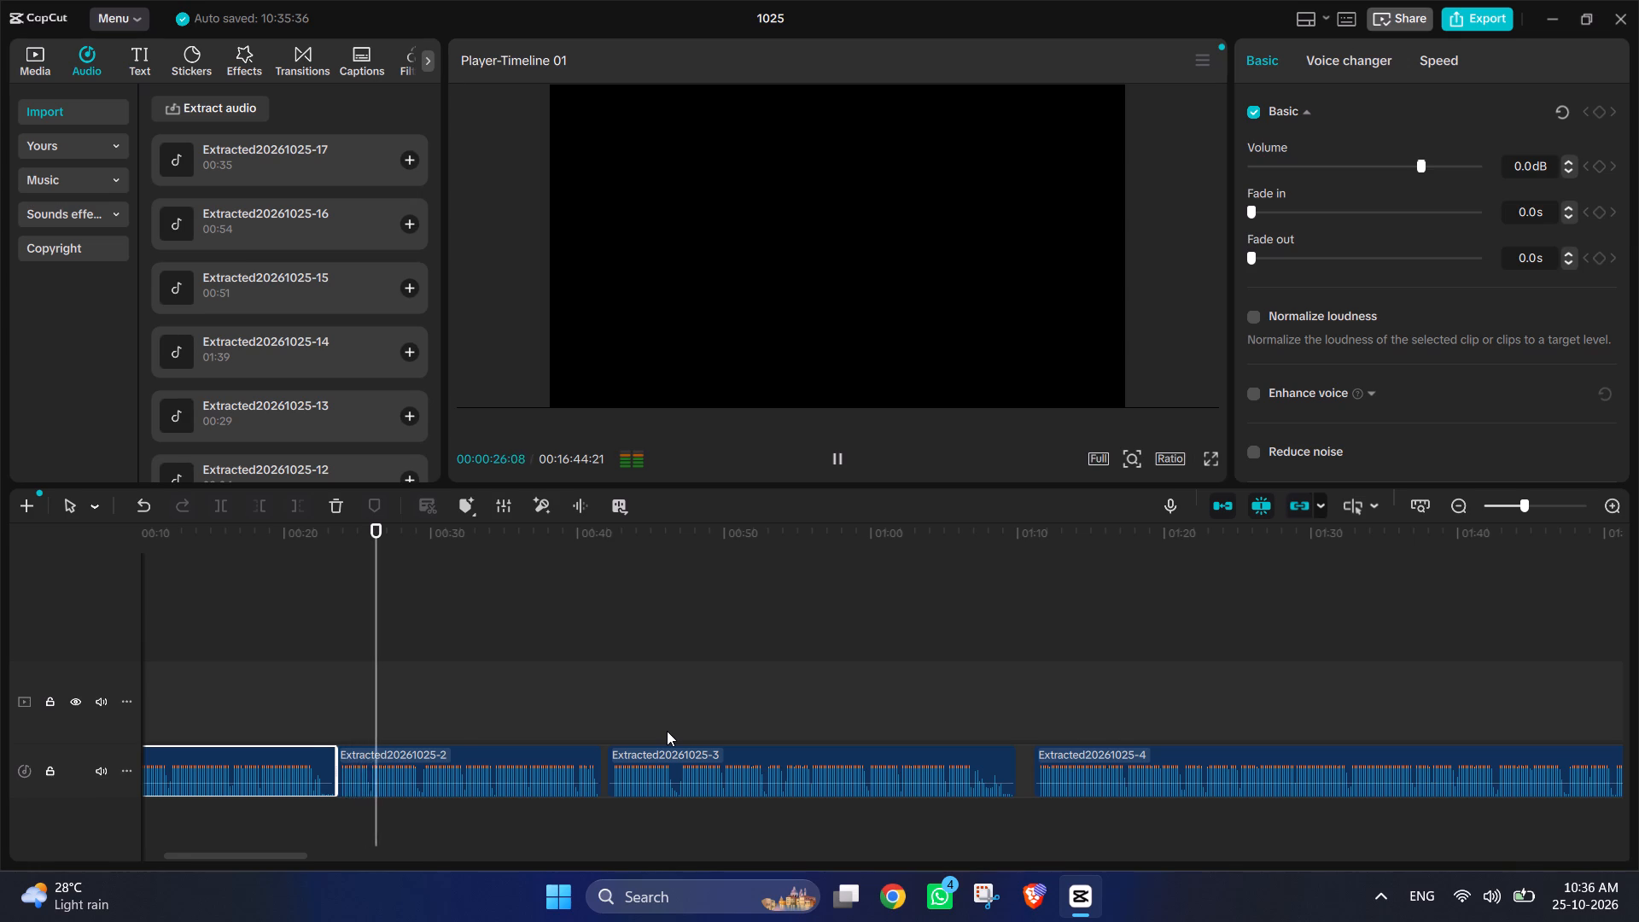
Delete all the audio clips from the timeline at once.
ctrl+scroll(667, 731, down, 11)
key(ctrl+a)
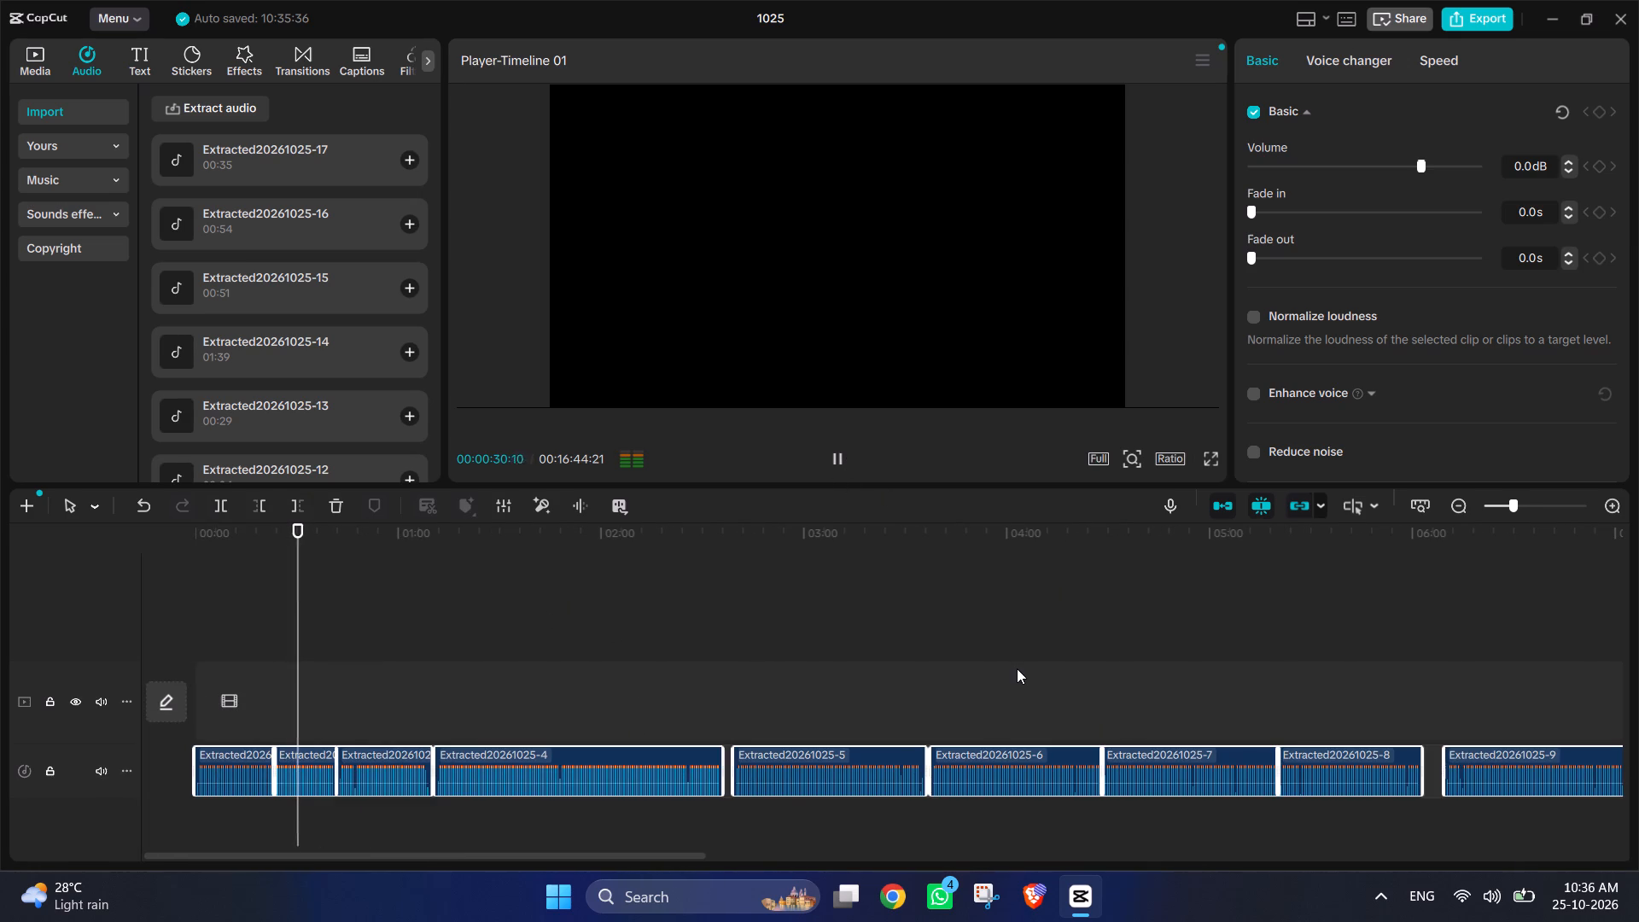
click(337, 507)
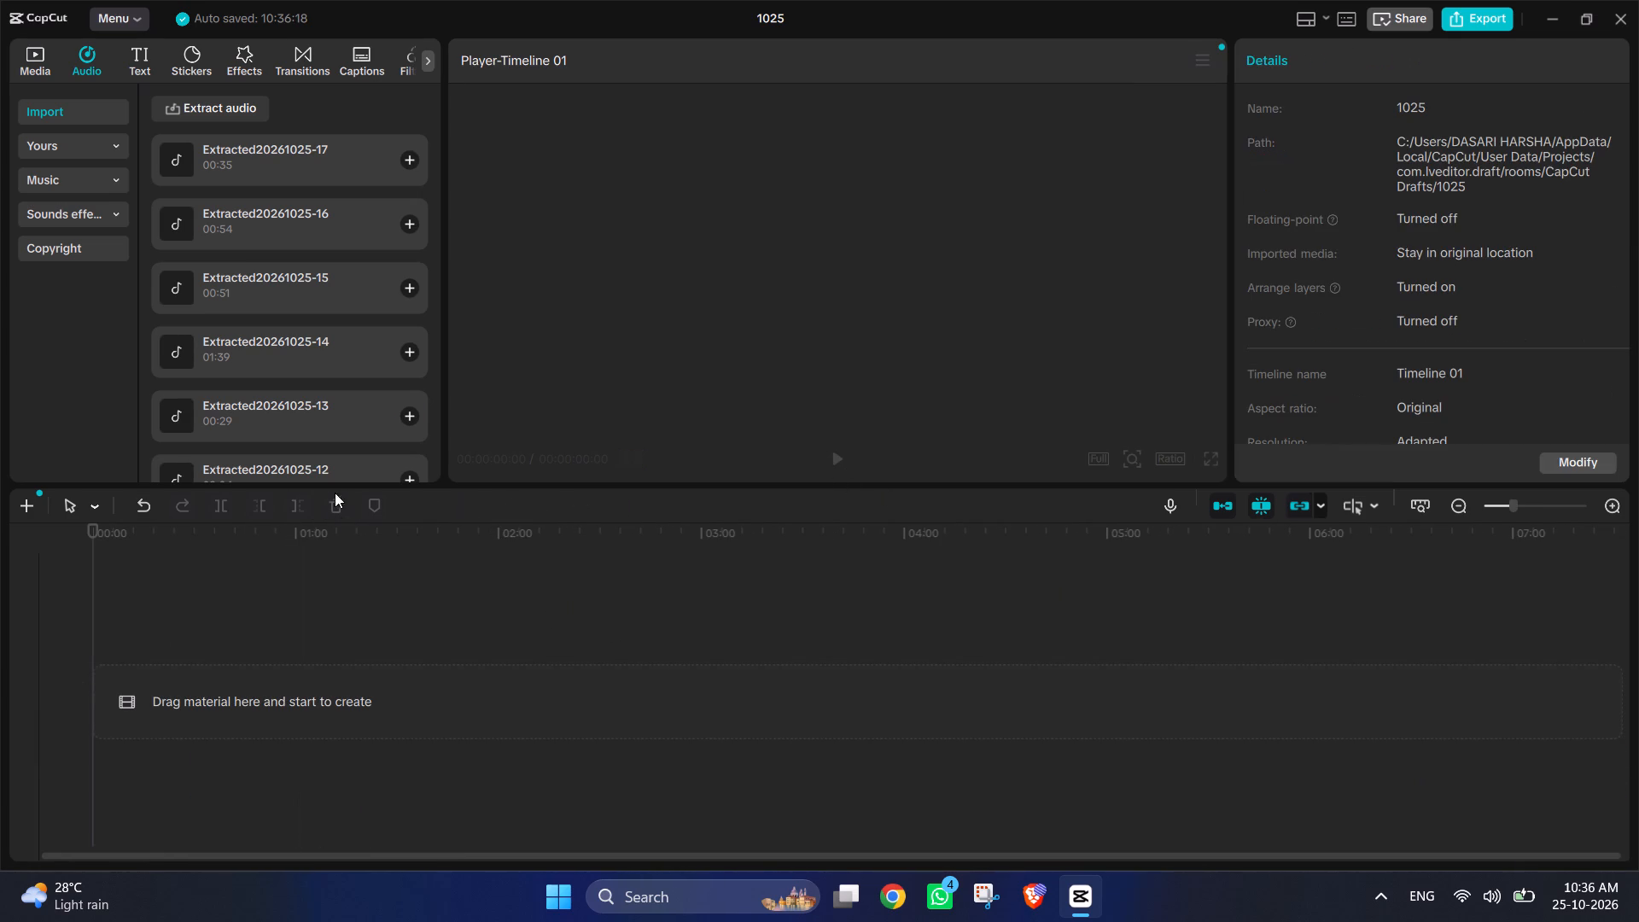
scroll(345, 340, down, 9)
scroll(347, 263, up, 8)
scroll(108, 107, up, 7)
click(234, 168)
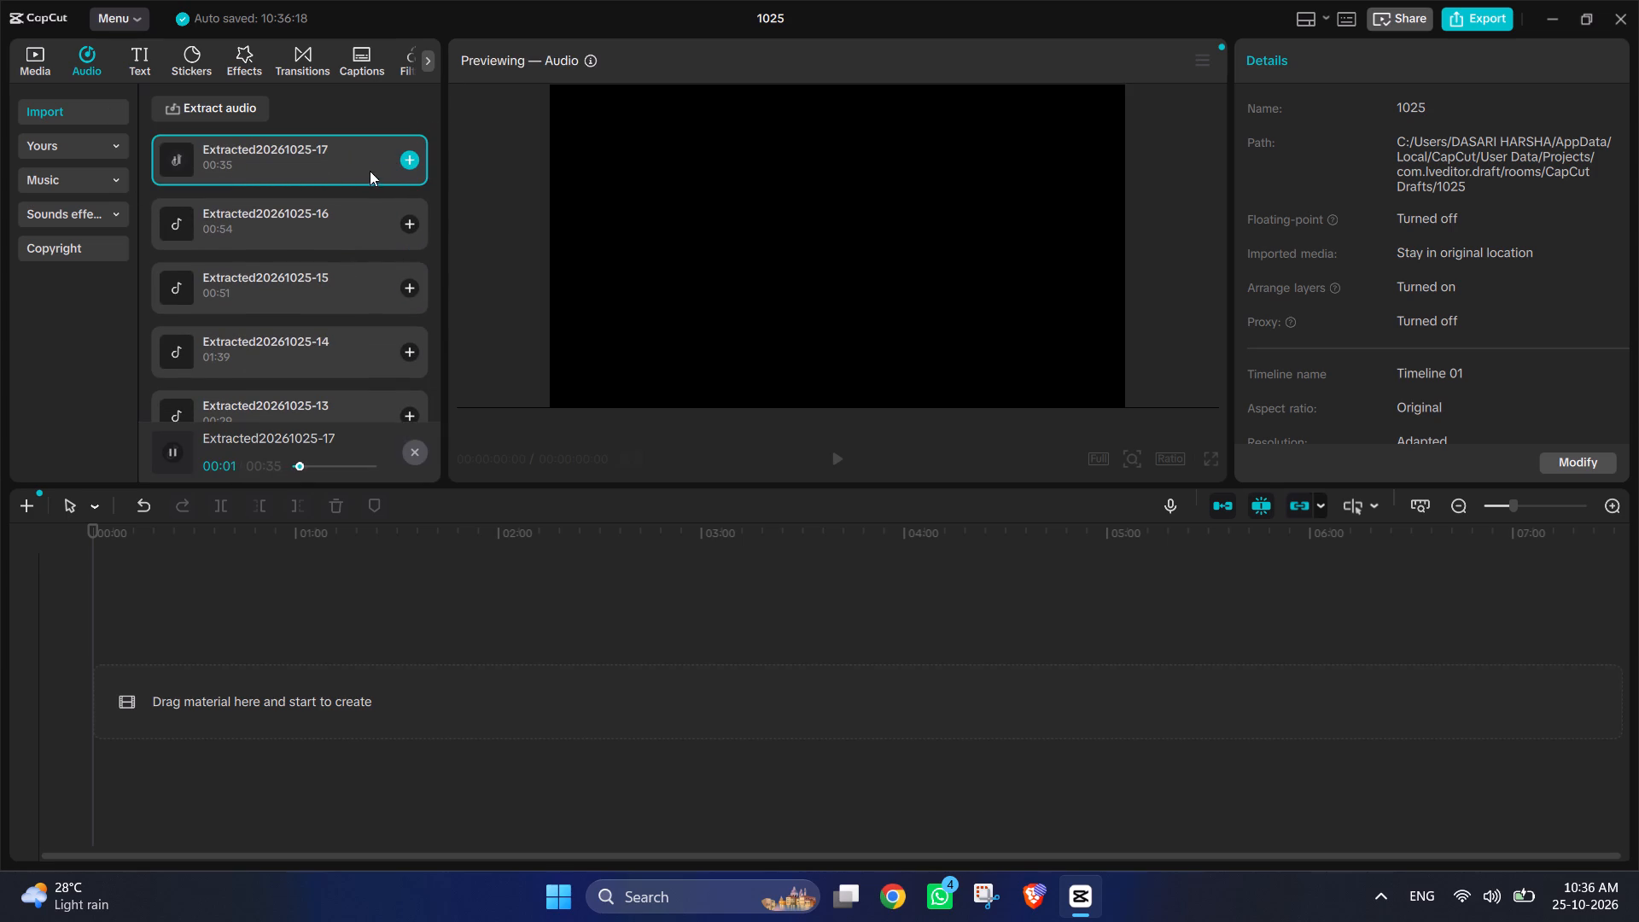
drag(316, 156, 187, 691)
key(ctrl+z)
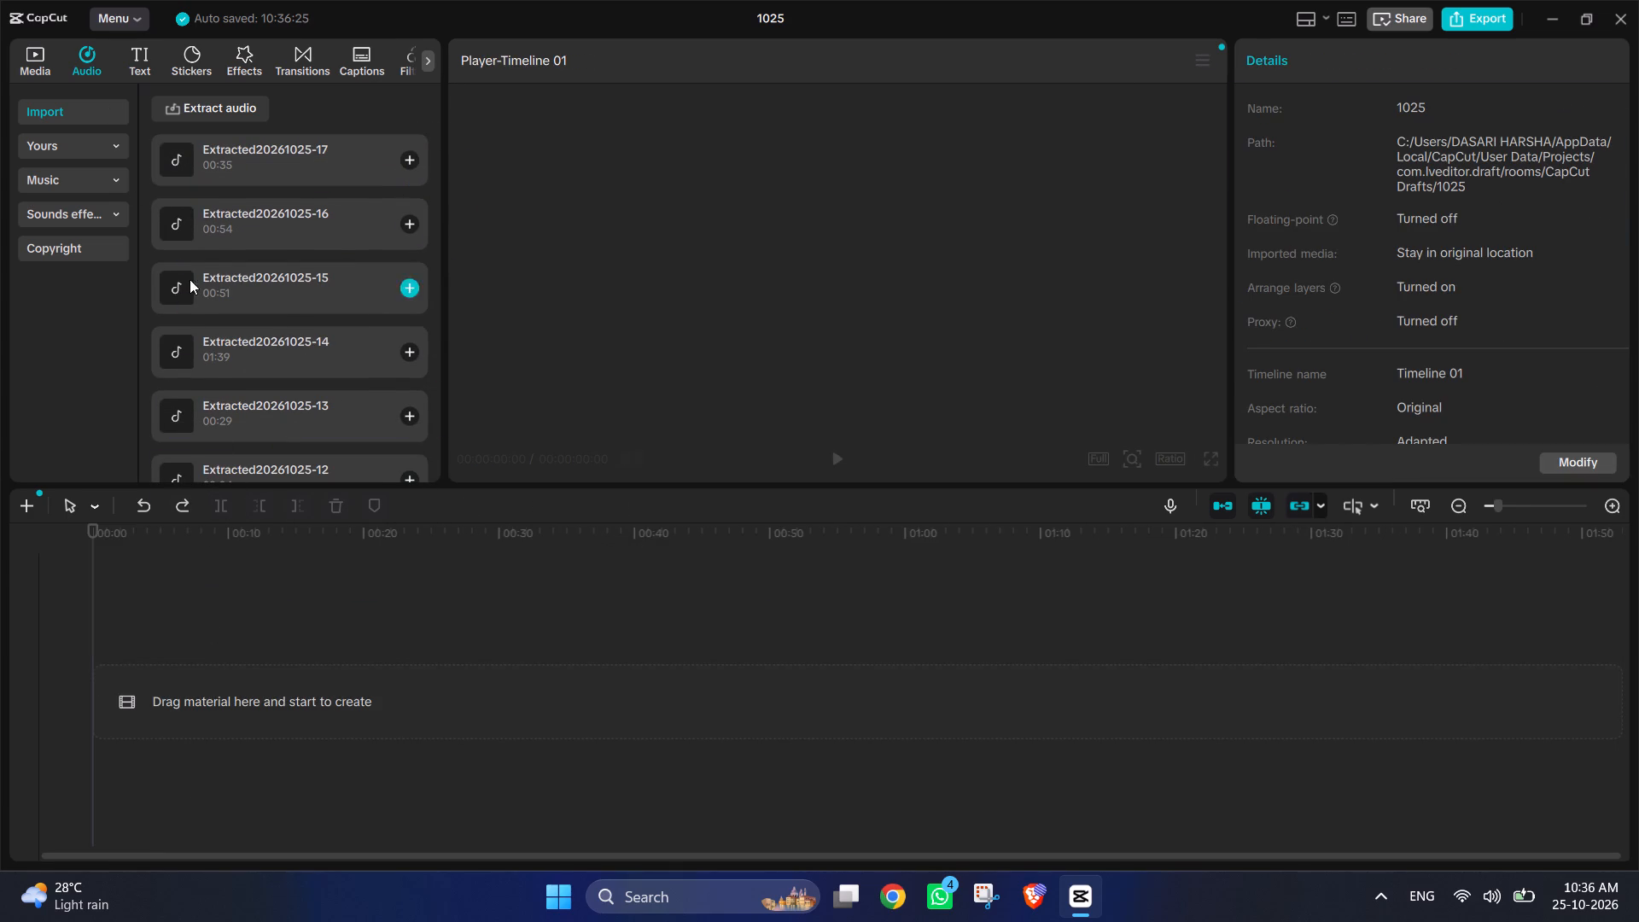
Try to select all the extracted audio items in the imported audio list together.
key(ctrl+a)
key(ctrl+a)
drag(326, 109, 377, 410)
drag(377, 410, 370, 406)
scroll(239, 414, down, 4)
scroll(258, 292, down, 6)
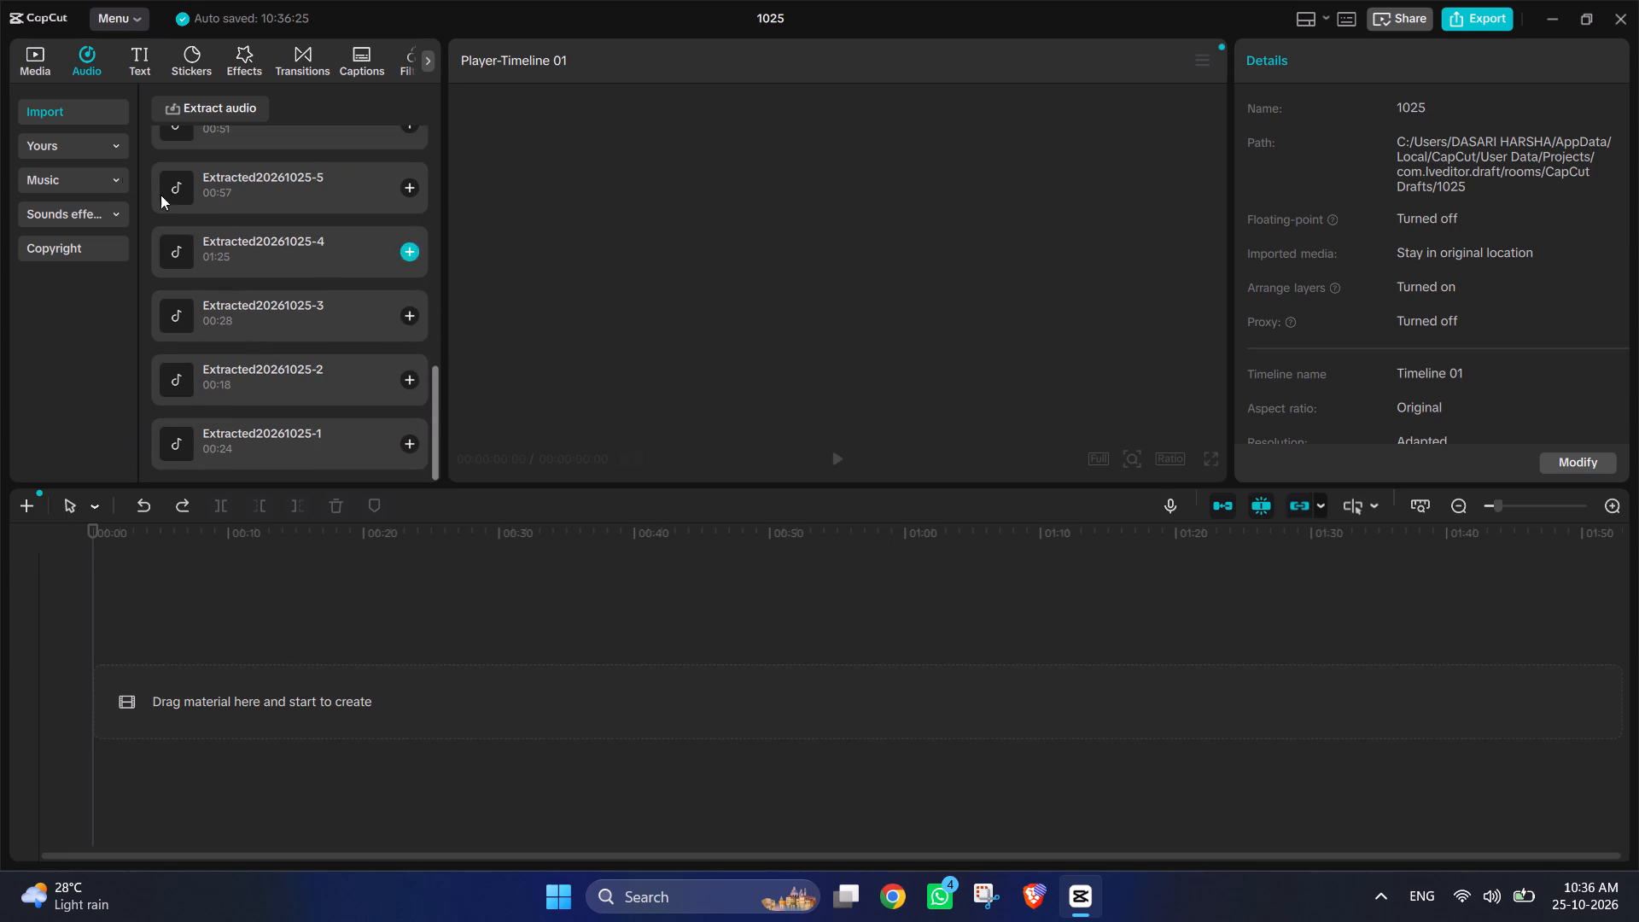
Import all the MP3 files, Standard recording 1 to 17, from the km full folder as project media.
click(27, 56)
click(201, 117)
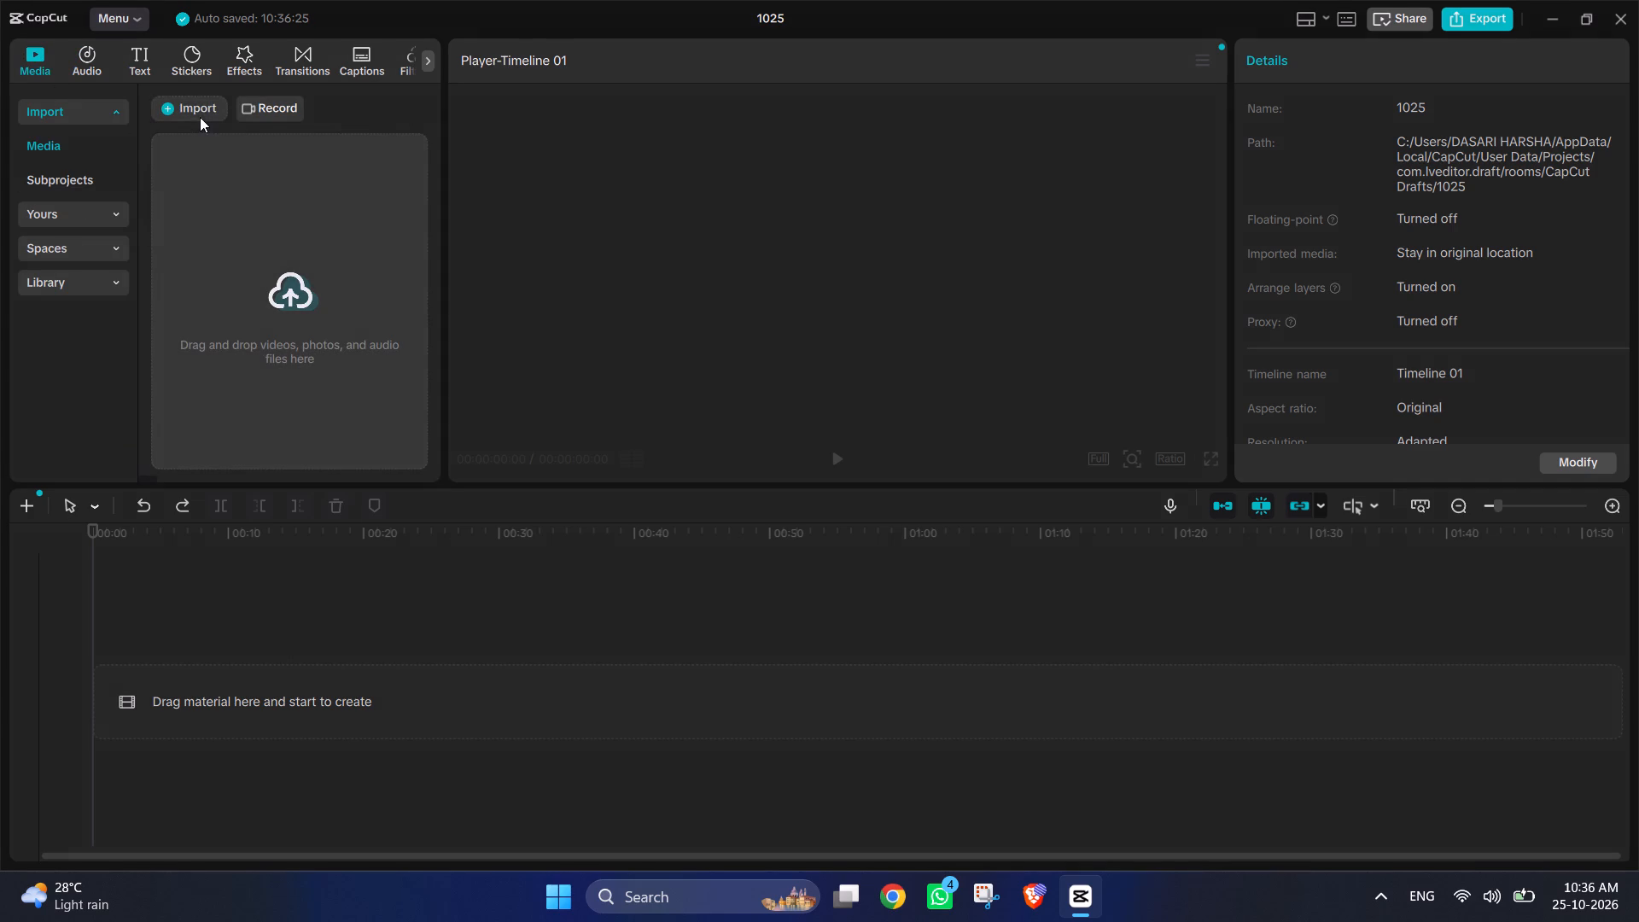
click(212, 148)
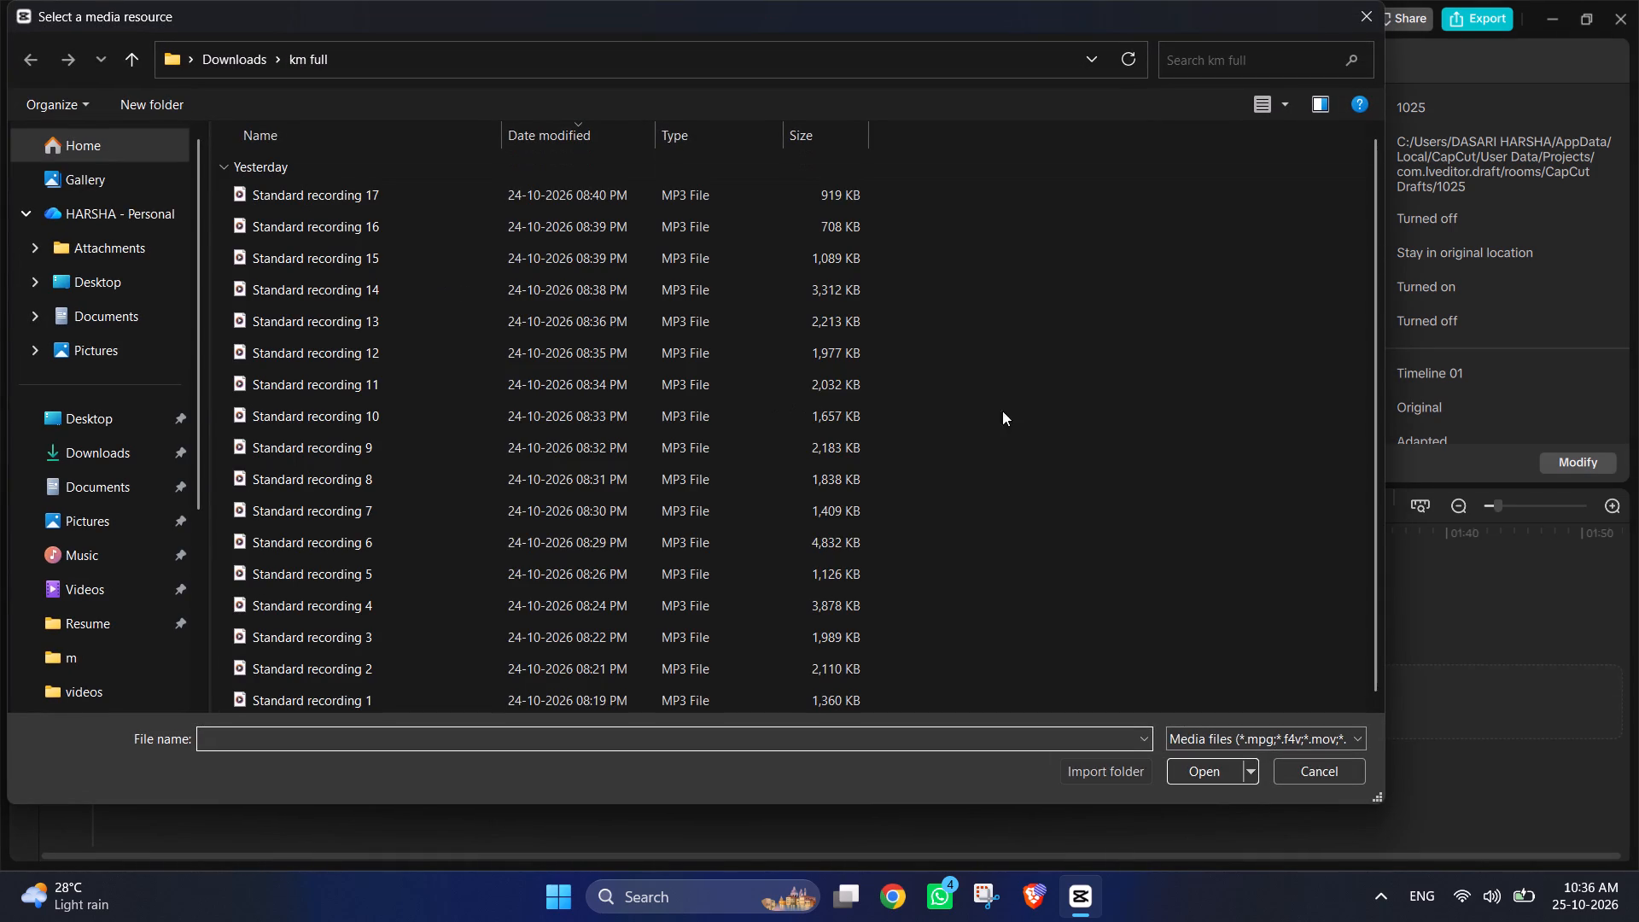
scroll(1026, 415, down, 4)
key(ctrl+a)
scroll(987, 464, down, 5)
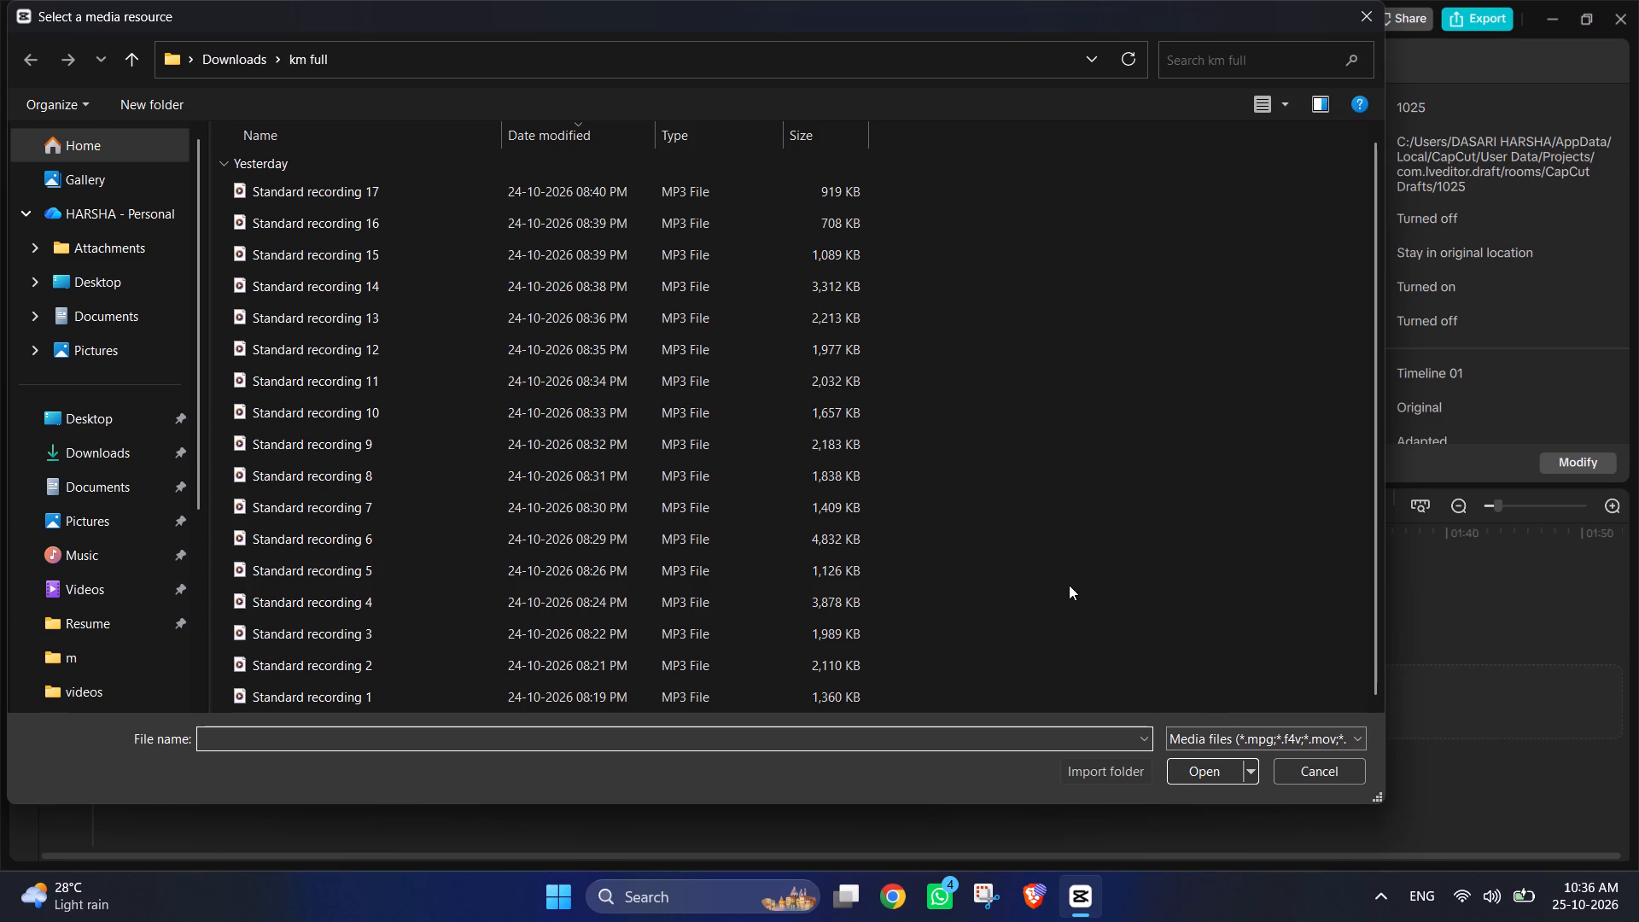
key(ctrl+a)
drag(1063, 676, 760, 579)
drag(1004, 671, 433, 178)
click(977, 305)
scroll(1017, 383, up, 8)
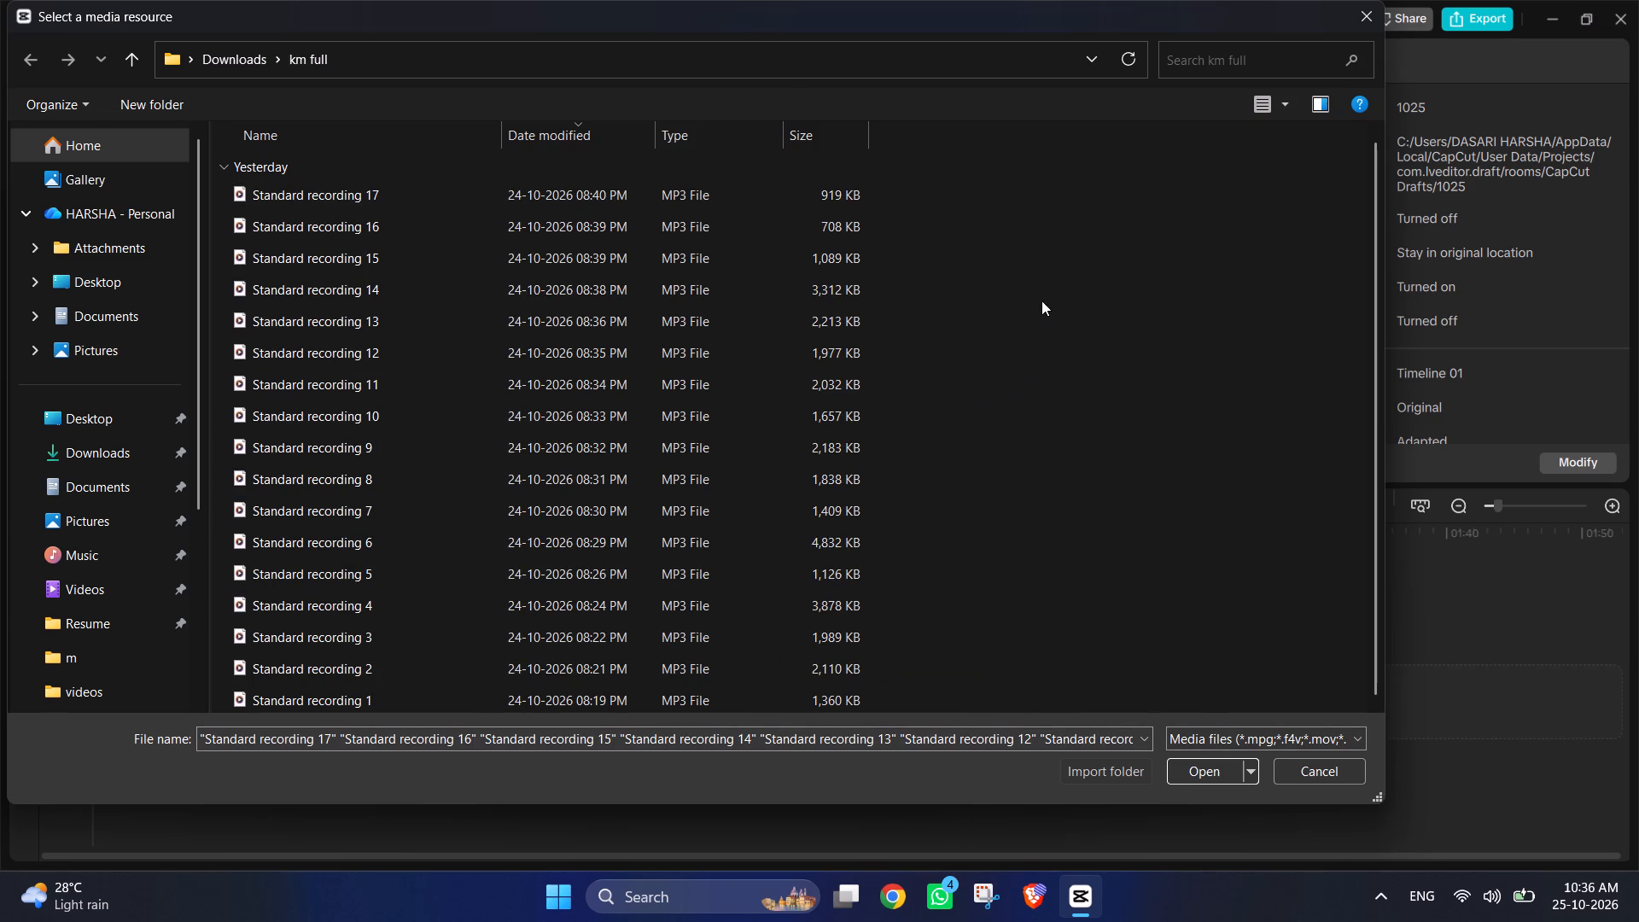
scroll(972, 222, up, 5)
scroll(971, 266, down, 19)
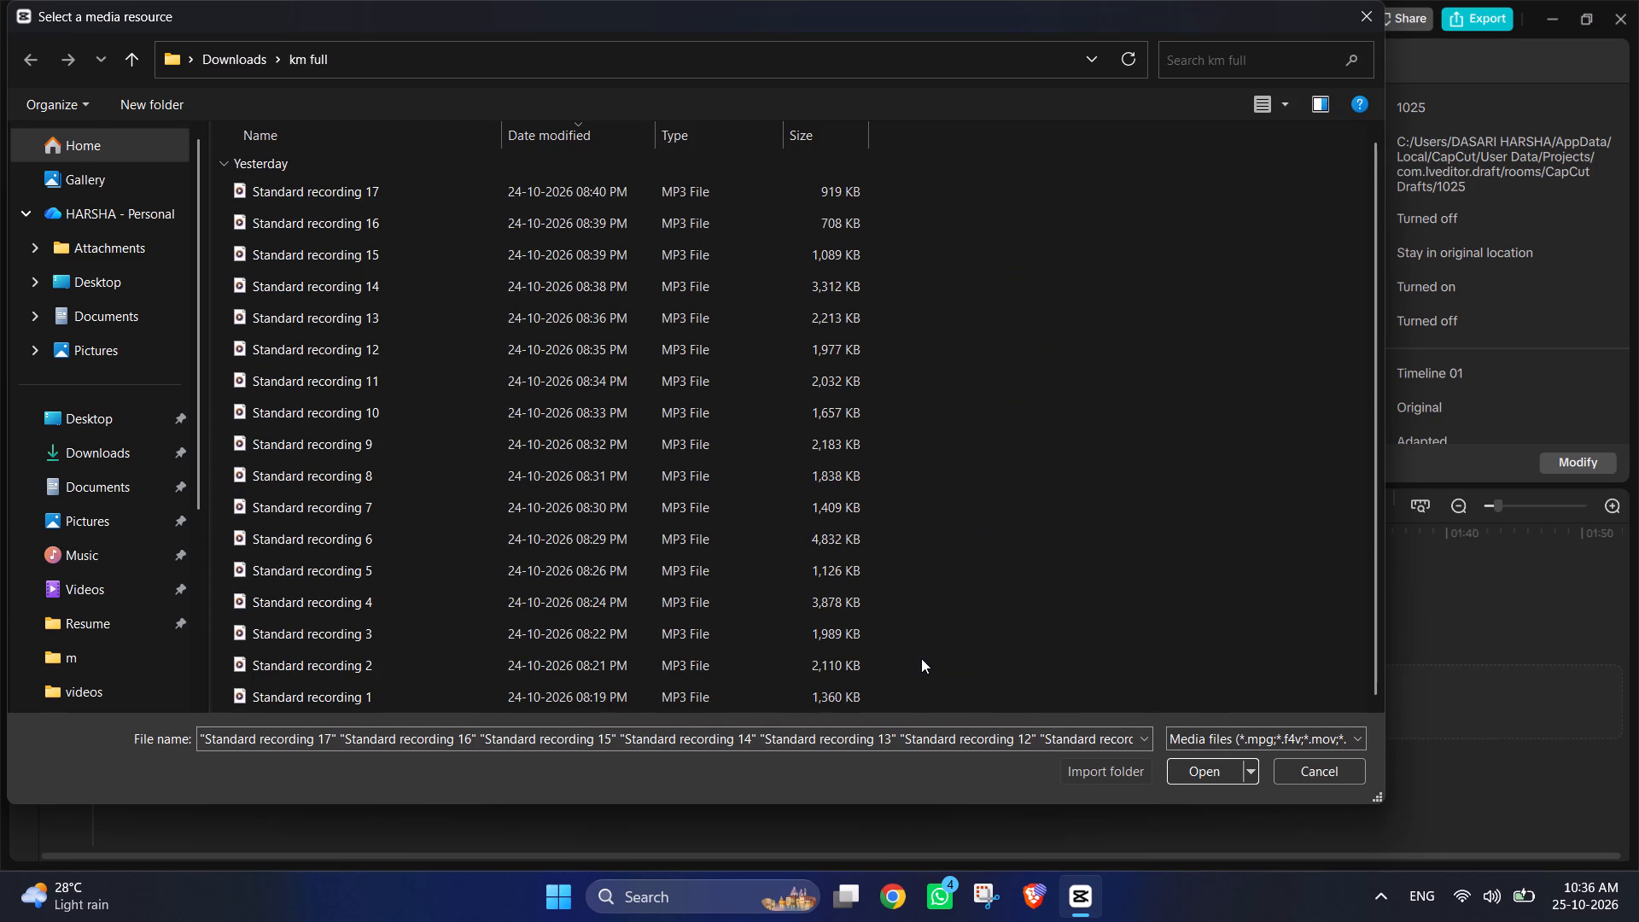
drag(913, 692, 464, 6)
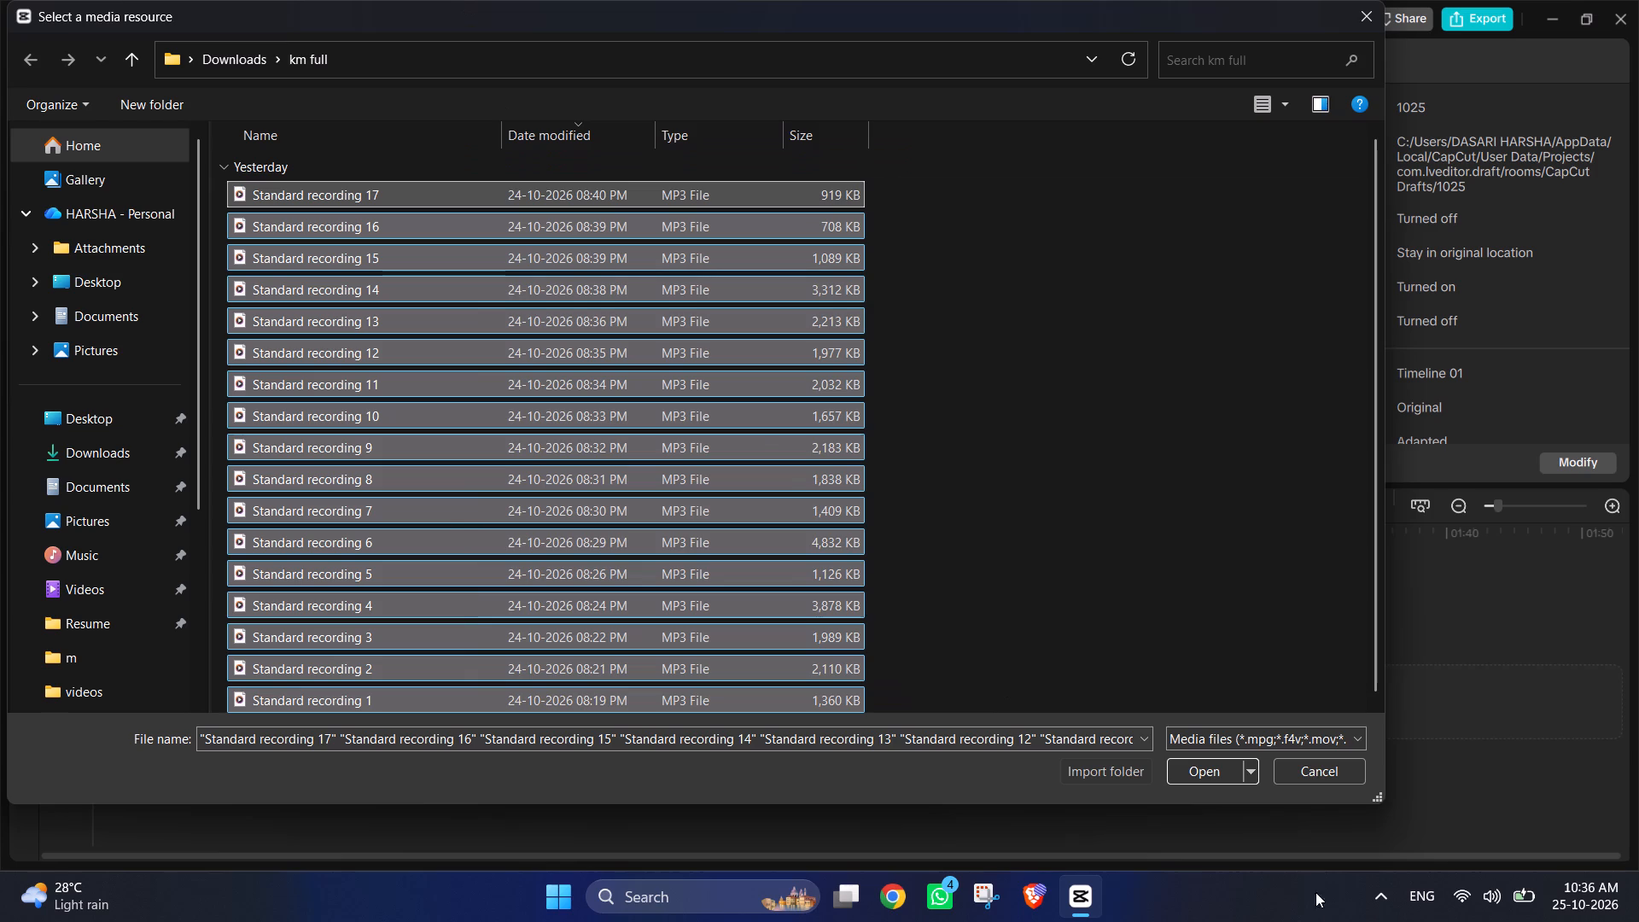
click(1218, 779)
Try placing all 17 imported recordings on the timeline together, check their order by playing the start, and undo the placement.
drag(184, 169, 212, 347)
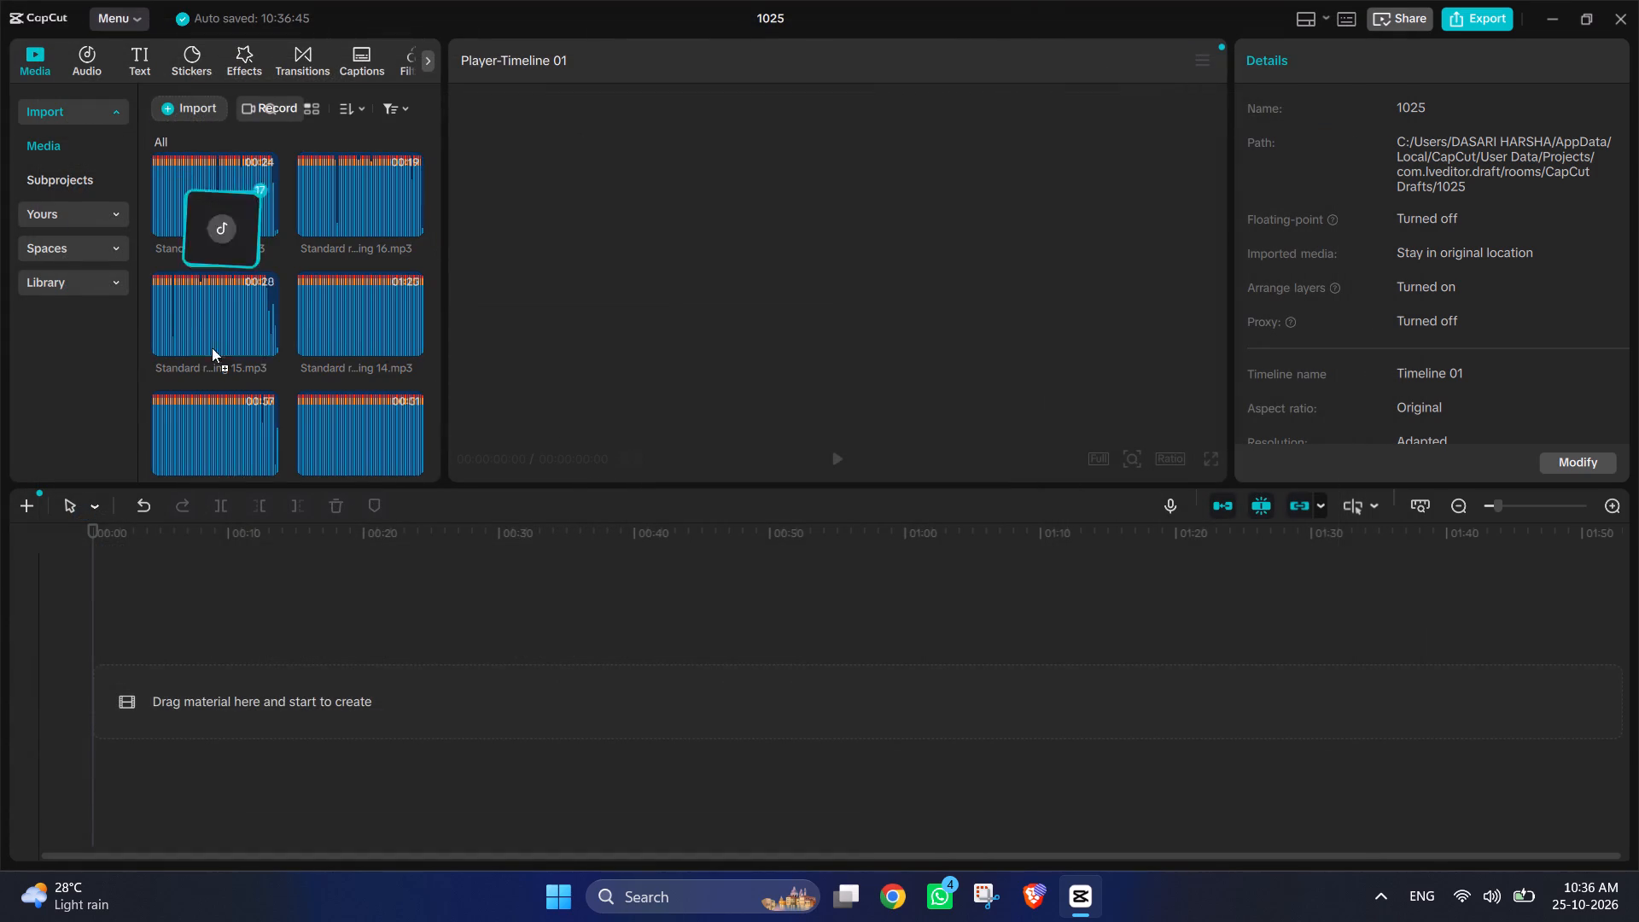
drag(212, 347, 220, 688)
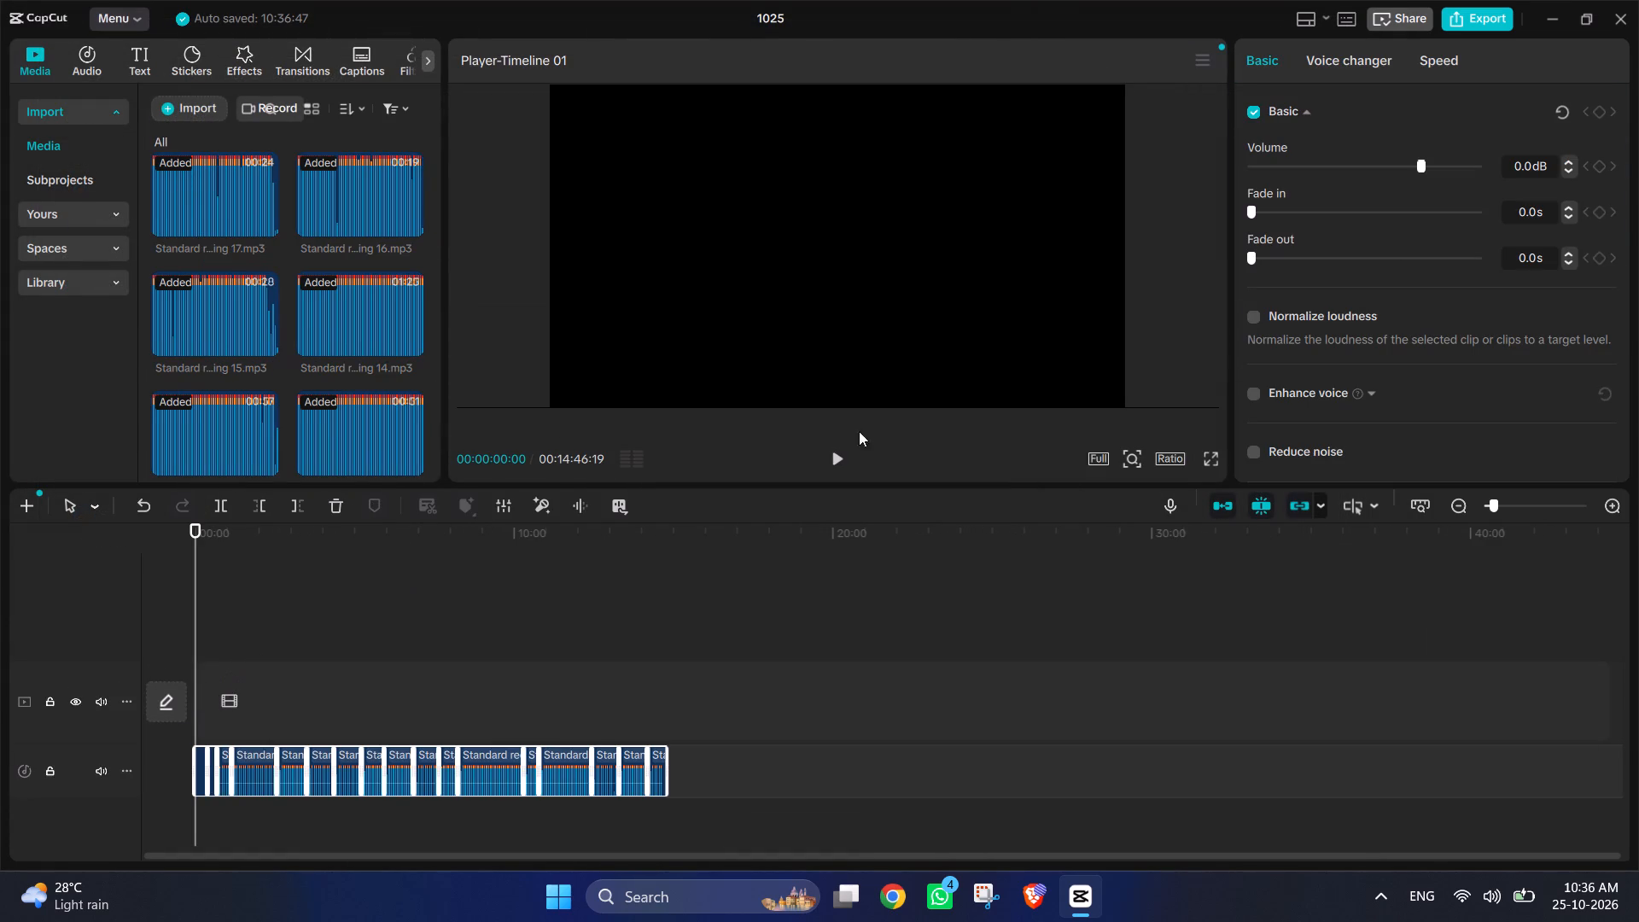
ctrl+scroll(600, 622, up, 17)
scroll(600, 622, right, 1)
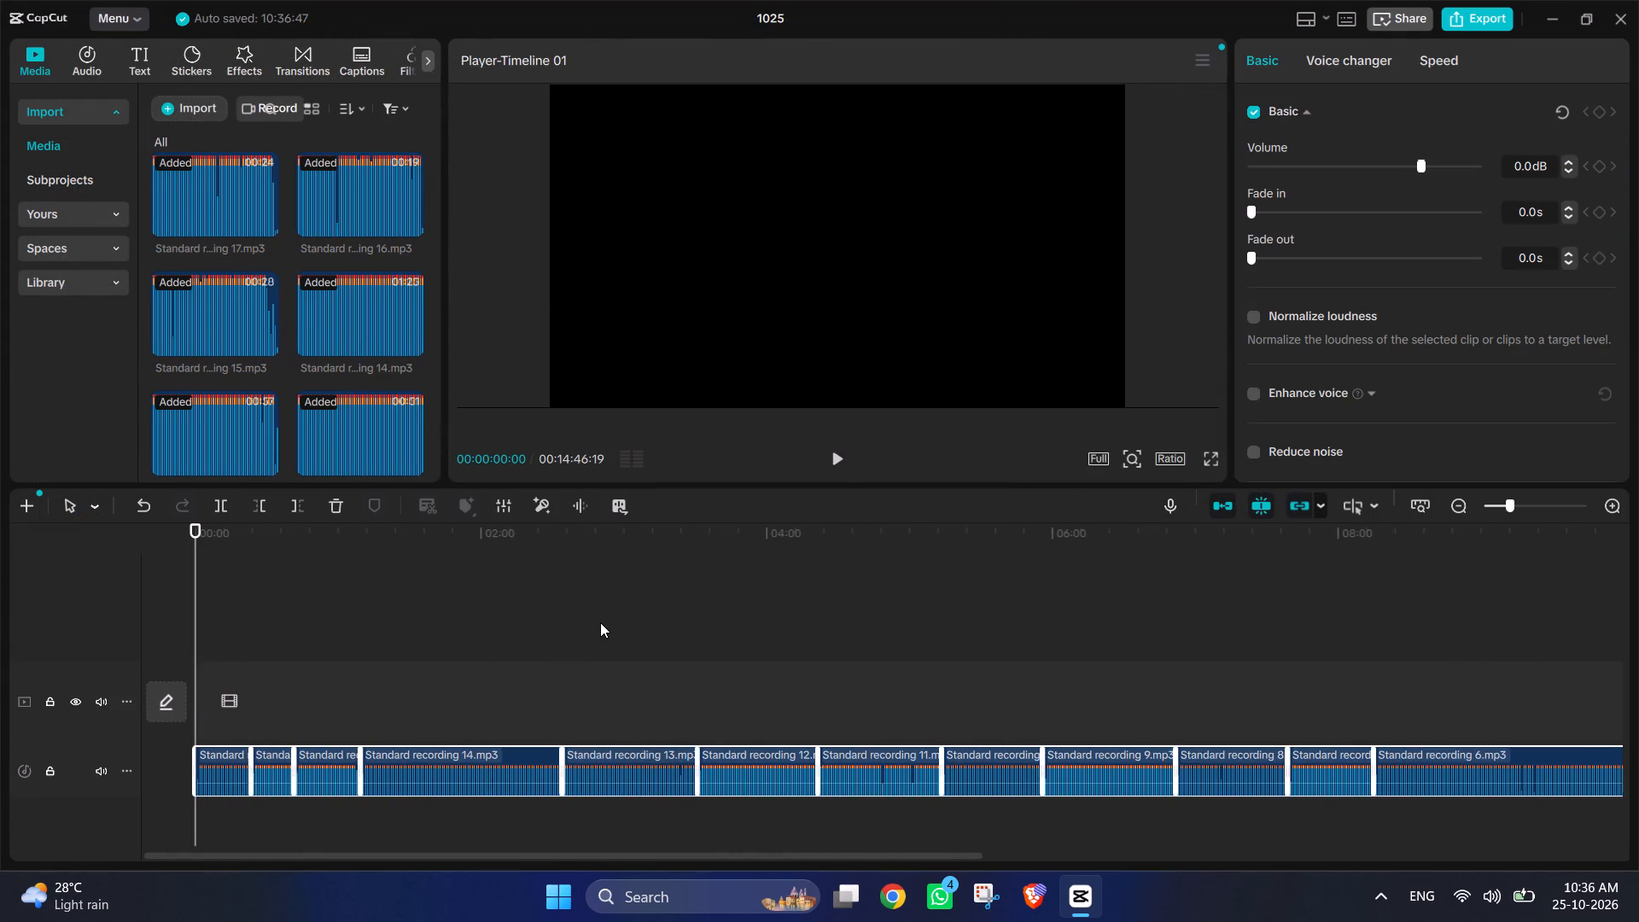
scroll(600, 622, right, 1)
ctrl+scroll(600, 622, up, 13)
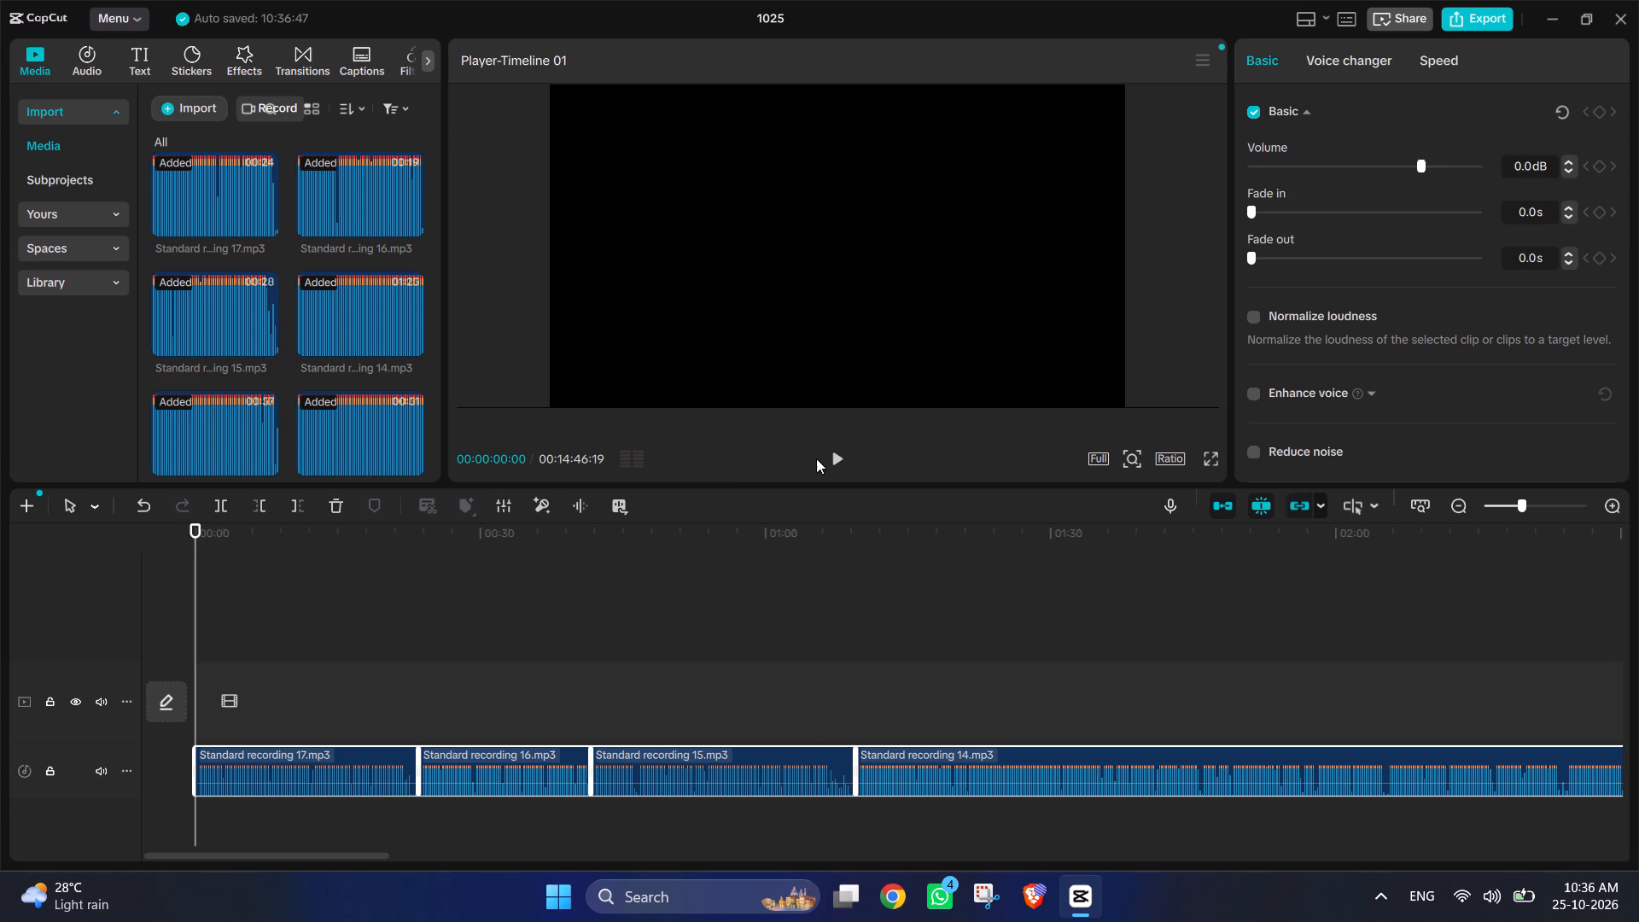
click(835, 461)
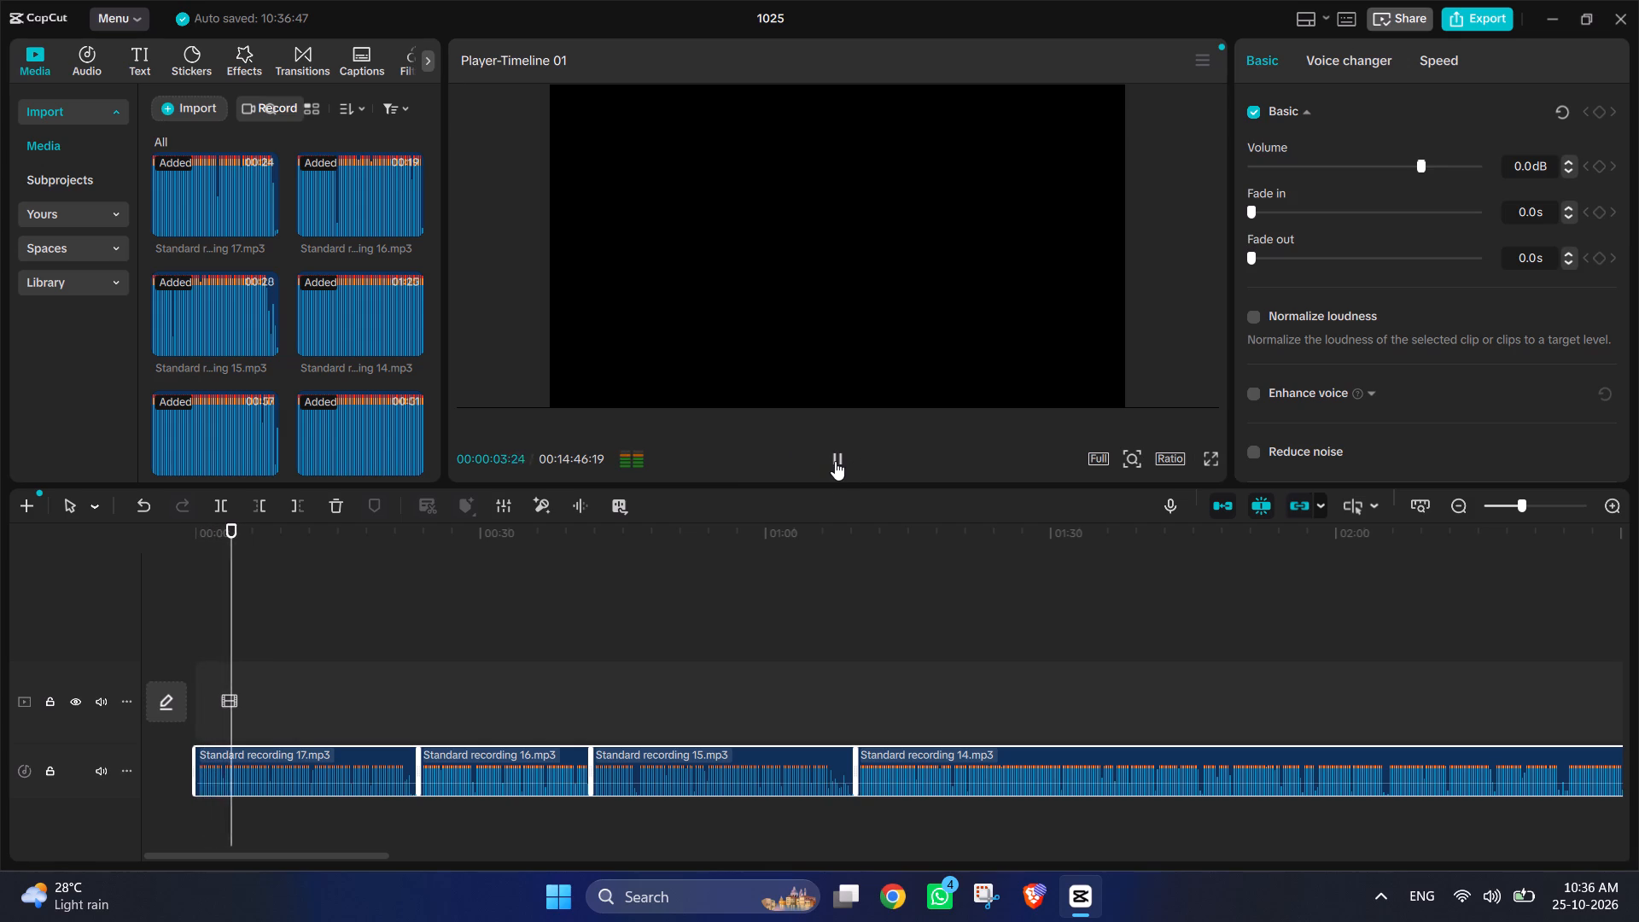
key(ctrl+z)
Add Standard recording 1.mp3 as the first clip on the empty timeline and briefly preview its start.
scroll(284, 406, down, 3)
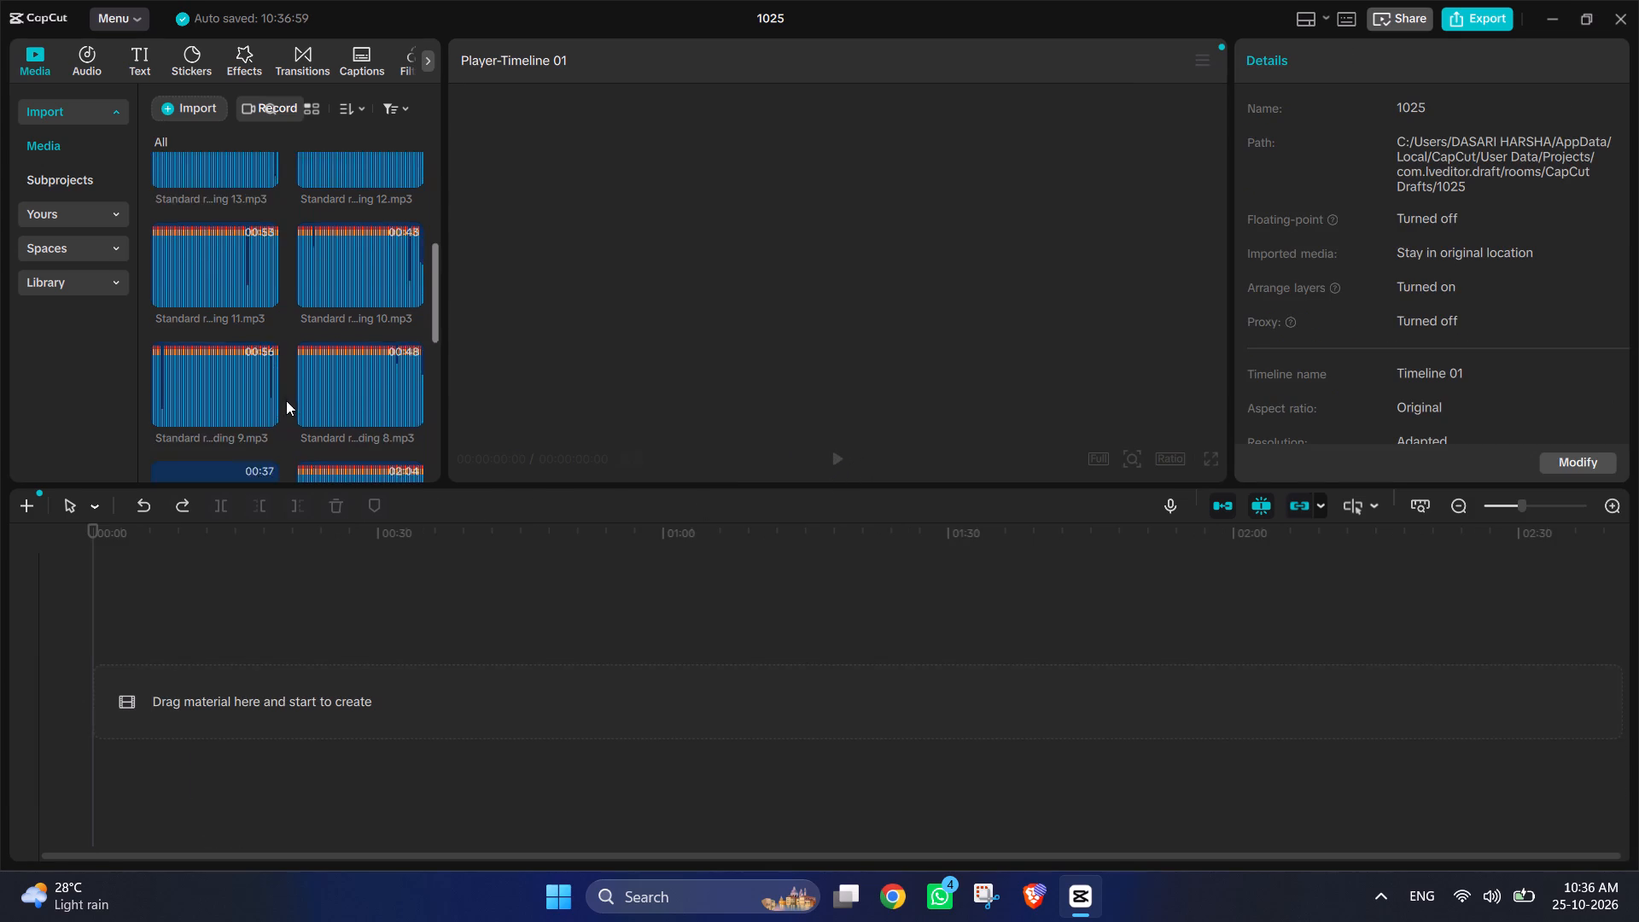
scroll(286, 400, down, 6)
scroll(385, 294, down, 6)
click(268, 441)
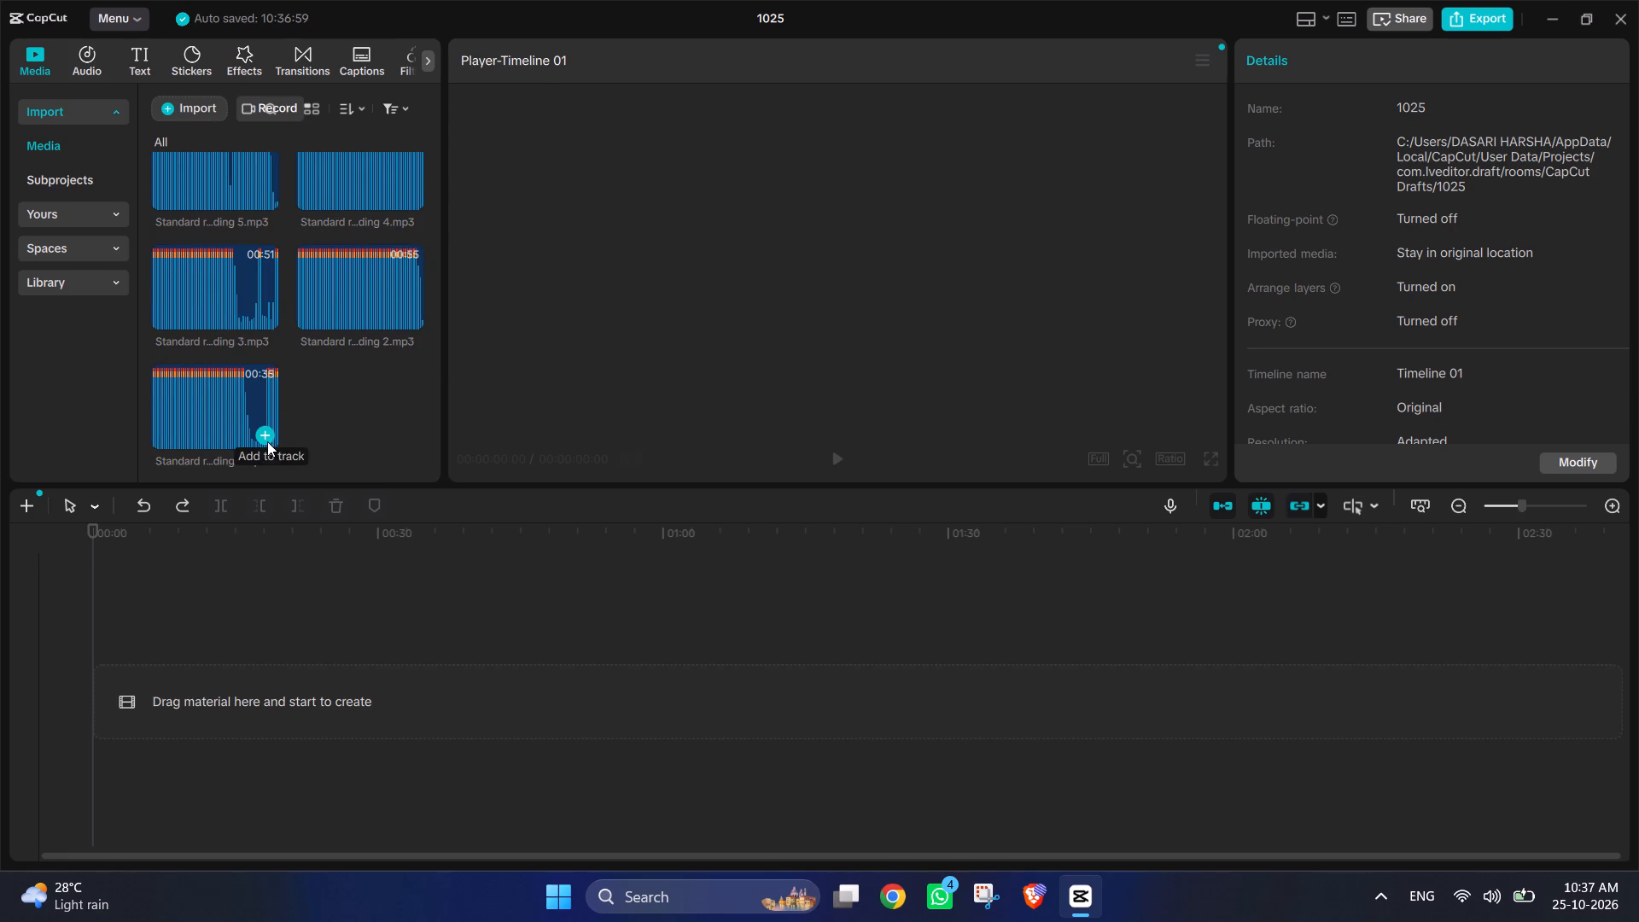
drag(849, 470, 842, 470)
click(837, 461)
click(837, 458)
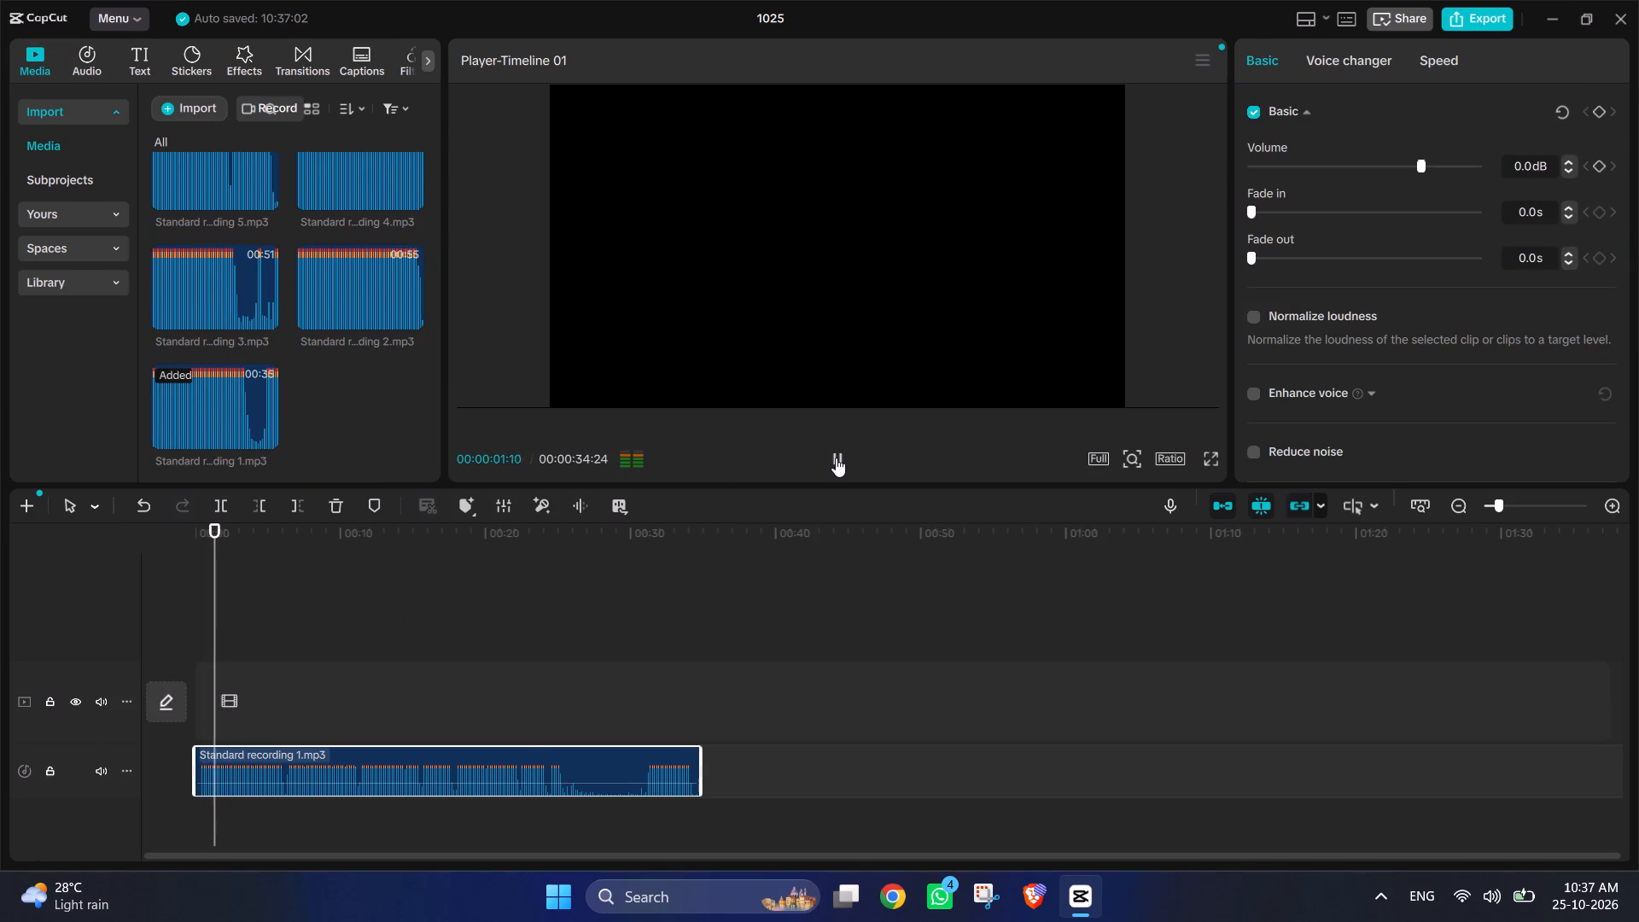
click(836, 458)
Place Standard recording 2.mp3 and 3.mp3 in order after recording 1 on the same audio track.
drag(323, 260, 715, 764)
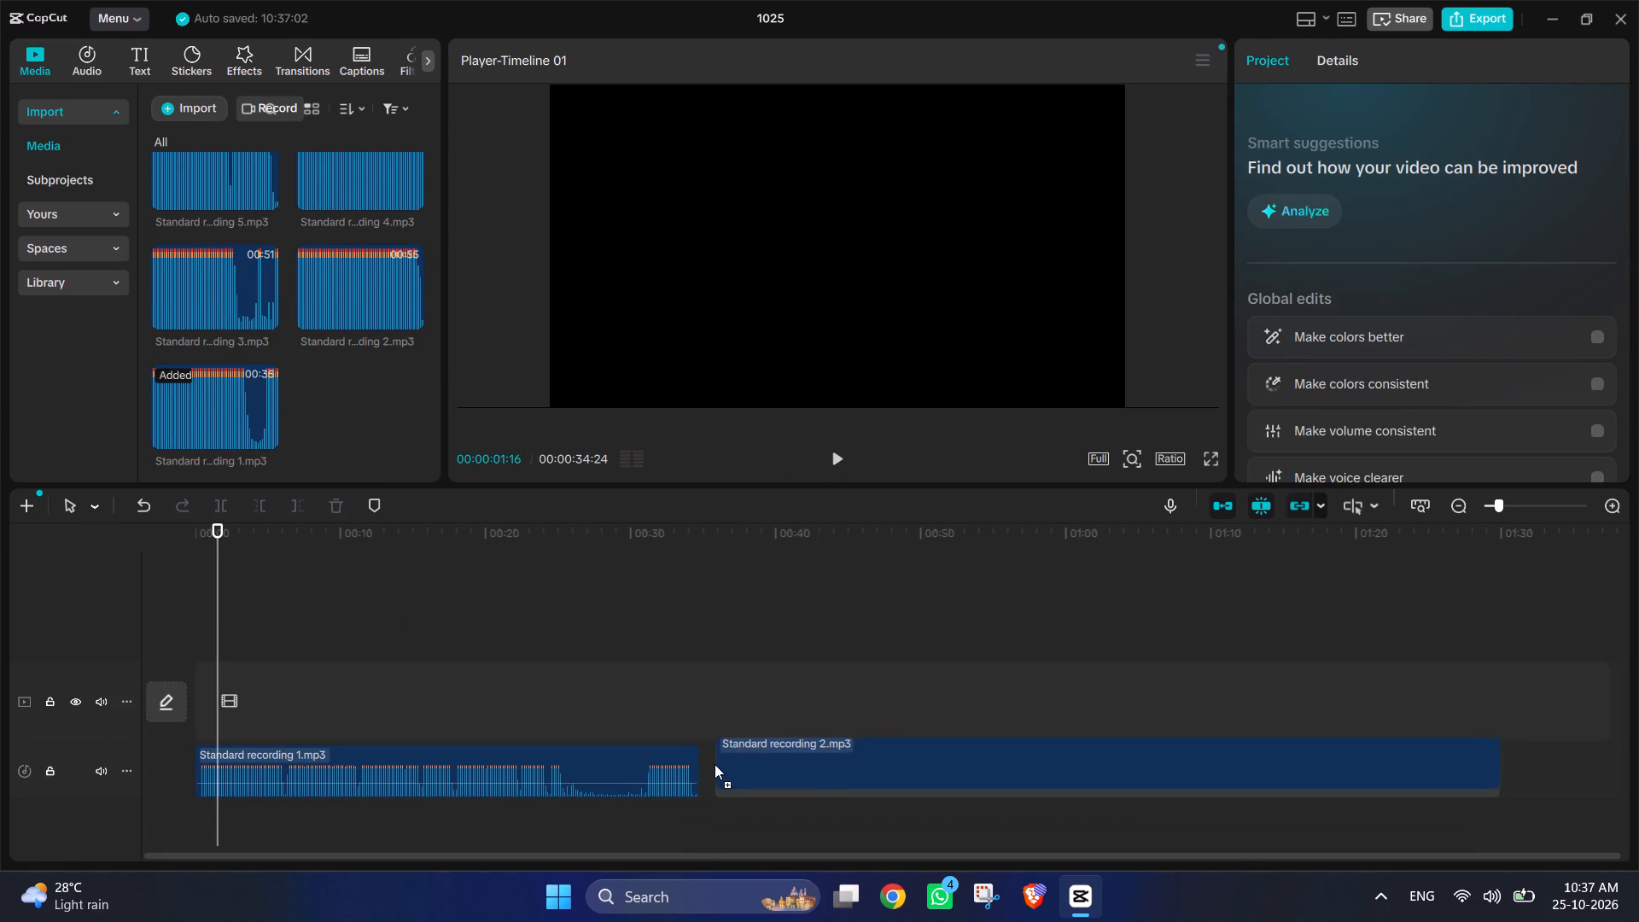
drag(715, 764, 702, 767)
ctrl+scroll(773, 768, up, 4)
ctrl+scroll(773, 767, down, 17)
scroll(750, 762, up, 2)
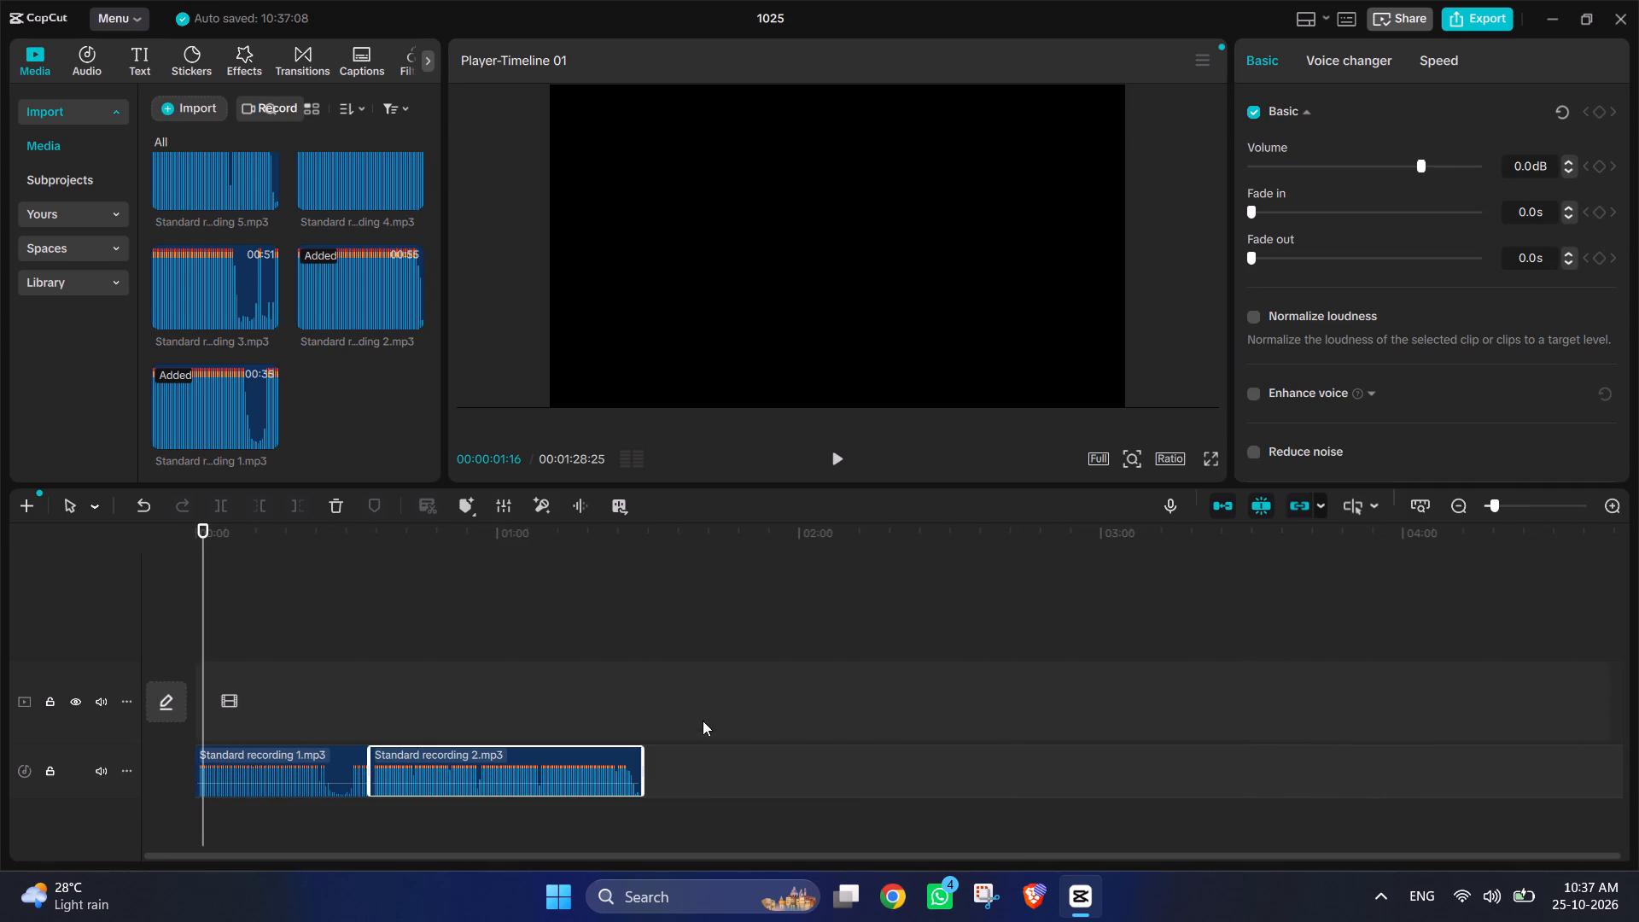
scroll(703, 721, up, 2)
ctrl+scroll(608, 644, down, 1)
drag(226, 288, 618, 755)
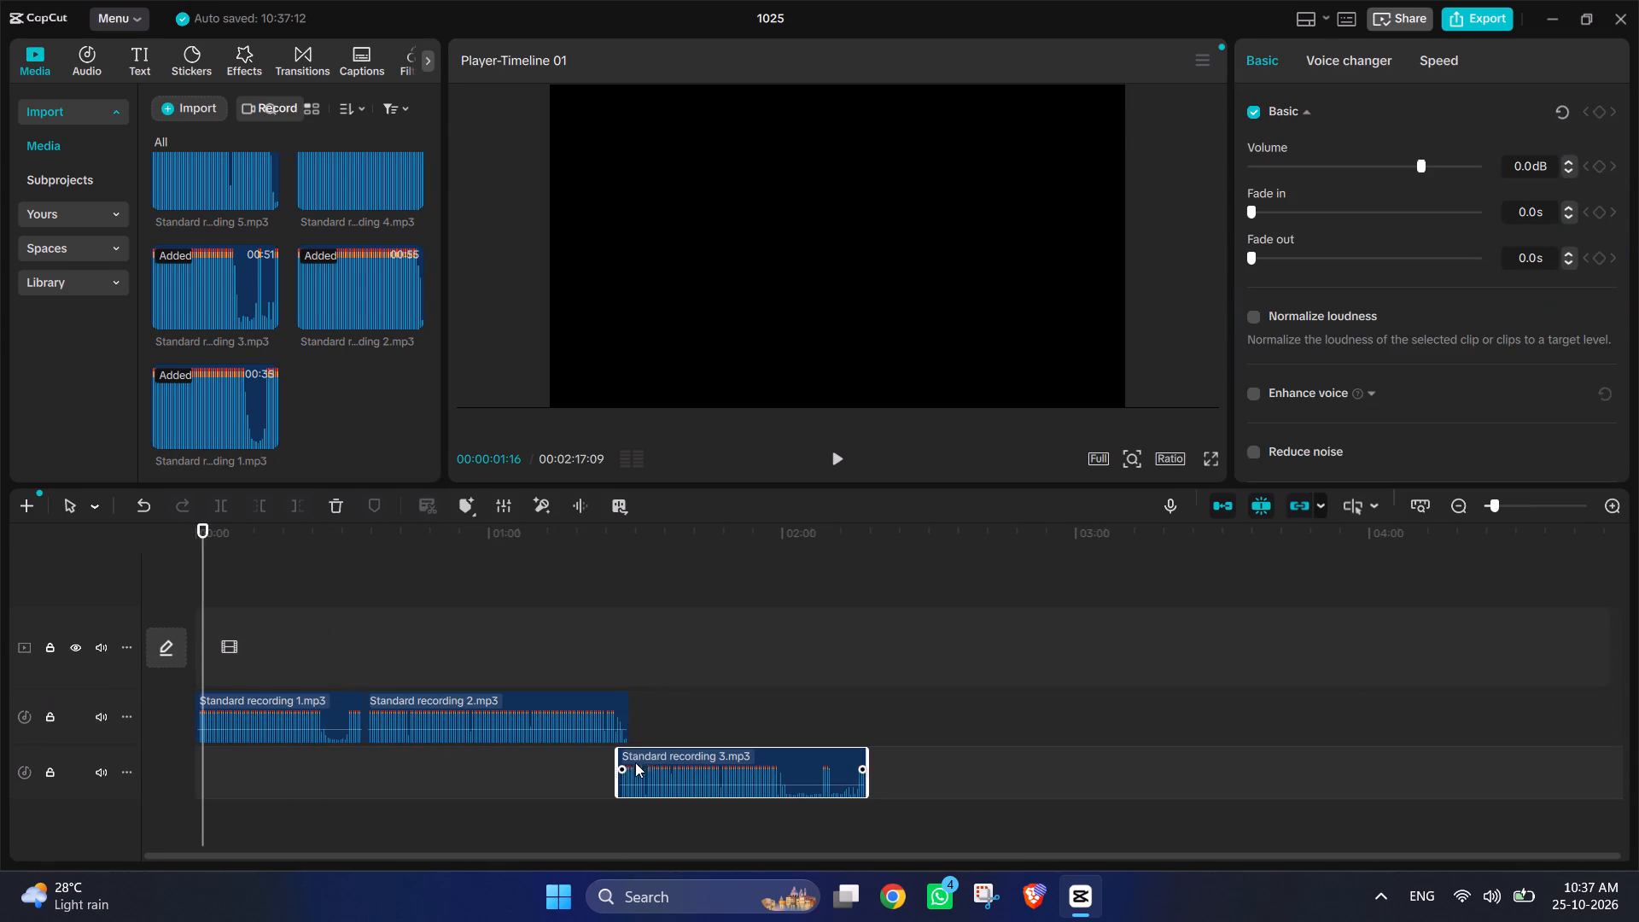
drag(667, 779, 683, 725)
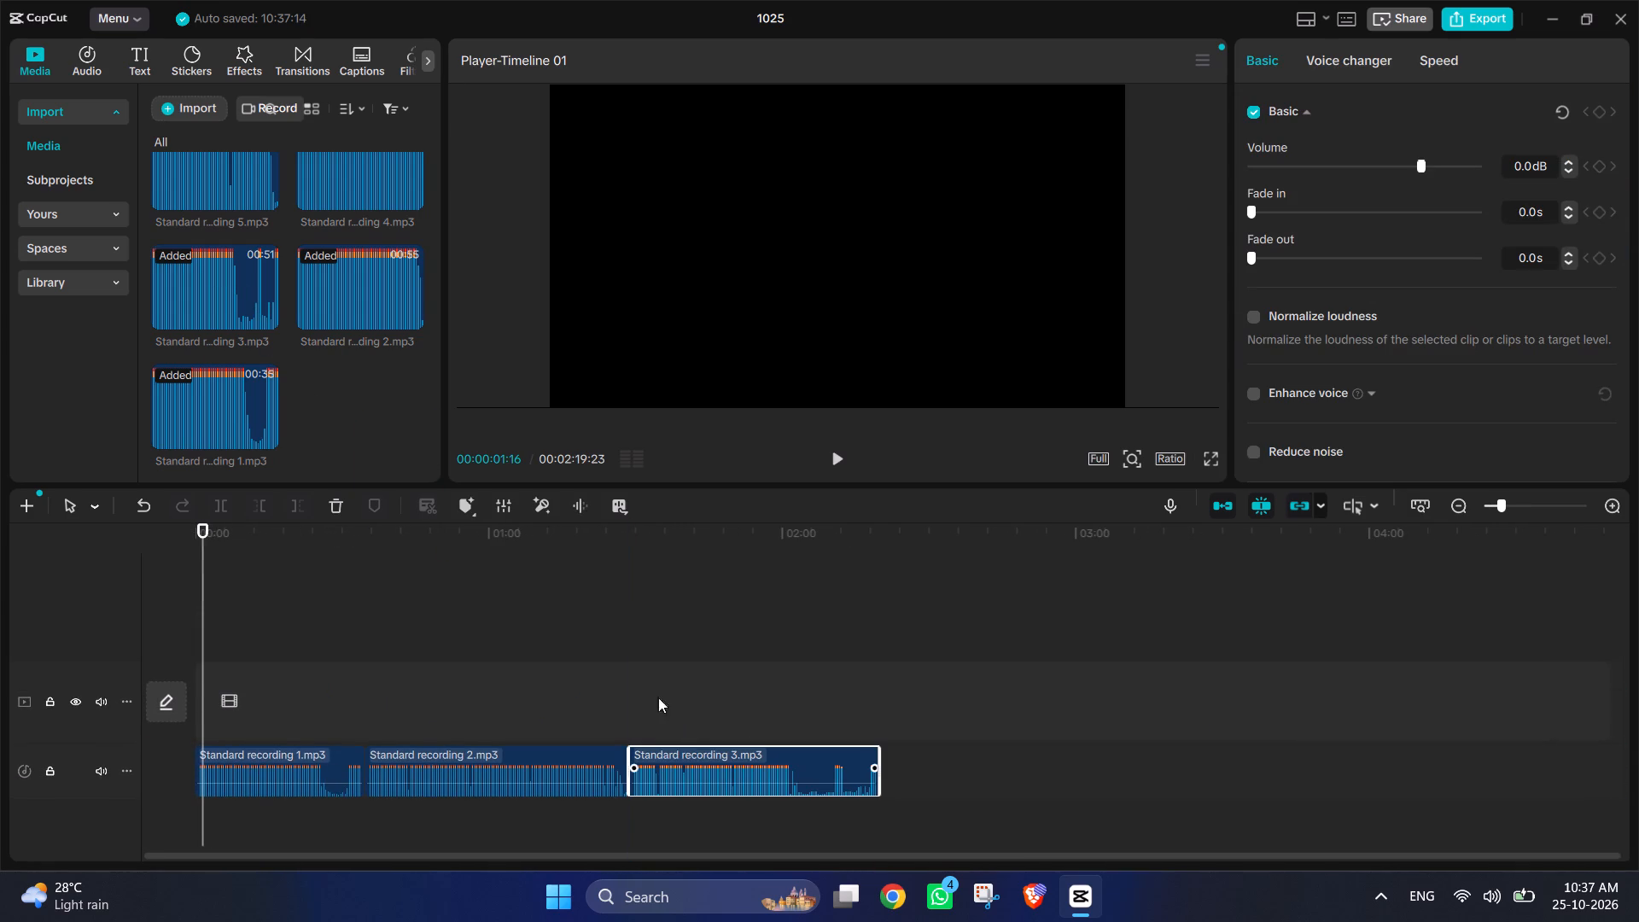
Append Standard recording 4.mp3, 5.mp3 and 6.mp3 in order after recording 3 on the audio track.
scroll(304, 293, up, 1)
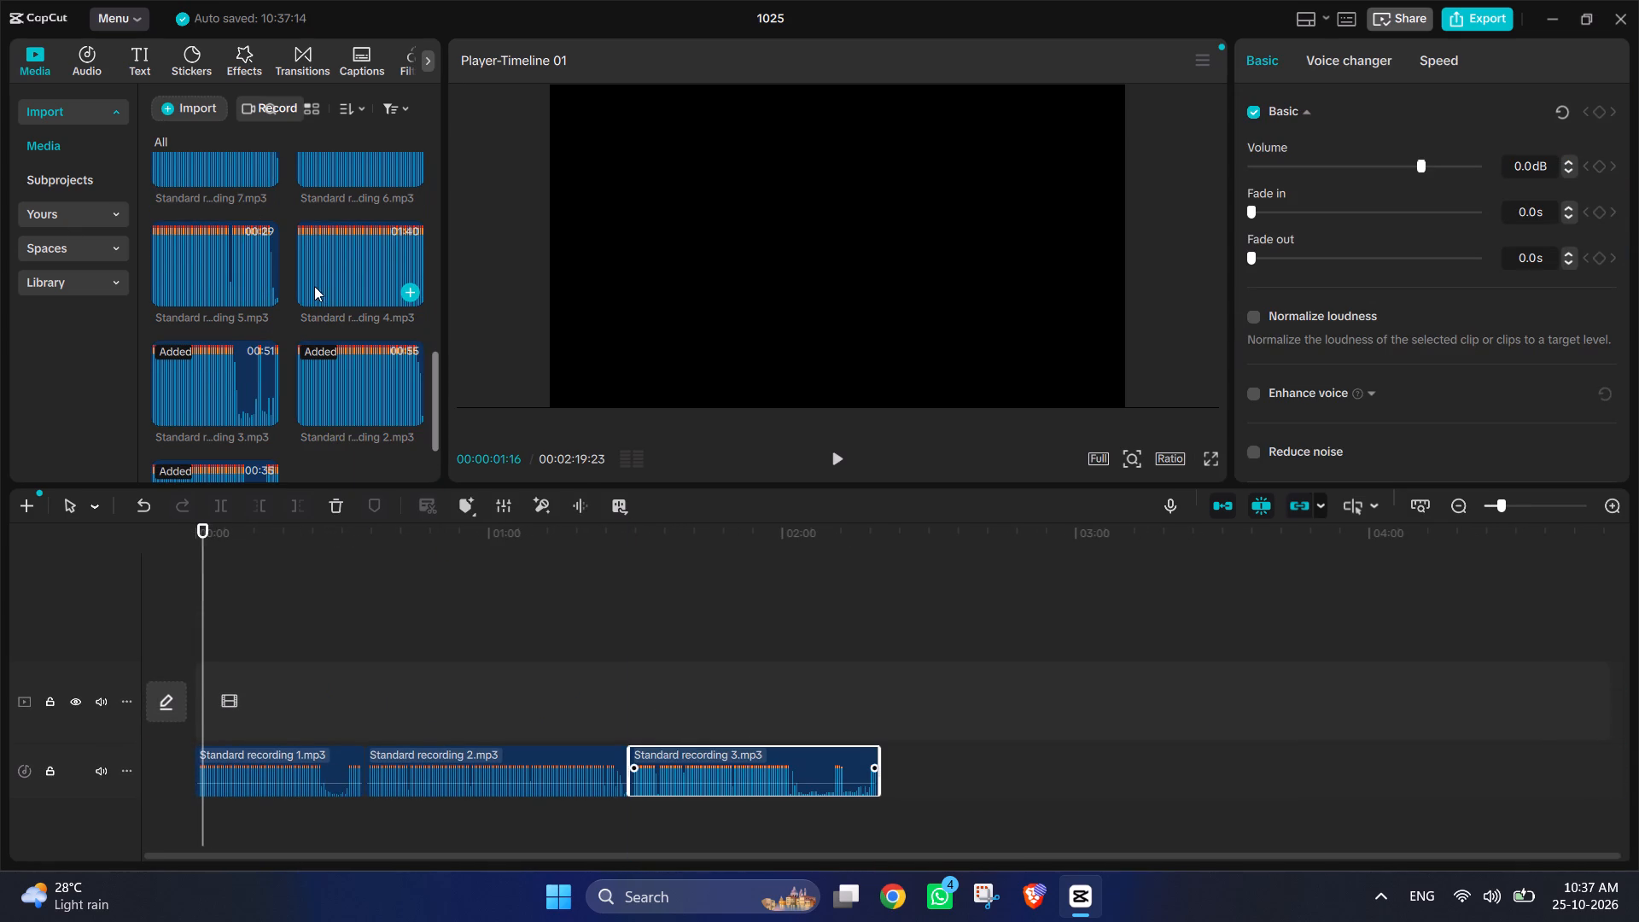
drag(314, 285, 875, 772)
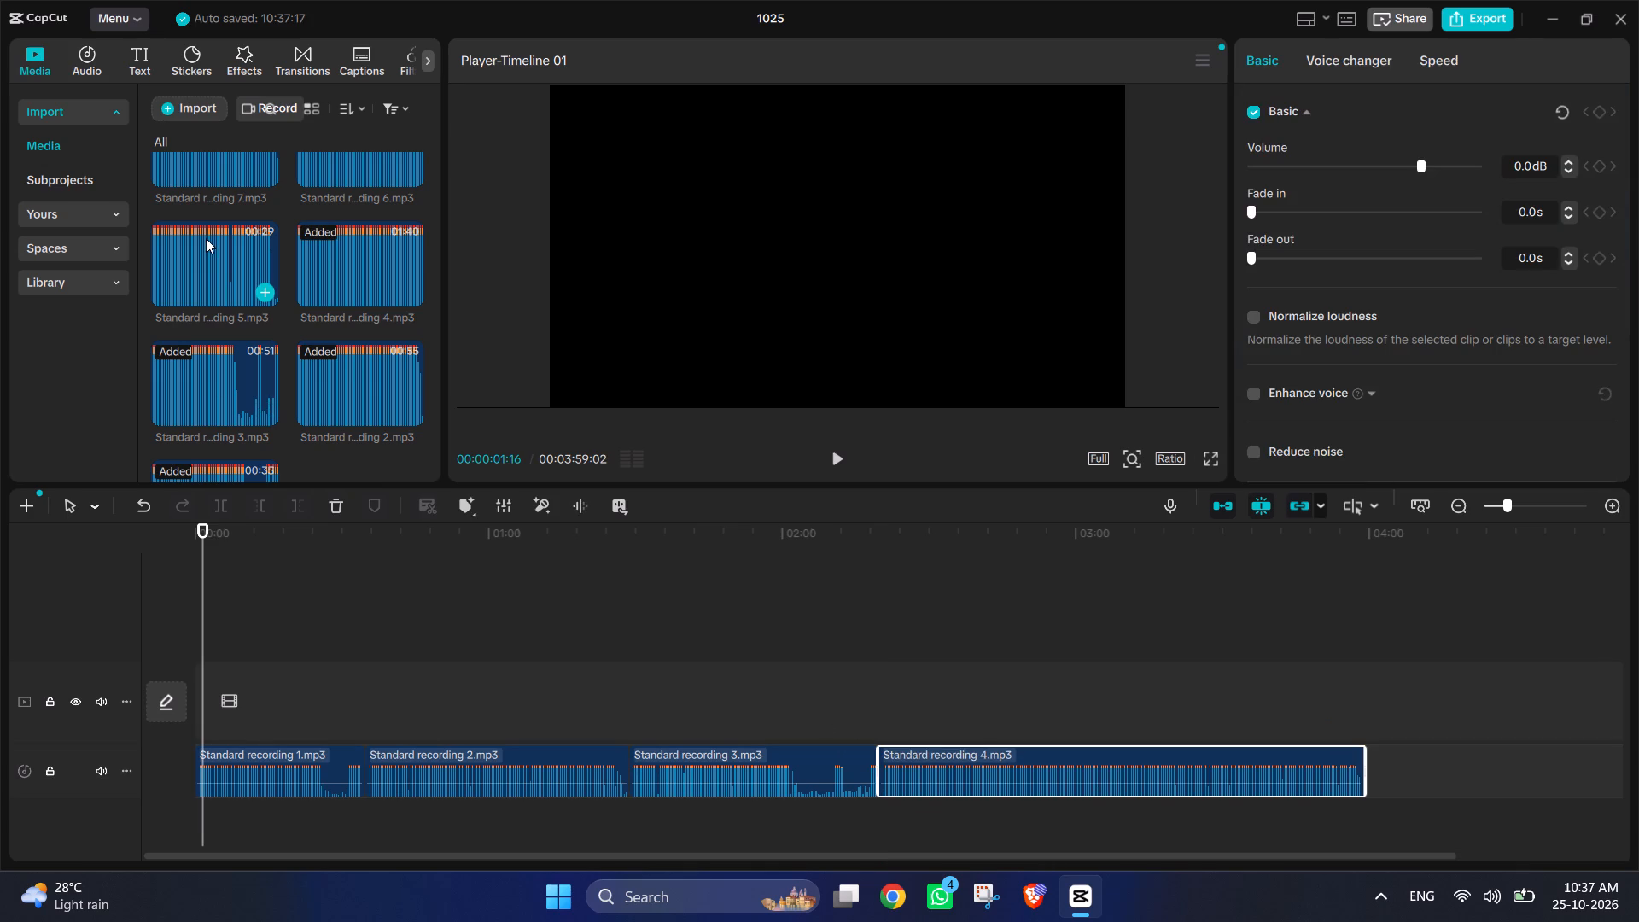
drag(206, 239, 1367, 774)
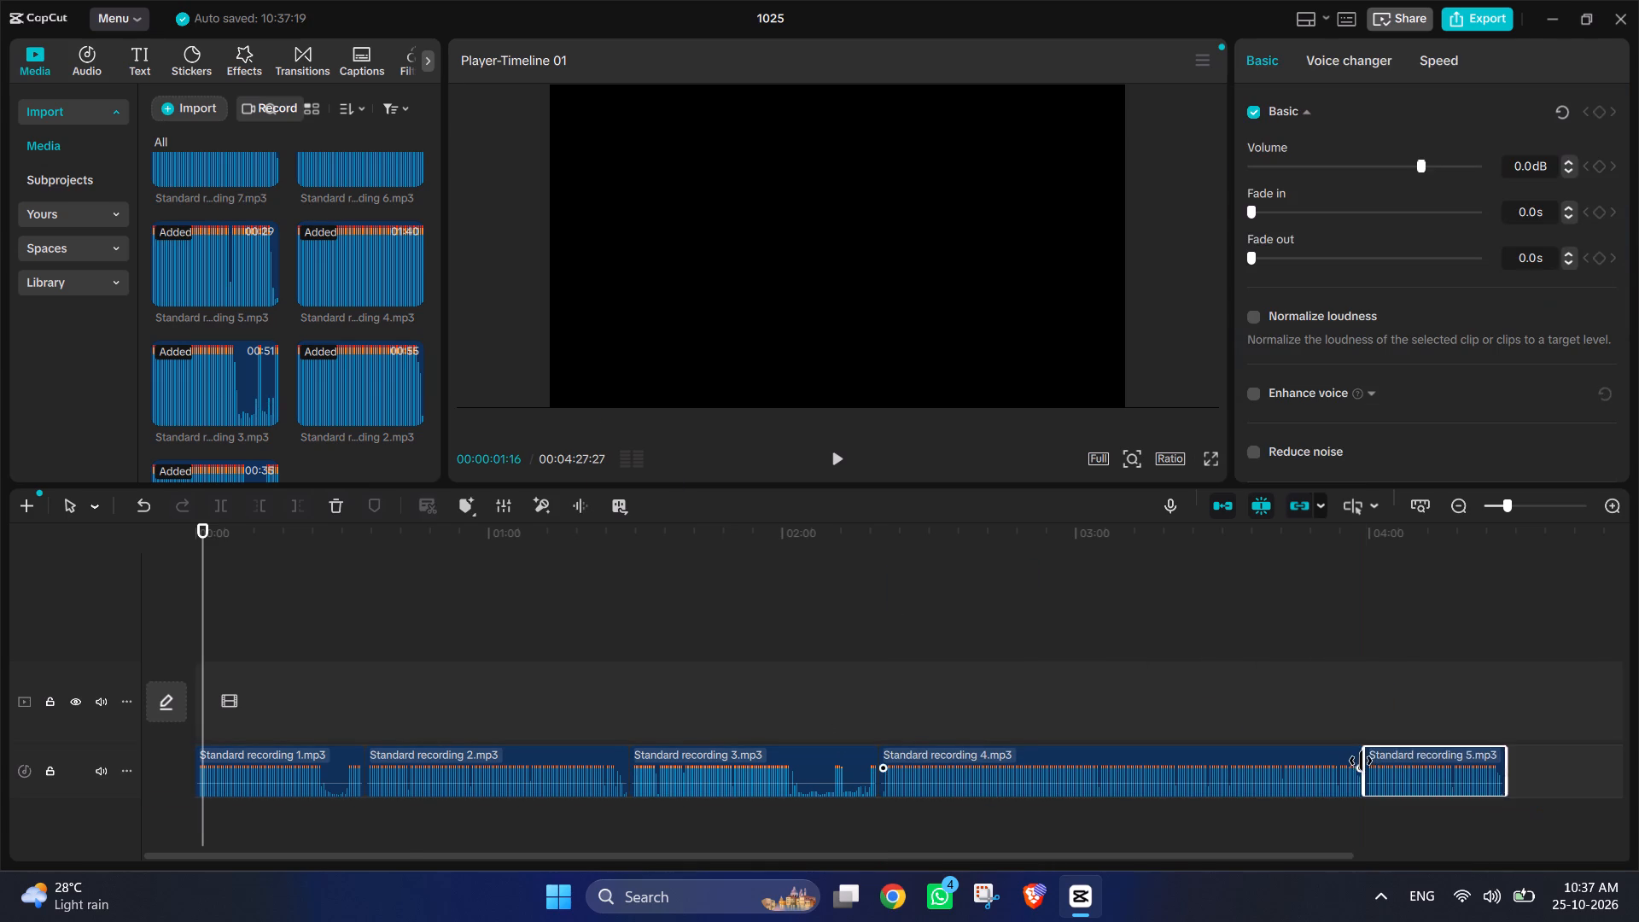
scroll(1360, 761, left, 5)
scroll(320, 244, up, 1)
drag(336, 242, 348, 250)
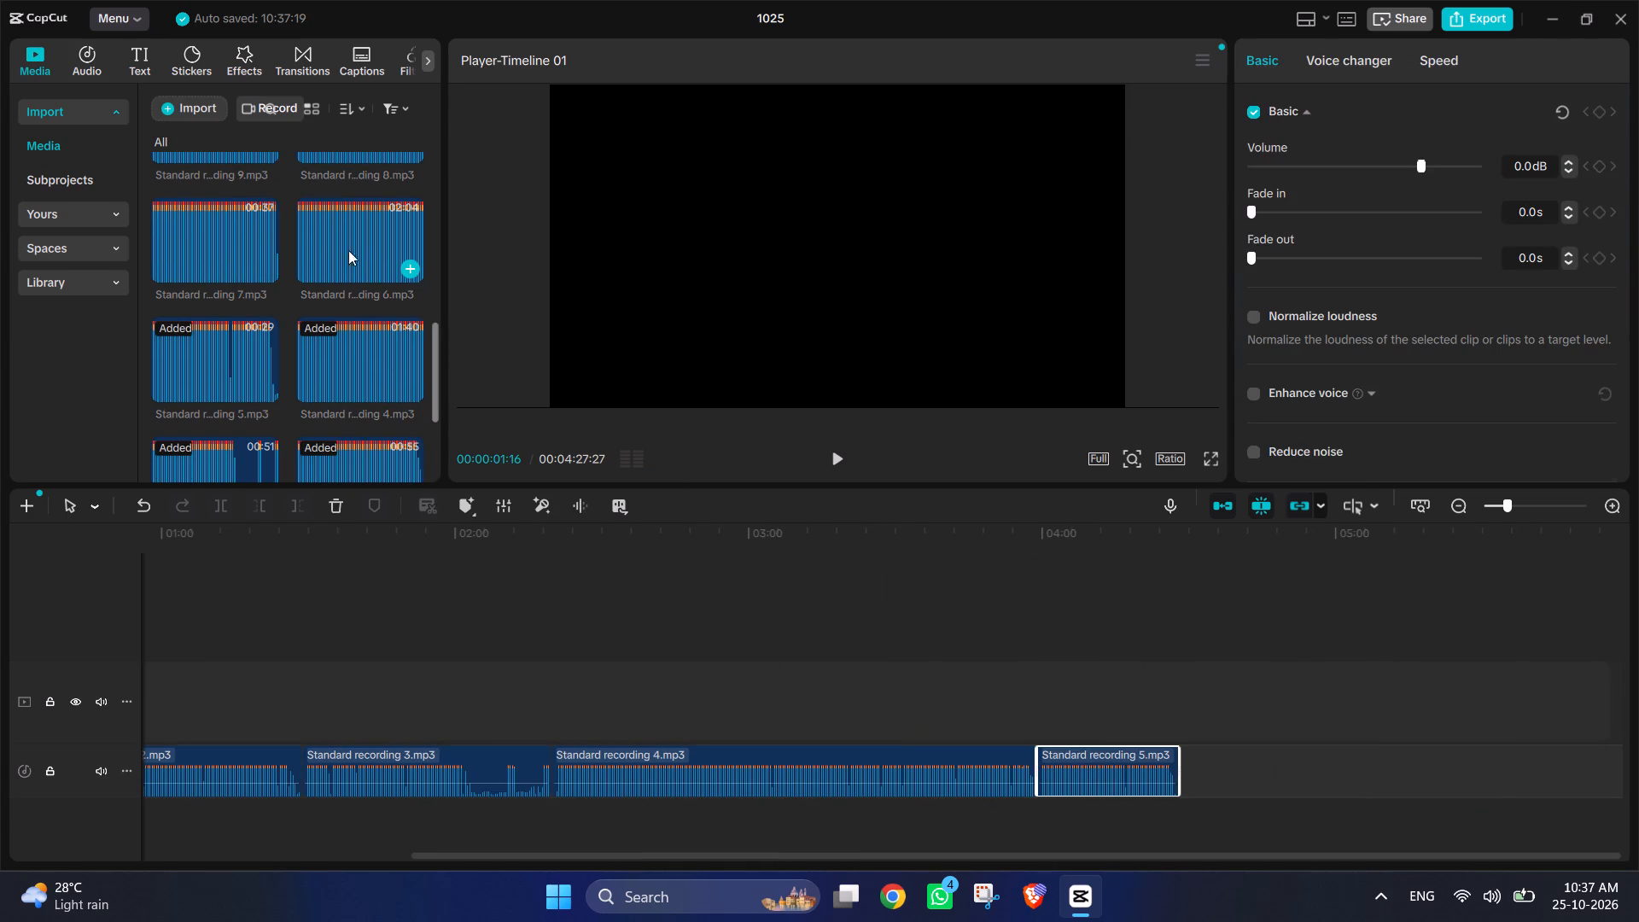
drag(348, 250, 1175, 774)
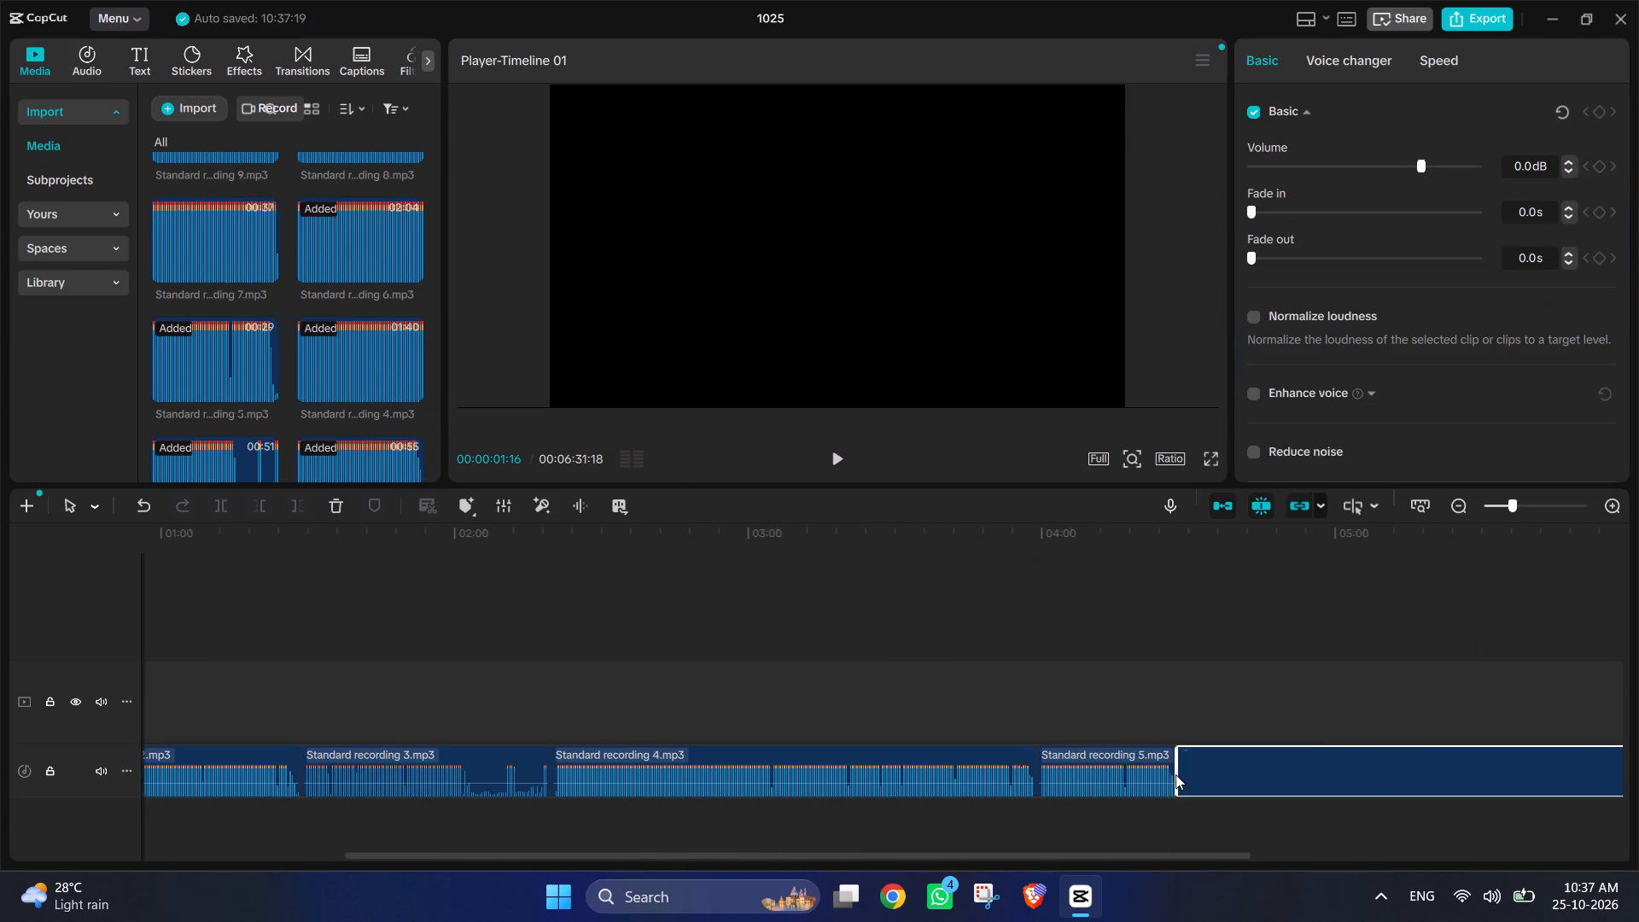
Append Standard recording 7.mp3, 8.mp3 and 9.mp3 in order after recording 6 on the audio track.
ctrl+scroll(1179, 767, down, 14)
ctrl+scroll(705, 730, down, 7)
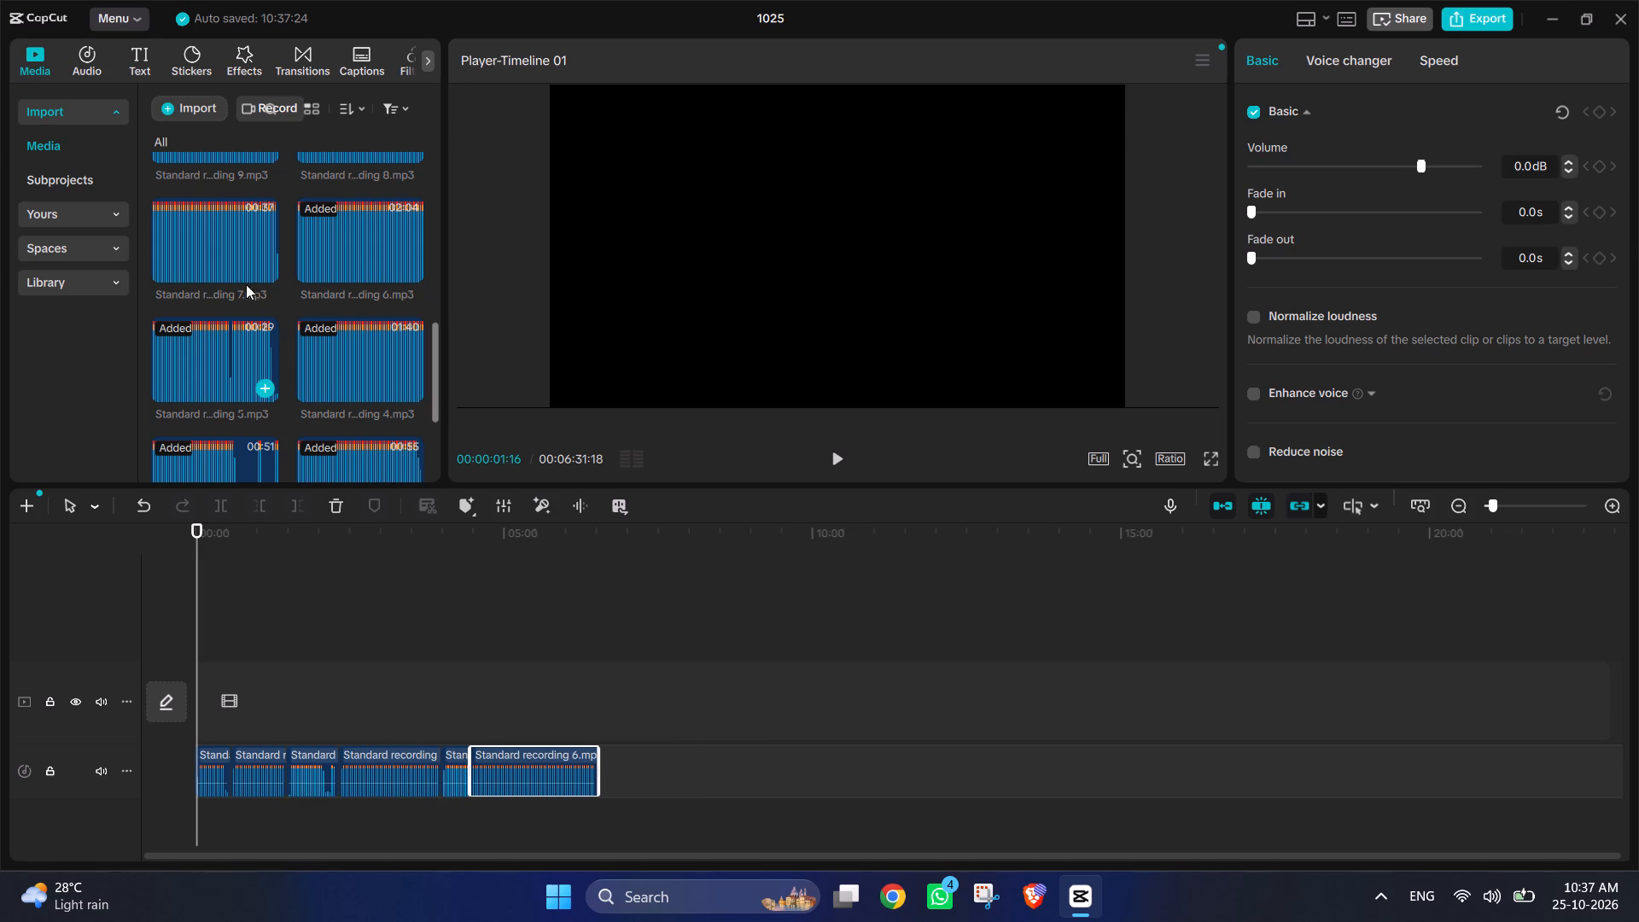
drag(207, 222, 604, 771)
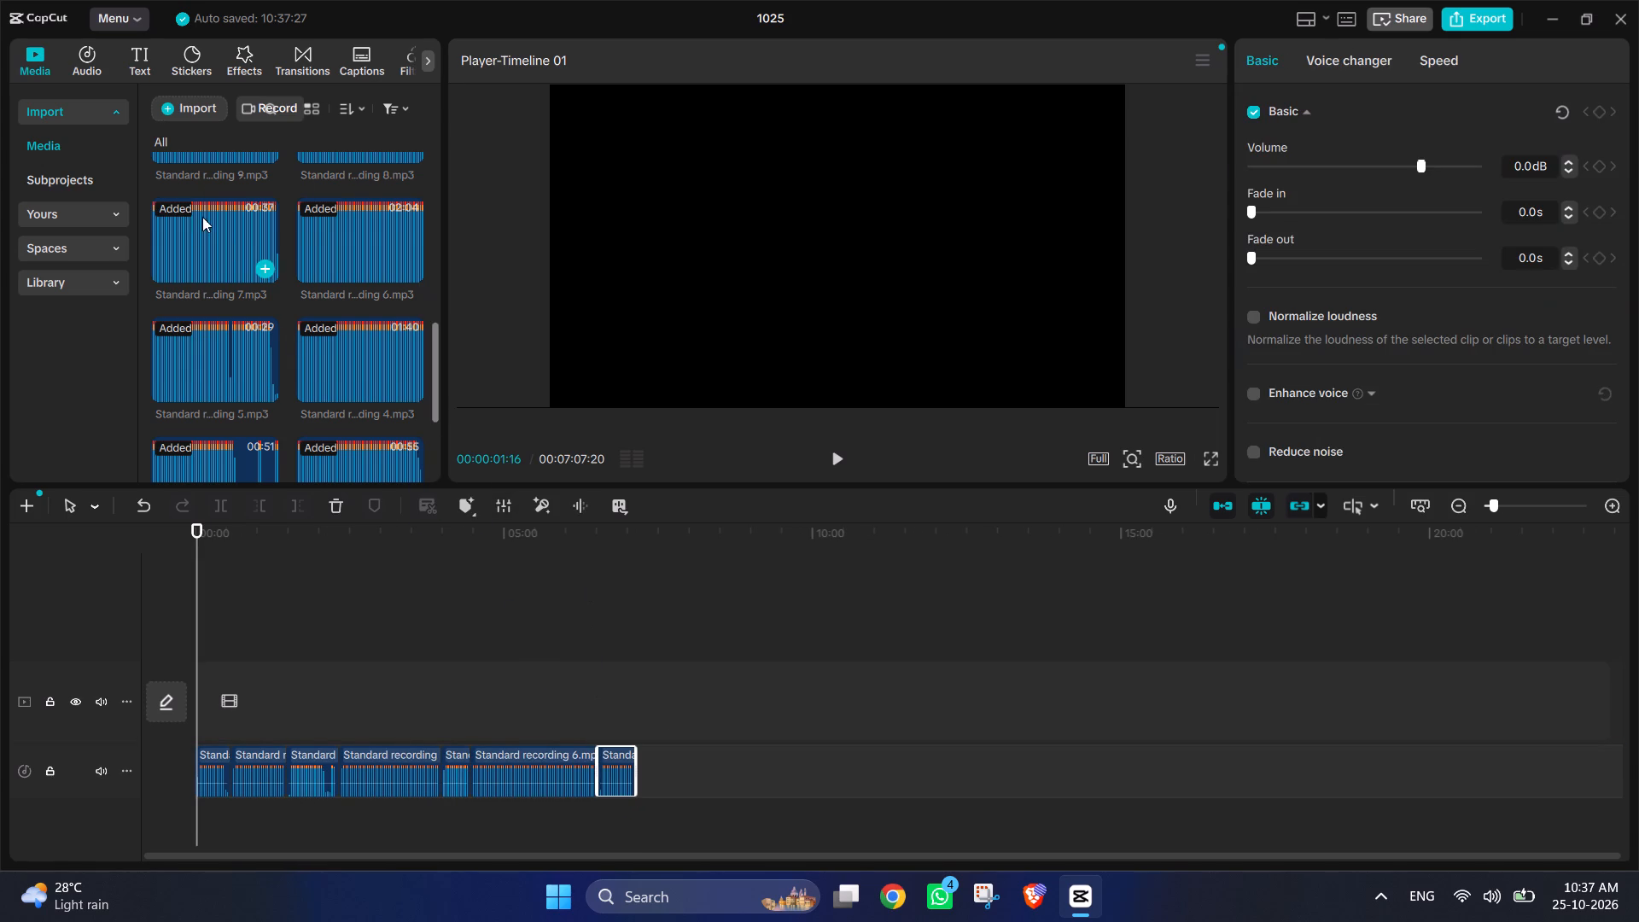
scroll(288, 235, up, 1)
drag(321, 238, 643, 772)
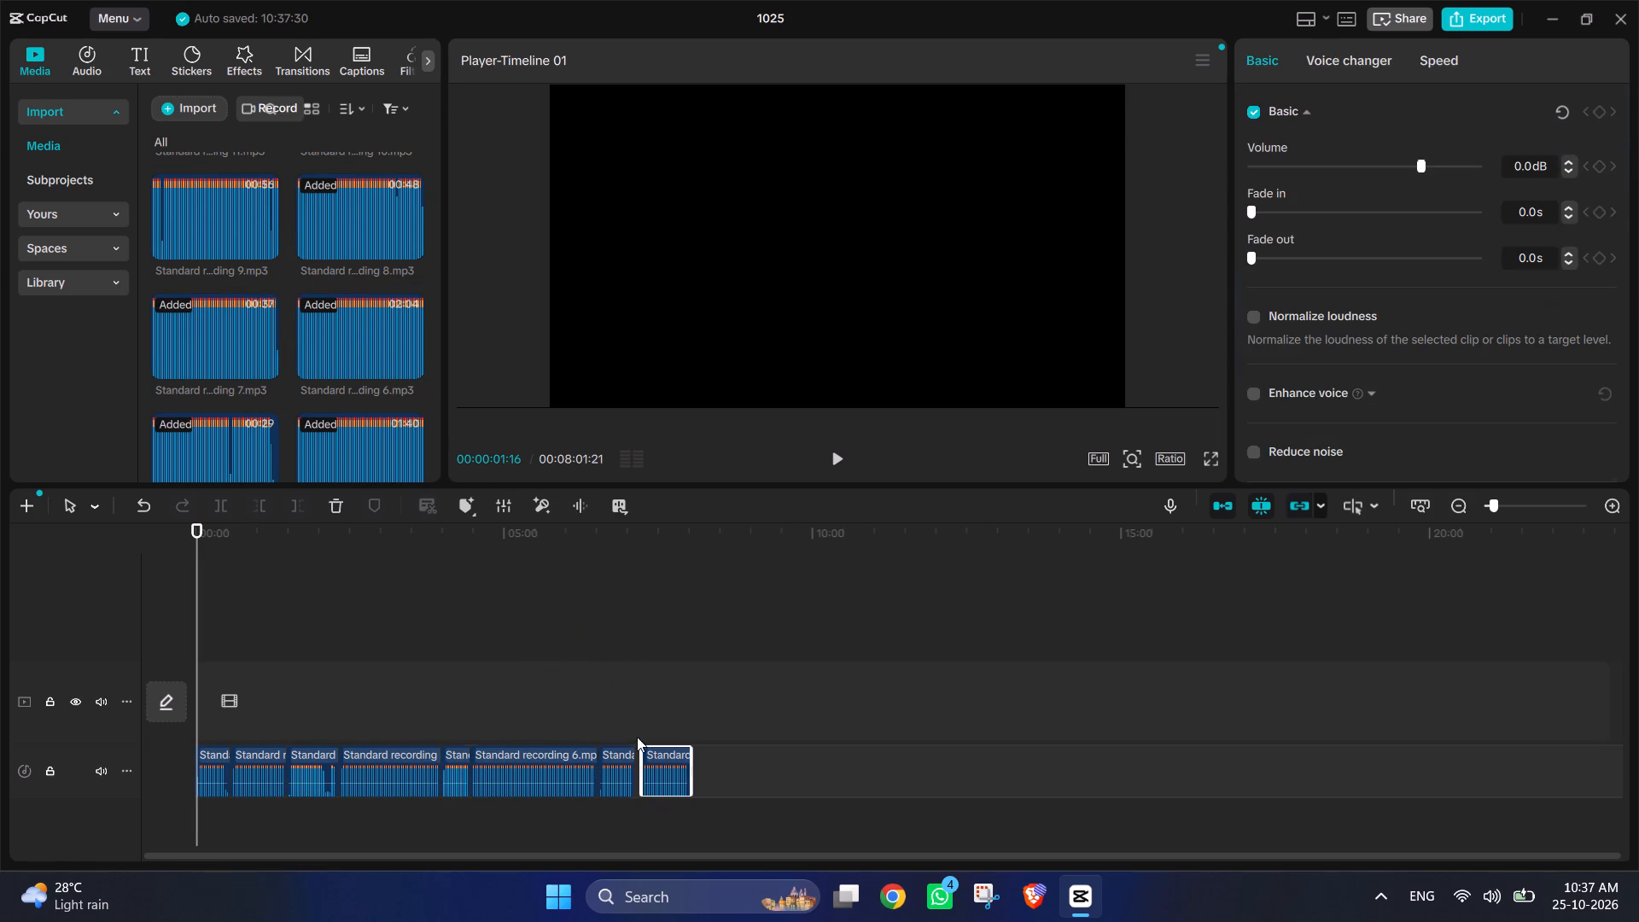
drag(178, 236, 692, 773)
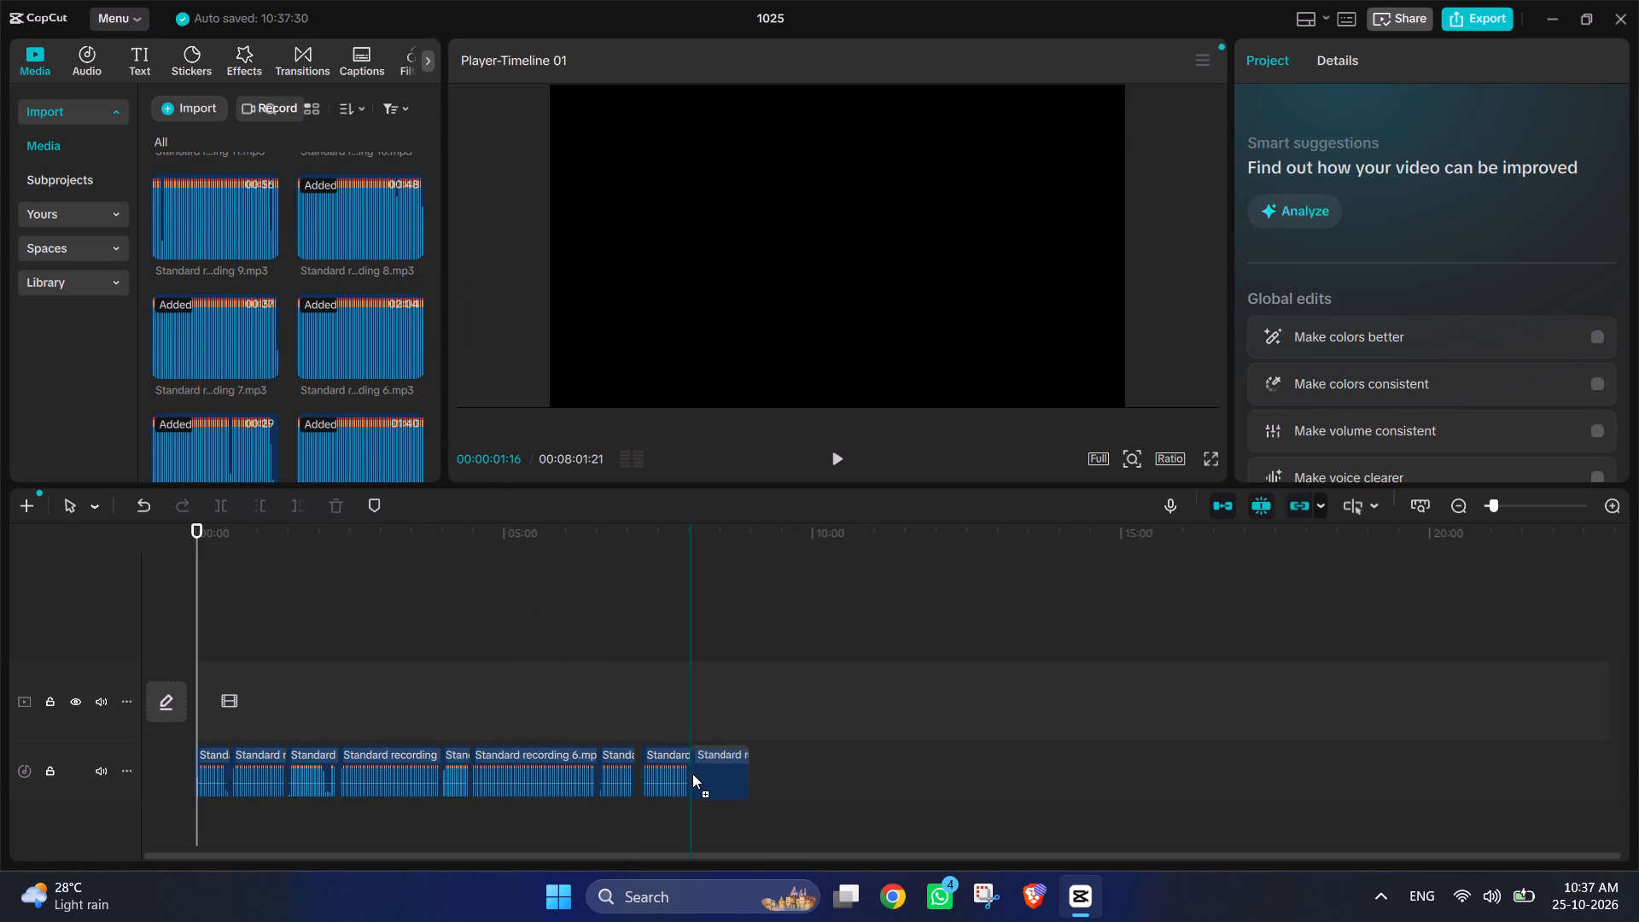
drag(692, 773, 692, 773)
Append Standard recording 10.mp3, 11.mp3 and 12.mp3 in order after recording 9 on the audio track.
scroll(331, 349, up, 2)
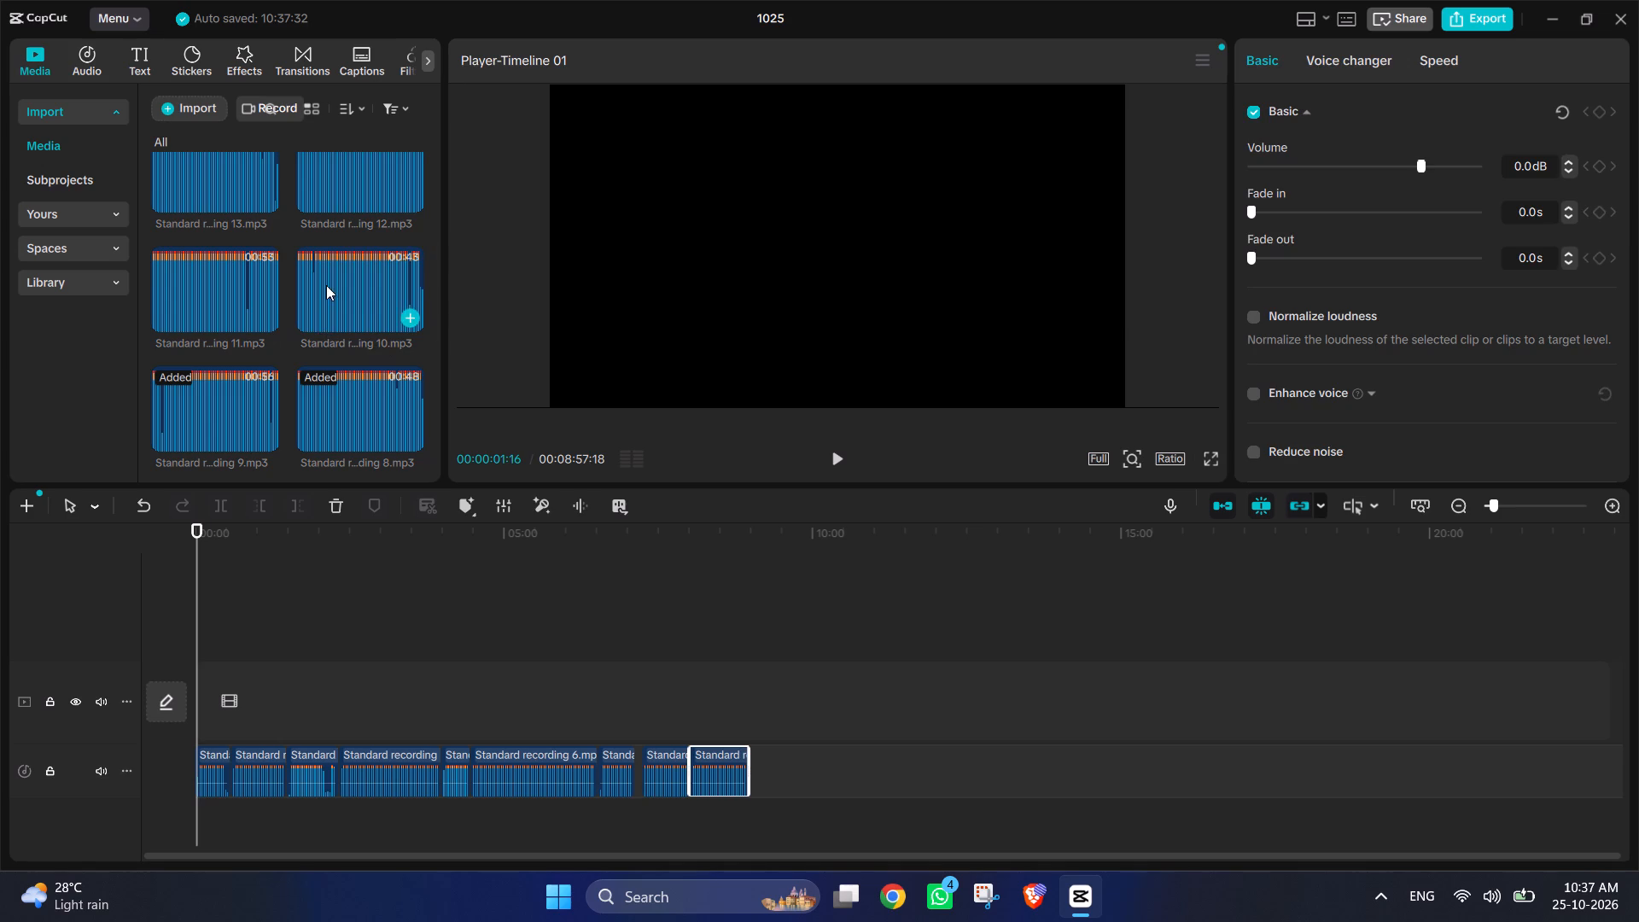
drag(326, 285, 750, 761)
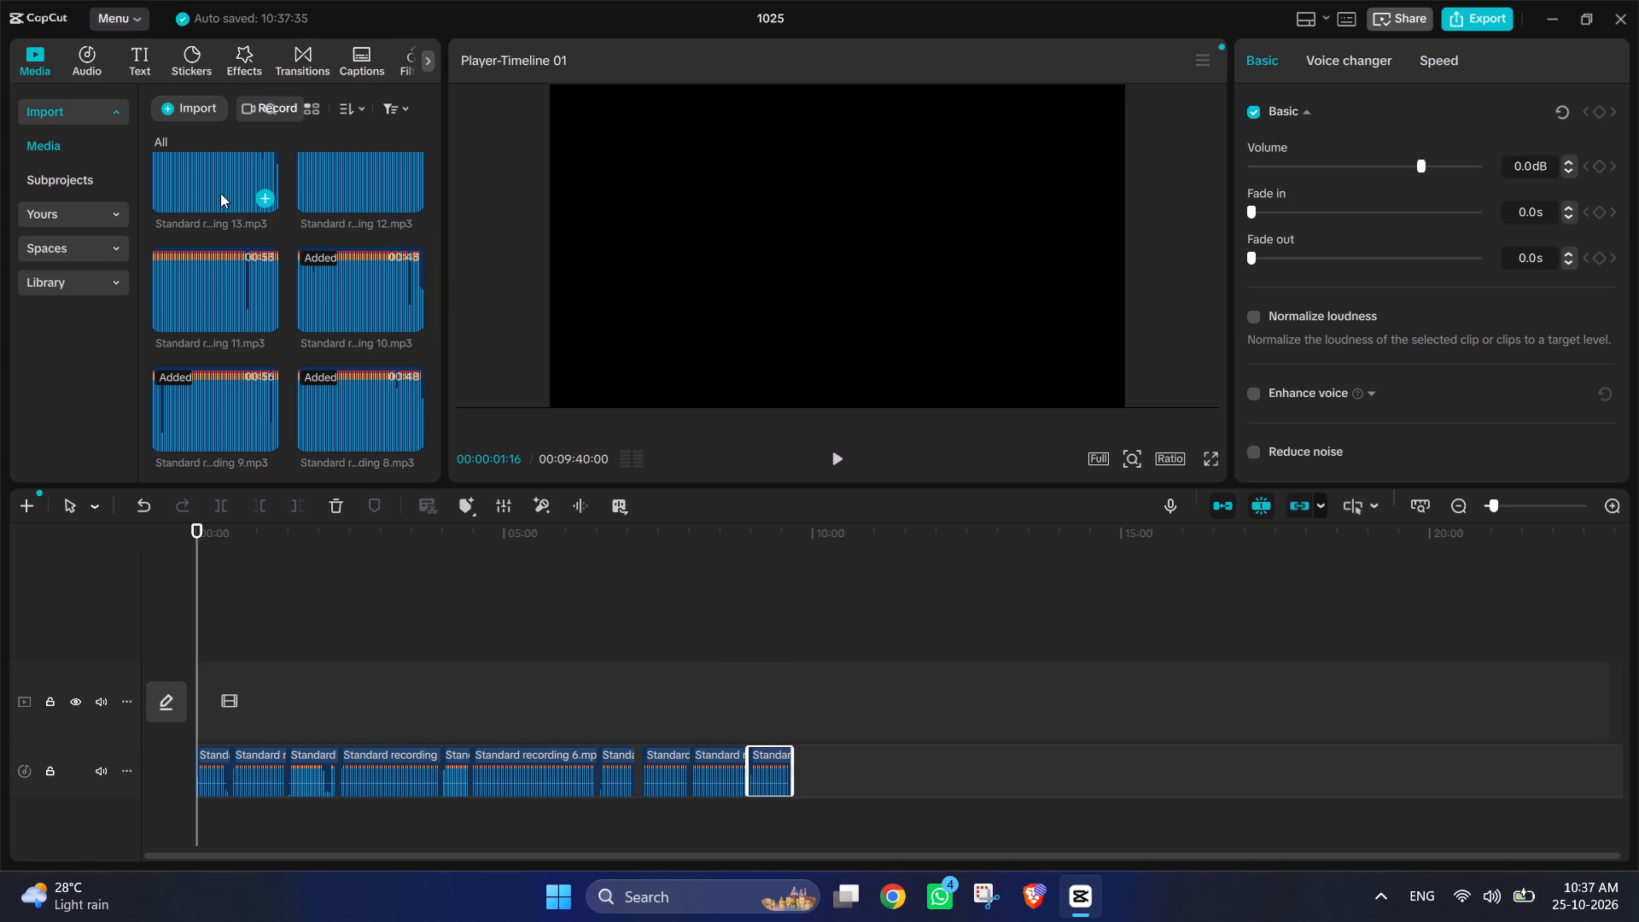
drag(217, 305, 792, 767)
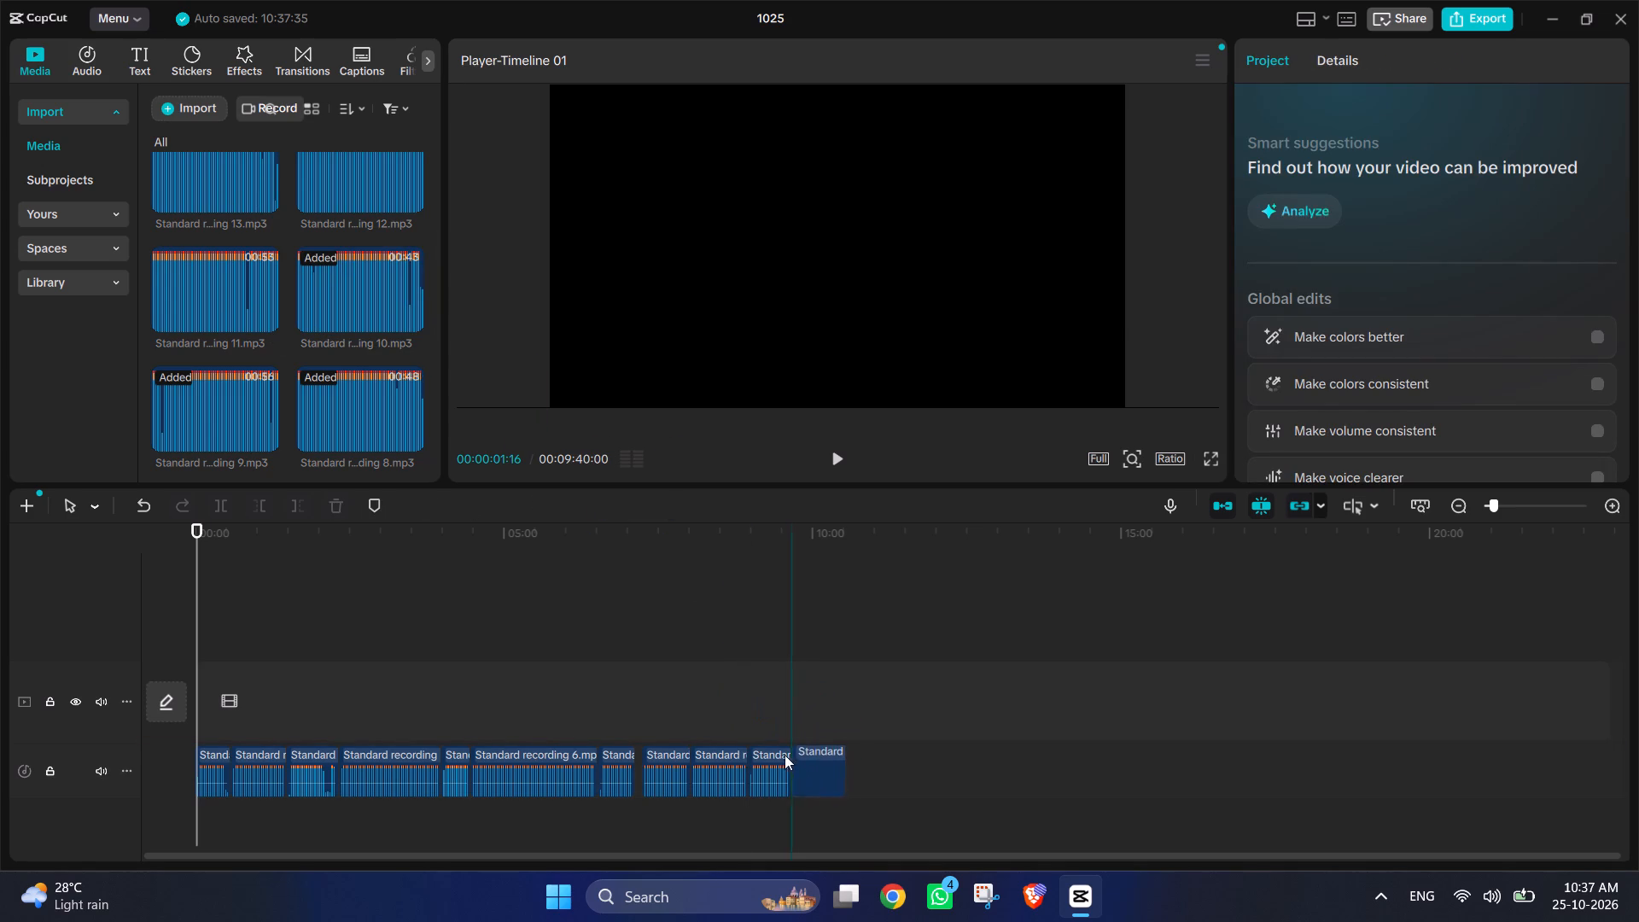
drag(331, 180, 854, 787)
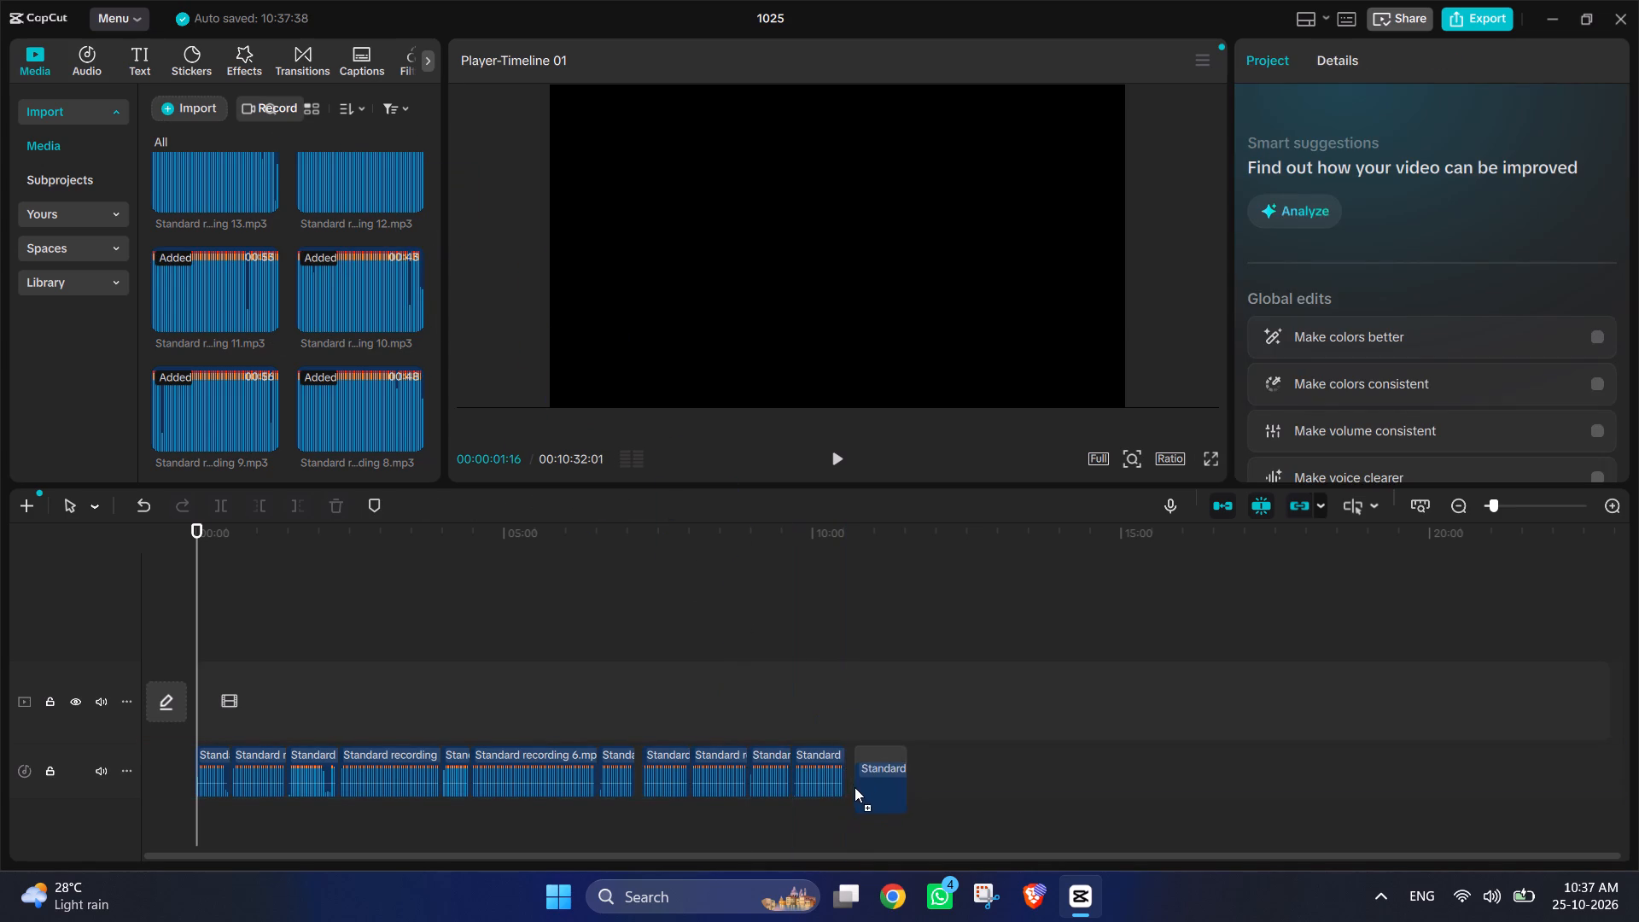
drag(854, 787, 854, 786)
click(854, 786)
Append Standard recording 13.mp3, 14.mp3 and 15.mp3 in order after recording 12 on the audio track.
drag(220, 198, 867, 755)
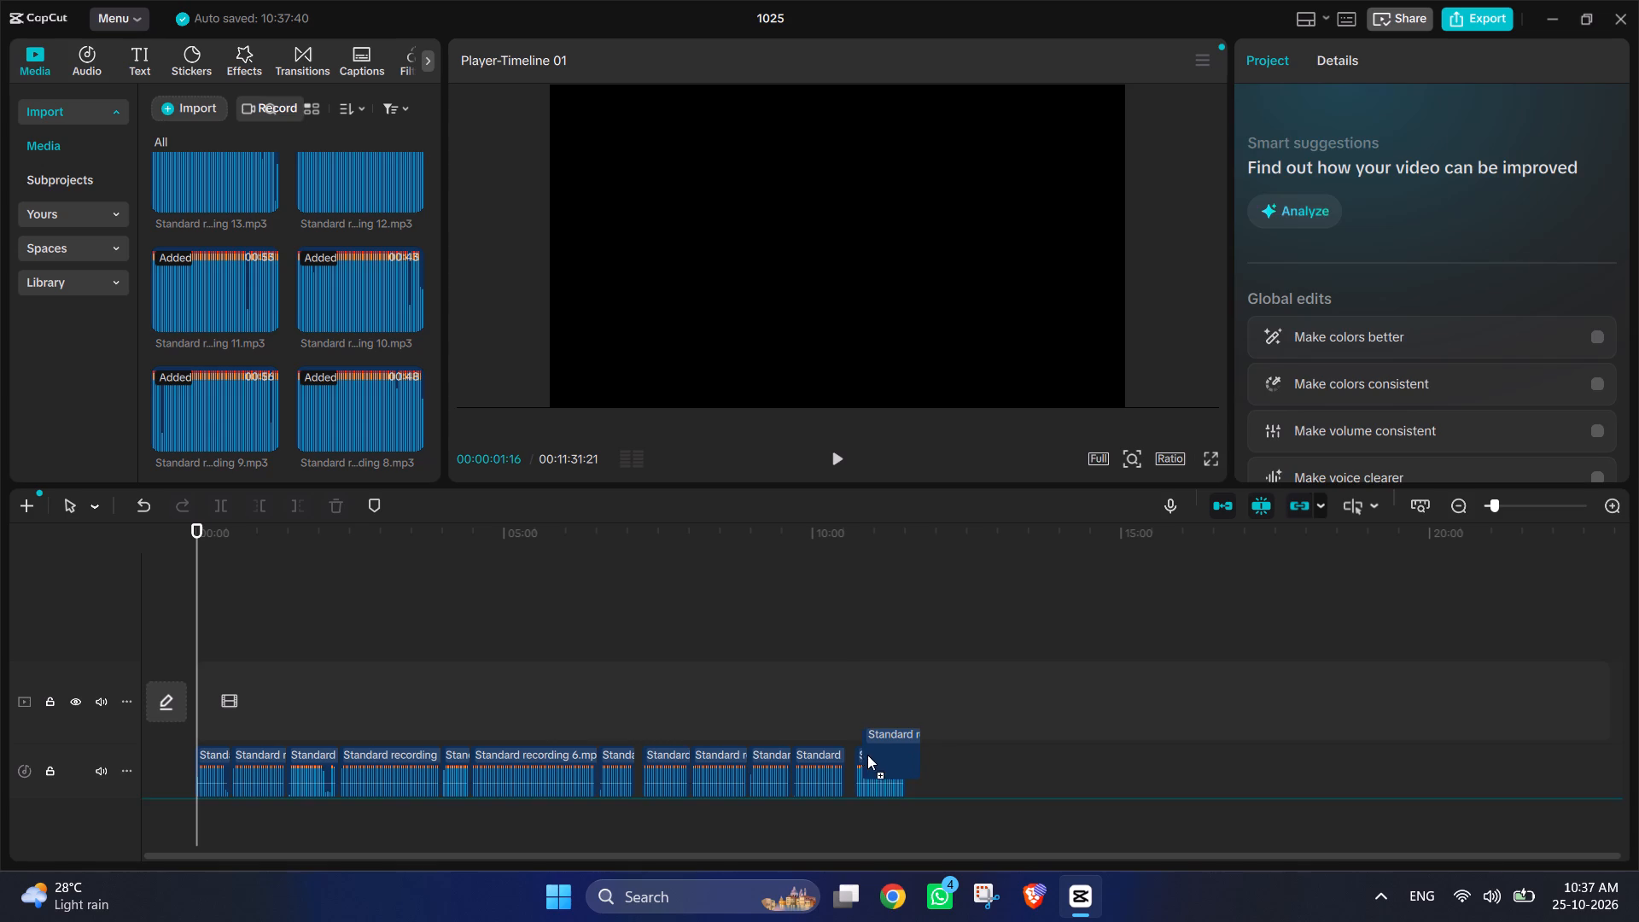
drag(867, 755, 910, 767)
scroll(322, 353, up, 1)
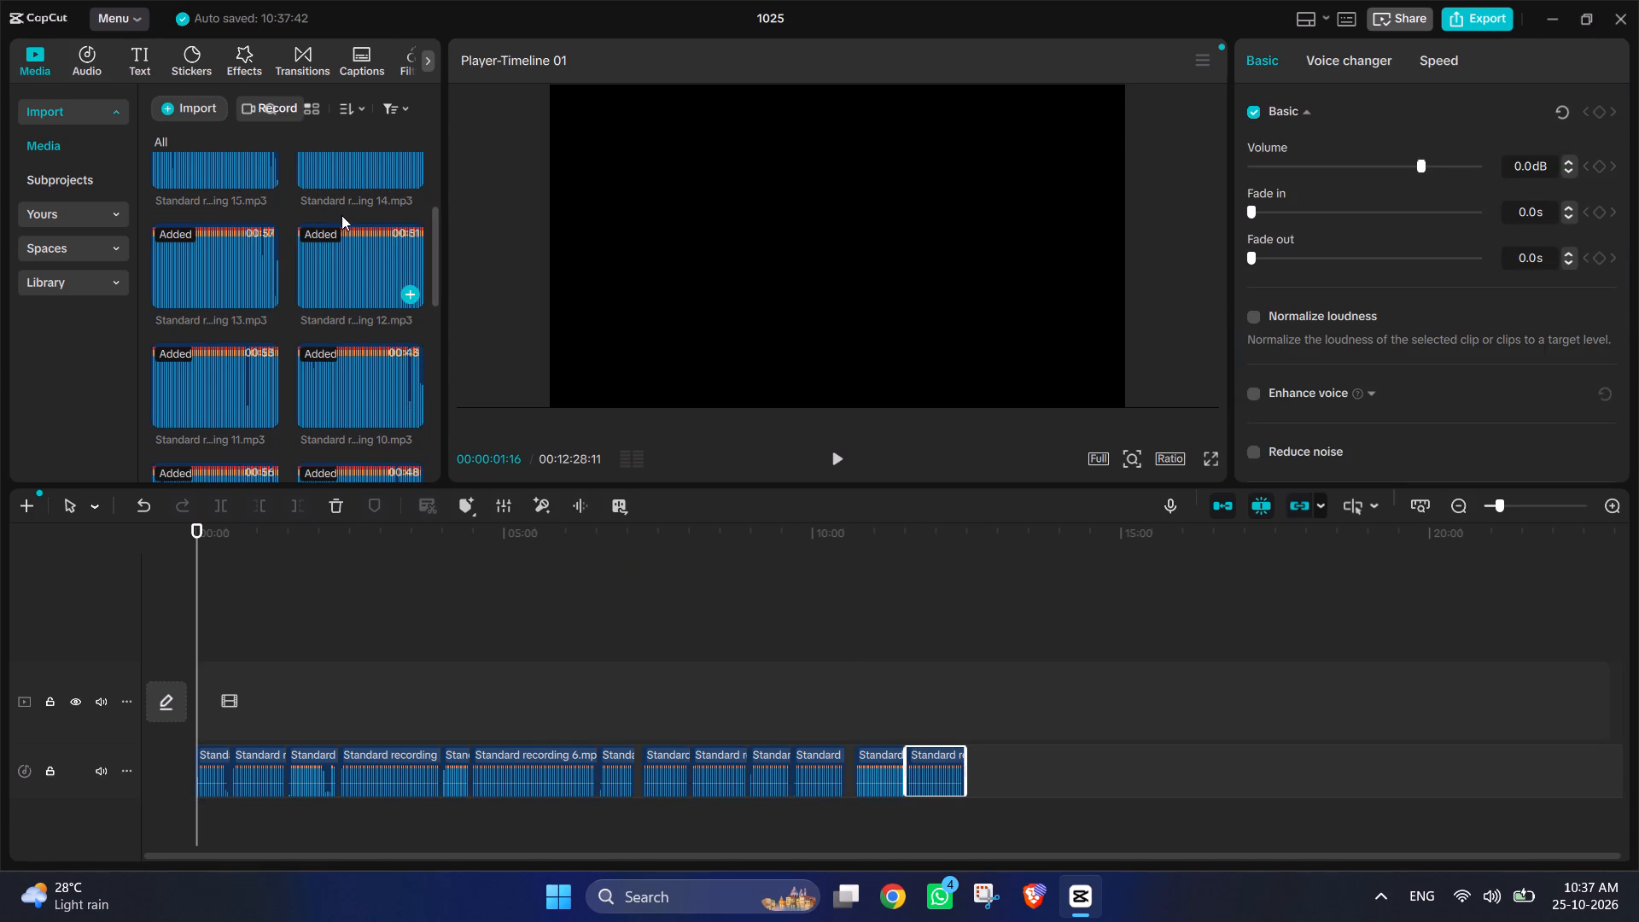
drag(337, 181, 965, 767)
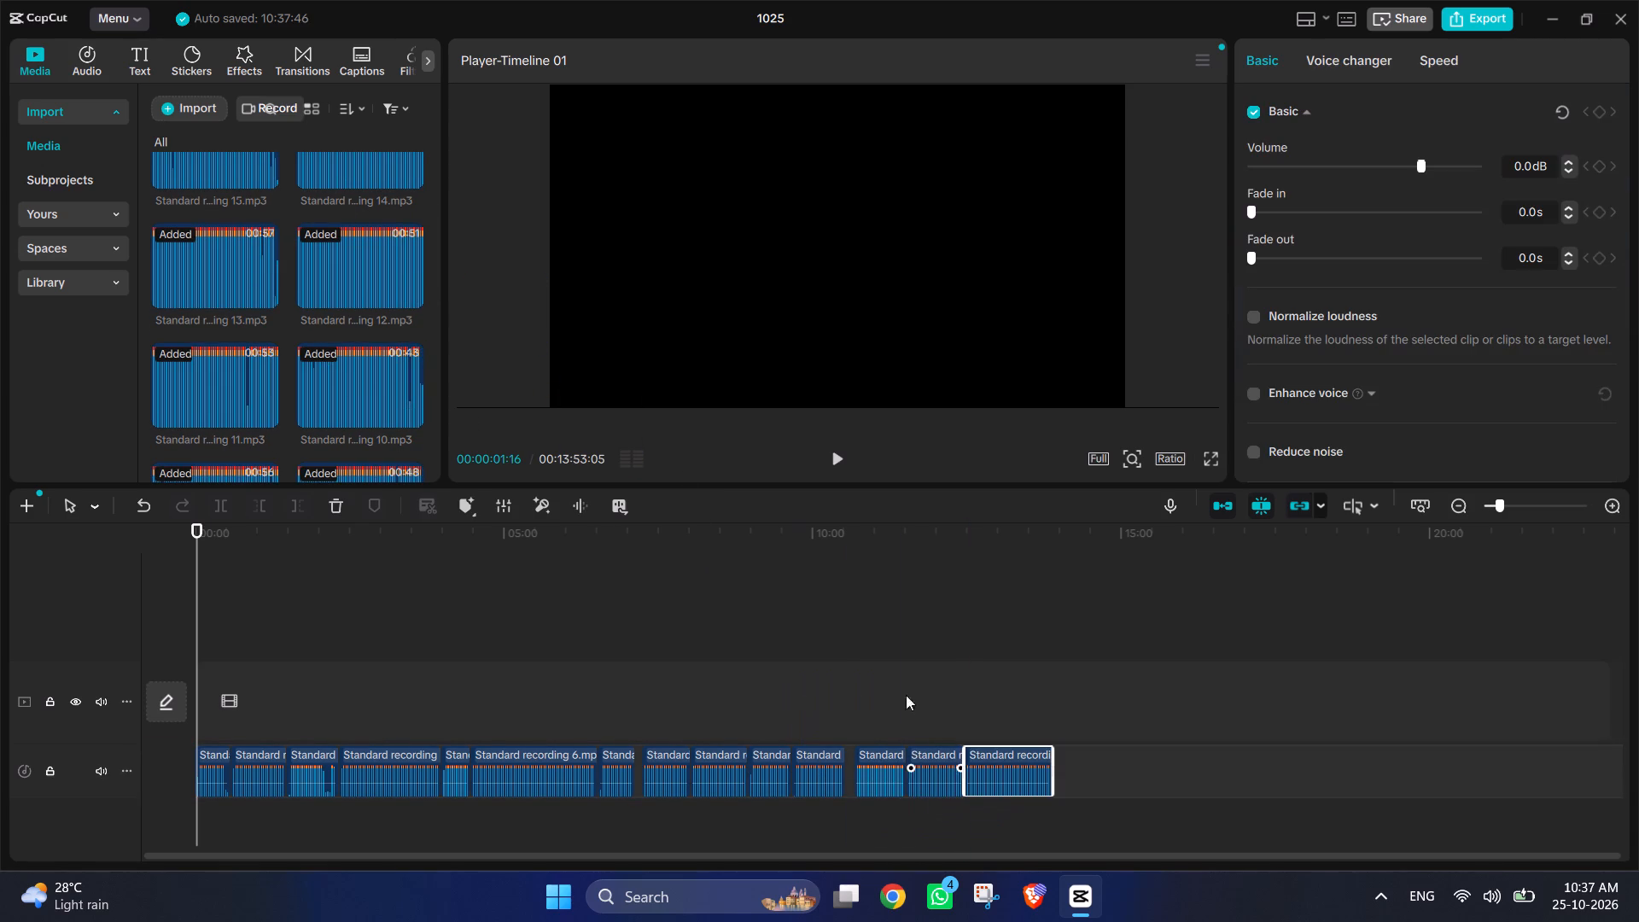
drag(198, 172, 1060, 773)
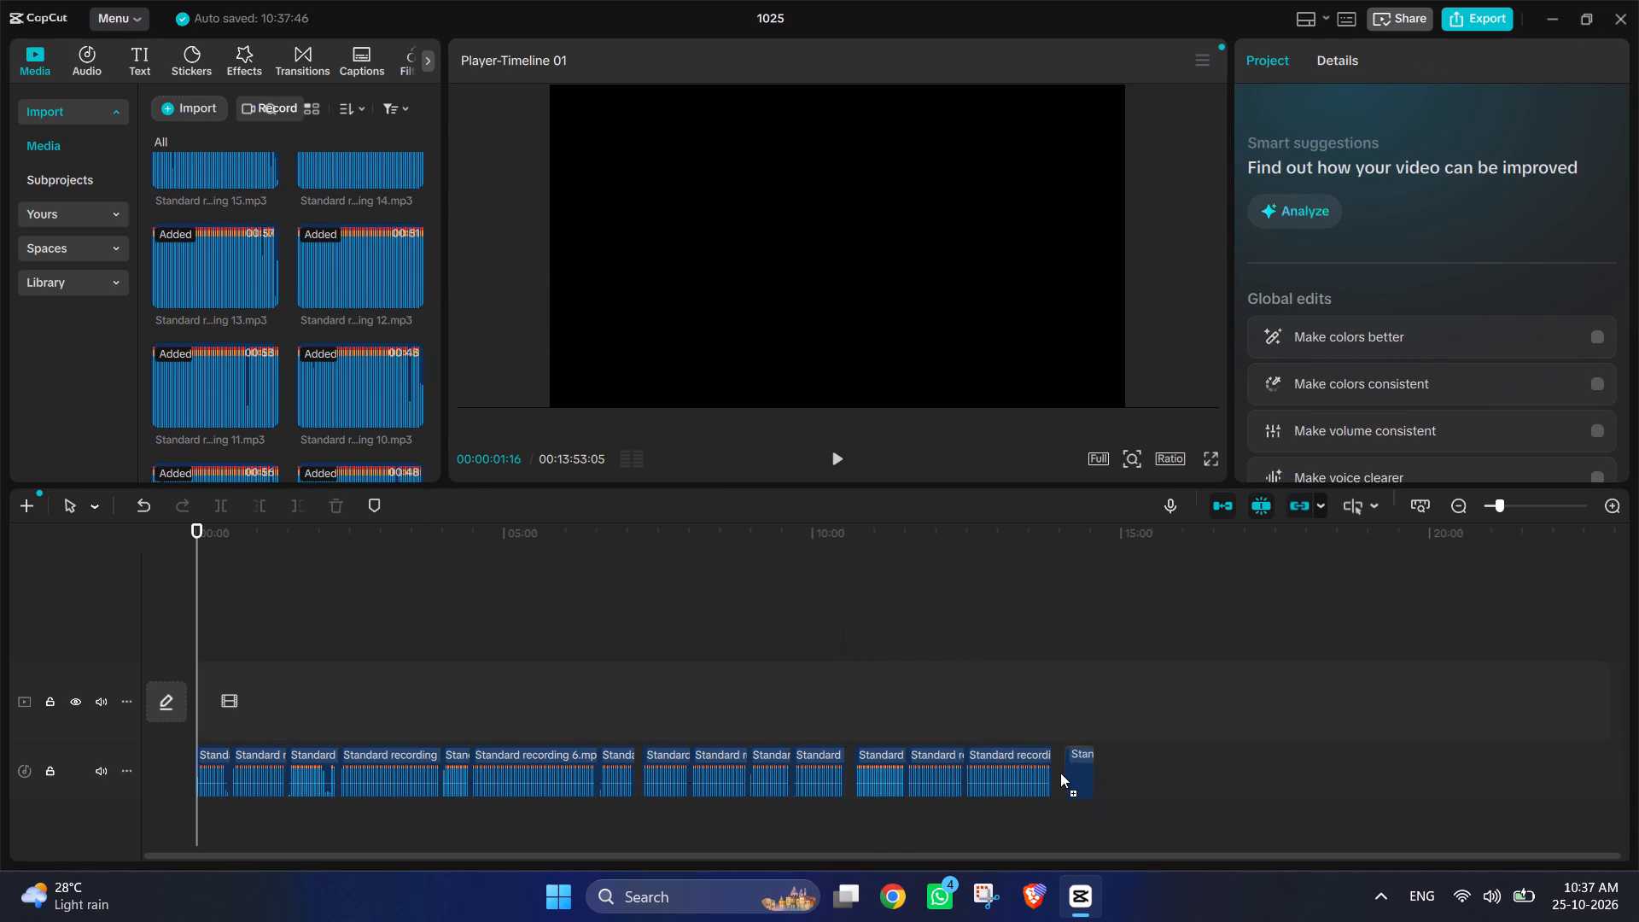
drag(1060, 773, 1053, 773)
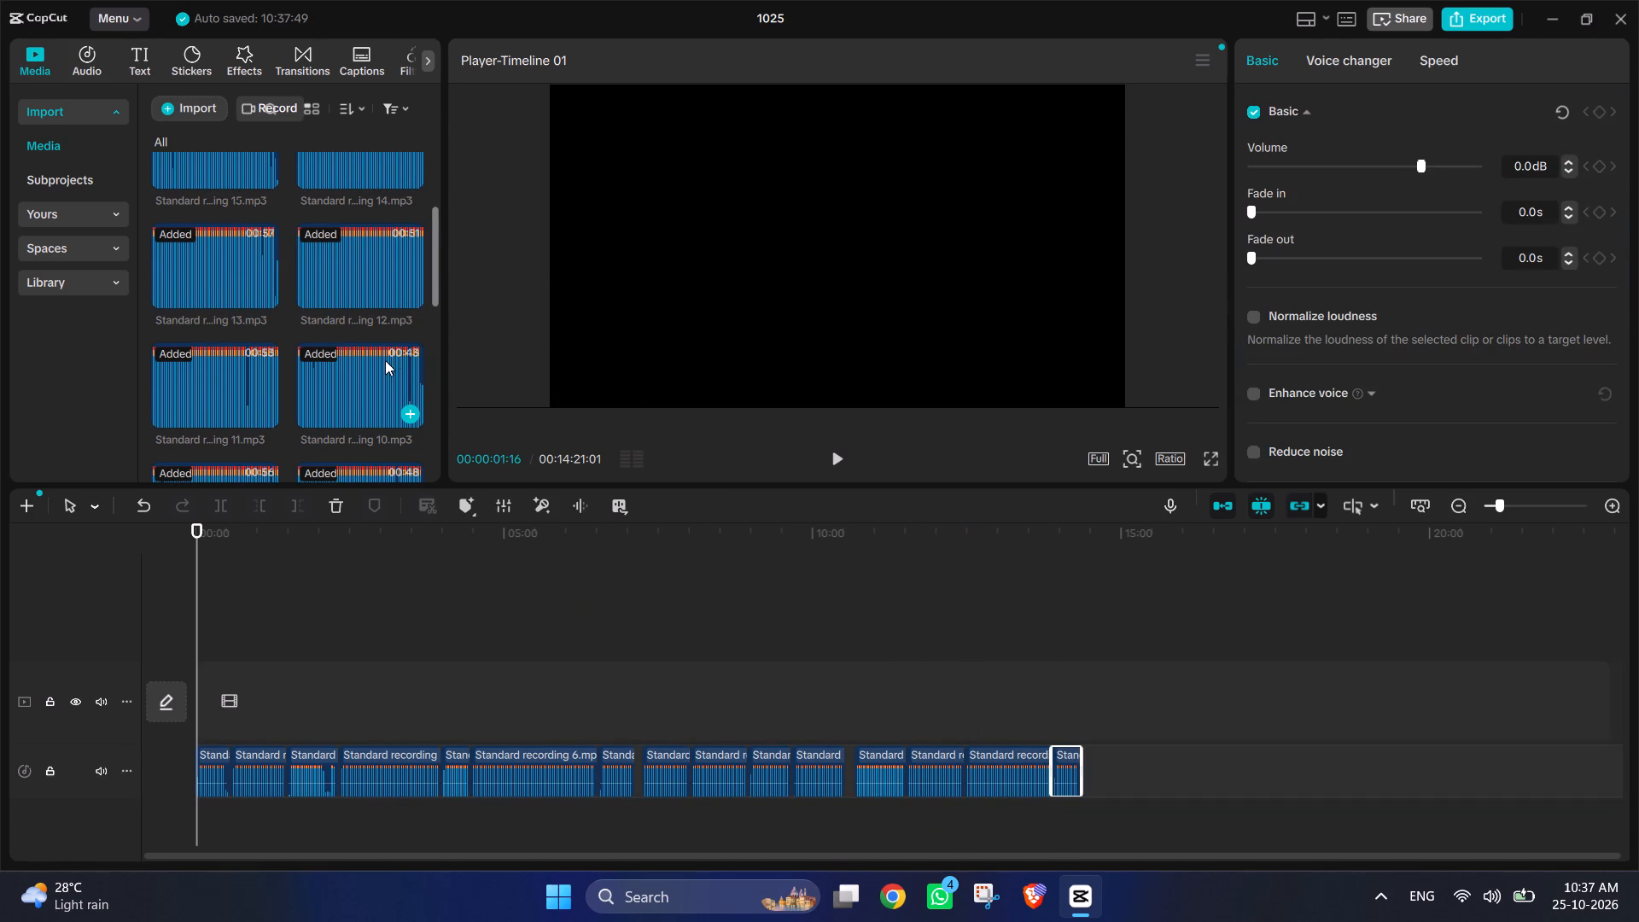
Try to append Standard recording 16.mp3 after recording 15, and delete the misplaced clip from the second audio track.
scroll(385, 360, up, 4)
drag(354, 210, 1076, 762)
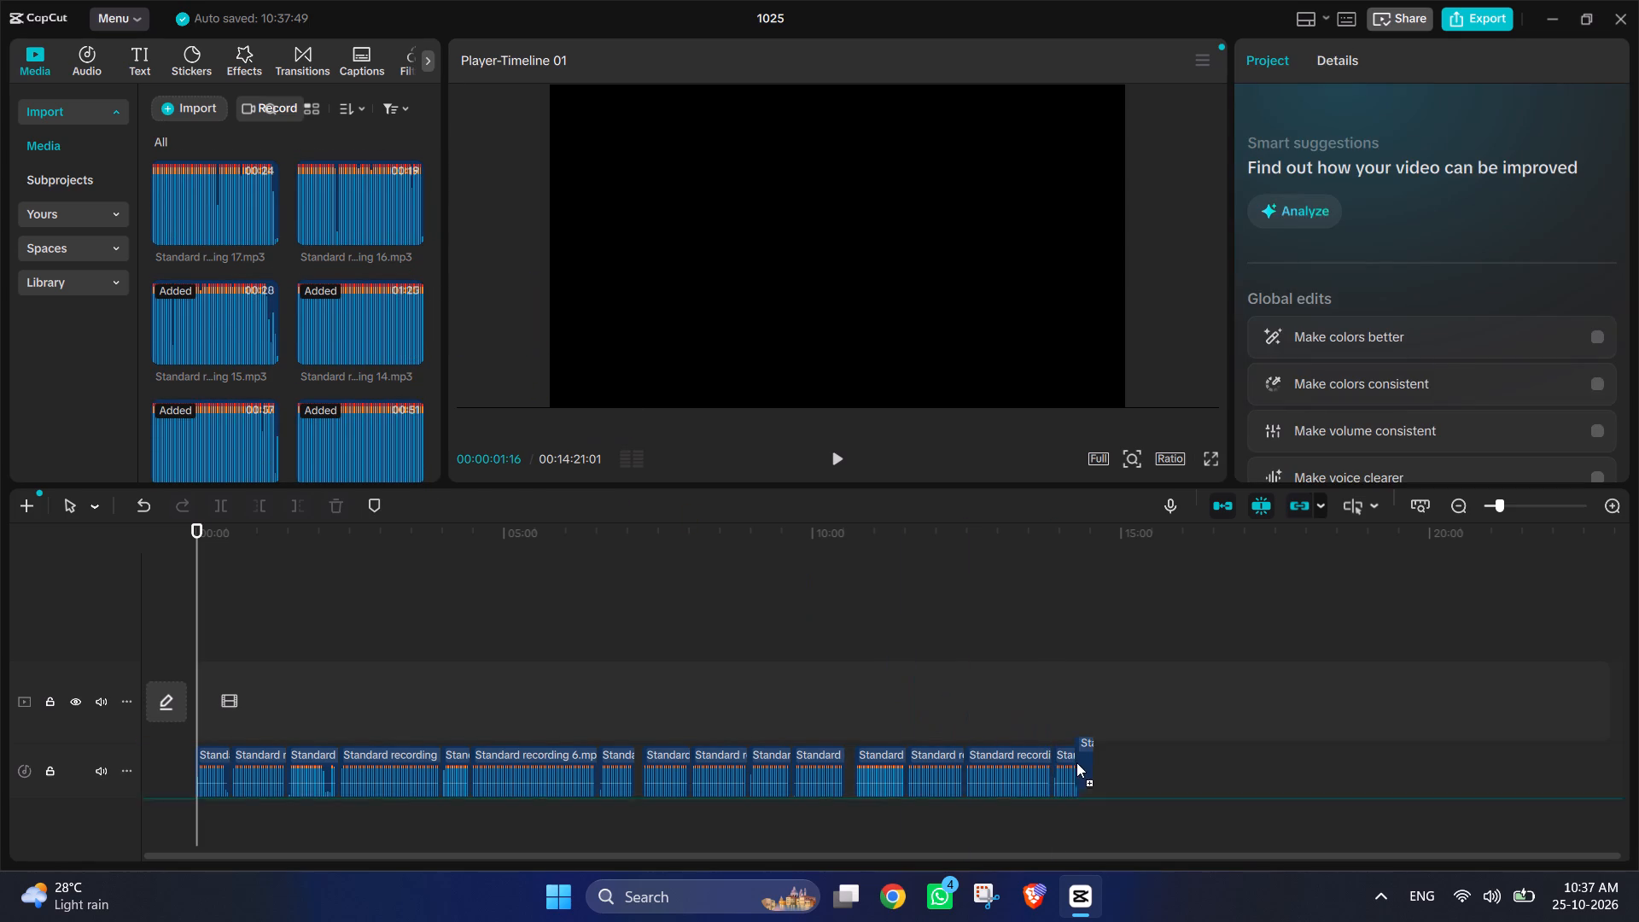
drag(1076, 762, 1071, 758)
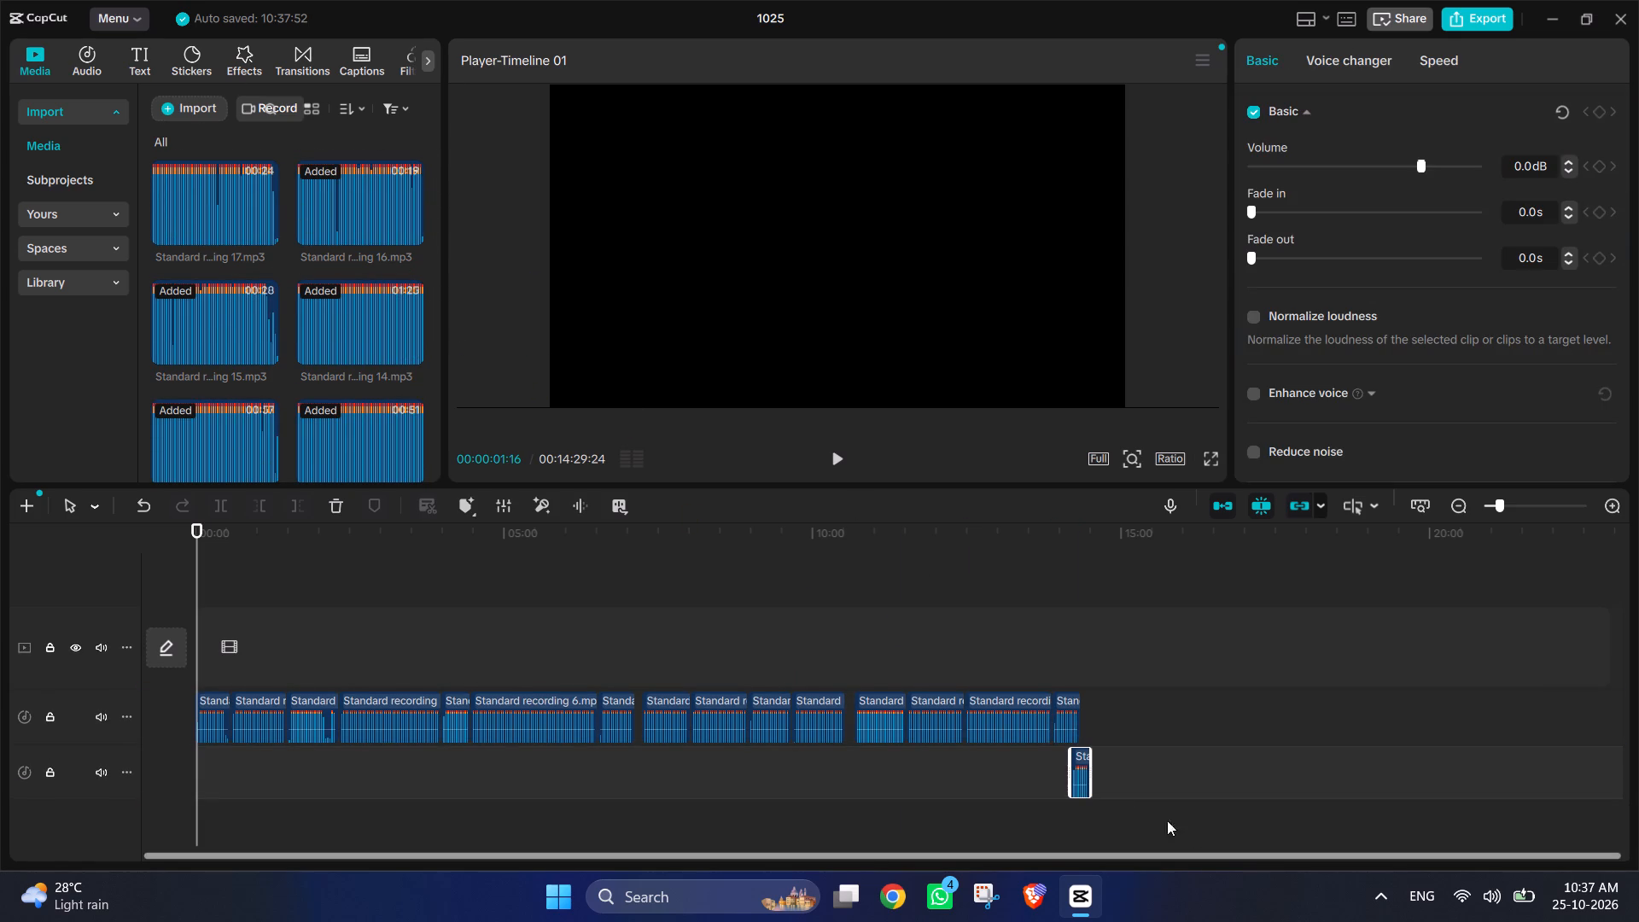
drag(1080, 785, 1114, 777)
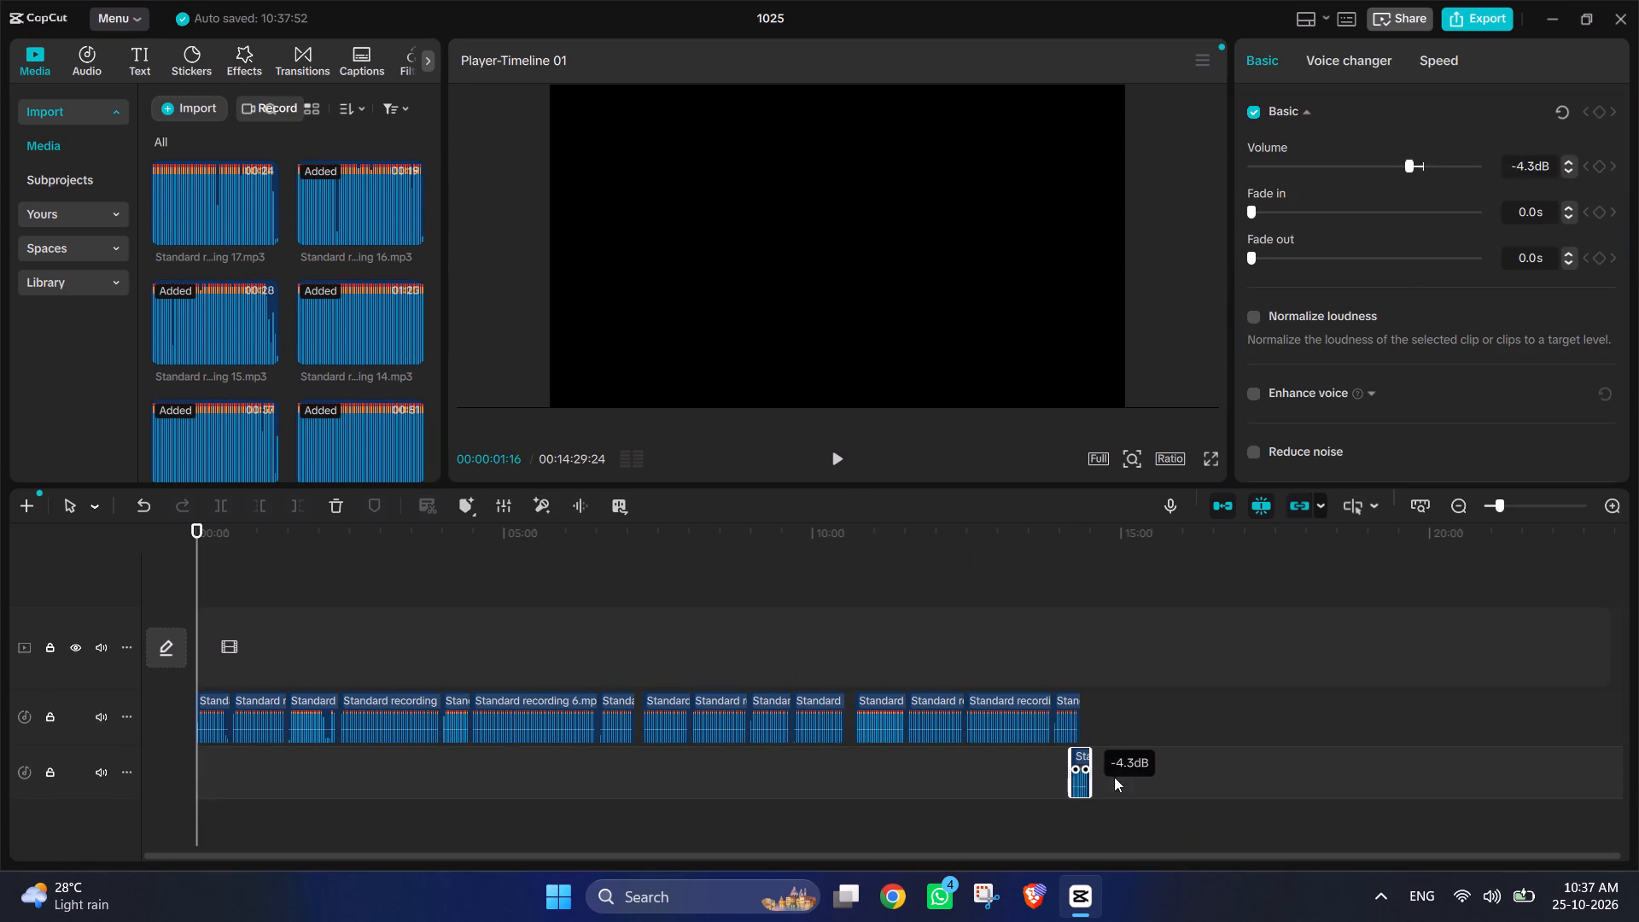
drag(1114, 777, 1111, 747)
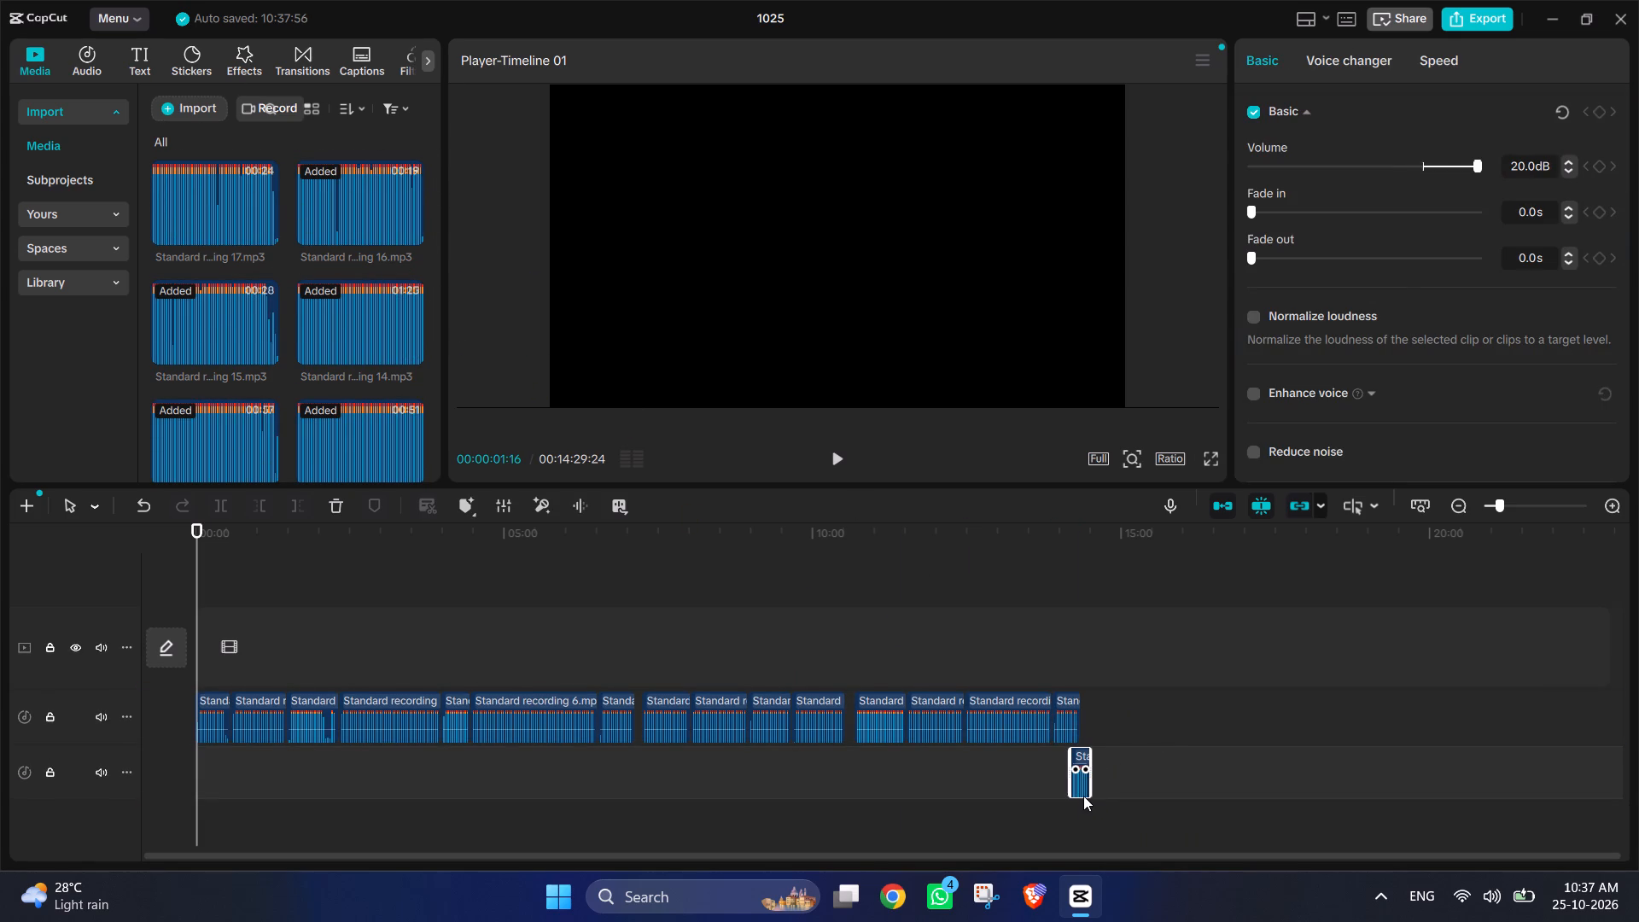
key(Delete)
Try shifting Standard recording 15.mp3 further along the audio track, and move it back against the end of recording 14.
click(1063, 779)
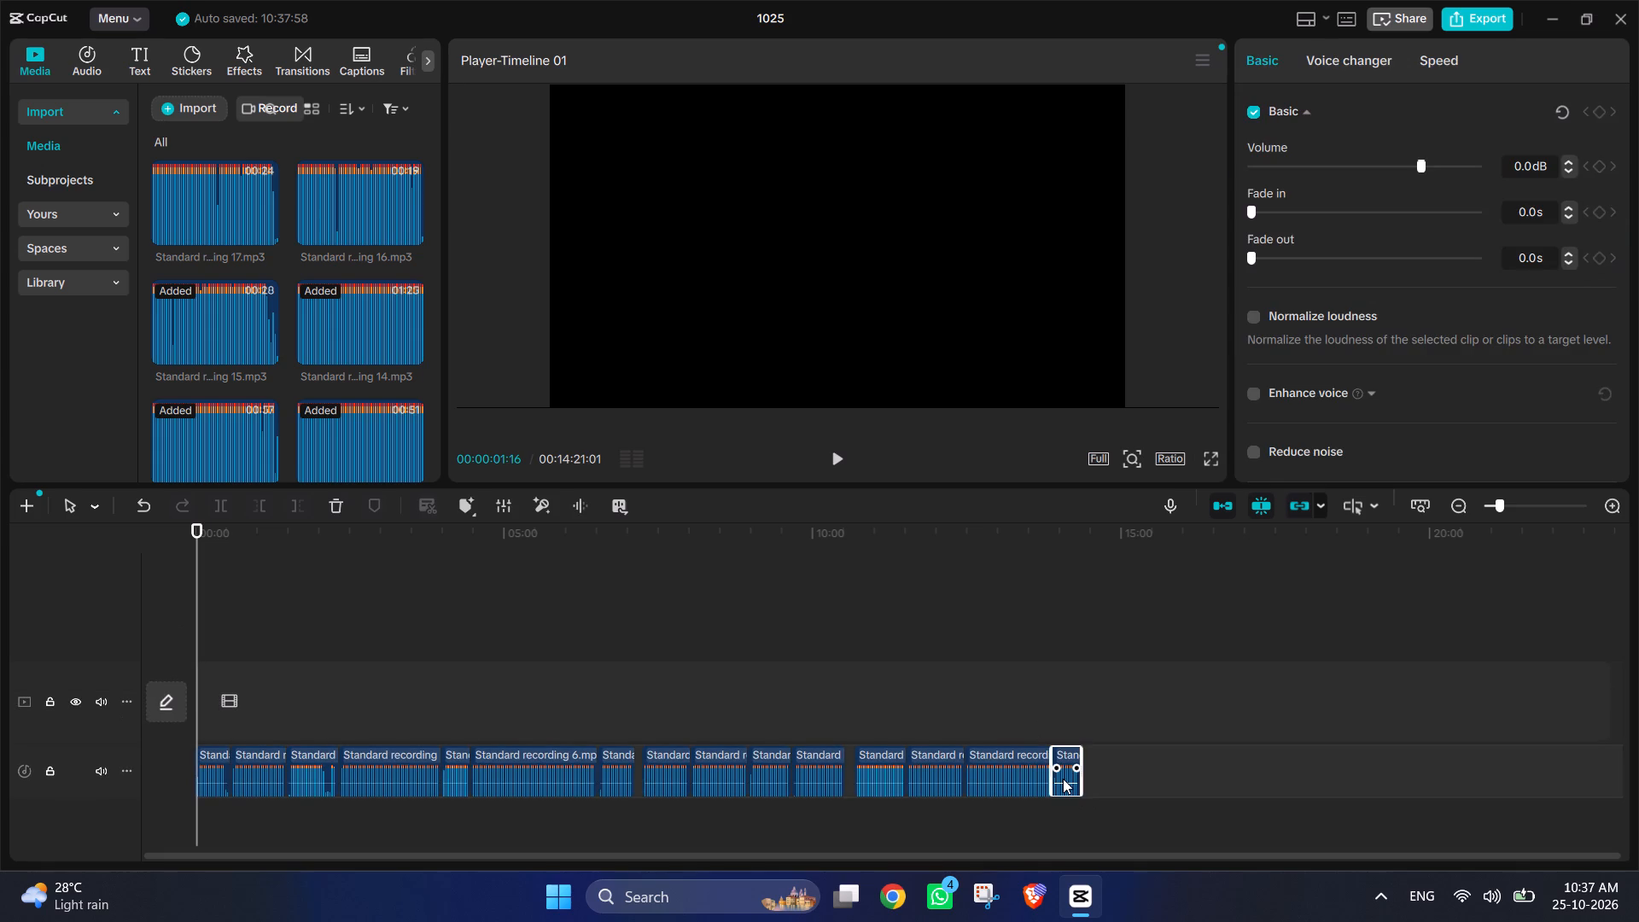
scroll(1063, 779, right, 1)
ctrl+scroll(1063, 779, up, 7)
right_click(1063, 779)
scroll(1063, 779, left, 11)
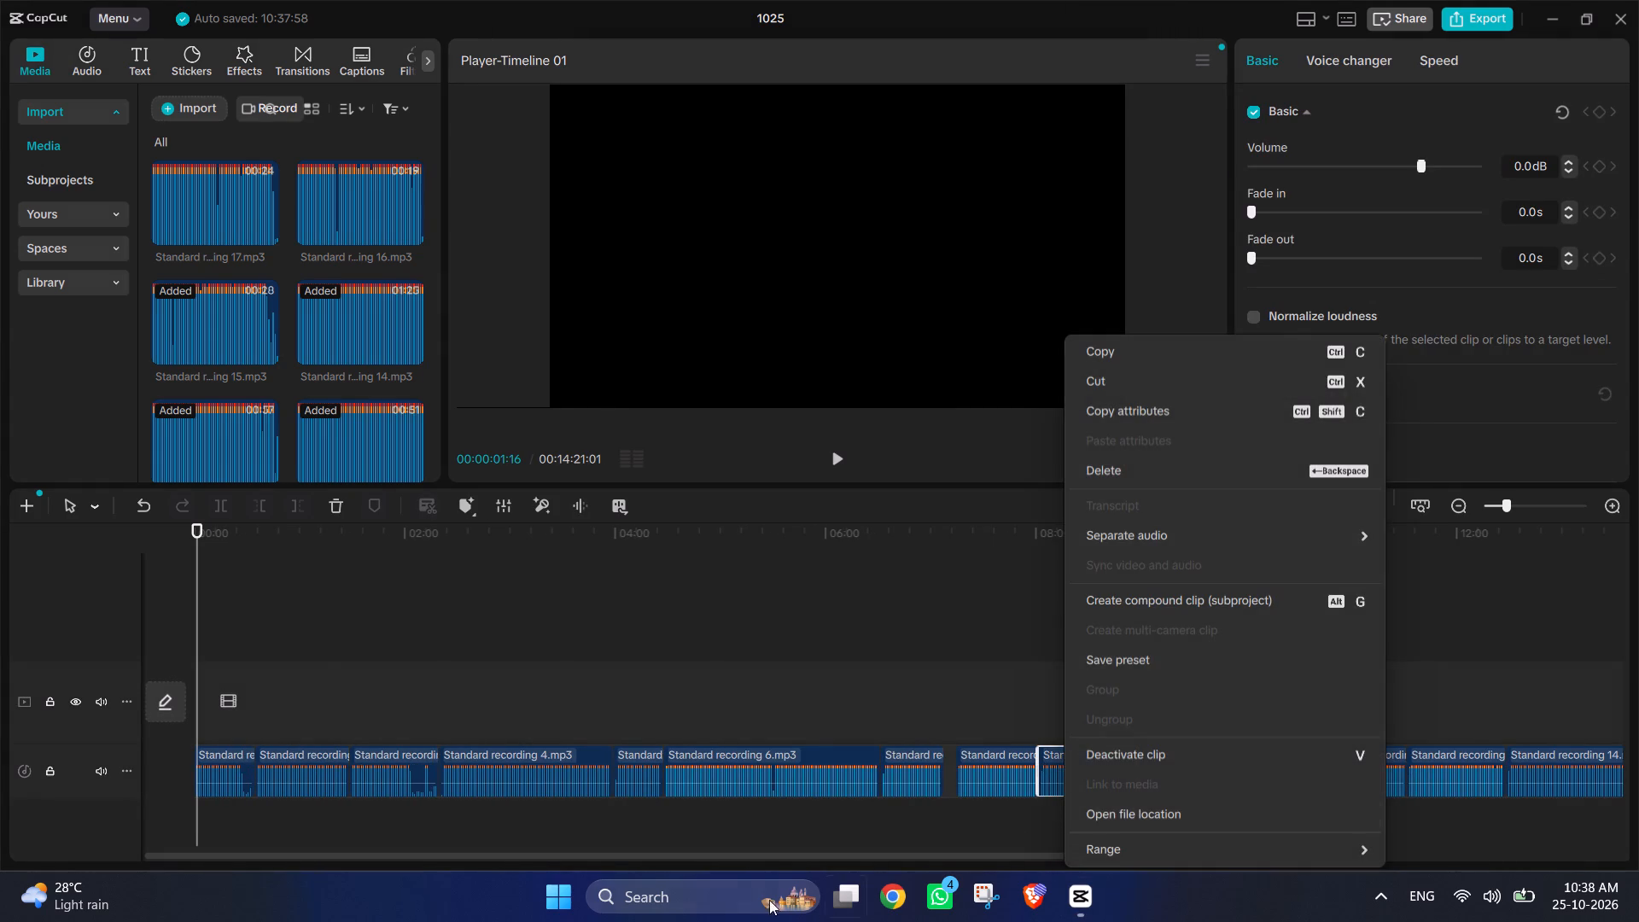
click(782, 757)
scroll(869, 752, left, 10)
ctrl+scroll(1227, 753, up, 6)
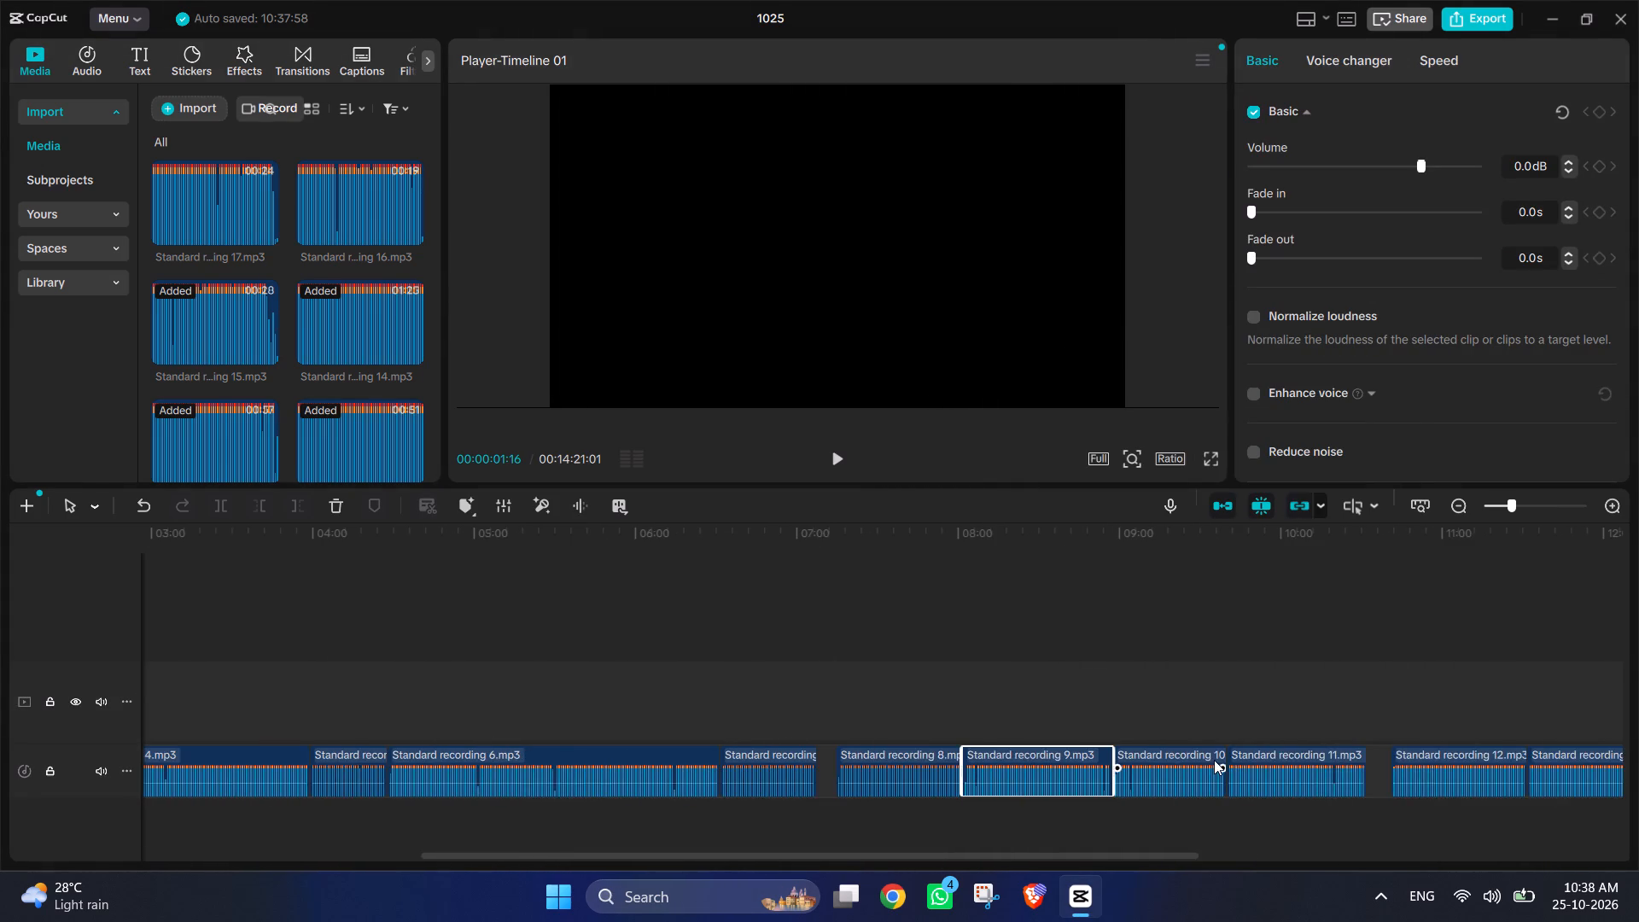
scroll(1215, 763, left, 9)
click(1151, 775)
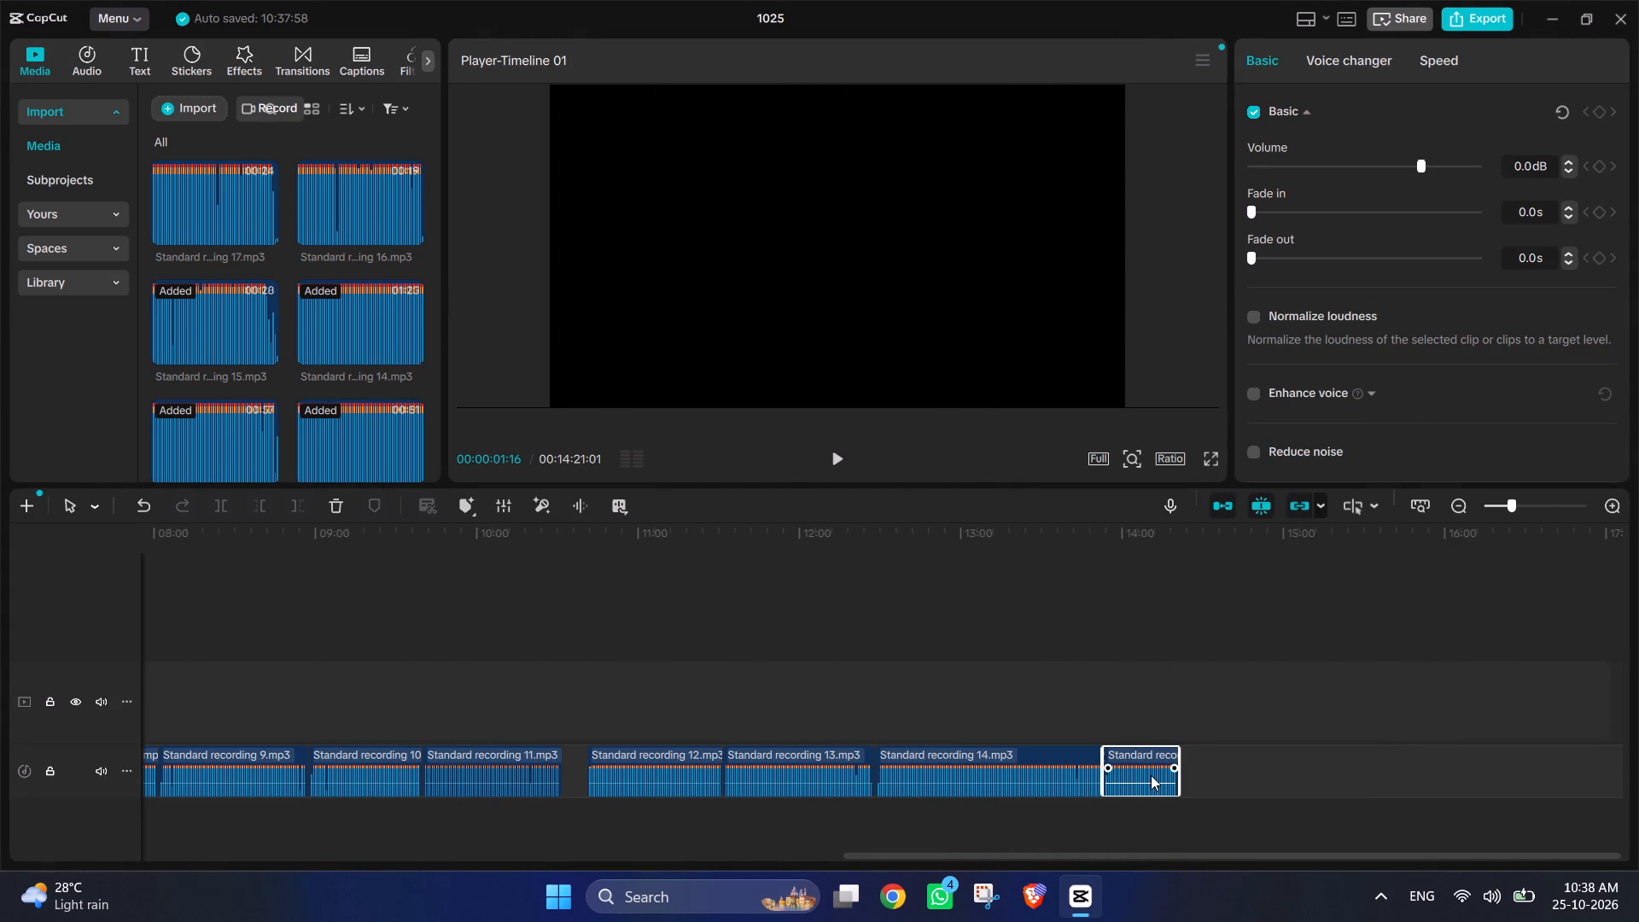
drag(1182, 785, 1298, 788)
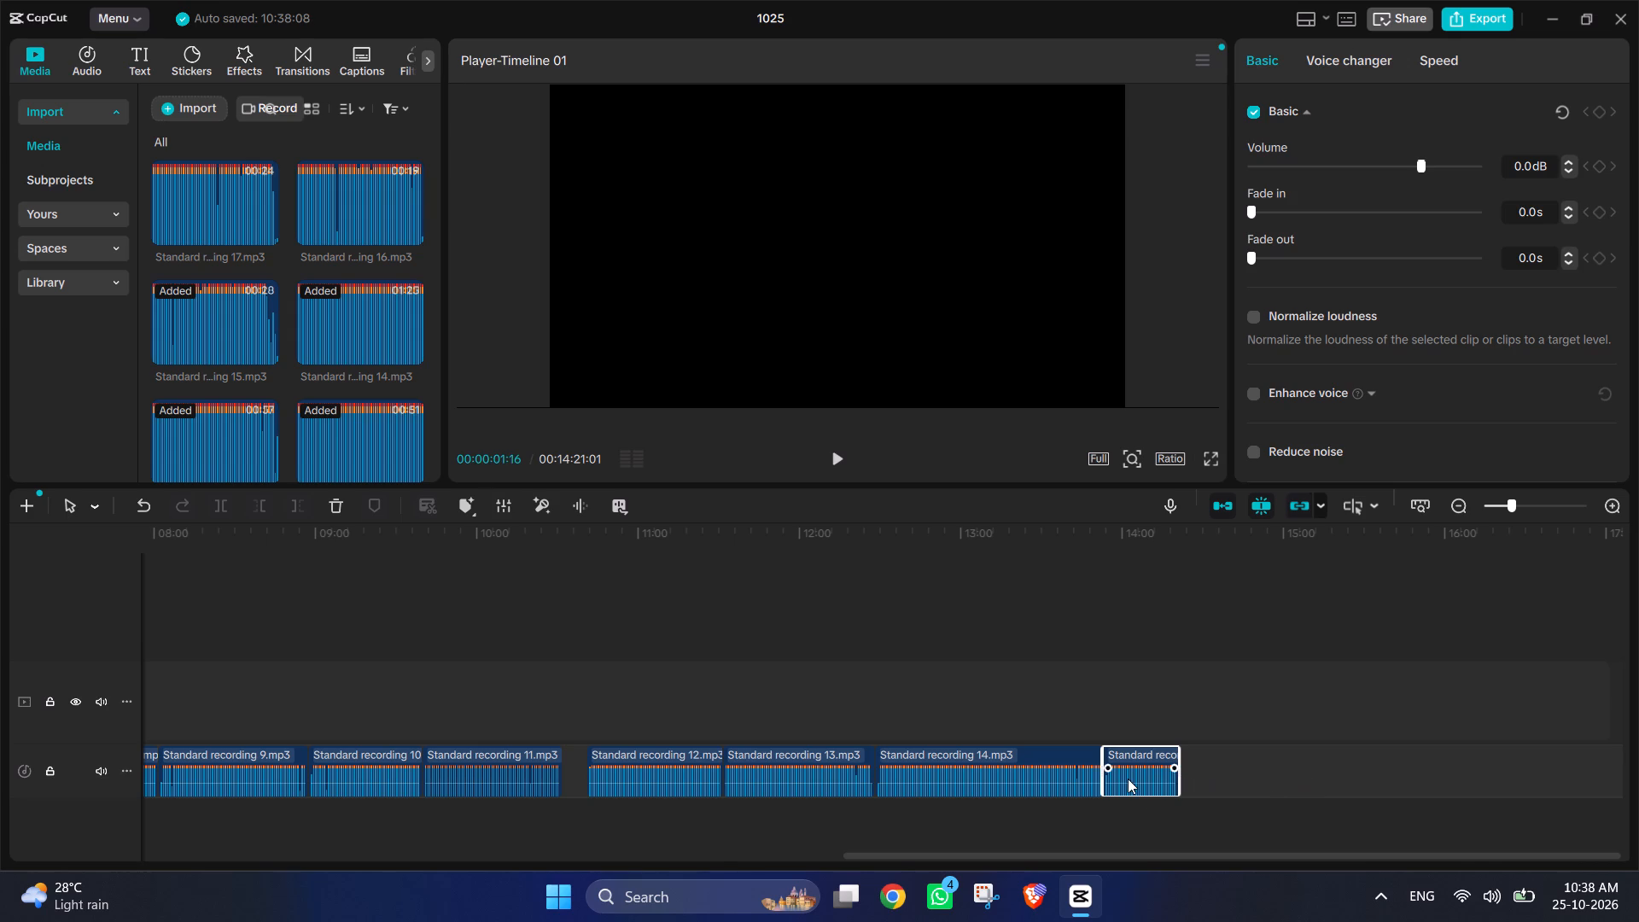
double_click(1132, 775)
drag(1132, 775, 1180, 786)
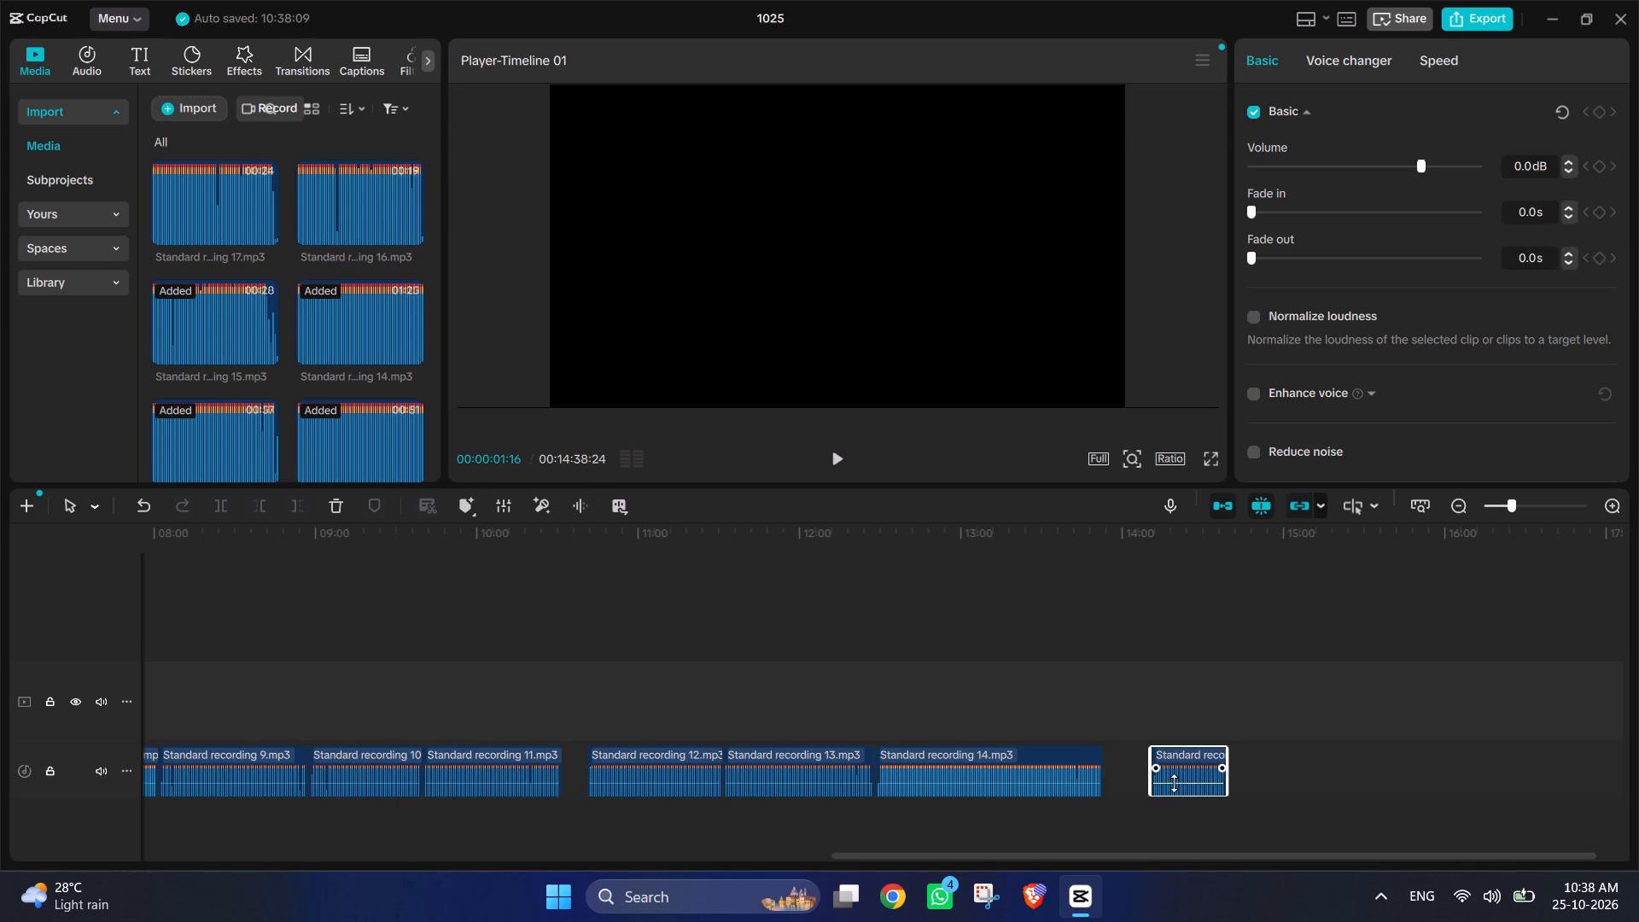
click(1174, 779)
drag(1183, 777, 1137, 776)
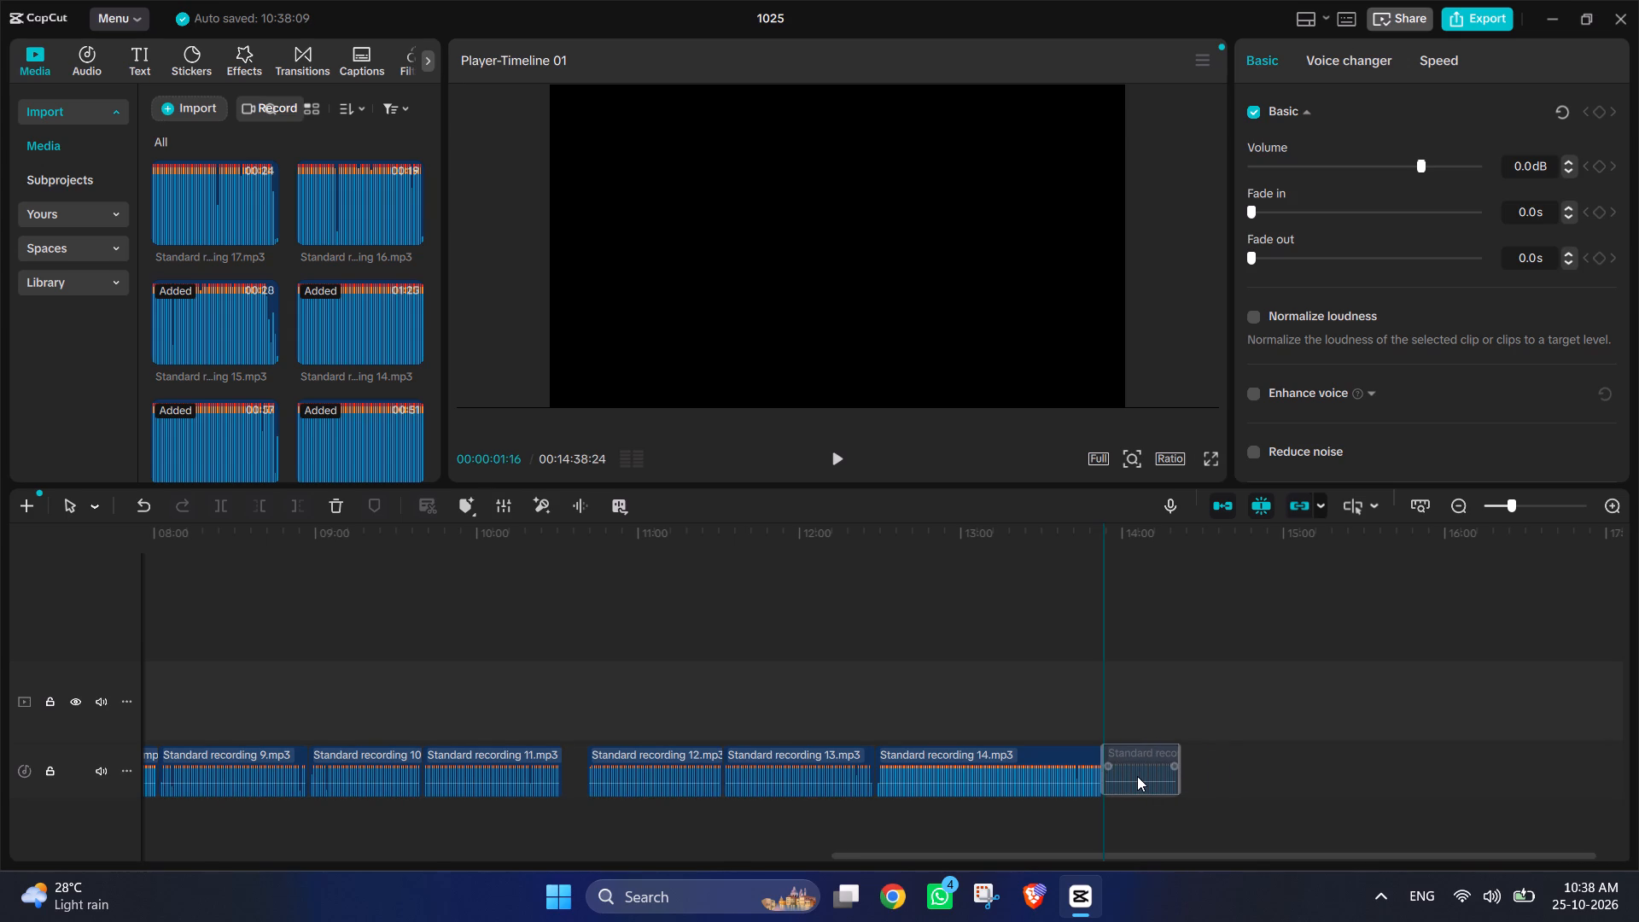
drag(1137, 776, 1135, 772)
Append Standard recording 16.mp3 and 17.mp3 in order after recording 15 on the same audio track.
drag(347, 213, 1187, 758)
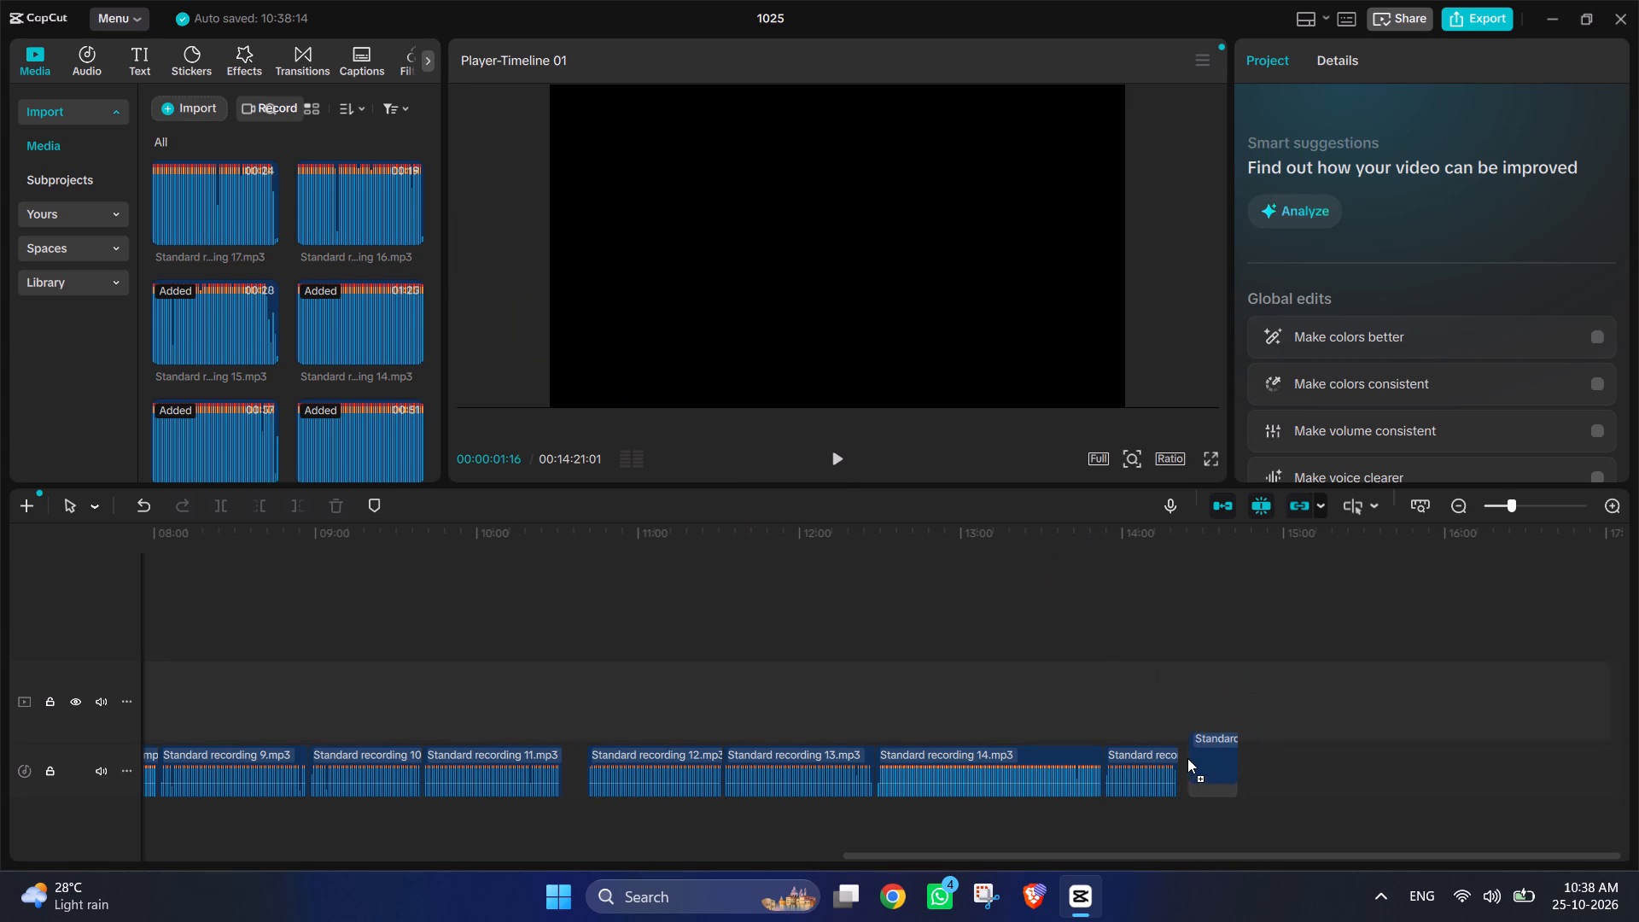
drag(1187, 758, 1184, 758)
drag(174, 216, 1258, 785)
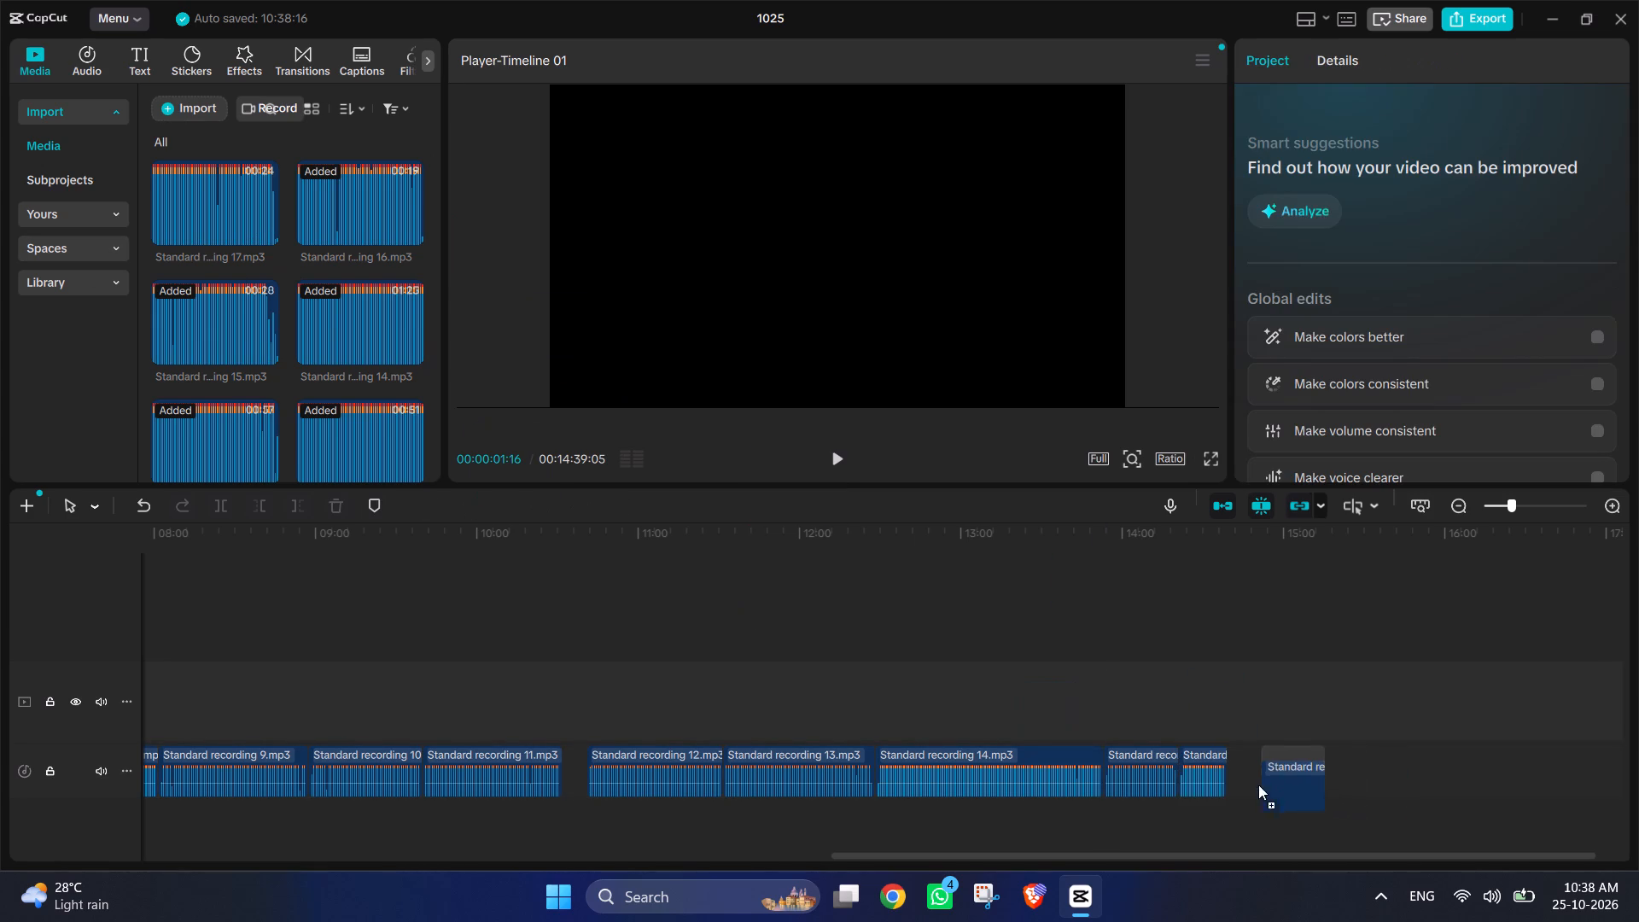
drag(1258, 785, 1219, 767)
drag(1234, 764, 1240, 715)
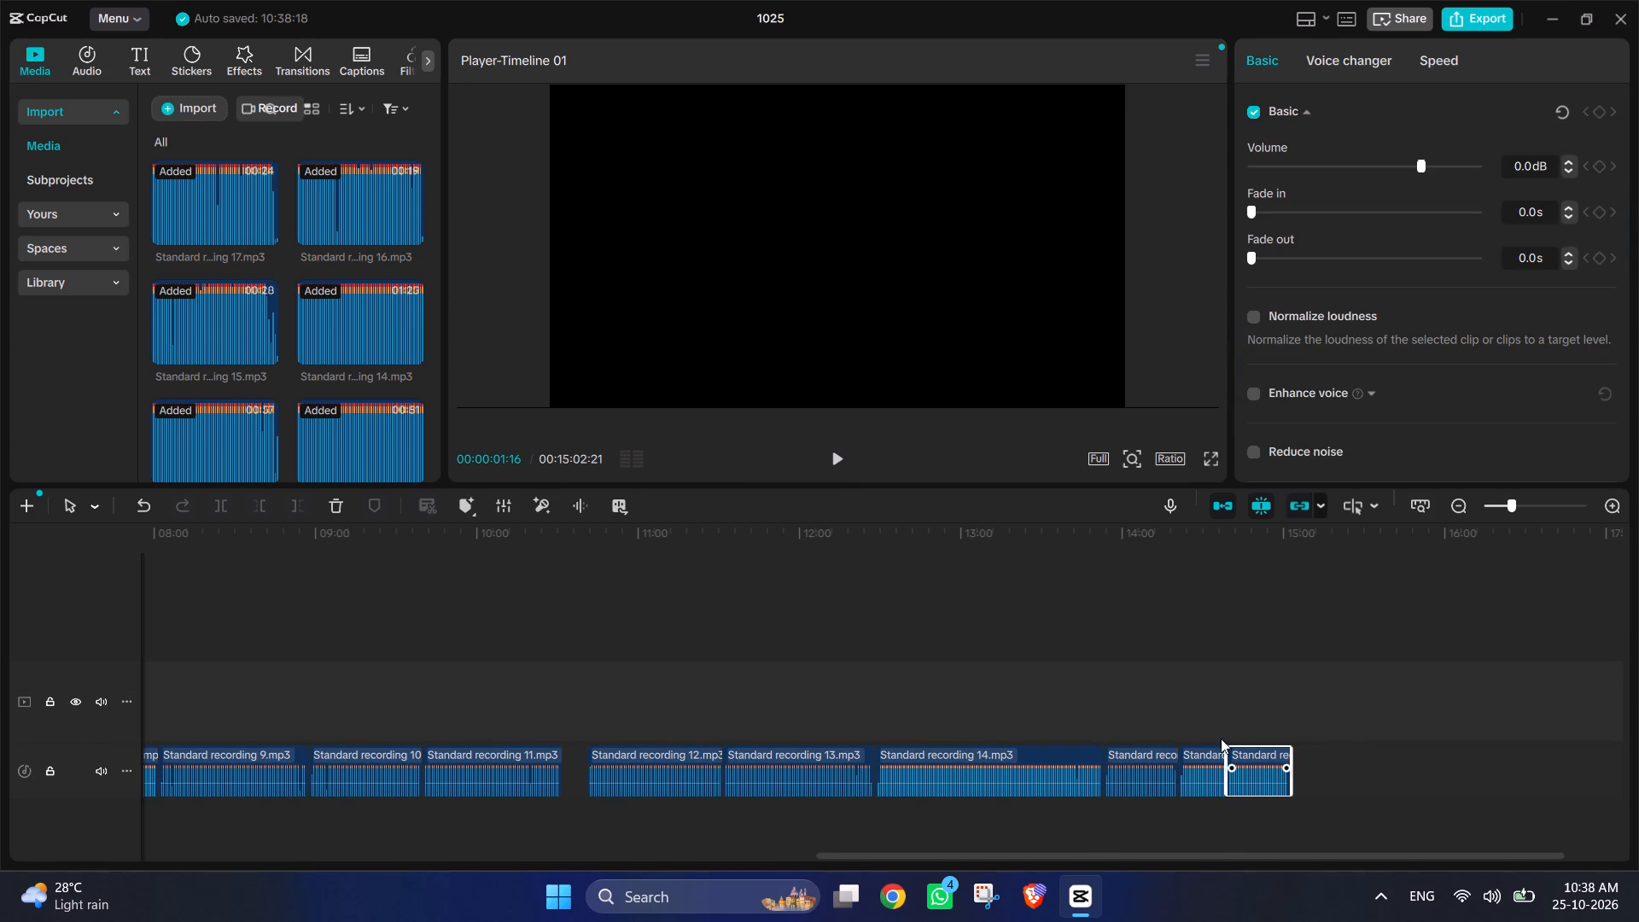
Trim about 0.3 s of silence off the start of Standard recording 1.mp3 and move the clip back to the timeline's start.
scroll(1145, 771, right, 20)
scroll(1145, 771, right, 15)
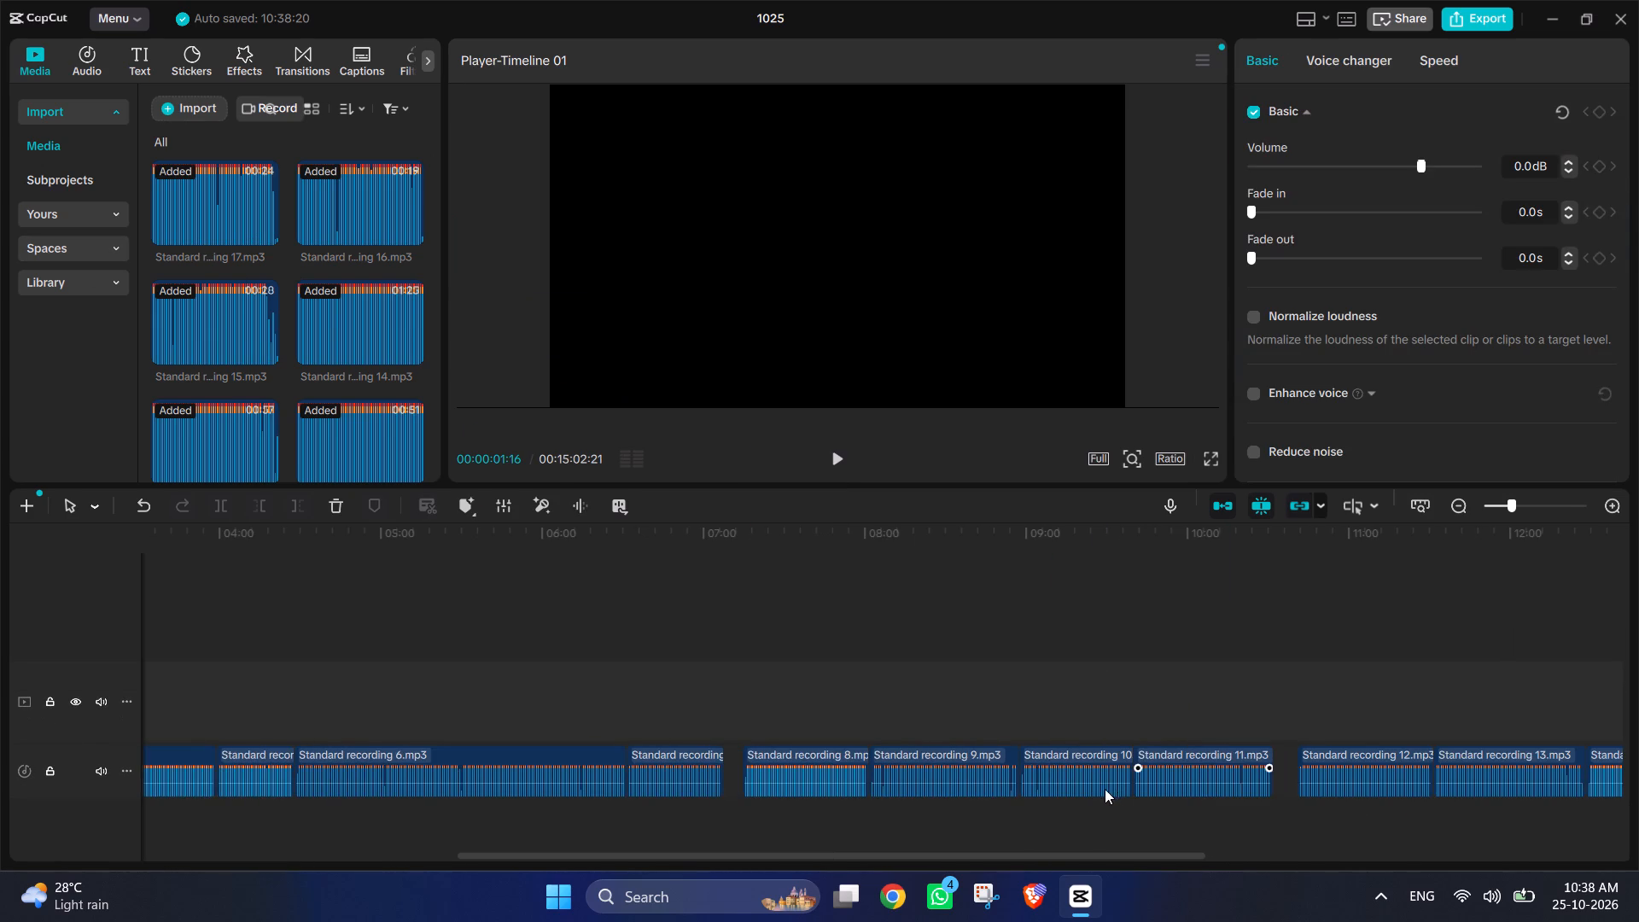
scroll(1104, 789, right, 10)
ctrl+scroll(357, 724, up, 18)
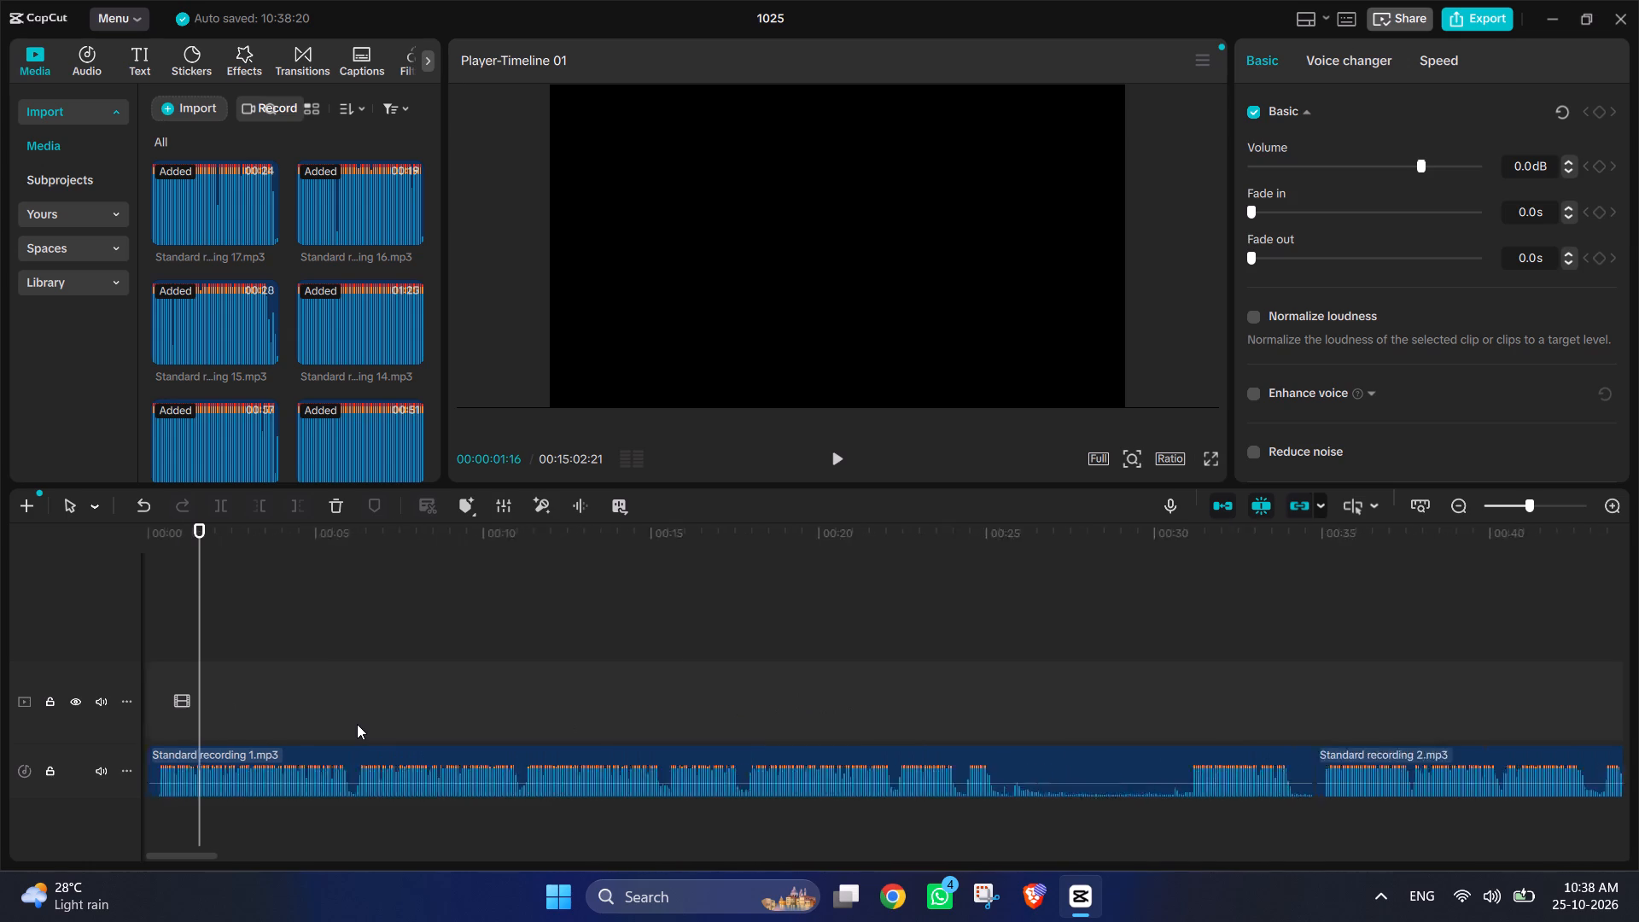
ctrl+scroll(357, 724, up, 3)
scroll(357, 721, right, 1)
ctrl+scroll(375, 727, up, 6)
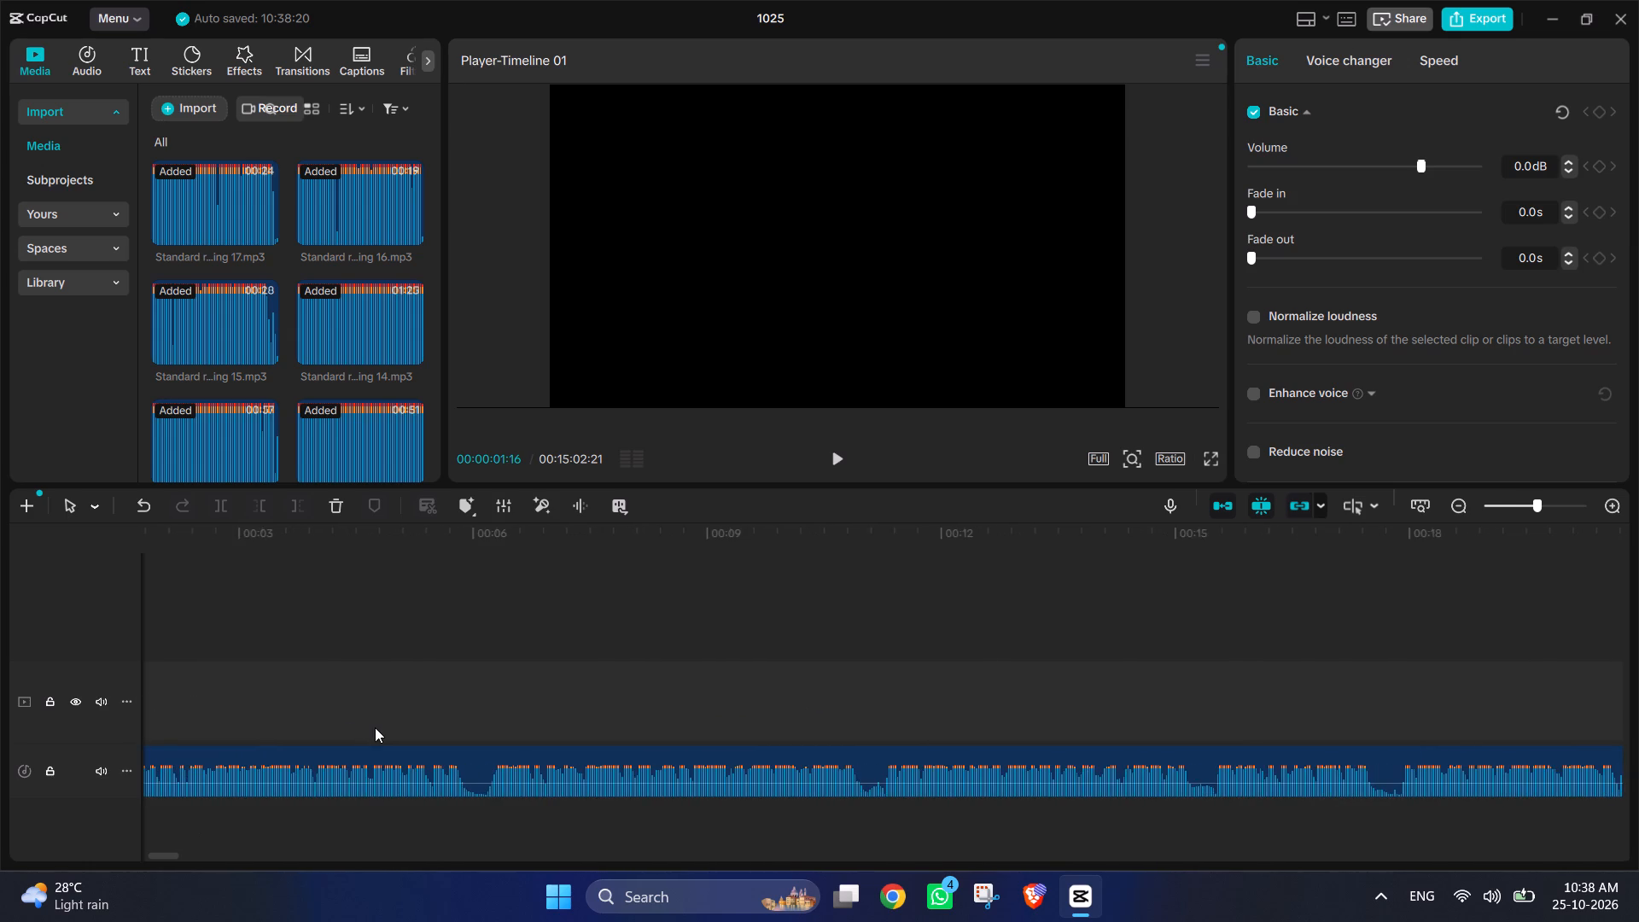
scroll(375, 727, right, 14)
drag(313, 601, 137, 605)
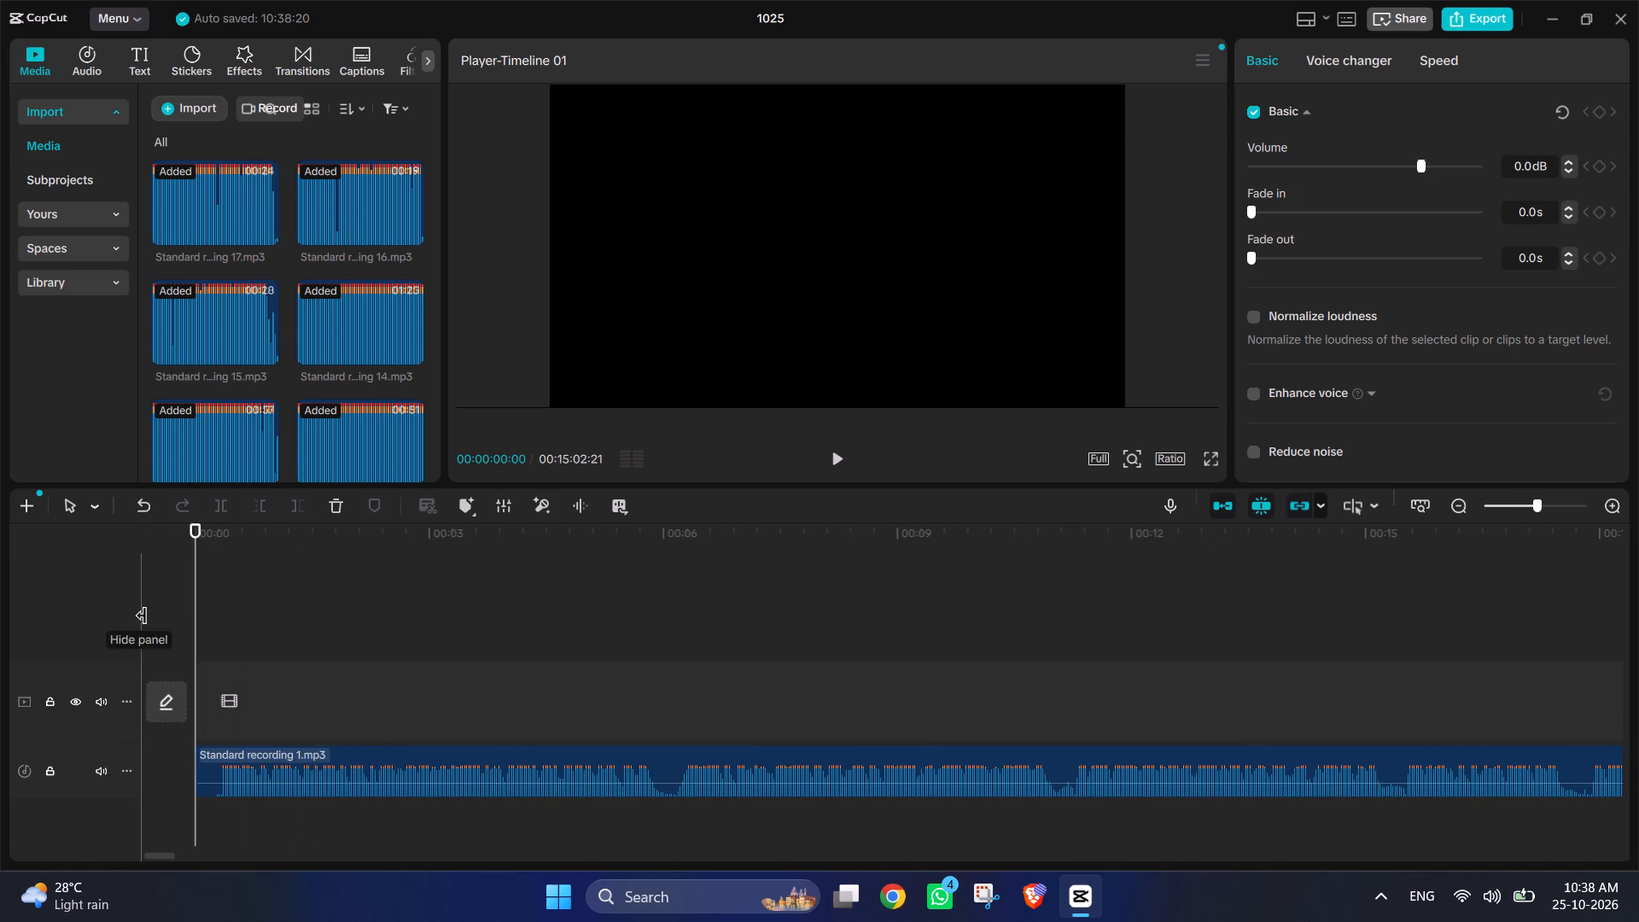
click(197, 775)
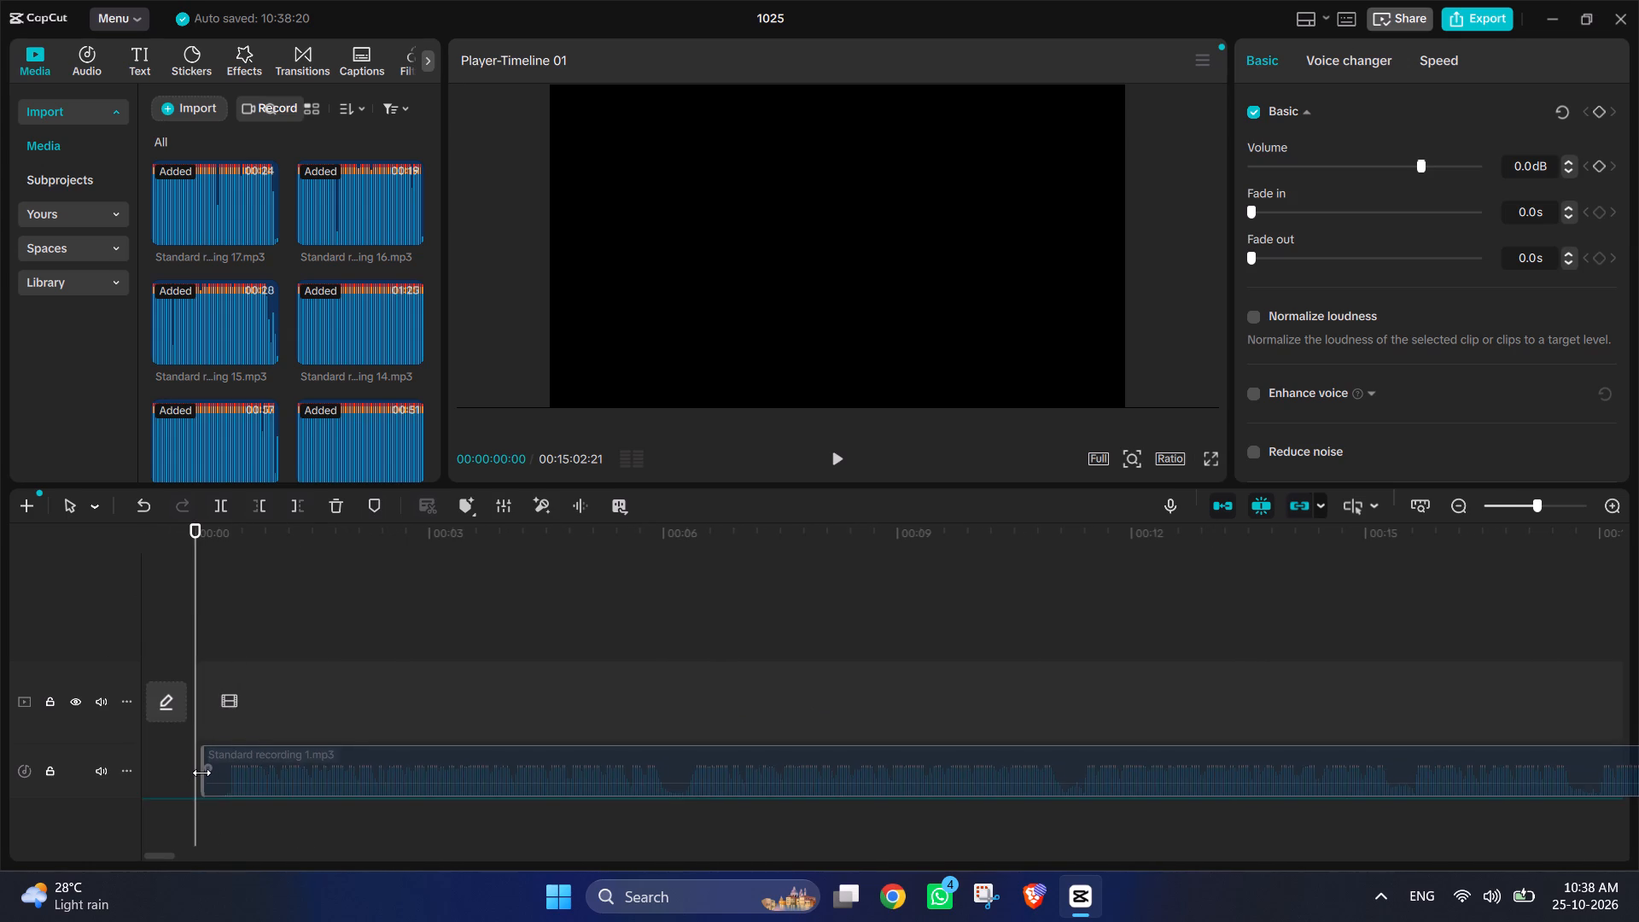
drag(193, 778, 219, 795)
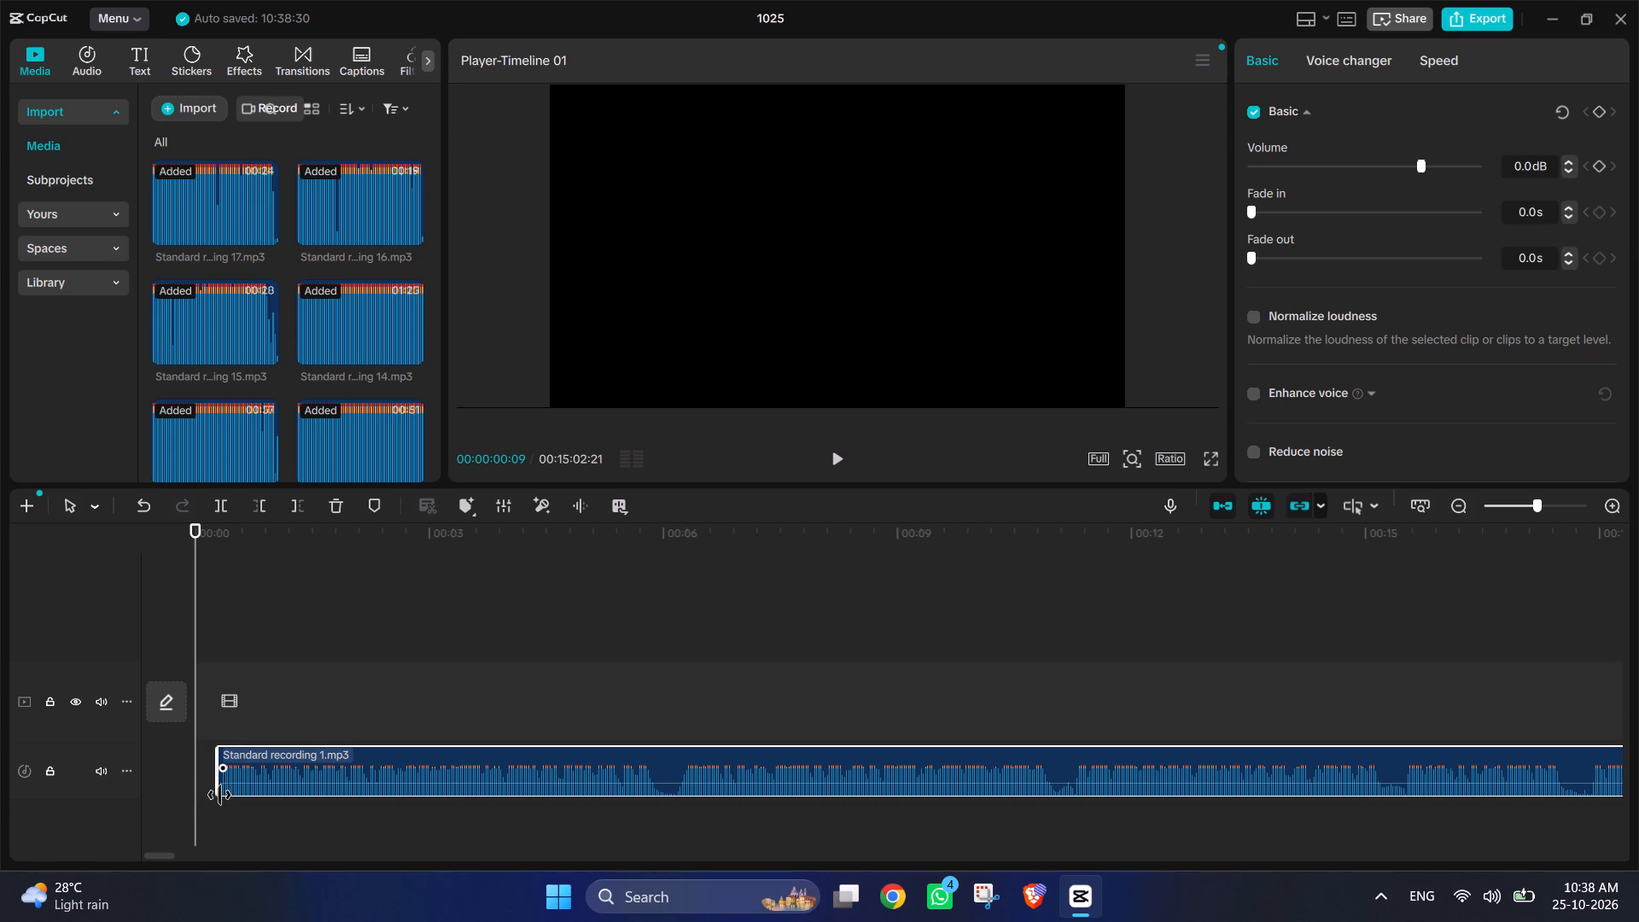
drag(219, 795, 221, 793)
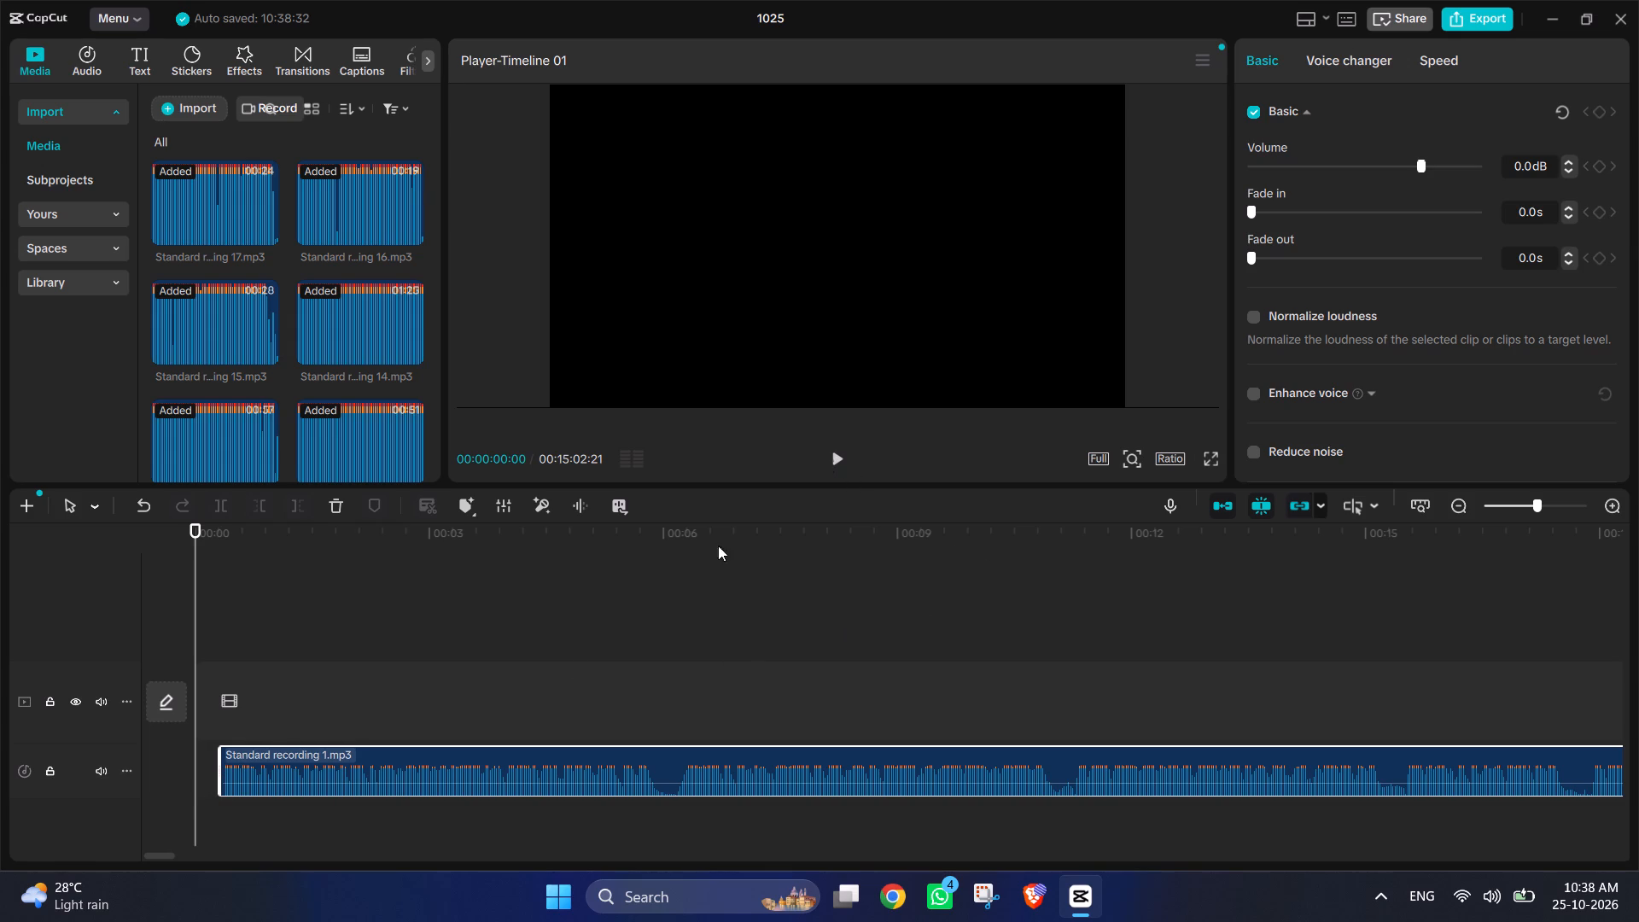
drag(667, 754, 641, 754)
Play through Standard recording 1.mp3 to find the cut point and split the clip at 00:00:23:23, in the pause between phrases.
click(828, 458)
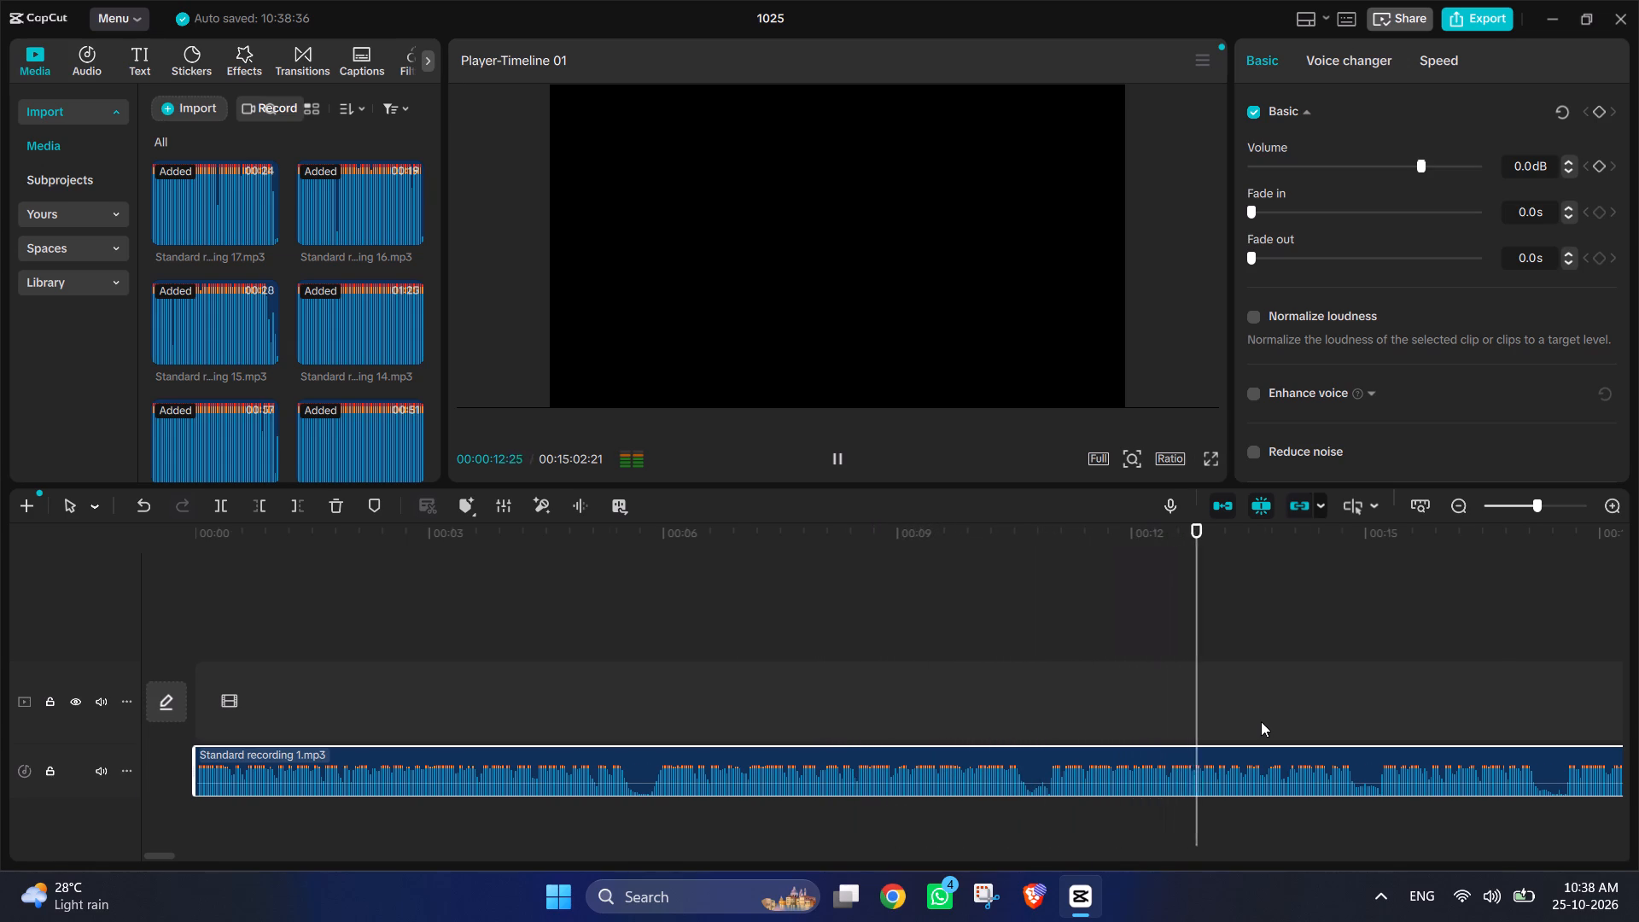
scroll(1261, 721, left, 2)
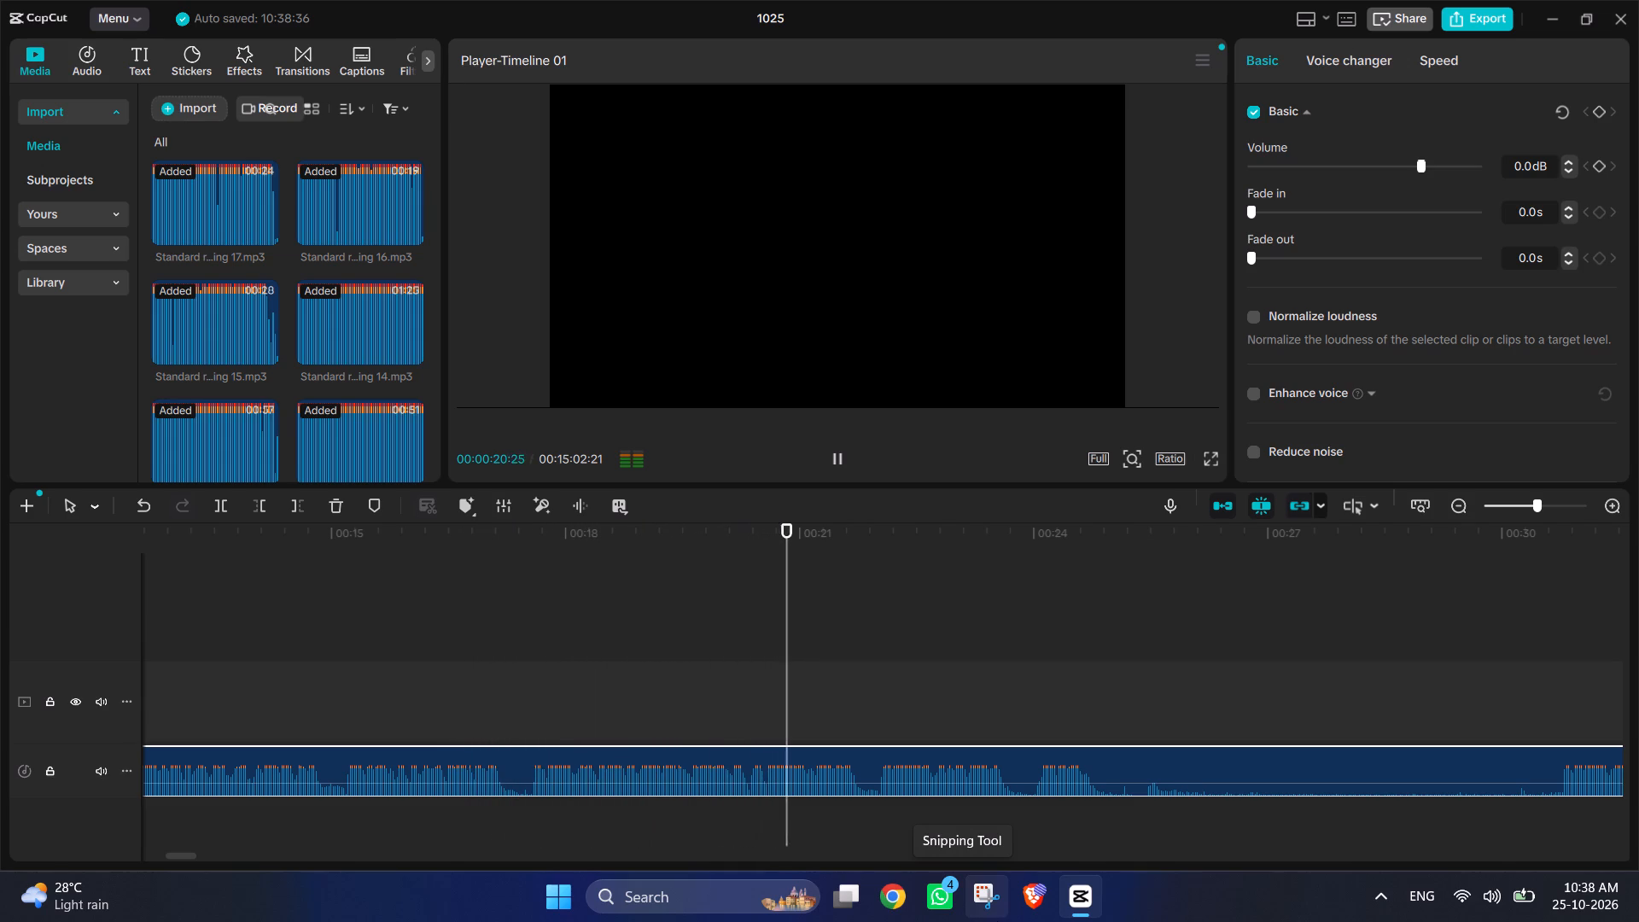
click(838, 458)
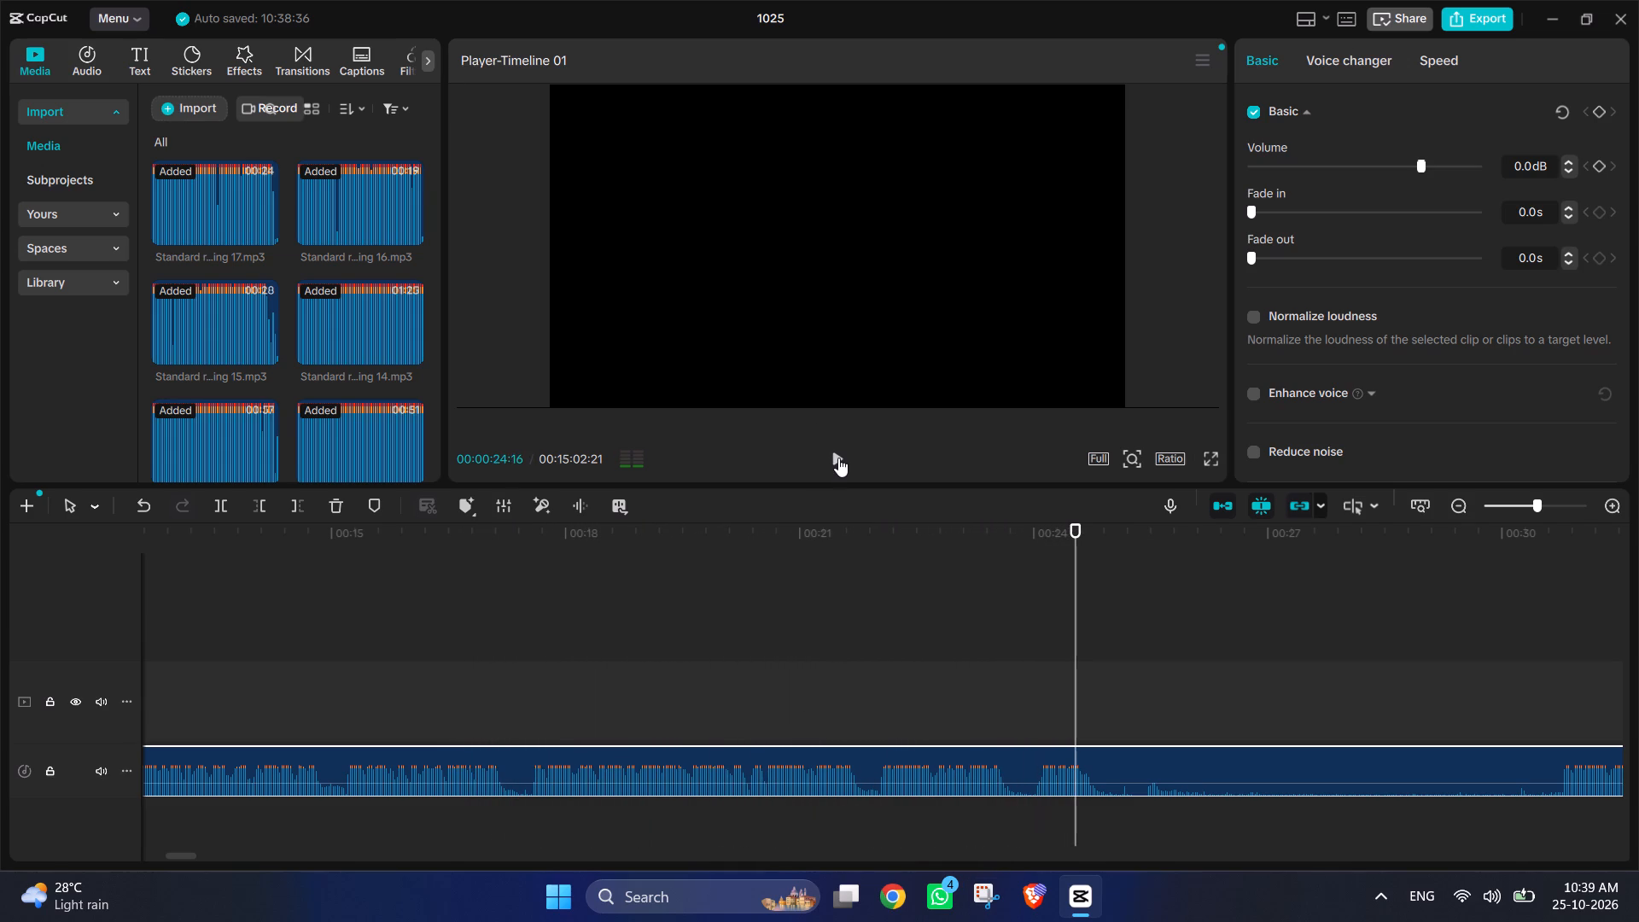
drag(1076, 619, 1018, 616)
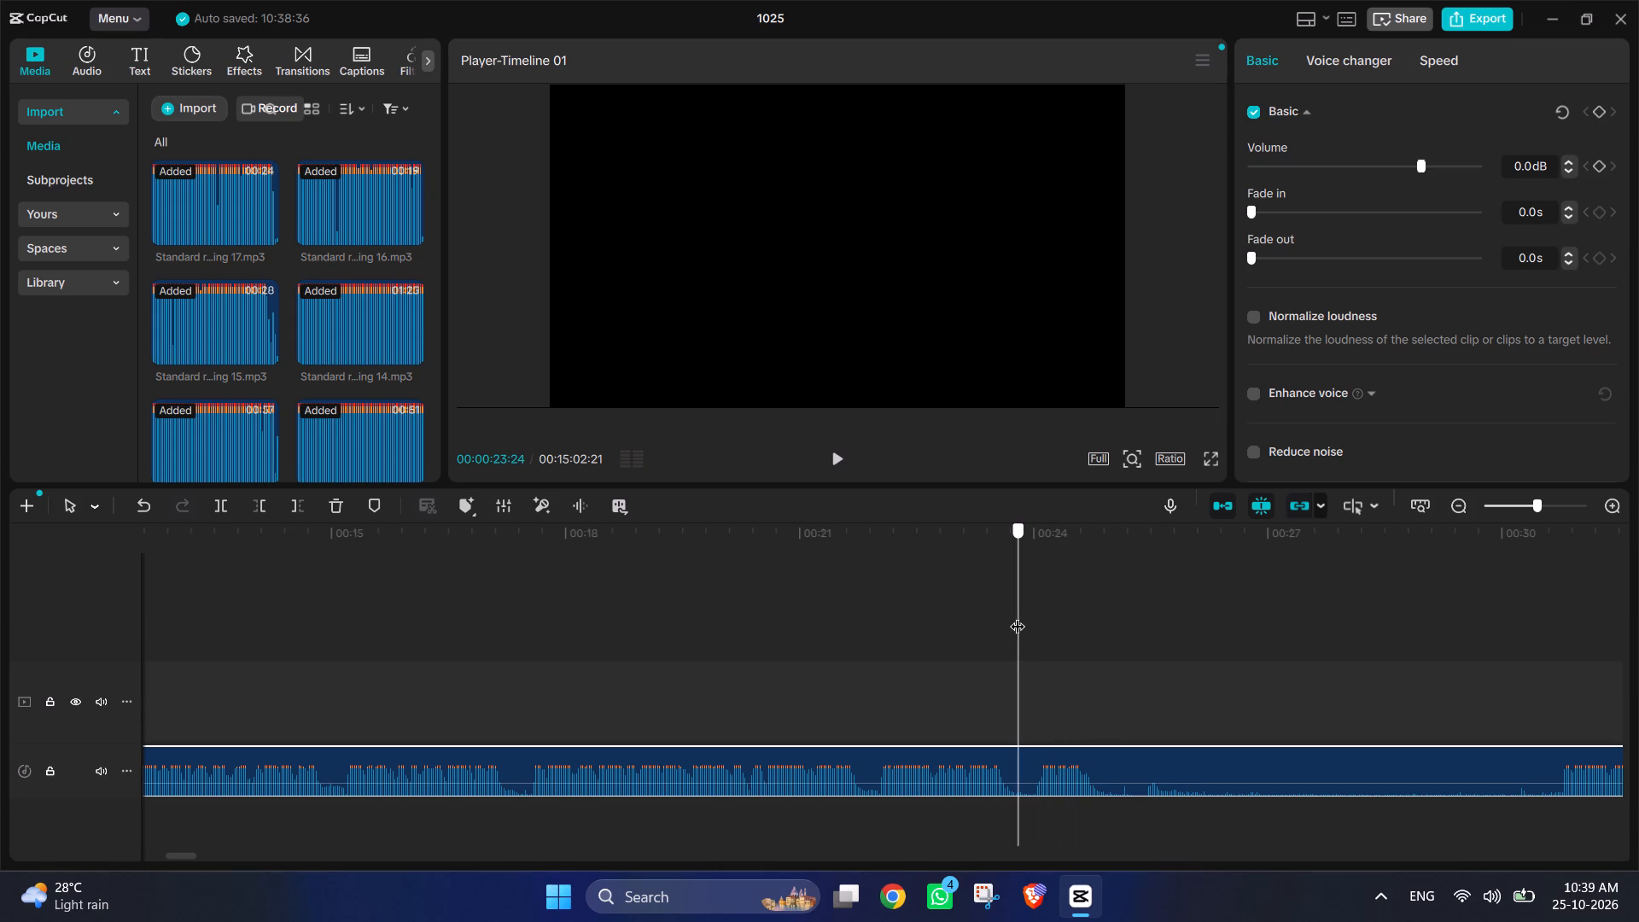
drag(1018, 616, 864, 620)
click(837, 457)
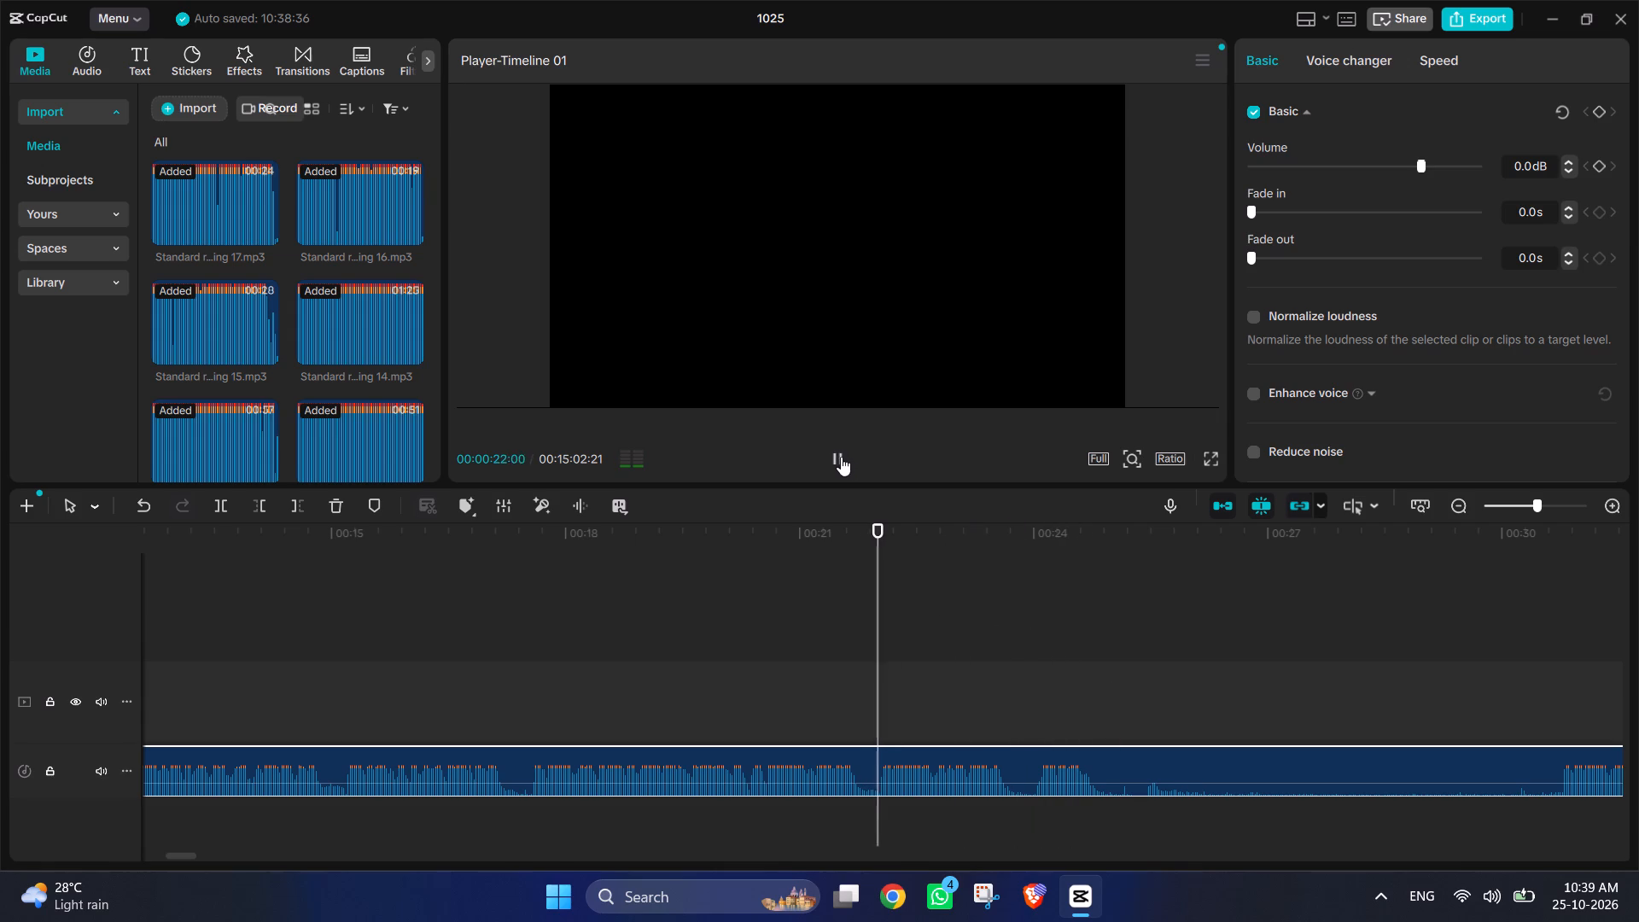
click(844, 457)
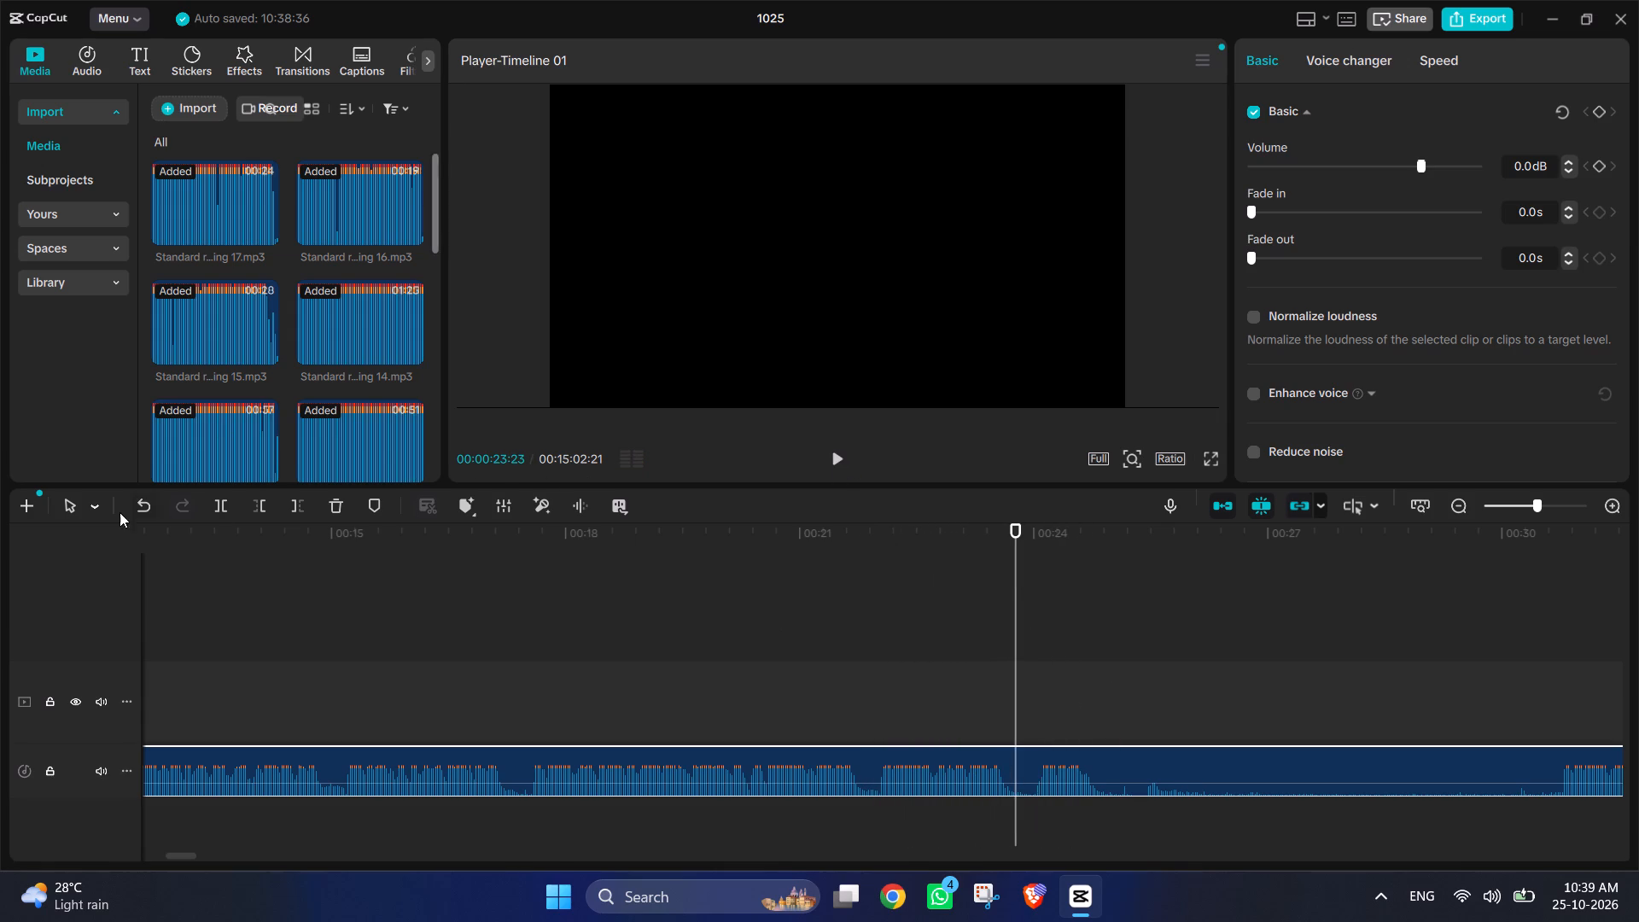
click(222, 504)
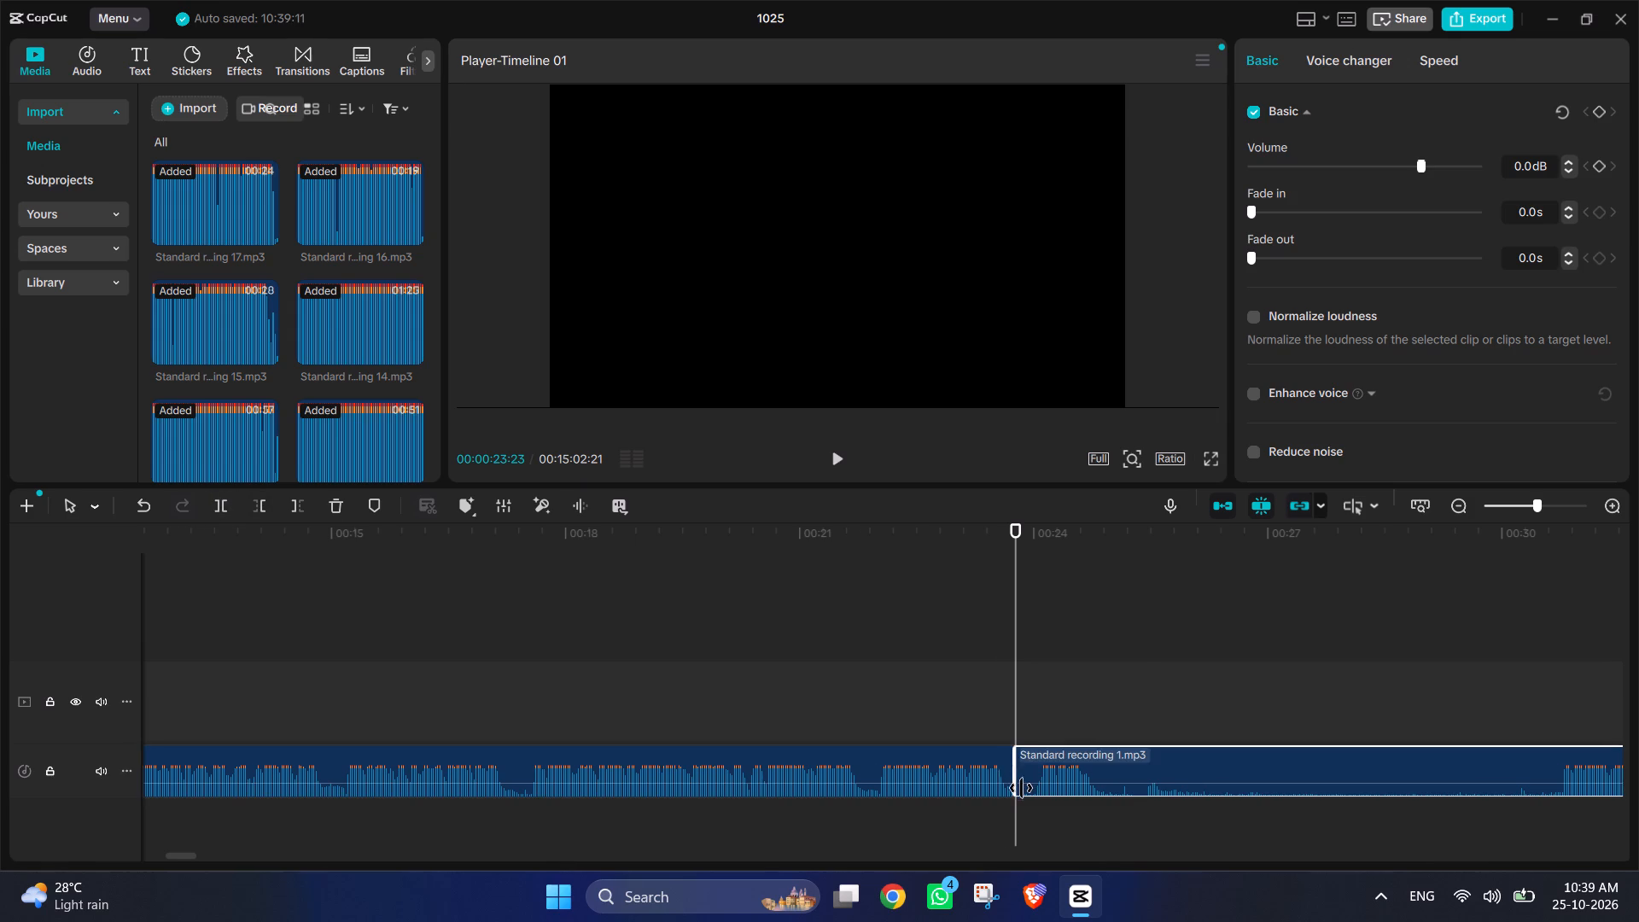
Play the end of the Standard recording 1.mp3 part after the 00:00:23:23 split and delete that part.
scroll(1021, 788, left, 1)
click(1041, 688)
click(1042, 688)
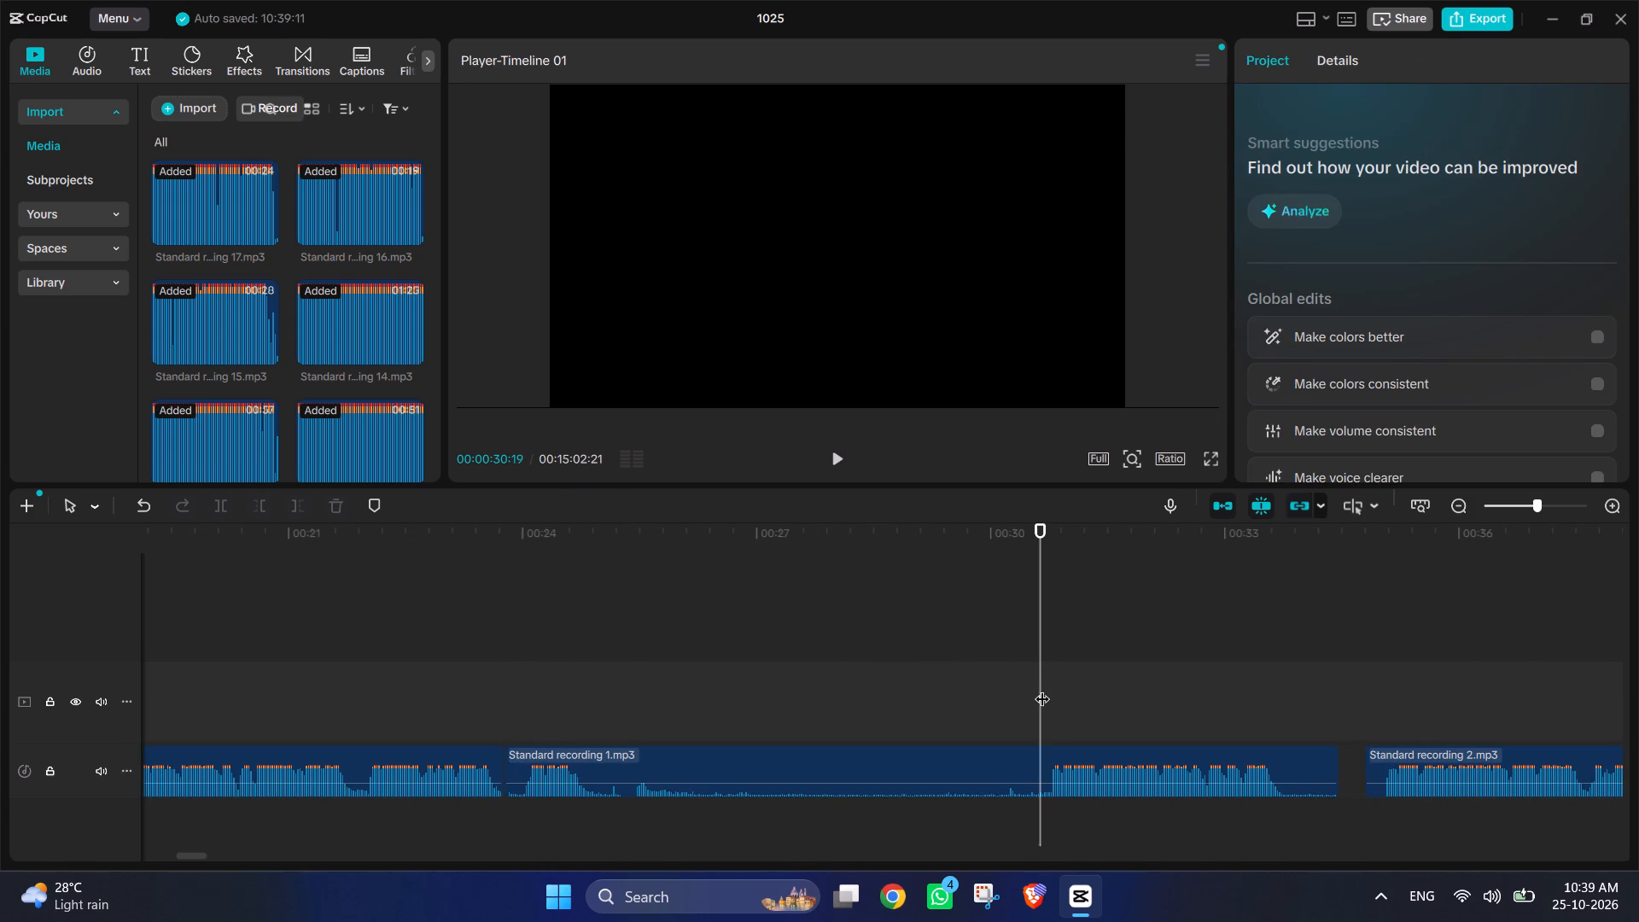
click(827, 446)
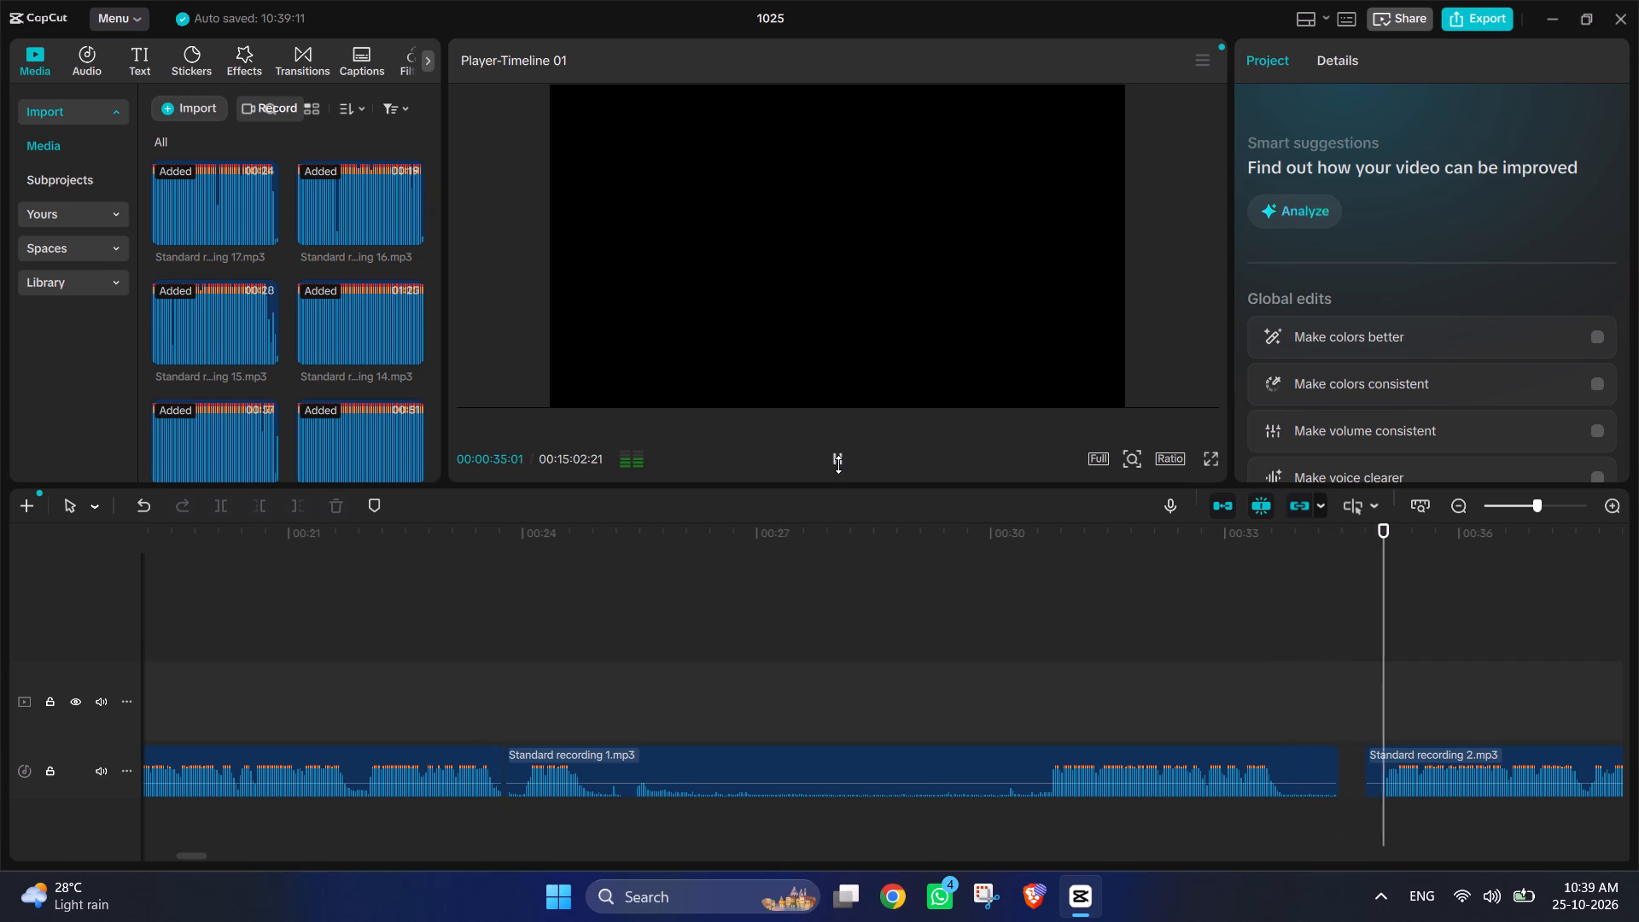
click(894, 761)
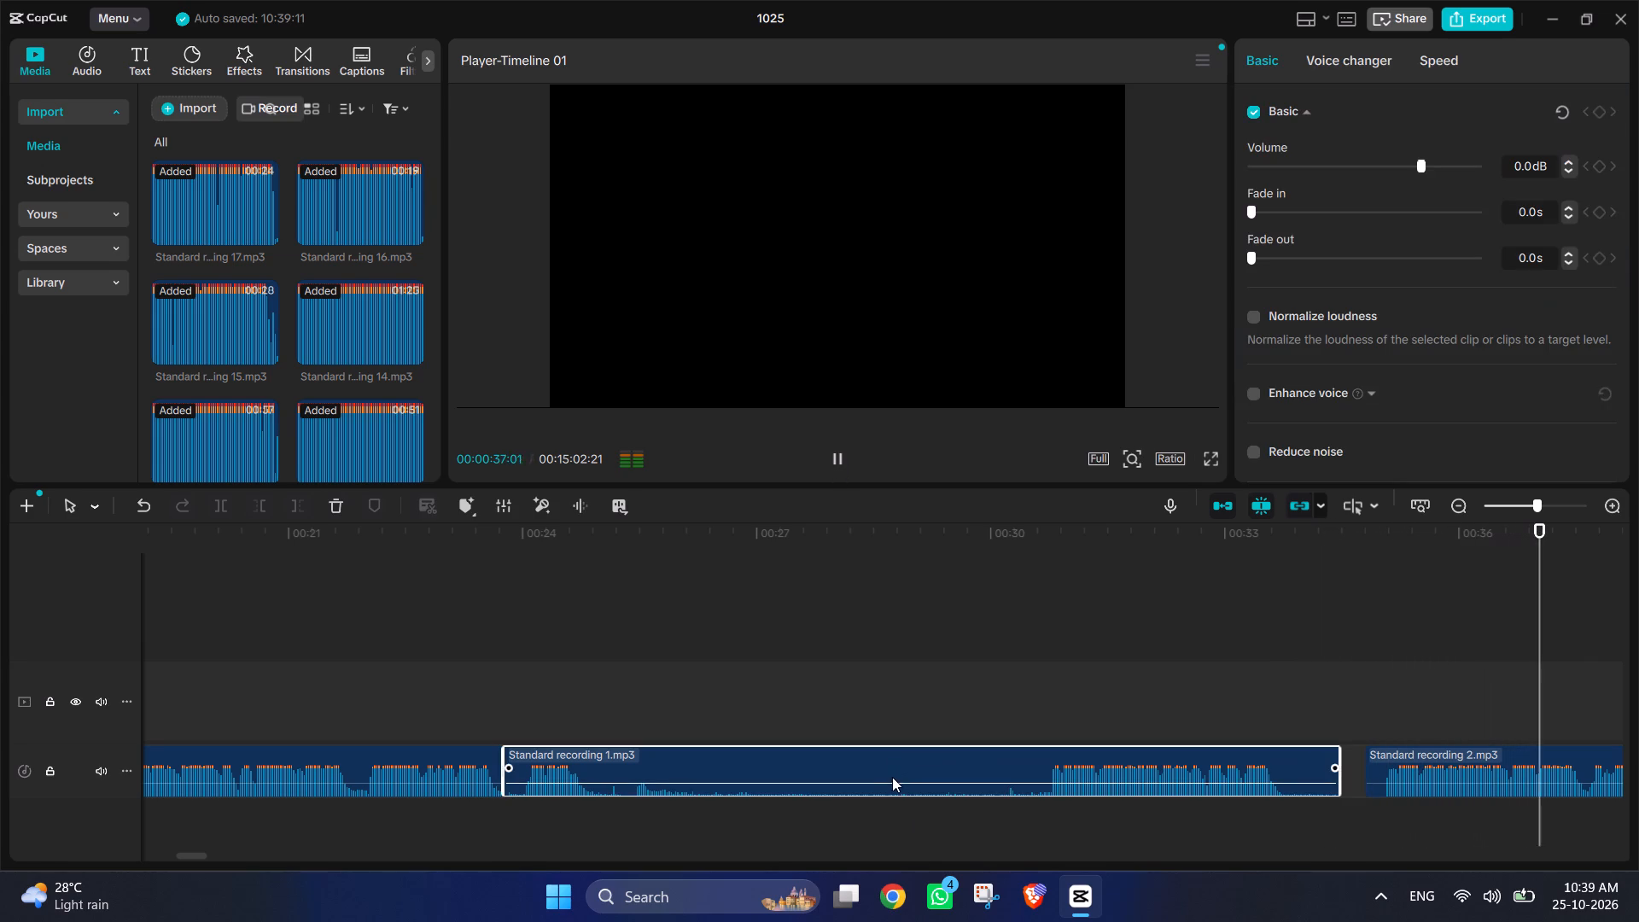
key(Delete)
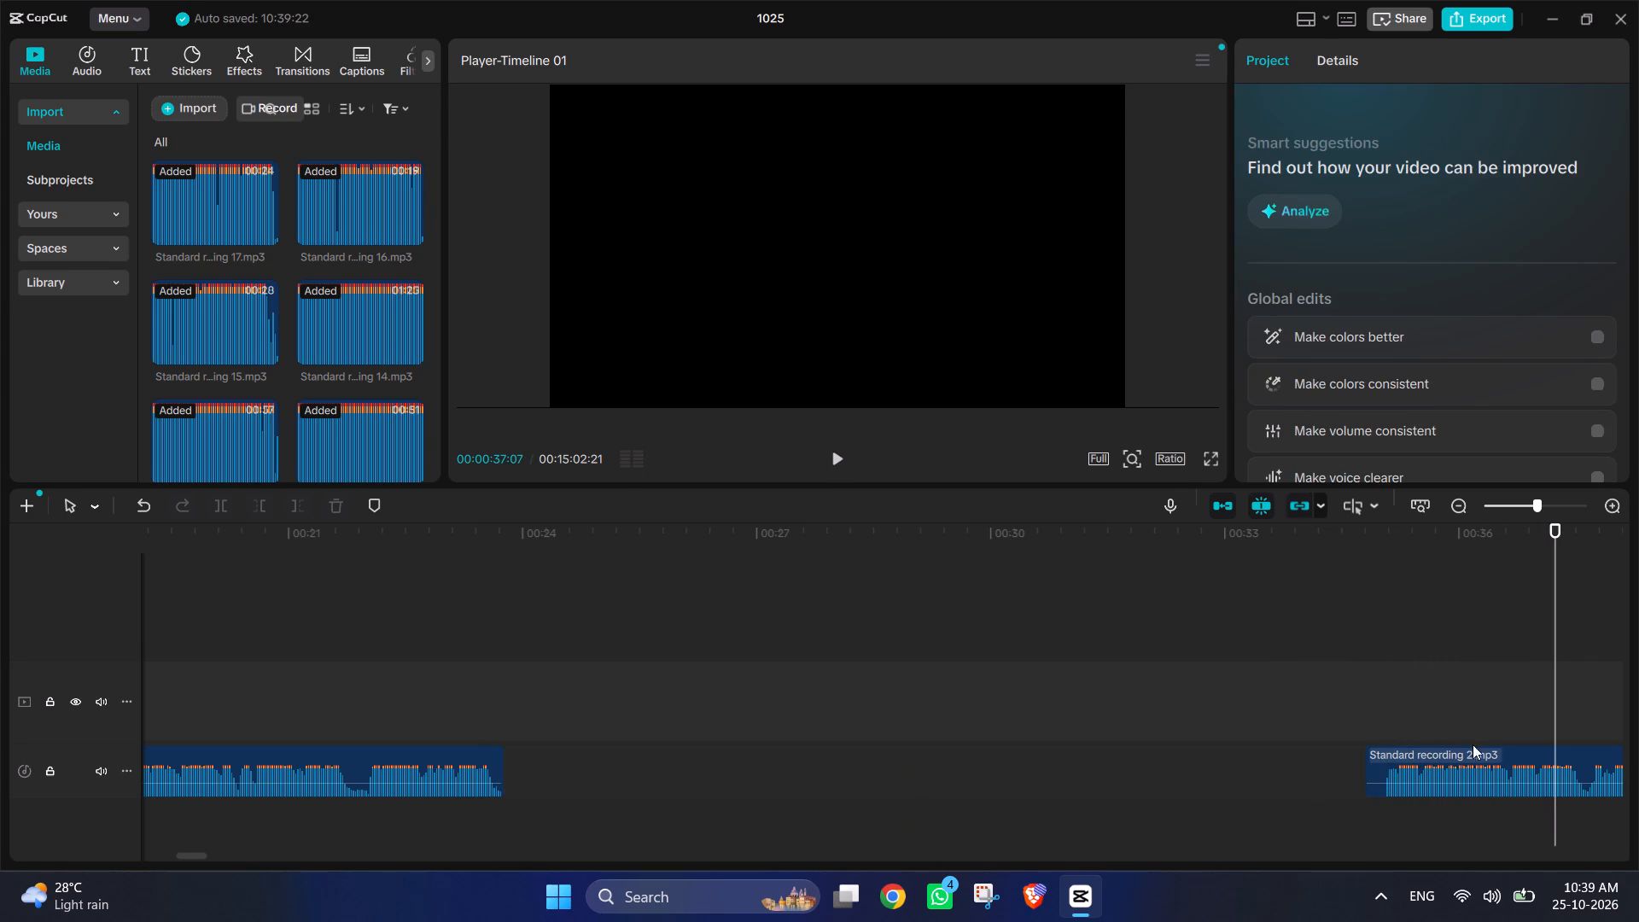
Move Standard recording 2.mp3 against the end of the shortened recording 1 on the same audio track and play across the join.
click(1558, 741)
click(1532, 748)
drag(1532, 748, 888, 750)
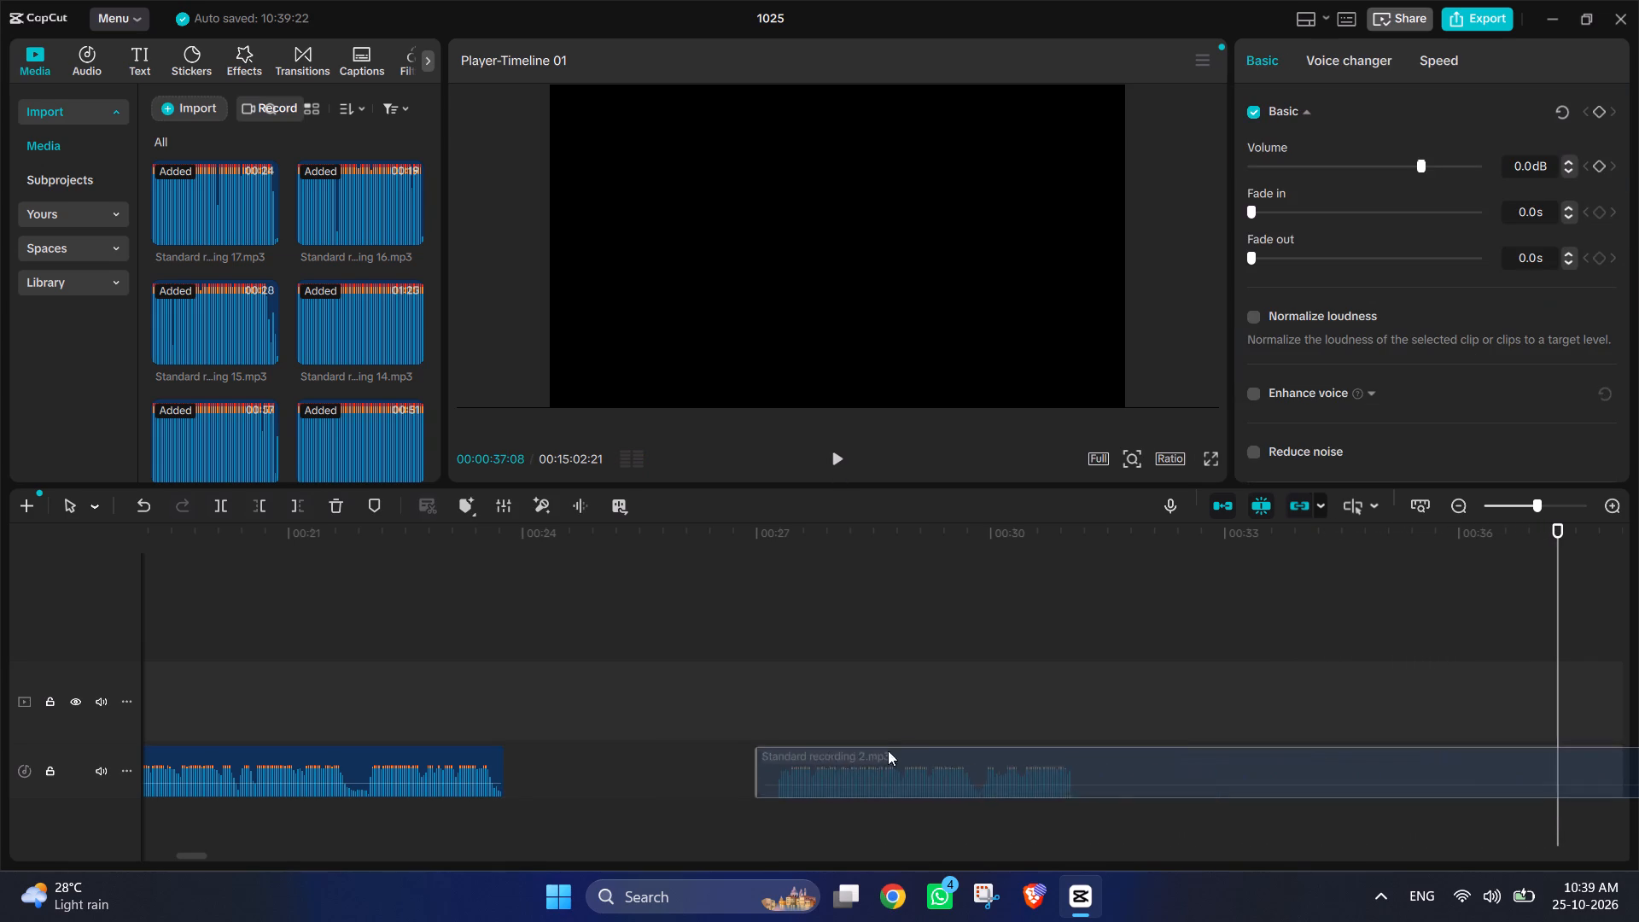
drag(888, 750, 696, 744)
drag(528, 721, 550, 754)
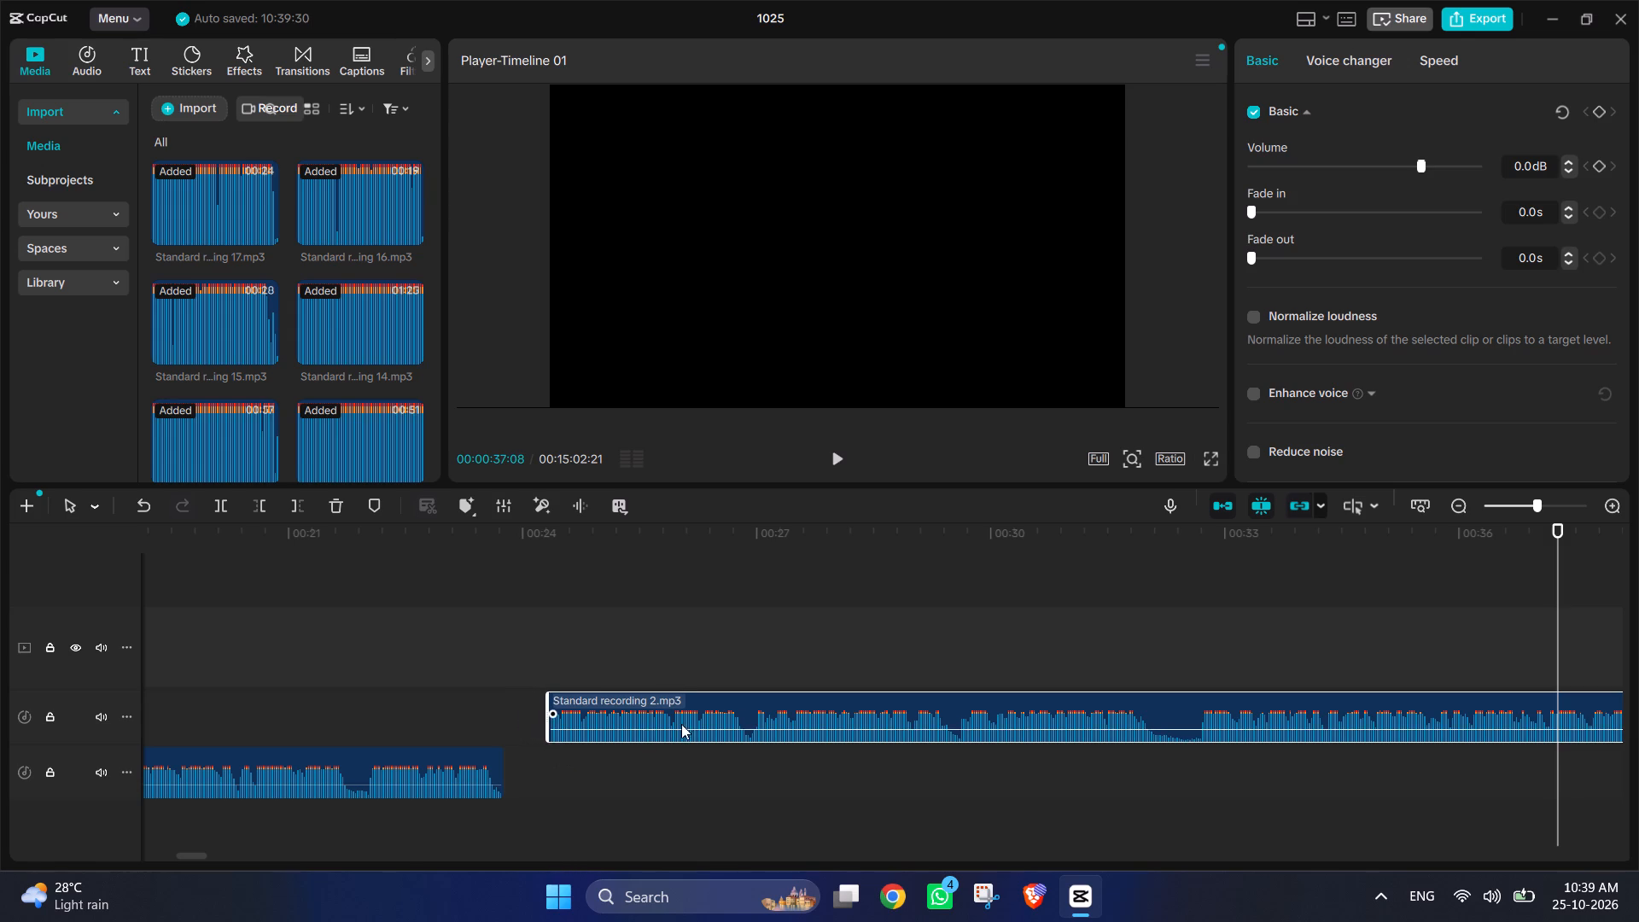
drag(743, 697, 703, 744)
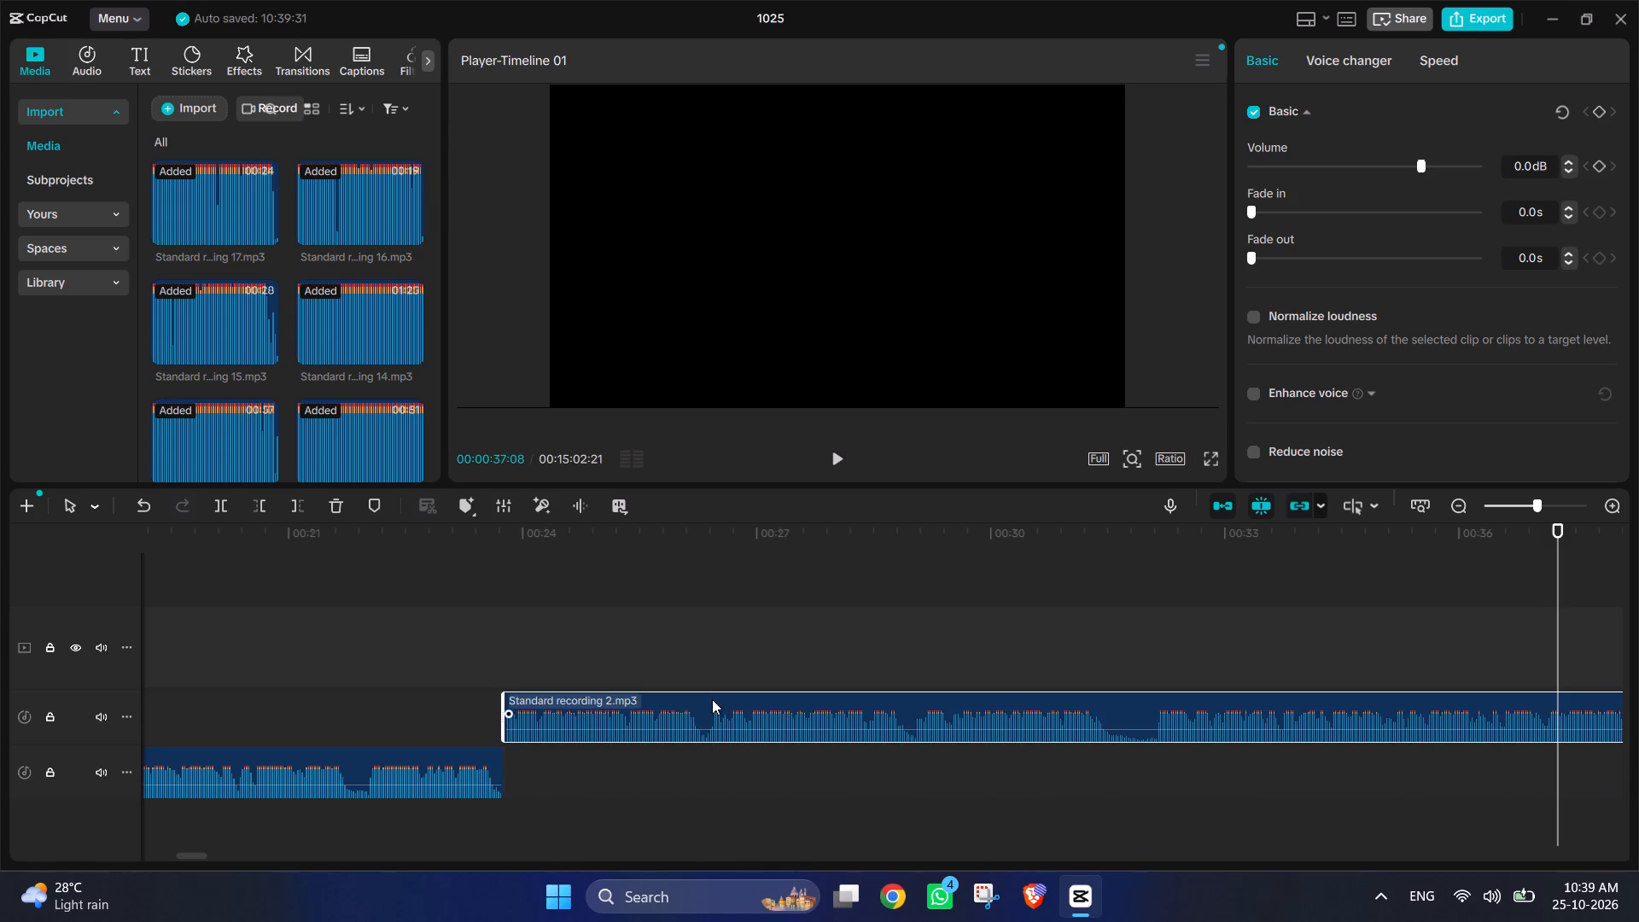
drag(710, 698, 705, 760)
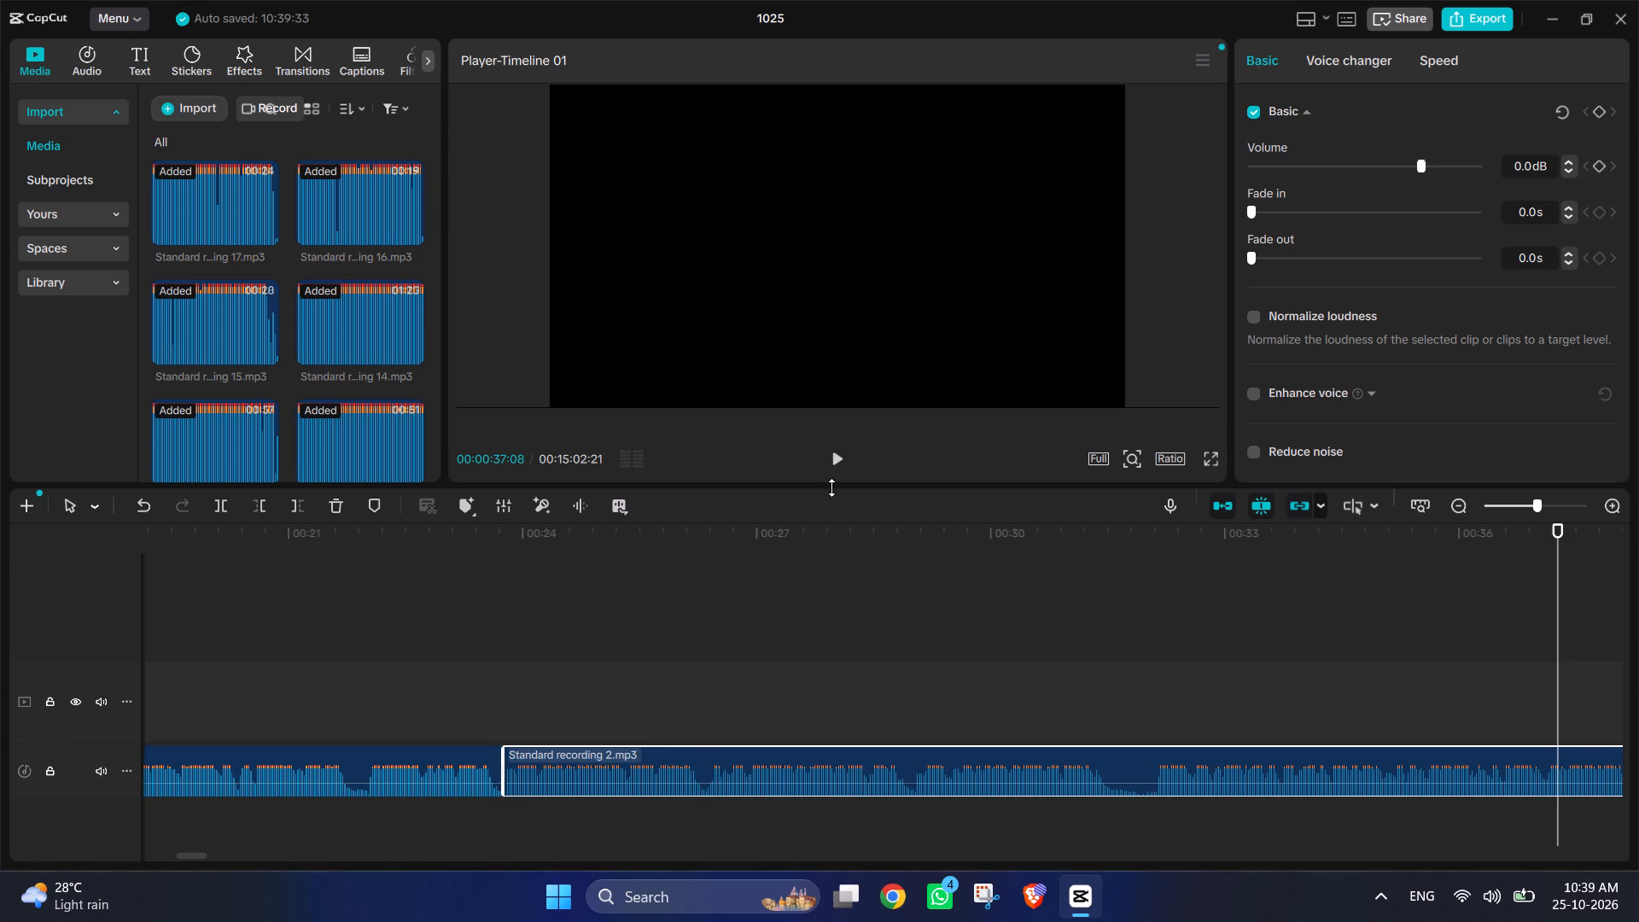
drag(1558, 597, 560, 684)
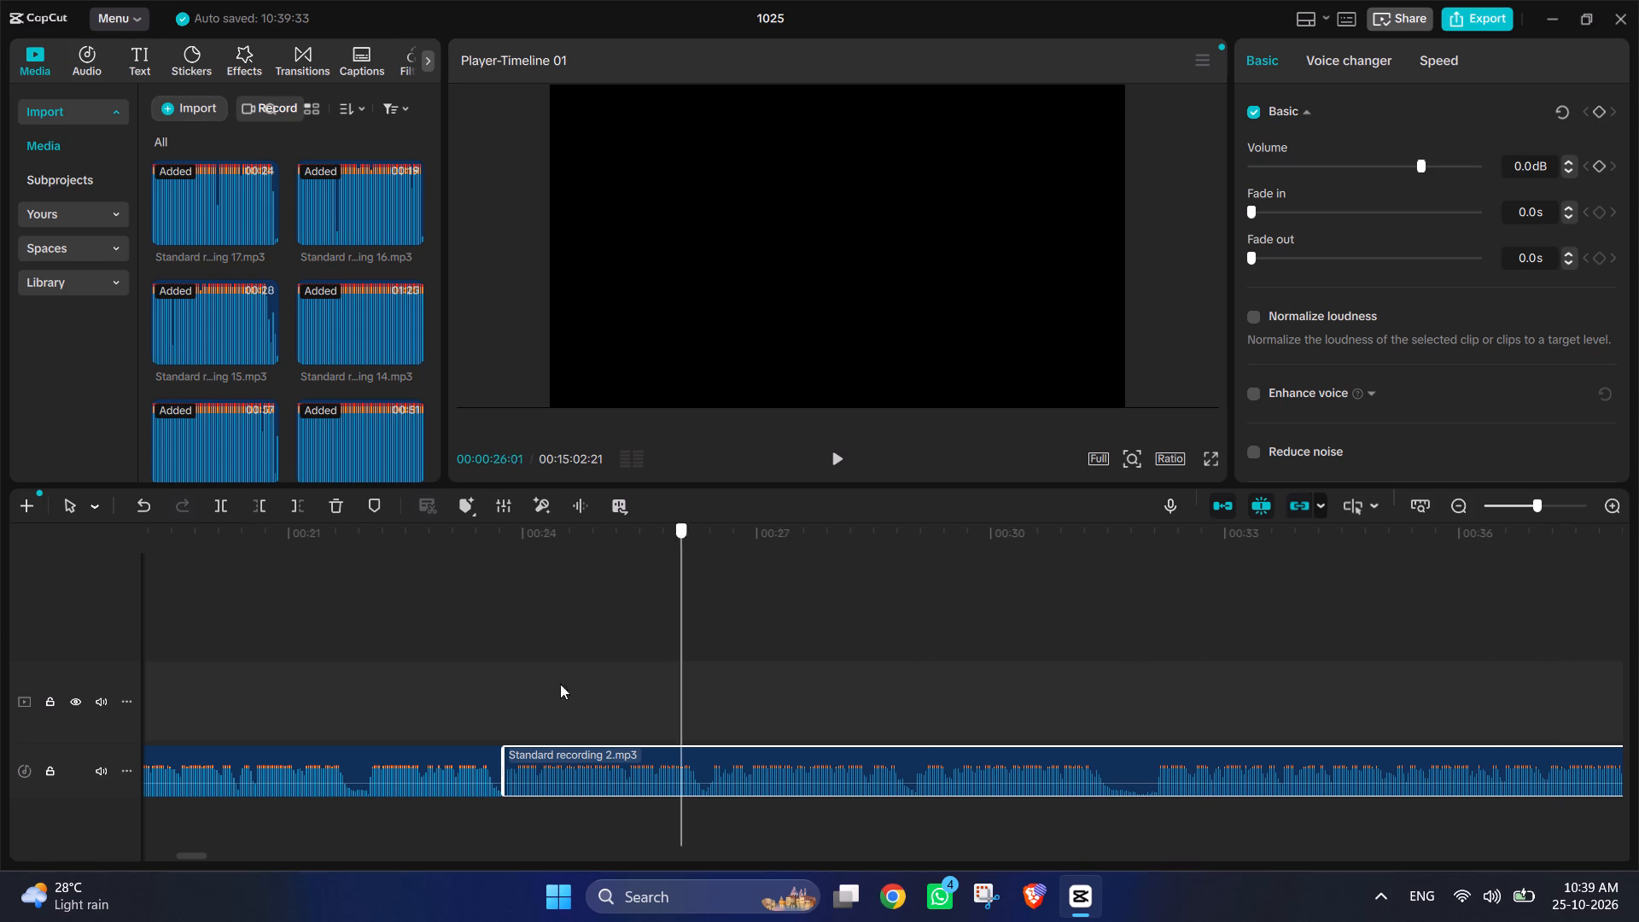
drag(560, 684, 503, 663)
click(834, 453)
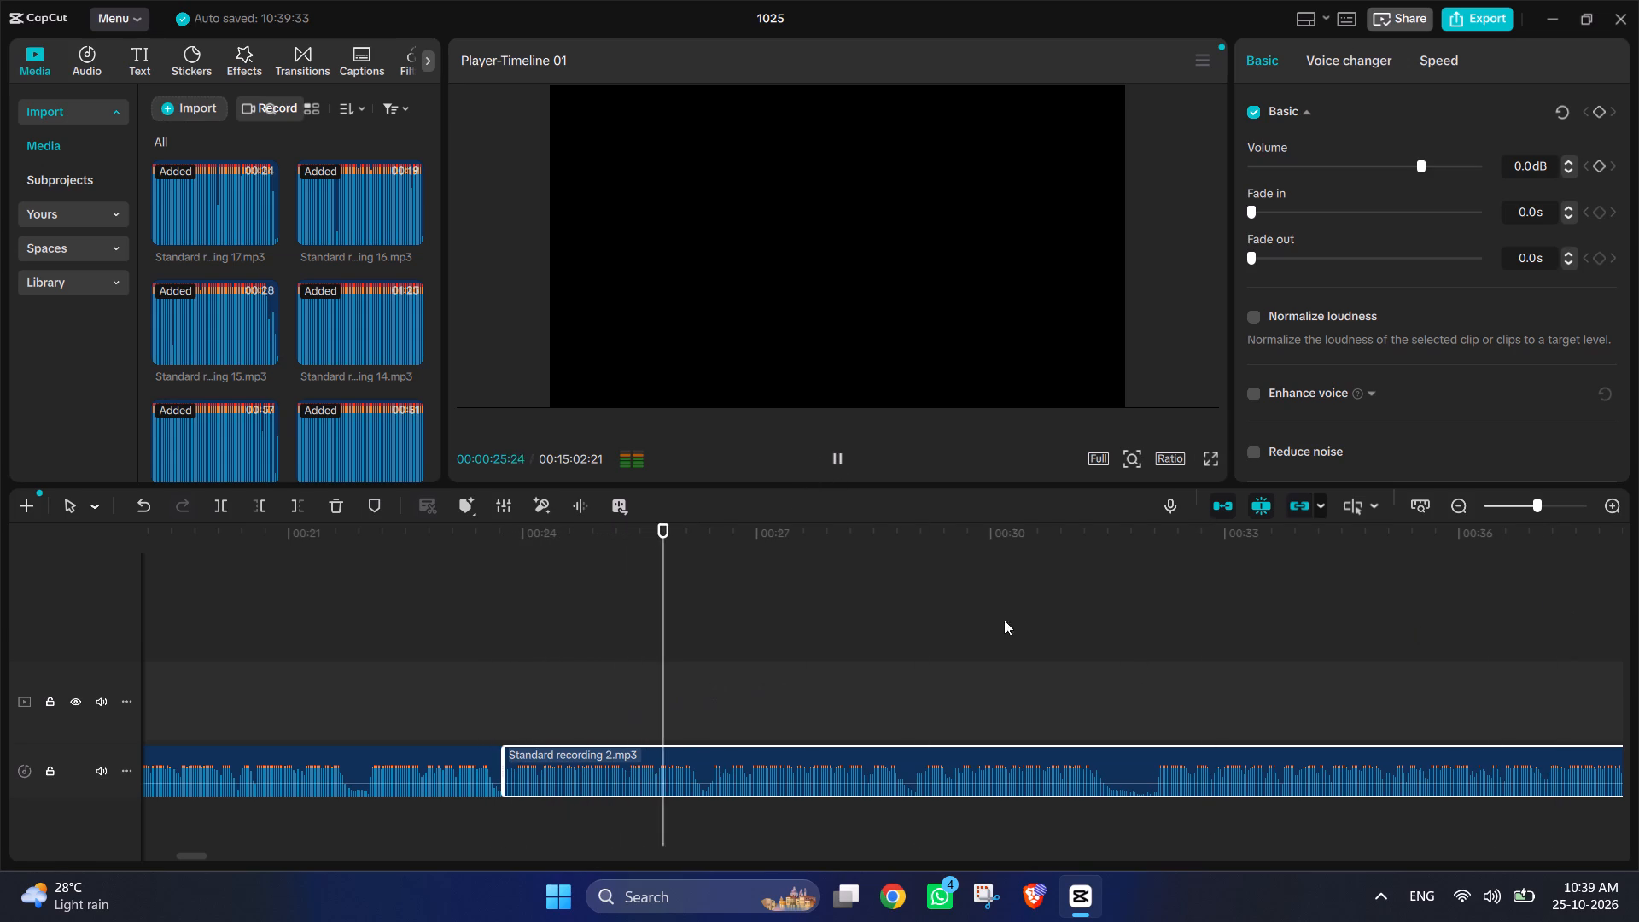
click(840, 450)
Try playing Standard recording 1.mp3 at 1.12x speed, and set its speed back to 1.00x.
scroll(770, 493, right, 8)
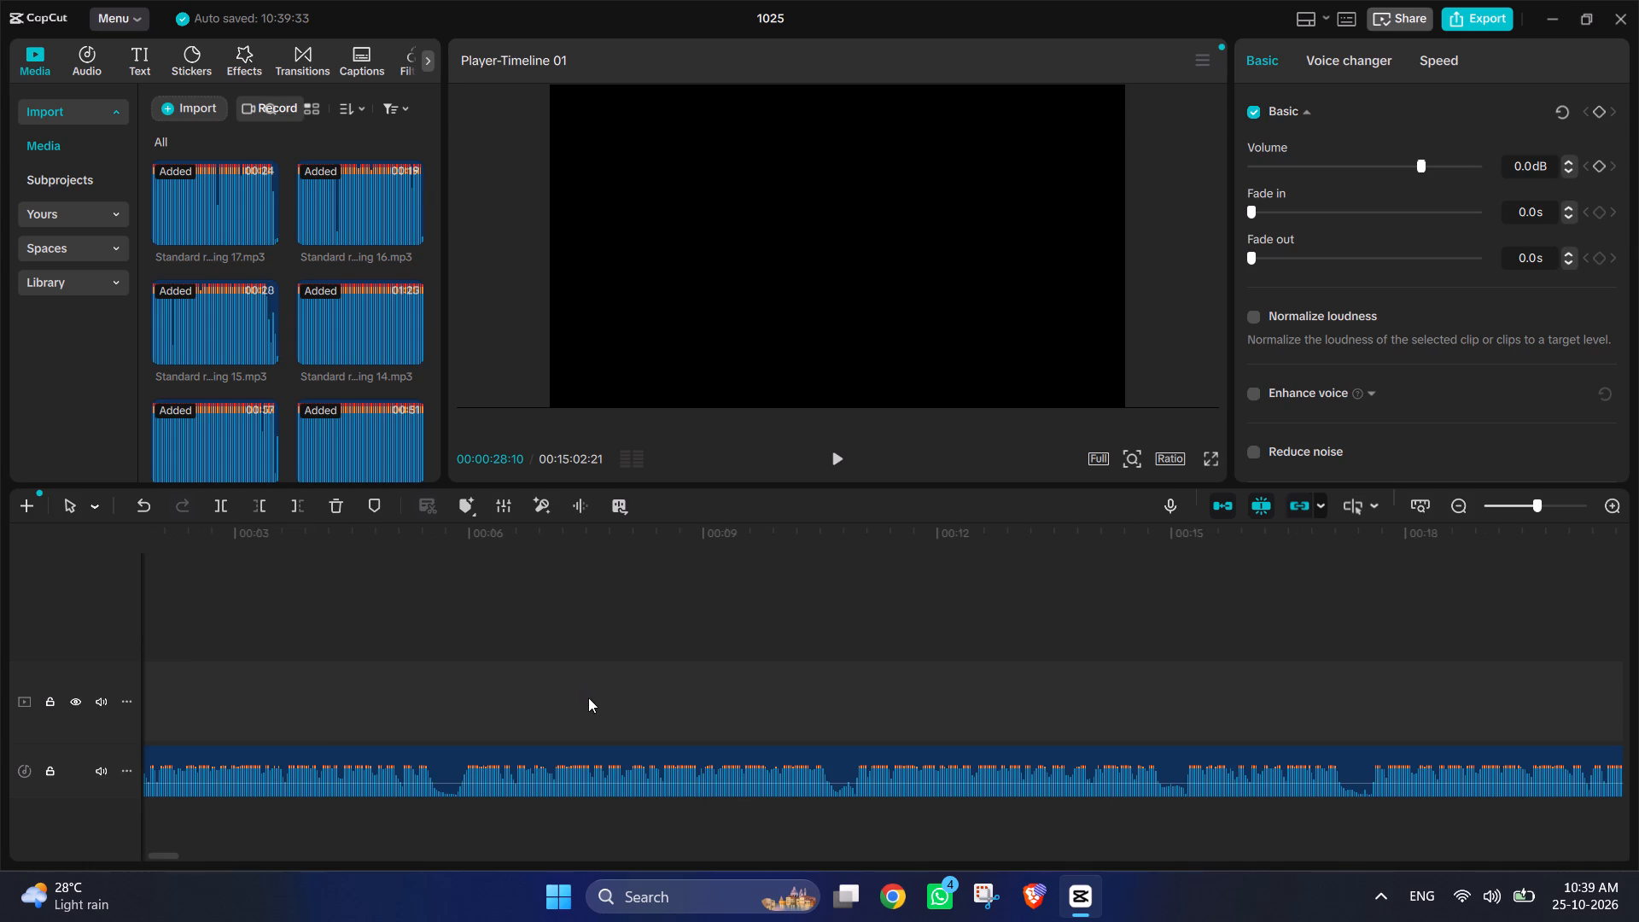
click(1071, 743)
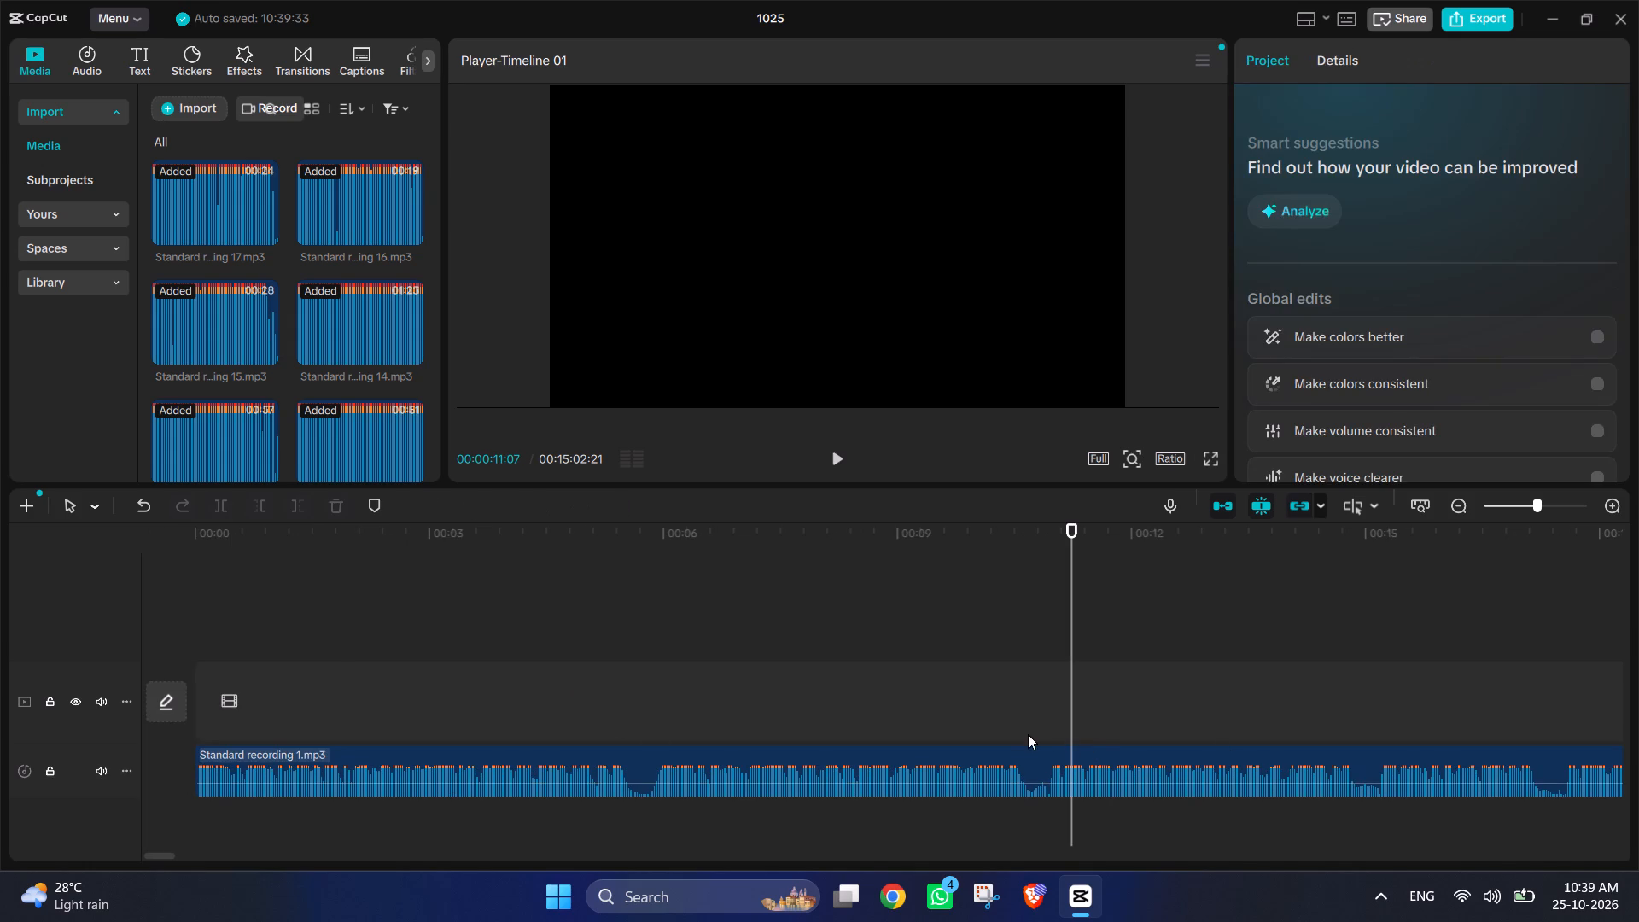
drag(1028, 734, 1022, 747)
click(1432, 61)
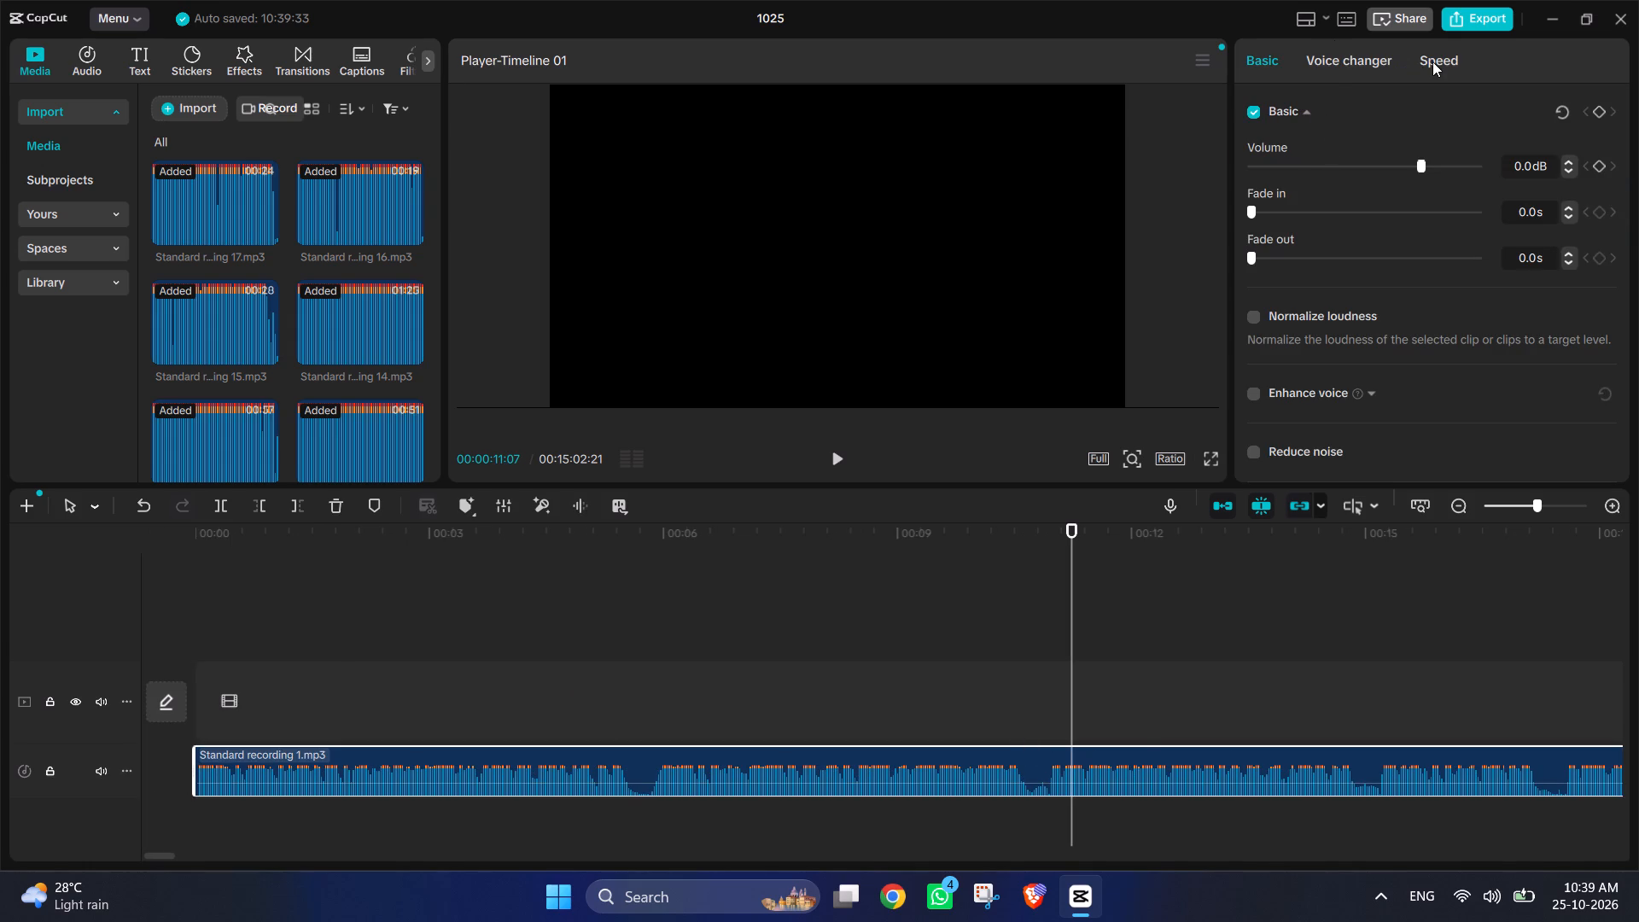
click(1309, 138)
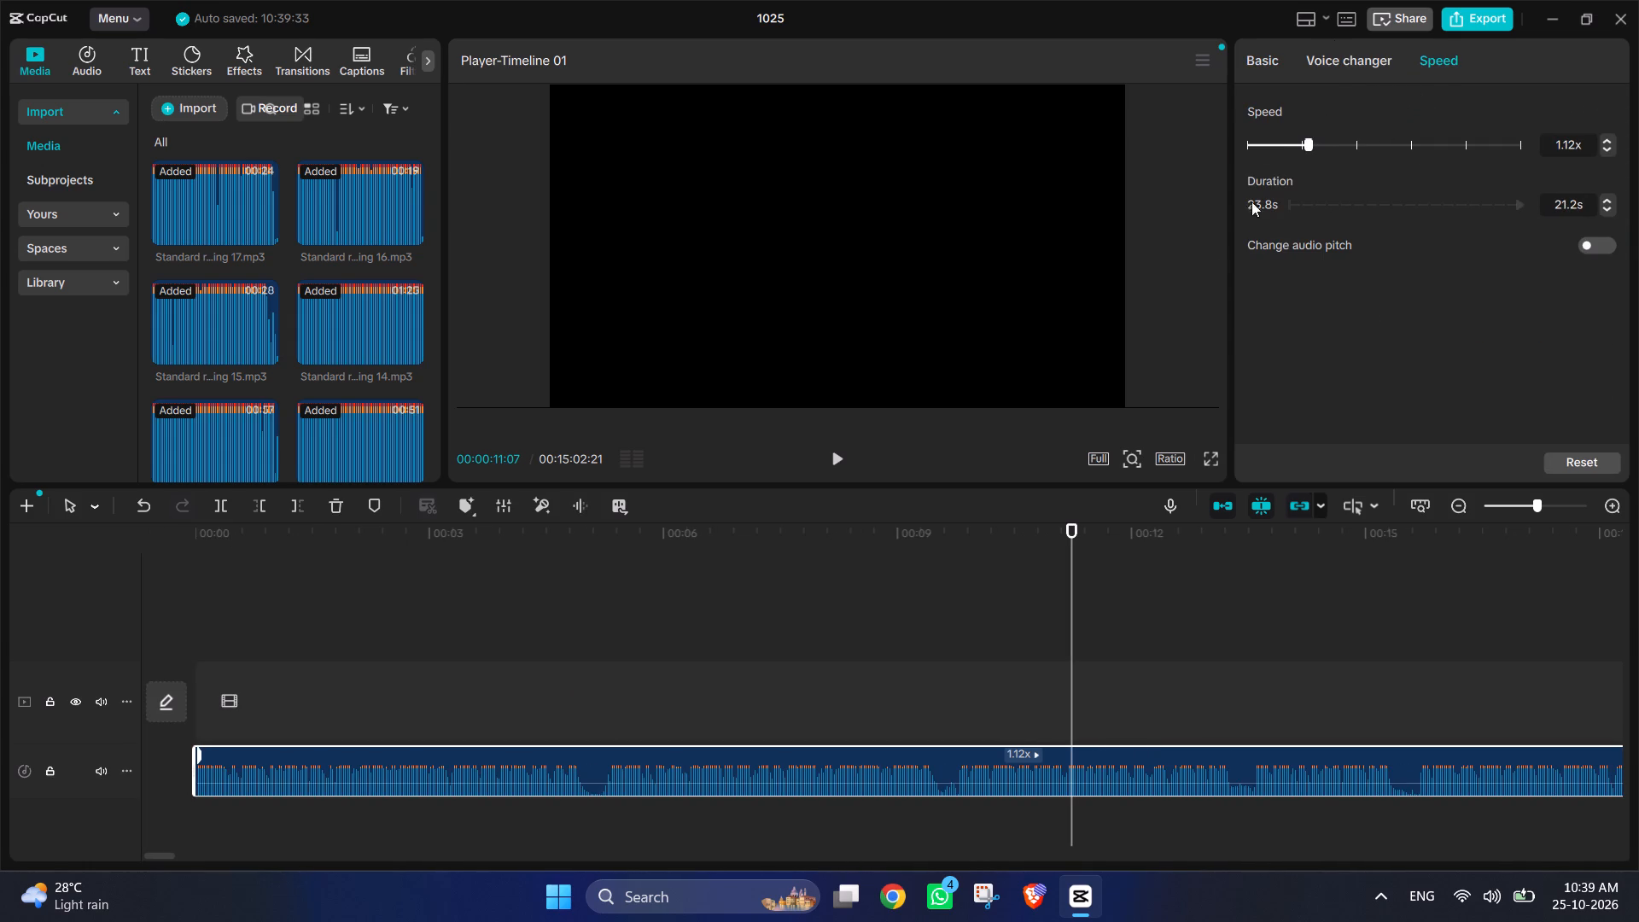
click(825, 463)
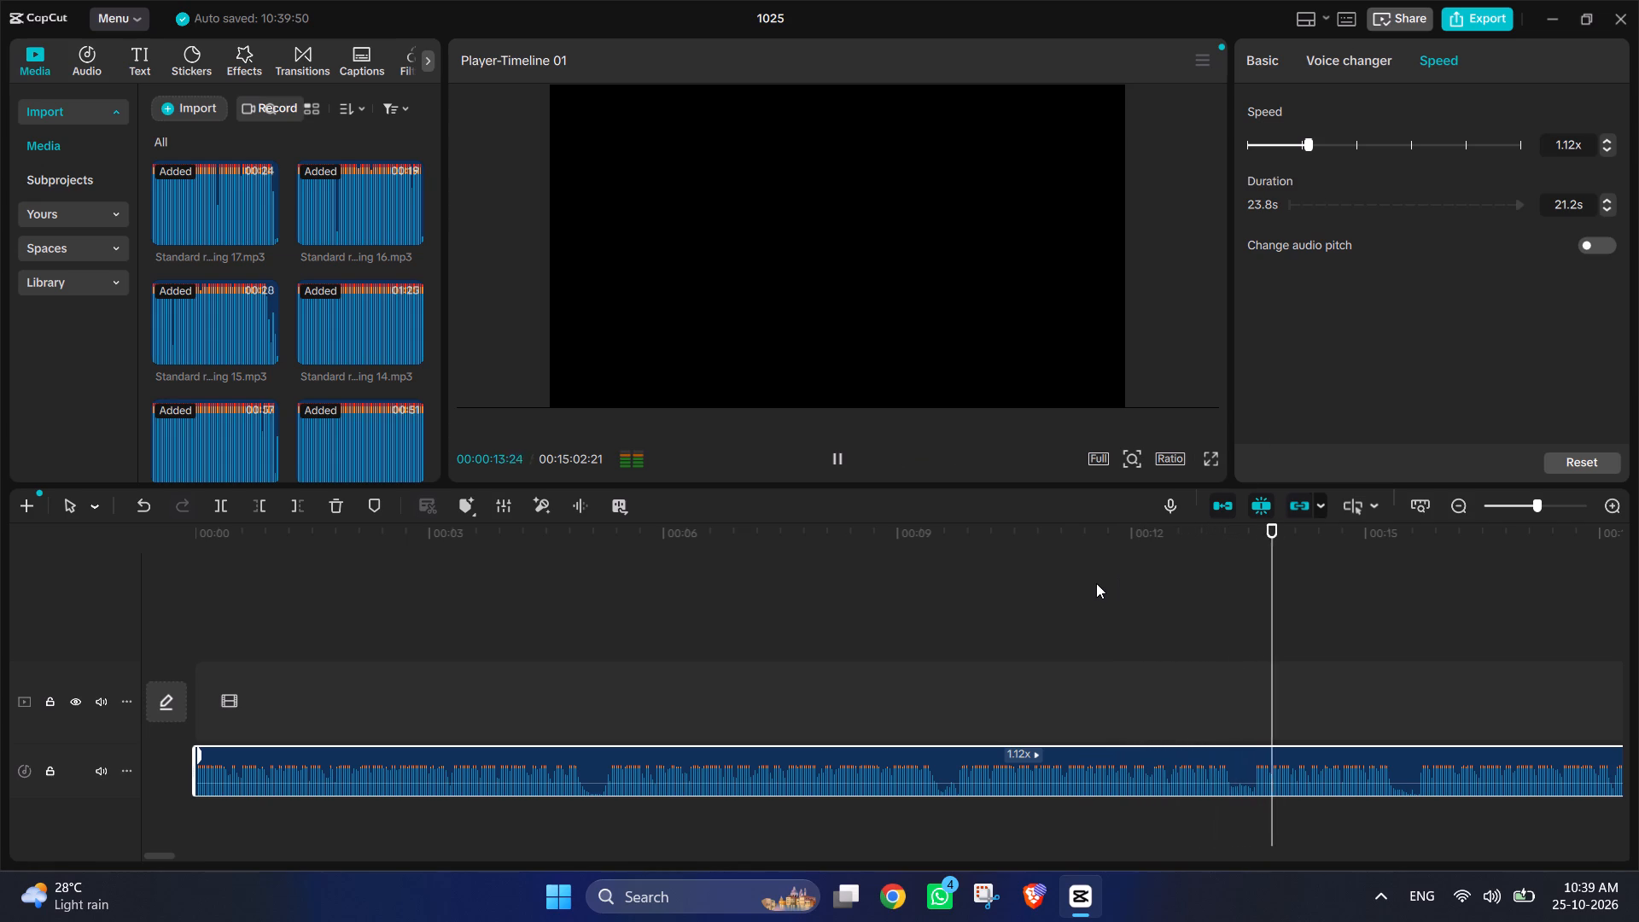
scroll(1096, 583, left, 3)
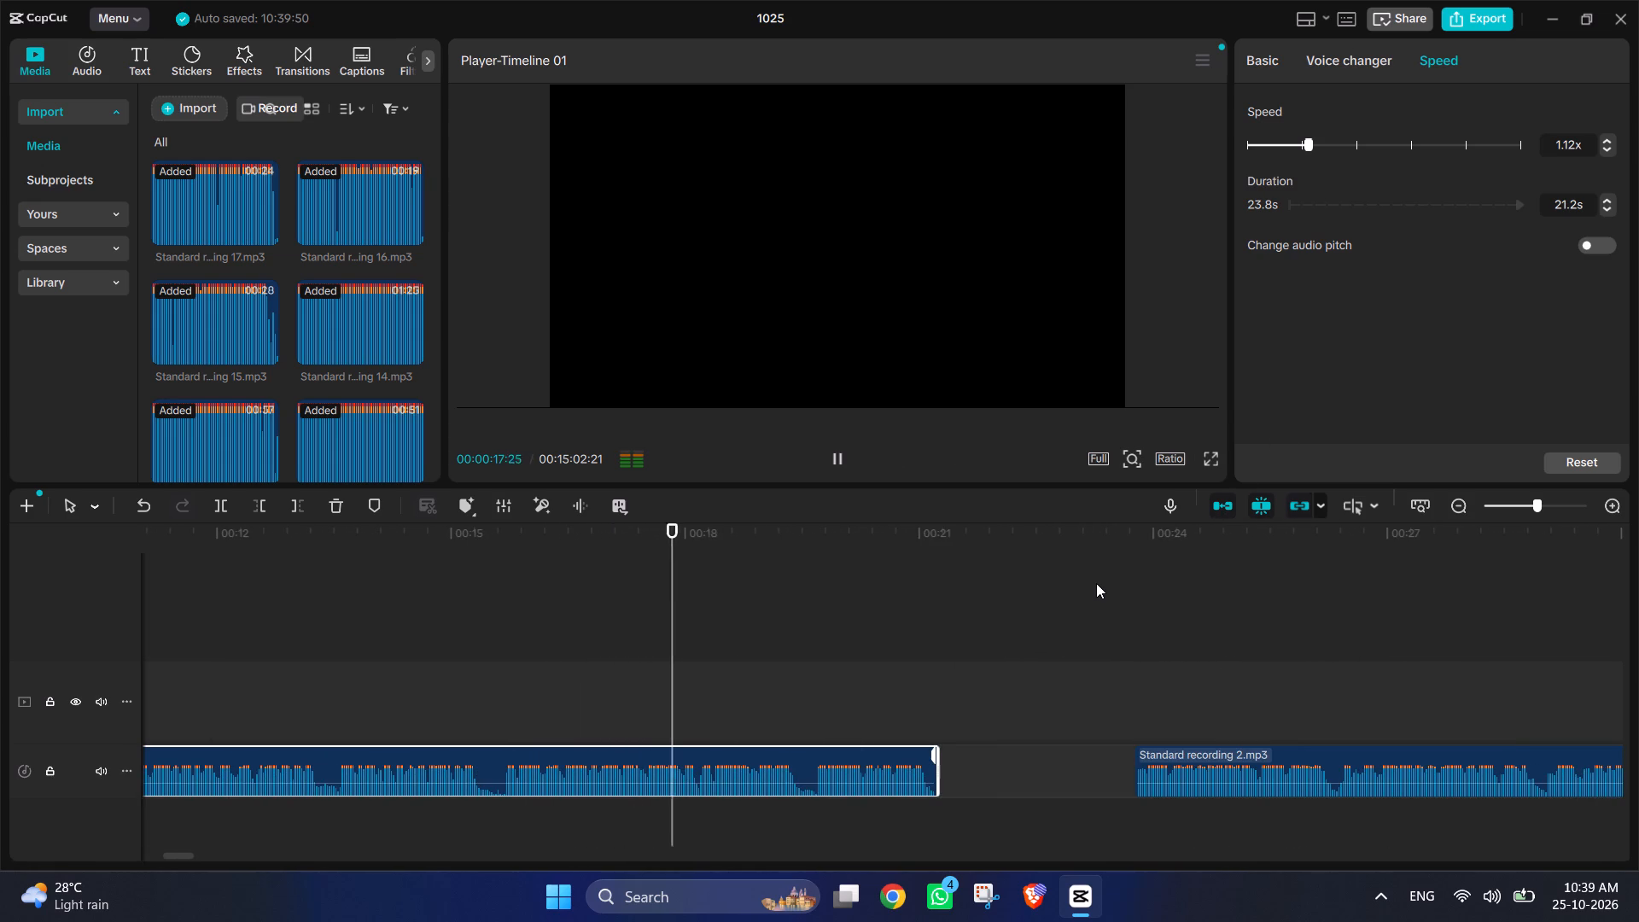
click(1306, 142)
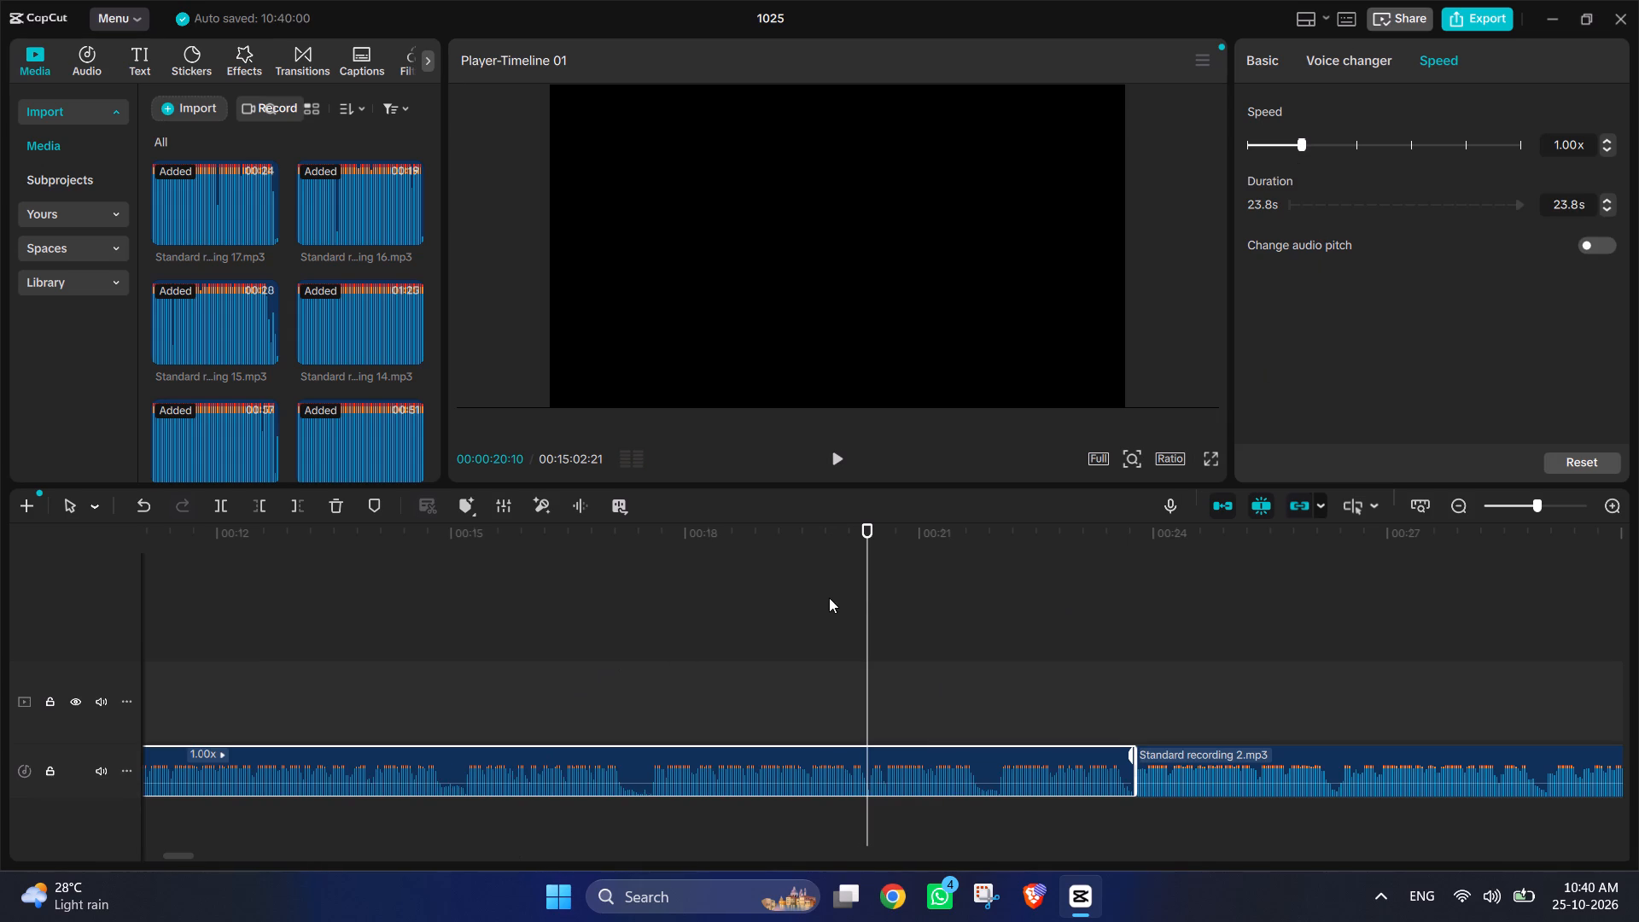
Play Standard recording 1.mp3 through its early pauses and split the clip at 00:00:10:20, where the second pause begins.
drag(868, 582, 287, 643)
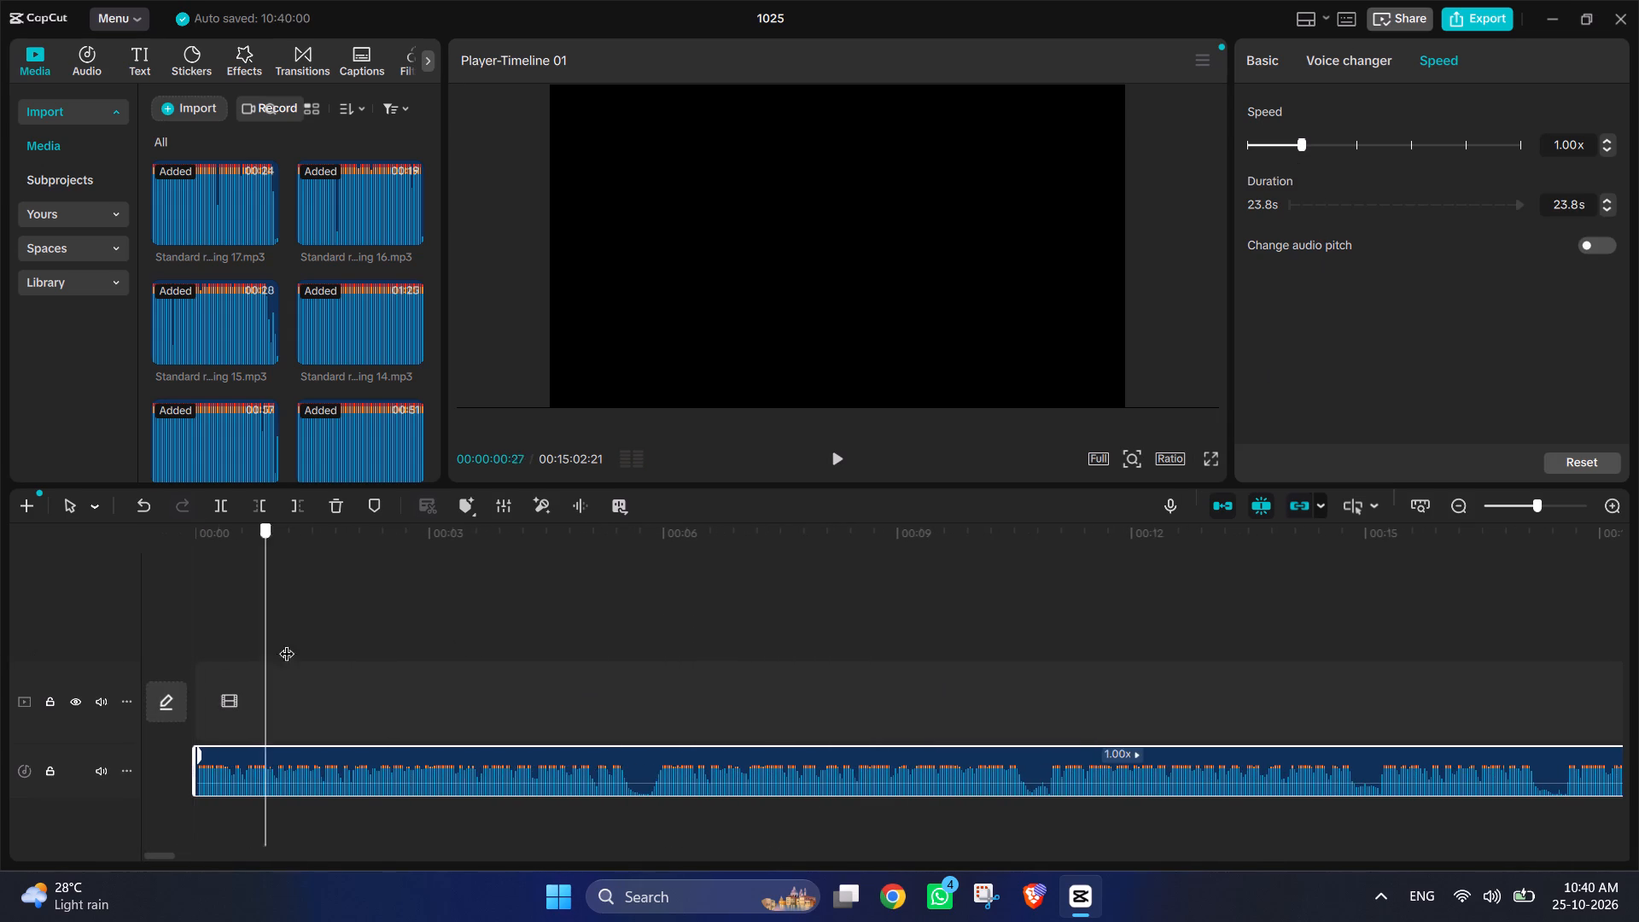
drag(287, 643, 590, 598)
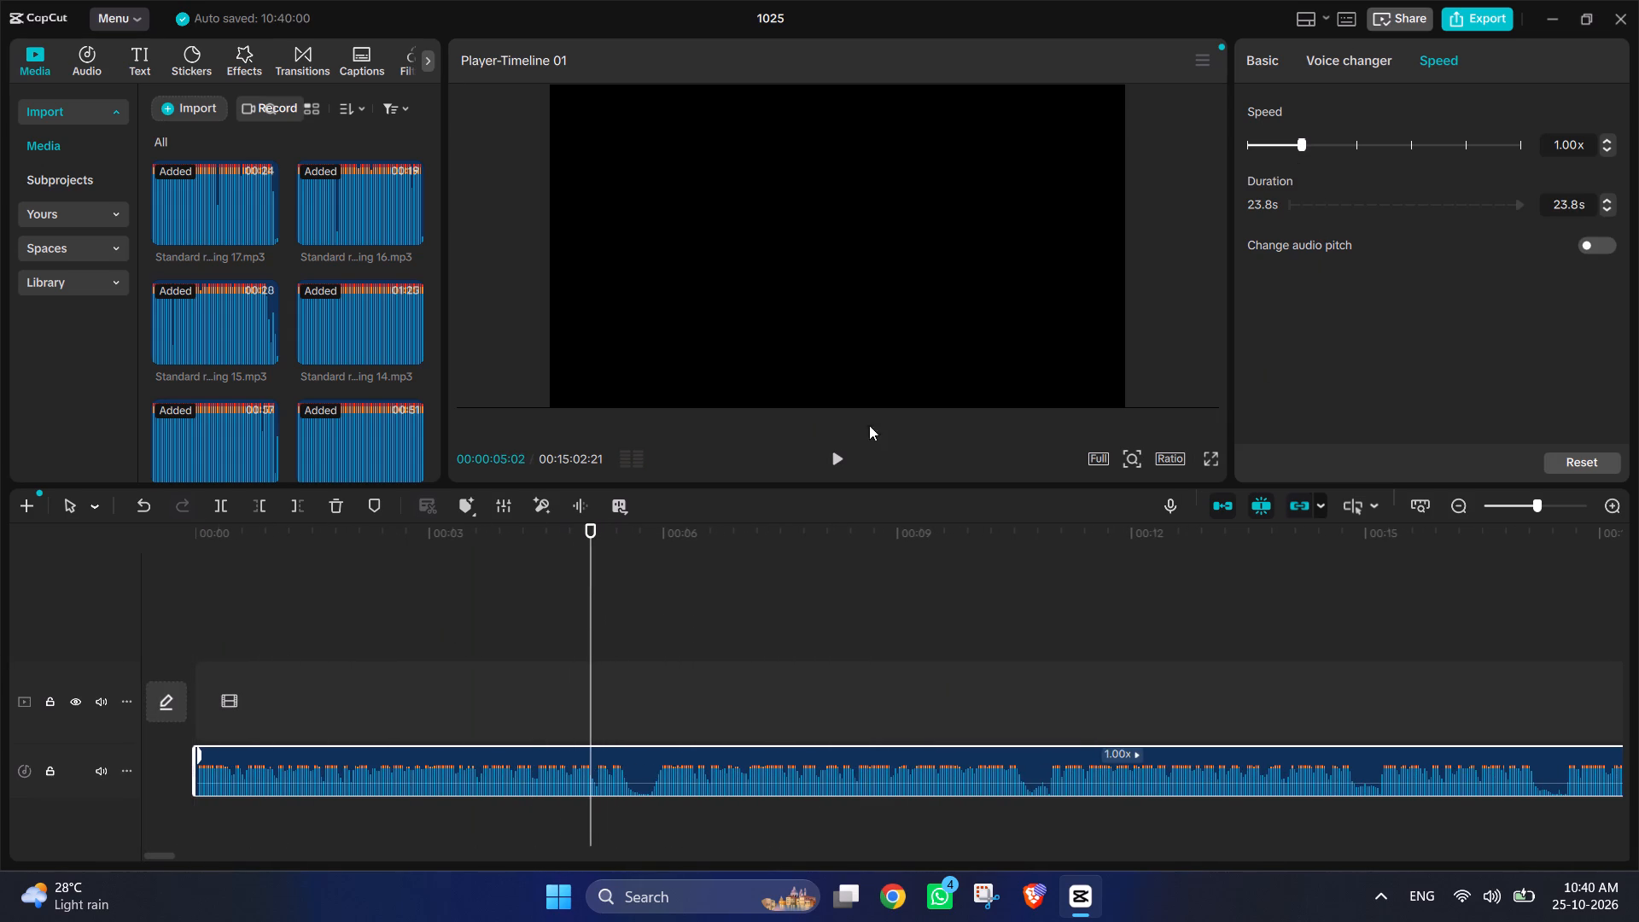
click(833, 458)
click(833, 458)
click(831, 458)
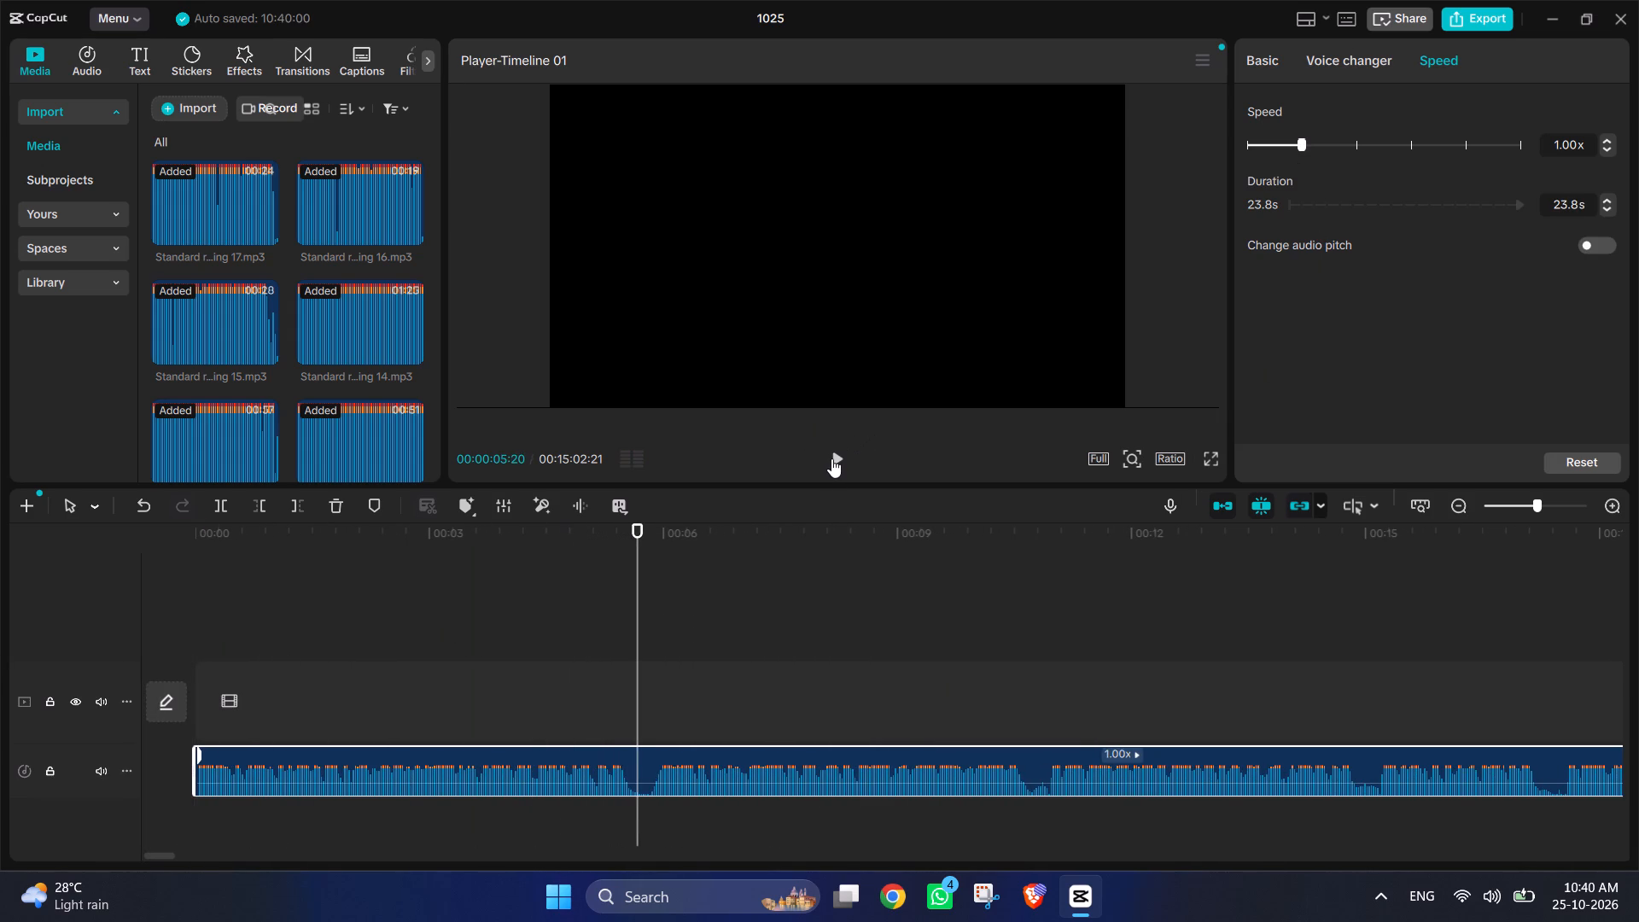
scroll(831, 458, left, 1)
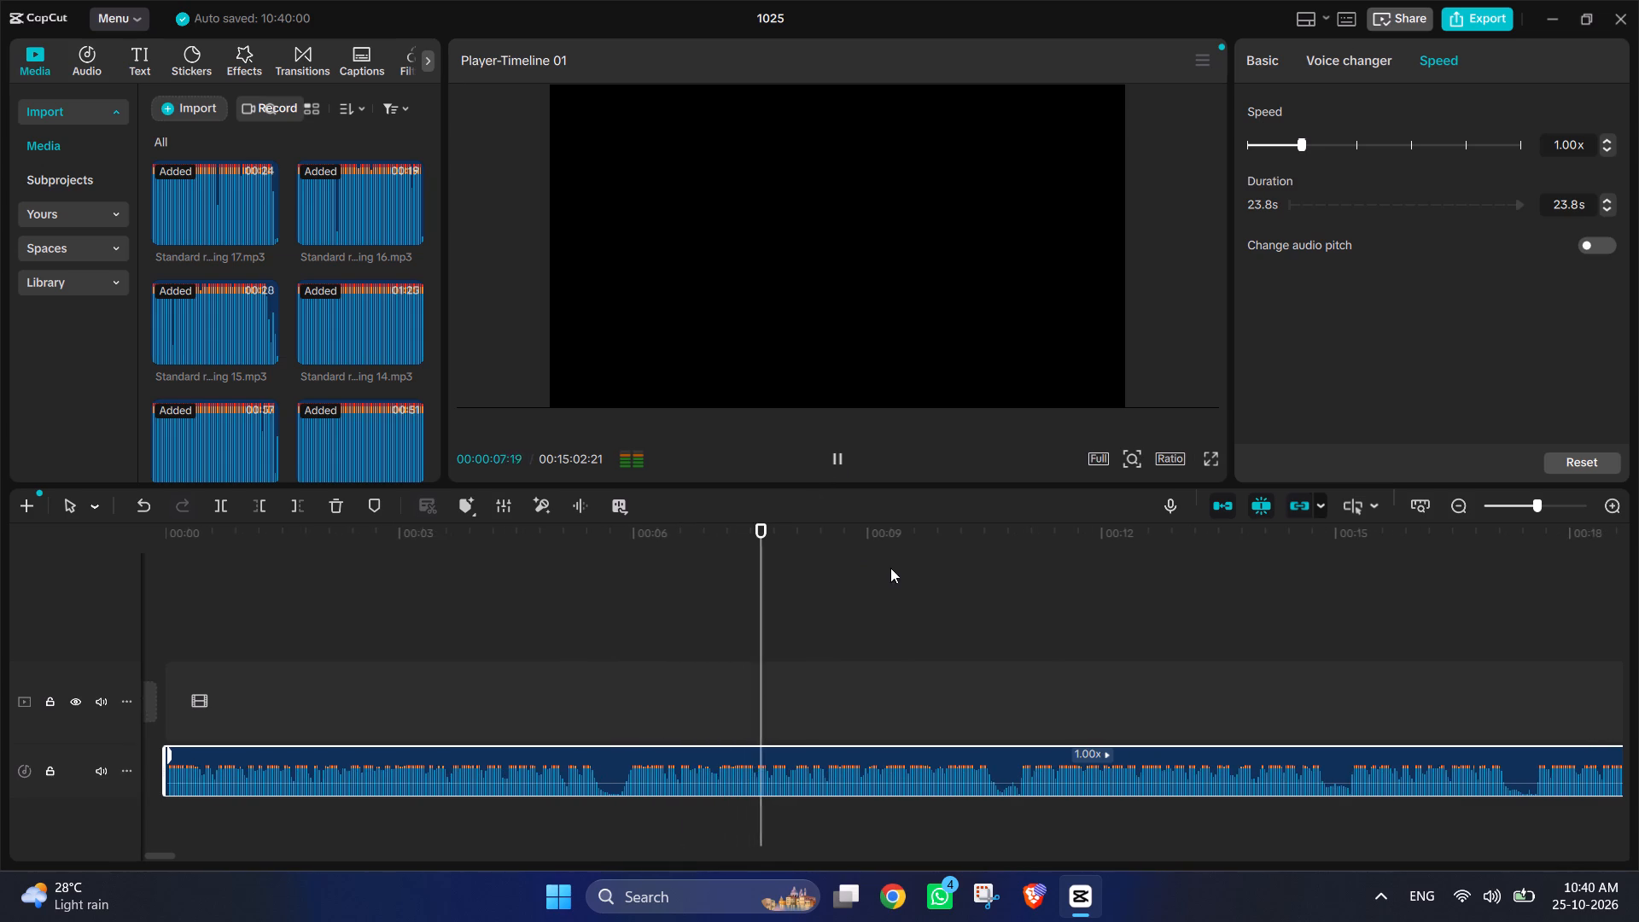
scroll(919, 584, left, 3)
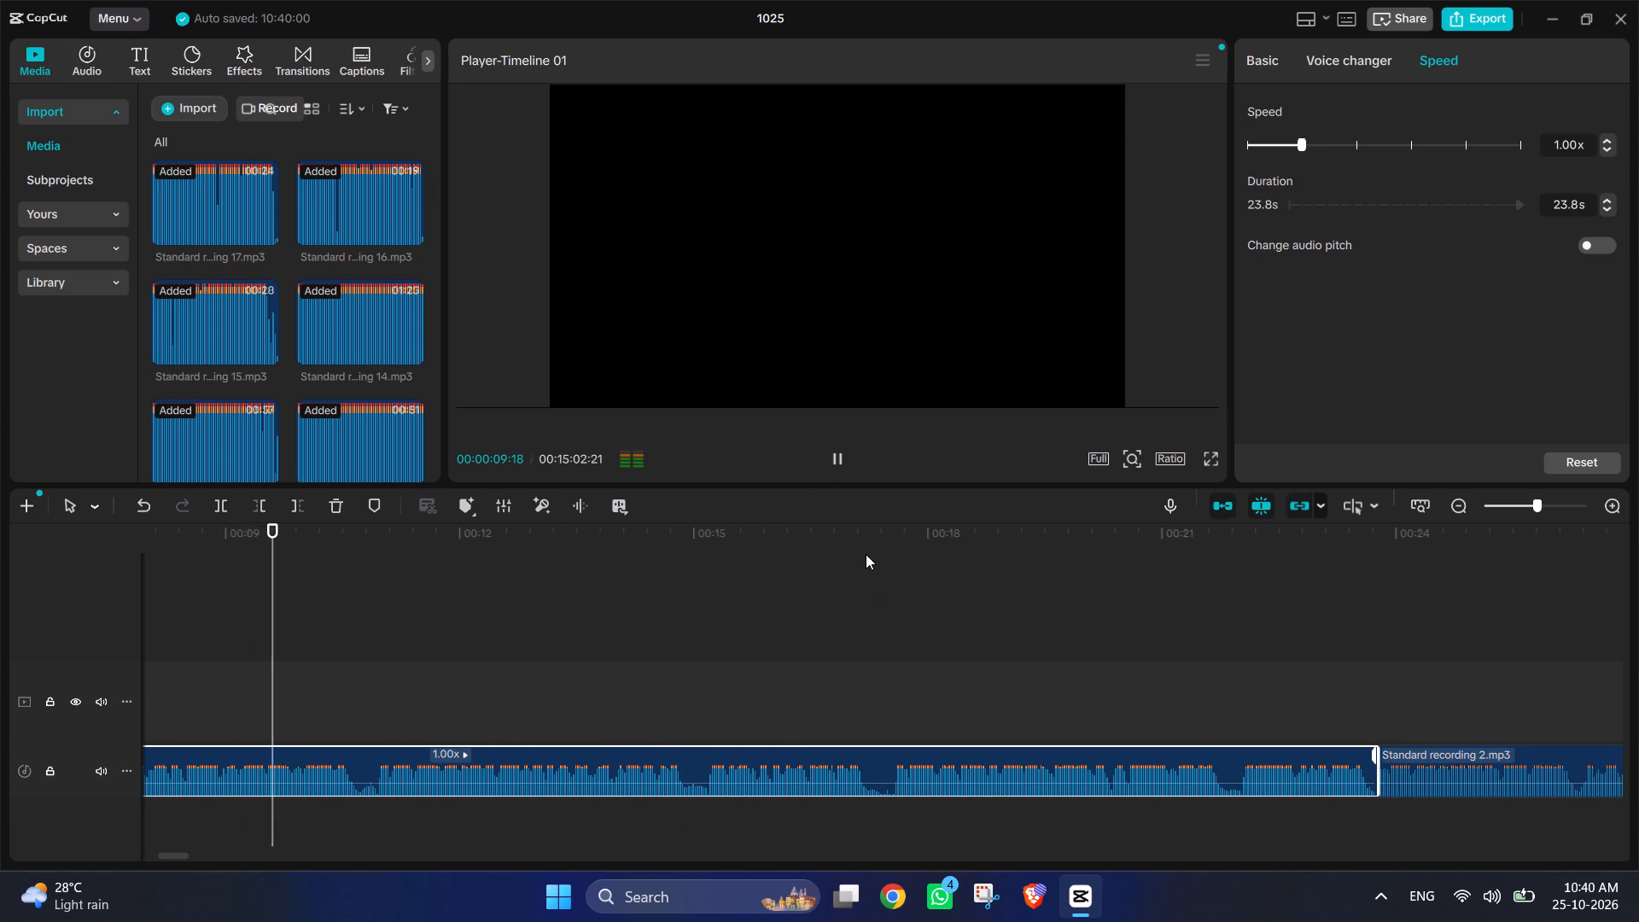
click(838, 455)
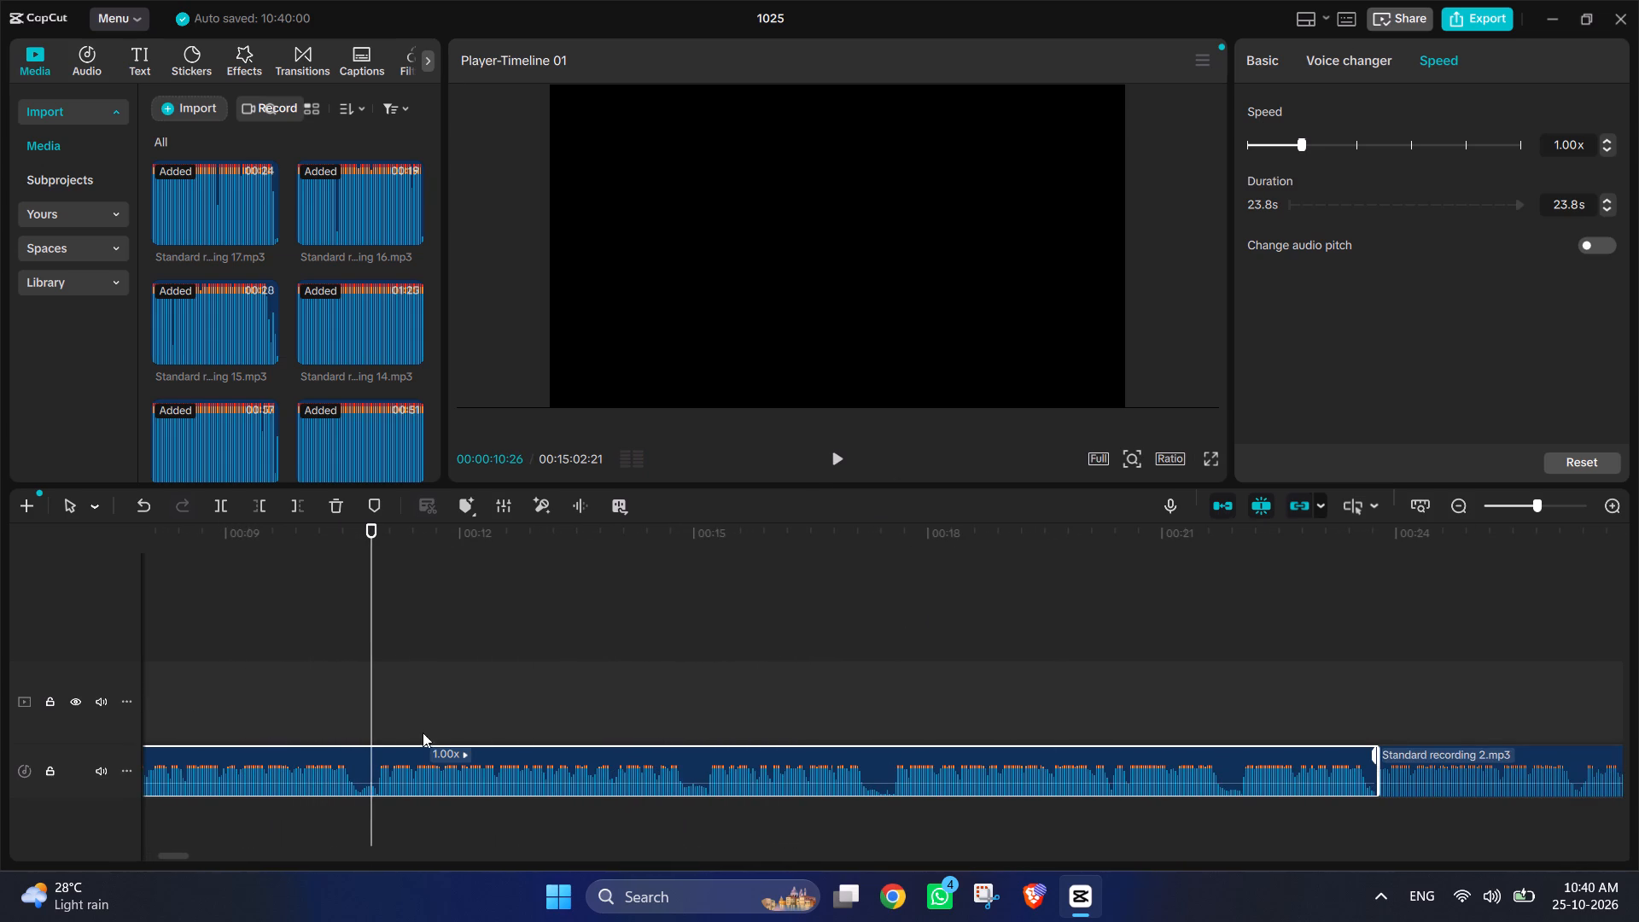
drag(370, 655, 357, 655)
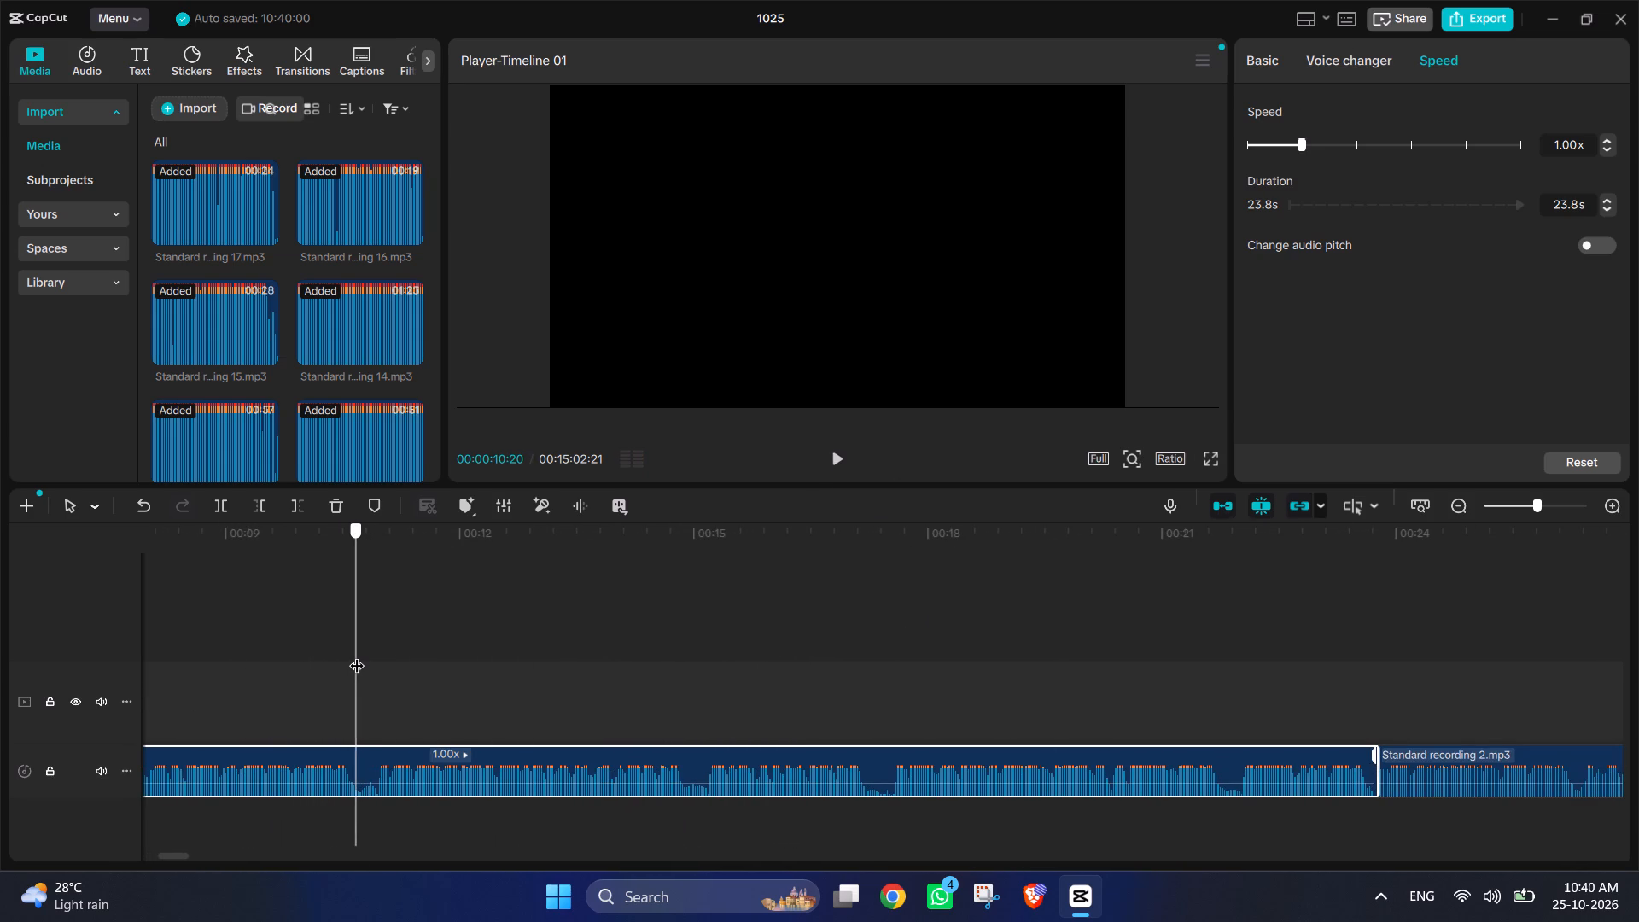
drag(357, 655, 356, 655)
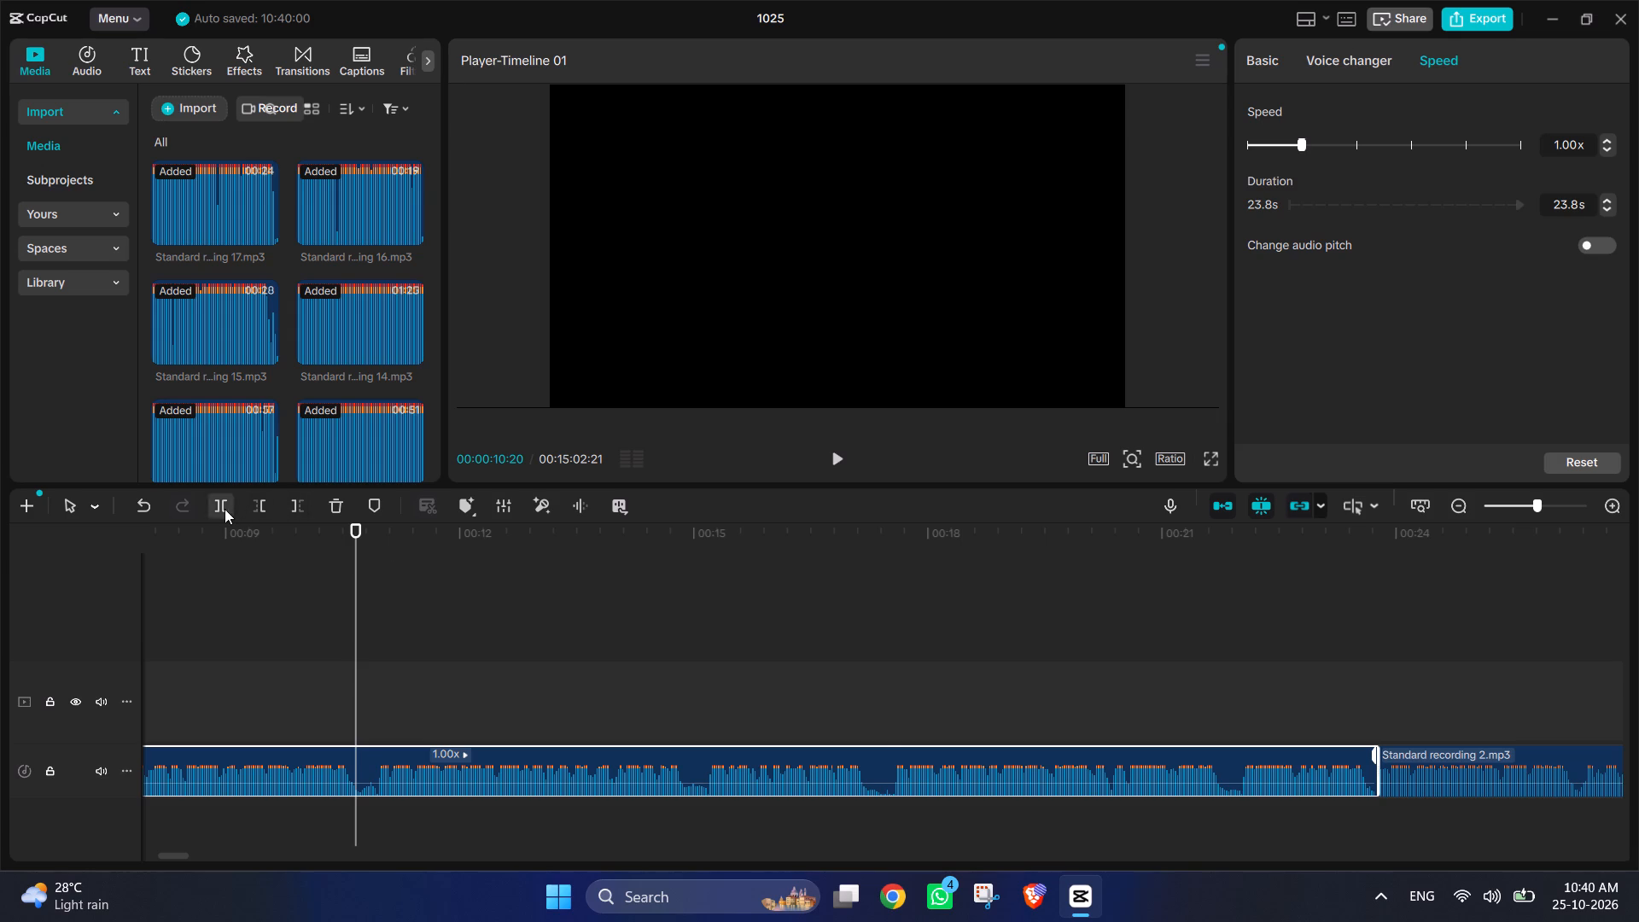
click(225, 509)
Trim about 0.3 s of silence off the start of recording 1's second part and move it against the first part.
drag(352, 783, 358, 786)
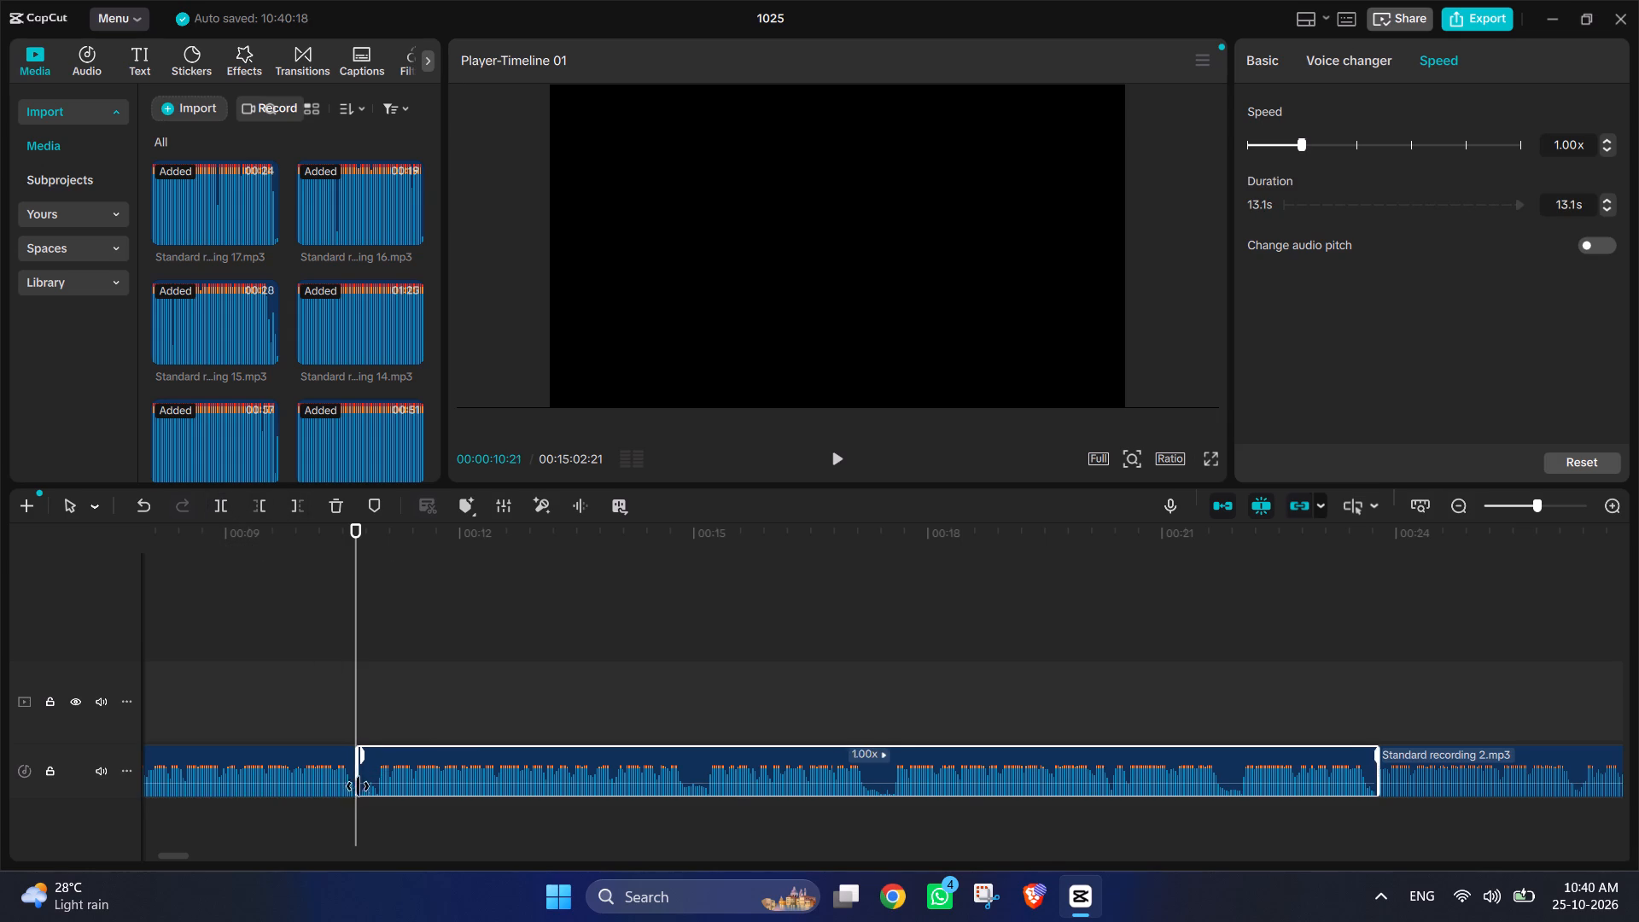
drag(358, 786, 376, 807)
drag(491, 752, 480, 752)
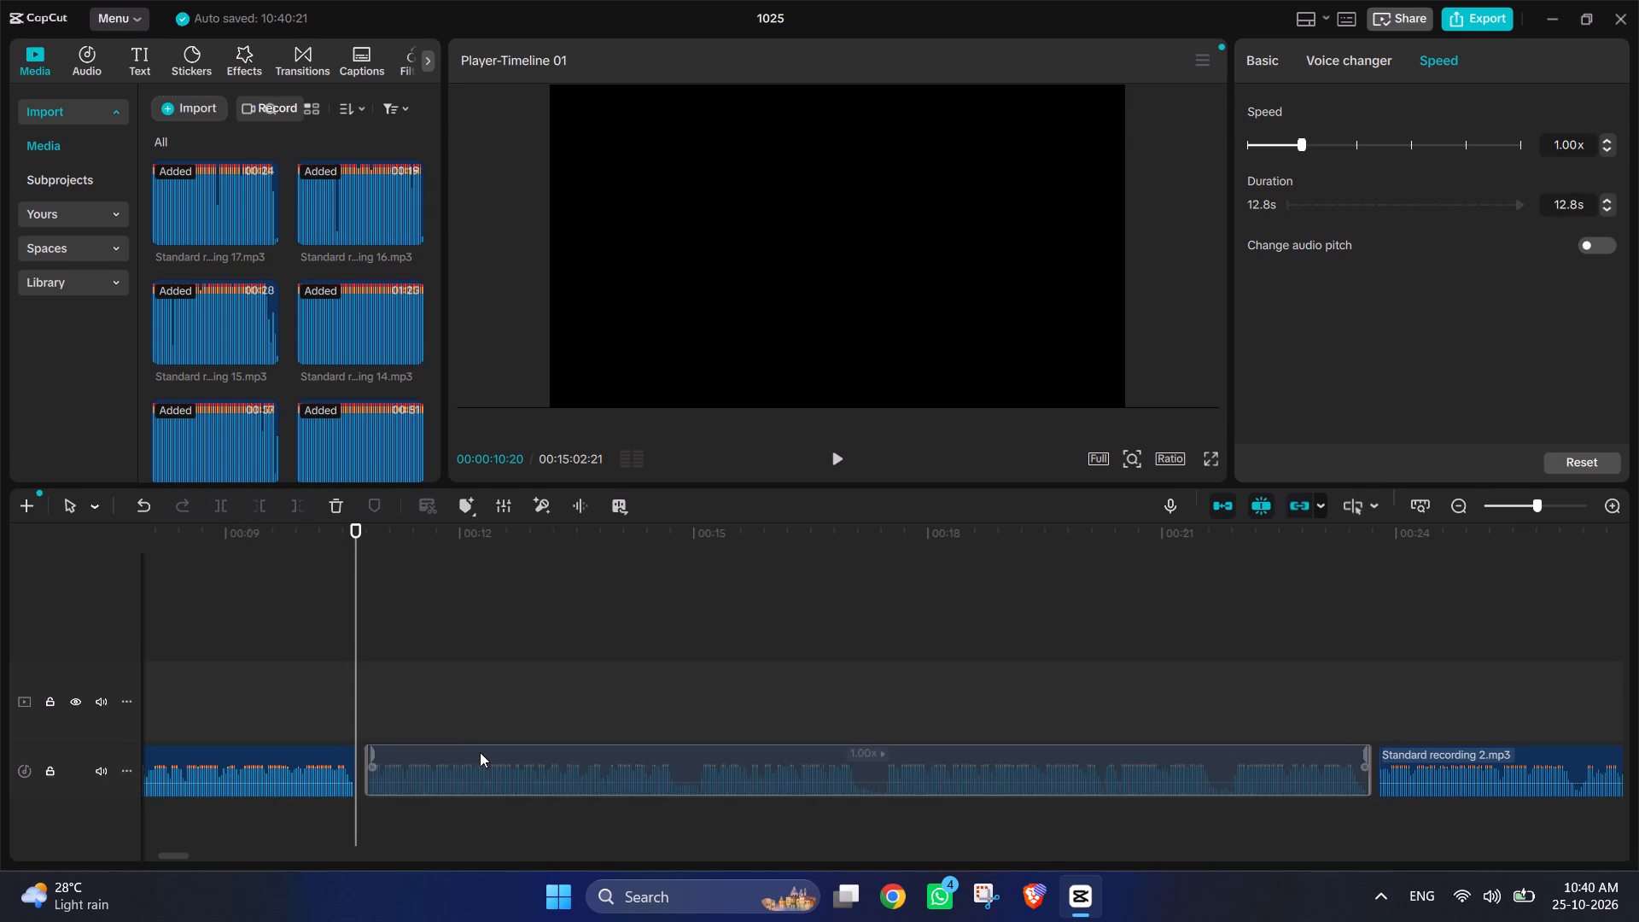
drag(480, 752, 468, 752)
Cut the pause from 00:00:14:17 to 00:00:14:28 out of Standard recording 1.mp3 and move the remaining part against the preceding one.
click(837, 463)
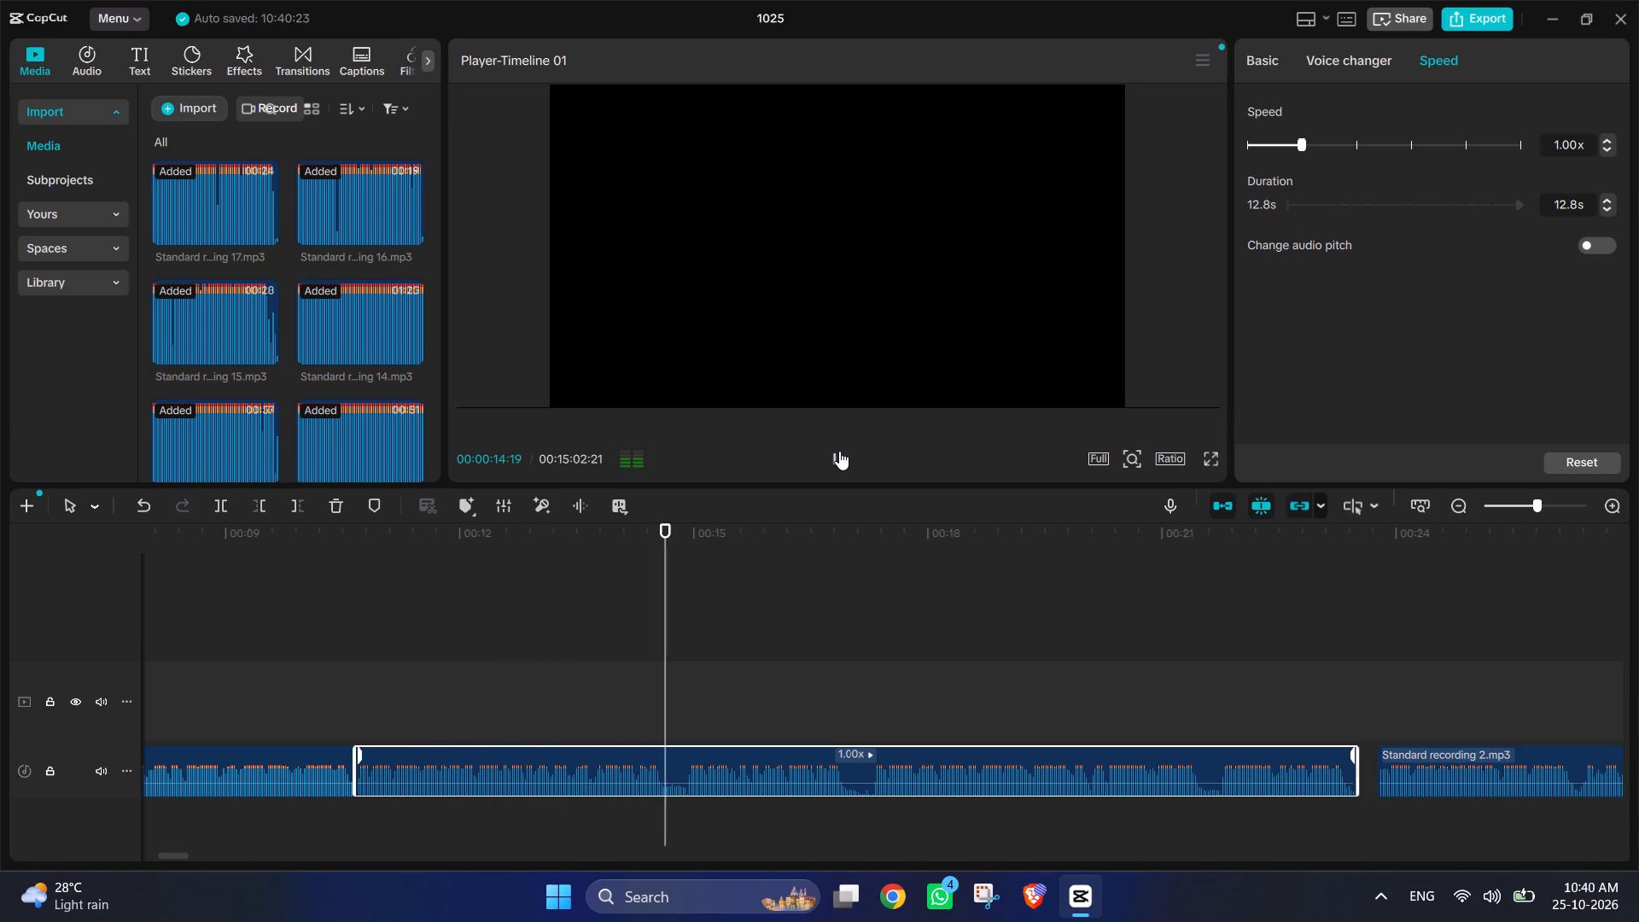
drag(782, 585, 773, 582)
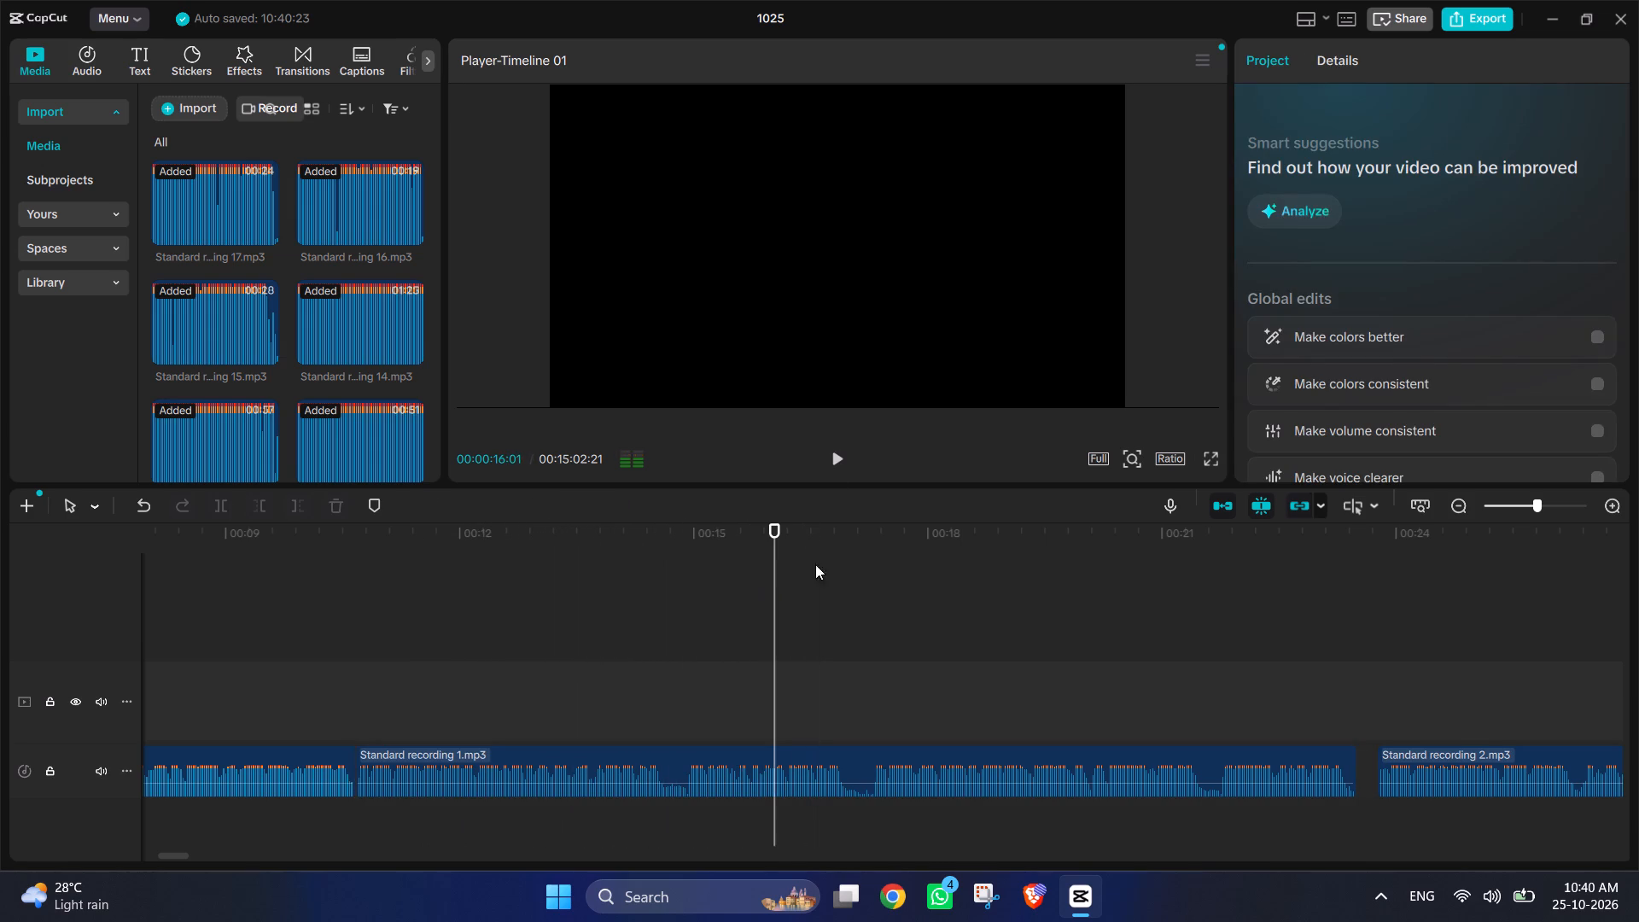
drag(777, 551, 660, 556)
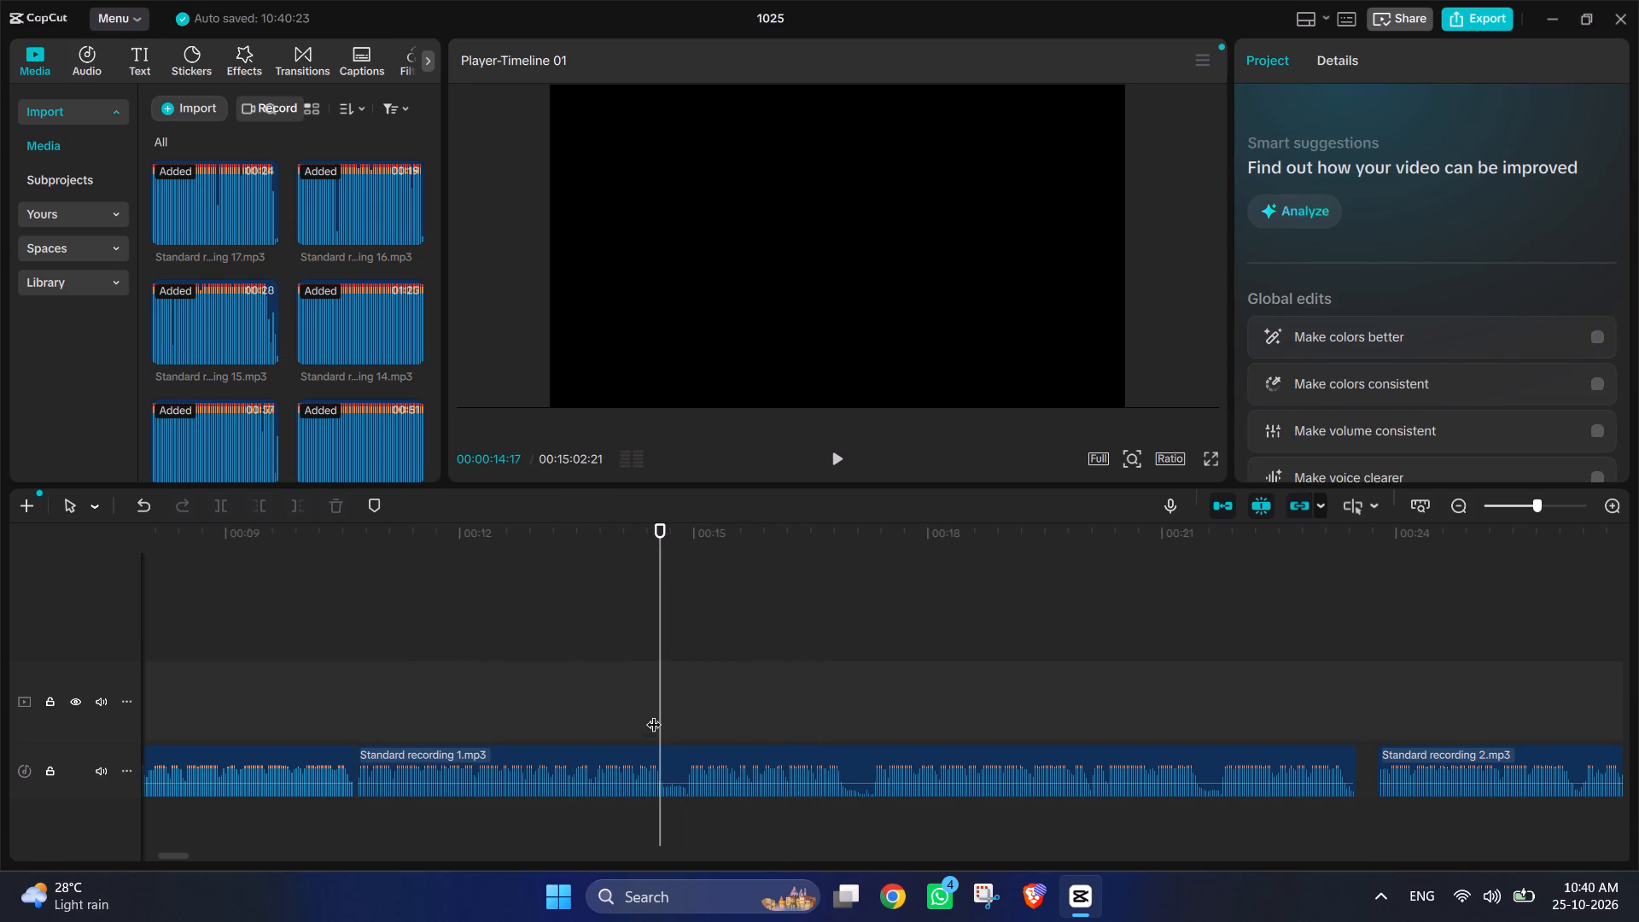
click(674, 756)
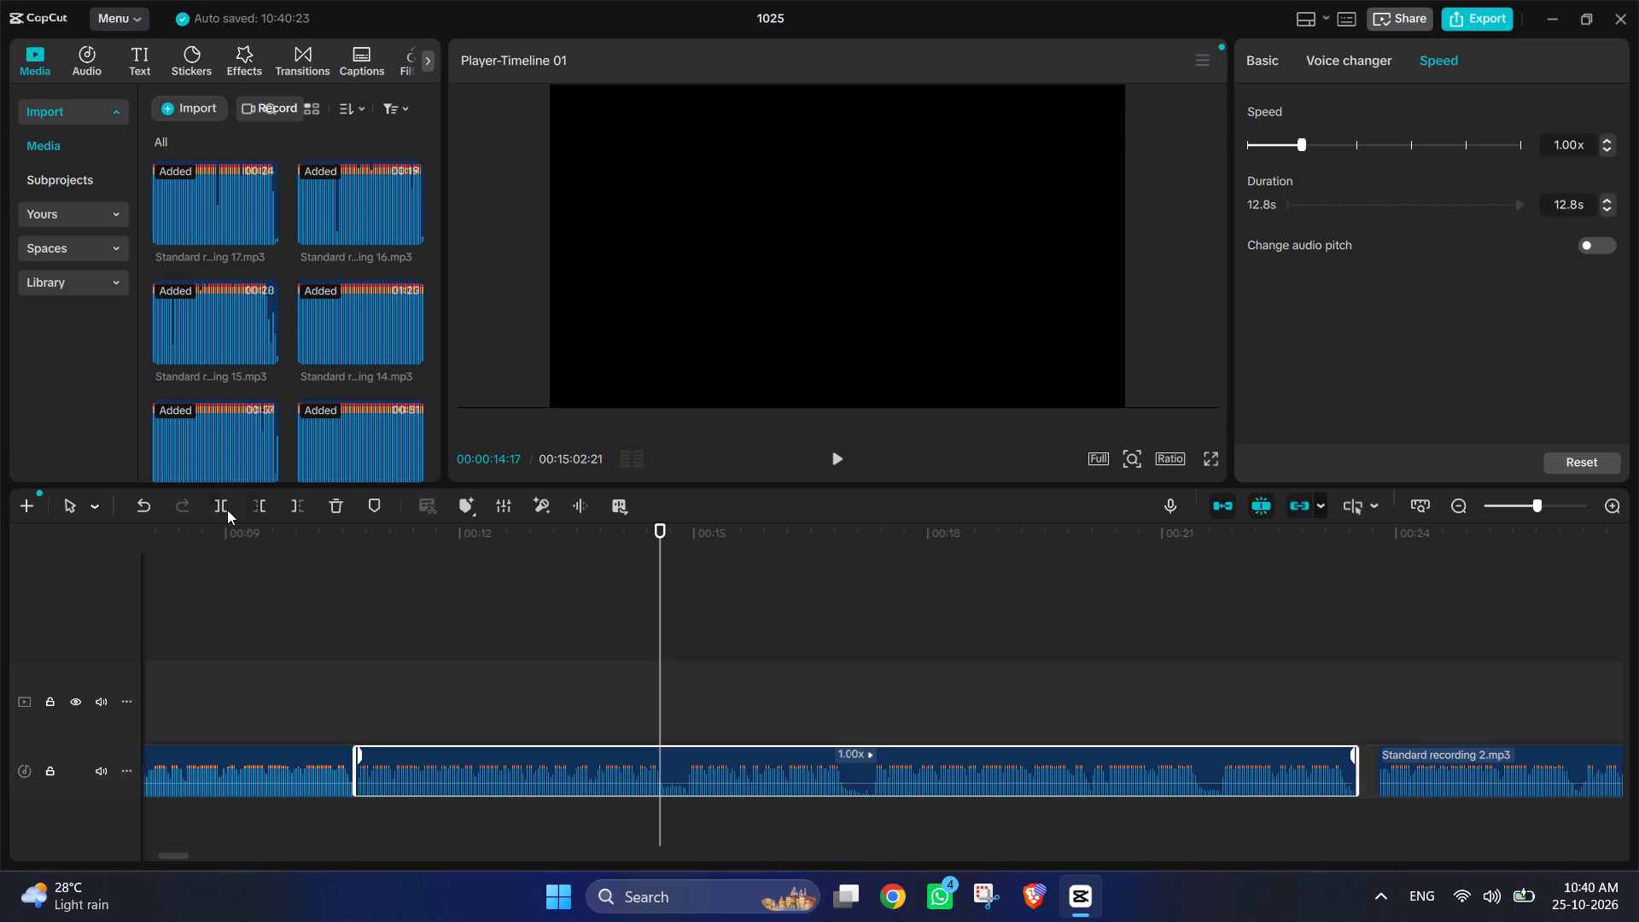
click(219, 510)
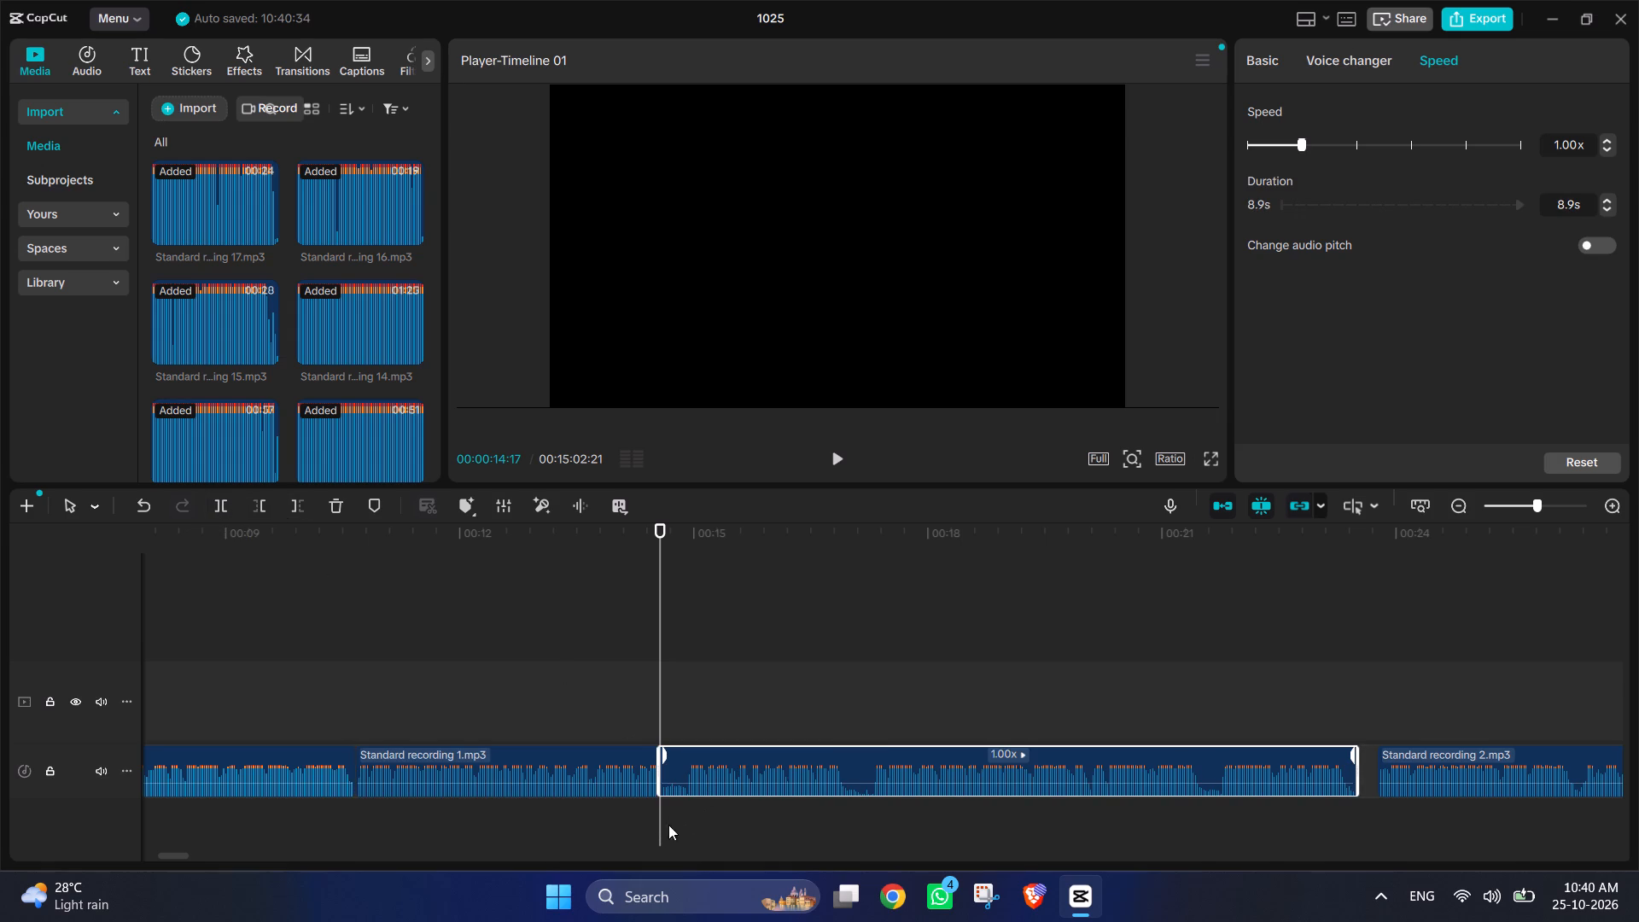
drag(658, 822, 690, 820)
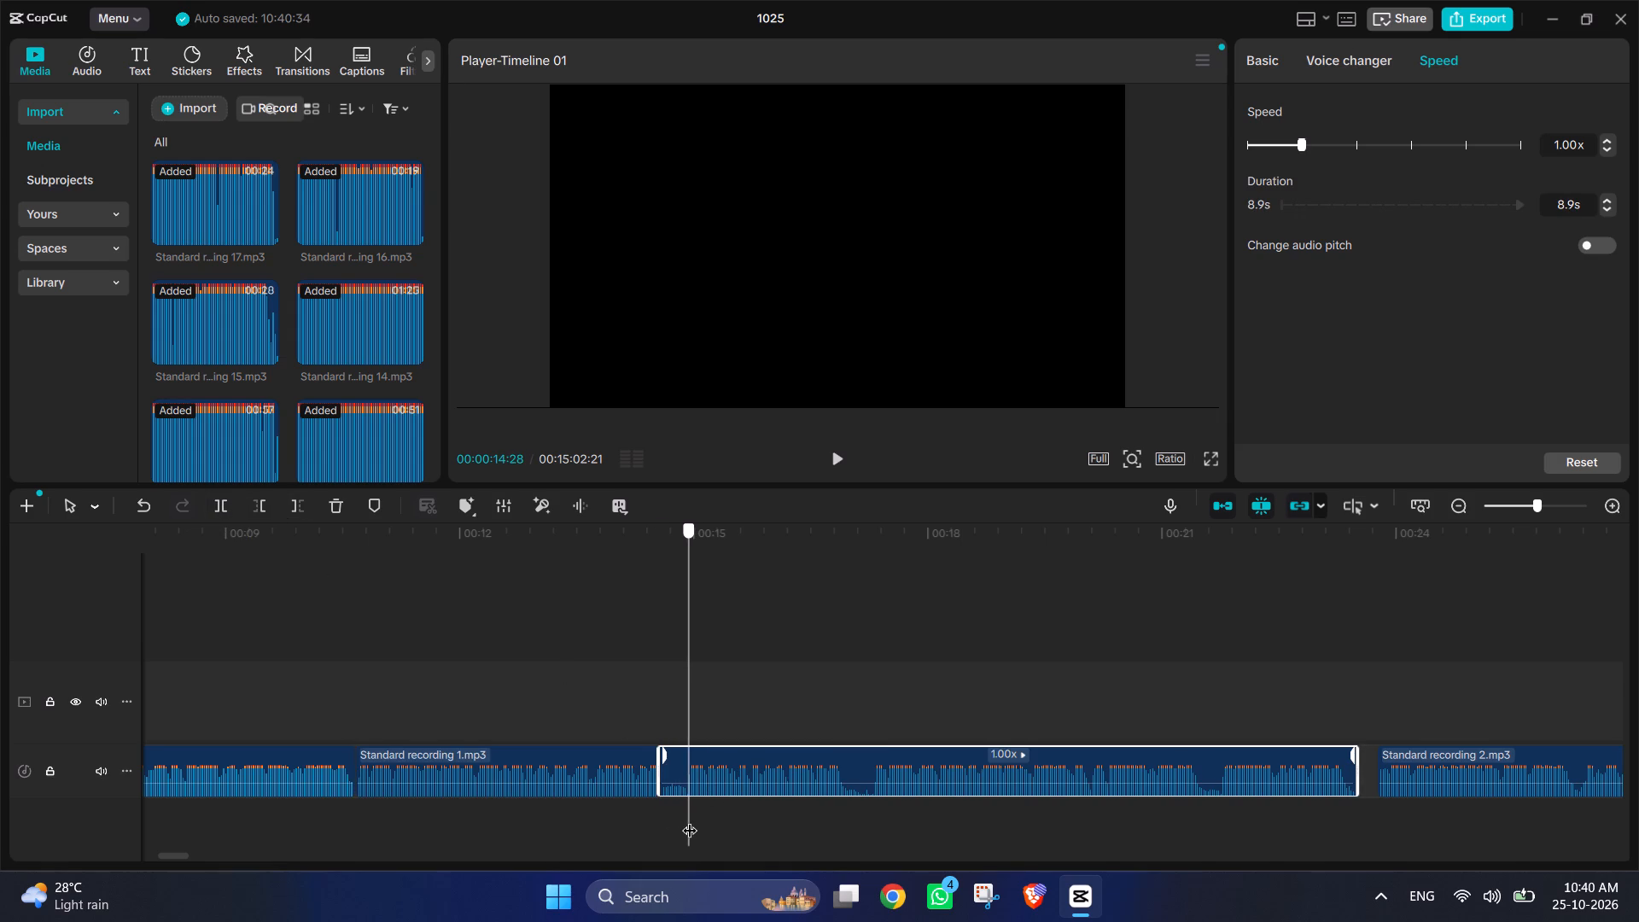
click(220, 504)
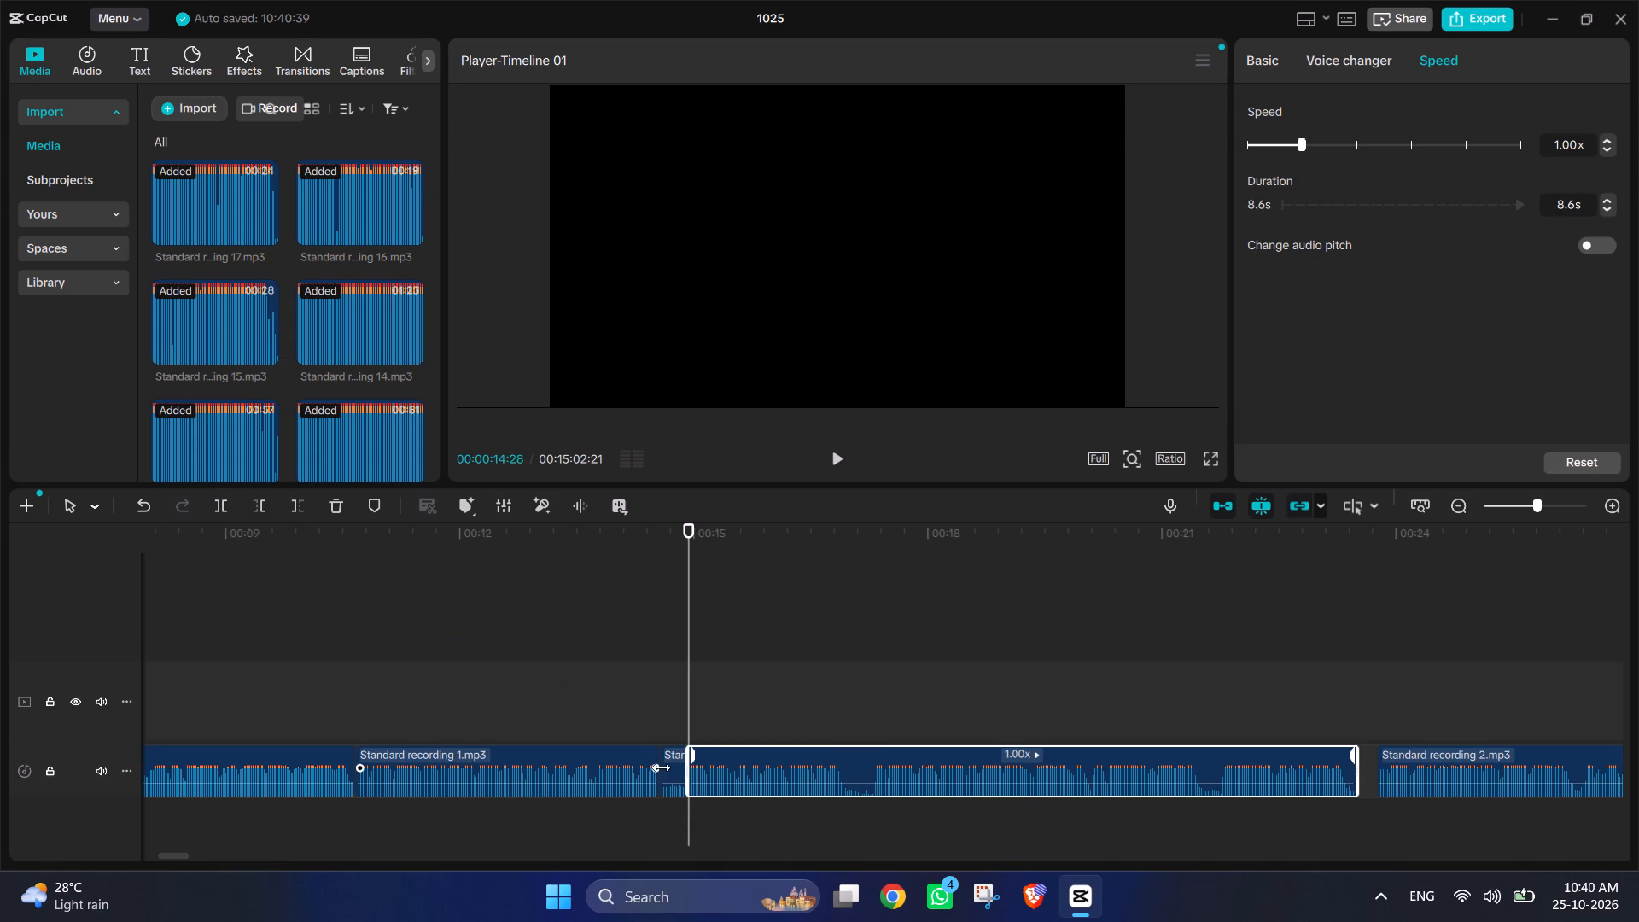
click(676, 778)
click(340, 503)
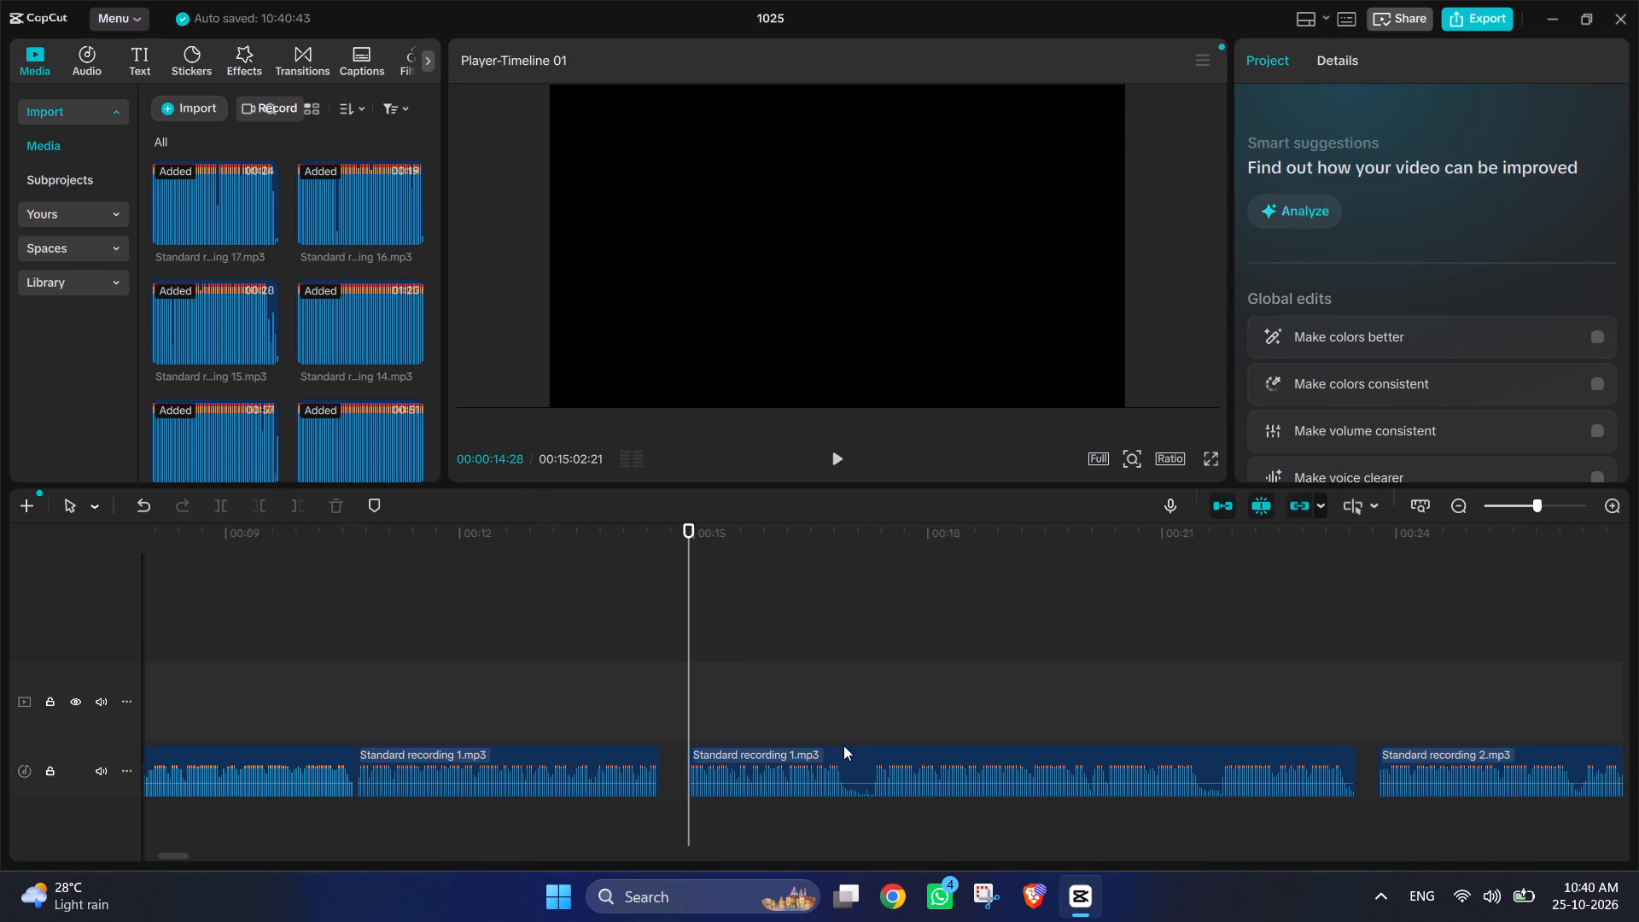
drag(849, 757, 825, 759)
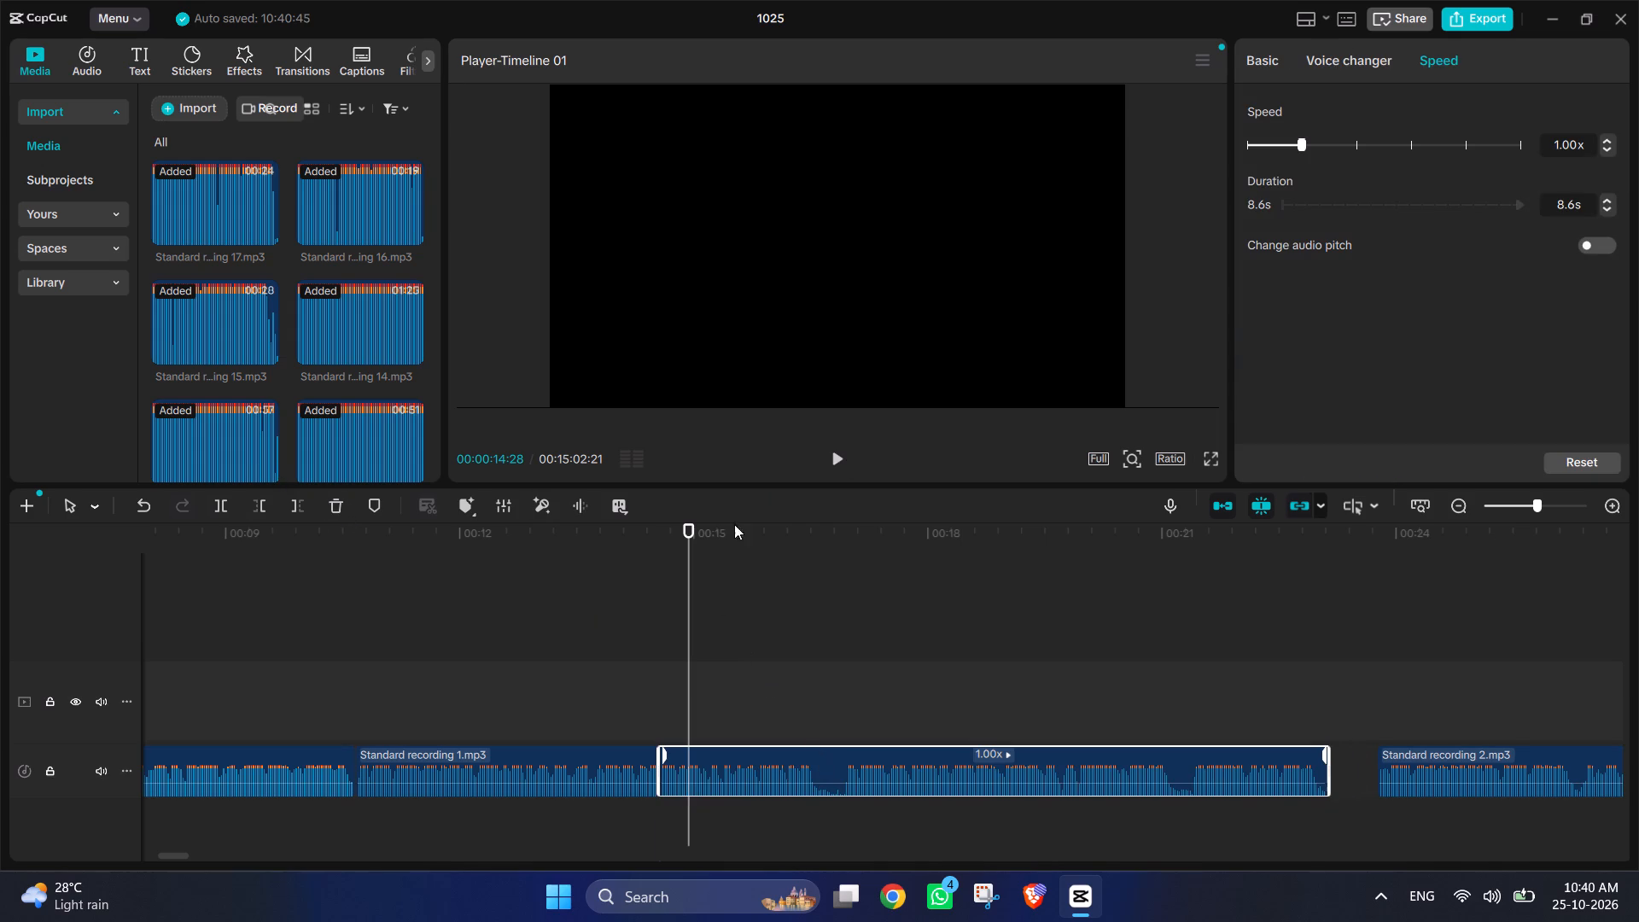
Split recording 1 at the pause at 00:00:16:17, trim about 0.4 s of silence off the following part and close the gap.
click(823, 460)
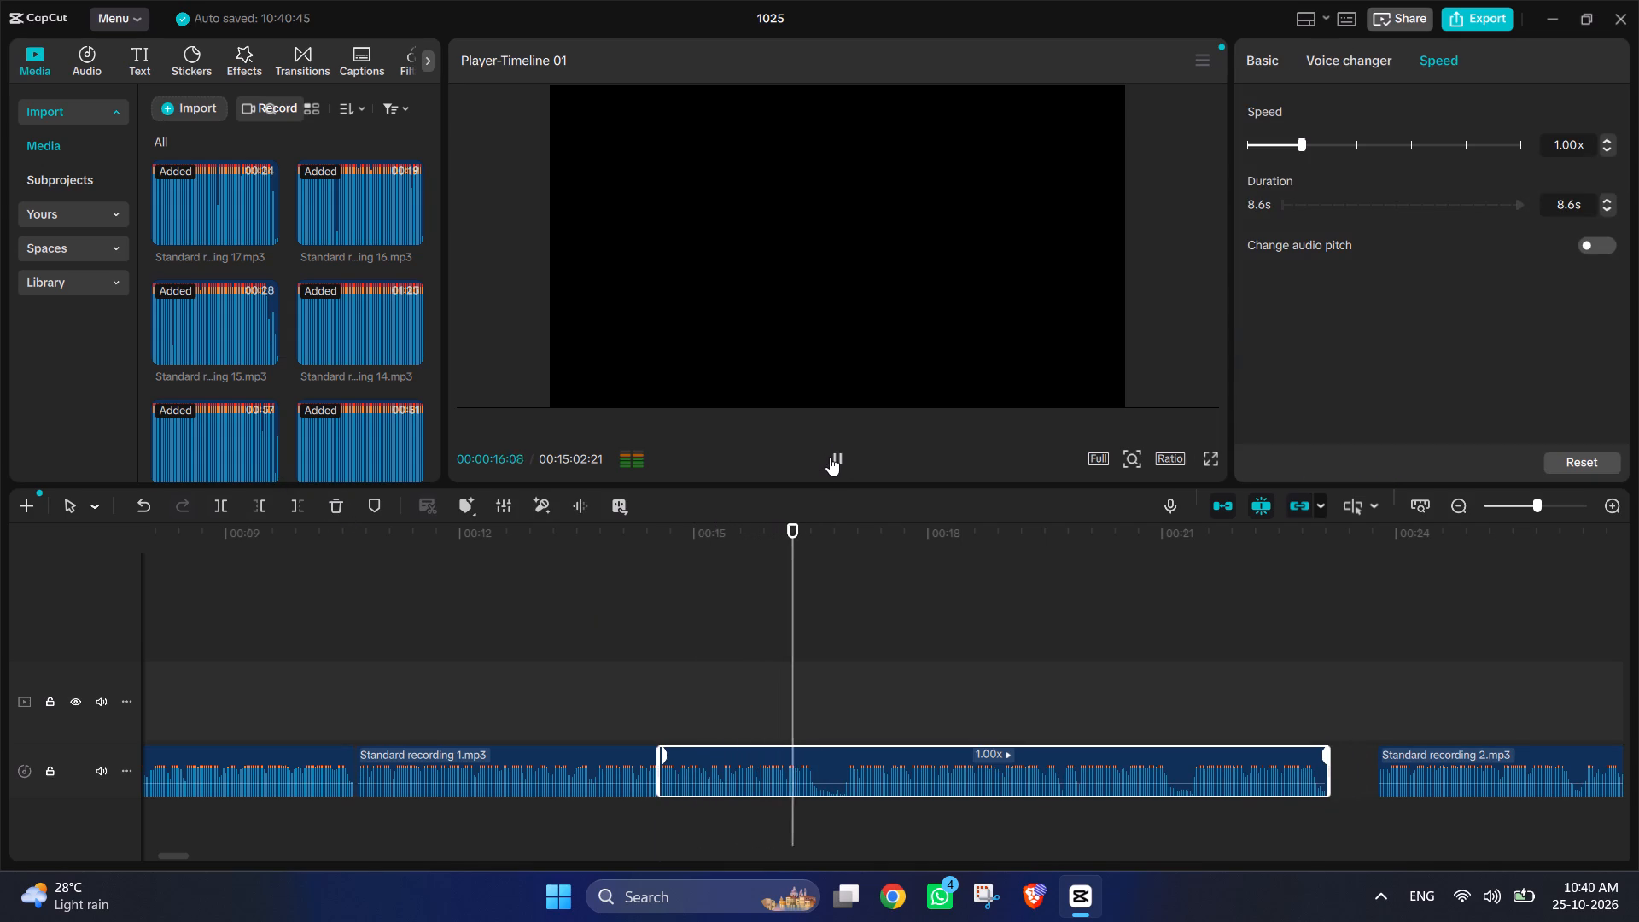
click(830, 457)
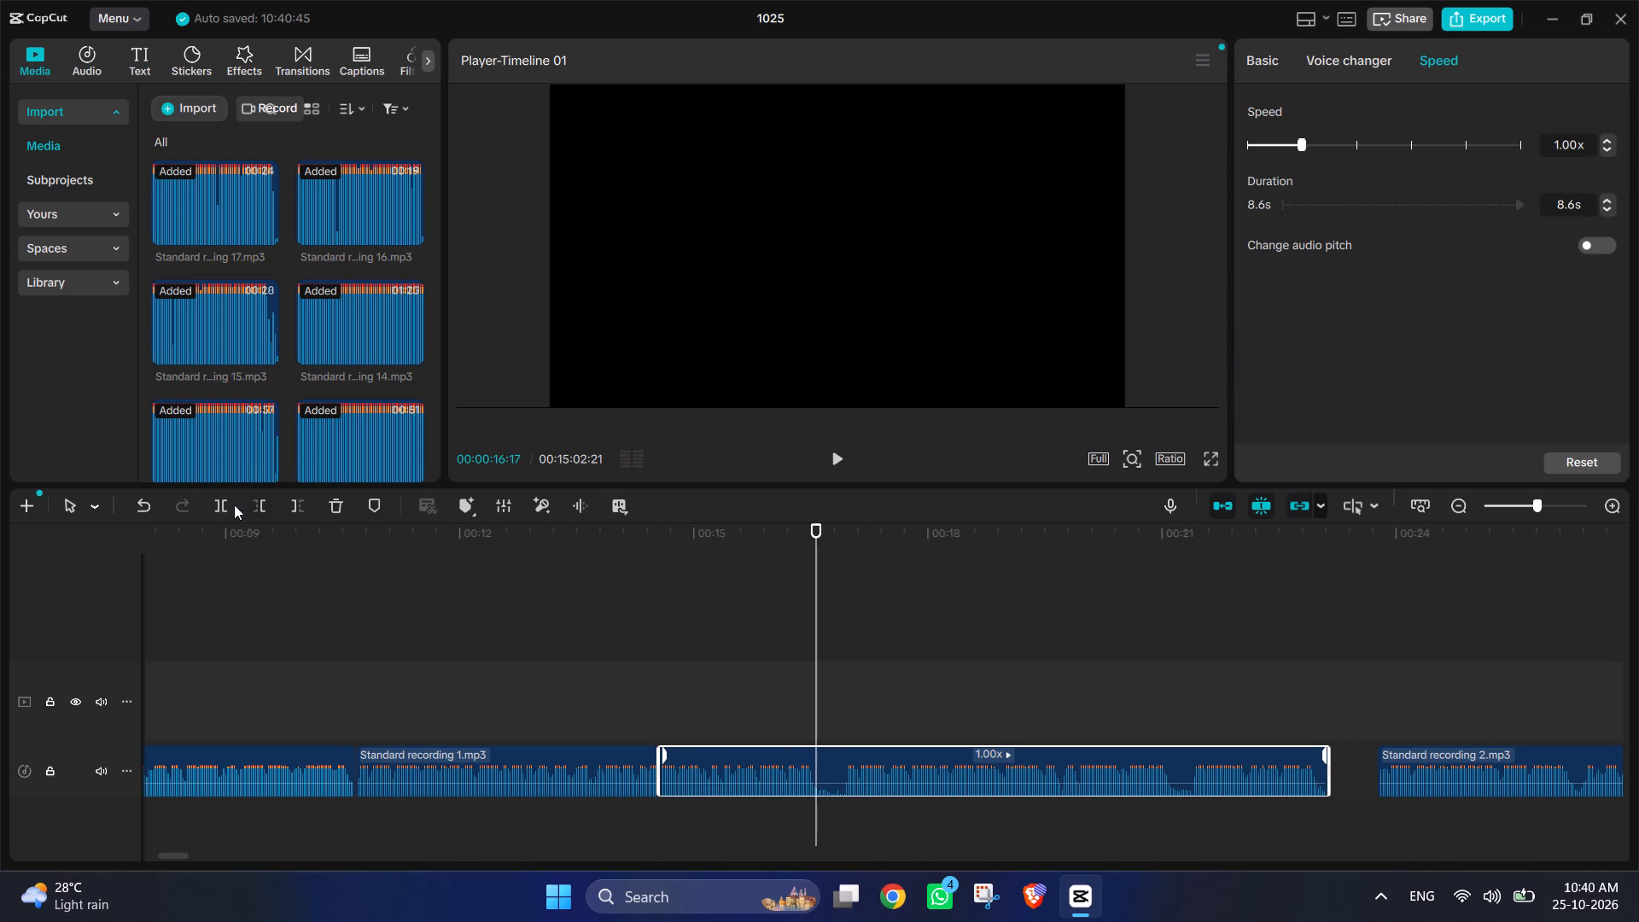
click(225, 505)
drag(810, 778, 826, 785)
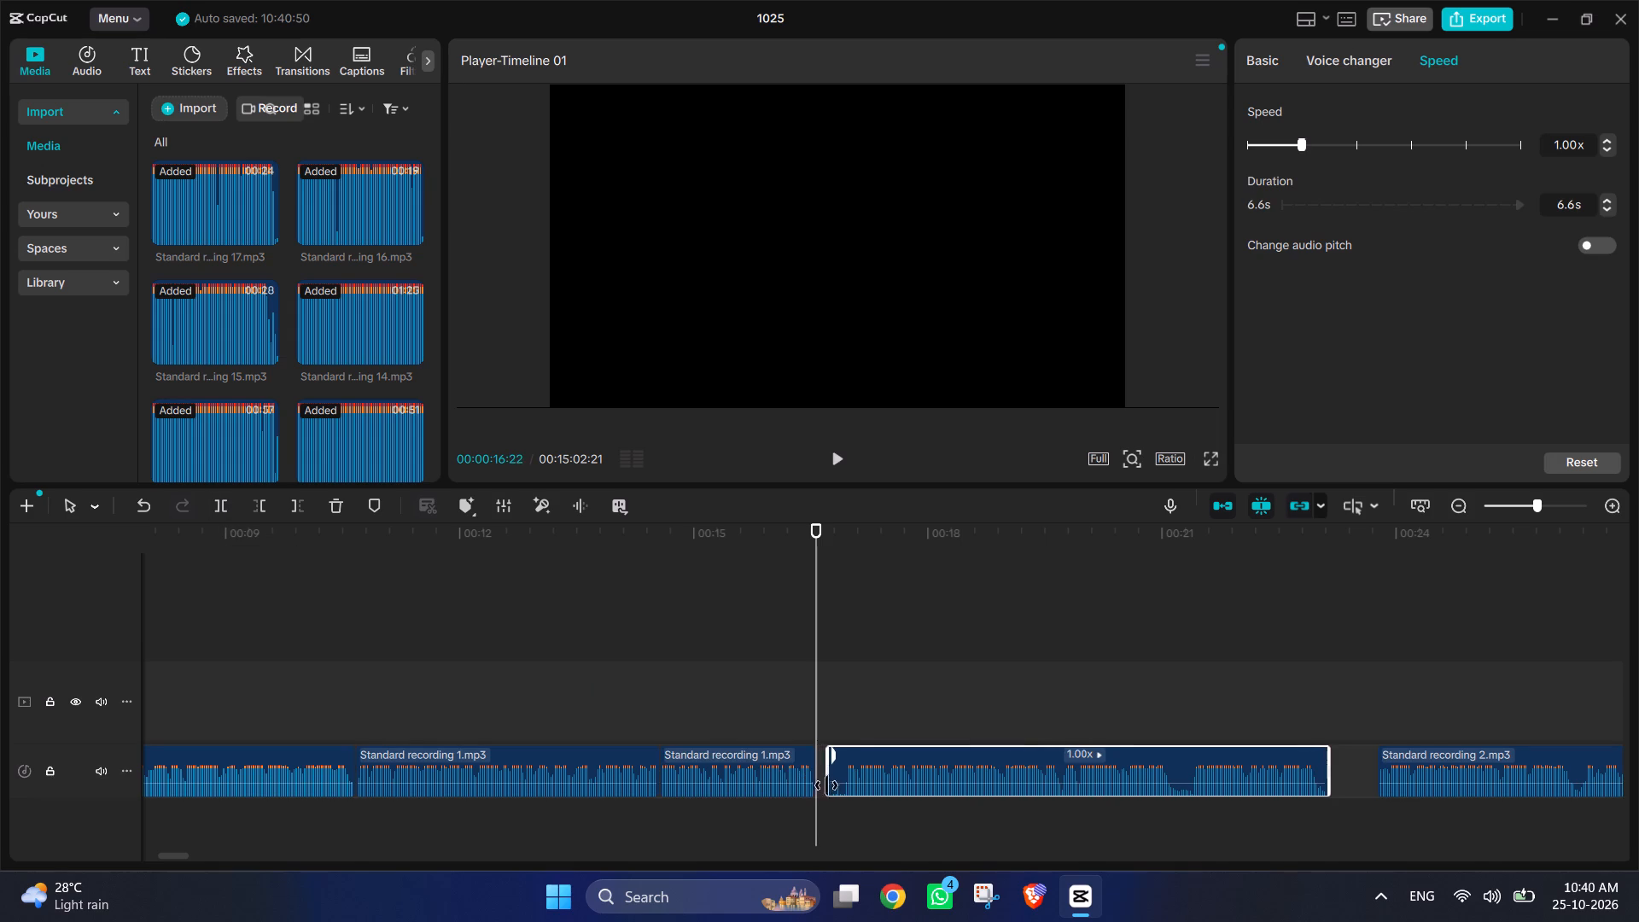
drag(826, 785, 842, 807)
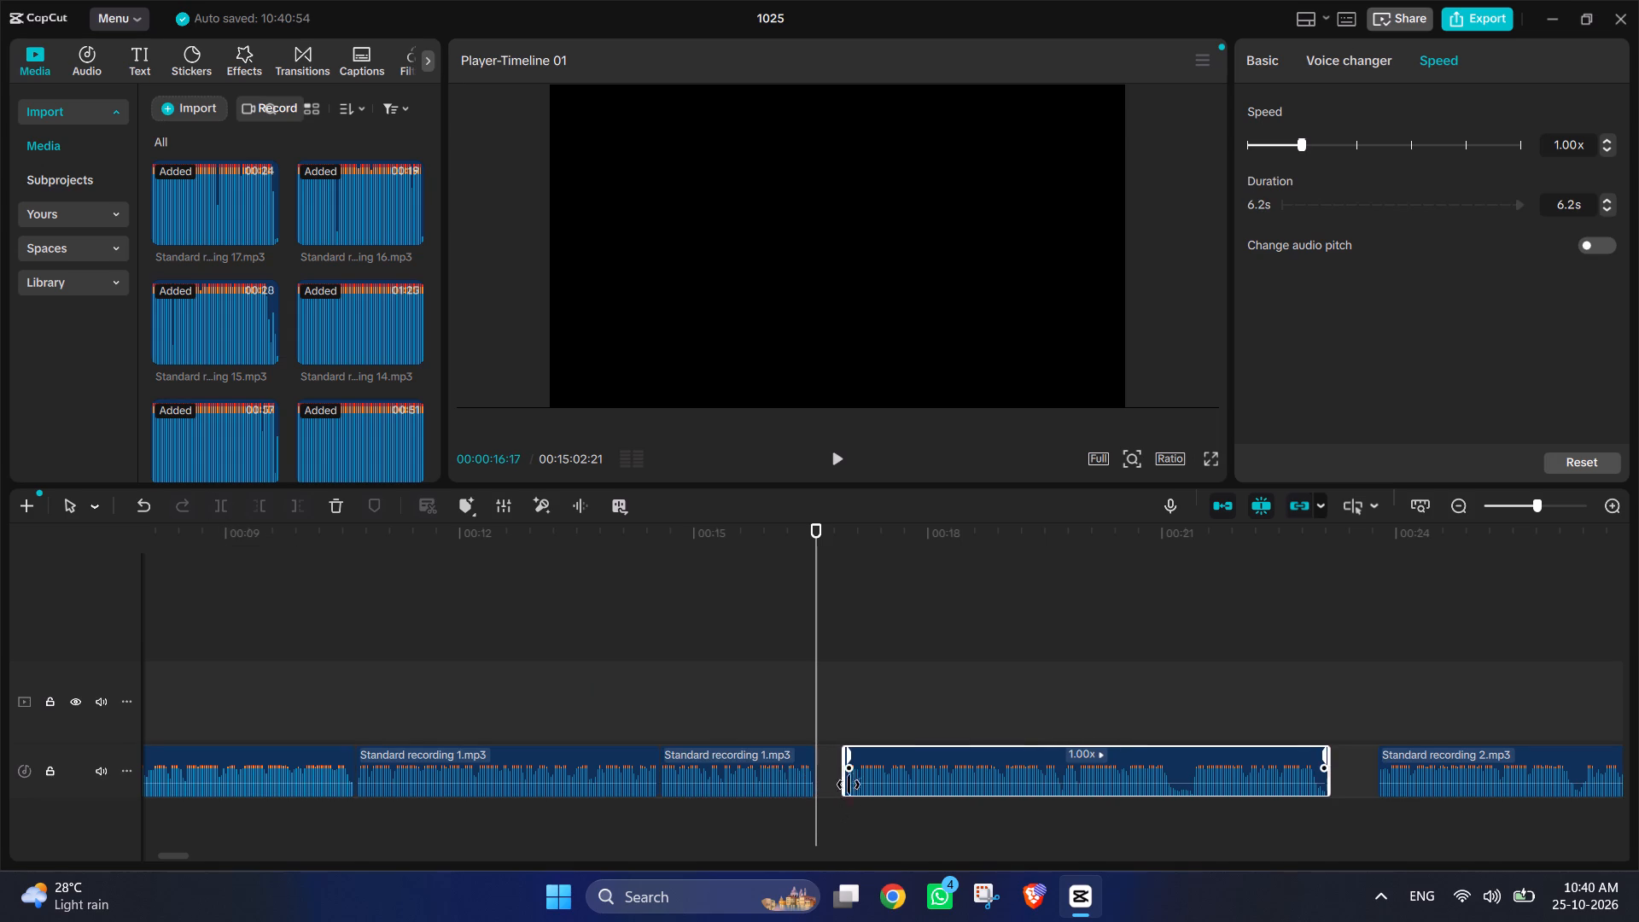
drag(899, 748, 872, 748)
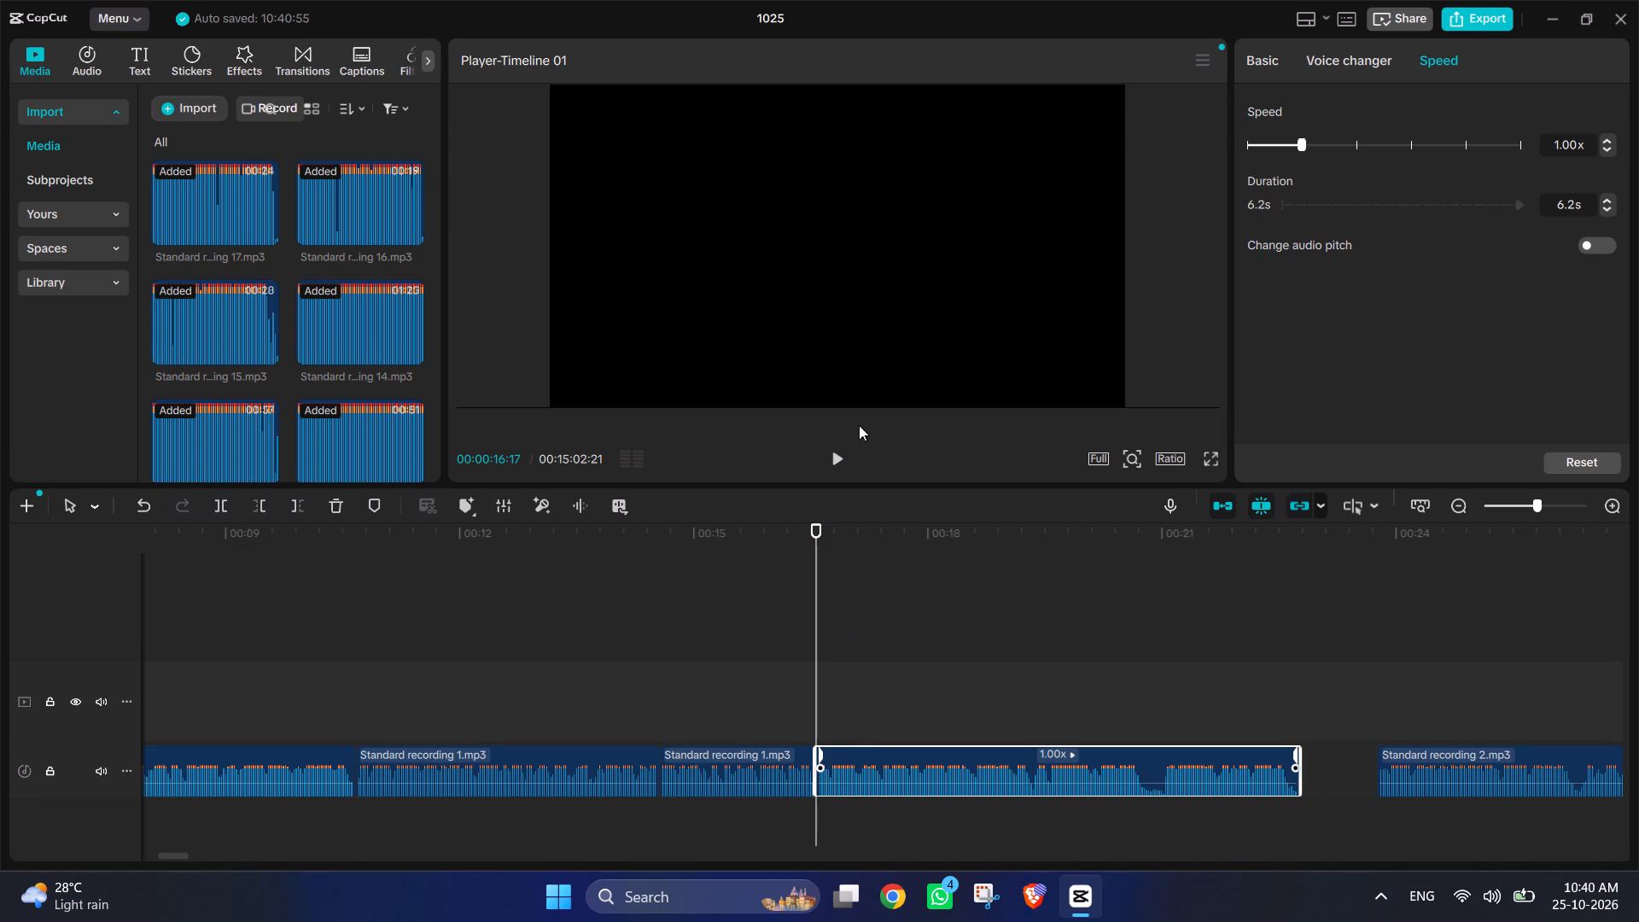
Play to recording 1's end, split it at the 00:00:20:21 pause, trim about 0.3 s off the last part's start and close the gap.
click(834, 452)
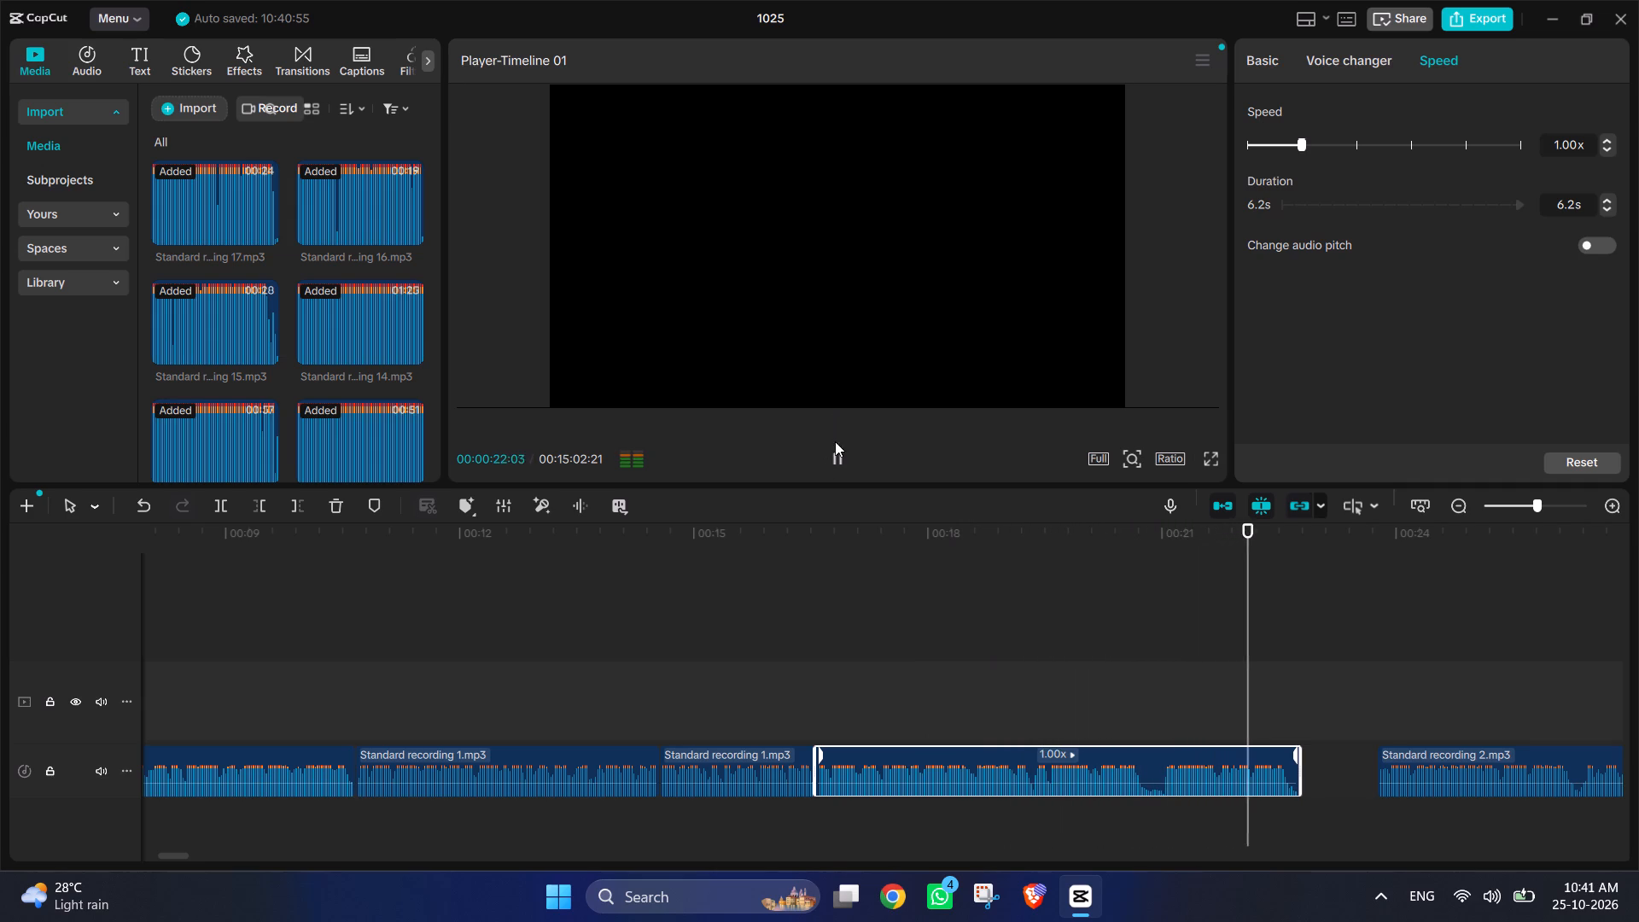
click(835, 442)
click(830, 456)
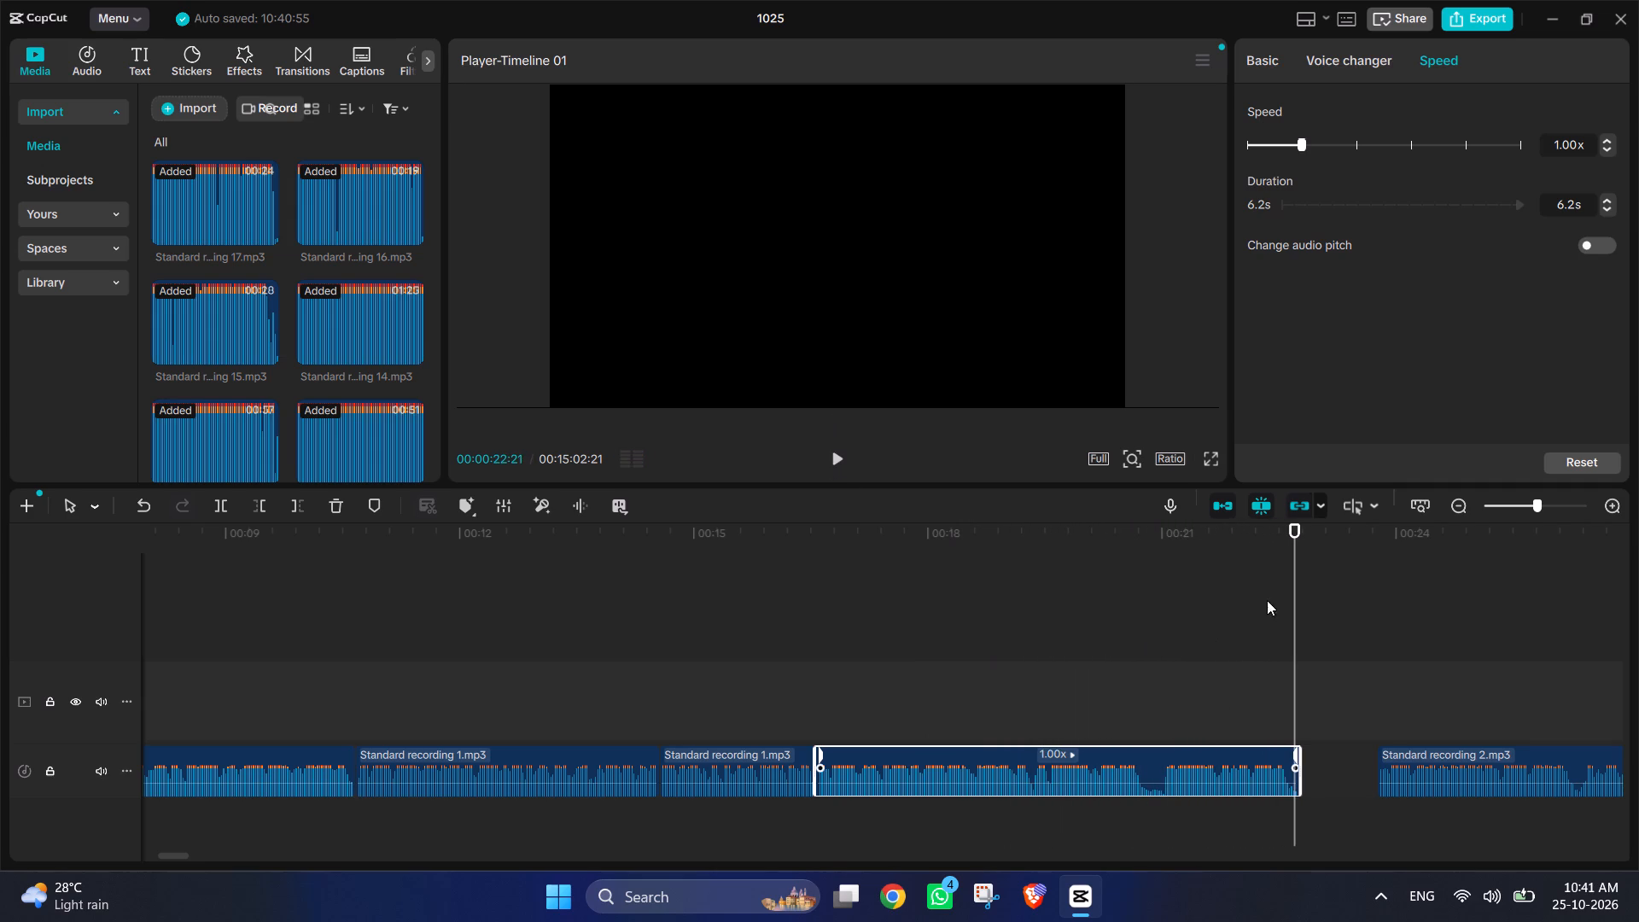
drag(1295, 580, 1140, 616)
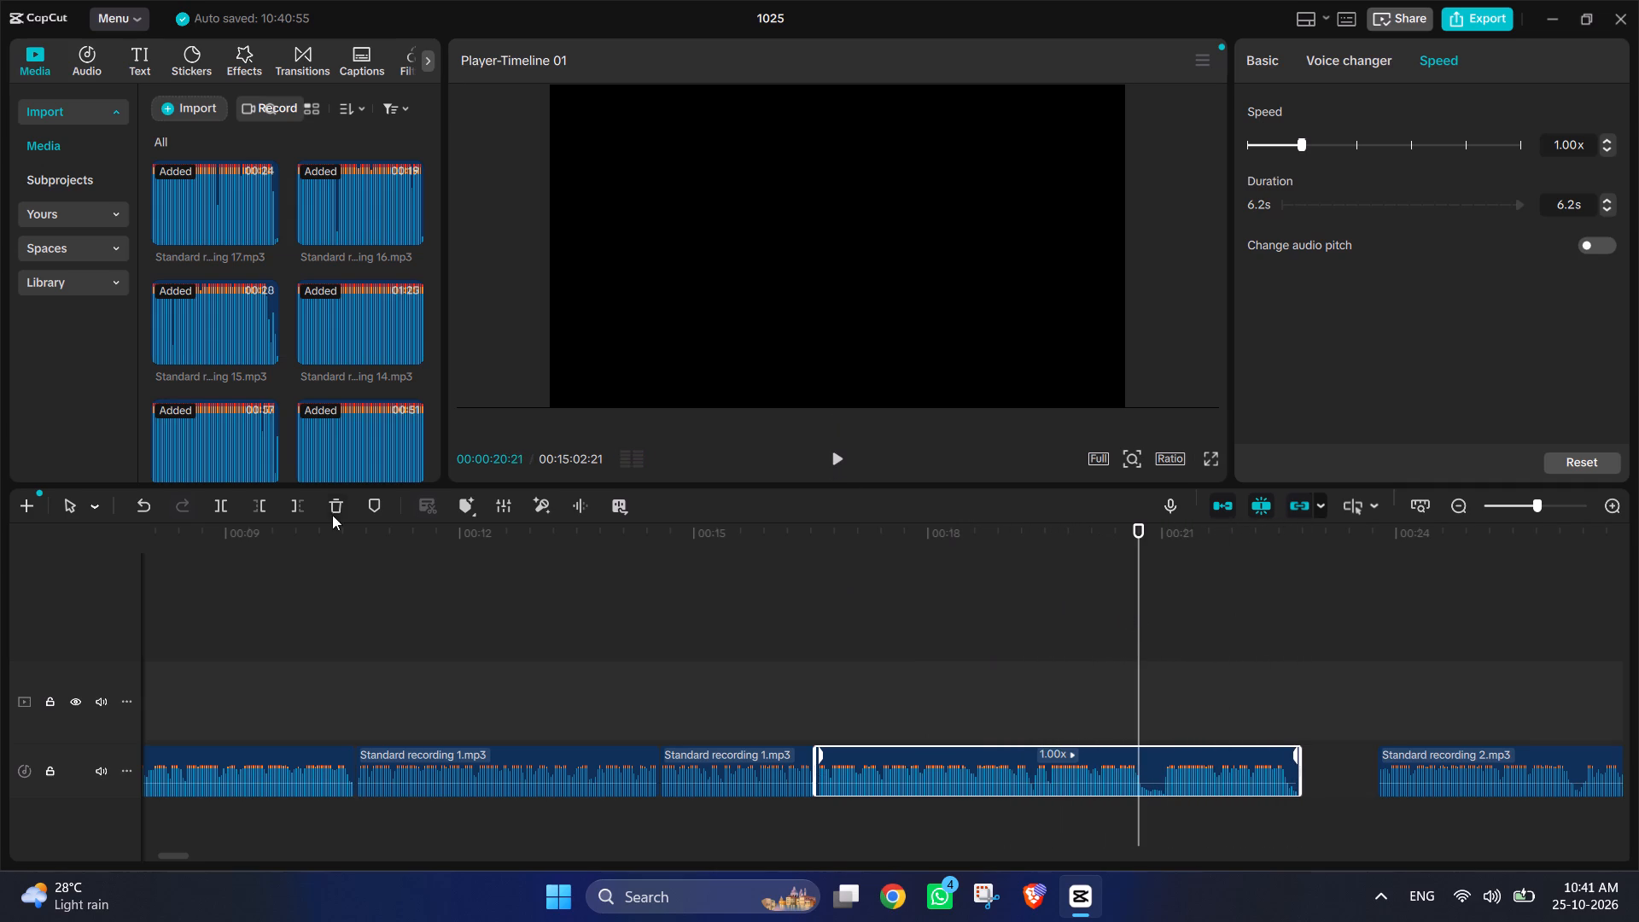
click(222, 504)
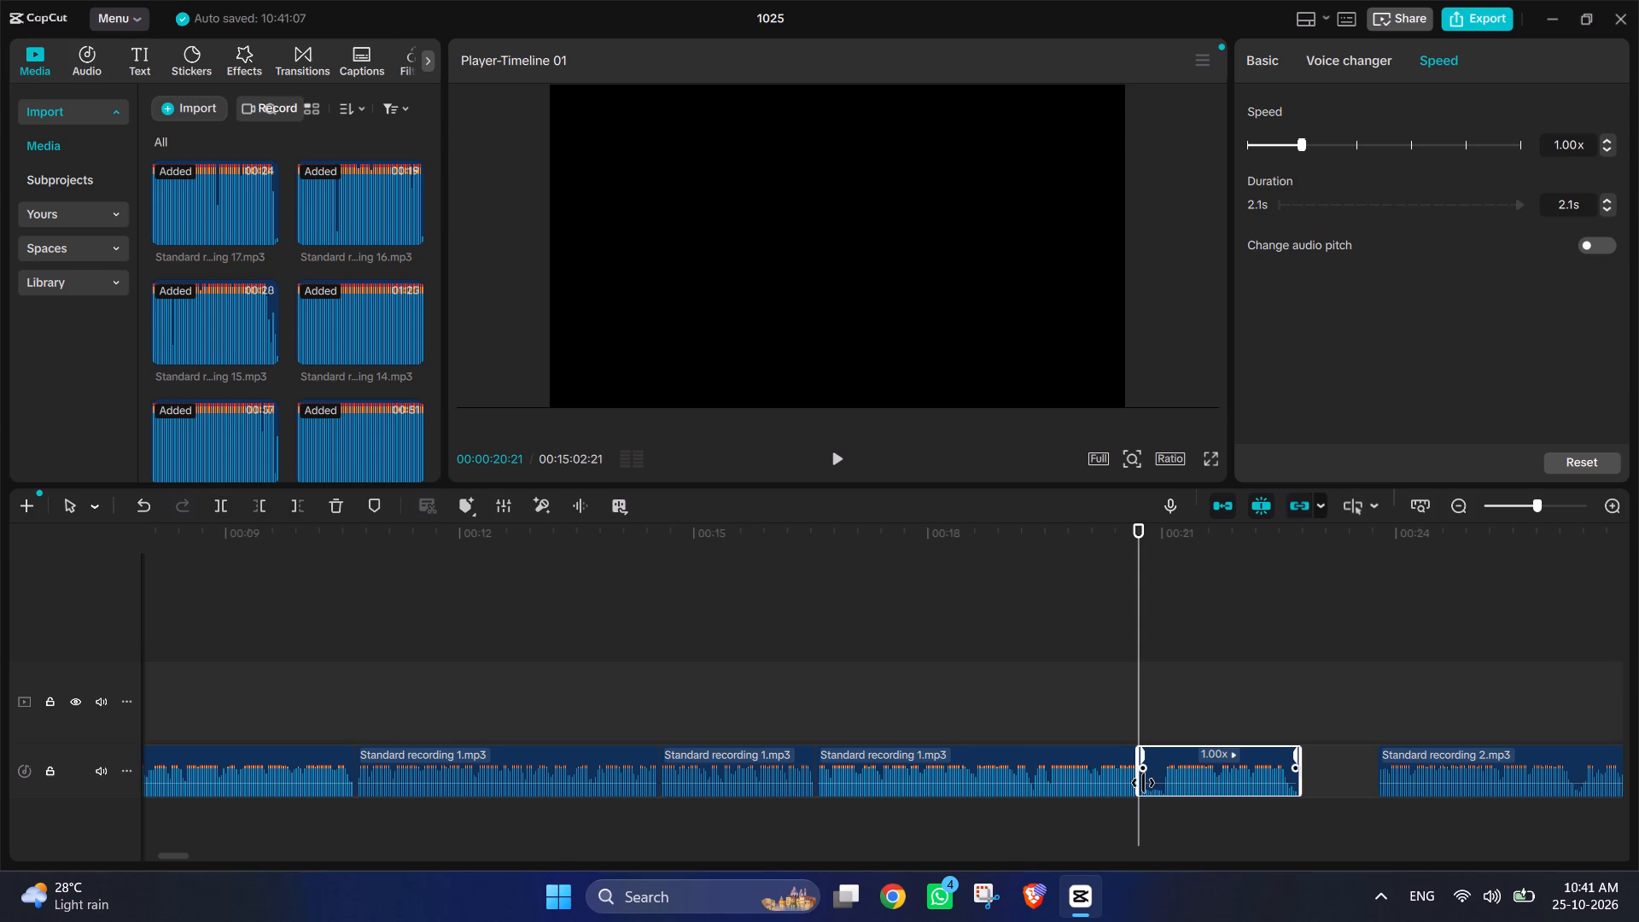
drag(1139, 787, 1163, 806)
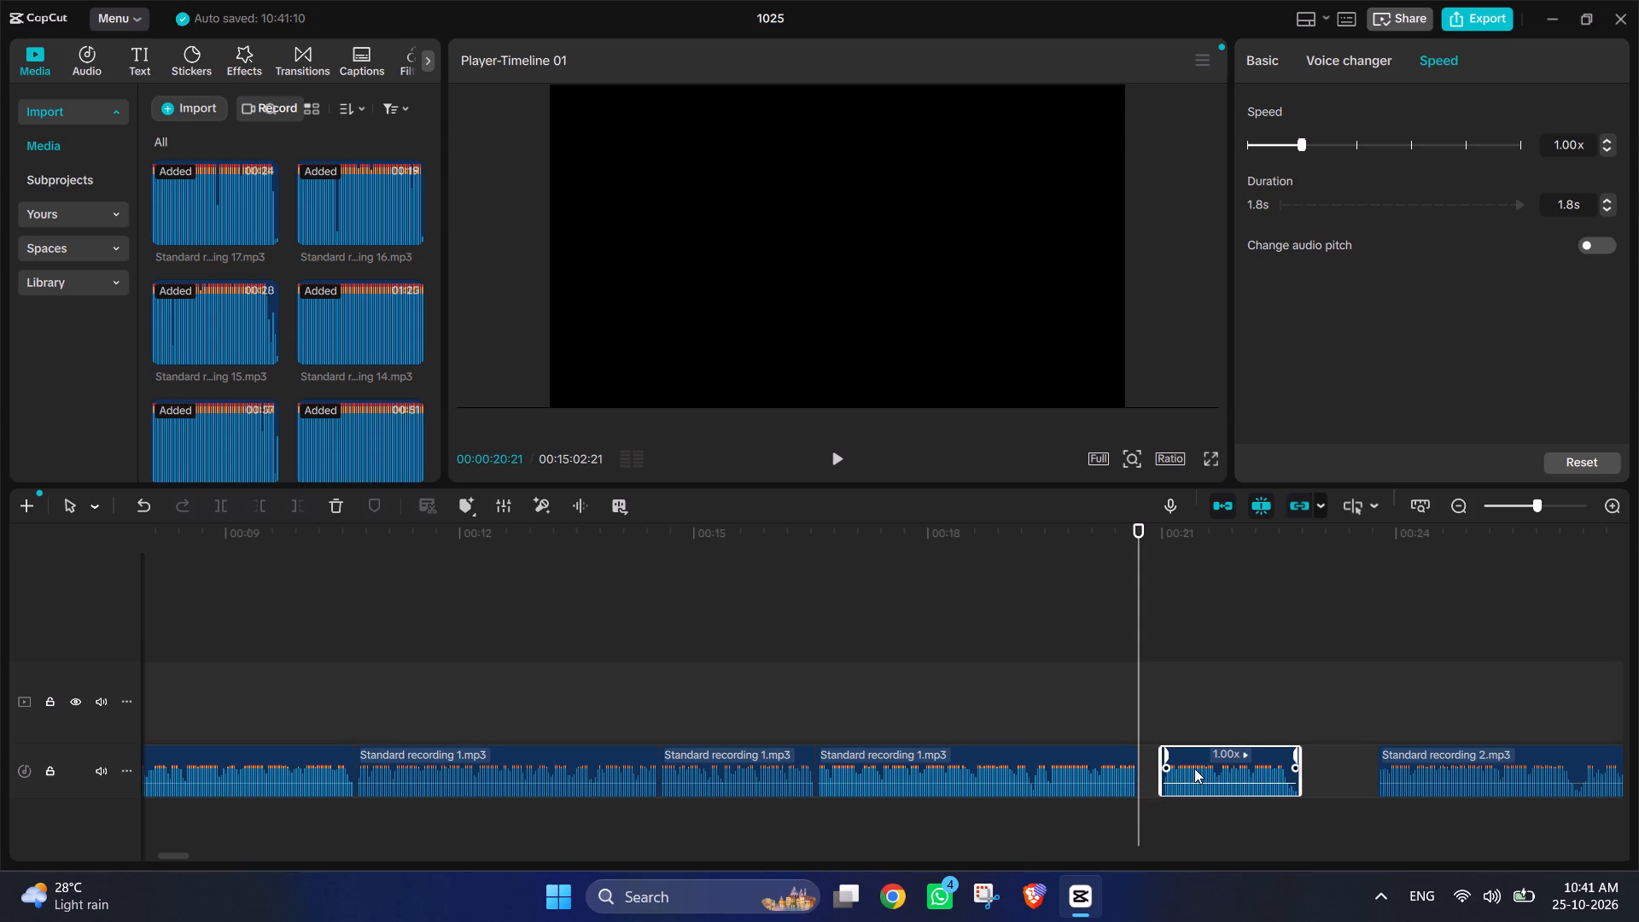
drag(1191, 752, 1170, 753)
Move Standard recording 2.mp3 against the end of recording 1 on the same audio track and play across the join into recording 2.
click(827, 452)
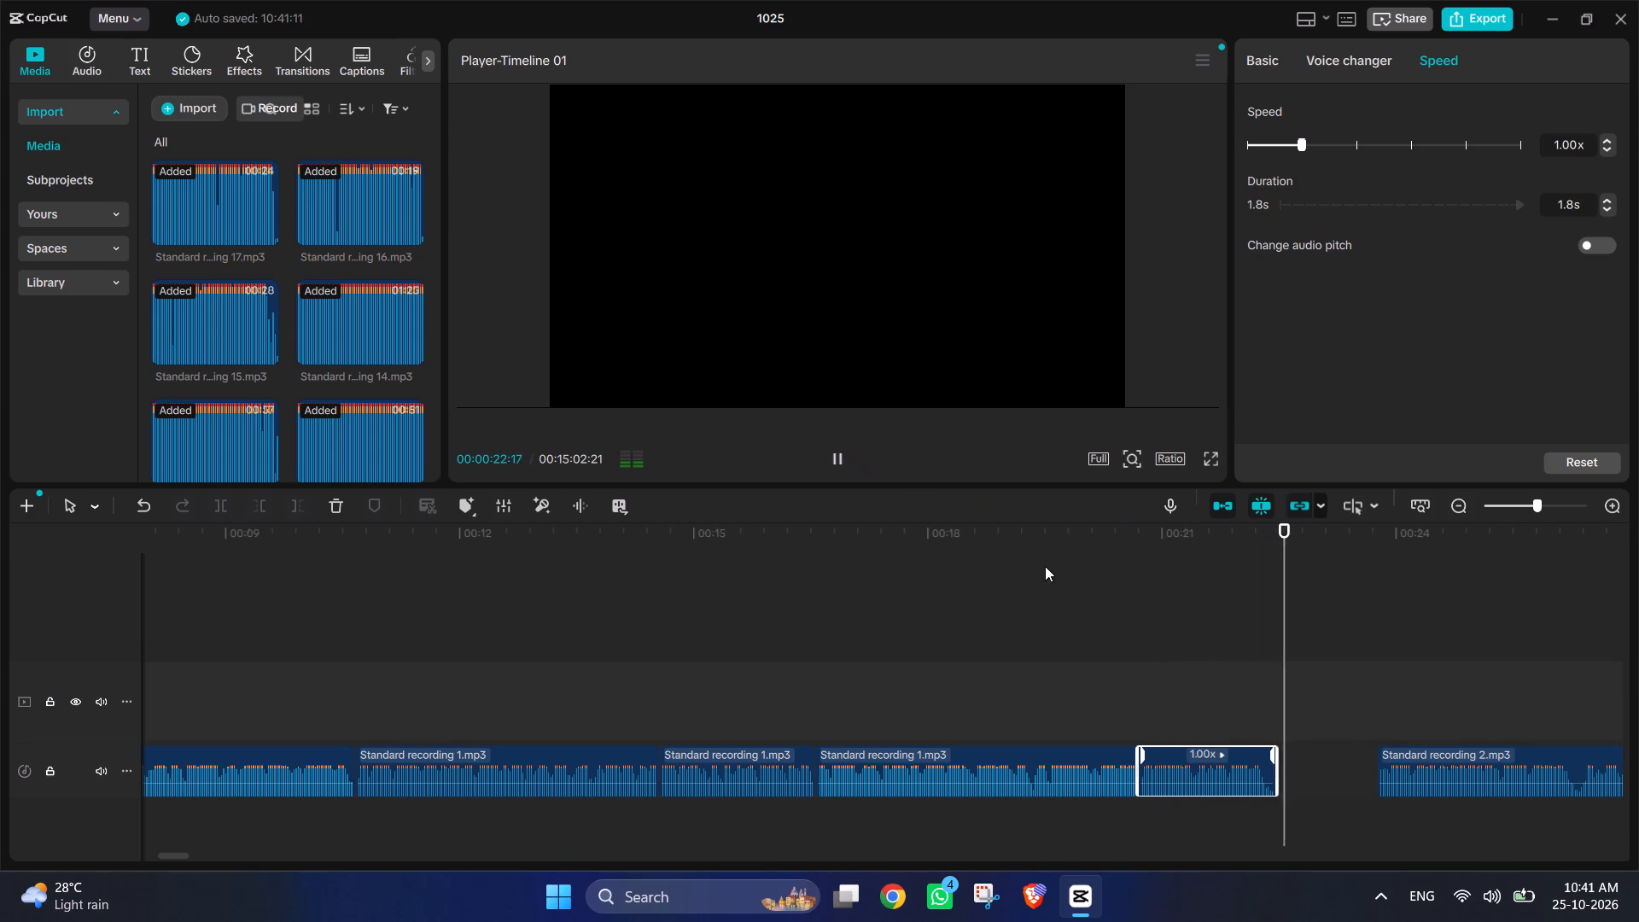
drag(1577, 747, 1478, 747)
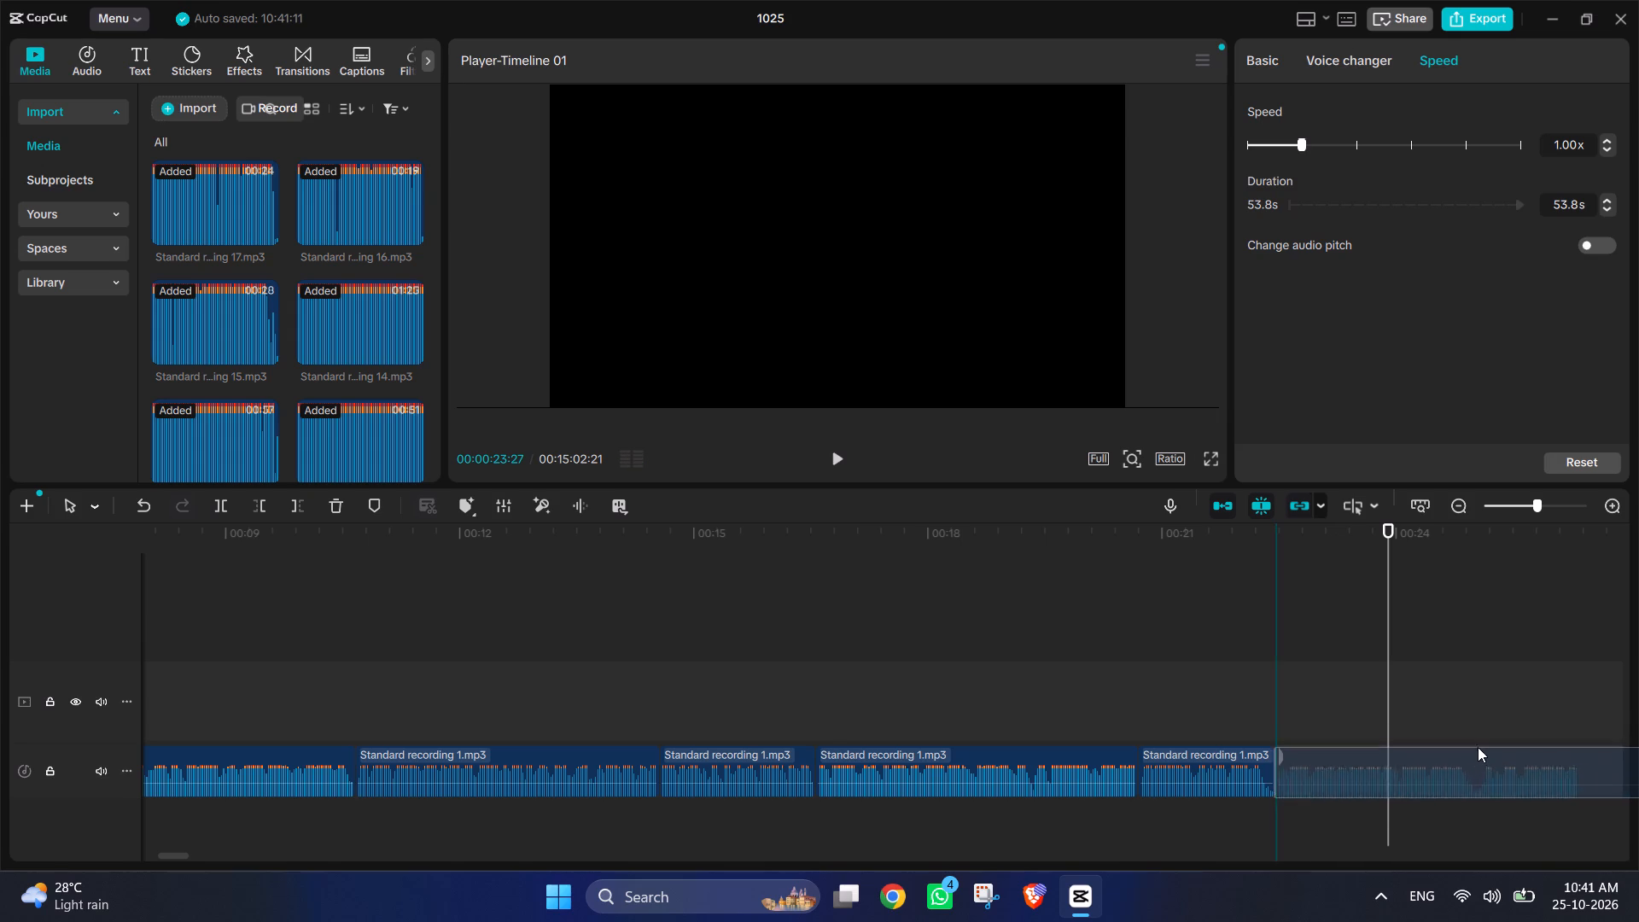
drag(1478, 747, 1477, 747)
drag(1464, 701, 1461, 741)
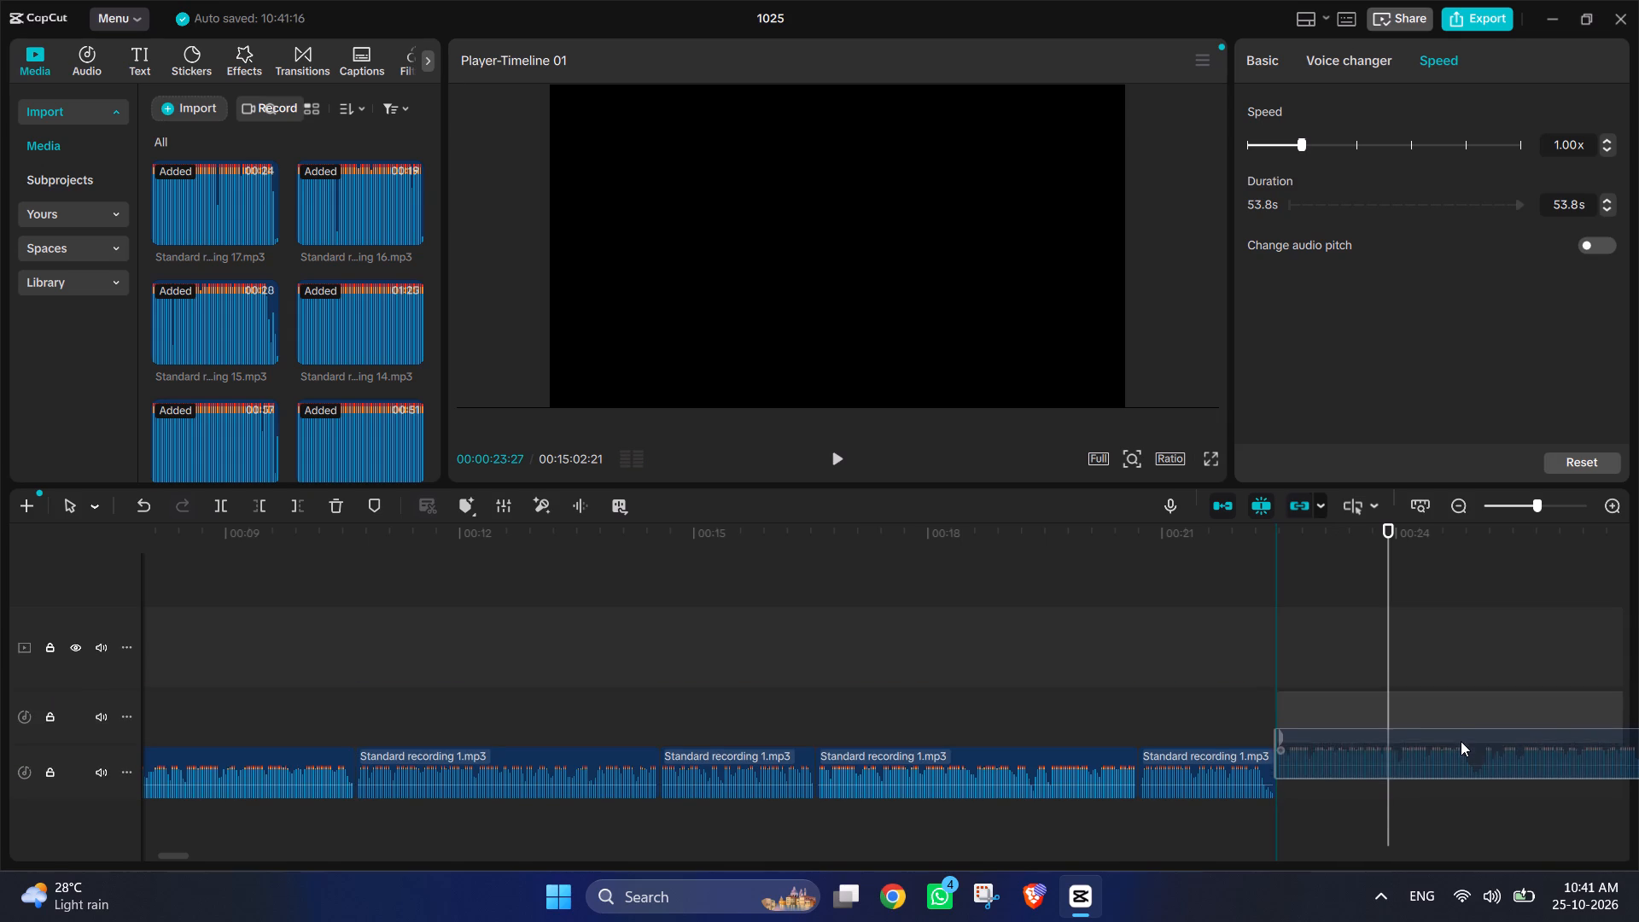
drag(1461, 741, 1461, 761)
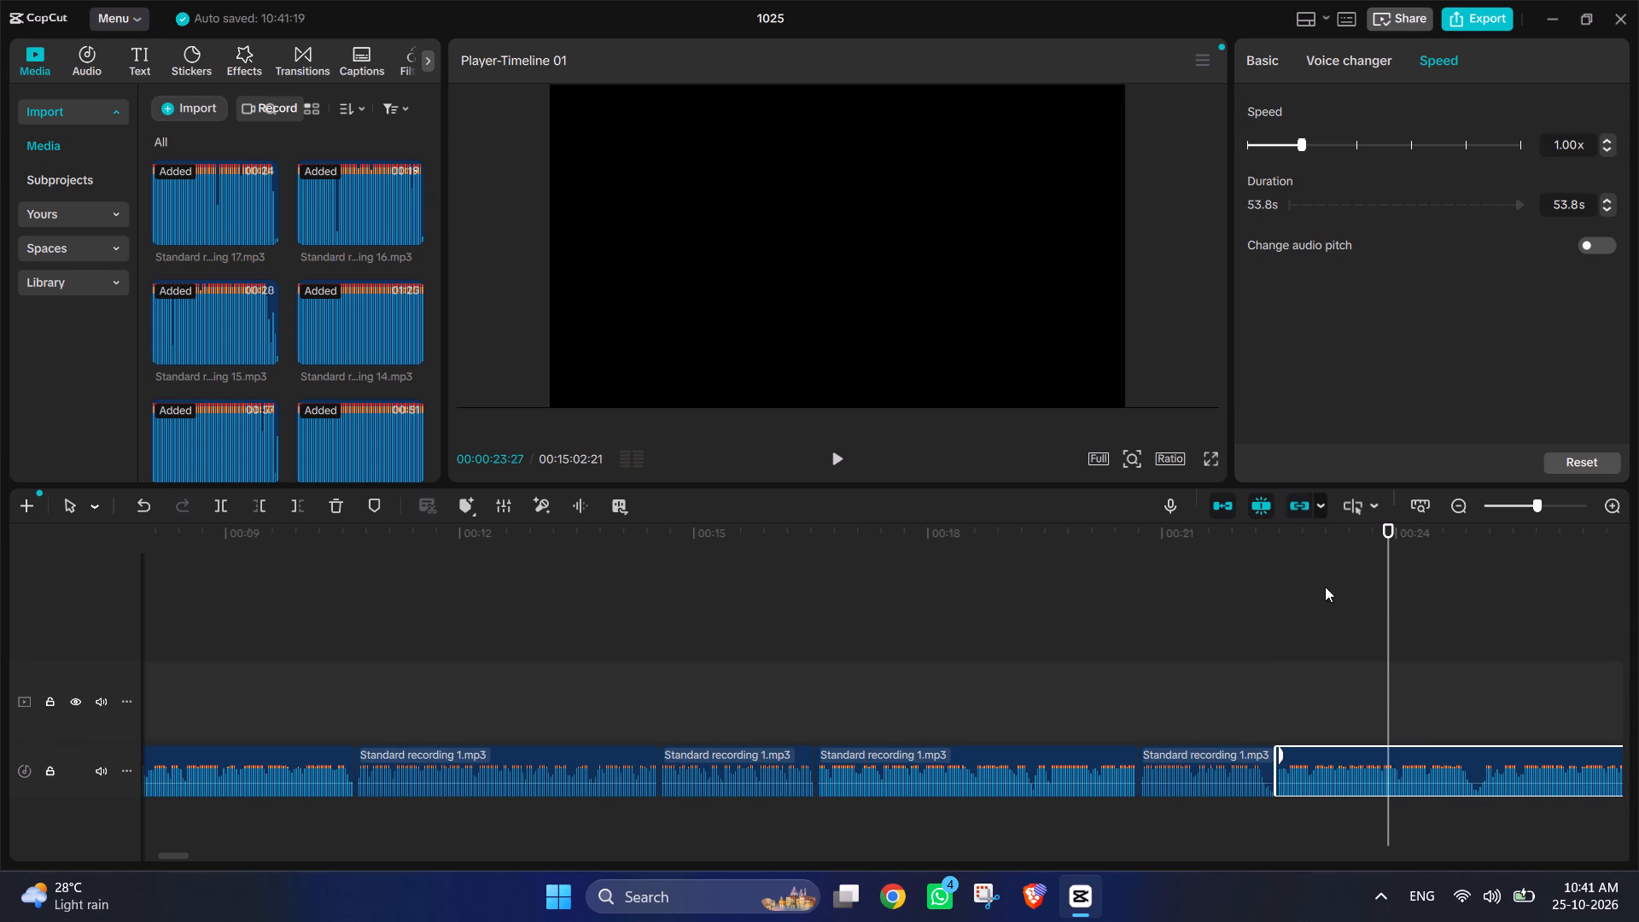
drag(1388, 584, 1270, 593)
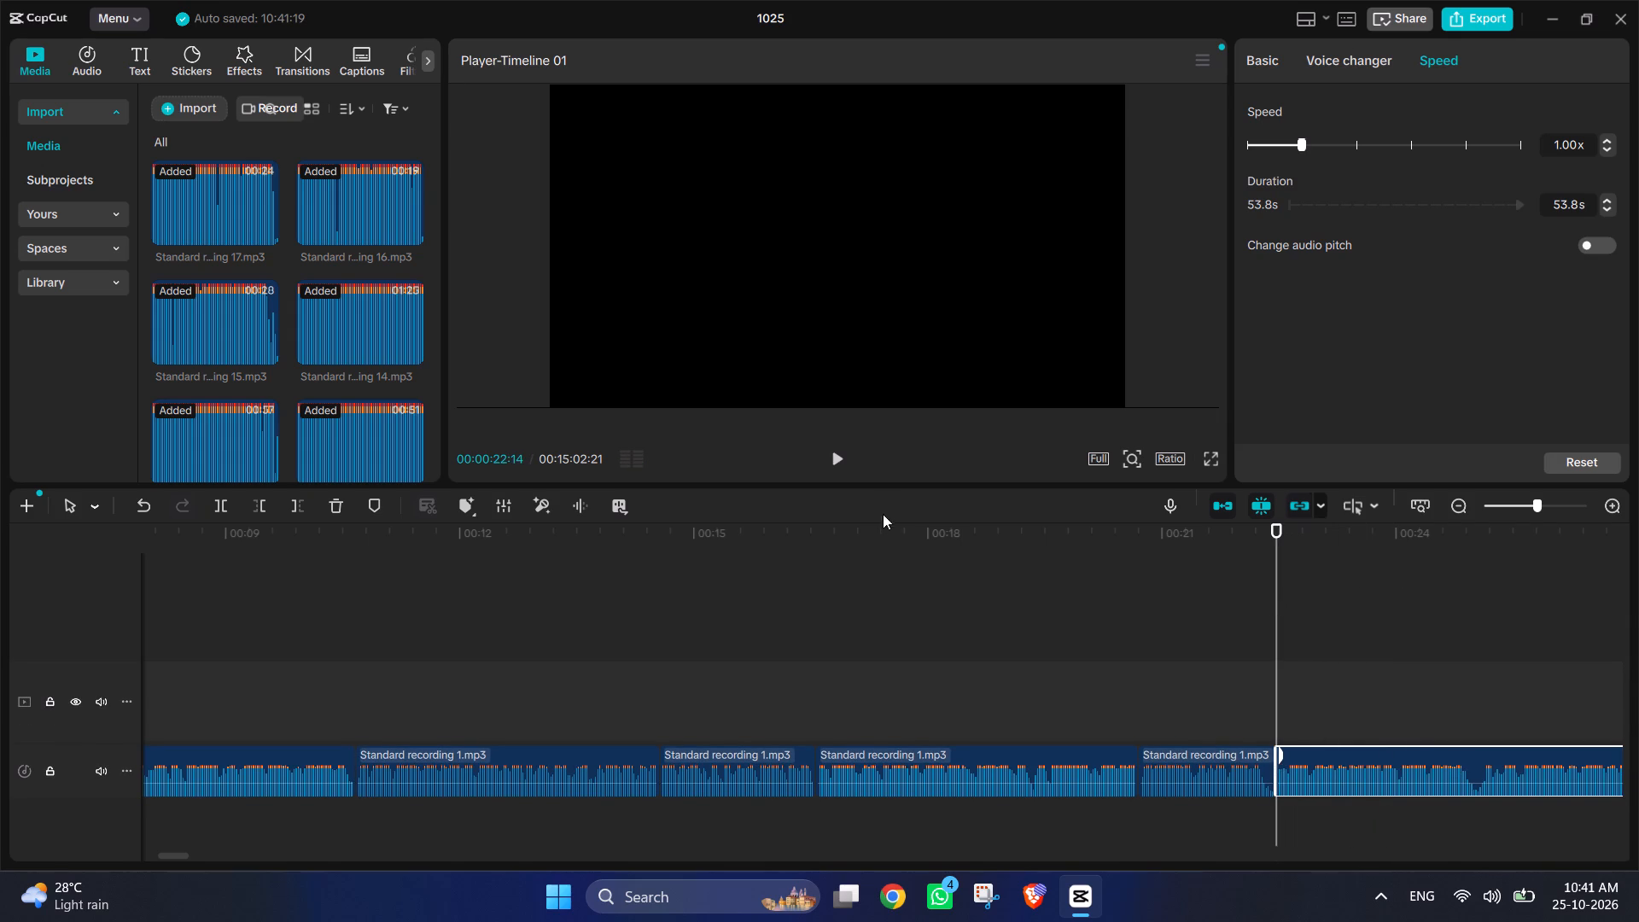
click(834, 459)
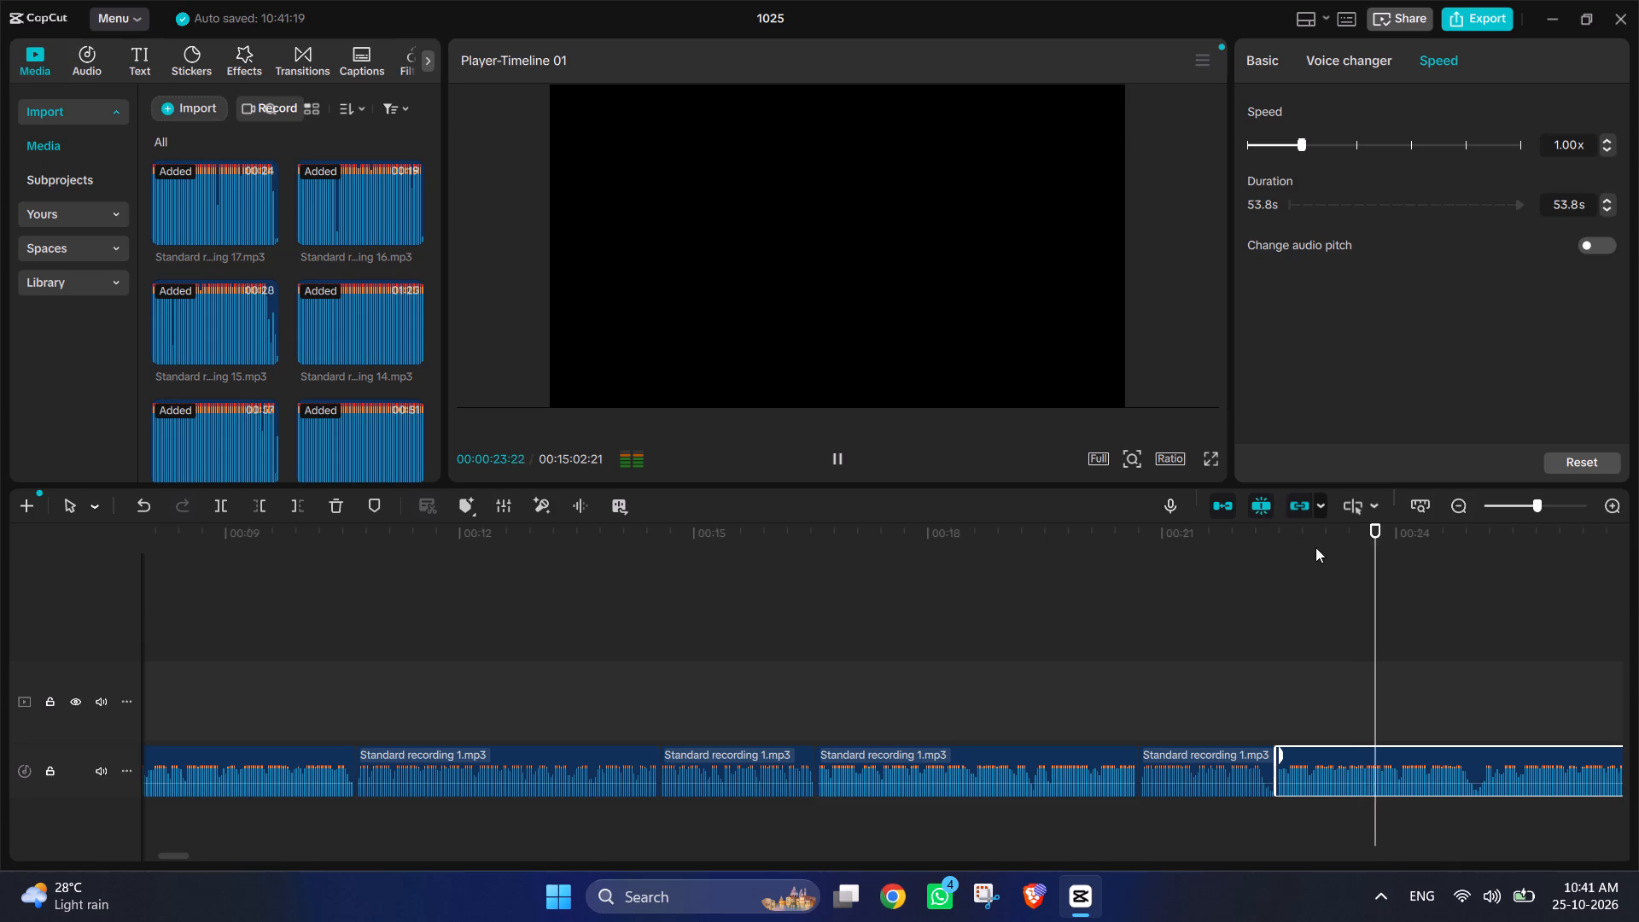
scroll(1289, 560, left, 2)
scroll(1266, 565, right, 1)
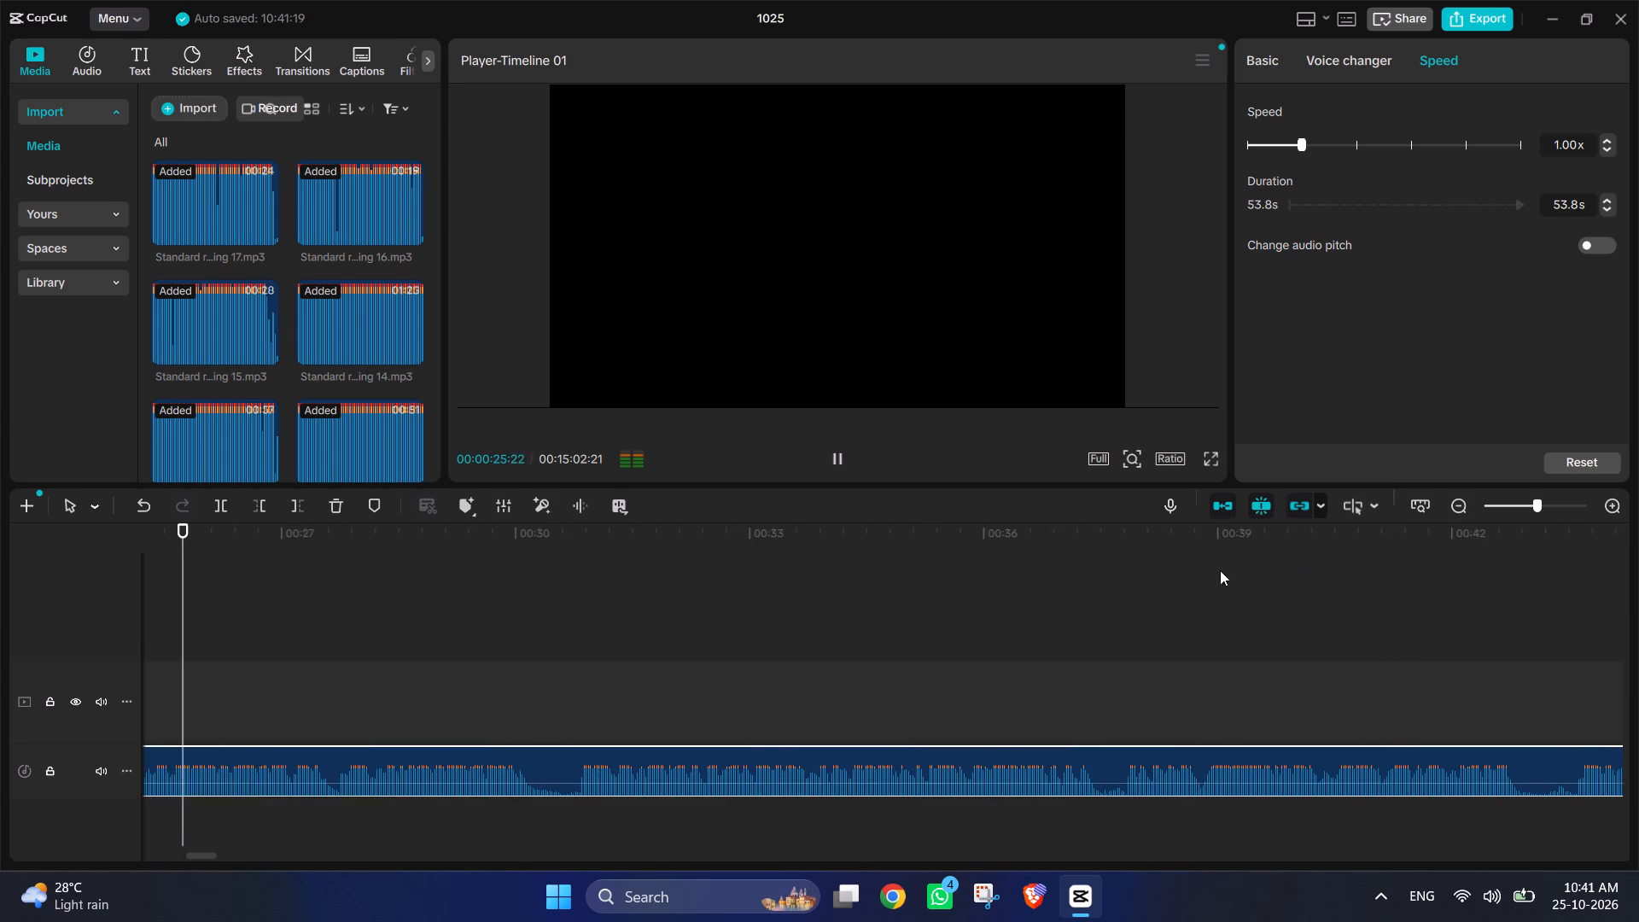
scroll(1220, 570, right, 1)
scroll(900, 553, up, 1)
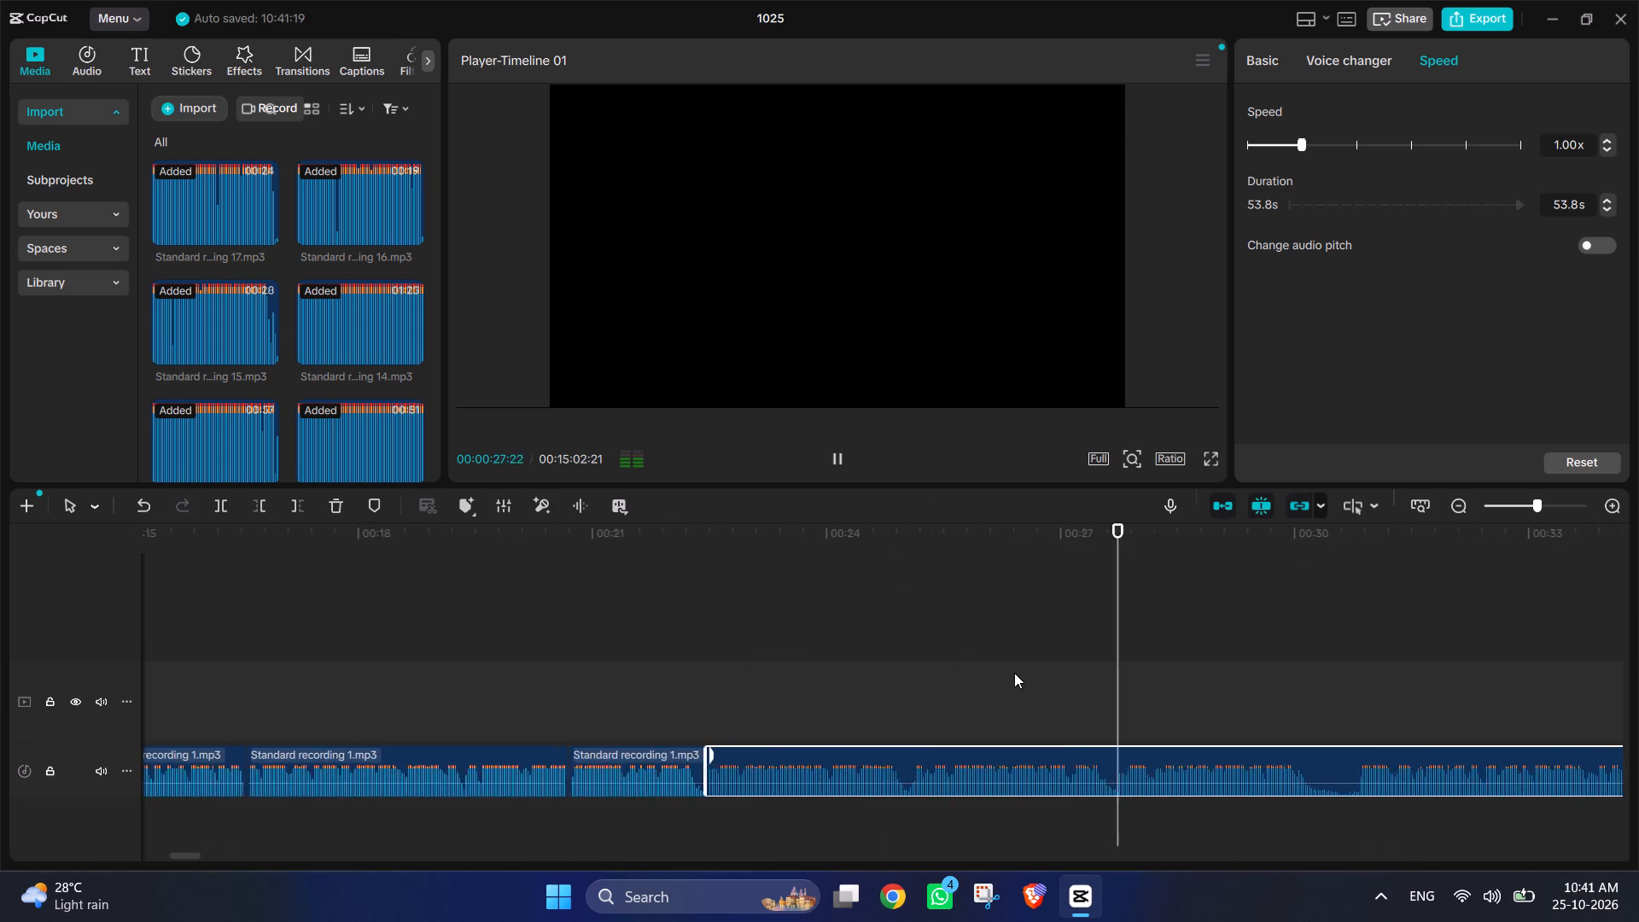
scroll(1014, 673, up, 1)
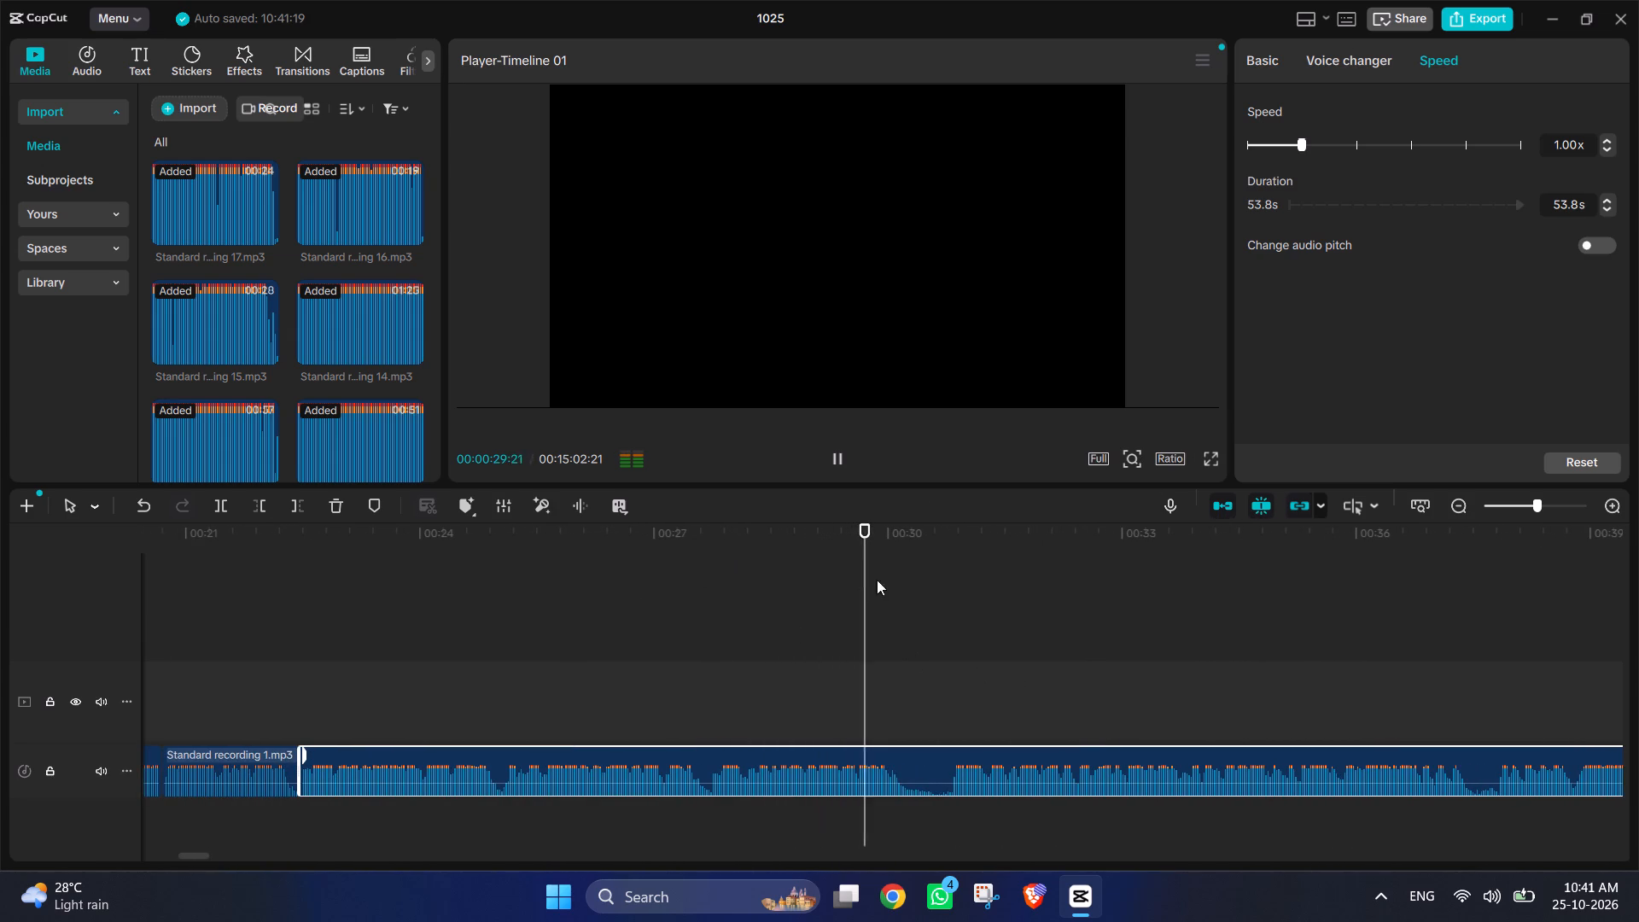
Split Standard recording 2.mp3 at the pause at 00:00:30:04, trim about 0.7 s of silence off the second part's start and close the gap.
click(834, 460)
drag(942, 585, 916, 583)
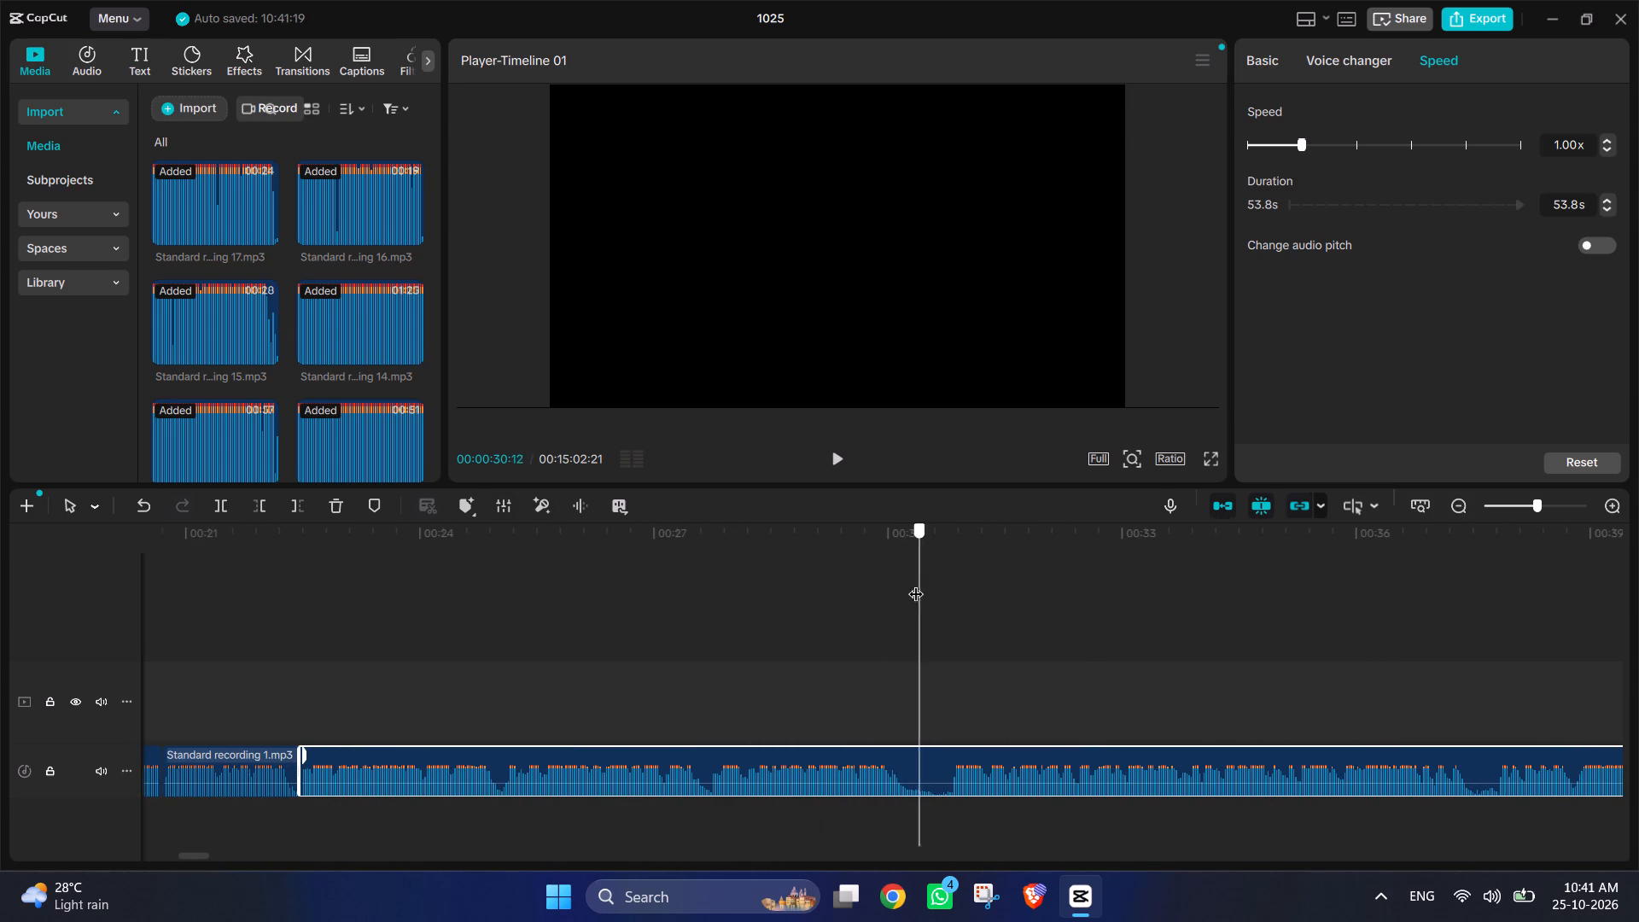
drag(916, 583, 860, 579)
click(836, 458)
click(836, 458)
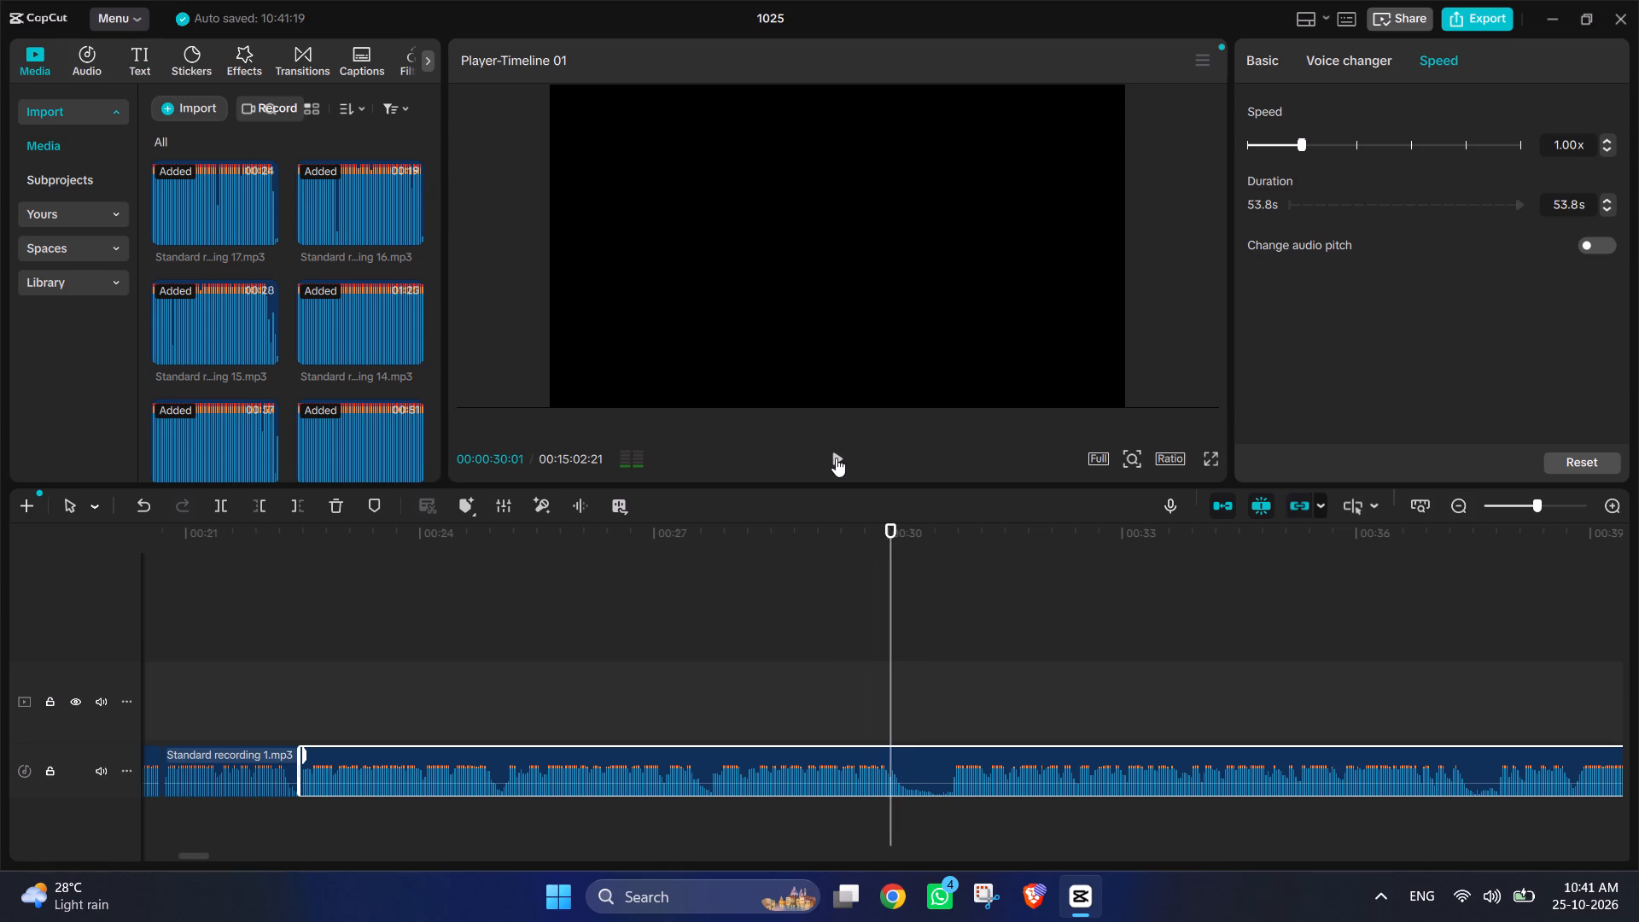
double_click(835, 458)
drag(912, 641, 907, 639)
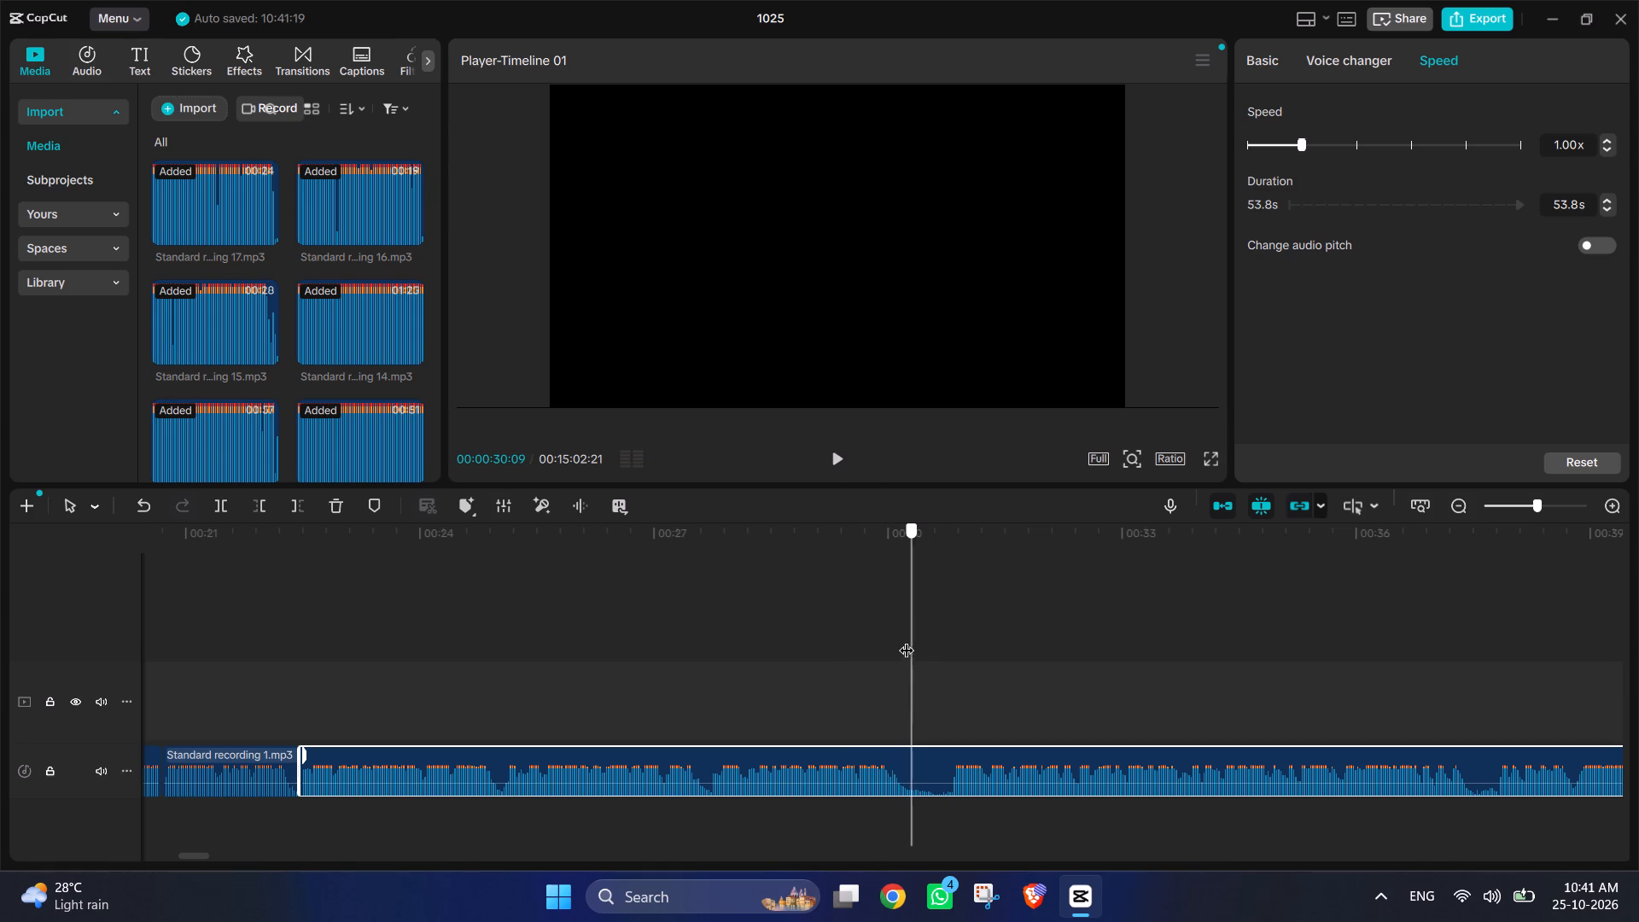
drag(907, 639, 900, 639)
click(224, 503)
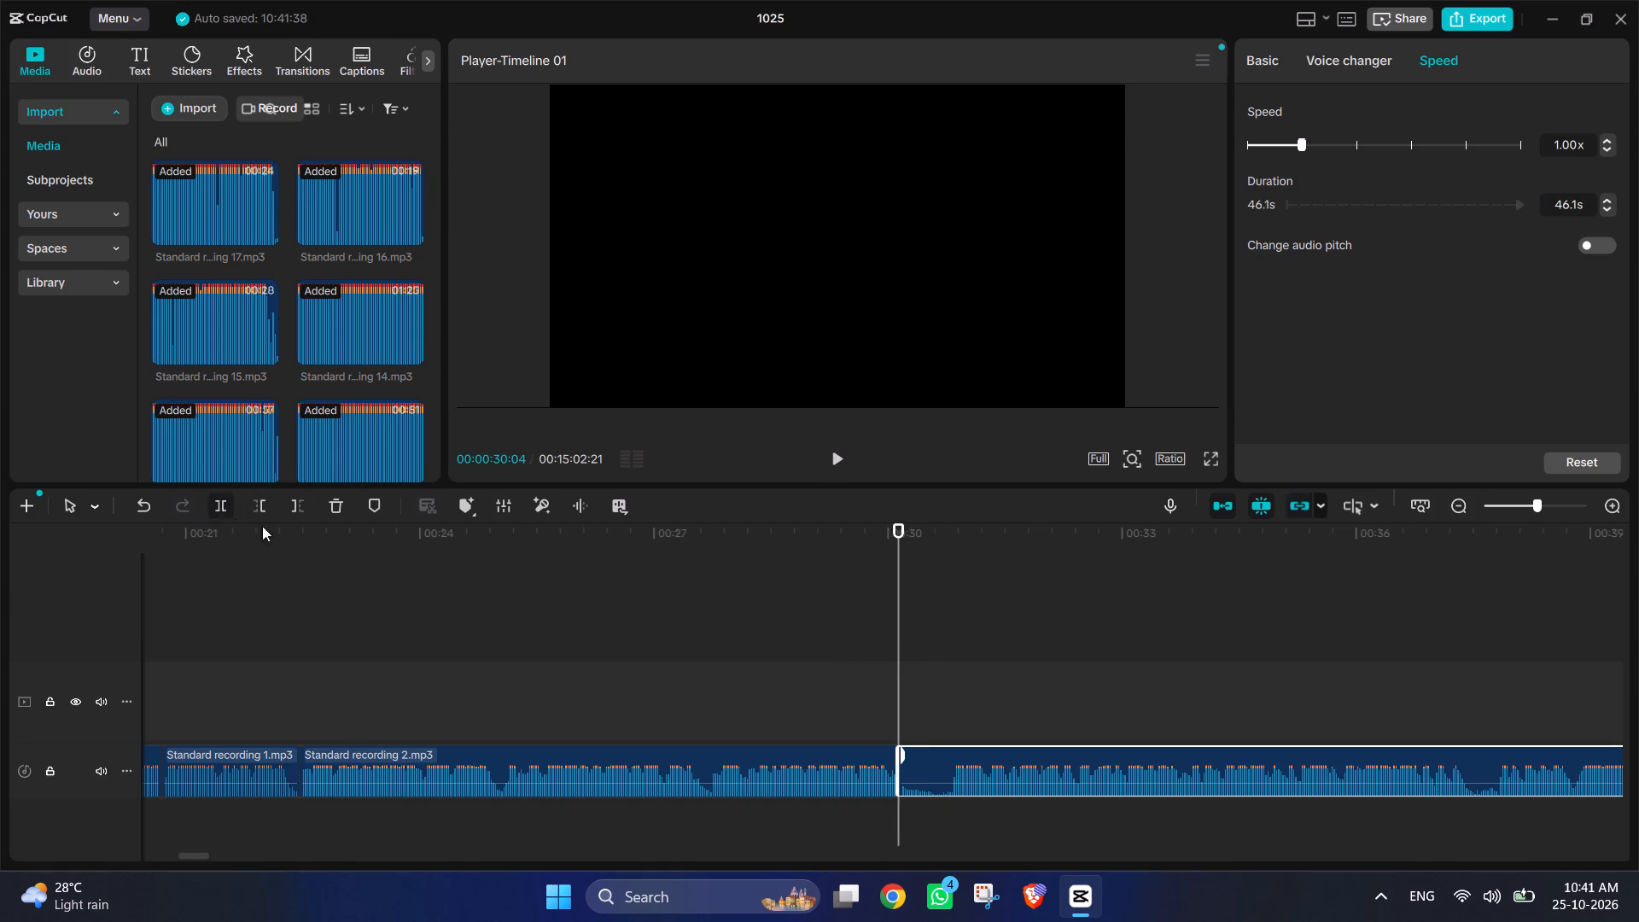
drag(896, 776, 952, 814)
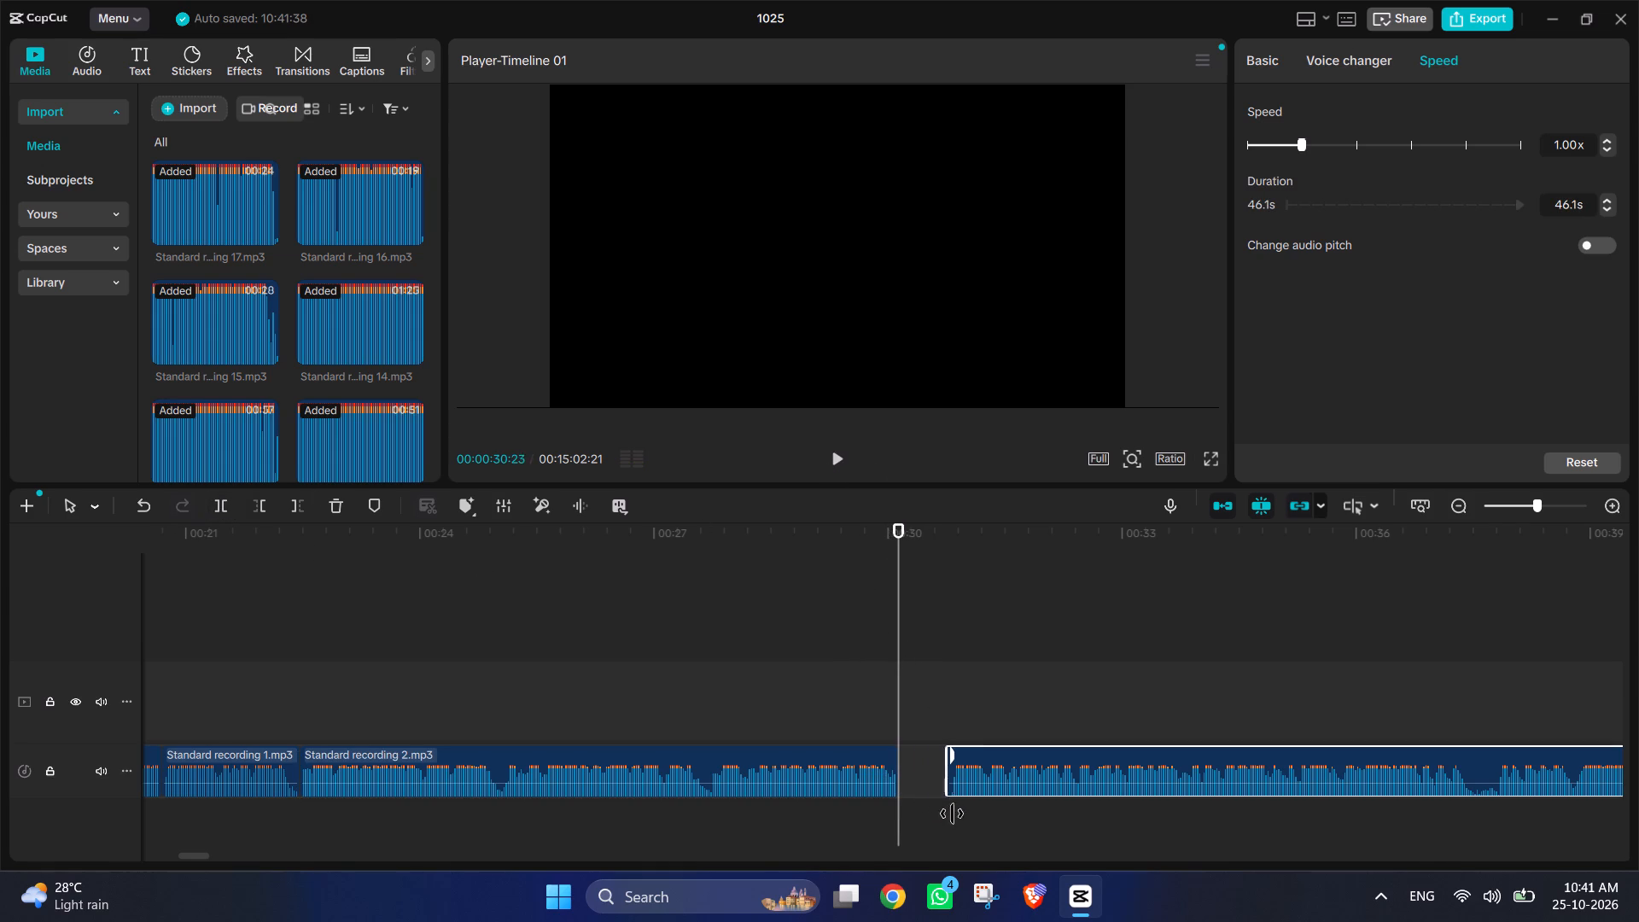
drag(952, 814, 954, 814)
drag(1022, 755, 971, 758)
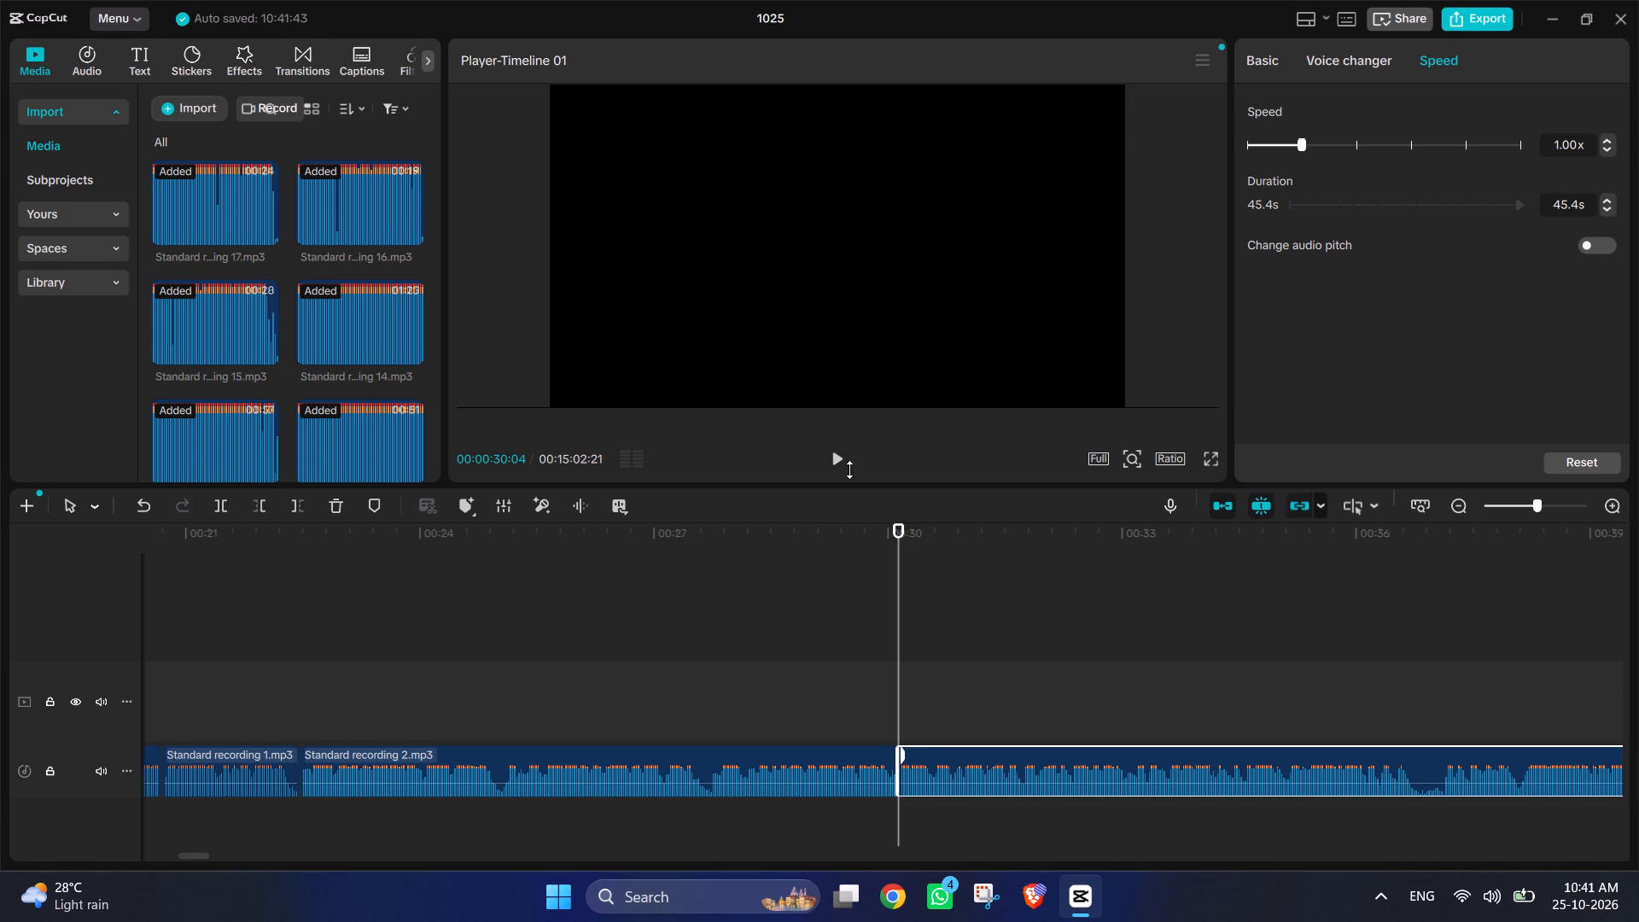
Play Standard recording 2.mp3 from 00:00:30:04 and replay the passage around 00:00:37 to locate the unwanted sound.
click(843, 465)
scroll(883, 496, left, 2)
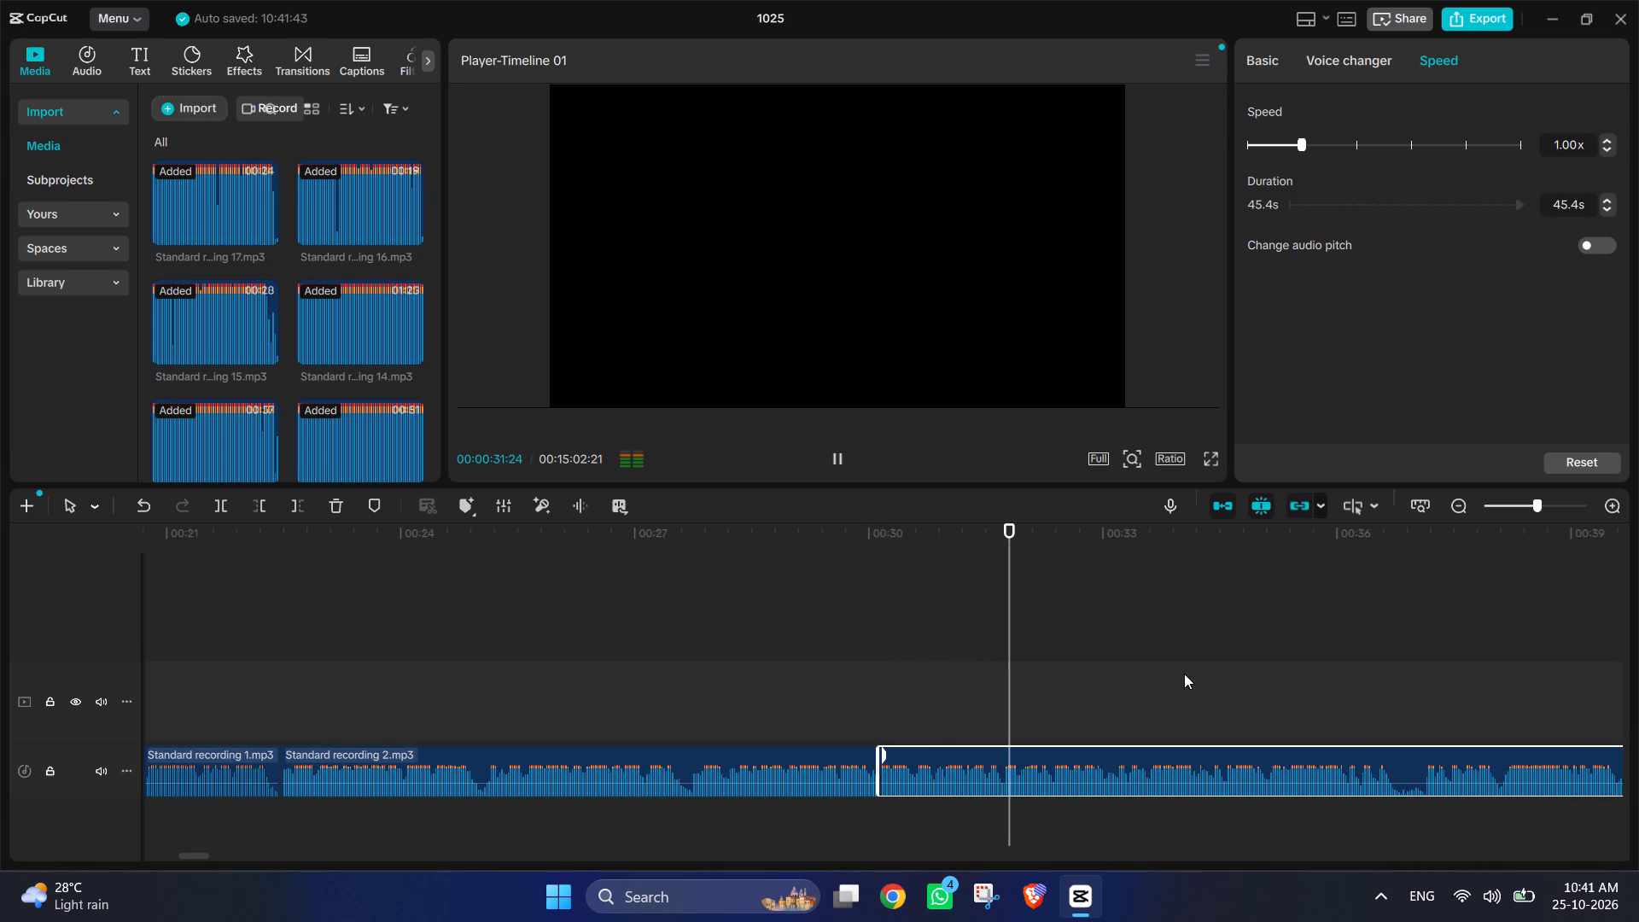
scroll(1218, 701, left, 2)
scroll(1220, 770, left, 4)
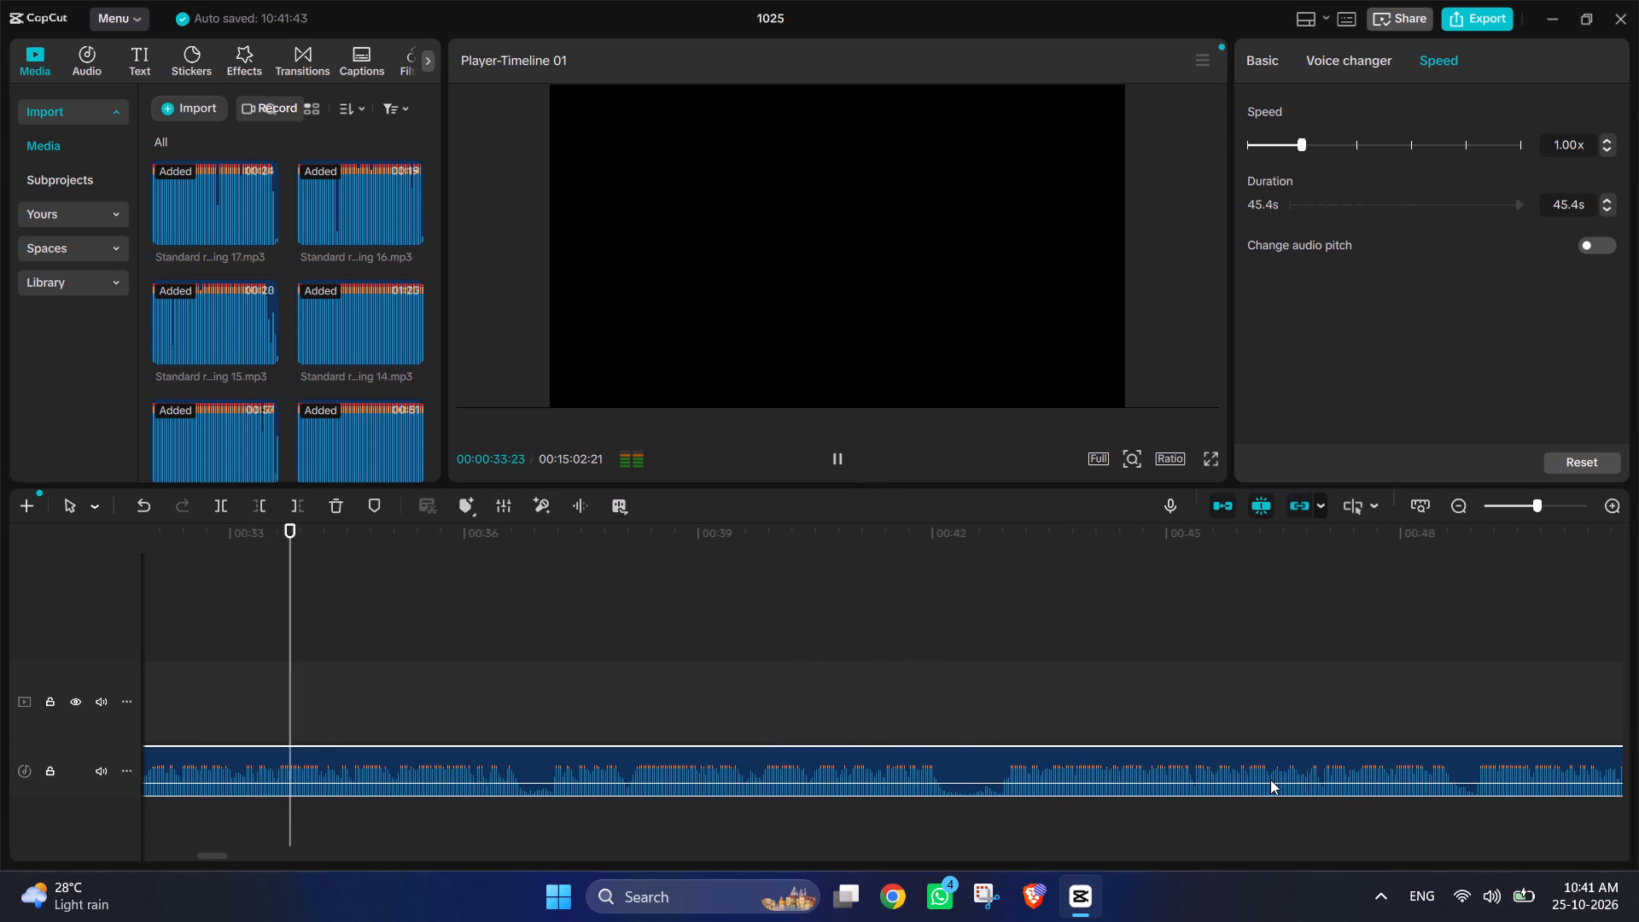
ctrl+scroll(1270, 775, down, 4)
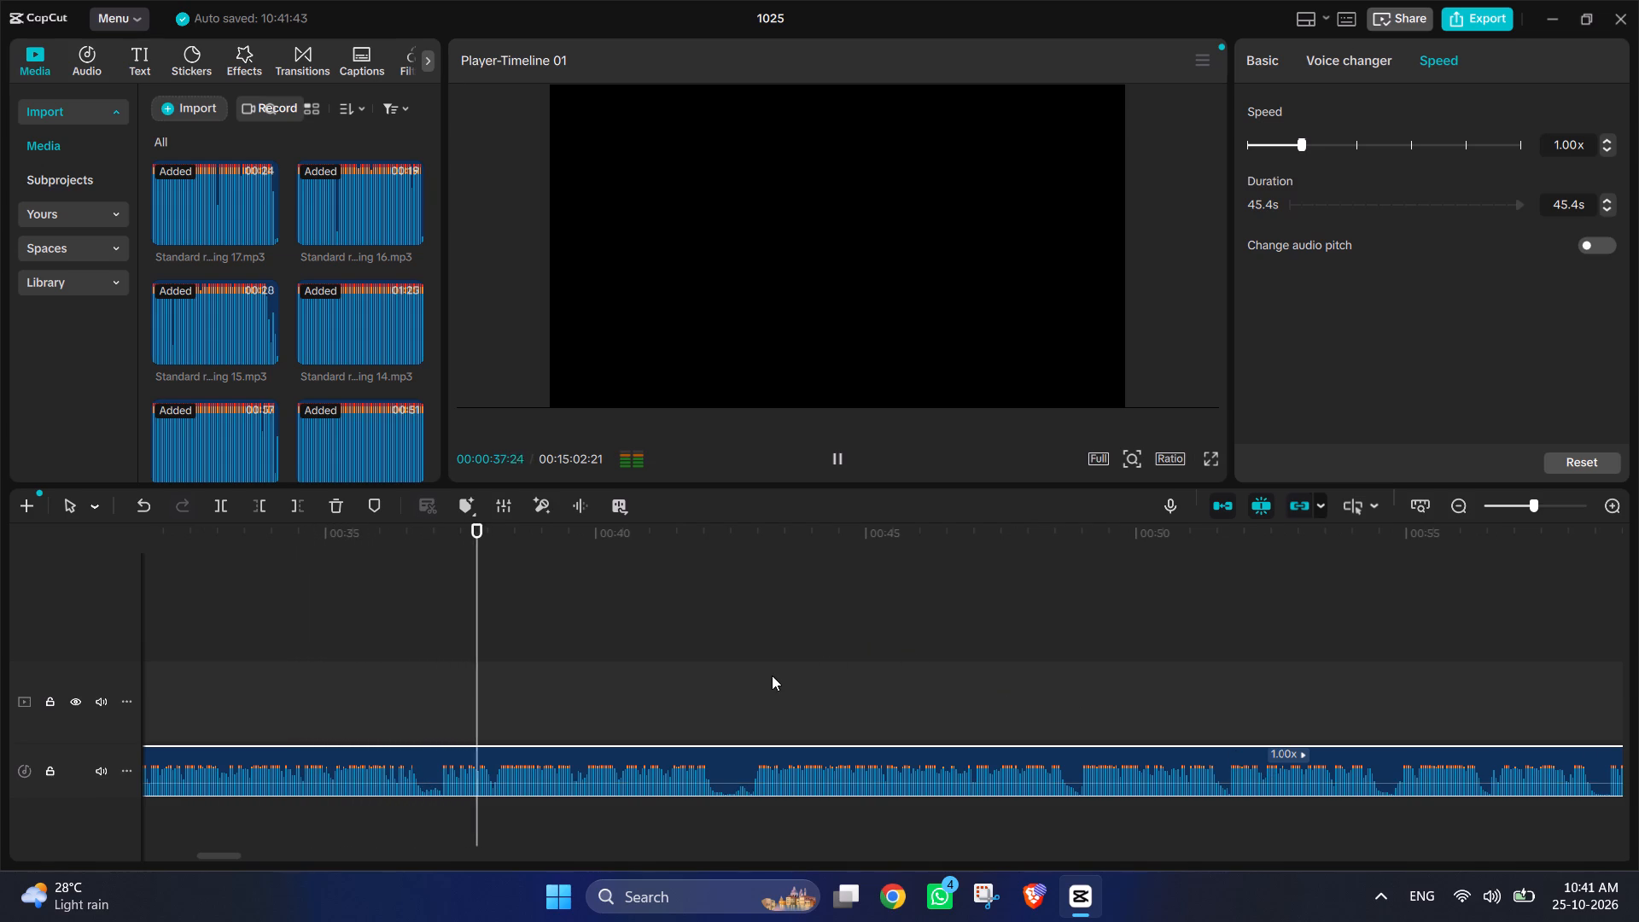
drag(580, 616, 386, 619)
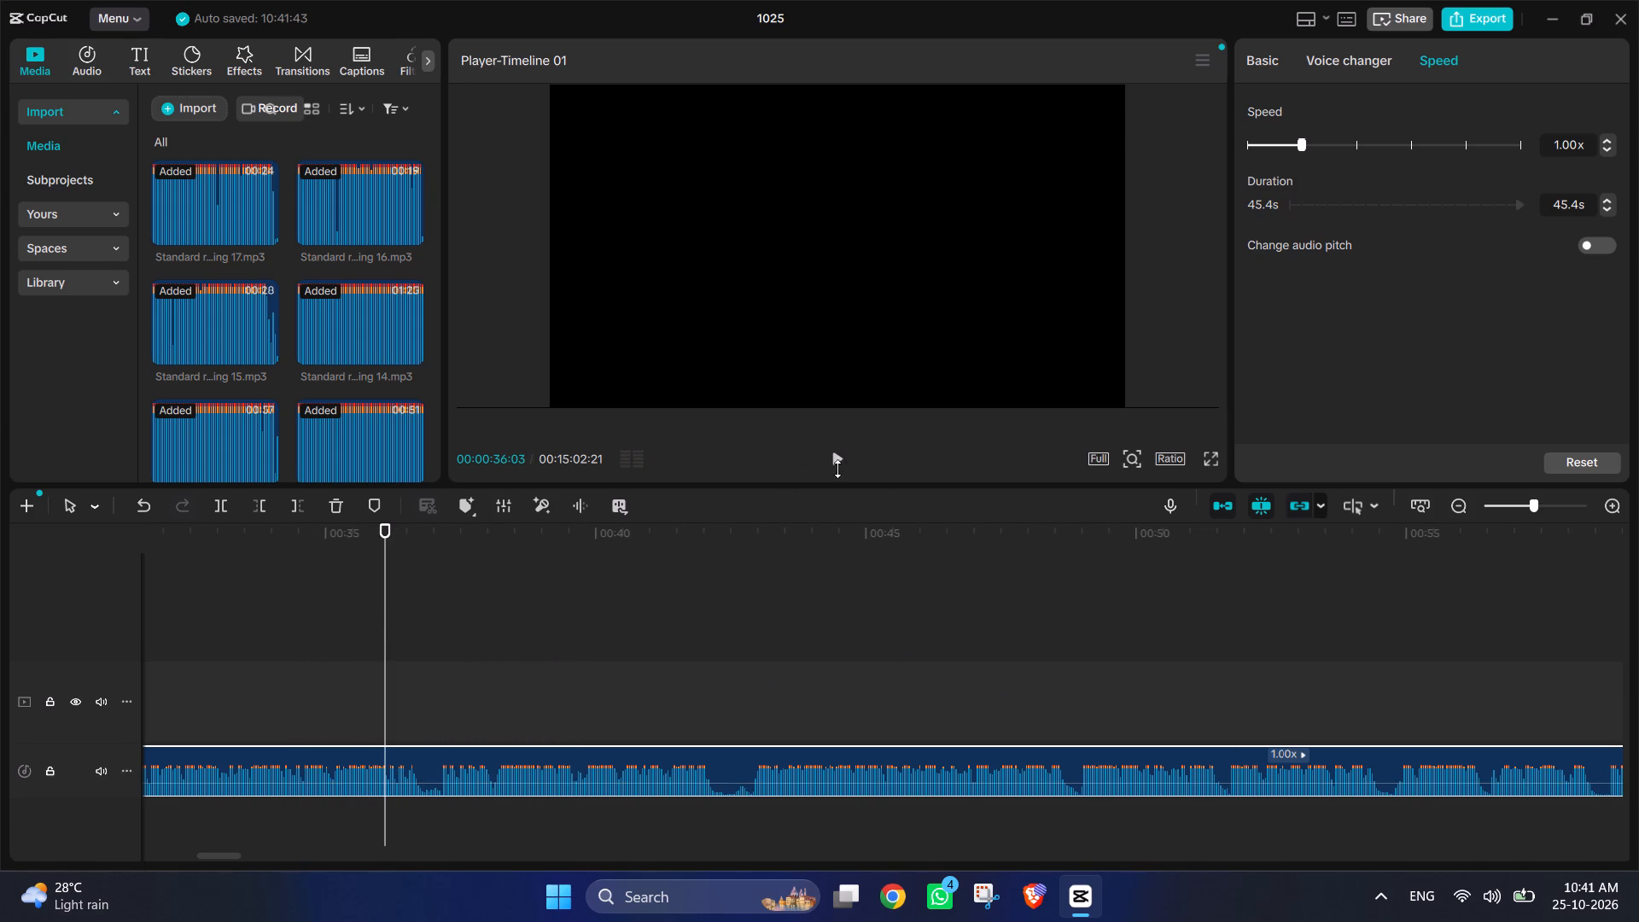
click(837, 465)
click(845, 456)
click(844, 456)
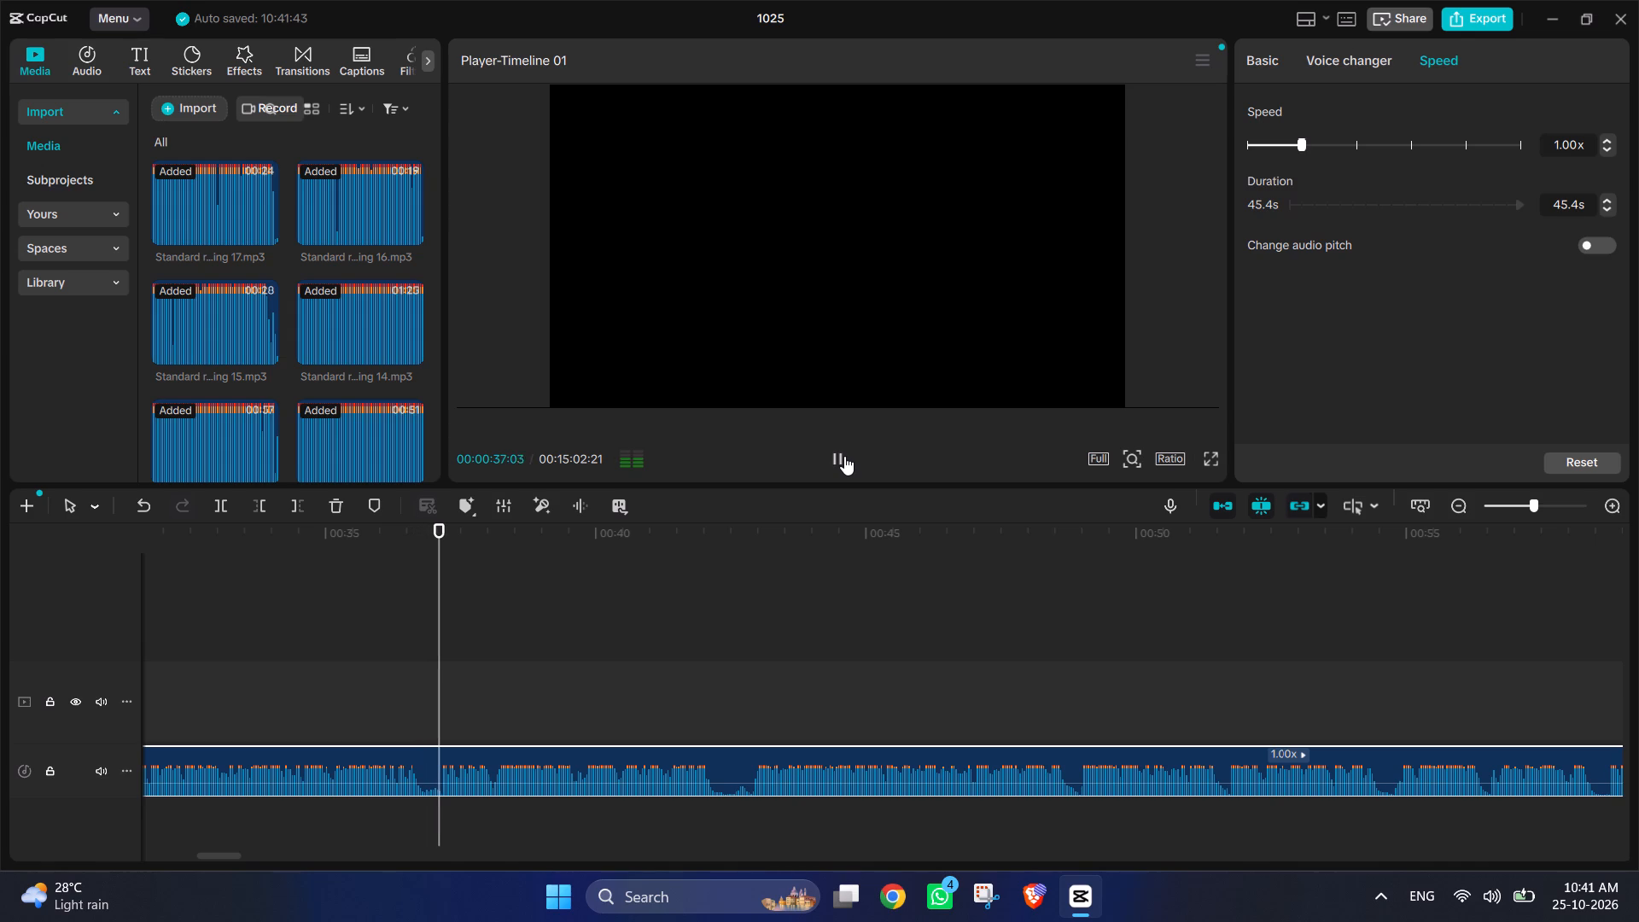
click(844, 456)
click(844, 456)
click(844, 456)
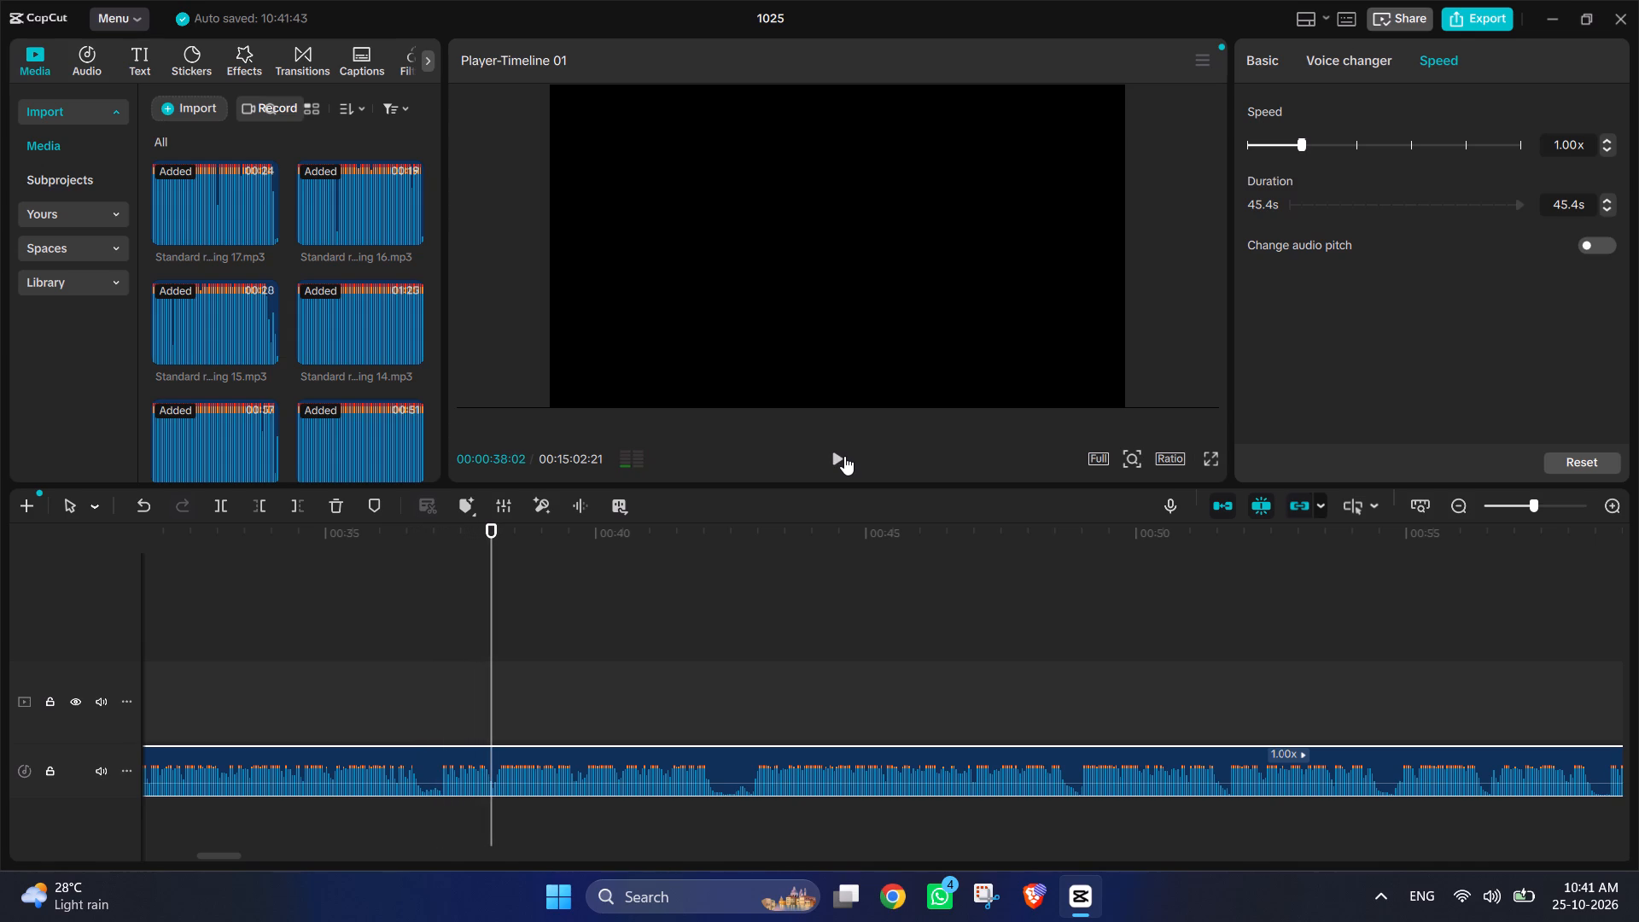
Cut recording 2 at 00:00:37:23 and 00:00:38:02 and delete the short piece of about 0.3 s between the cuts.
scroll(478, 551, right, 1)
ctrl+scroll(477, 551, up, 11)
ctrl+scroll(540, 616, up, 5)
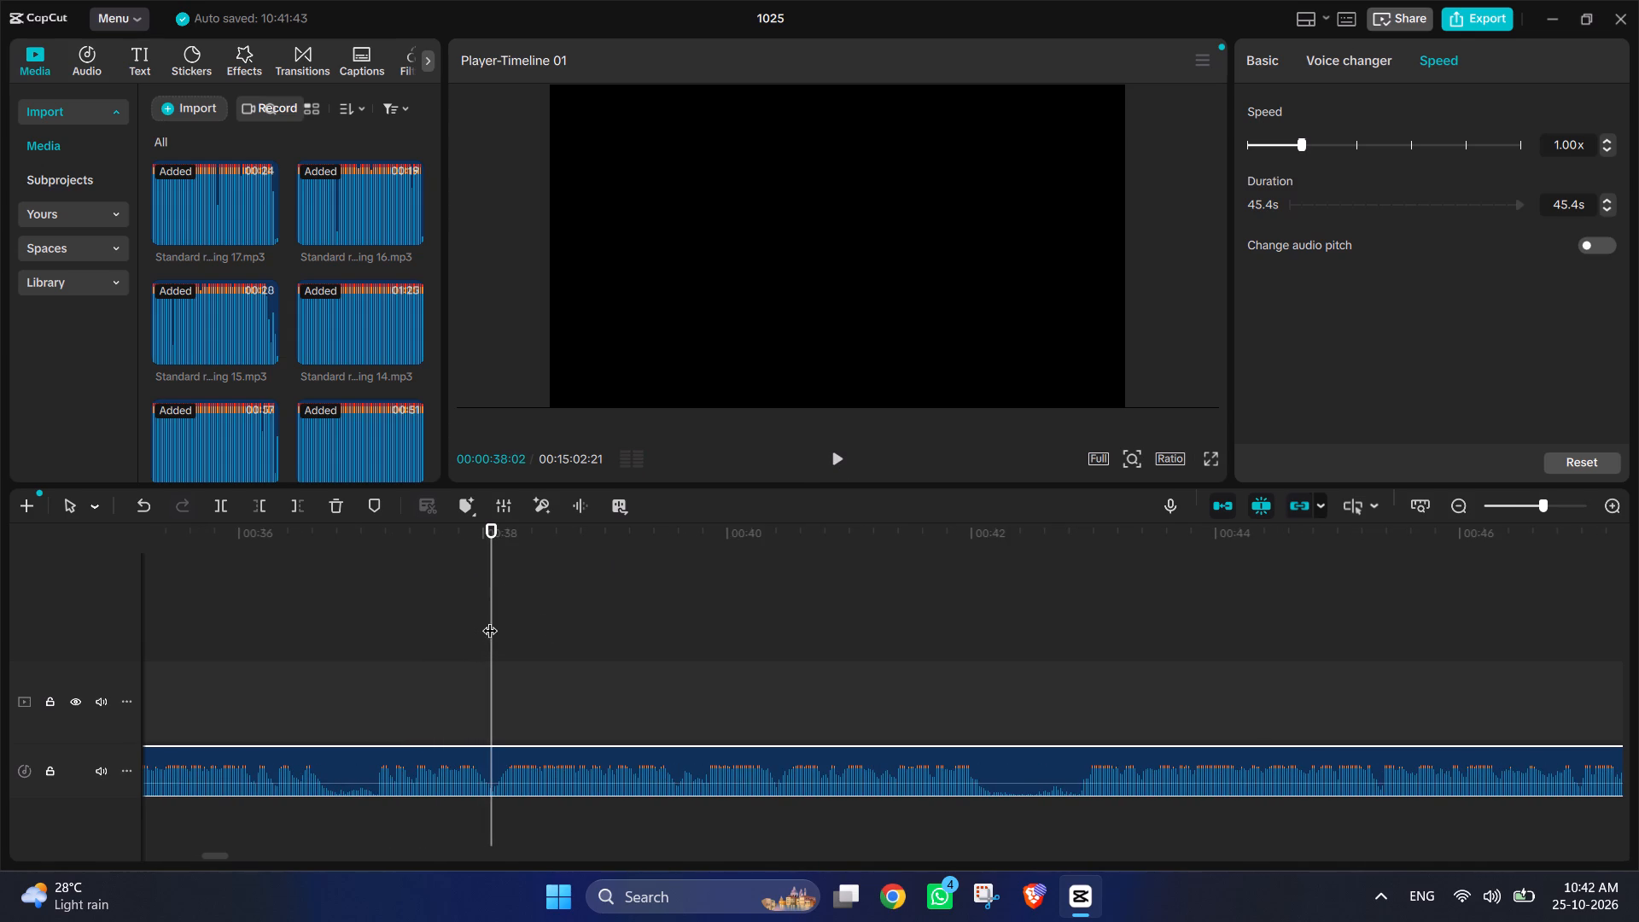
drag(490, 620, 455, 613)
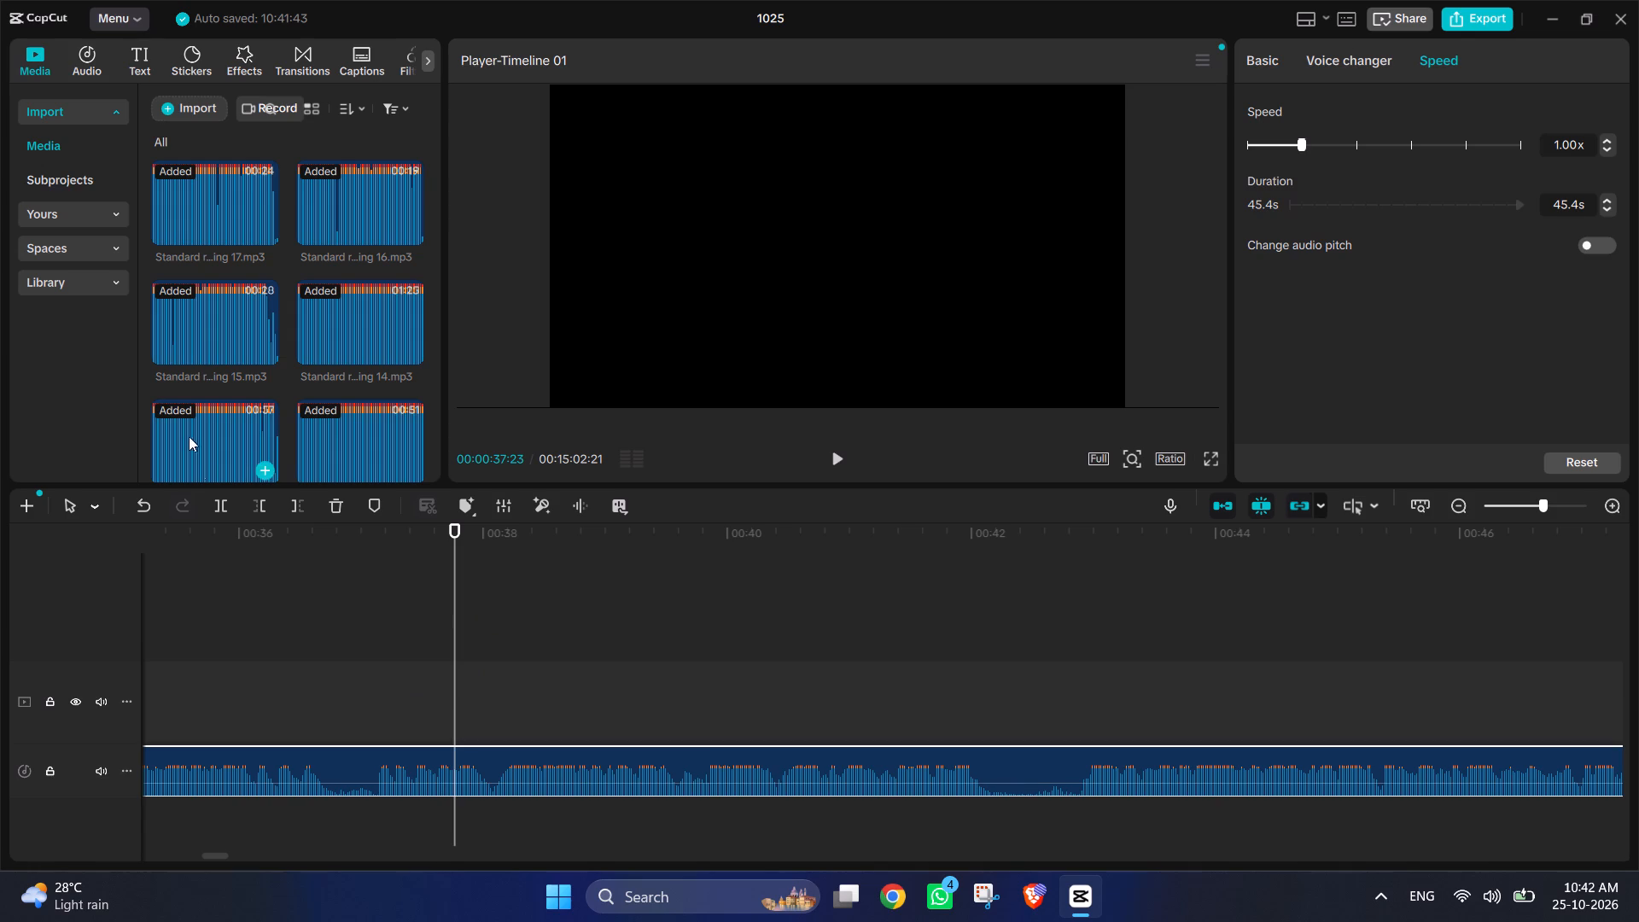
click(219, 508)
click(485, 731)
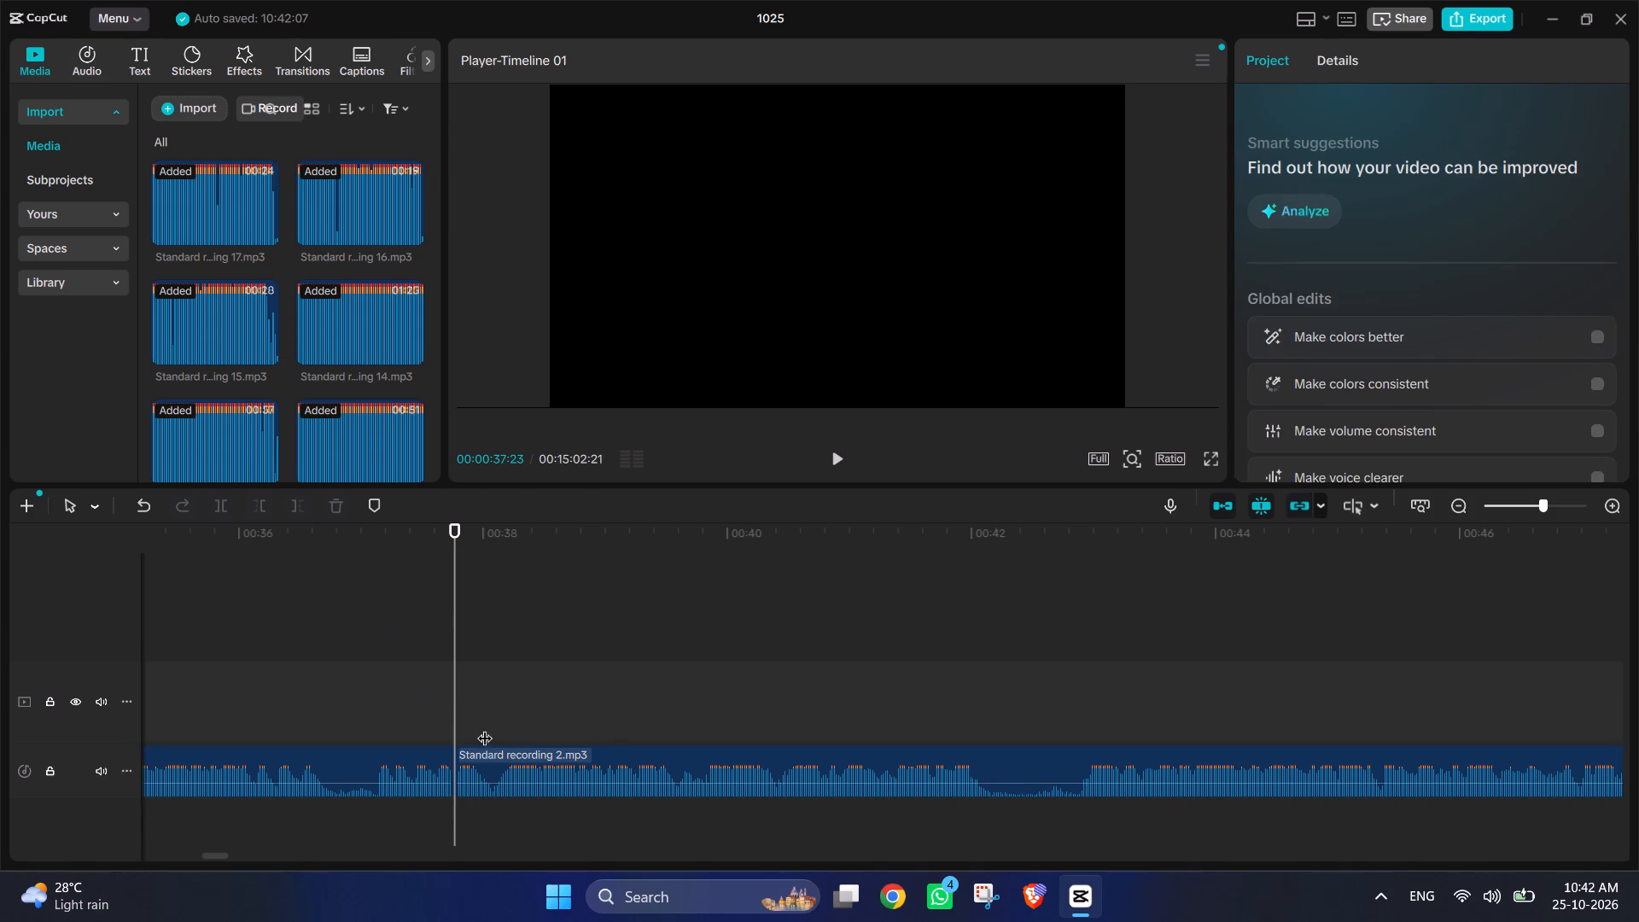
drag(481, 705, 492, 711)
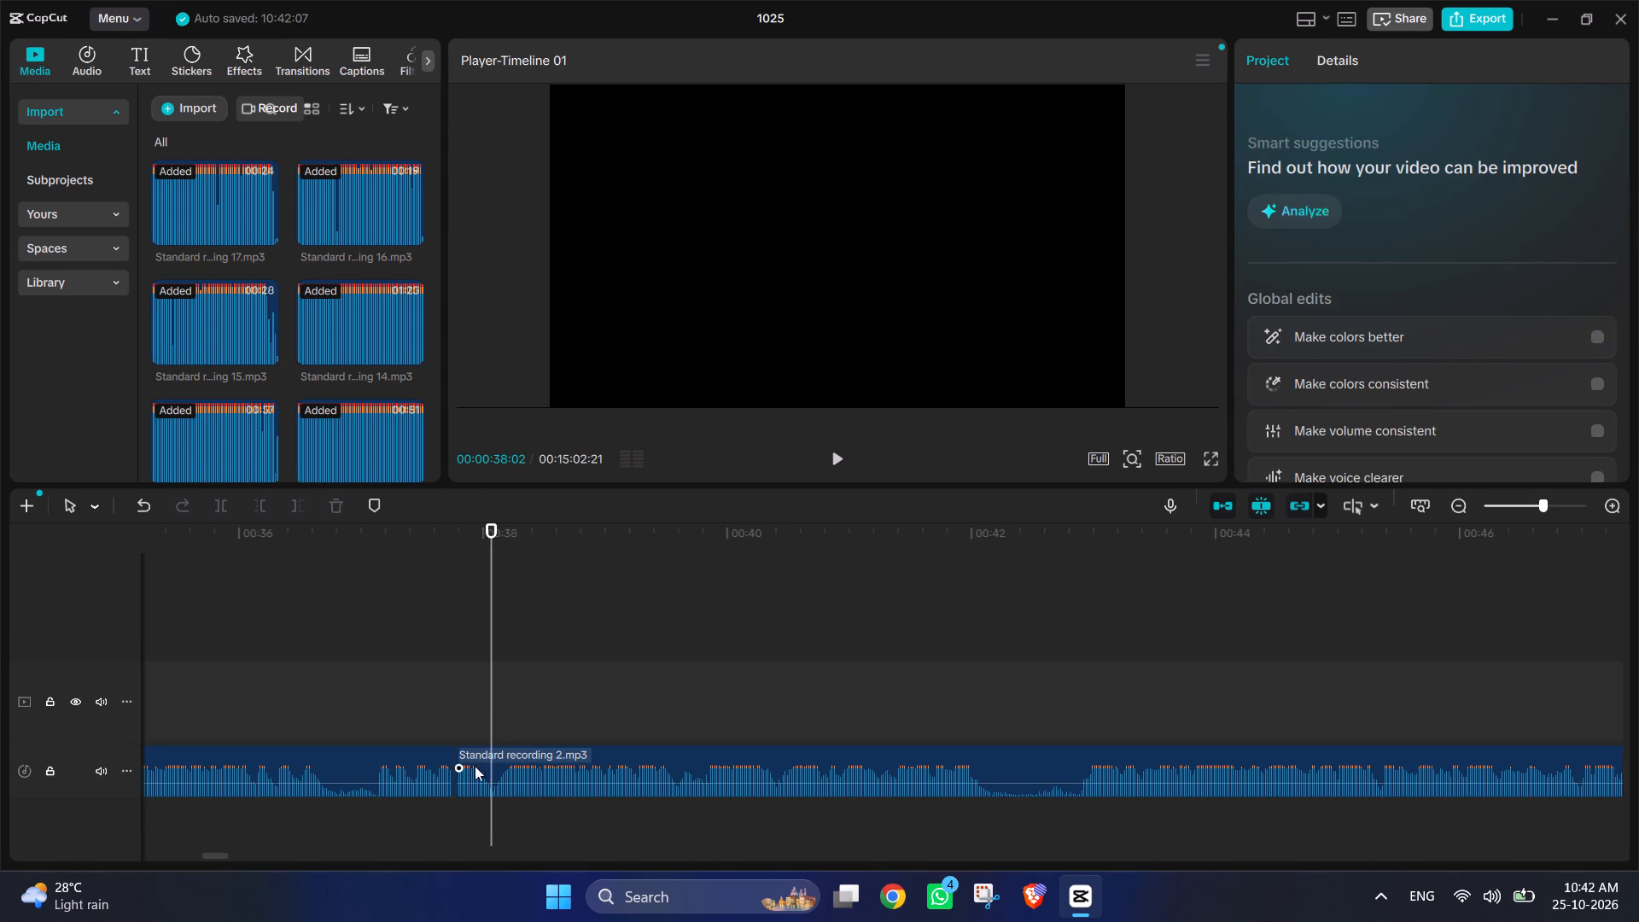
click(476, 775)
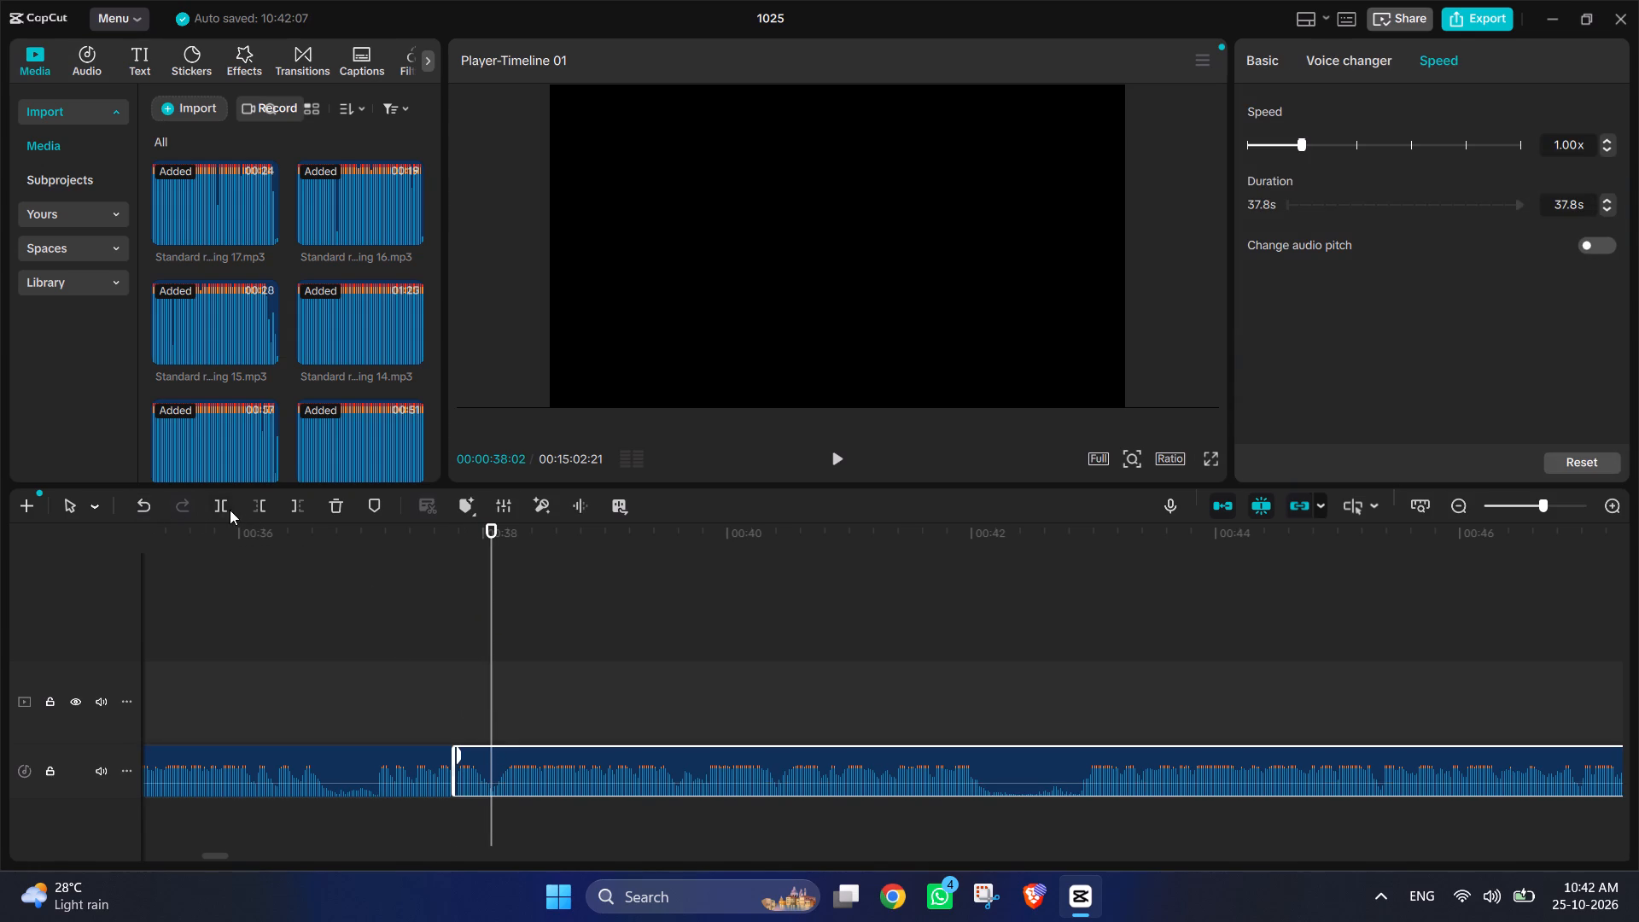
click(221, 510)
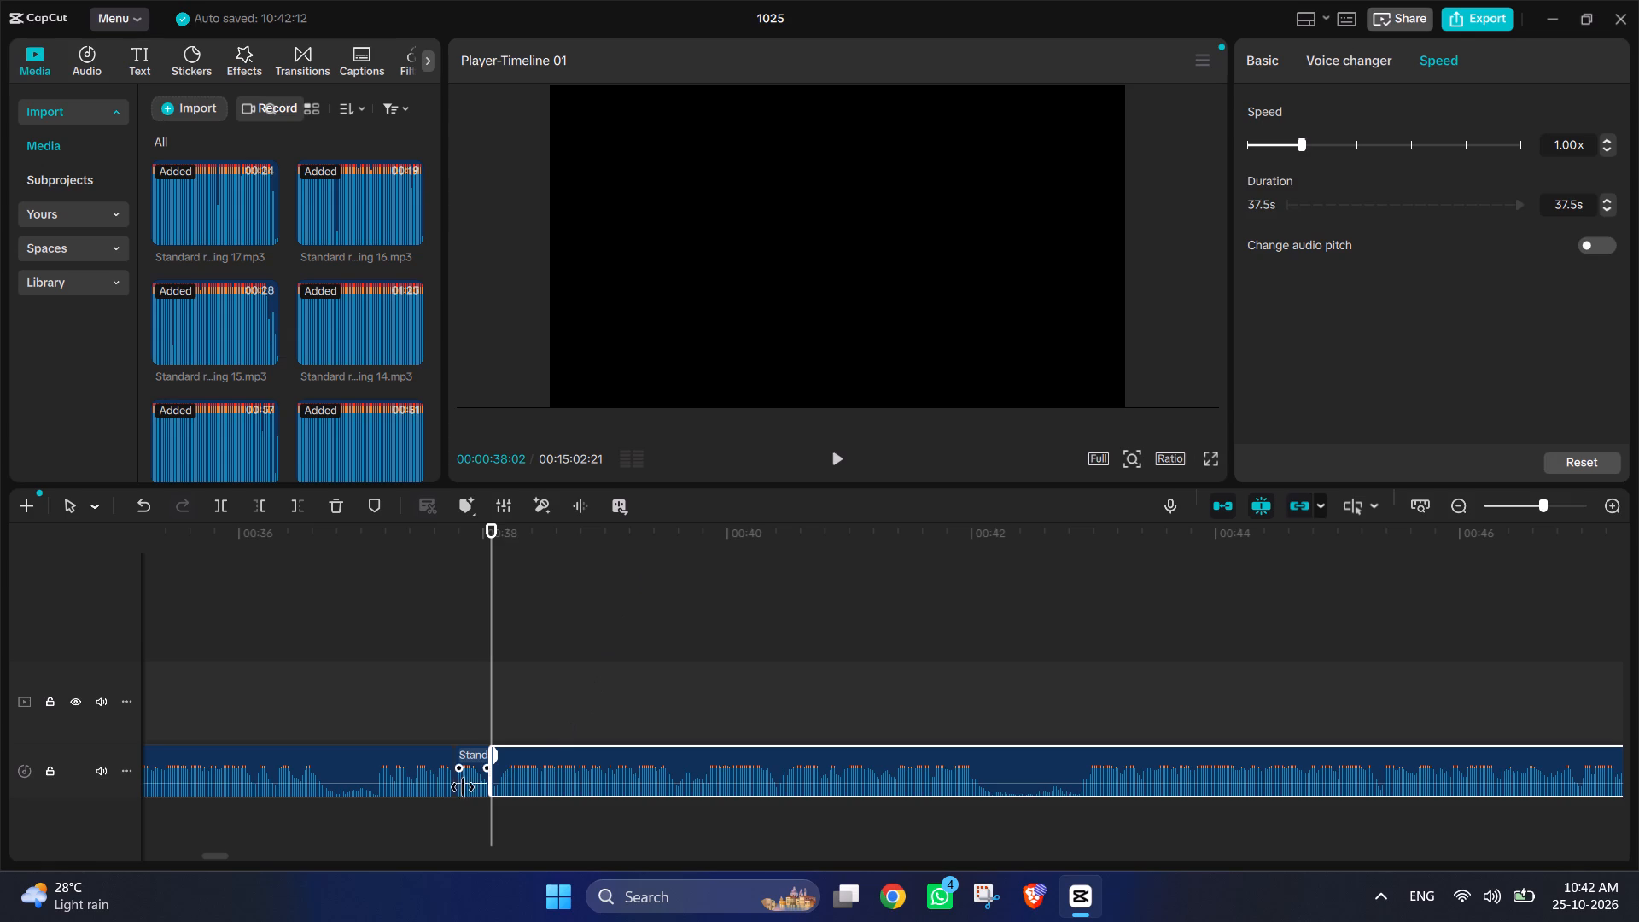
click(470, 780)
key(Delete)
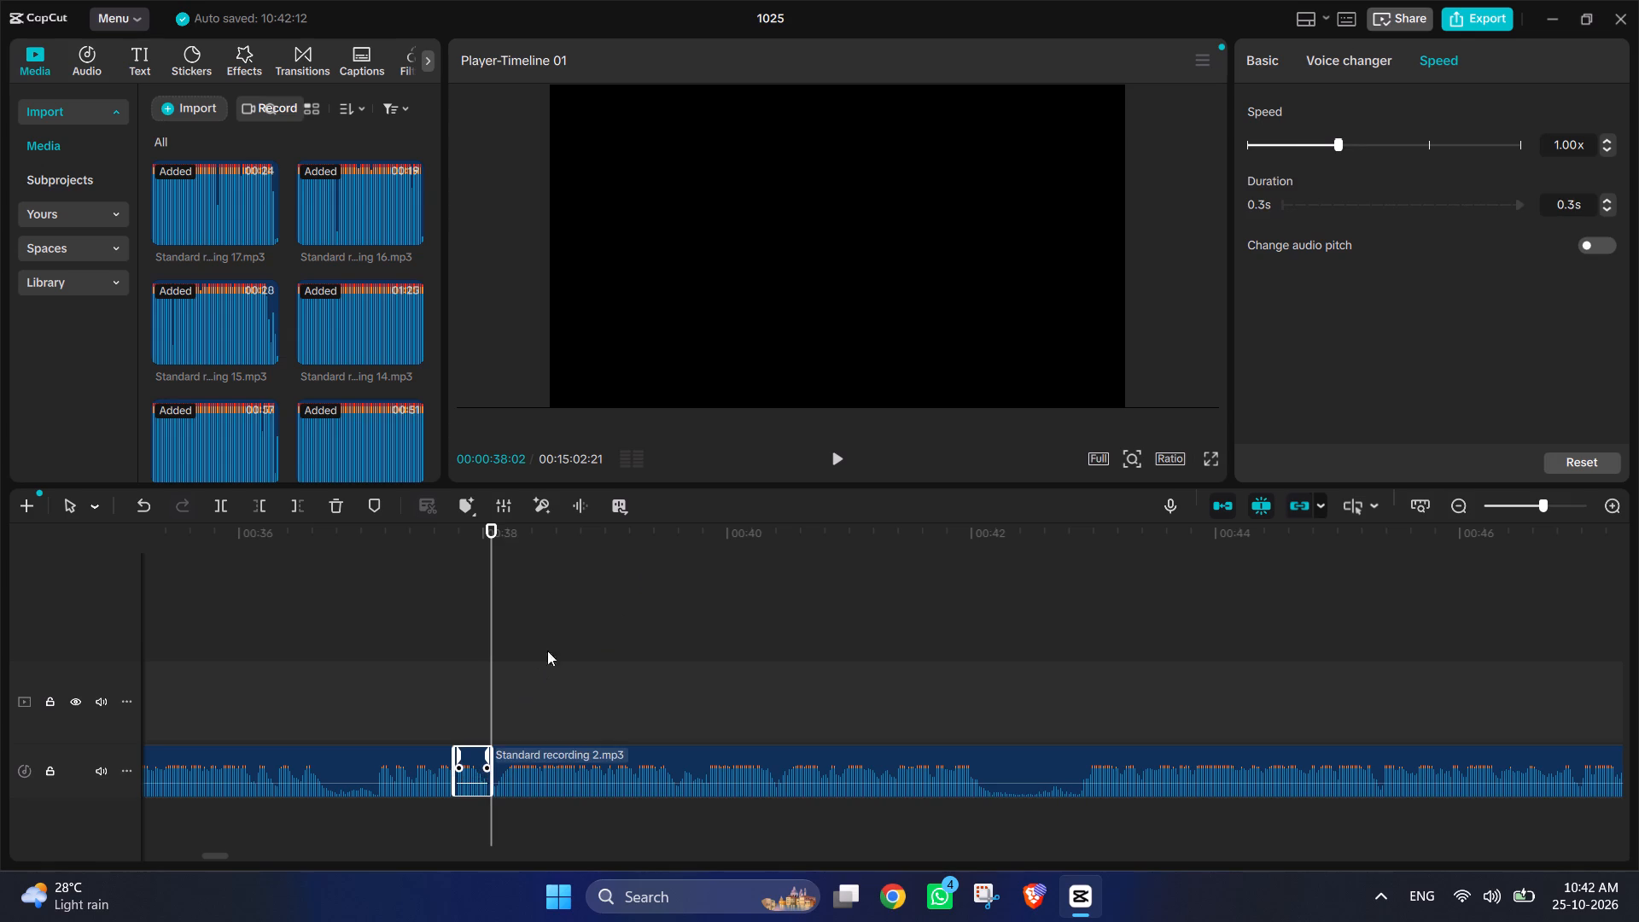
Play across the deleted section and move the following part of recording 2 against the previous part to close the gap.
click(836, 456)
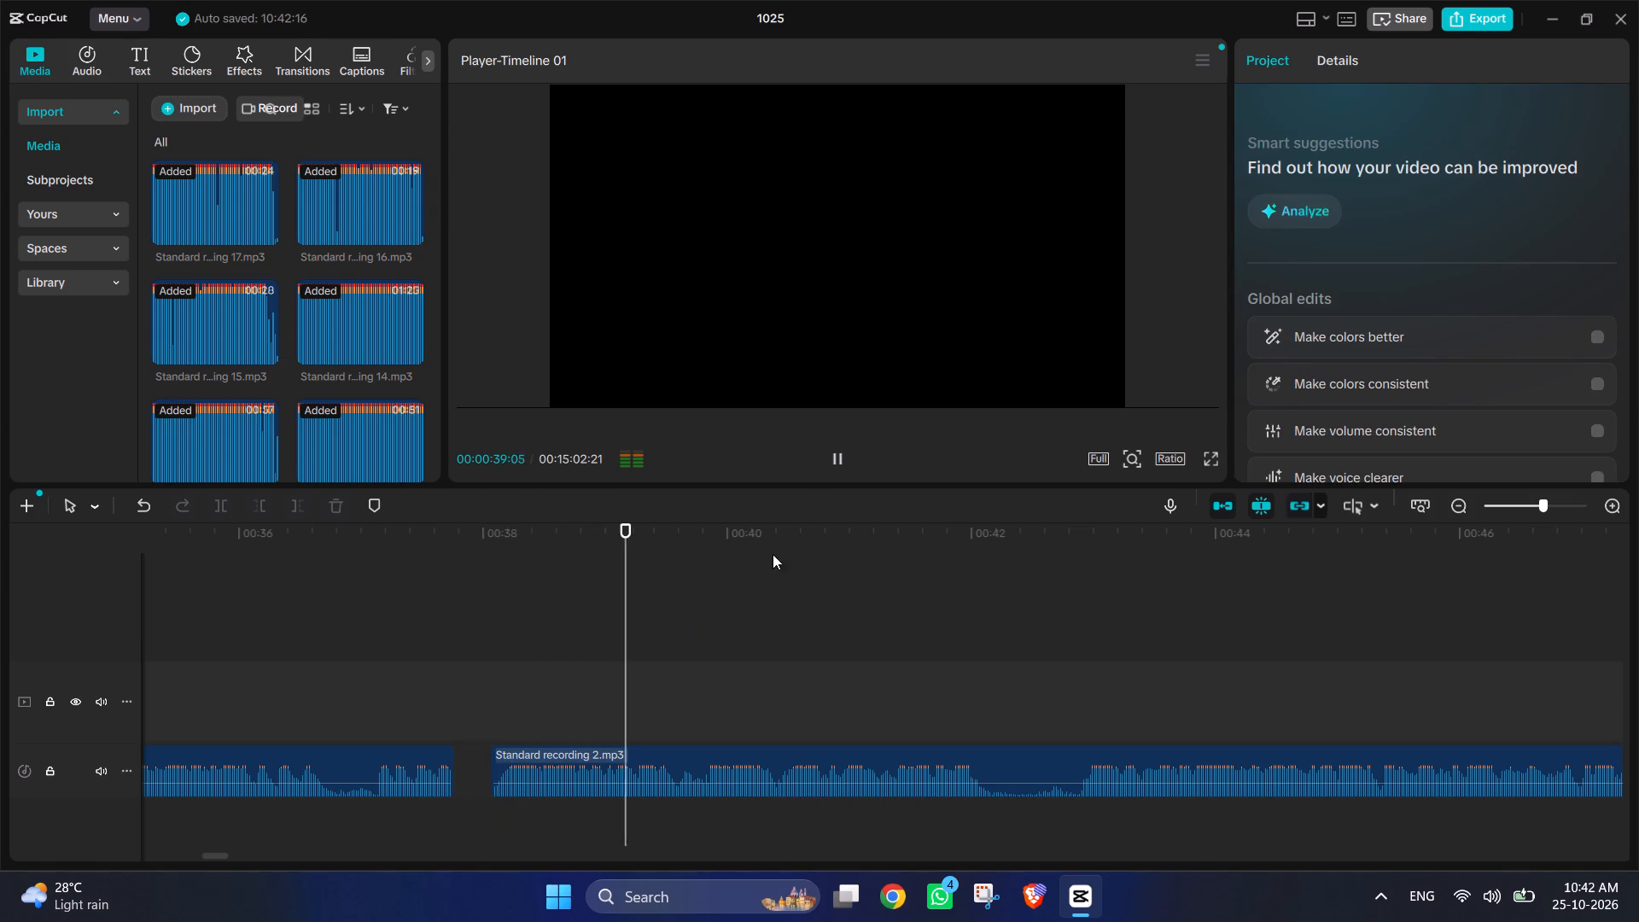
drag(795, 555, 442, 617)
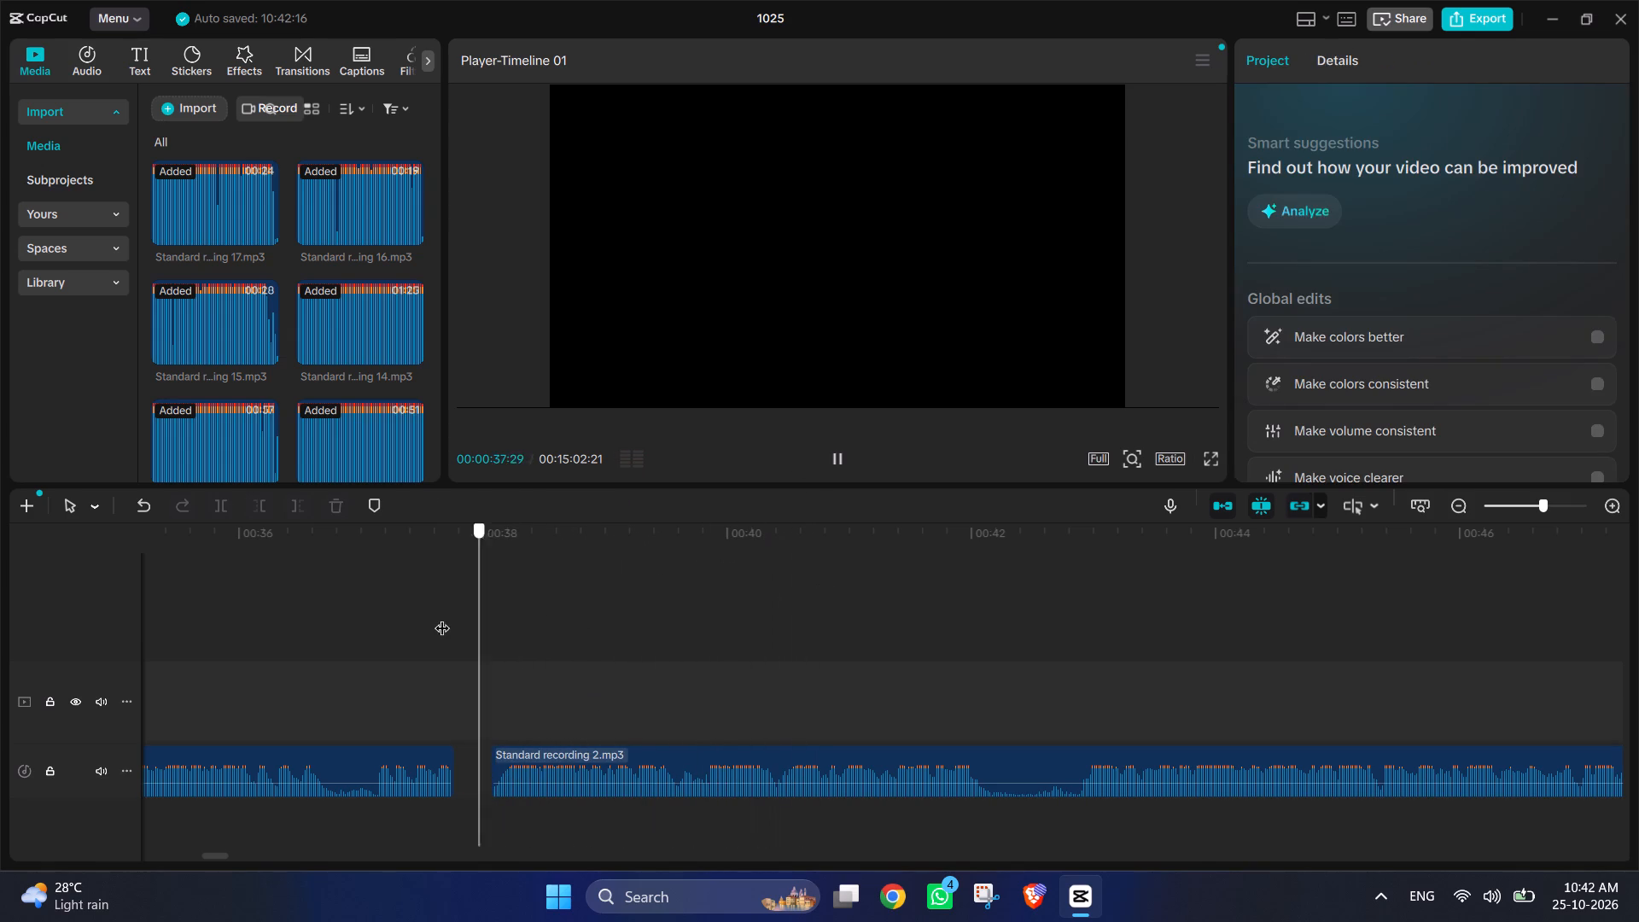
drag(442, 617, 406, 616)
click(830, 456)
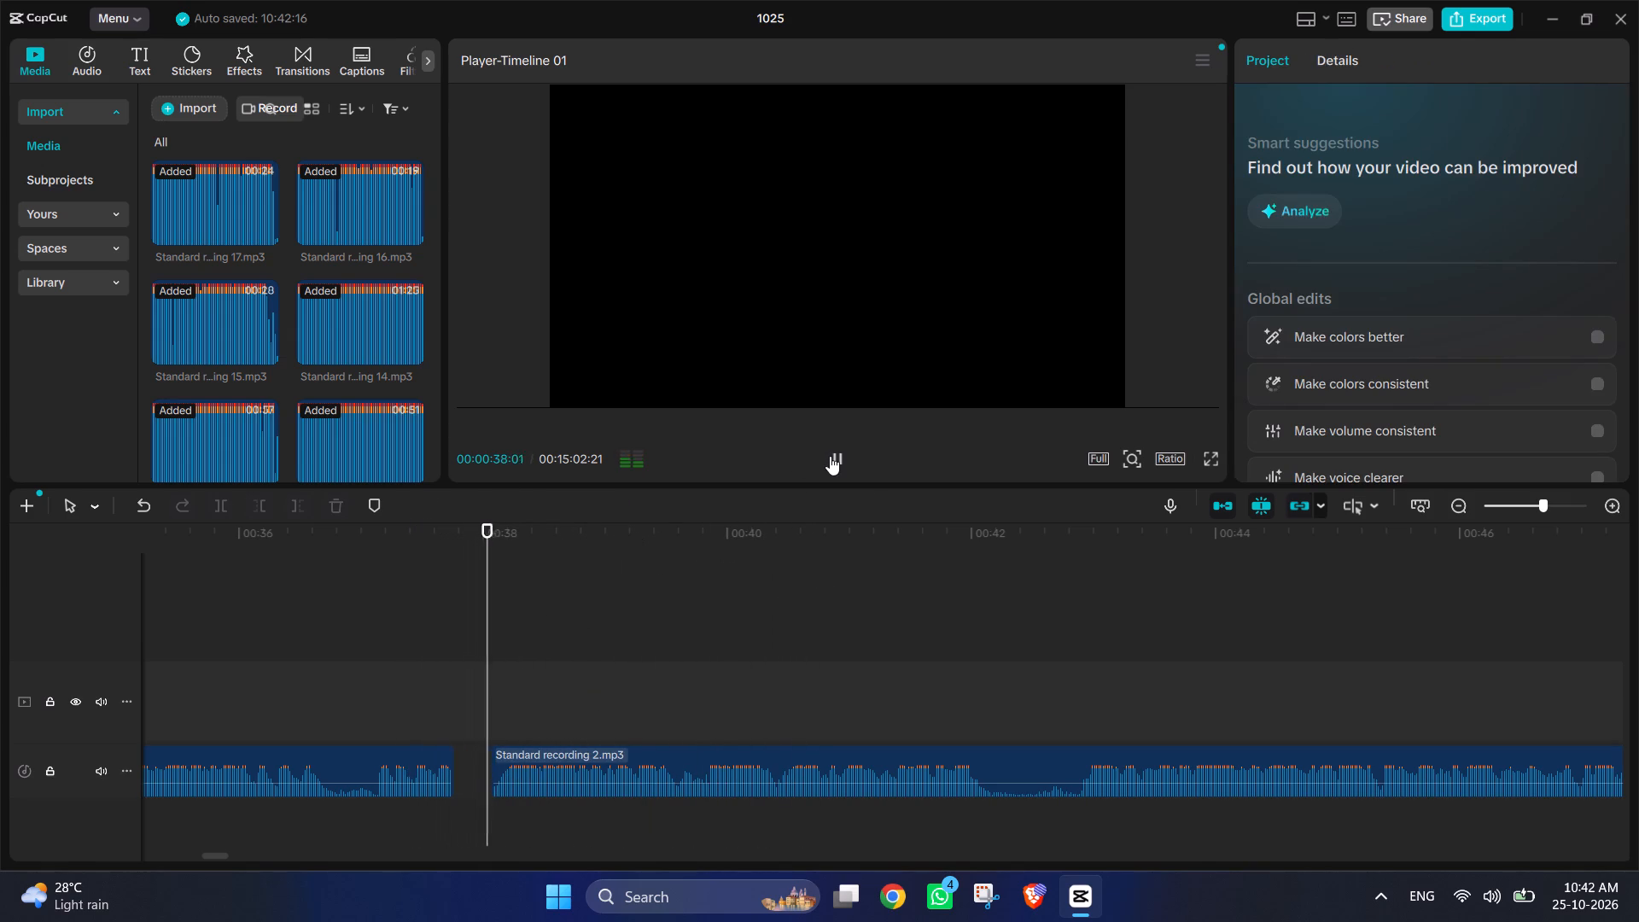
click(841, 459)
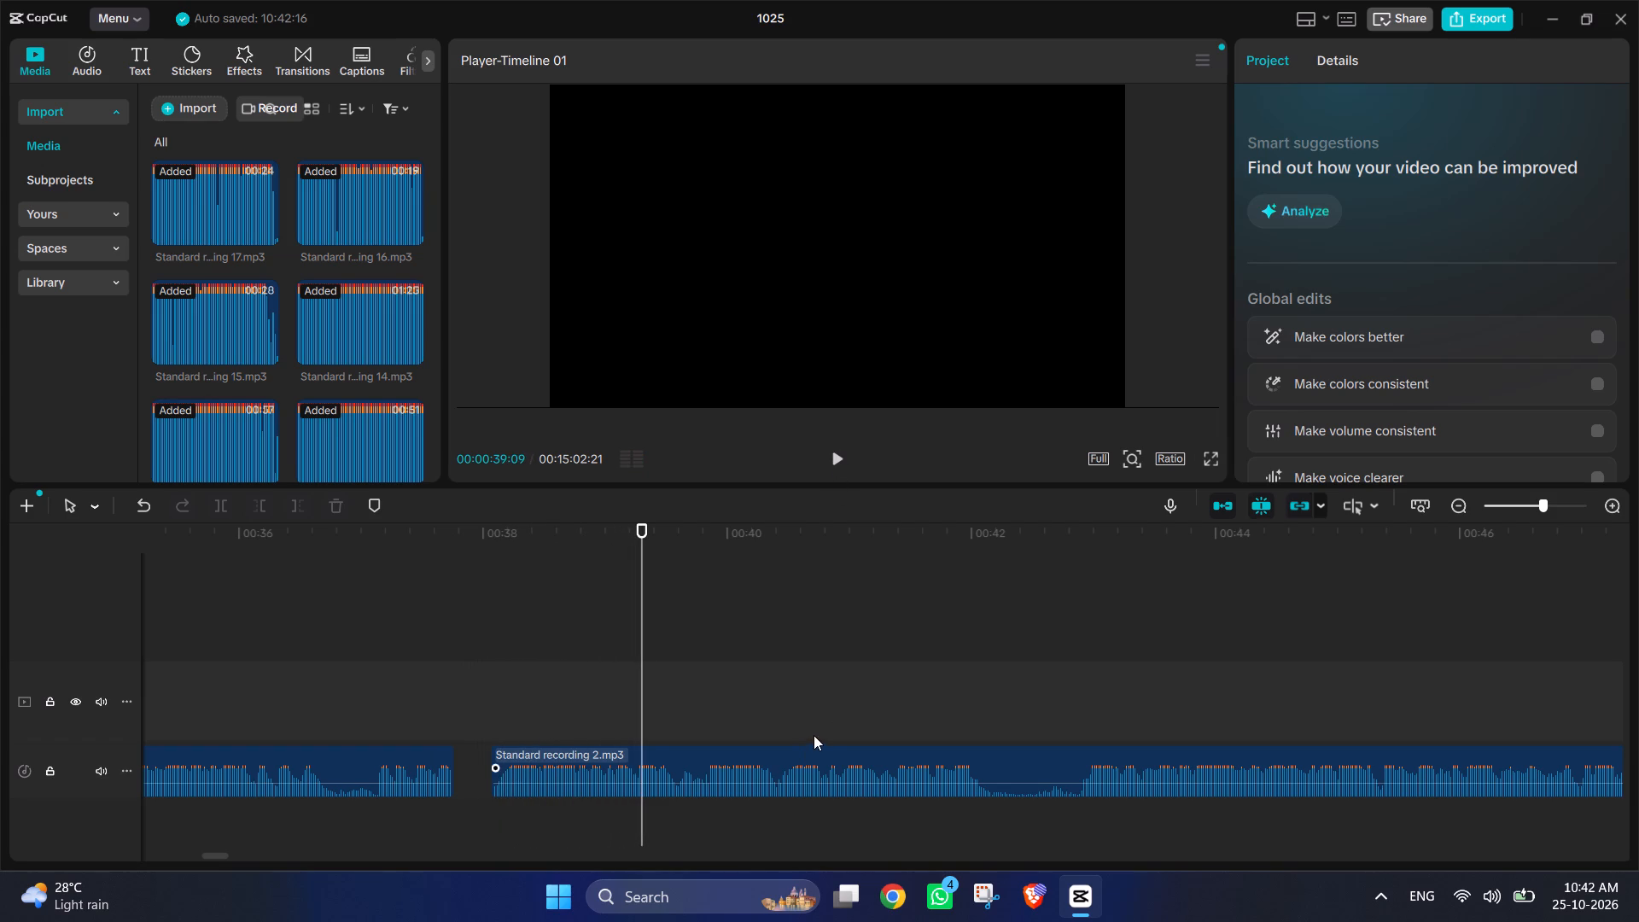
drag(808, 745, 768, 749)
drag(793, 752, 758, 753)
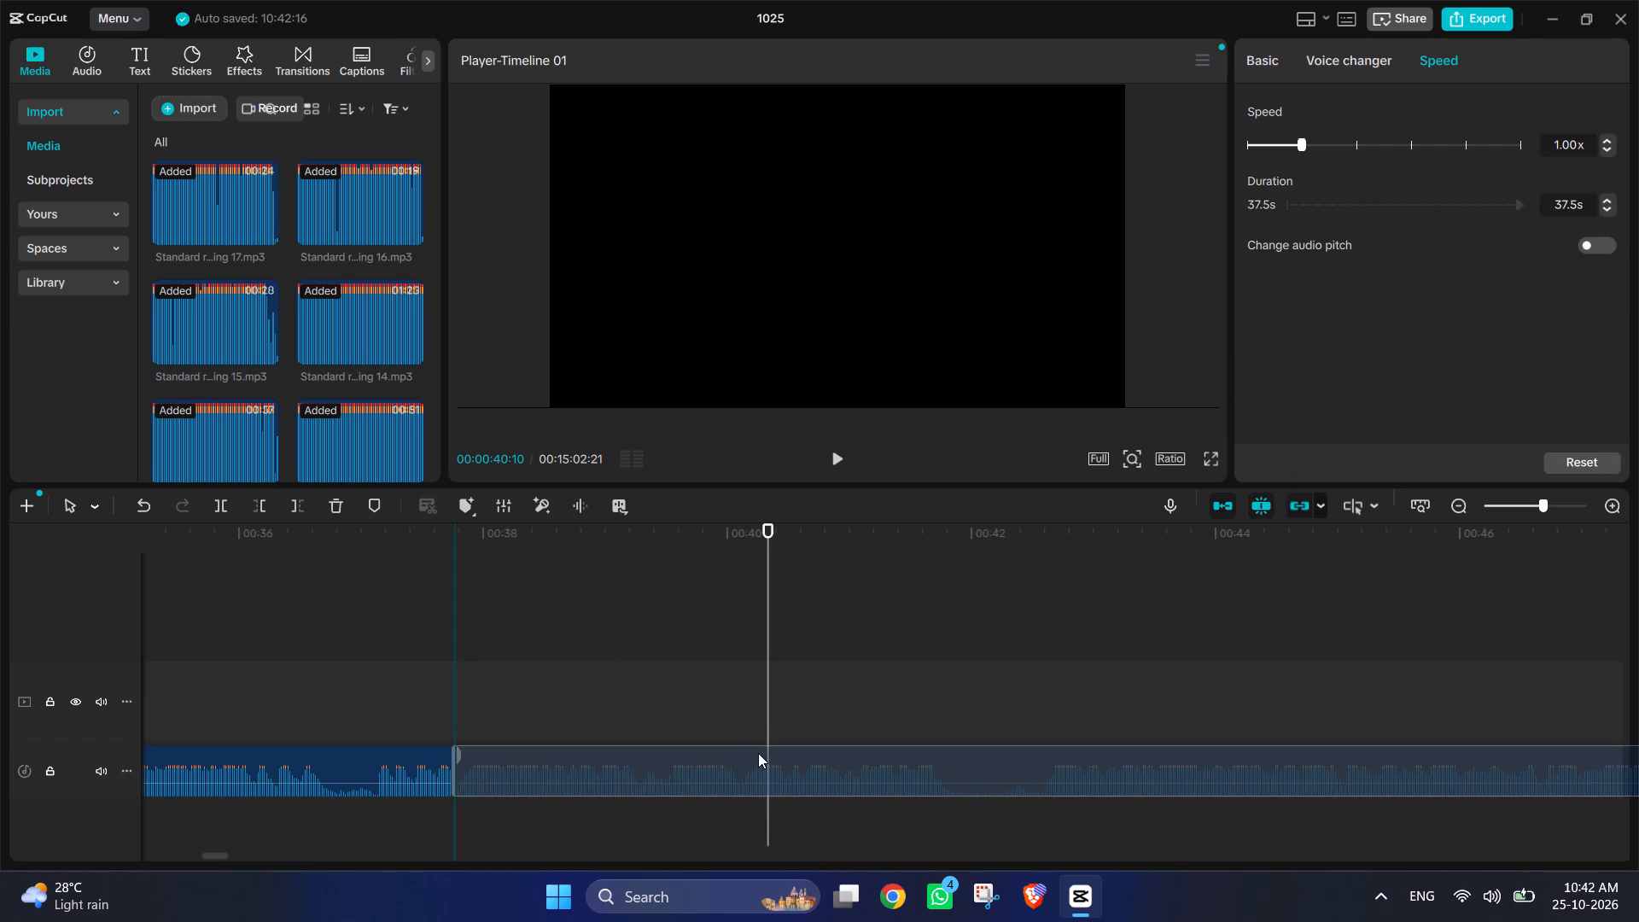
drag(758, 753, 760, 753)
Play across the new join, split recording 2 at the 00:00:39:08 pause, trim about 0.3 s off the following part's start and close the gap.
drag(771, 677, 423, 663)
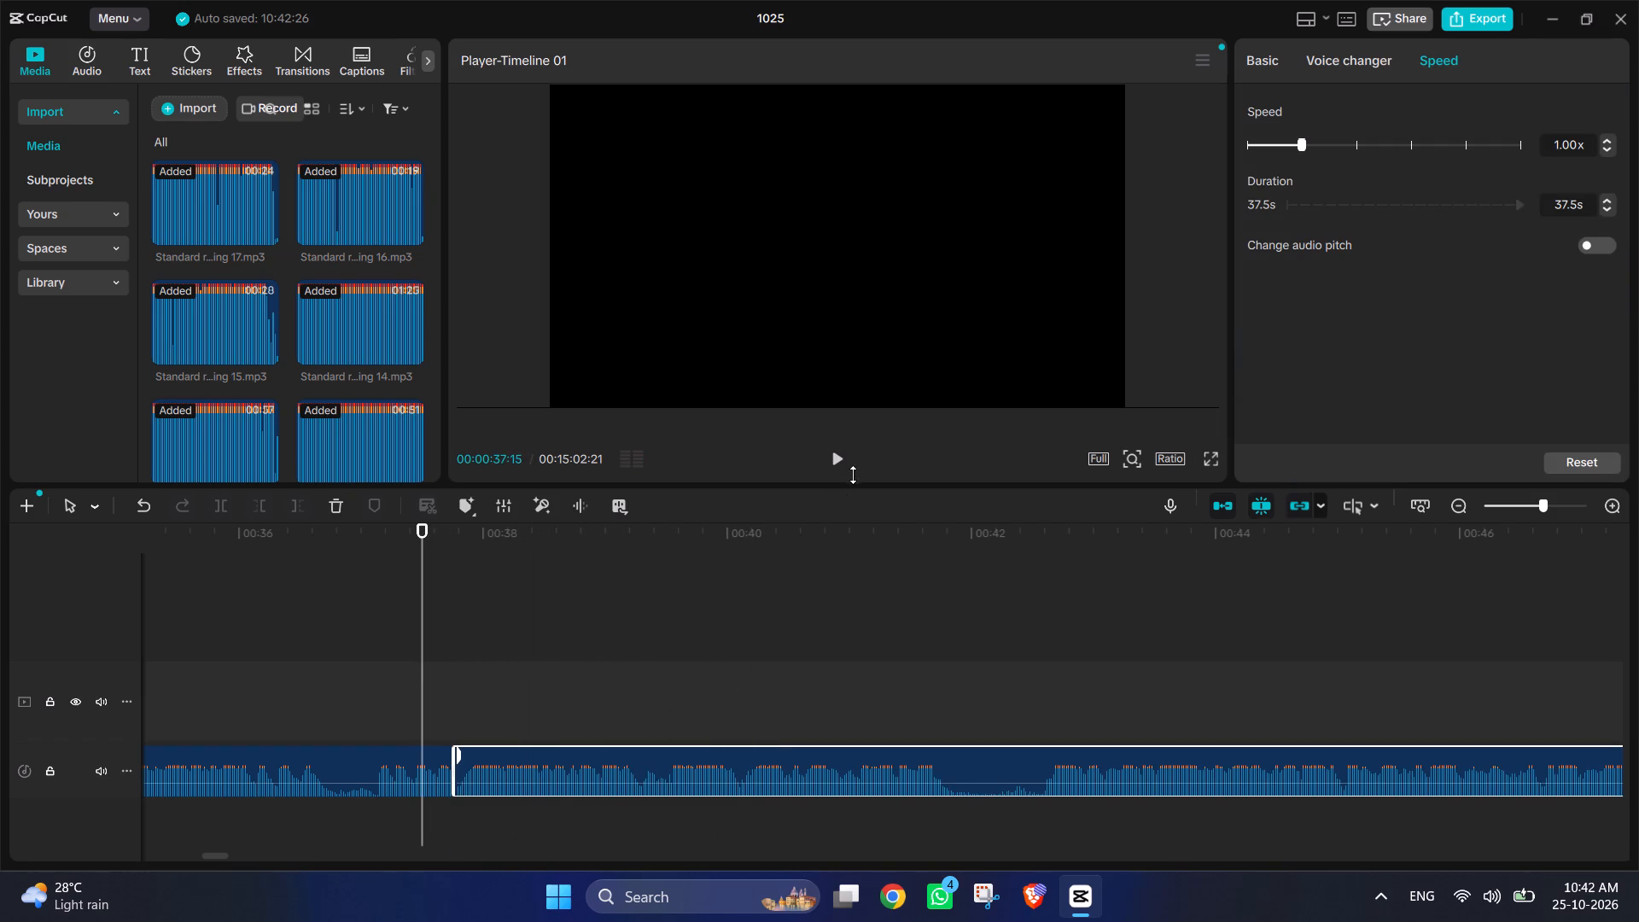
click(834, 460)
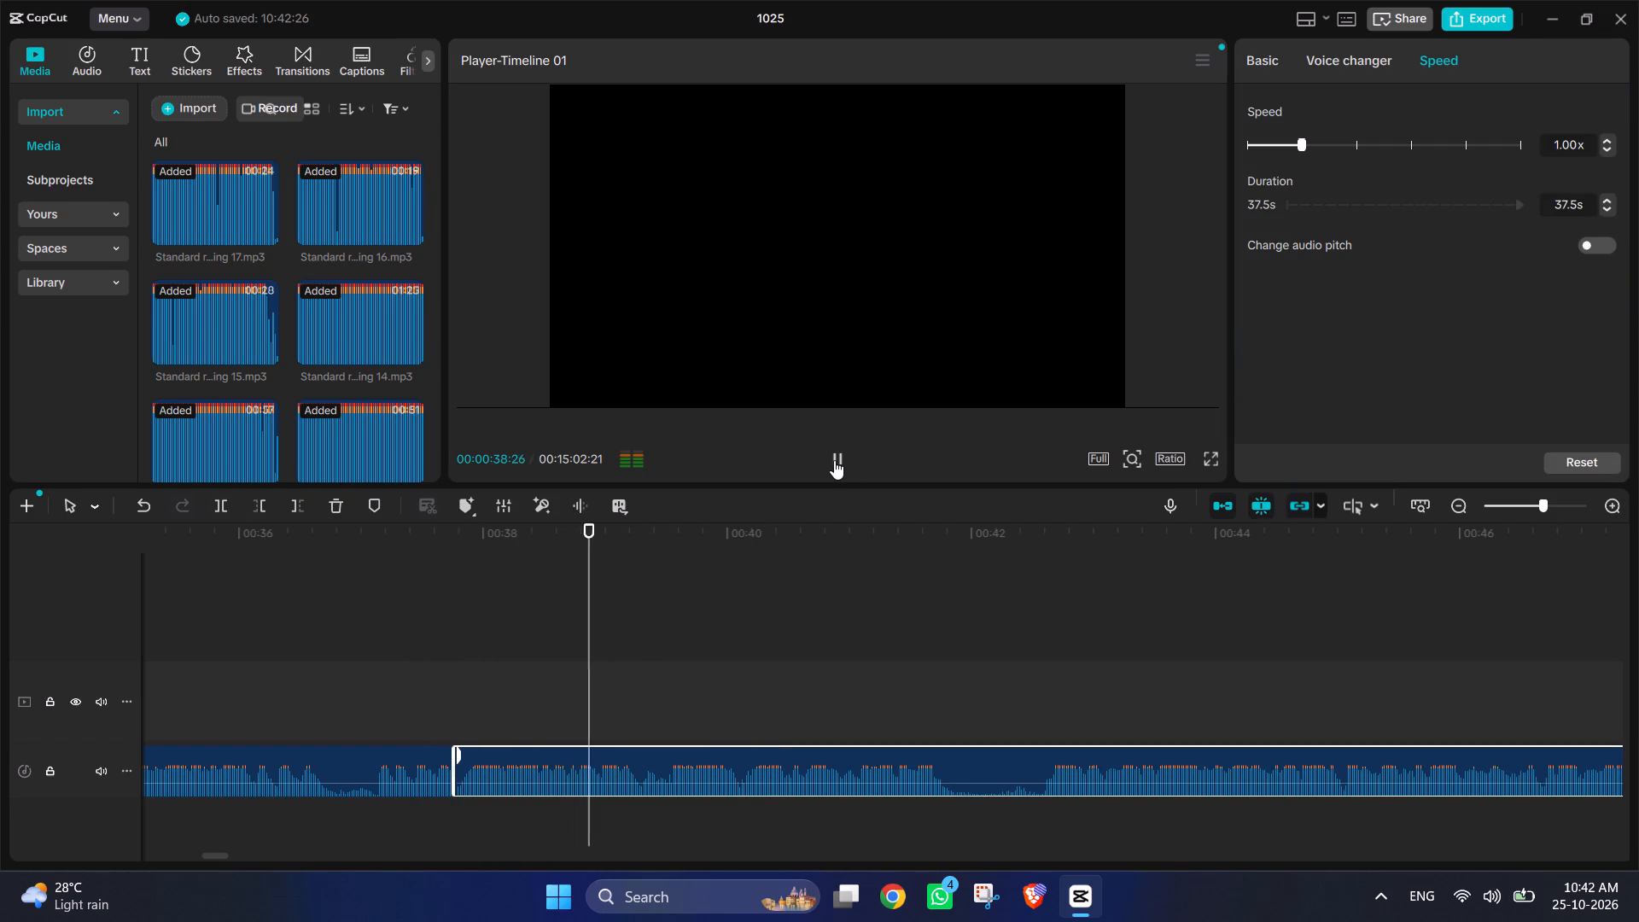
click(834, 460)
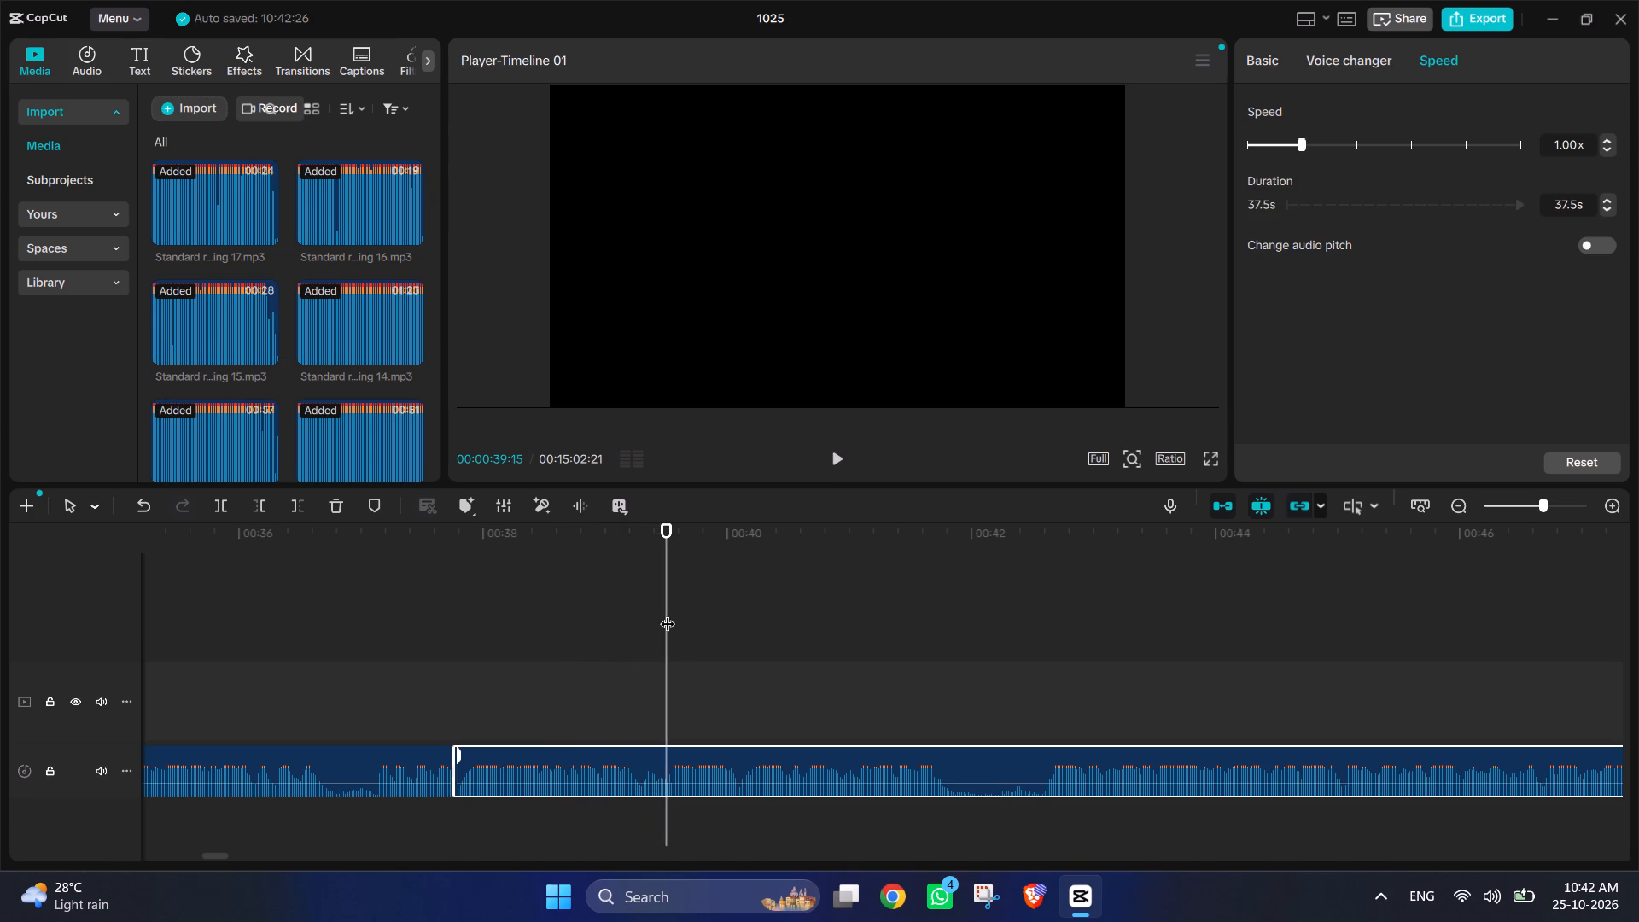
drag(668, 613, 638, 605)
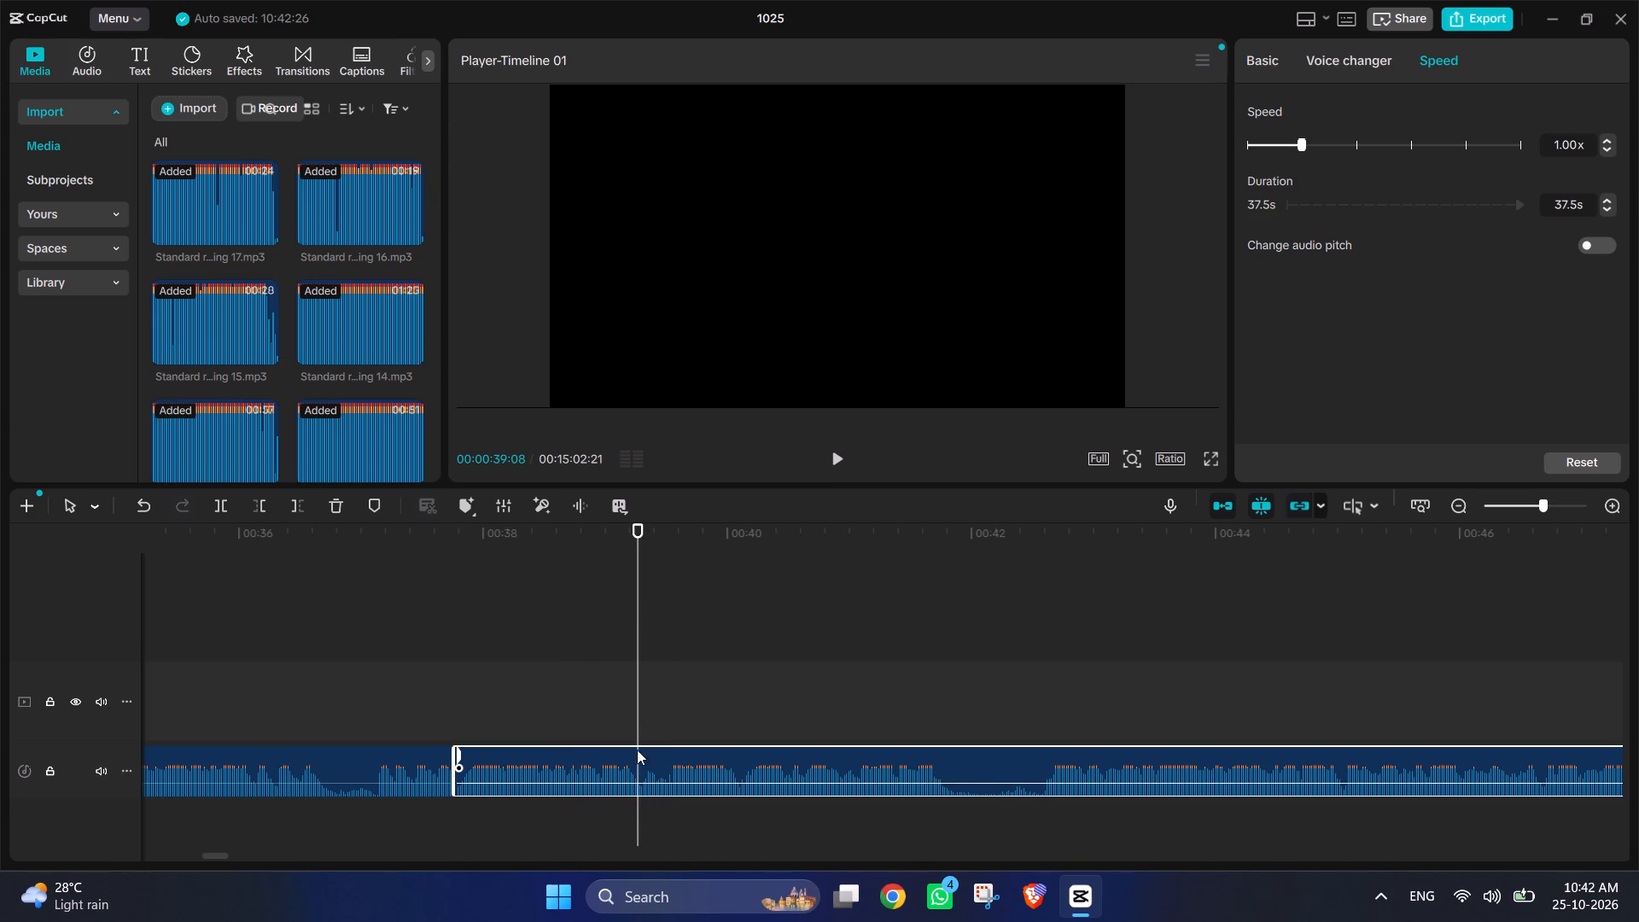
click(220, 505)
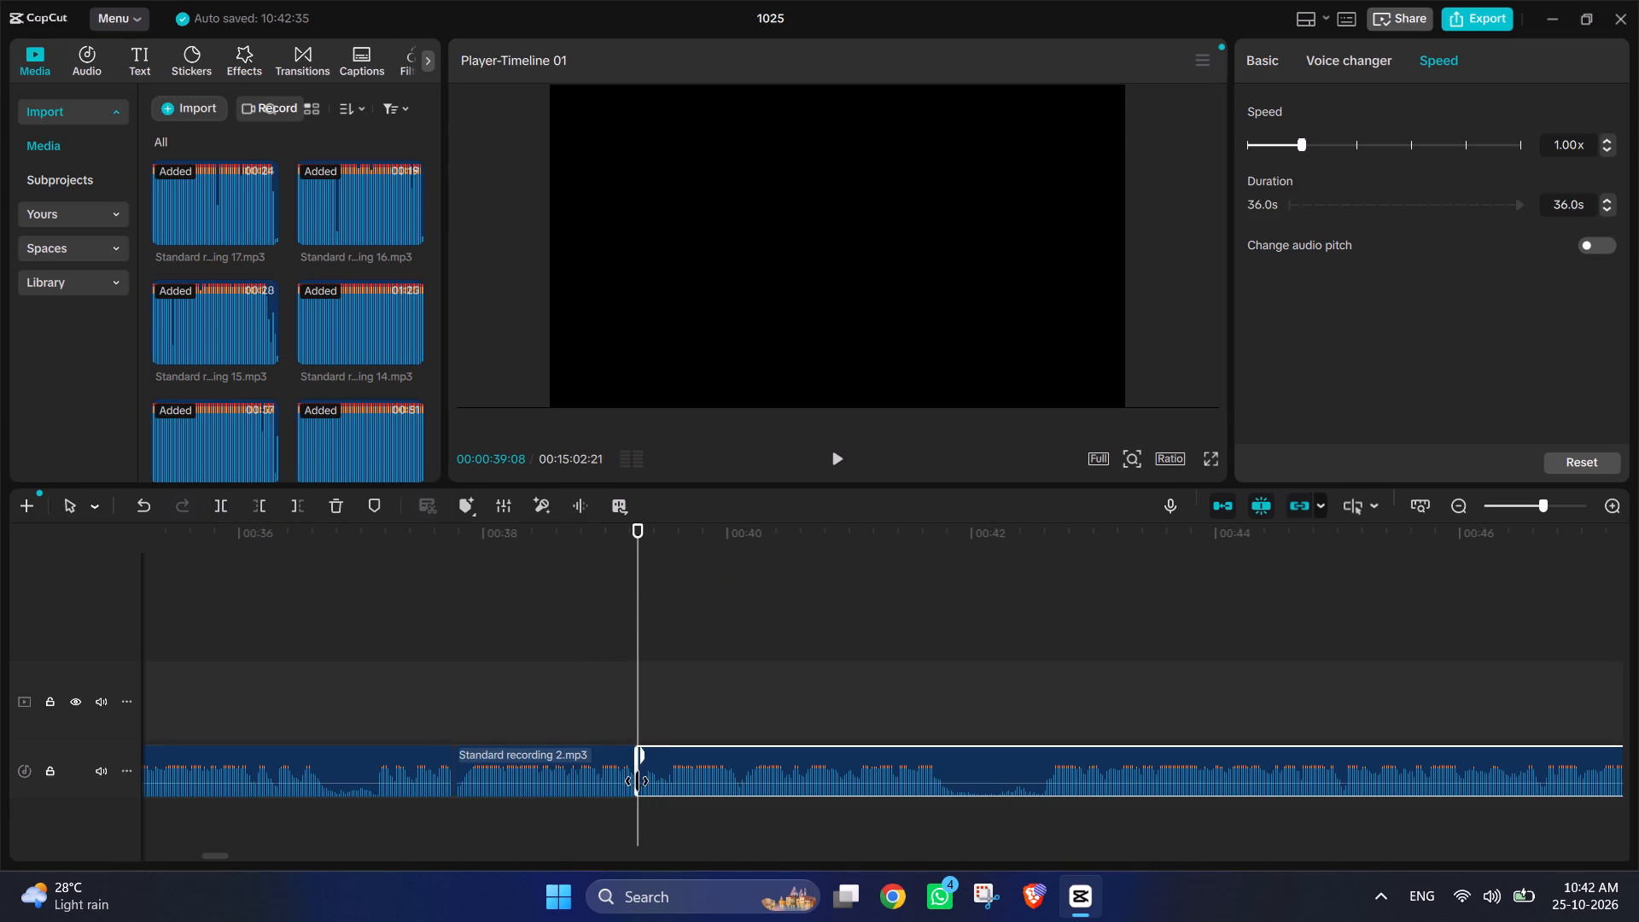
drag(637, 783, 670, 799)
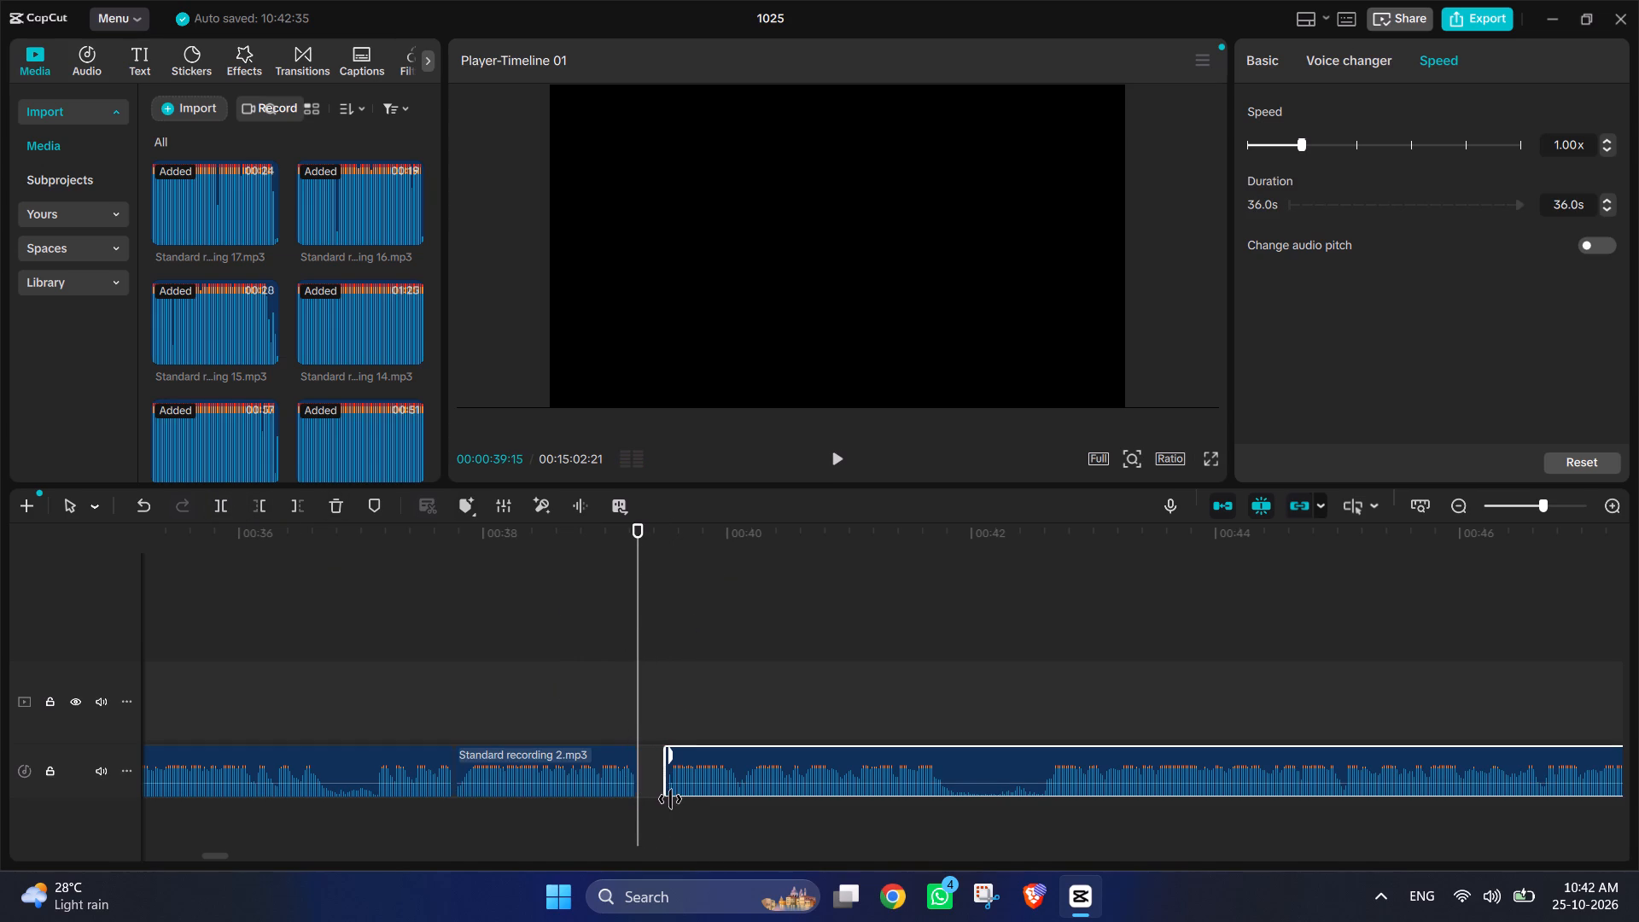
drag(670, 799, 670, 795)
drag(733, 756, 703, 756)
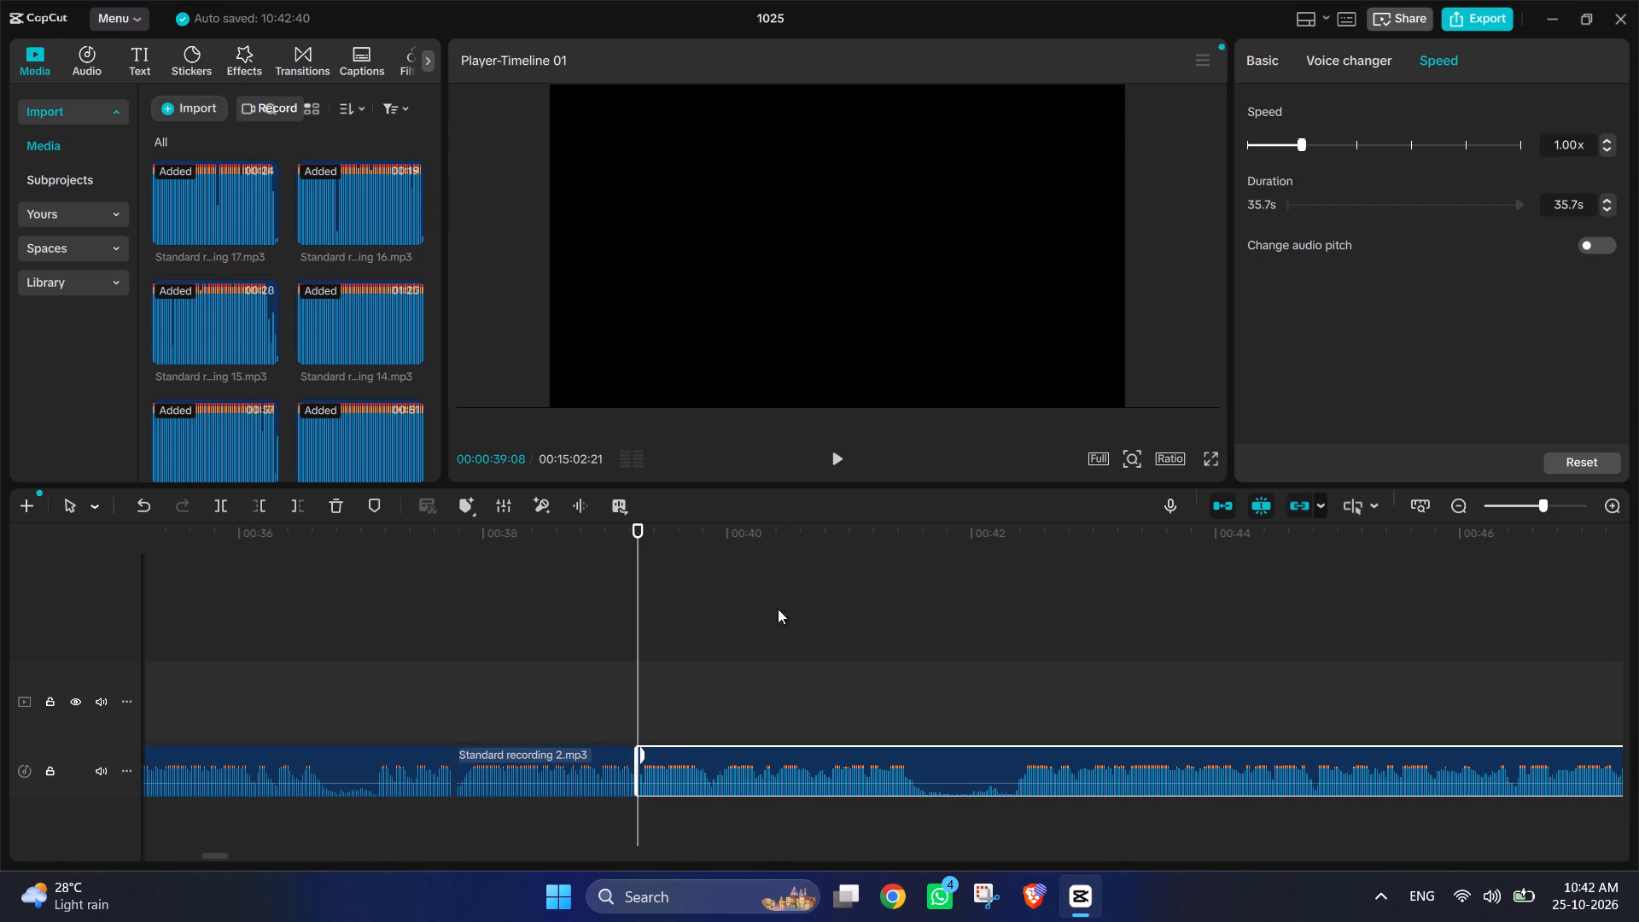
Play on and split recording 2 at the 00:00:41:18 pause, trim about 0.8 s of silence off the following part and close the gap.
click(843, 464)
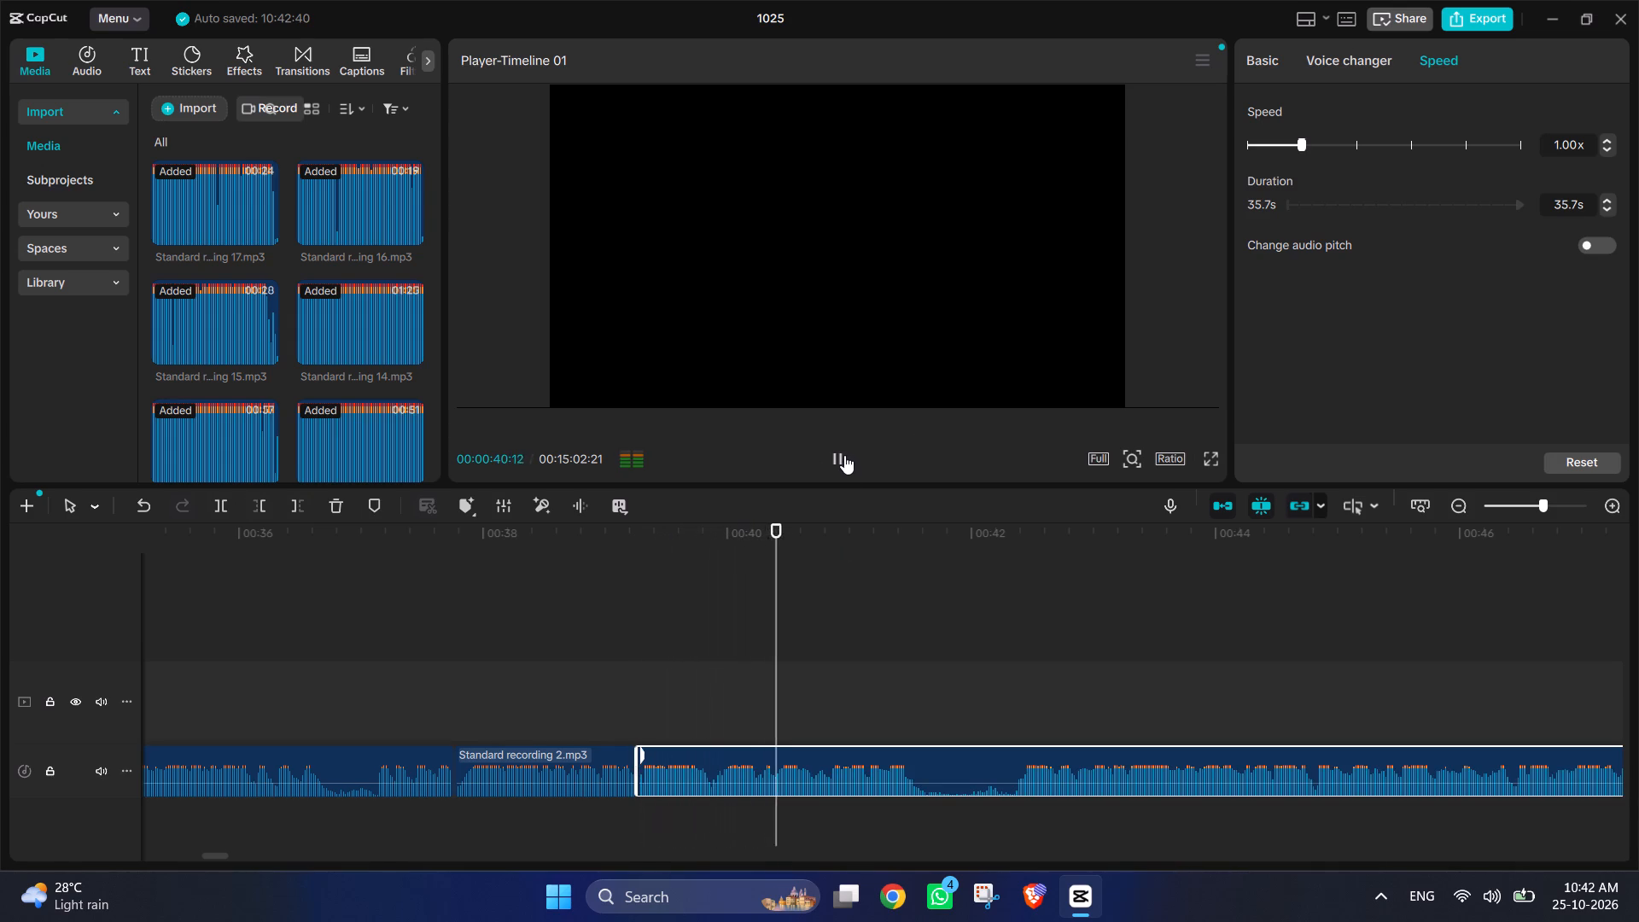
click(844, 455)
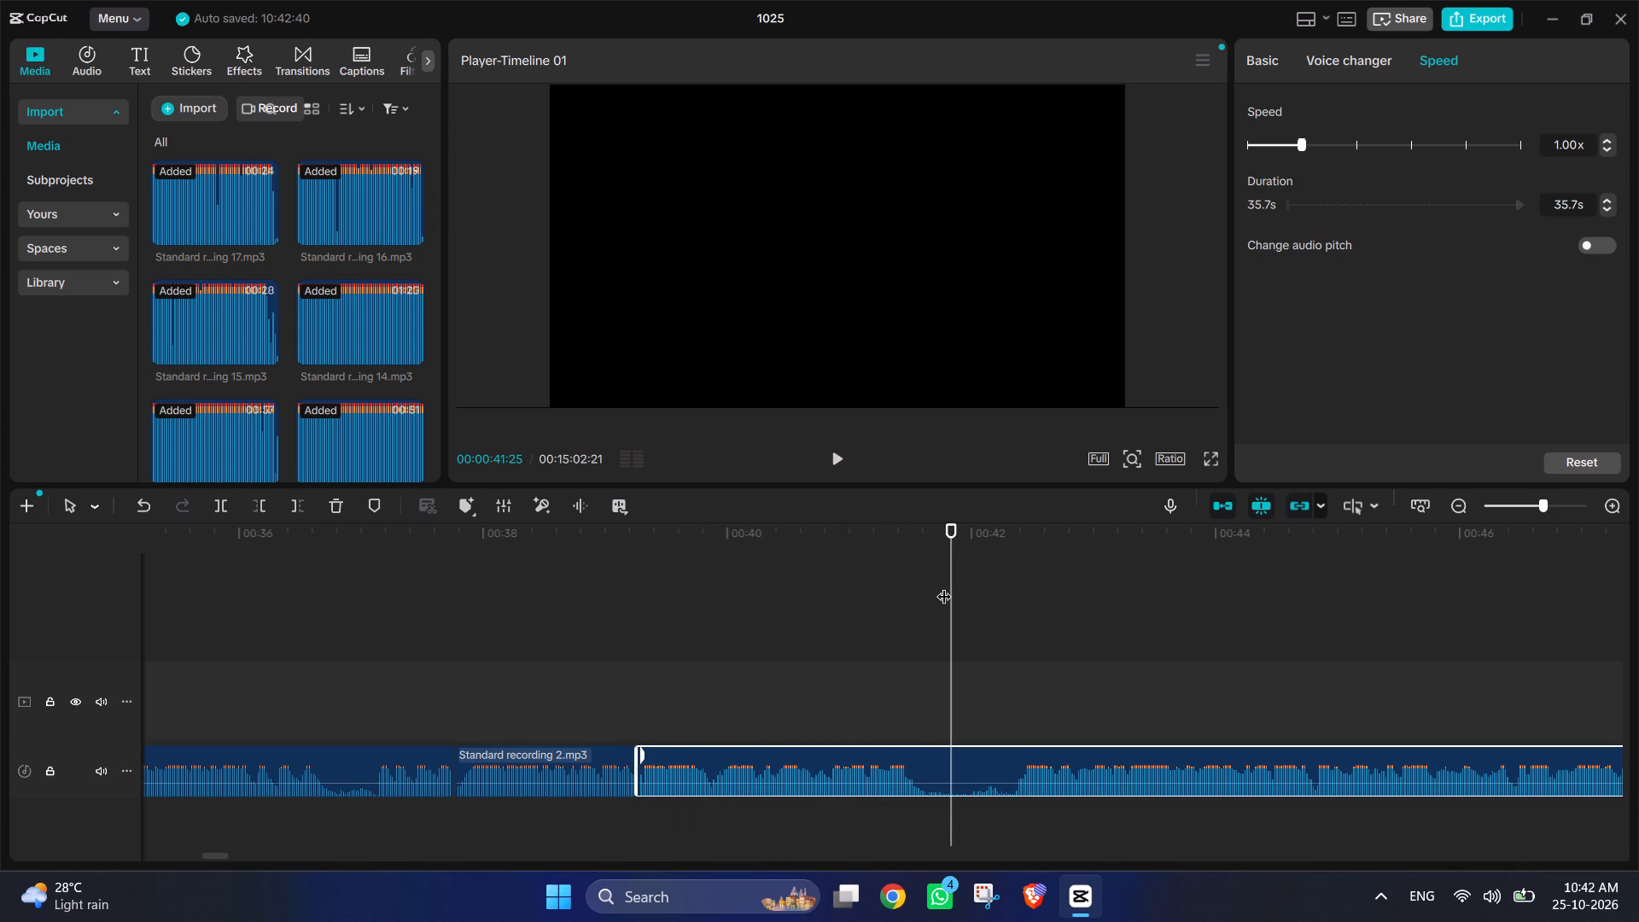
drag(944, 586, 922, 586)
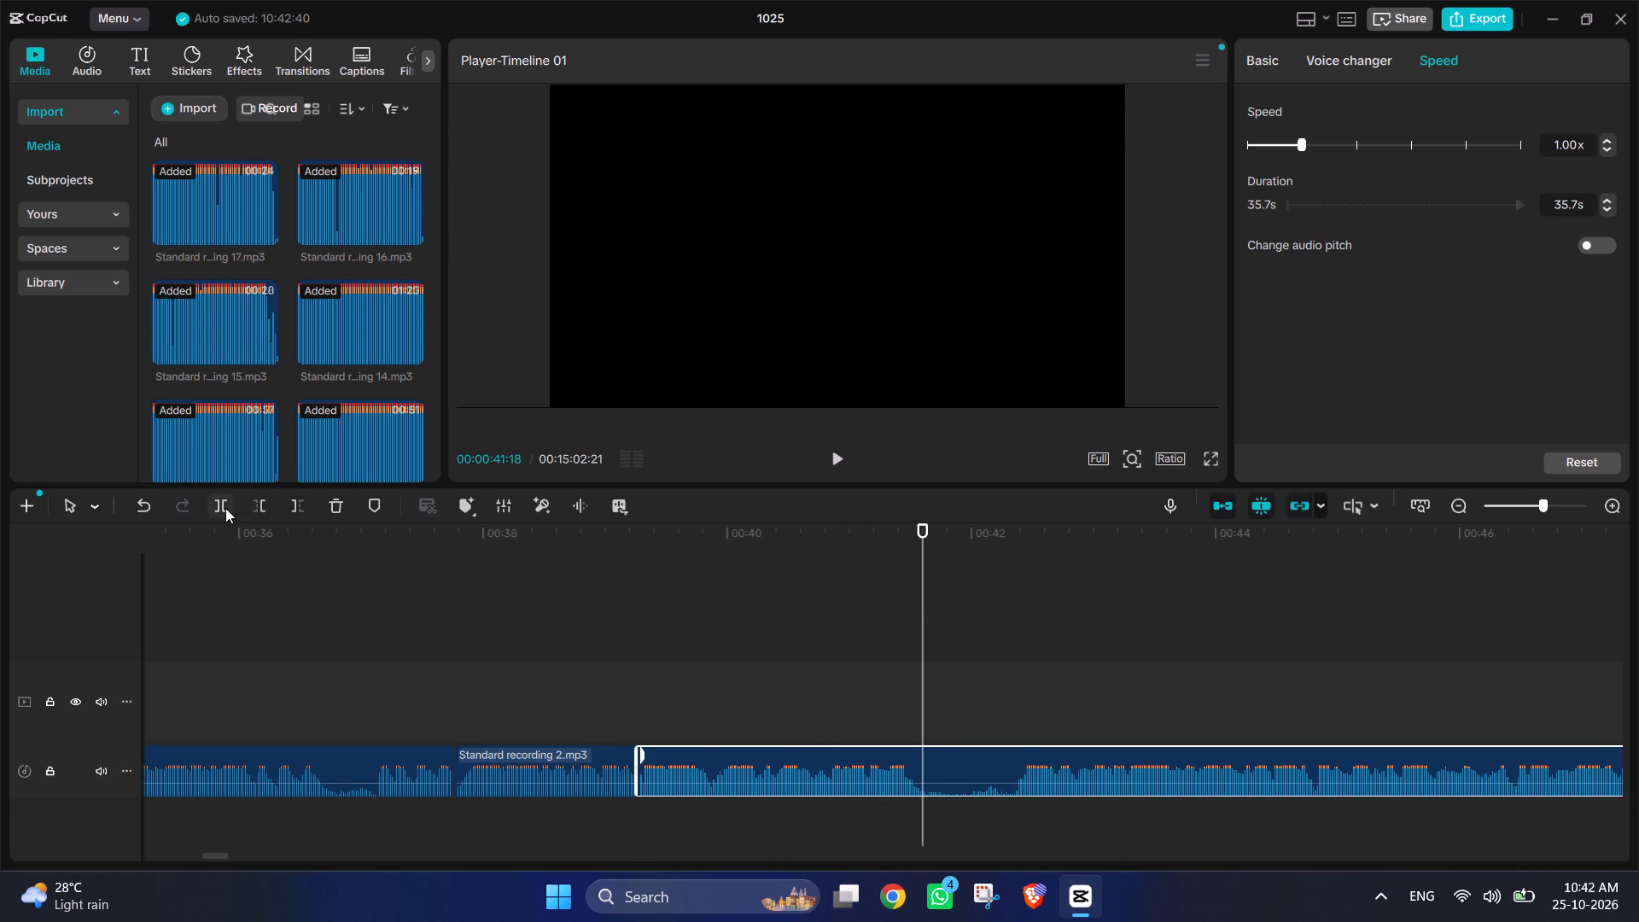
click(225, 508)
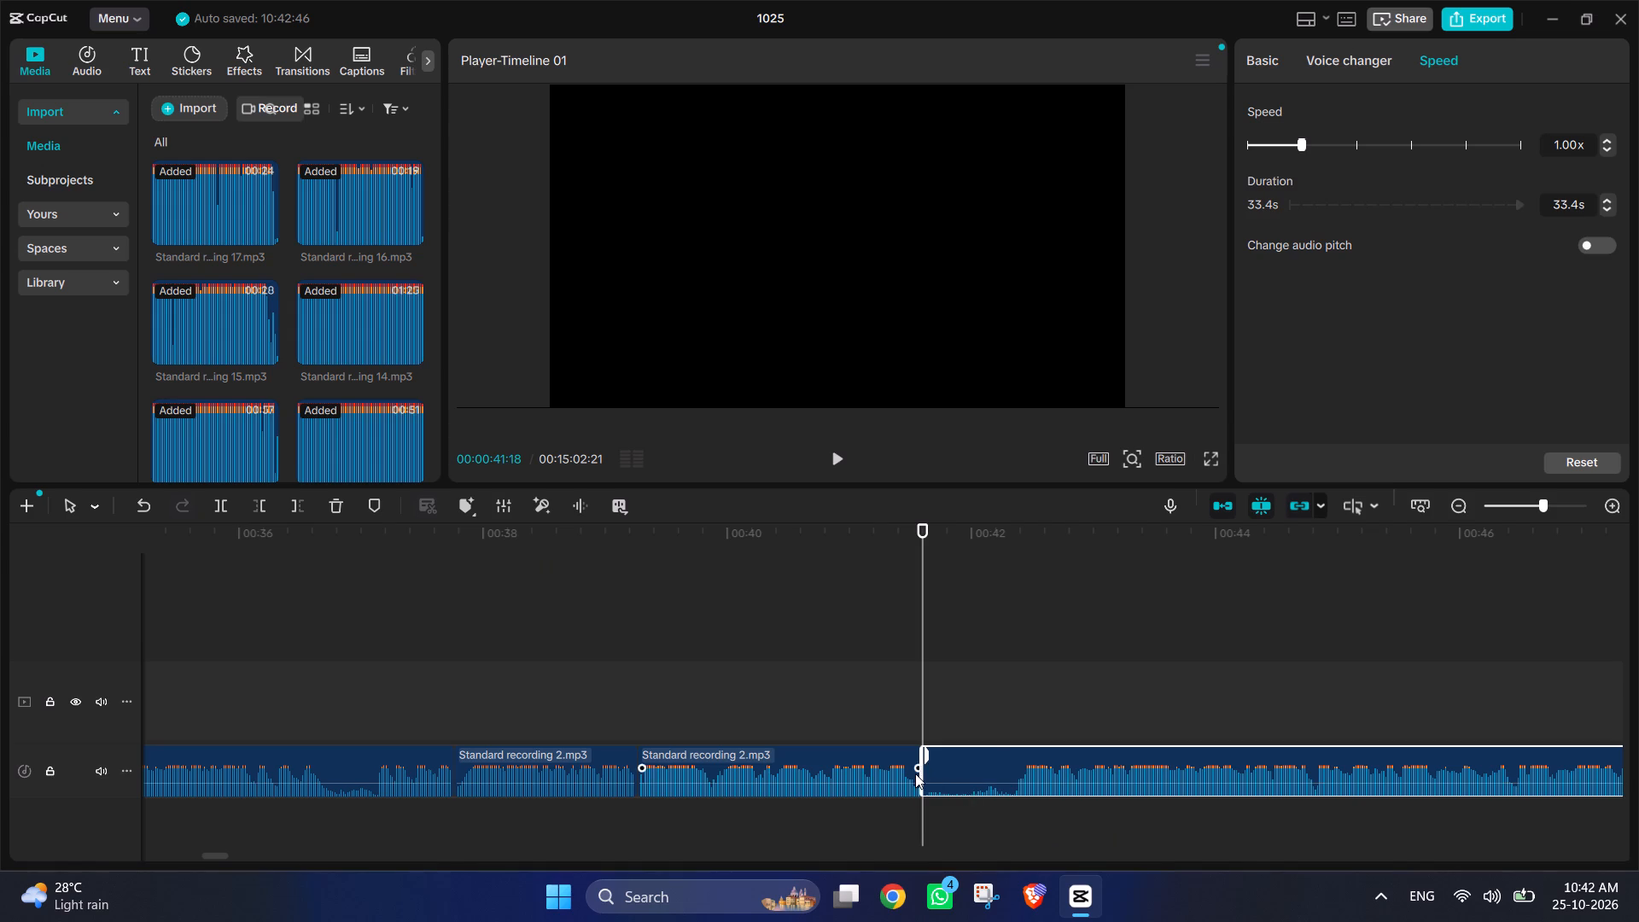
drag(920, 776, 1018, 815)
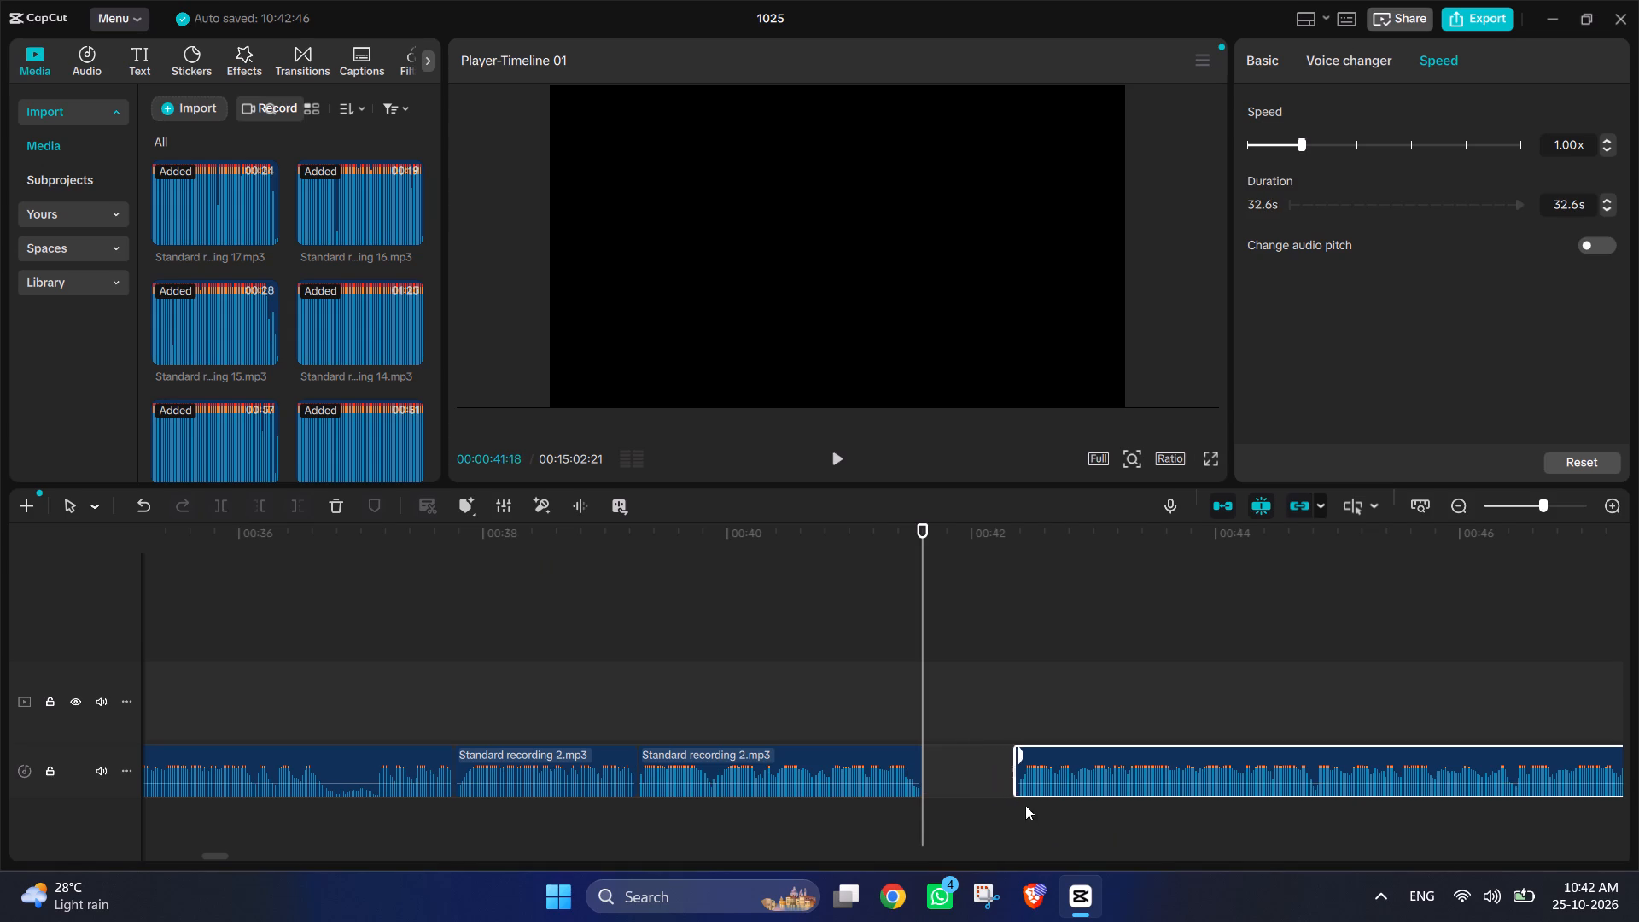
drag(1133, 755, 1042, 759)
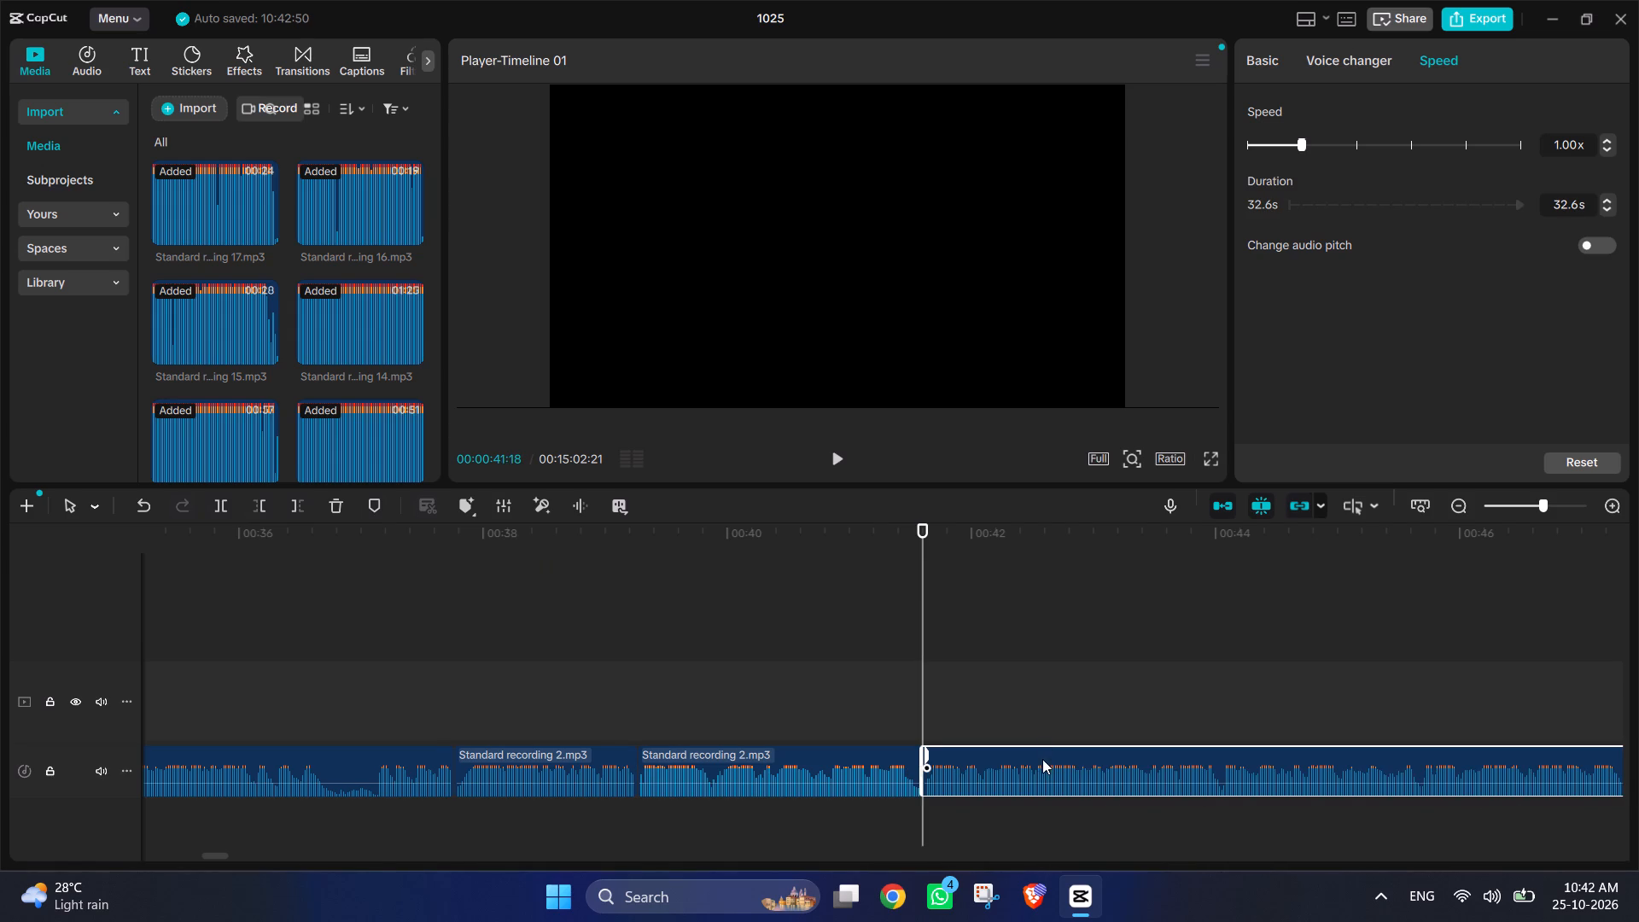
Play recording 2 on from 00:00:41:18 and split it at the start of the 00:00:53:05 pause.
click(837, 470)
click(839, 460)
click(836, 460)
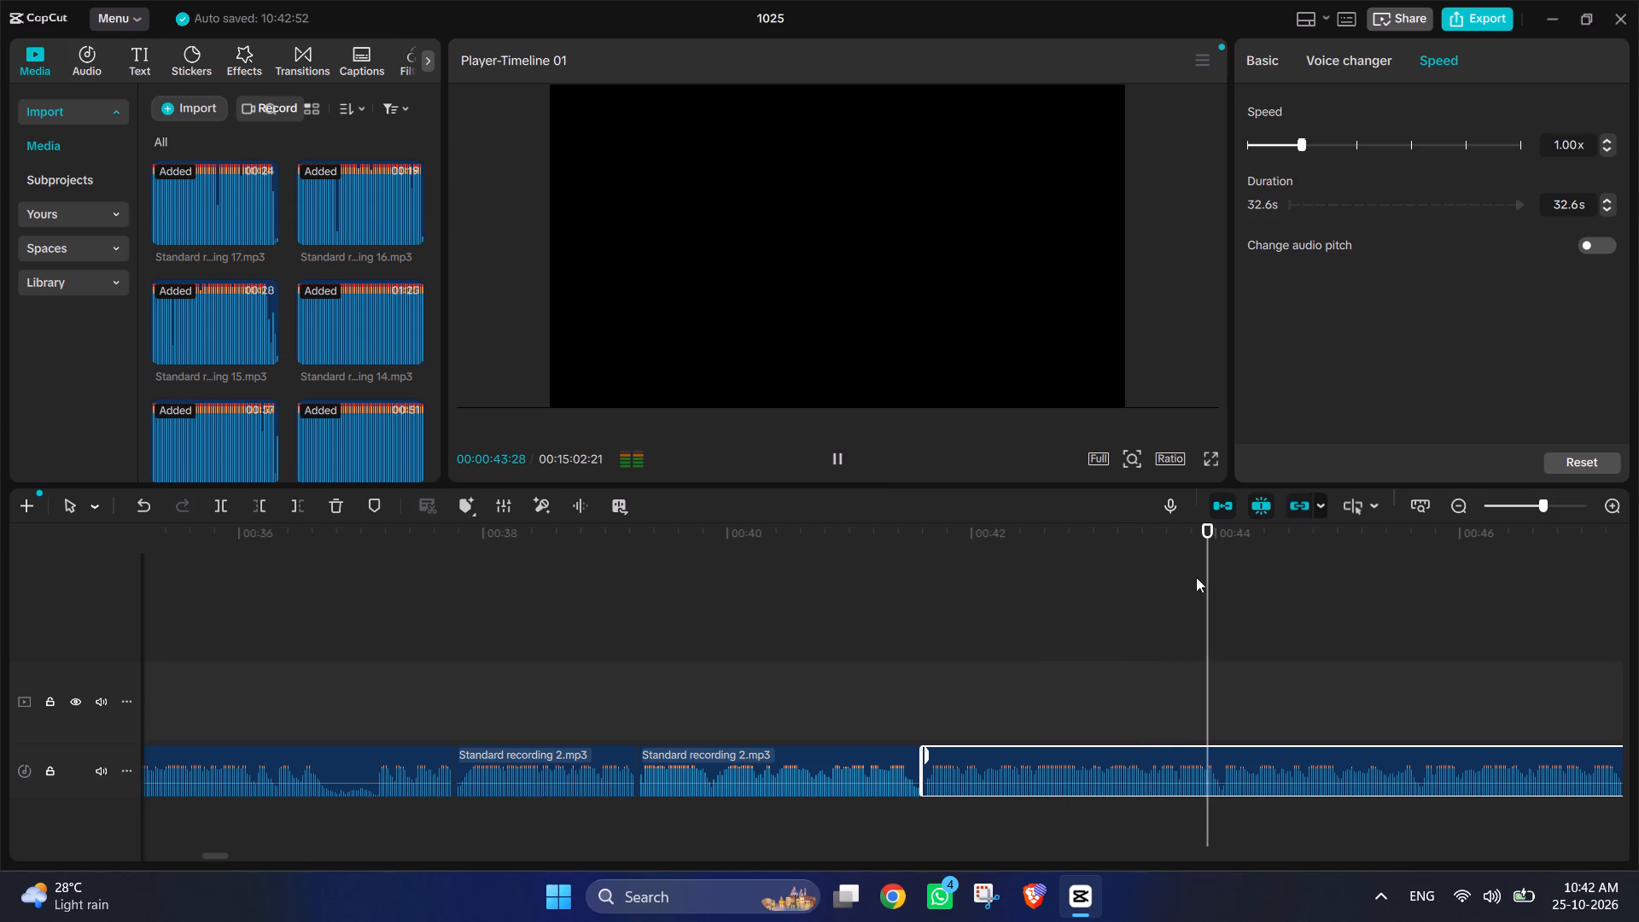
scroll(1425, 697, left, 6)
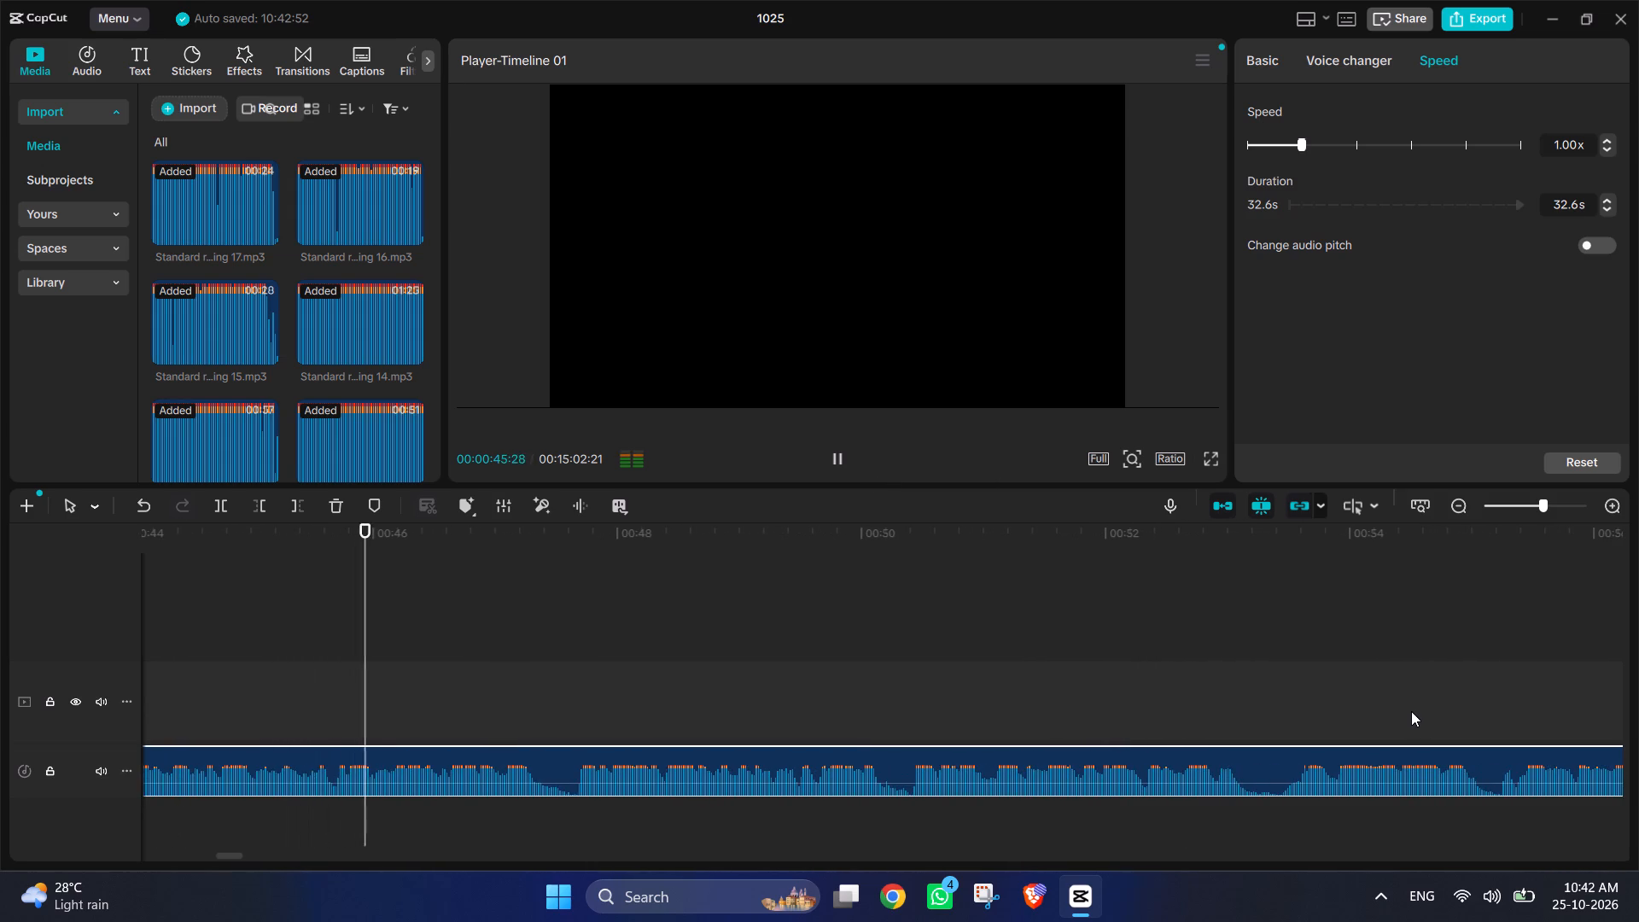
scroll(1411, 711, left, 1)
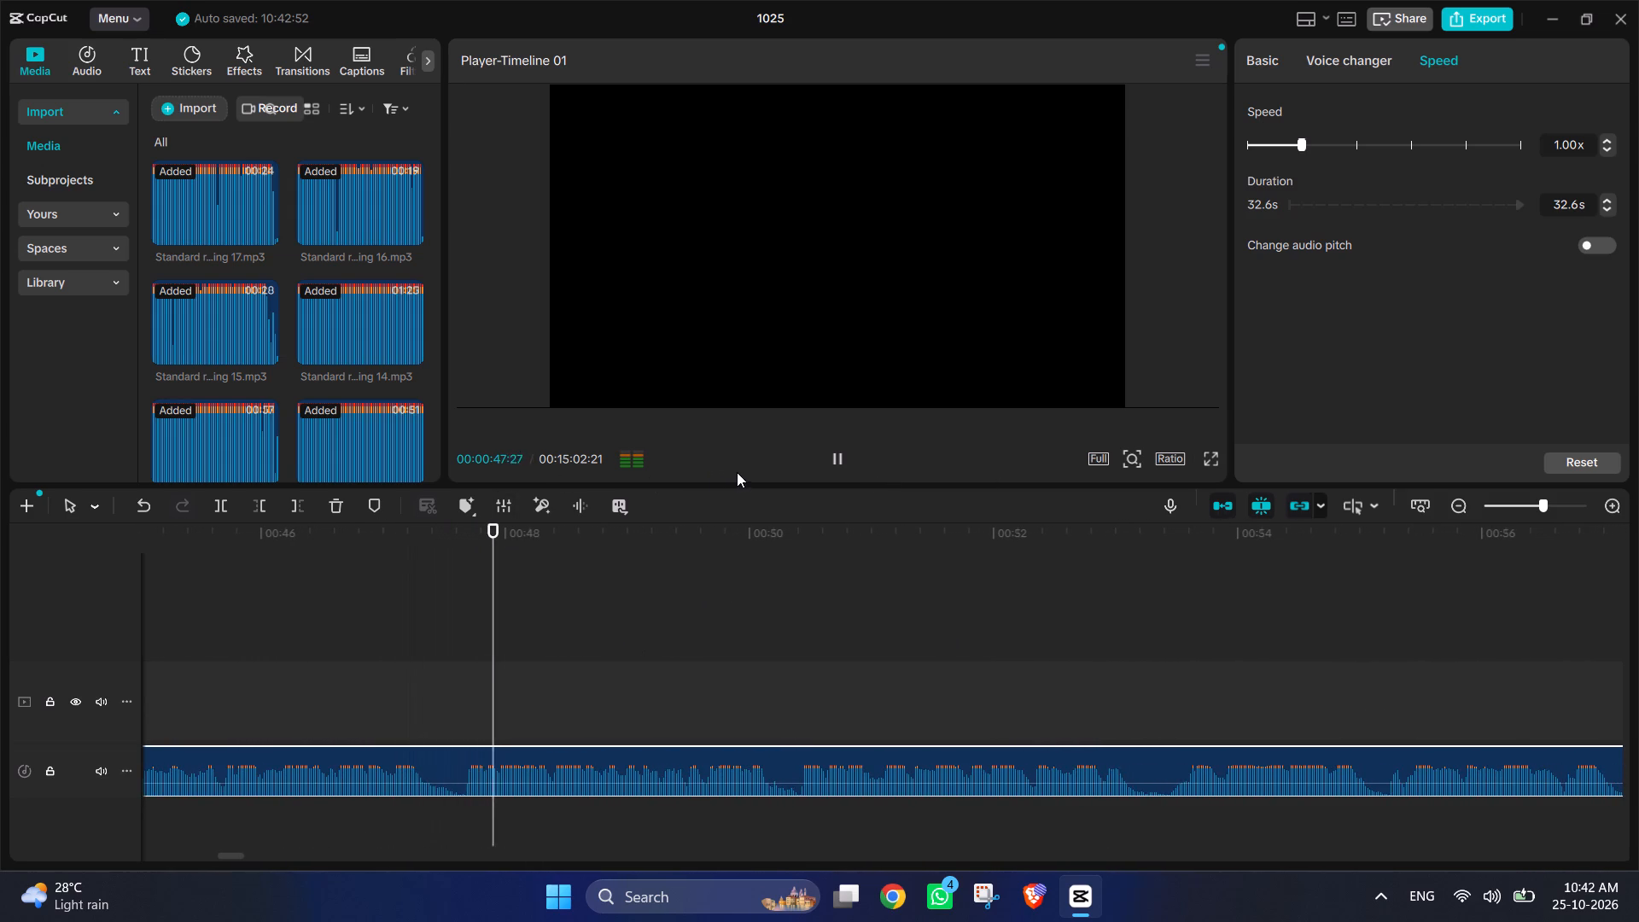
scroll(737, 472, left, 1)
scroll(808, 466, left, 1)
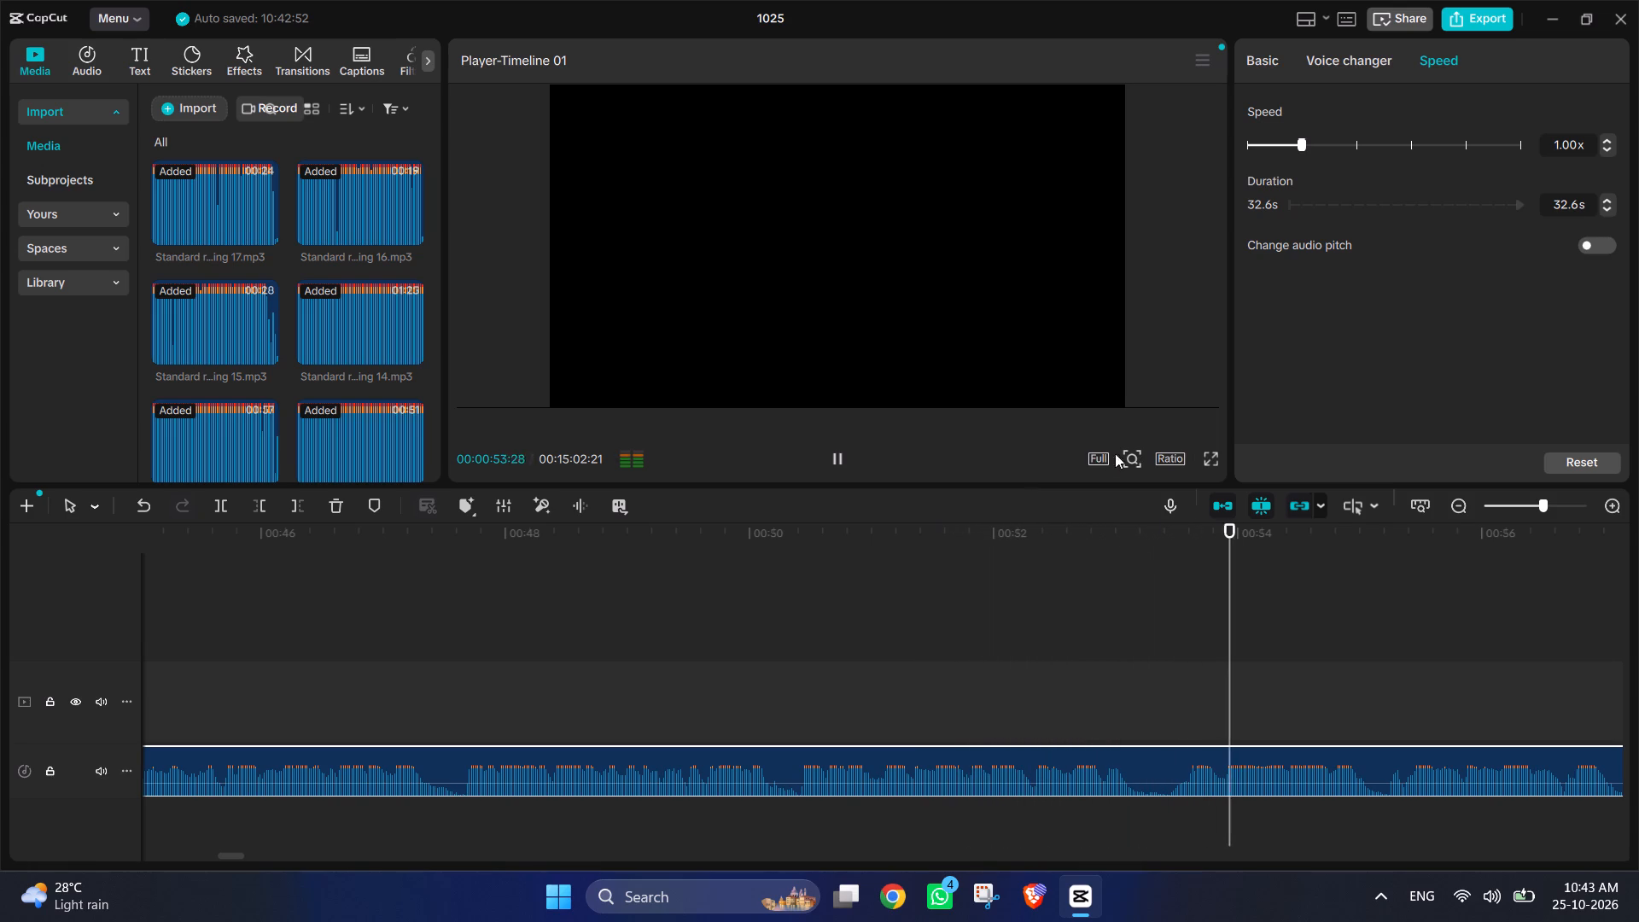
drag(1311, 633, 1320, 633)
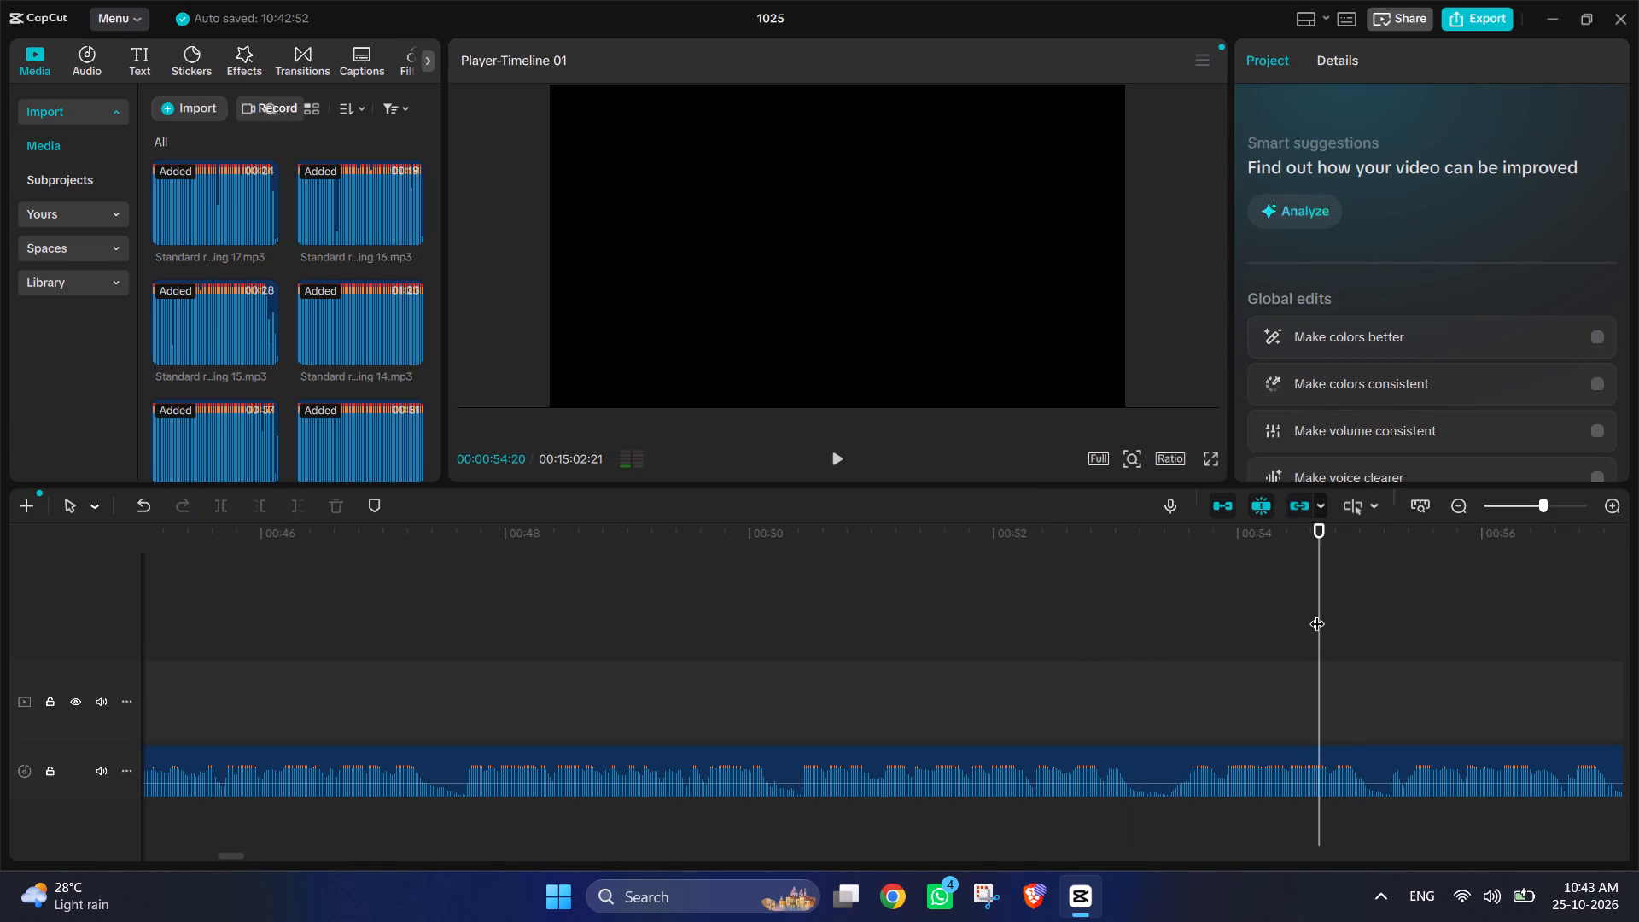
drag(1317, 613, 1137, 651)
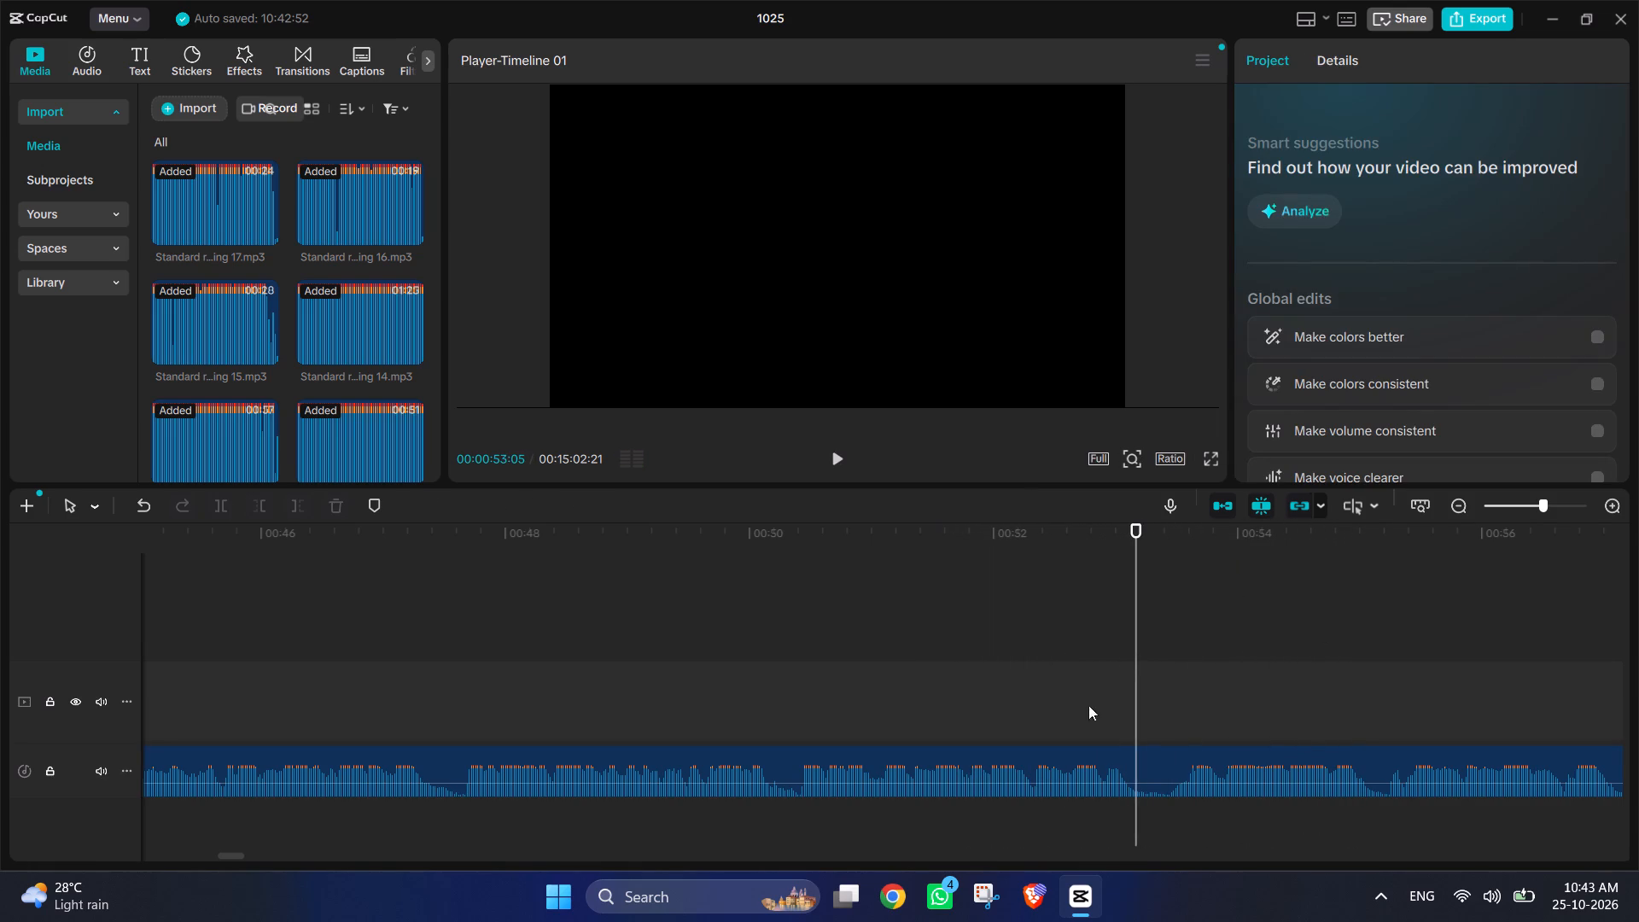
click(1129, 781)
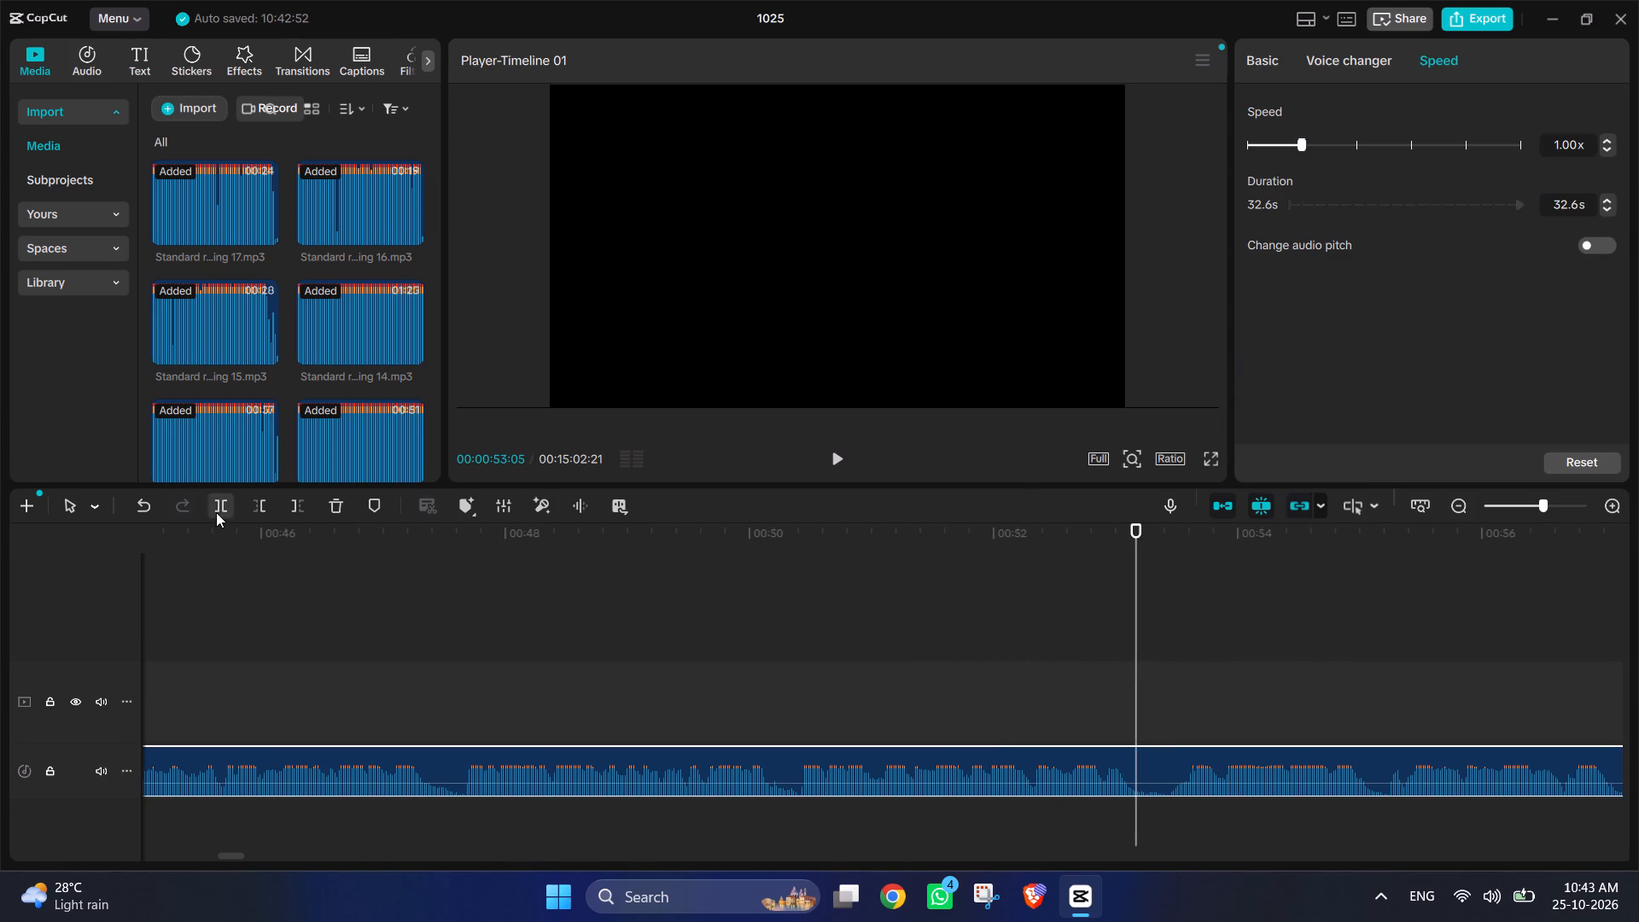
click(217, 512)
Split recording 2 again at 00:00:53:14, delete the piece of about 0.3 s between the cuts and close the gap.
click(1174, 710)
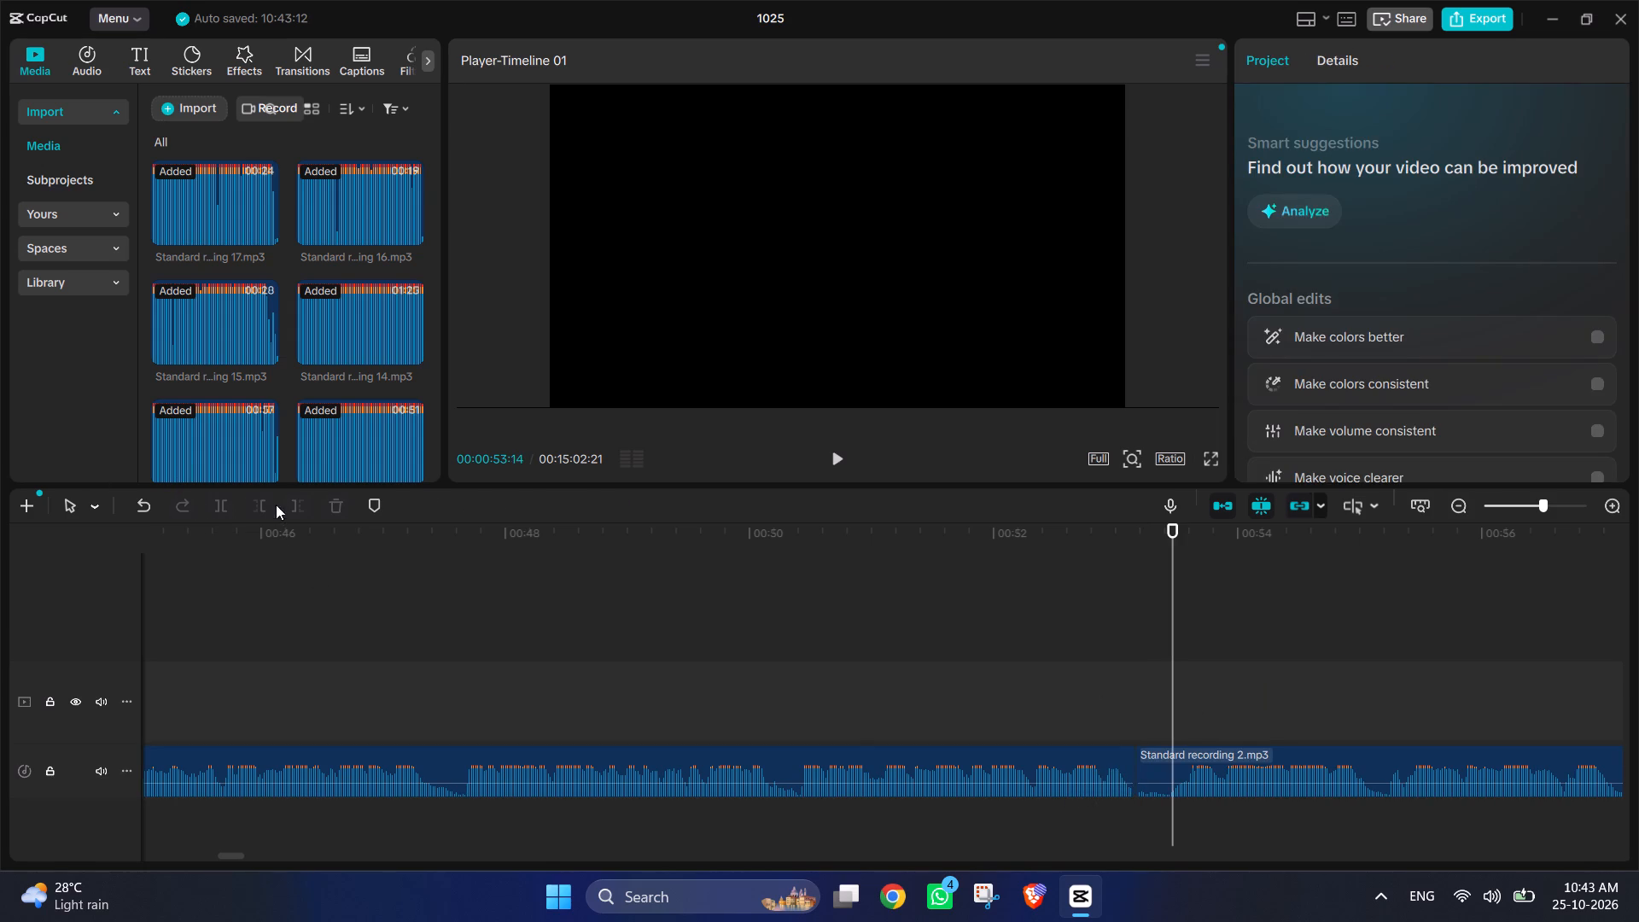
click(1176, 765)
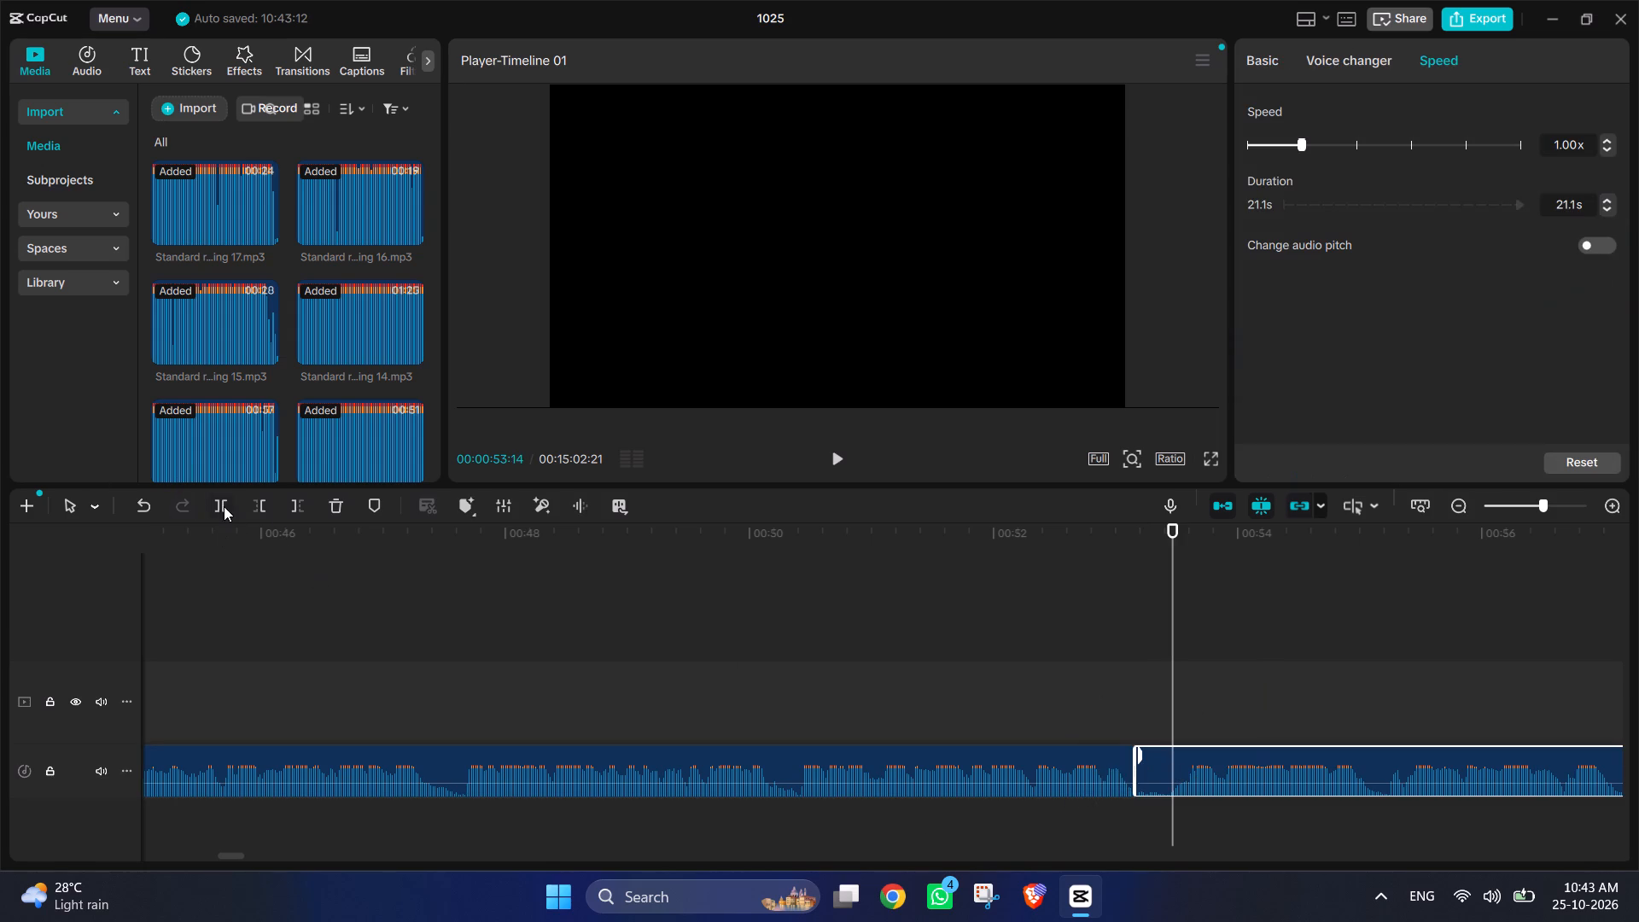
click(223, 506)
click(1159, 766)
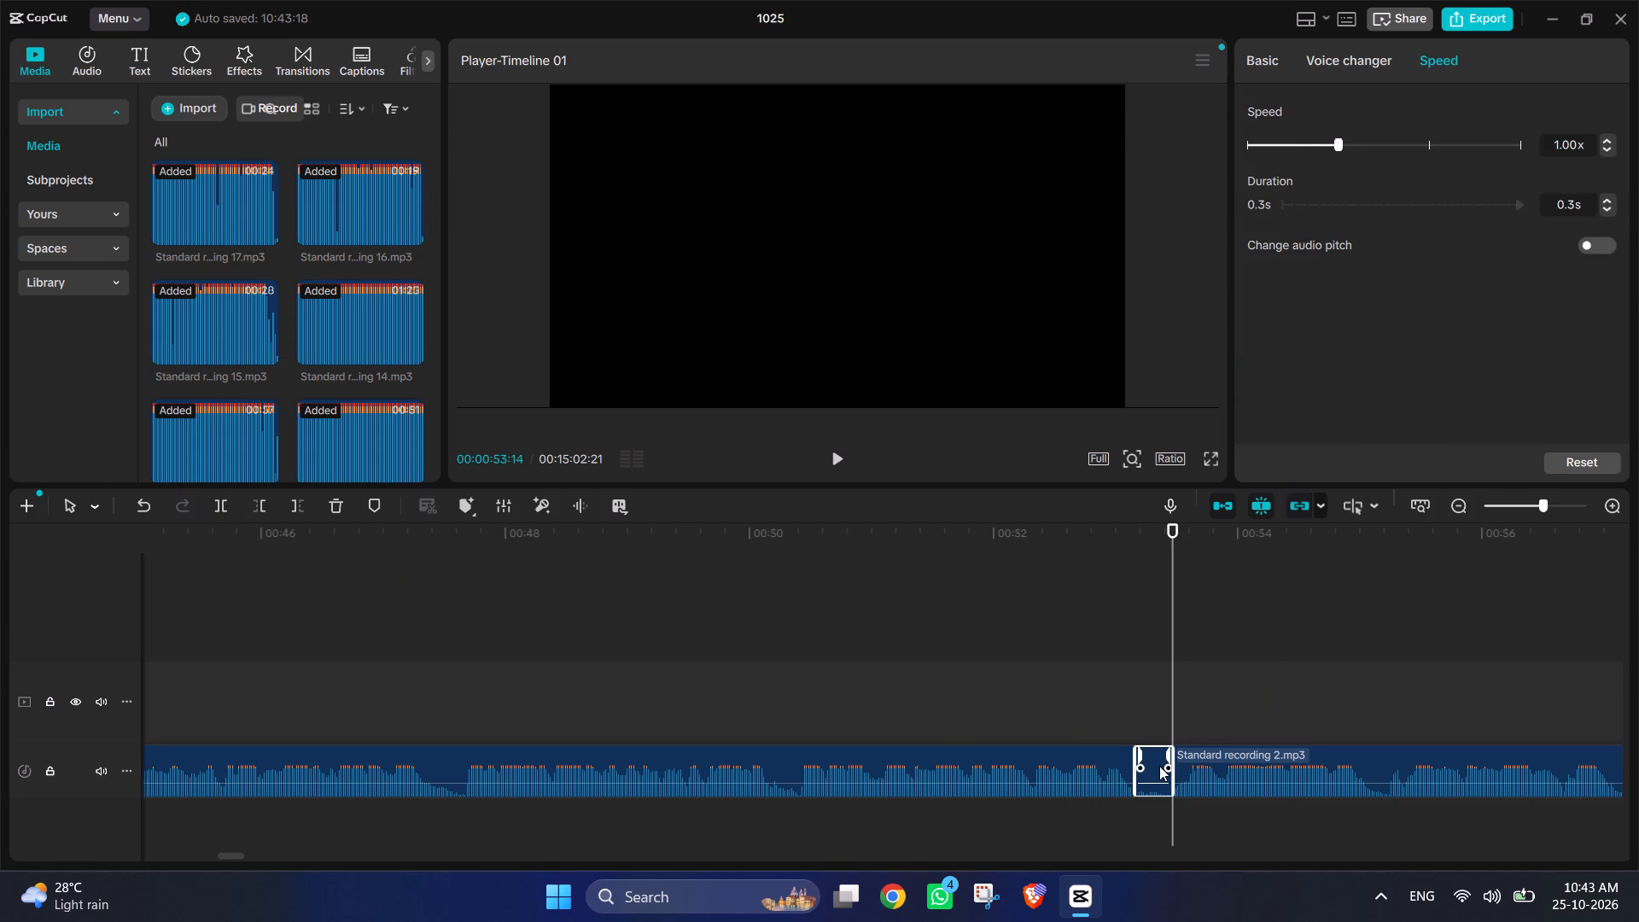
key(Delete)
drag(1394, 753, 1379, 753)
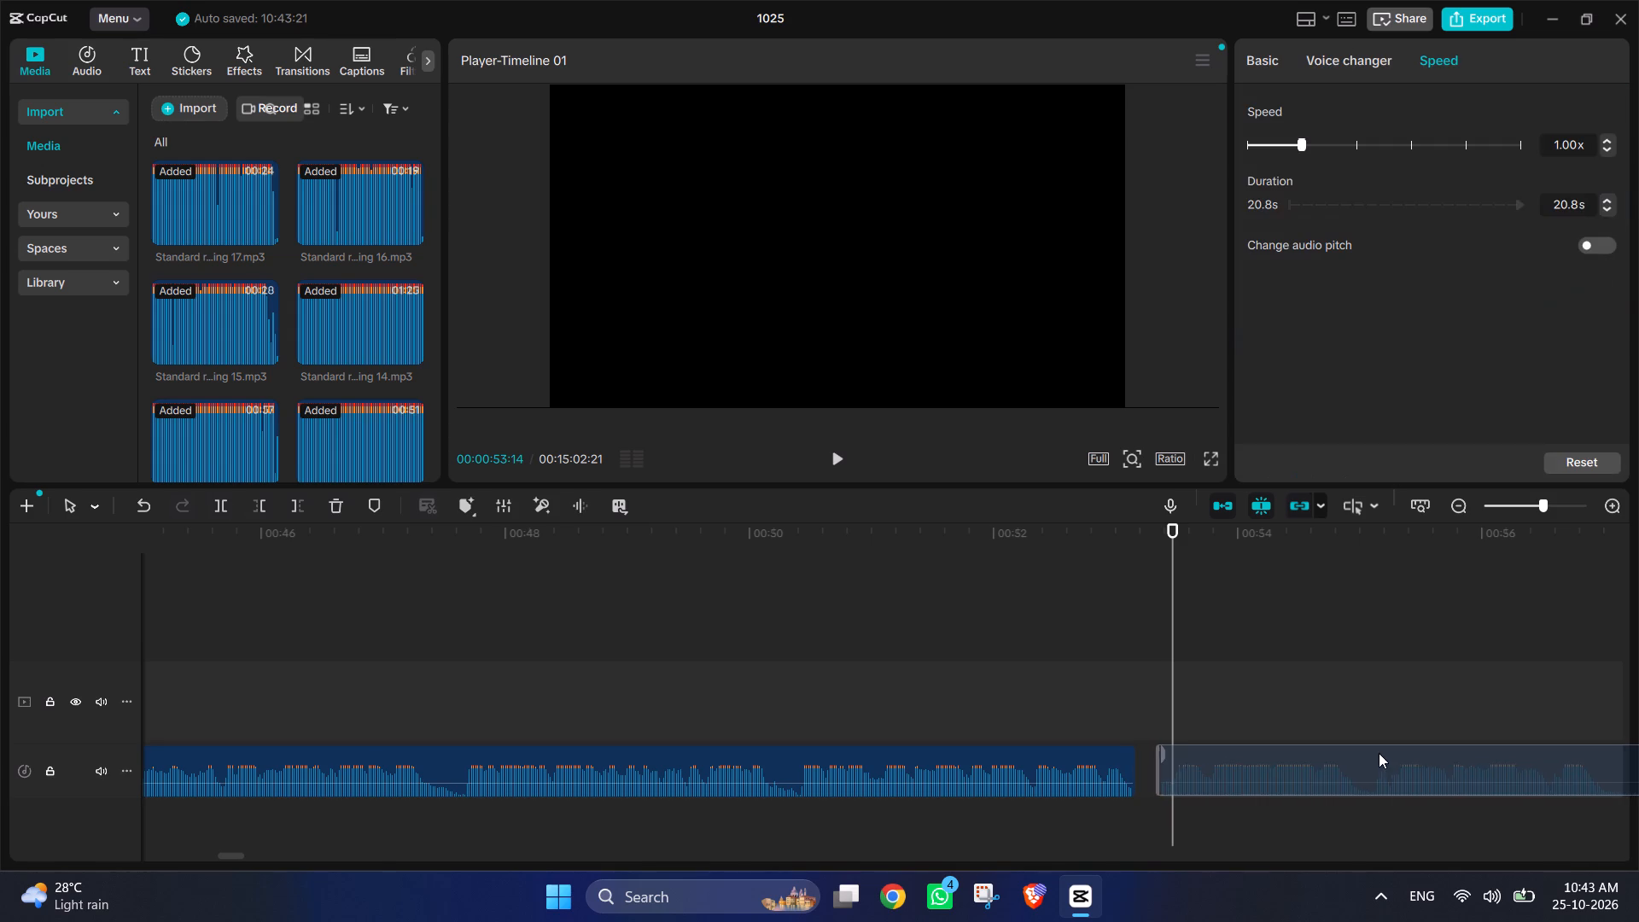
drag(1379, 753, 1360, 753)
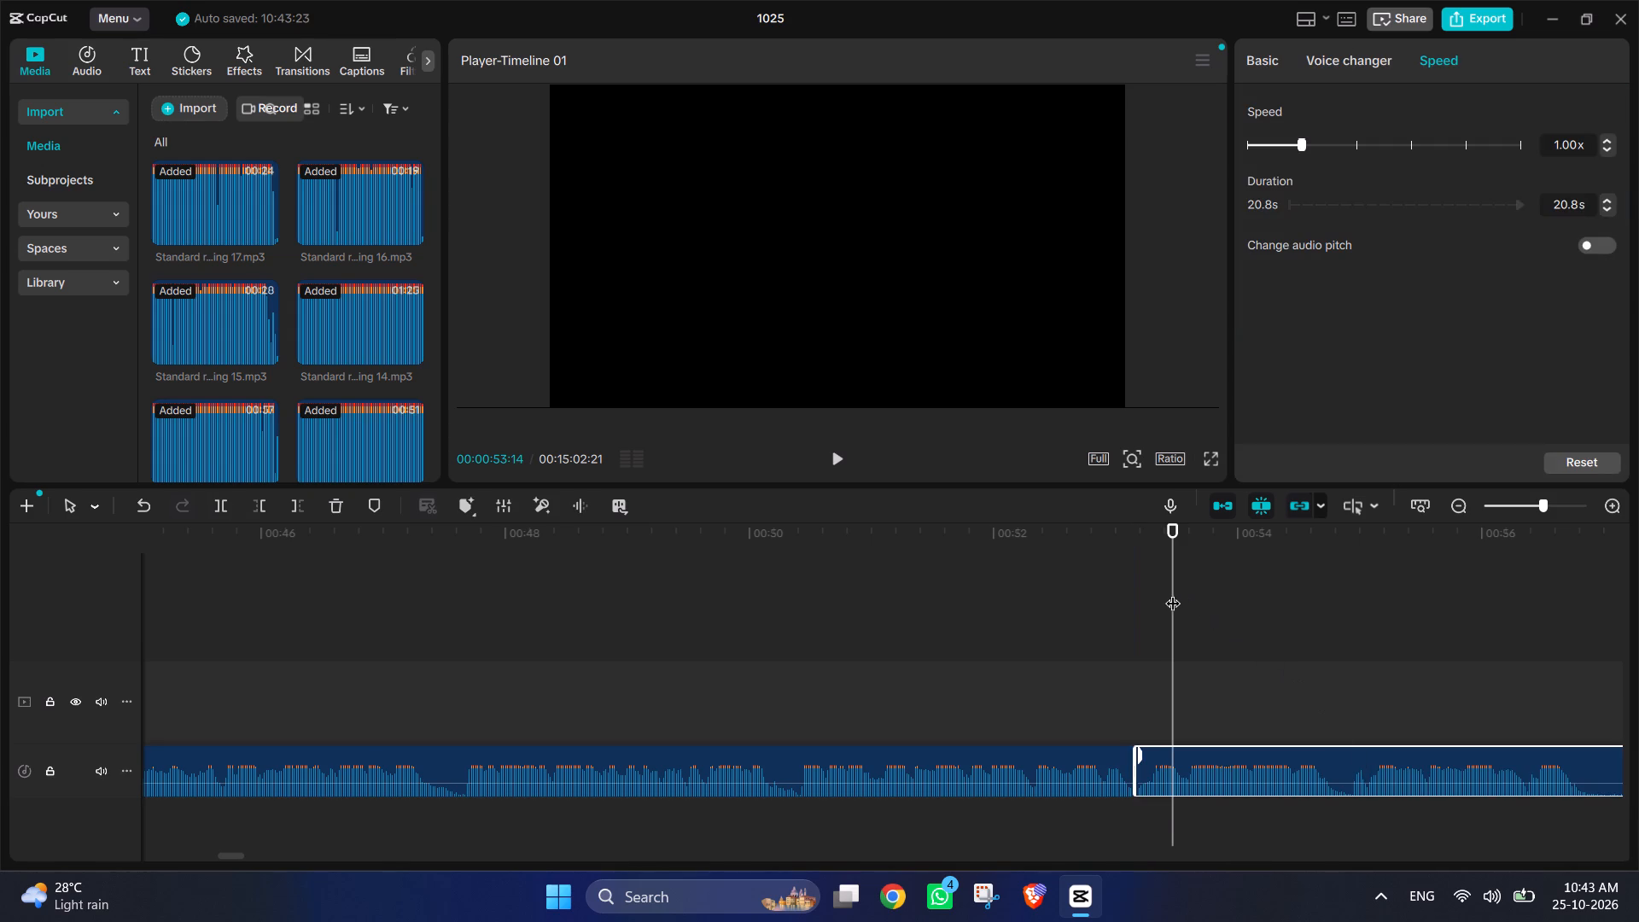
Play across the new join and onward, and cut recording 2 at 00:00:56:25 and 00:00:57:04 around the pause.
drag(1170, 592, 1140, 595)
click(838, 453)
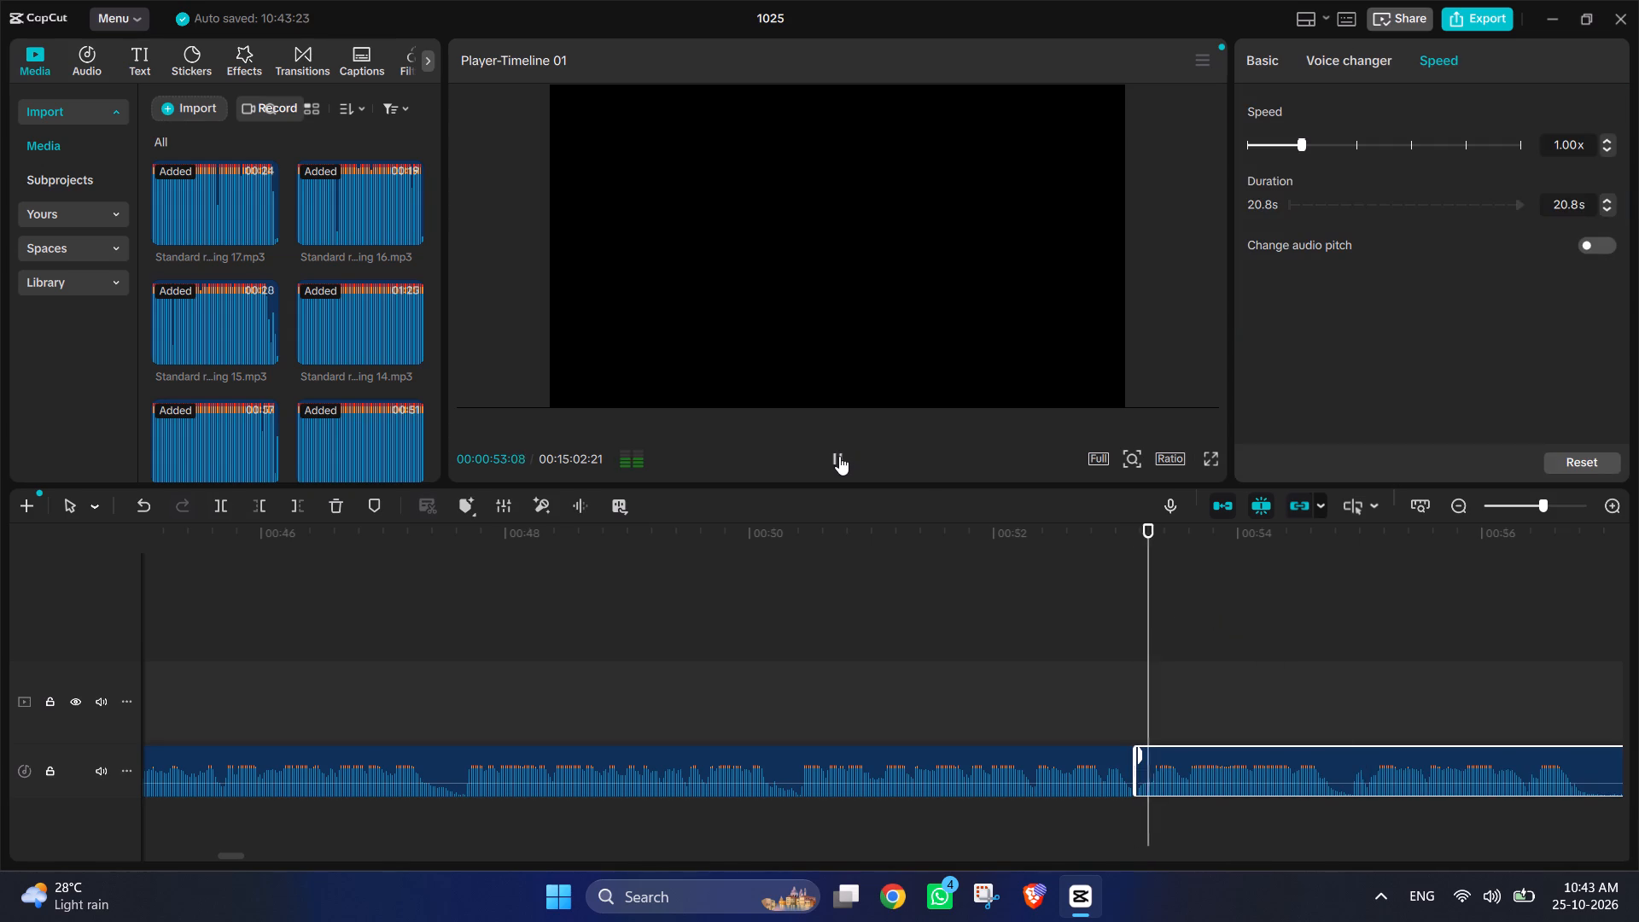
scroll(1339, 715, left, 1)
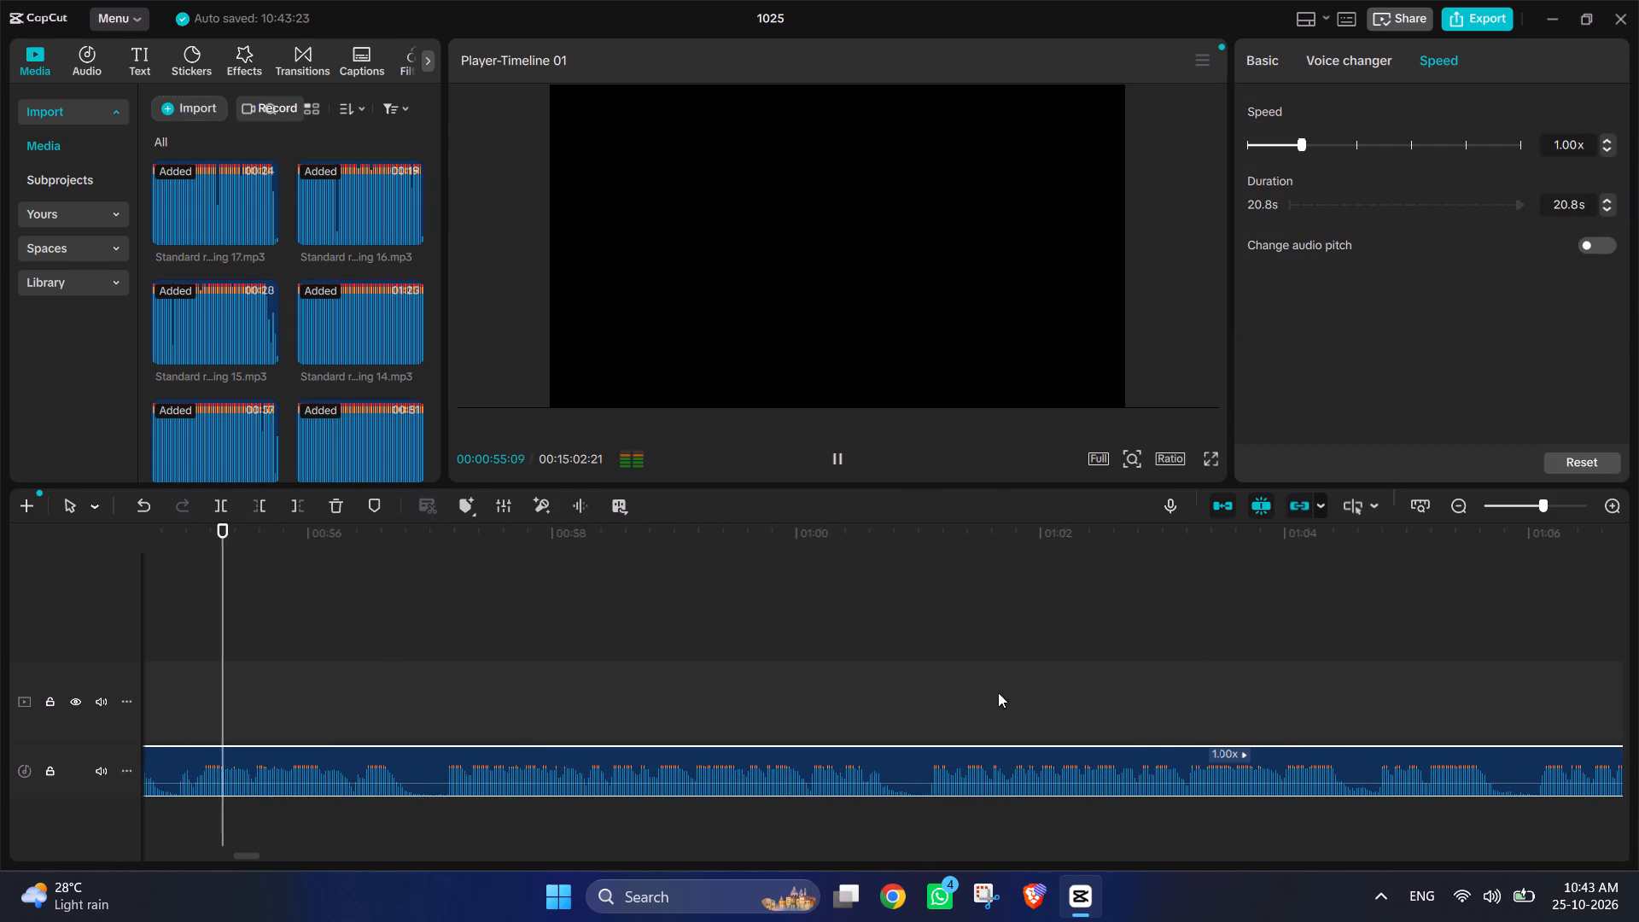
scroll(998, 692, left, 1)
scroll(524, 452, left, 1)
click(836, 452)
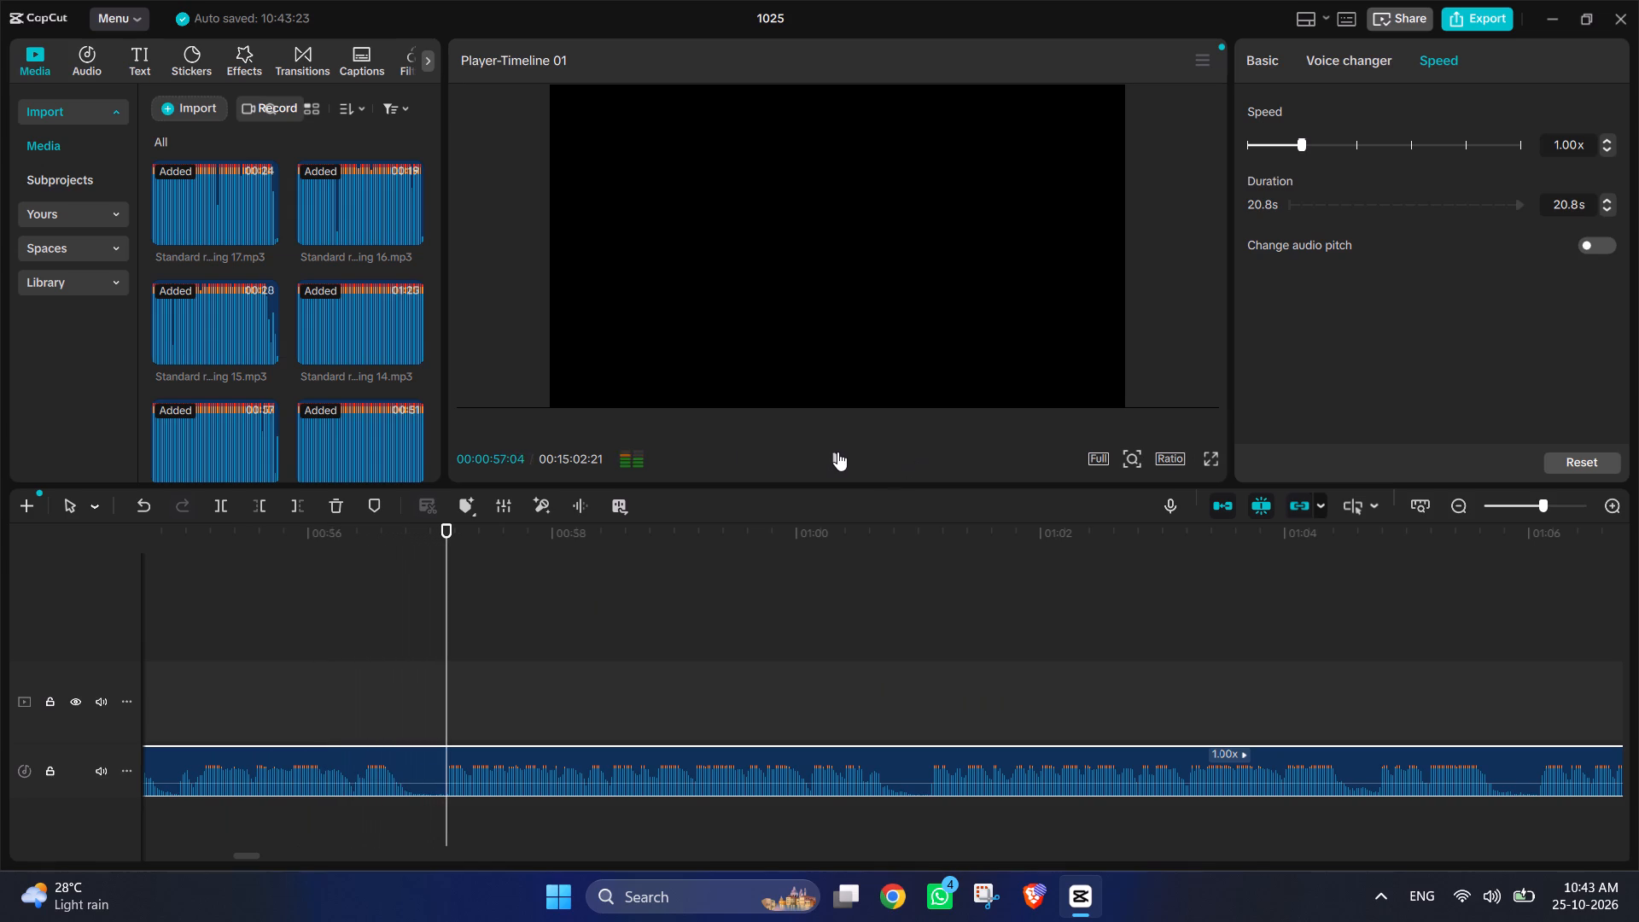
click(837, 452)
click(837, 452)
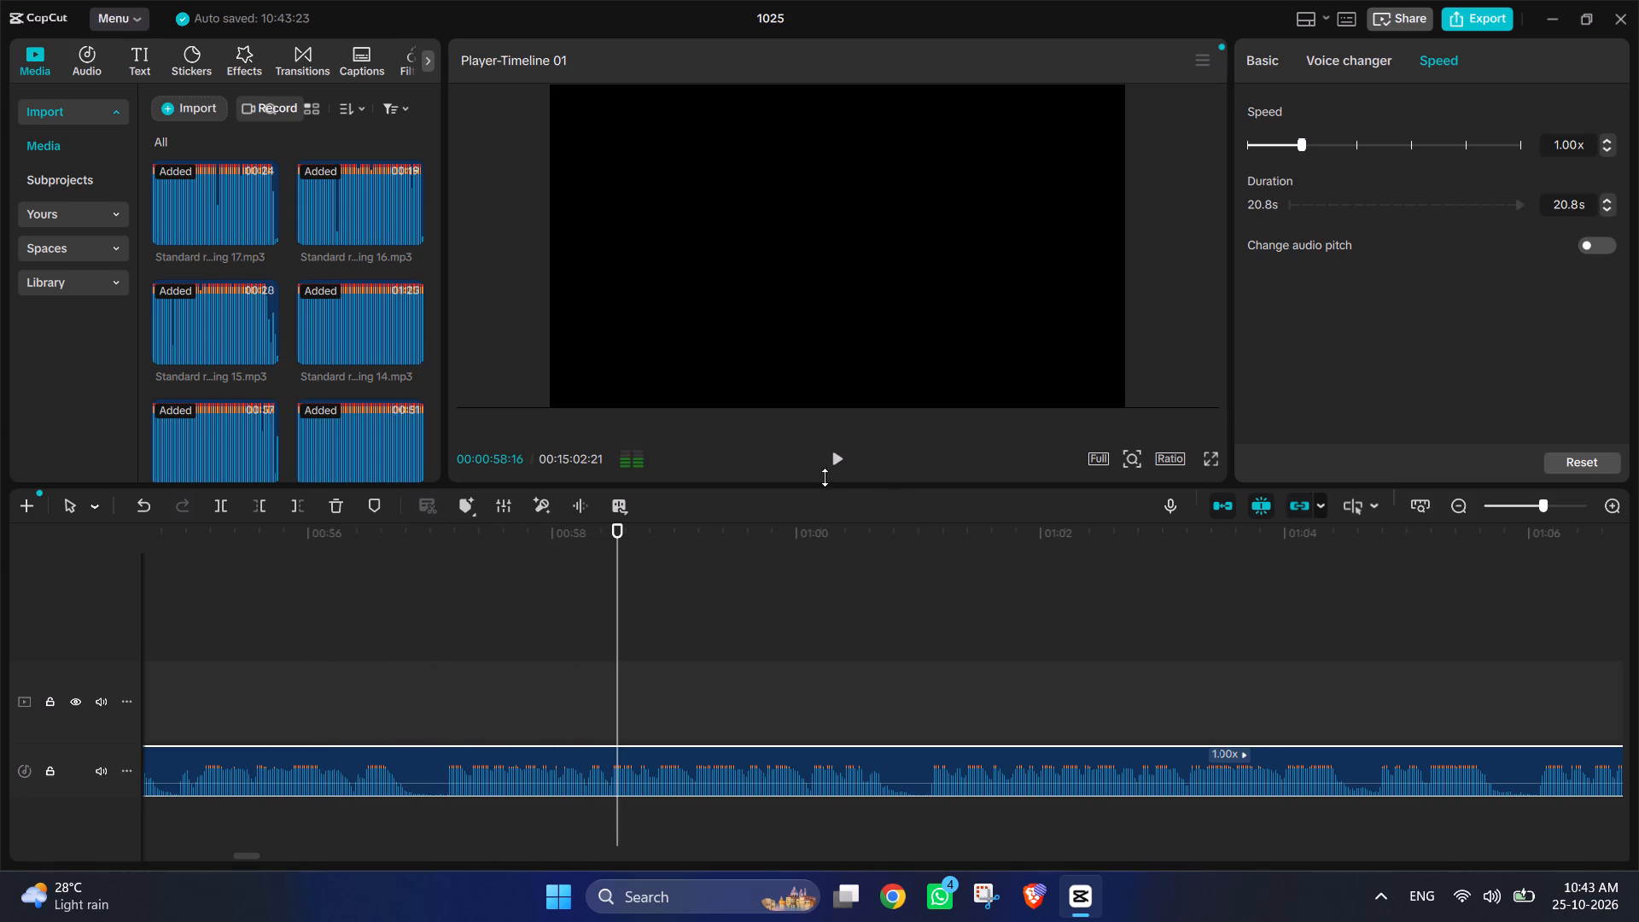
drag(624, 587, 410, 598)
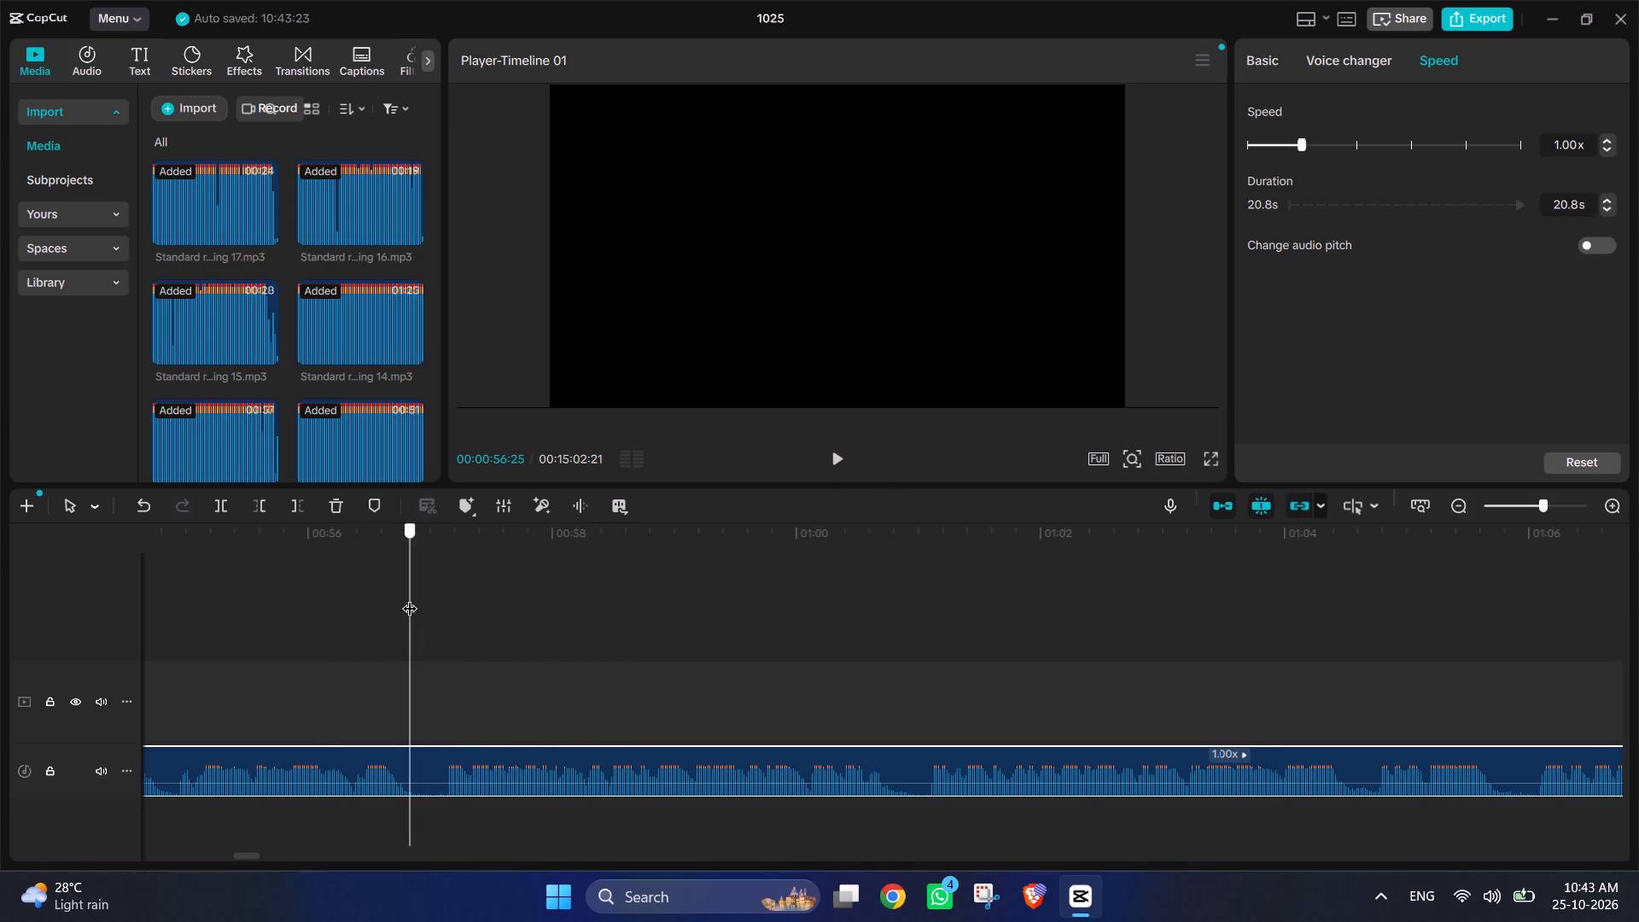
drag(410, 598, 411, 598)
click(410, 783)
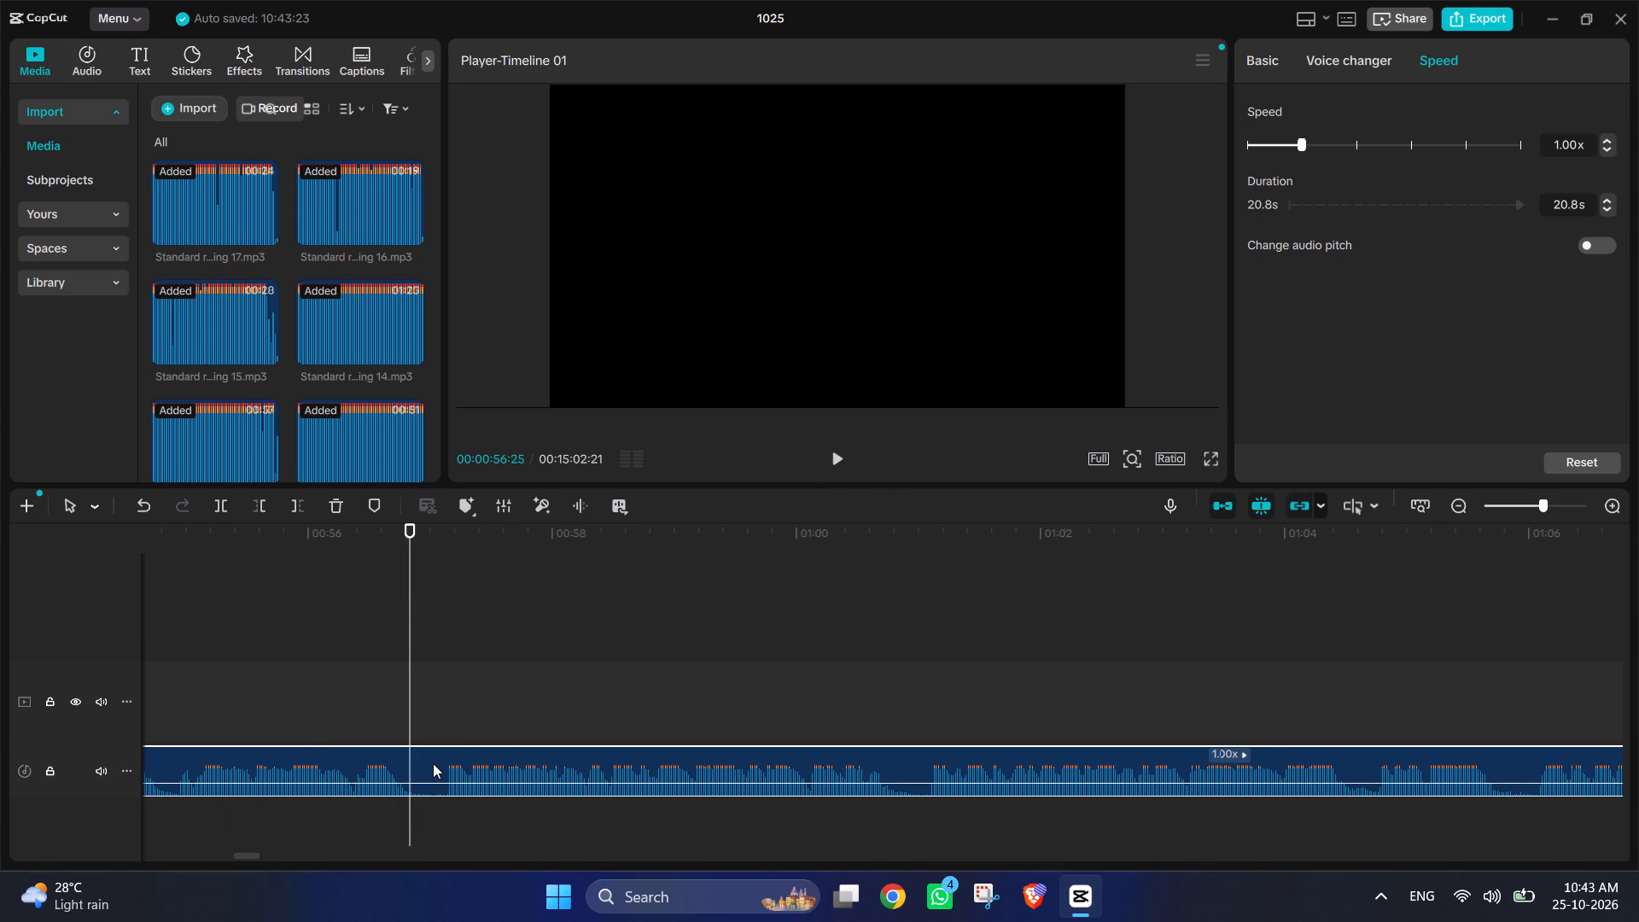
click(433, 763)
click(220, 507)
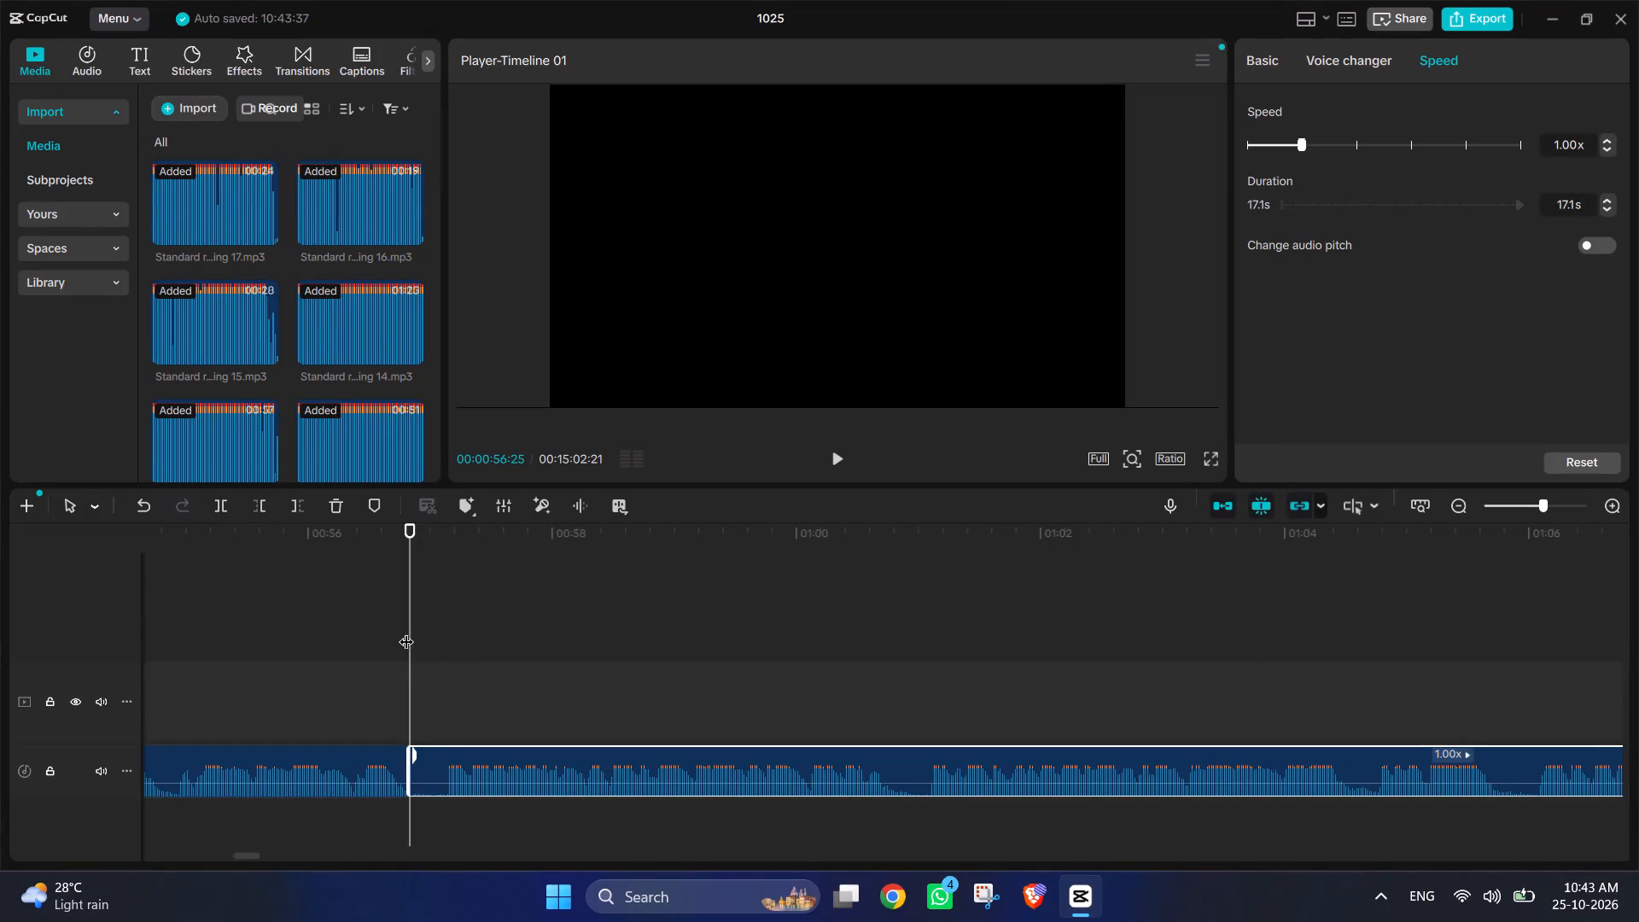
drag(408, 626, 445, 651)
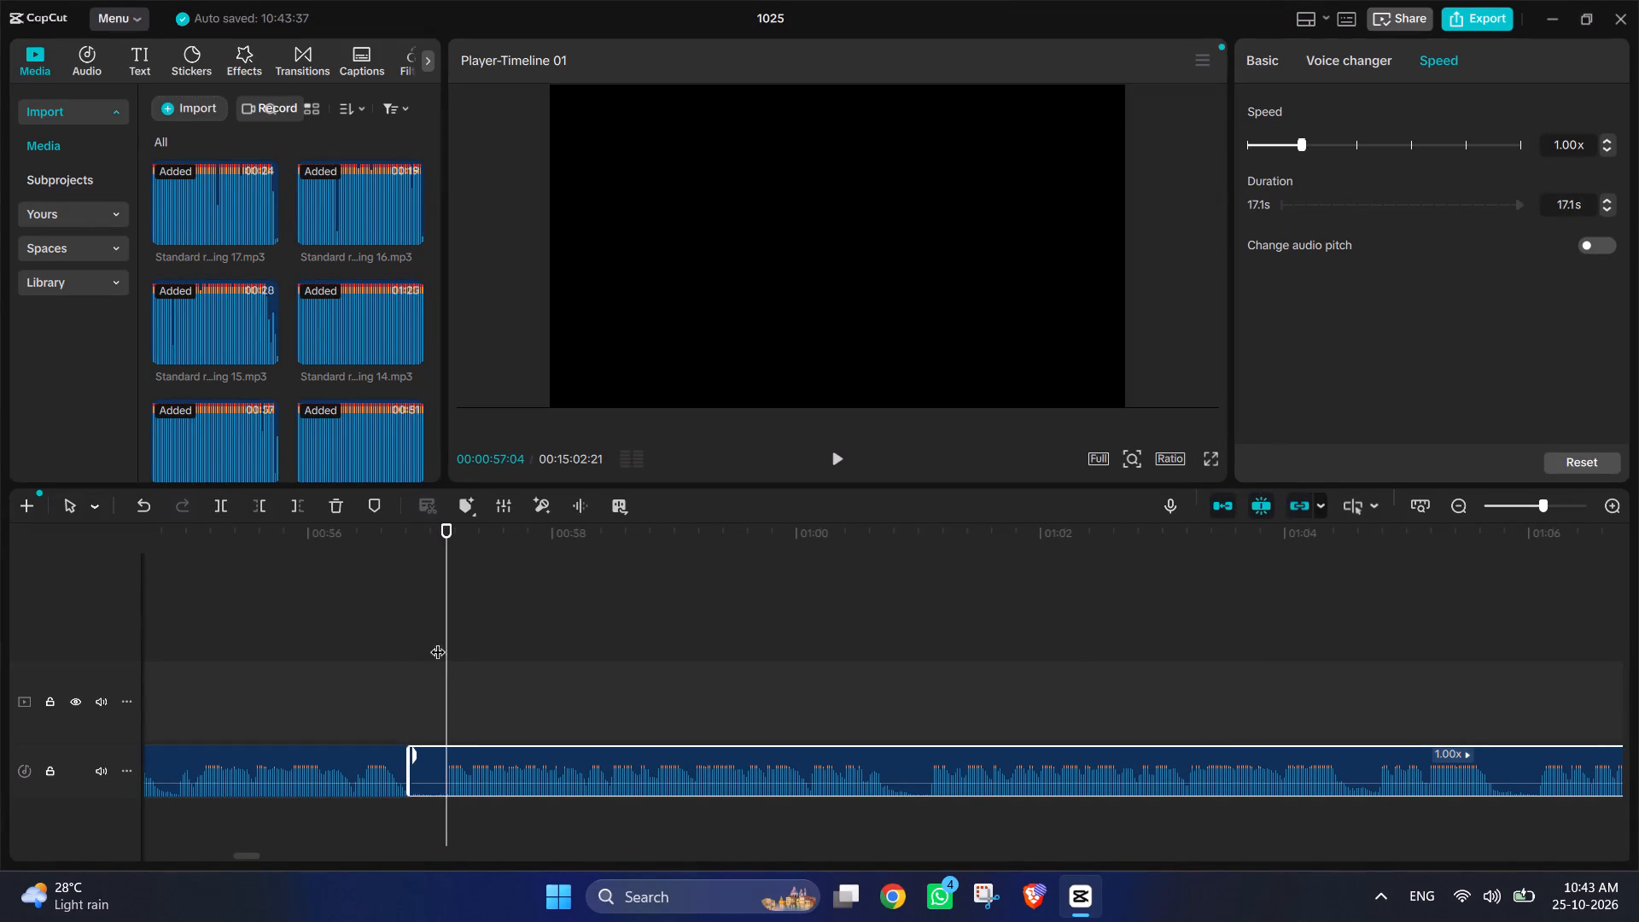
click(225, 511)
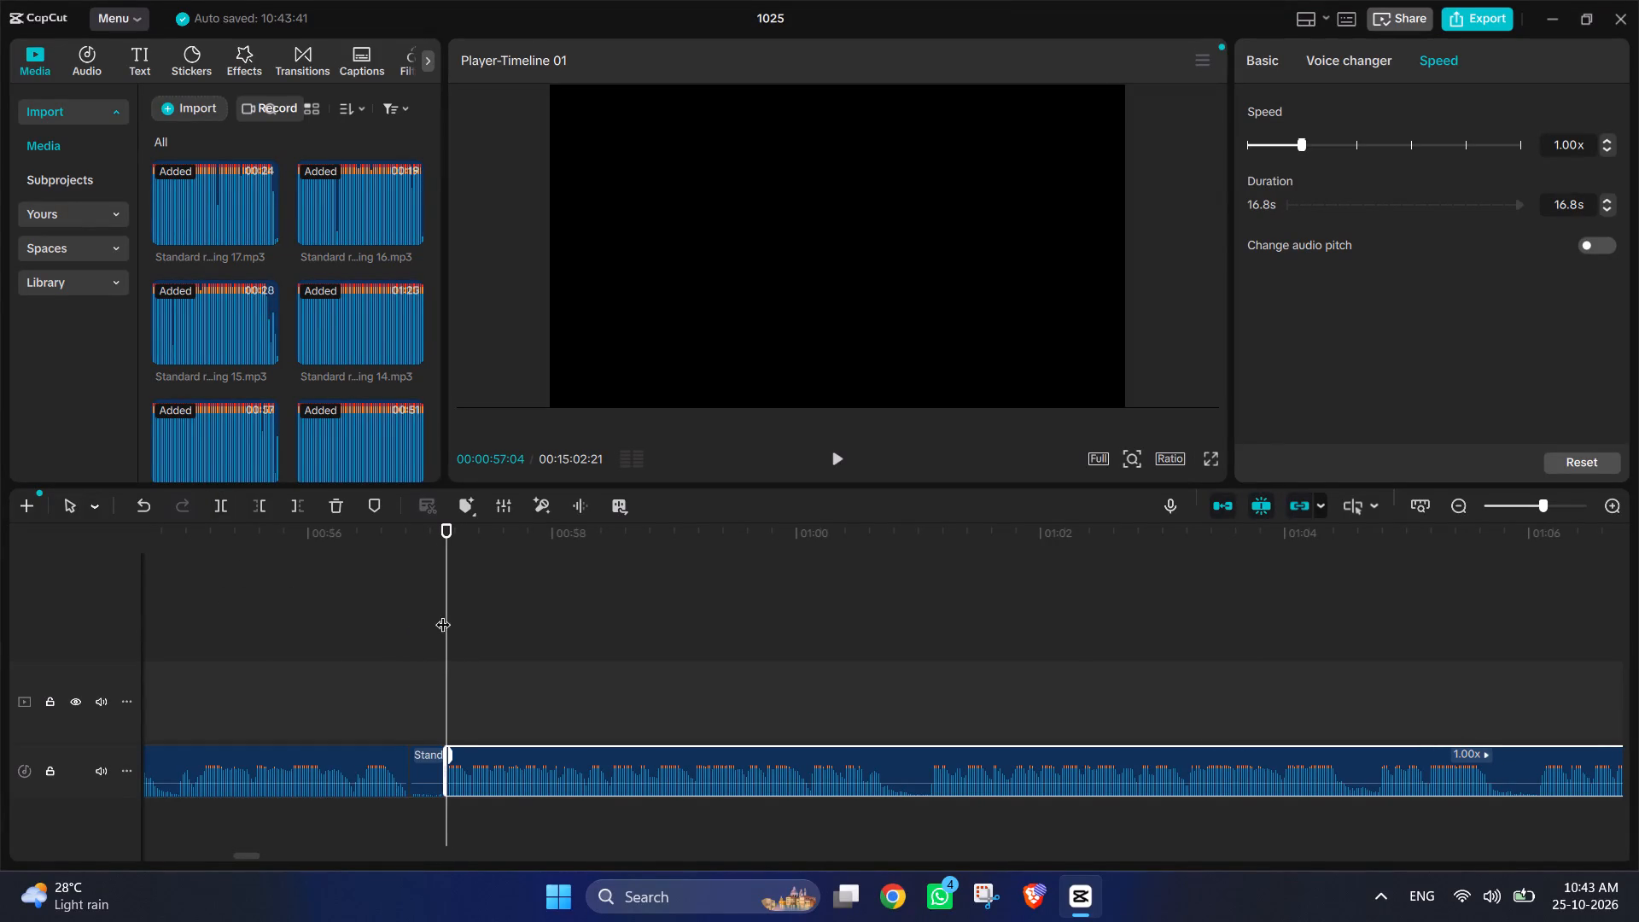
Play through the marked pause from 00:00:54:18, delete the short piece between the two cuts and move the following part against the previous one.
drag(446, 614, 936, 699)
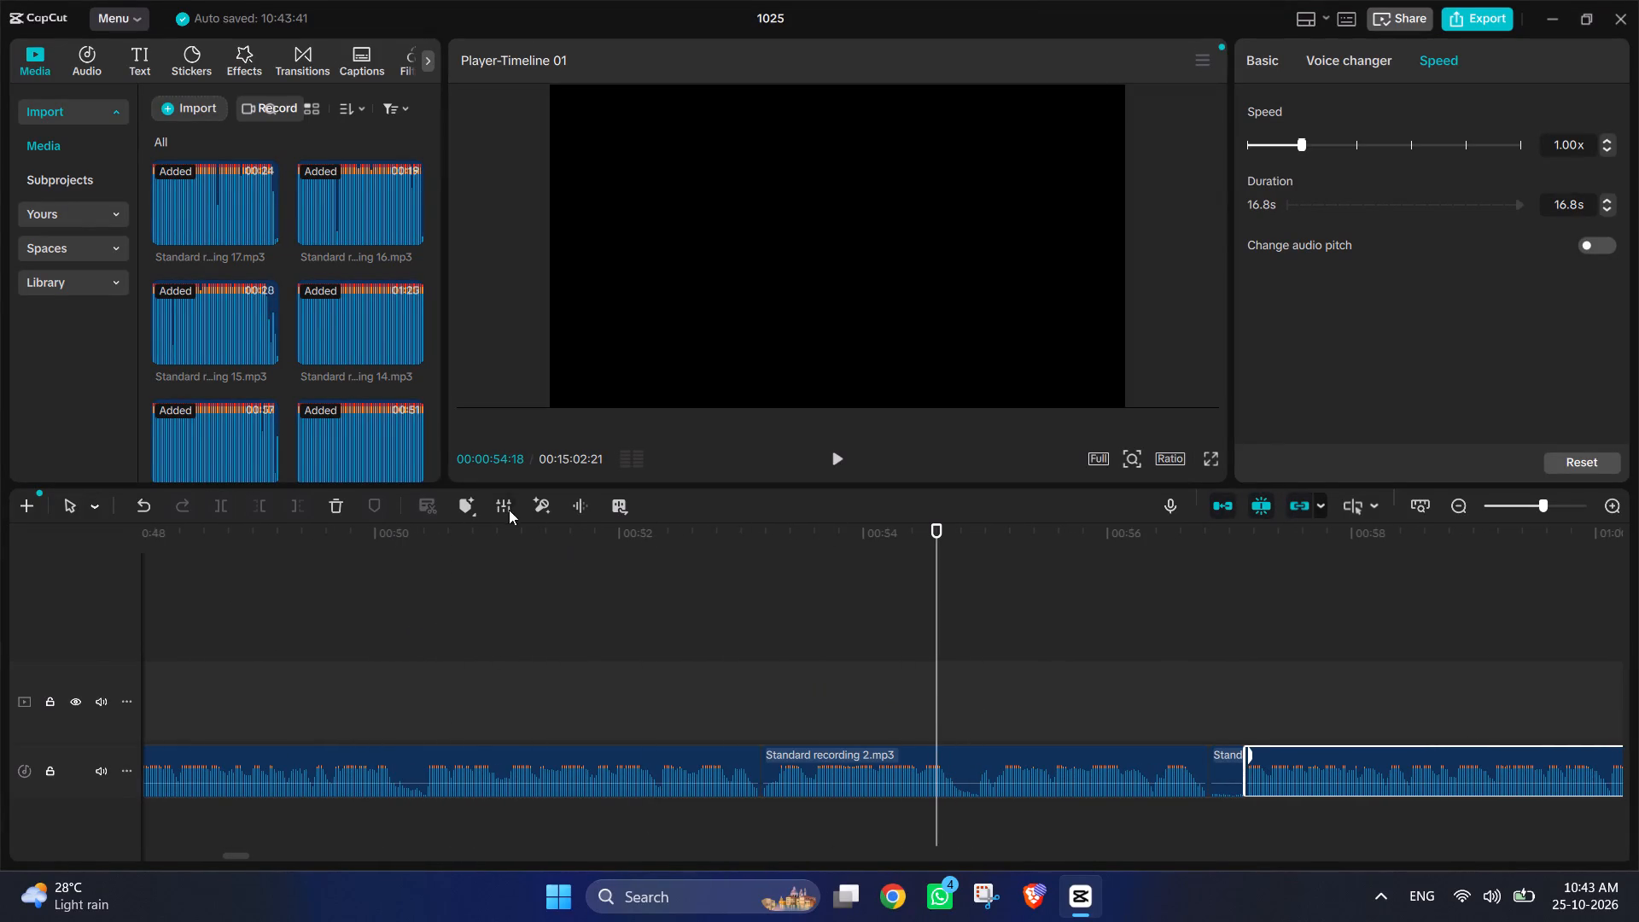
click(828, 452)
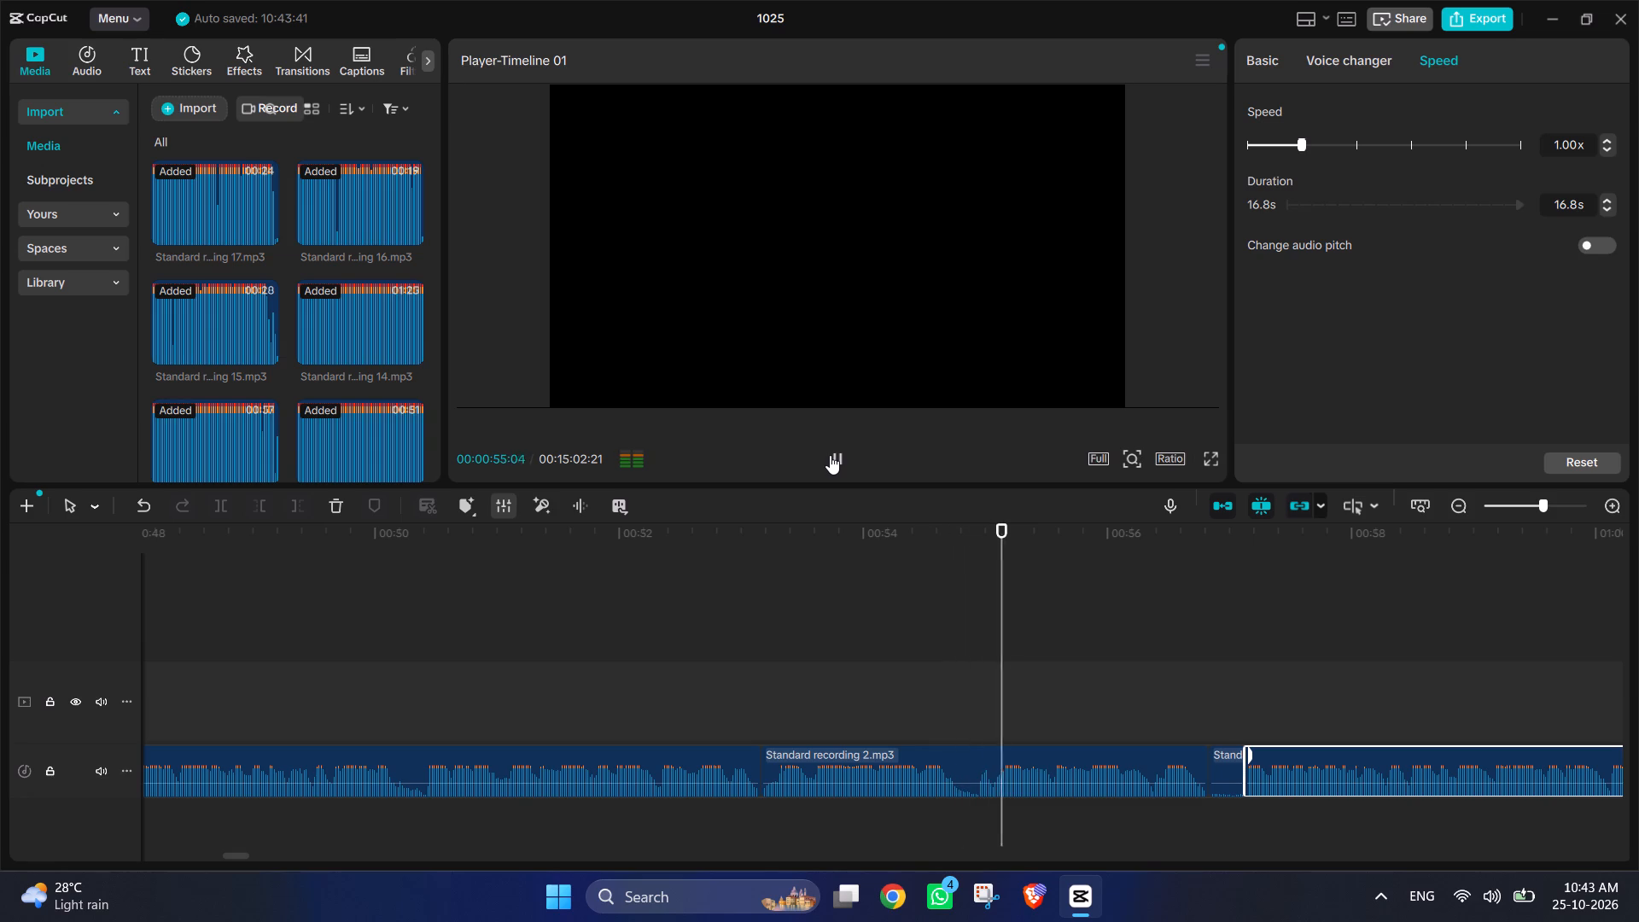
click(1228, 767)
key(Delete)
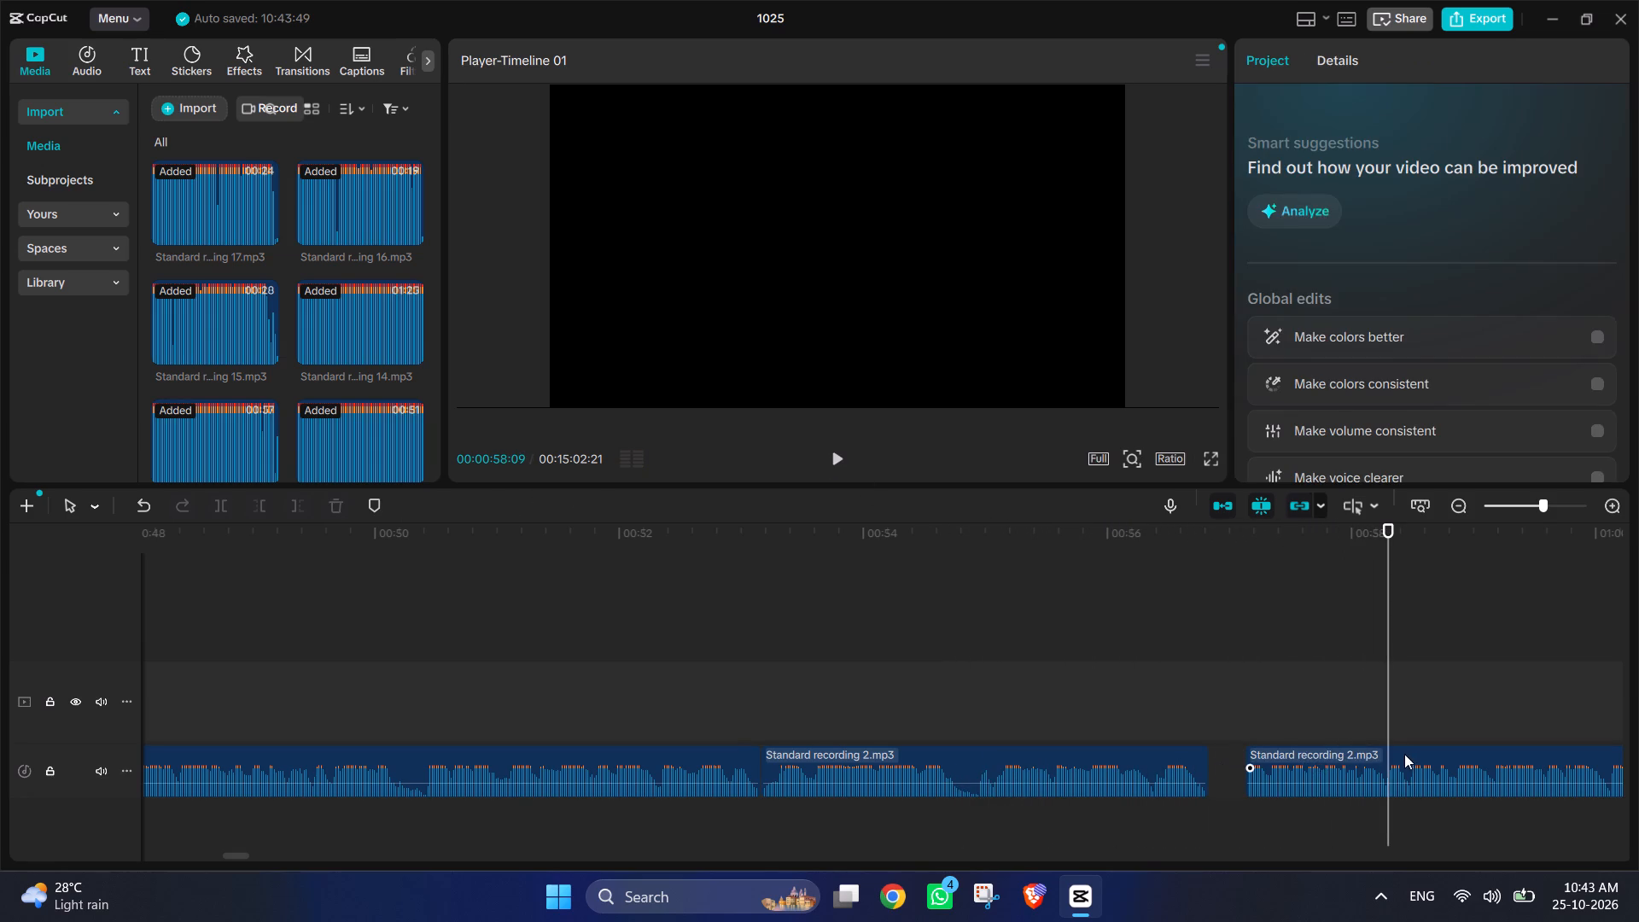
drag(1409, 752, 1375, 751)
Play across the join near 00:00:56:25 and onward, and split recording 2 at the 00:01:00:13 pause.
click(1231, 662)
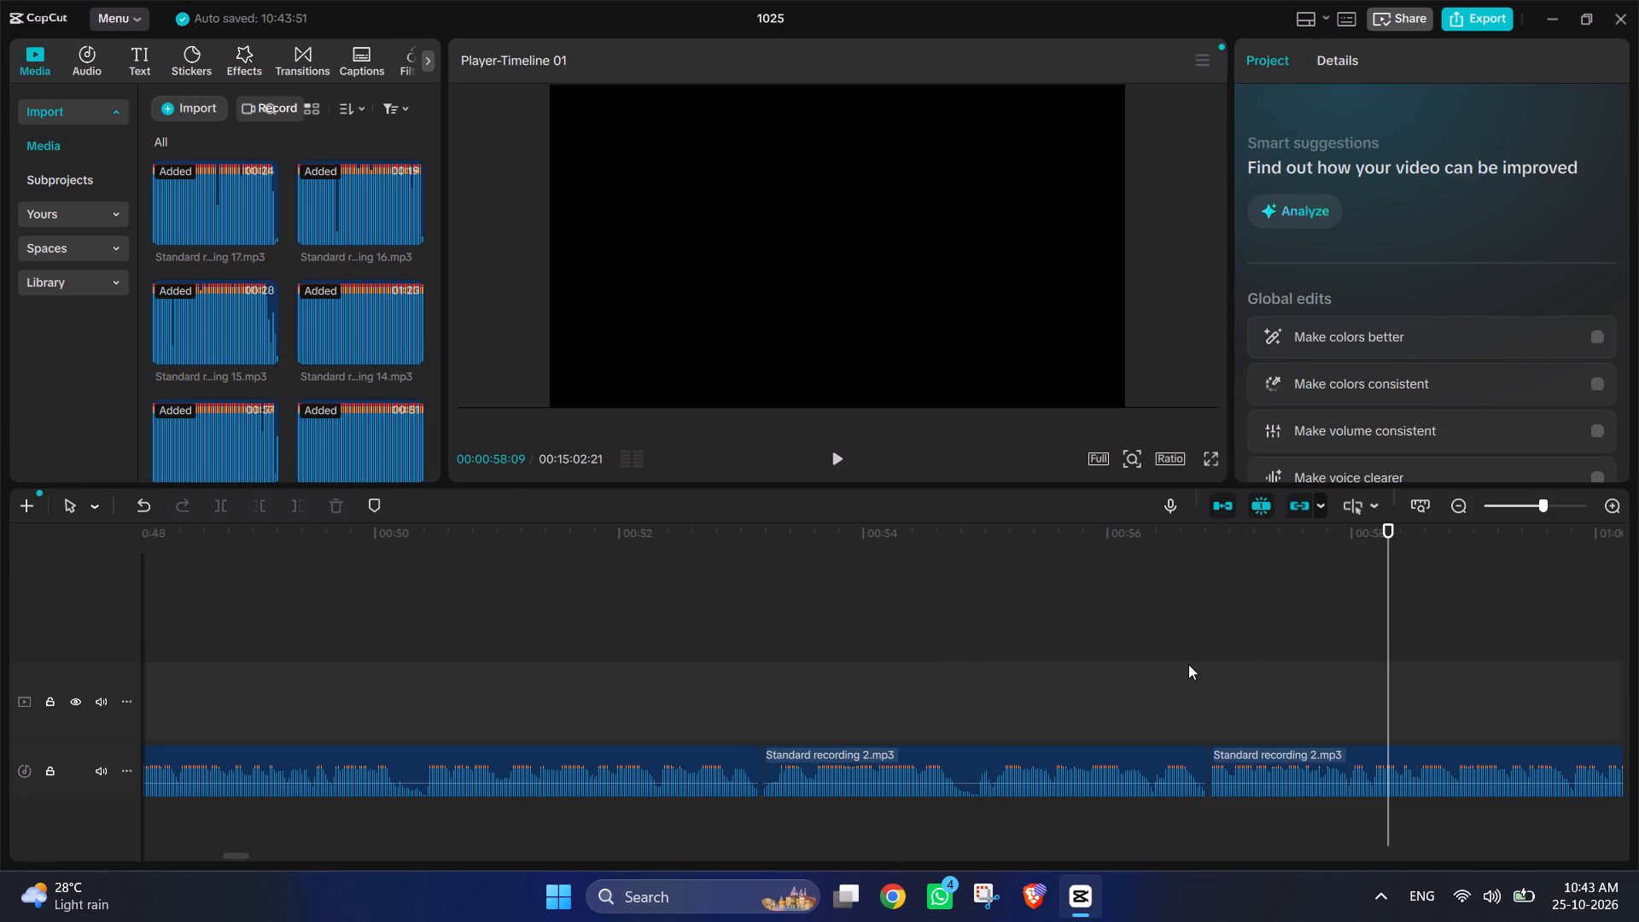
click(1188, 664)
click(837, 455)
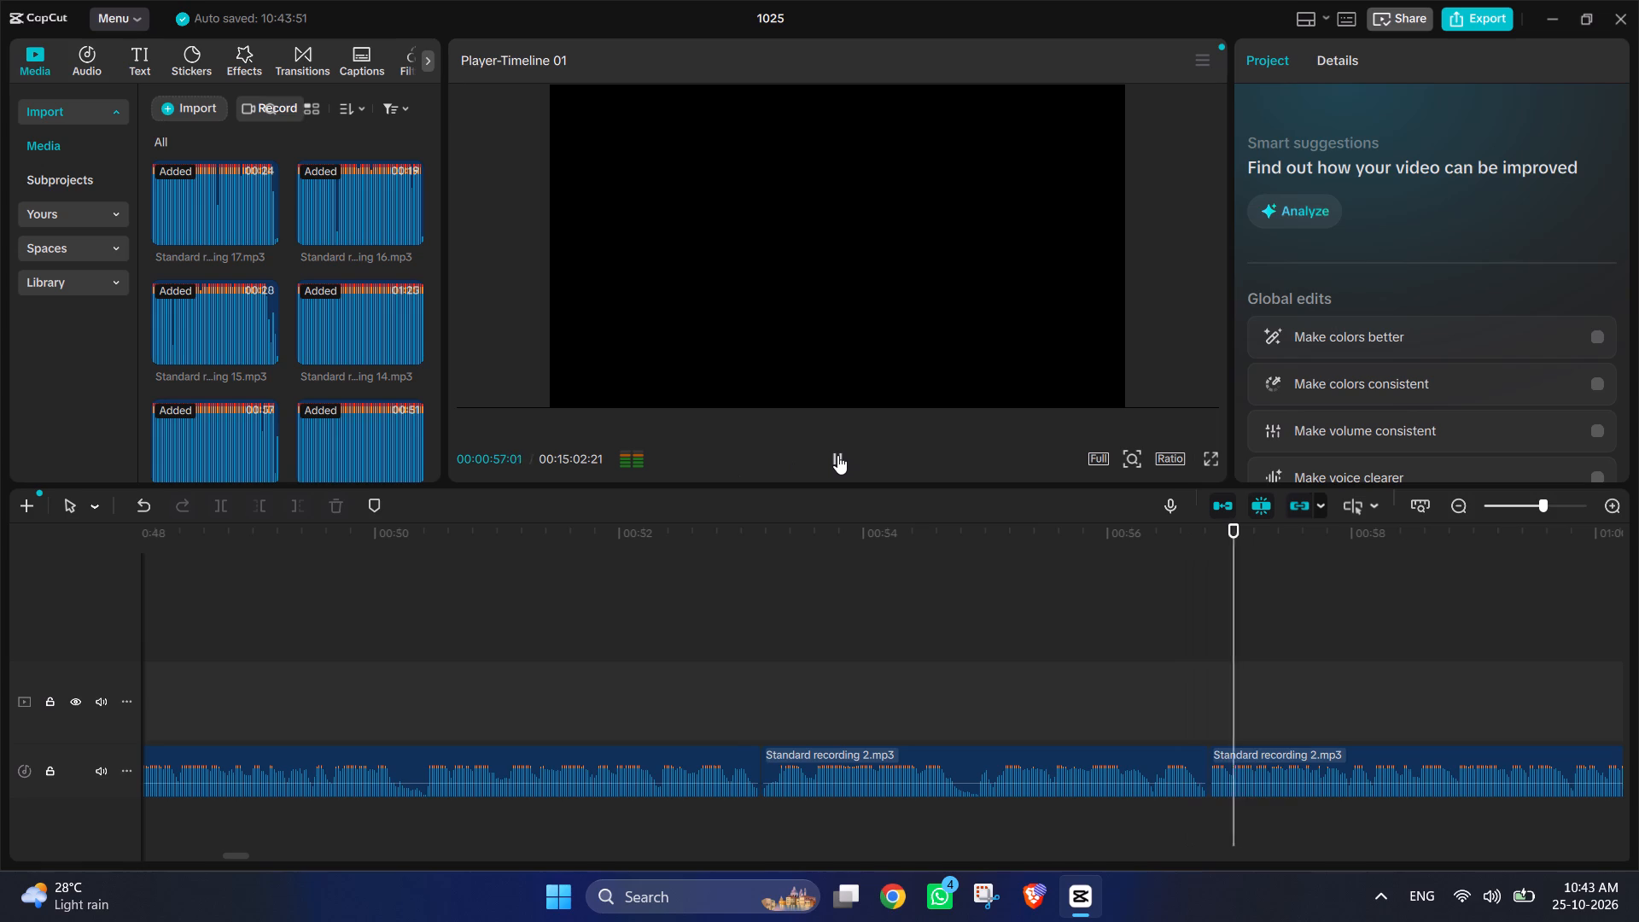
scroll(864, 498, left, 3)
scroll(1171, 660, left, 1)
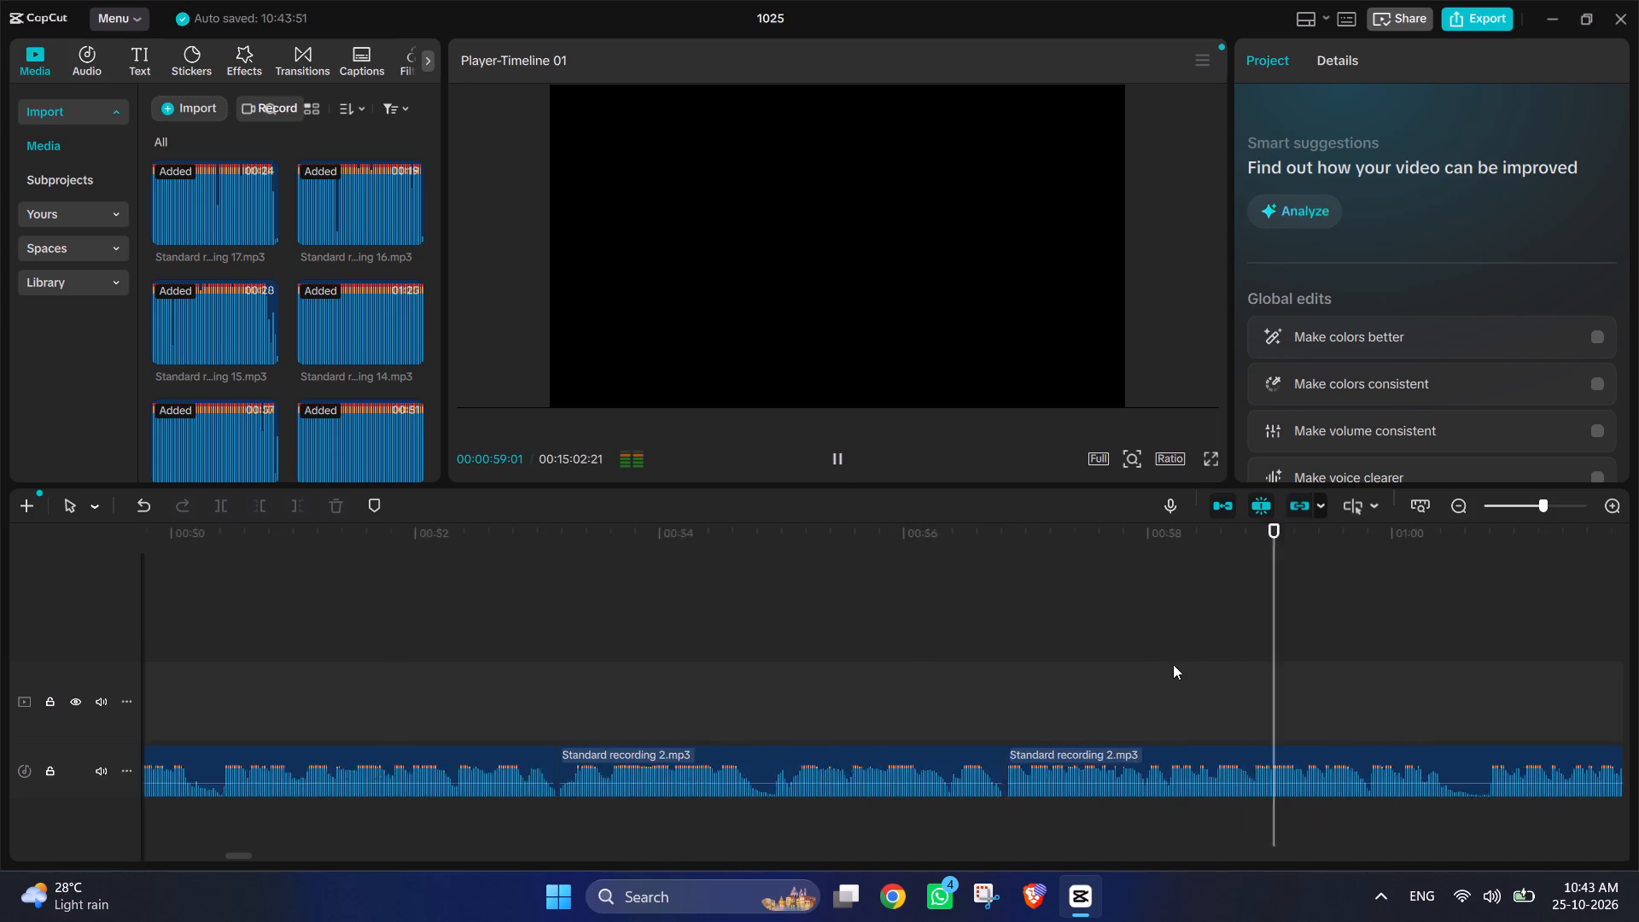
scroll(1173, 664, left, 2)
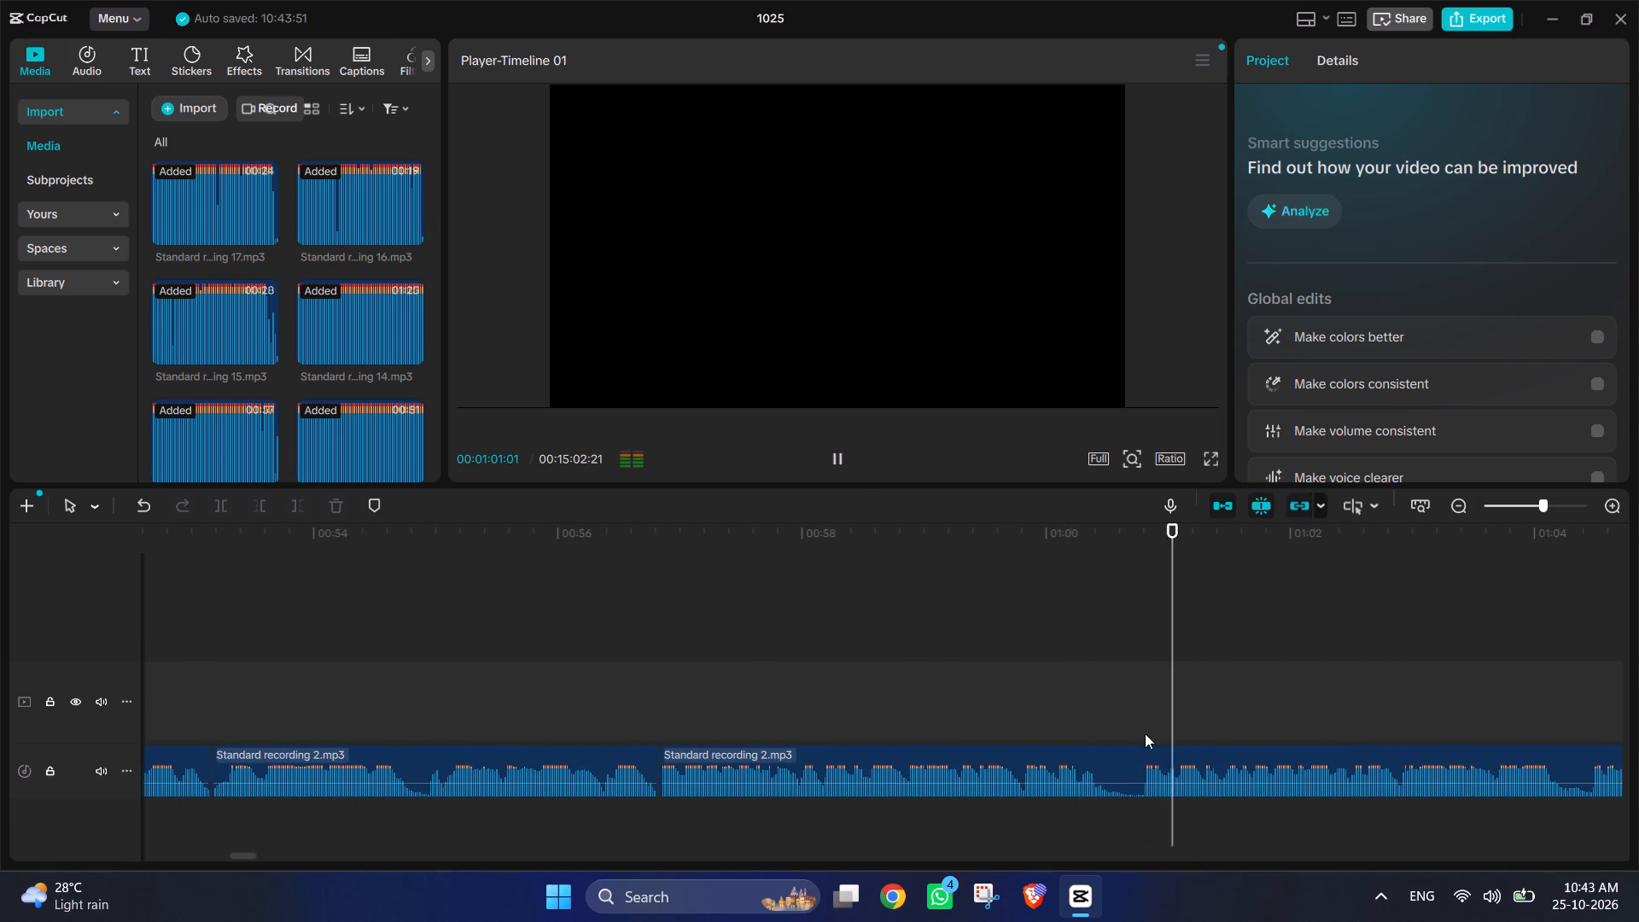
drag(1248, 649, 1108, 688)
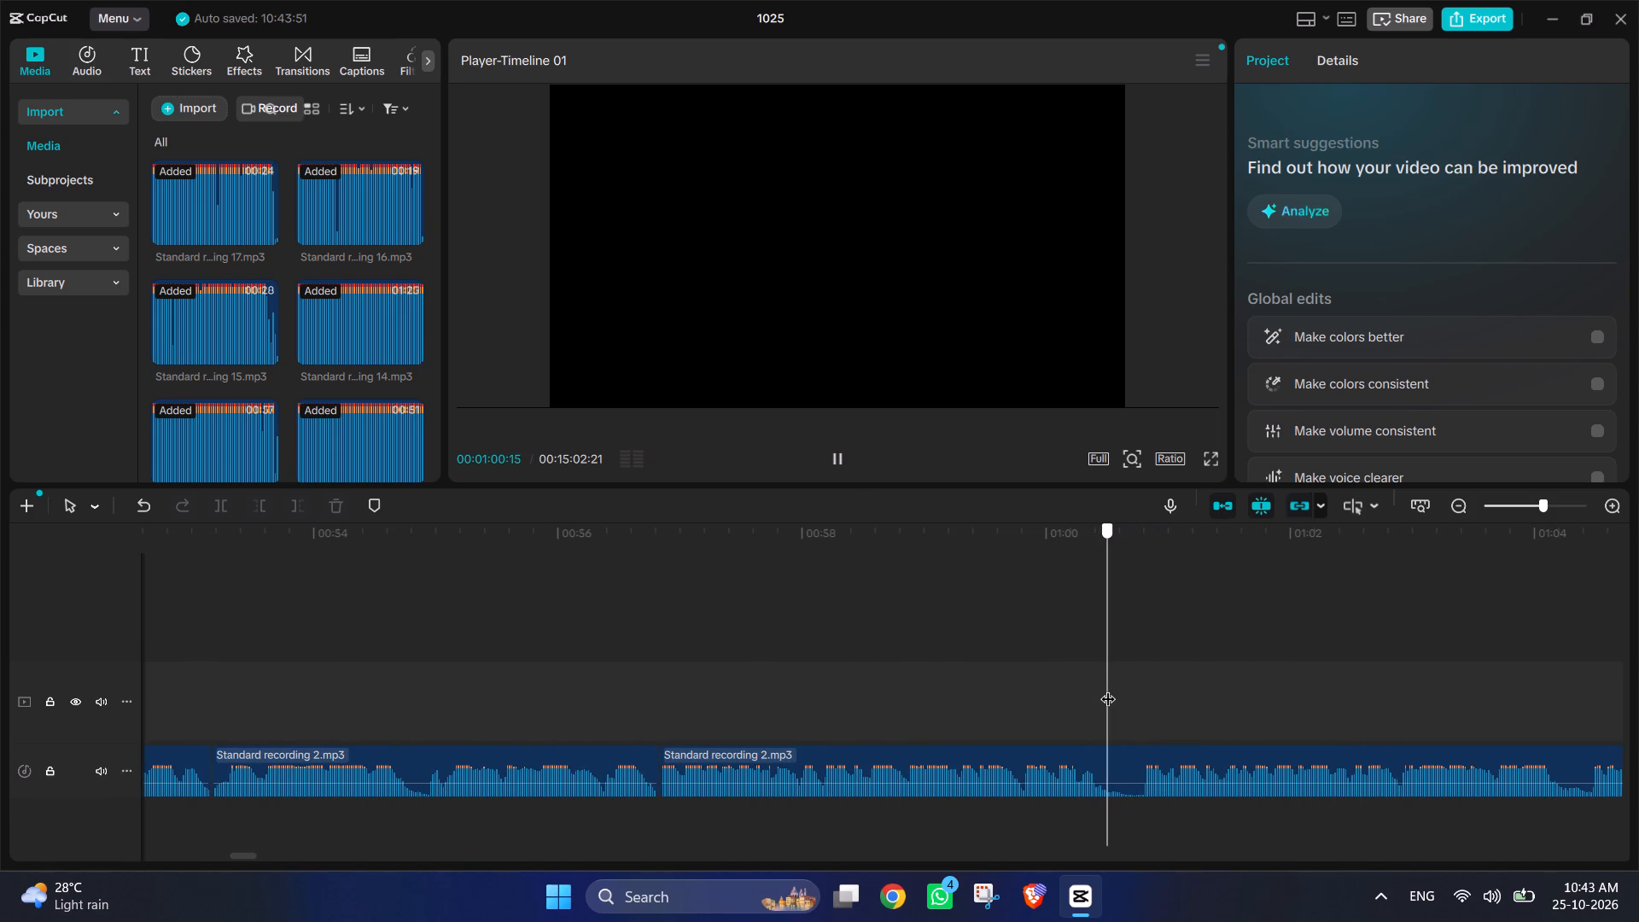
drag(1108, 688, 1099, 688)
click(1114, 774)
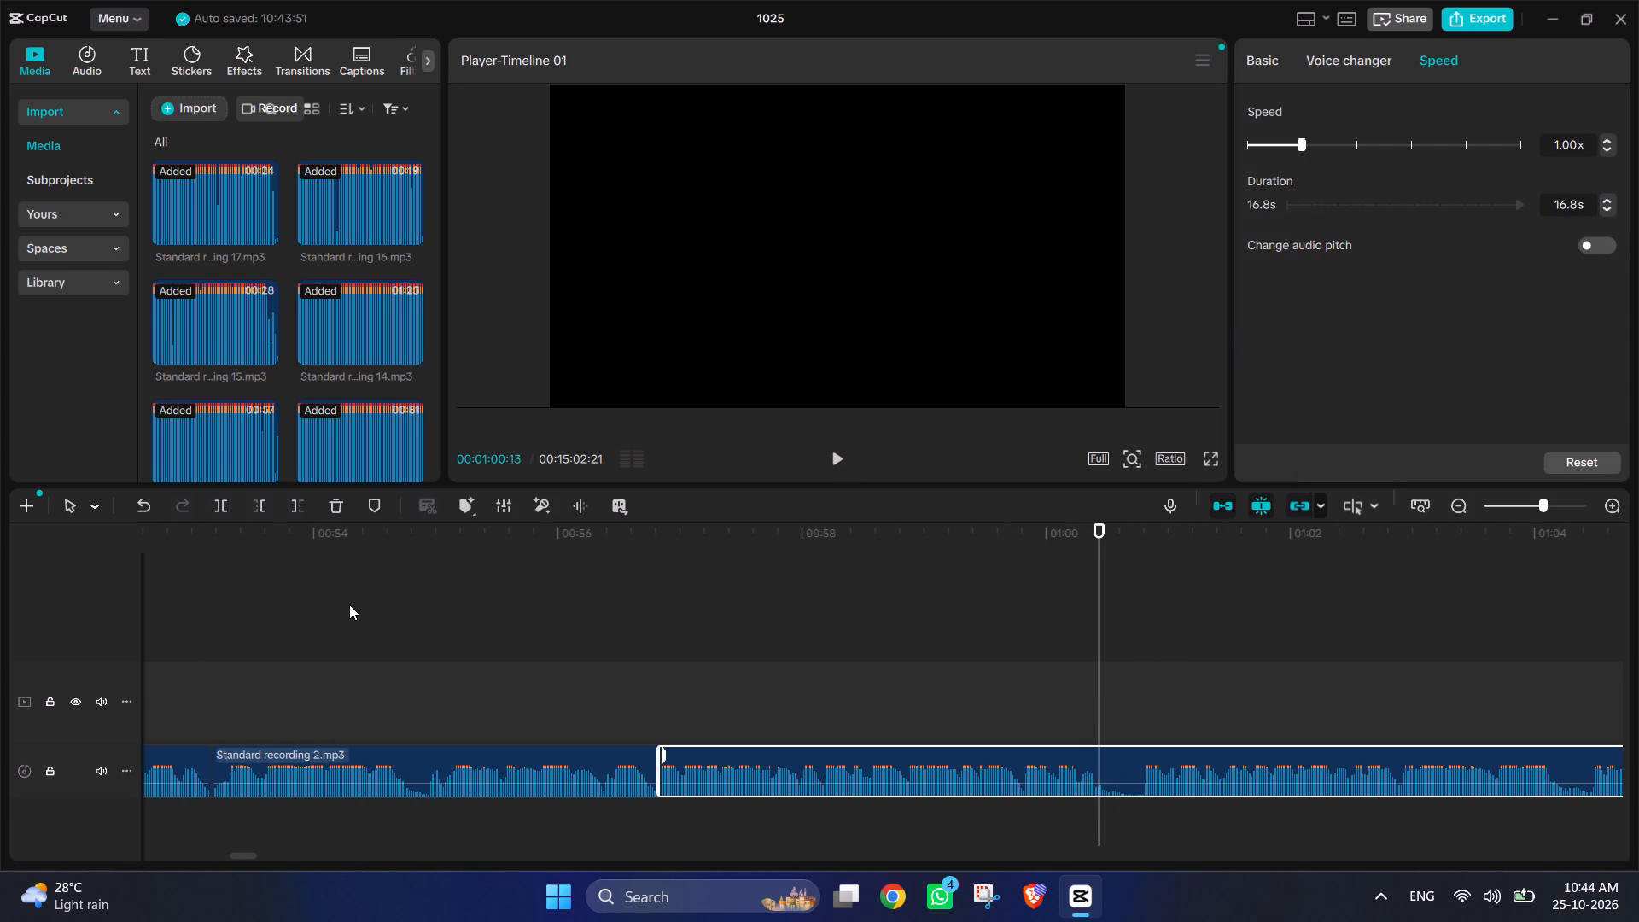
click(222, 507)
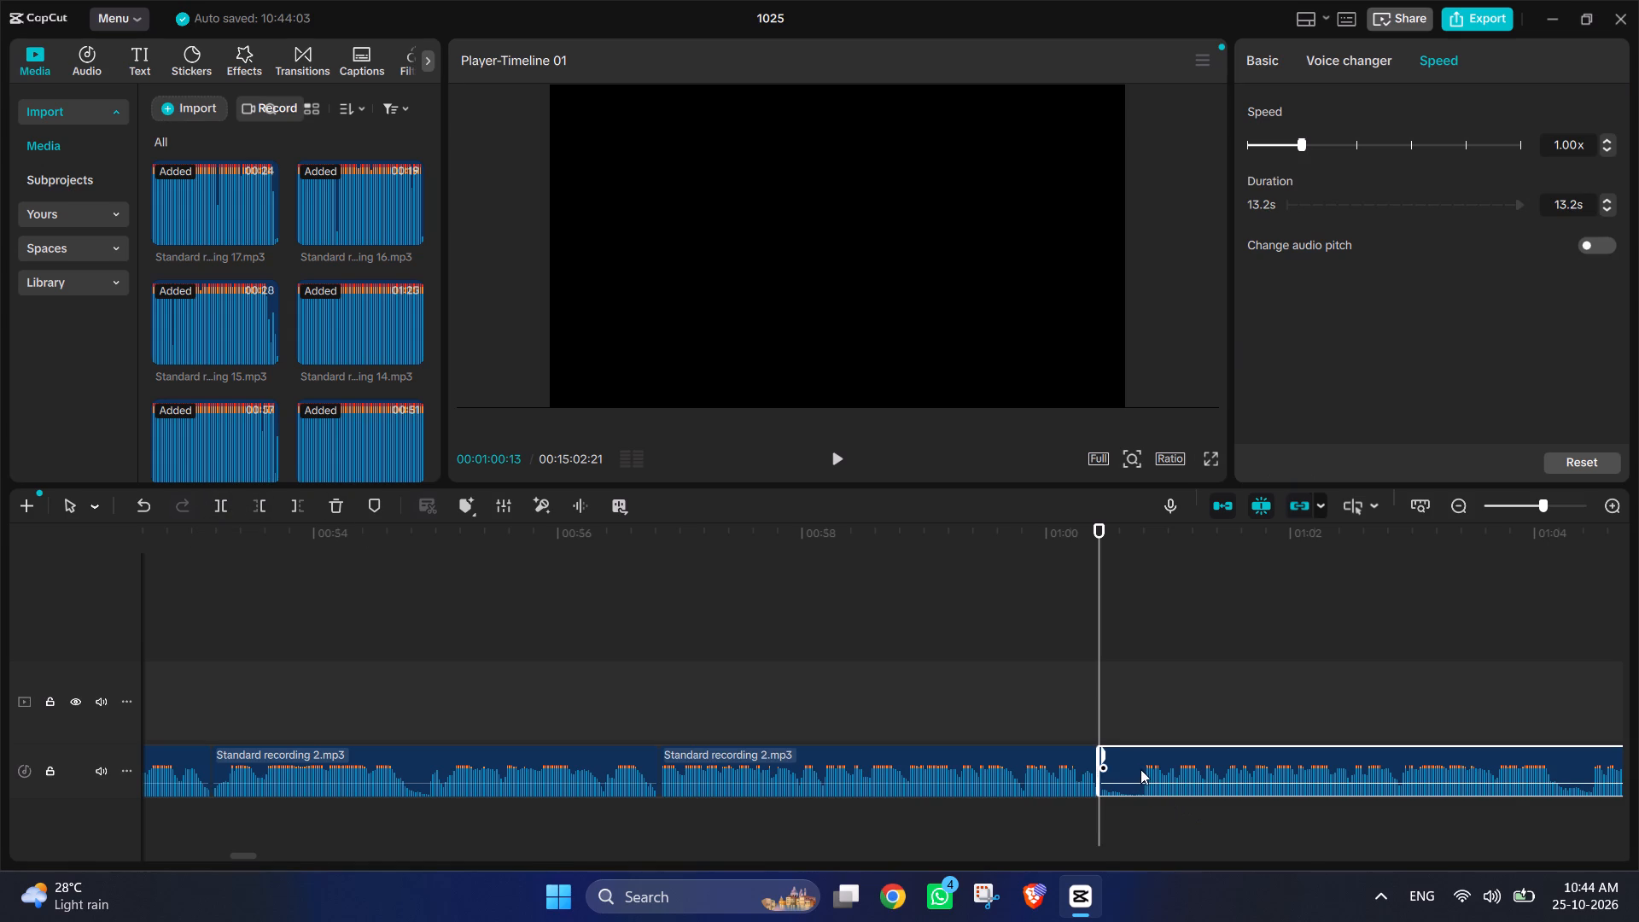
Trim the silence off the following part's start up to 00:01:00:24 and move it against the previous part to close the gap.
click(1136, 761)
click(1095, 681)
drag(1097, 681, 1143, 685)
click(263, 505)
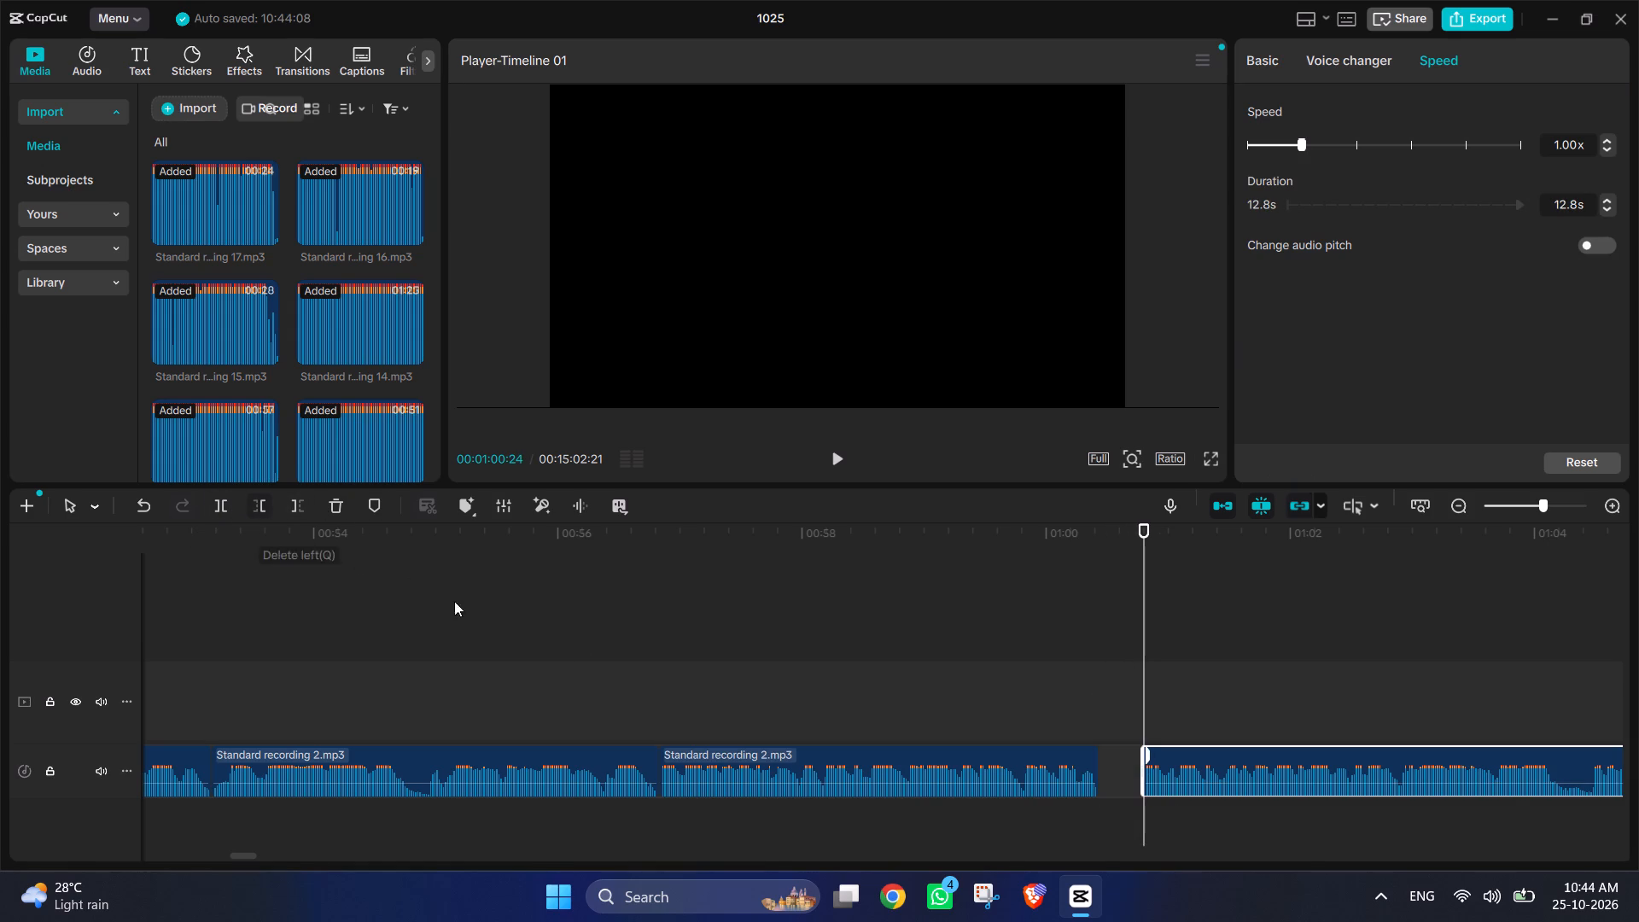
drag(1214, 750, 1175, 750)
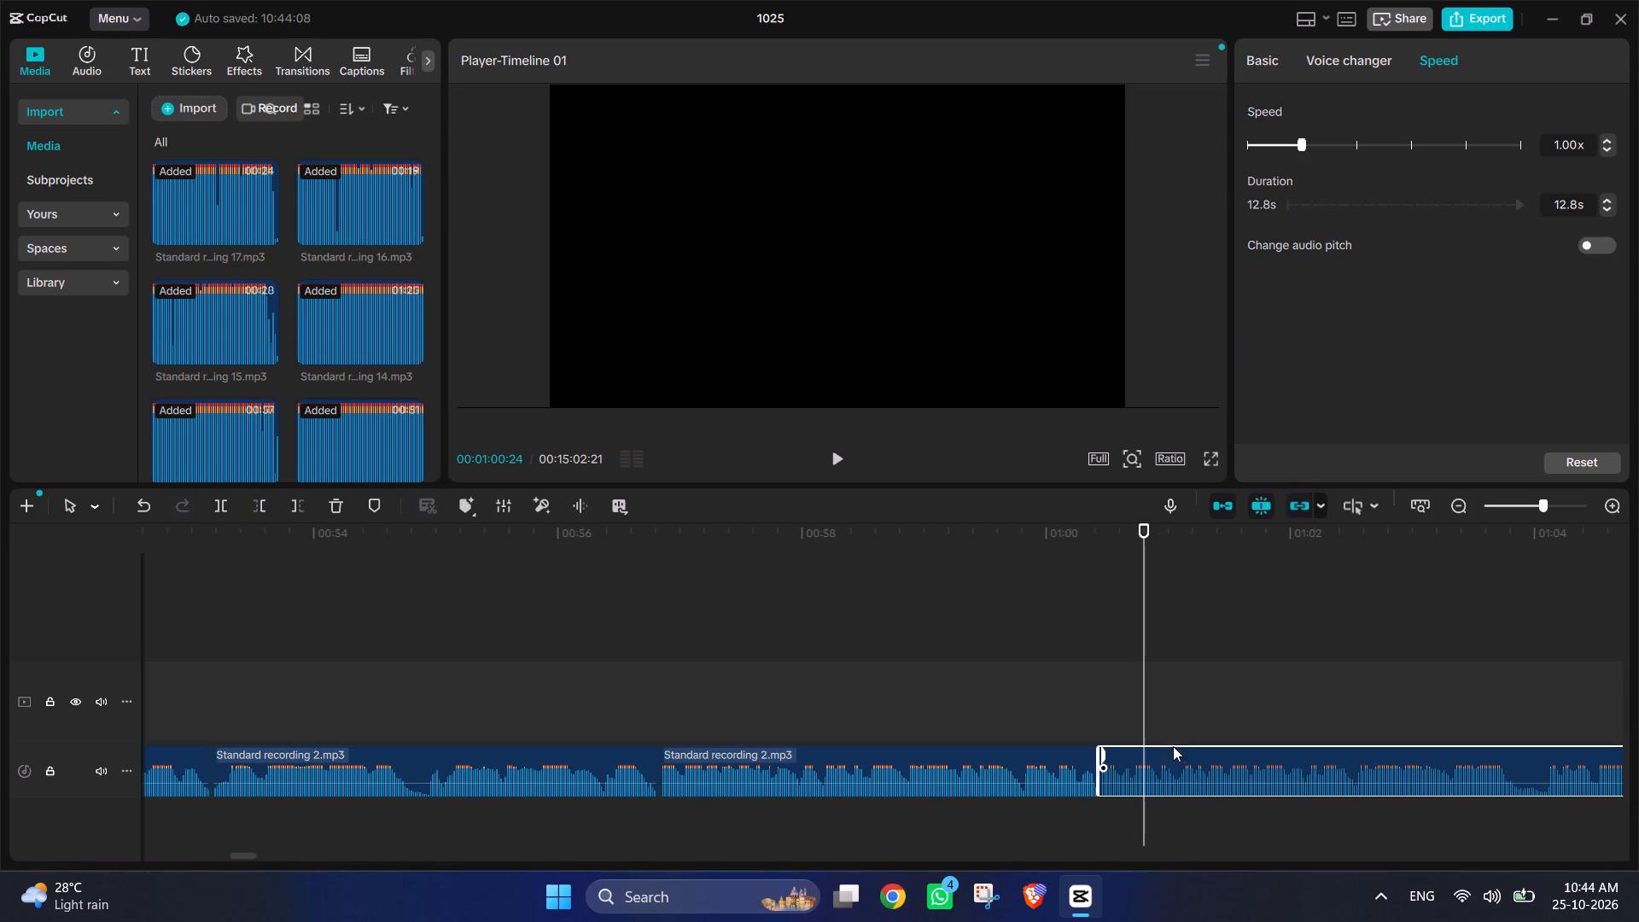
Play recording 2's last part from 00:01:00:13 onward and replay its closing section from 00:01:07:10.
drag(1146, 662, 1102, 656)
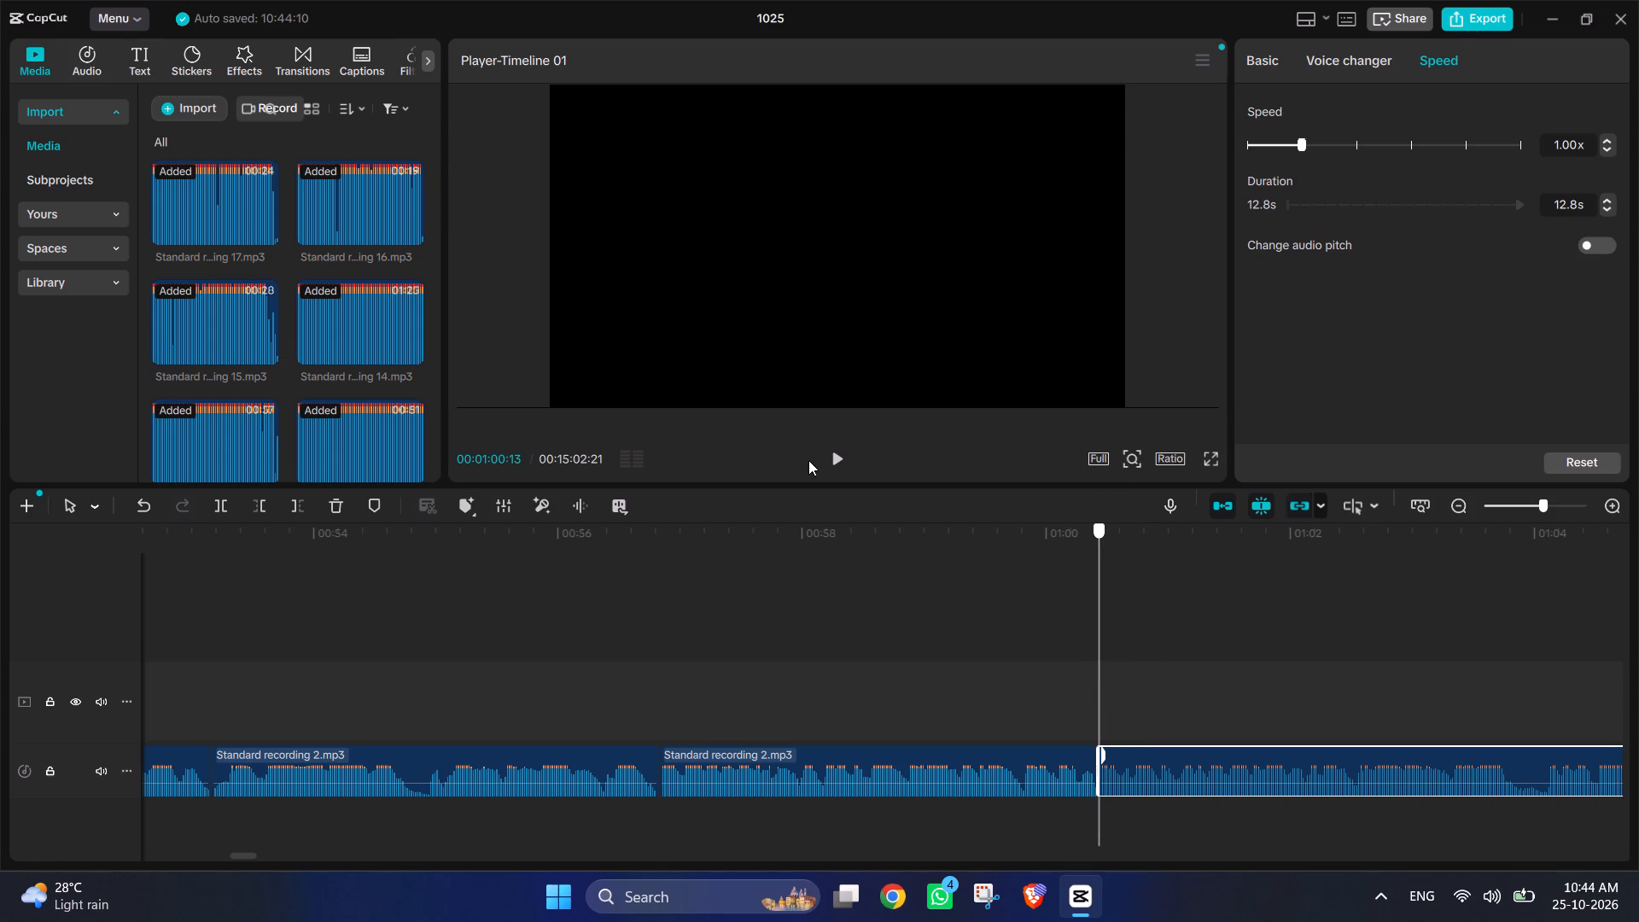
click(833, 455)
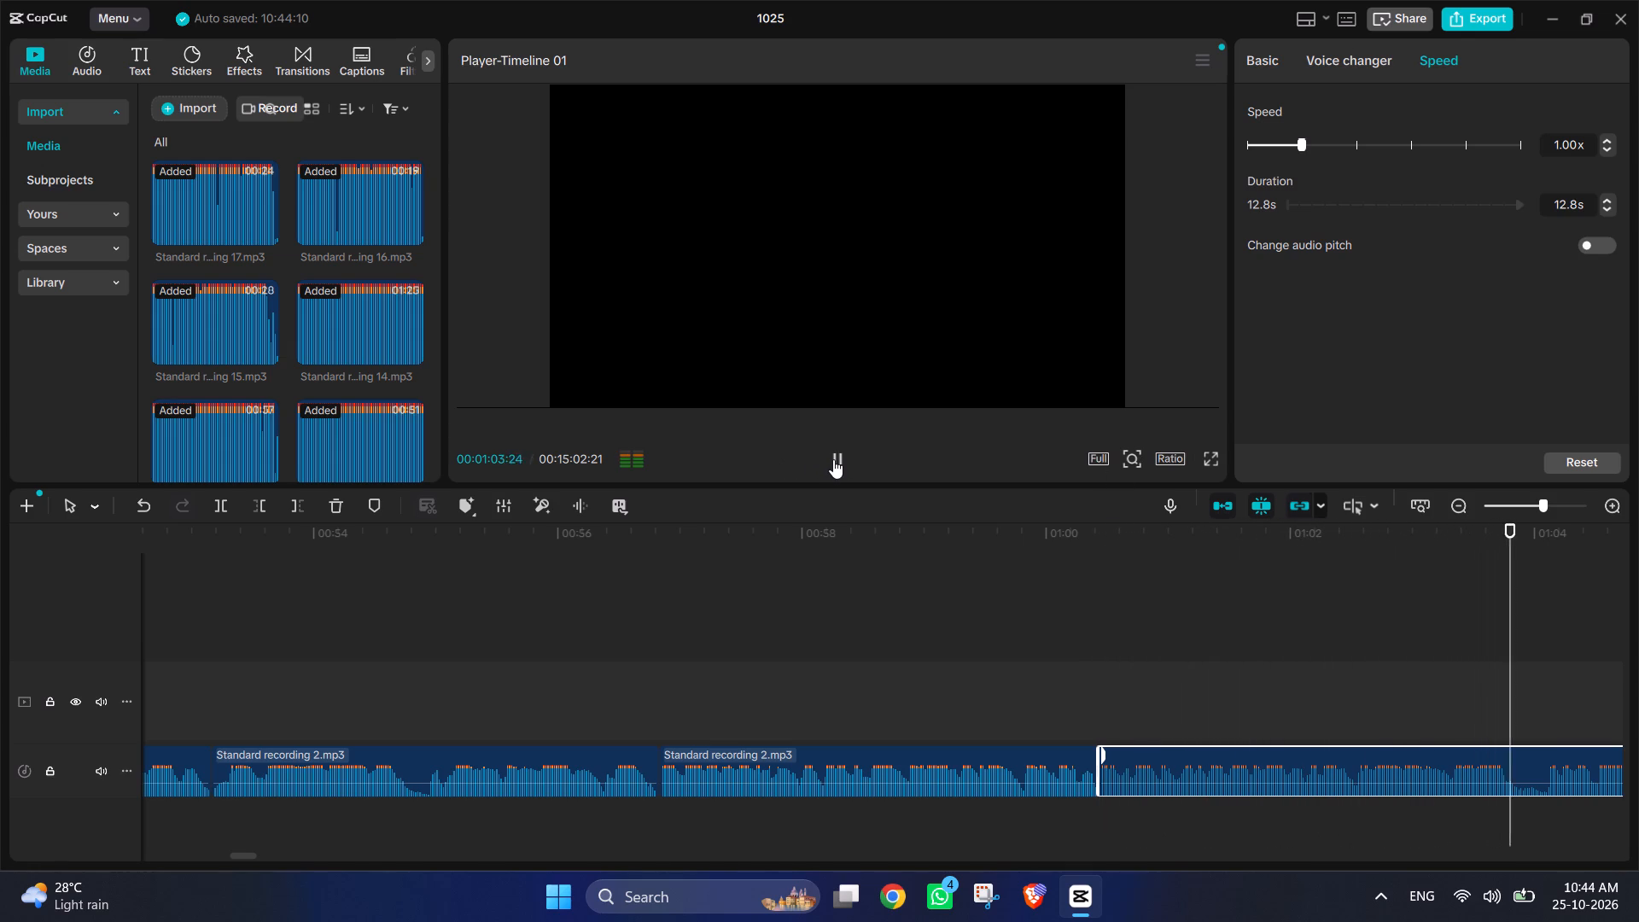
scroll(1515, 655, right, 1)
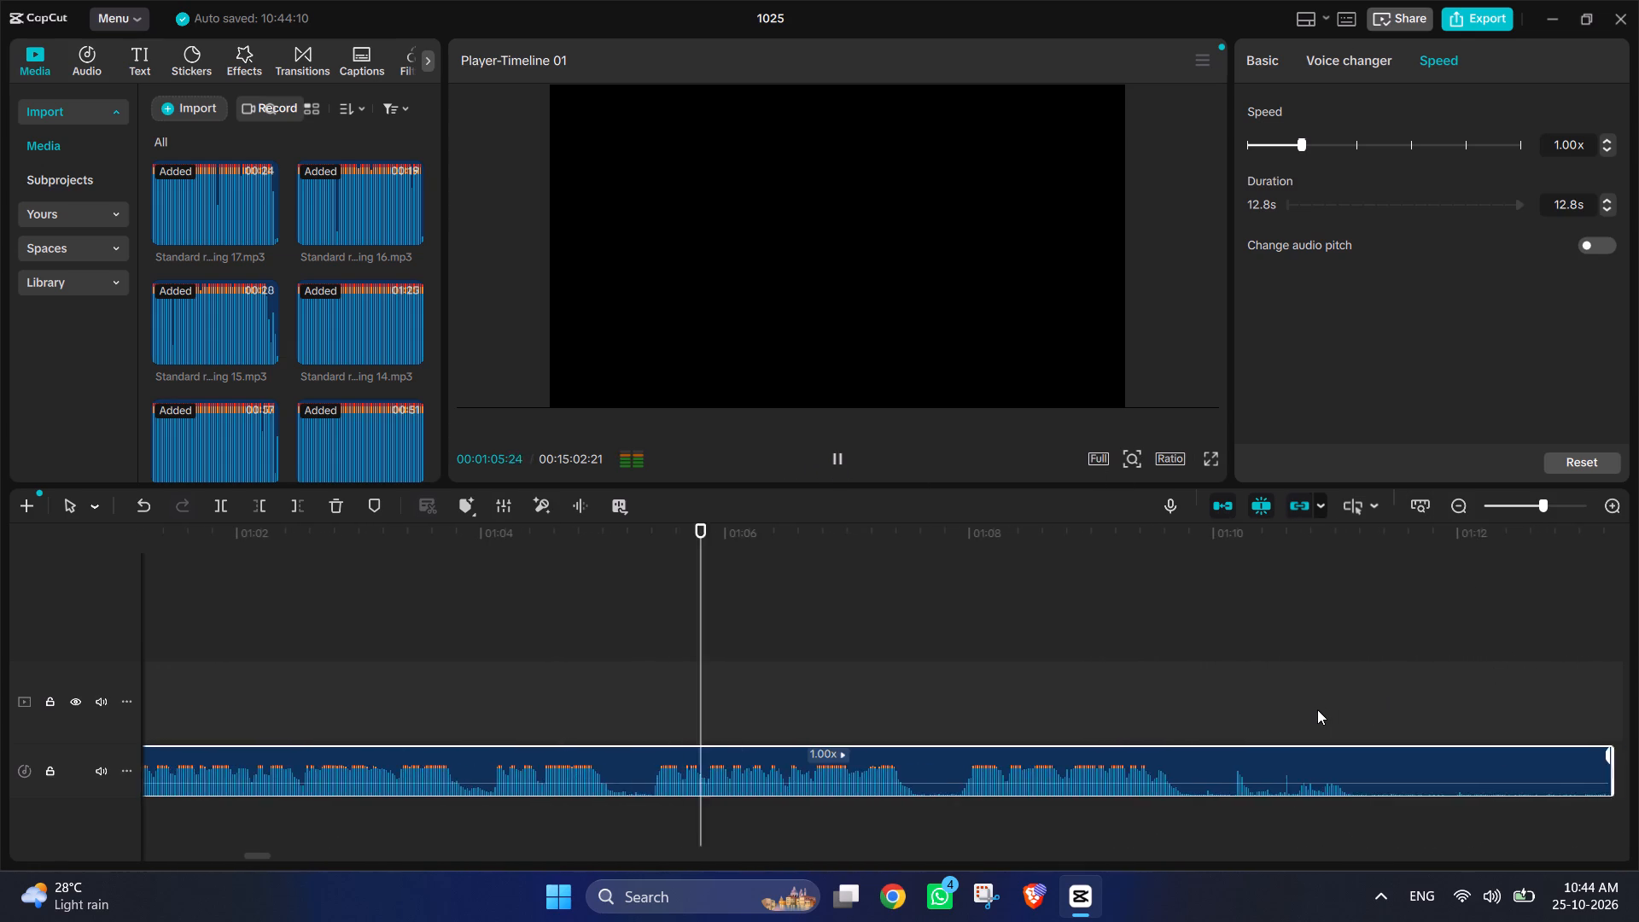
scroll(1317, 709, right, 1)
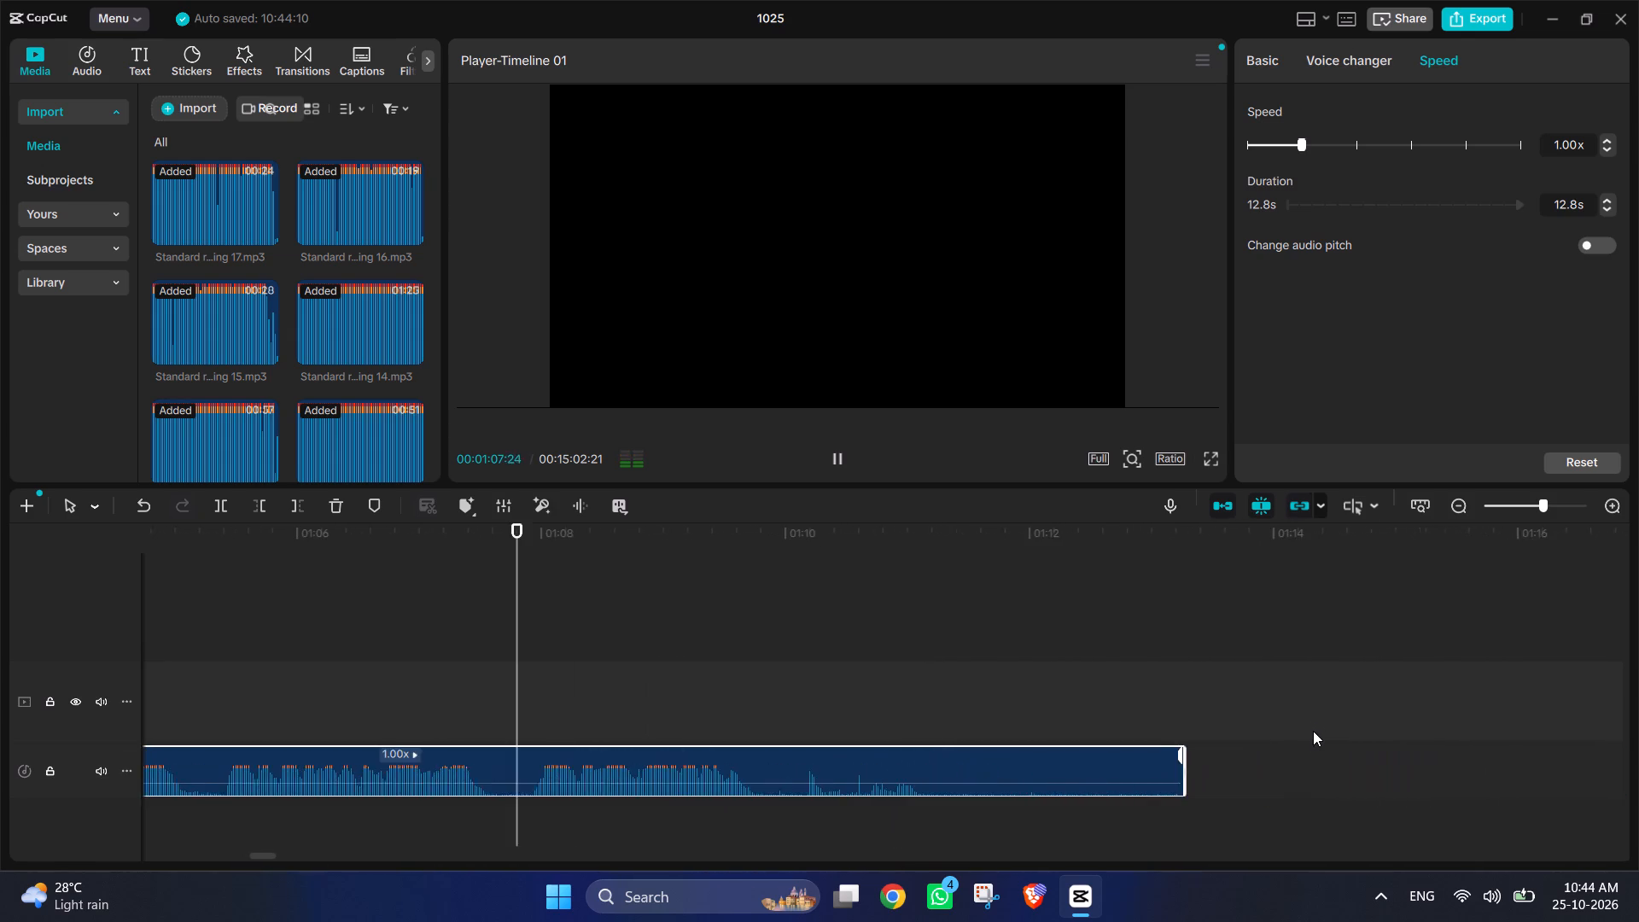
scroll(1313, 731, right, 1)
click(376, 616)
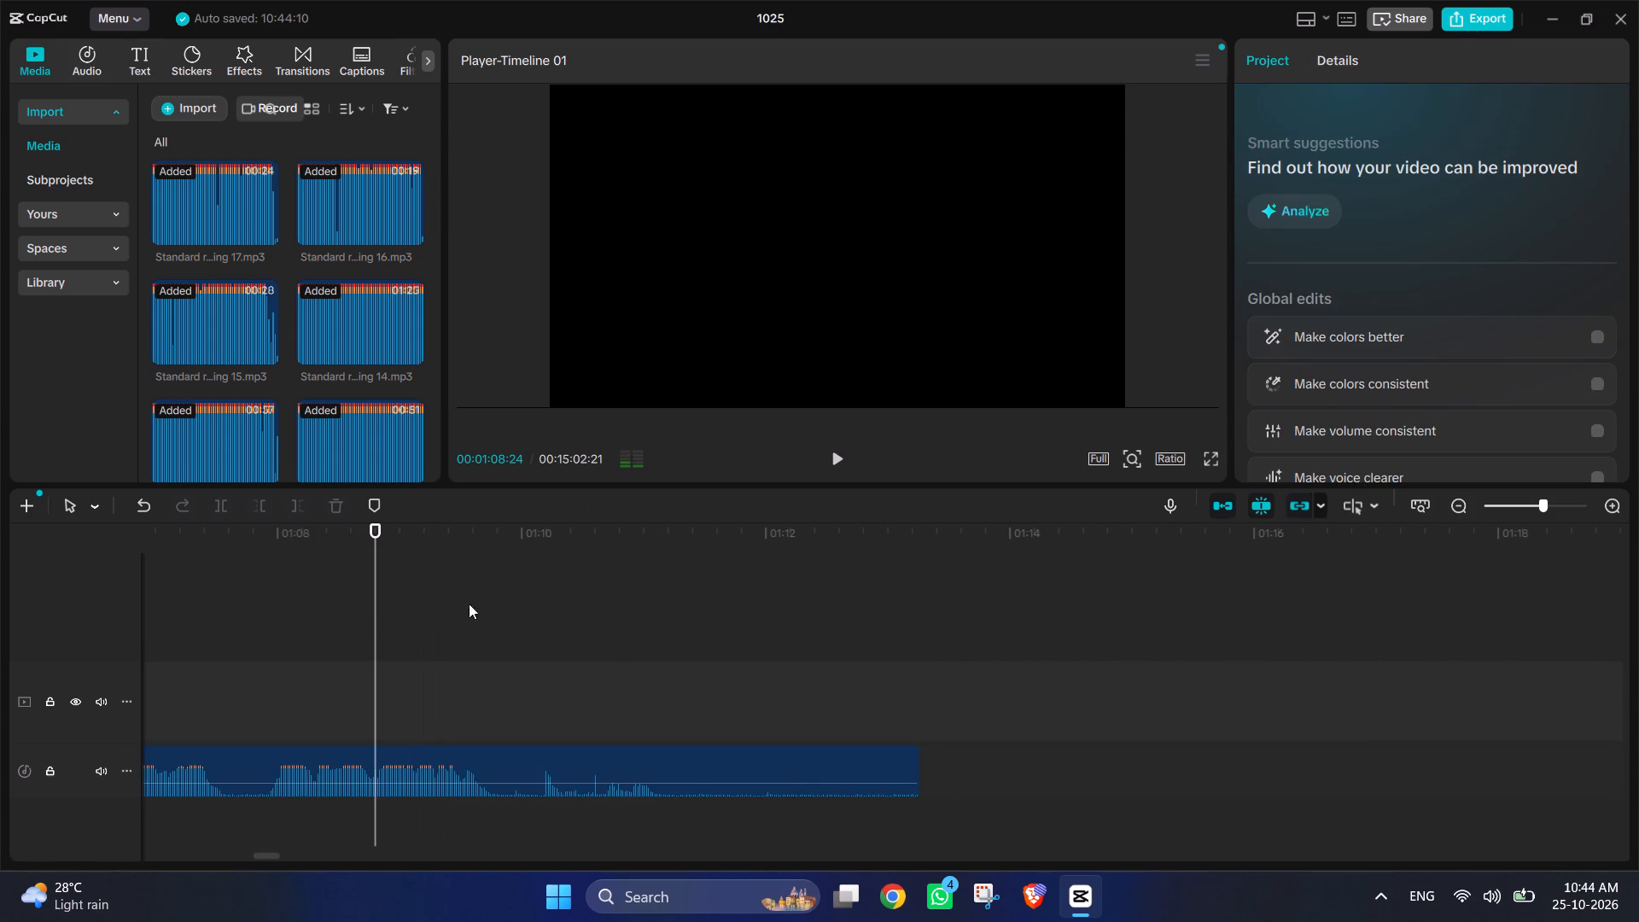
drag(383, 598, 198, 597)
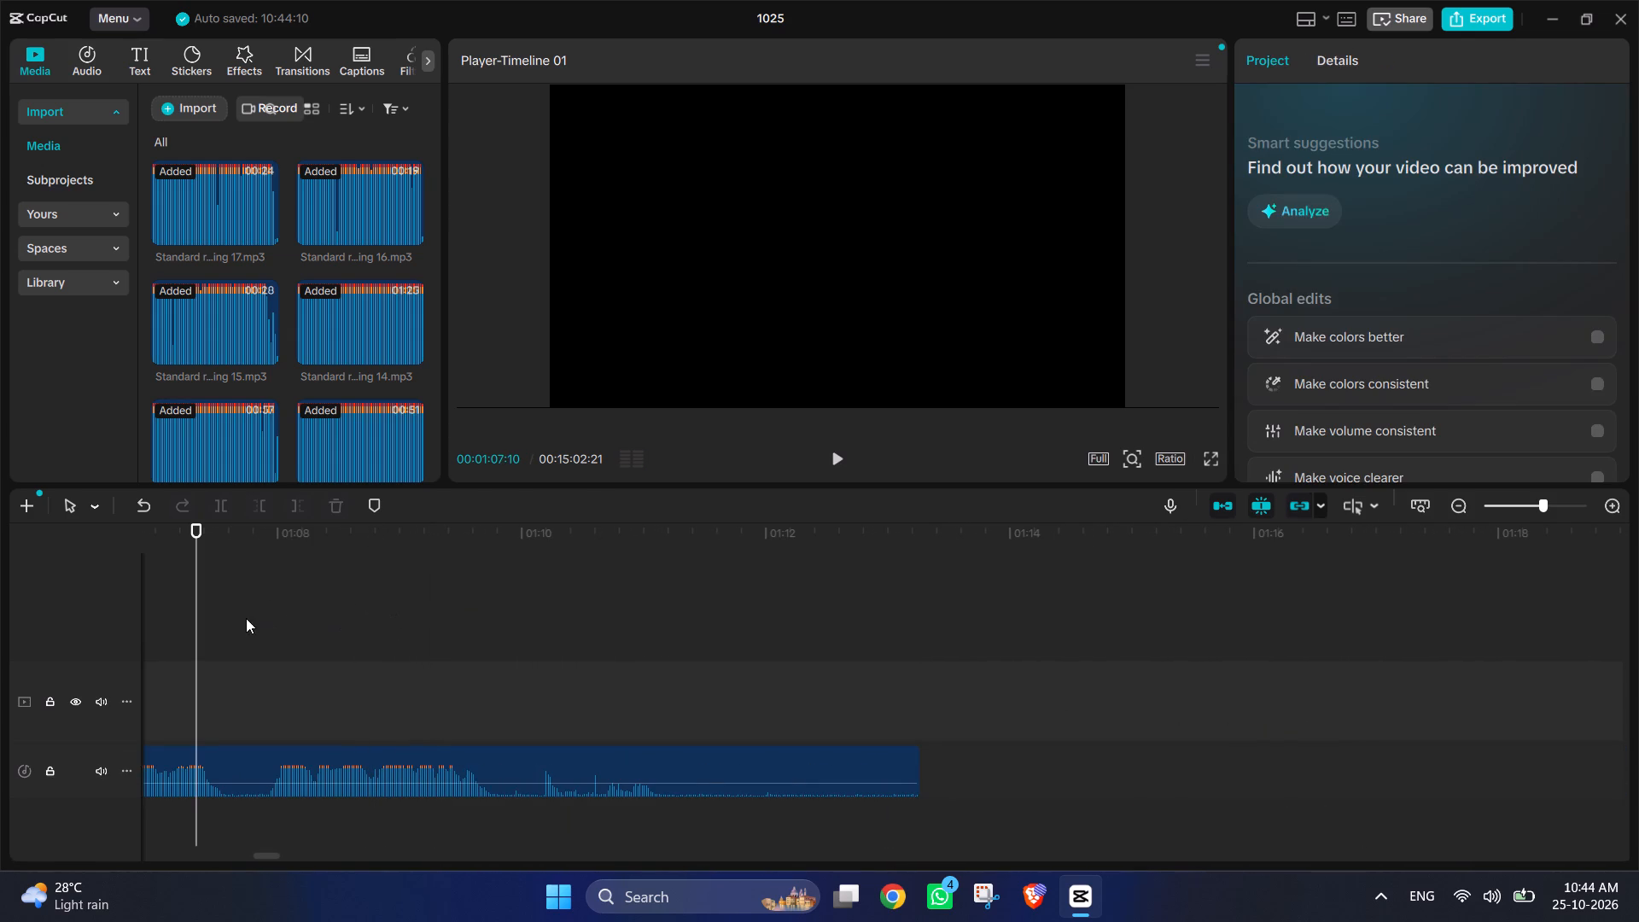
click(839, 448)
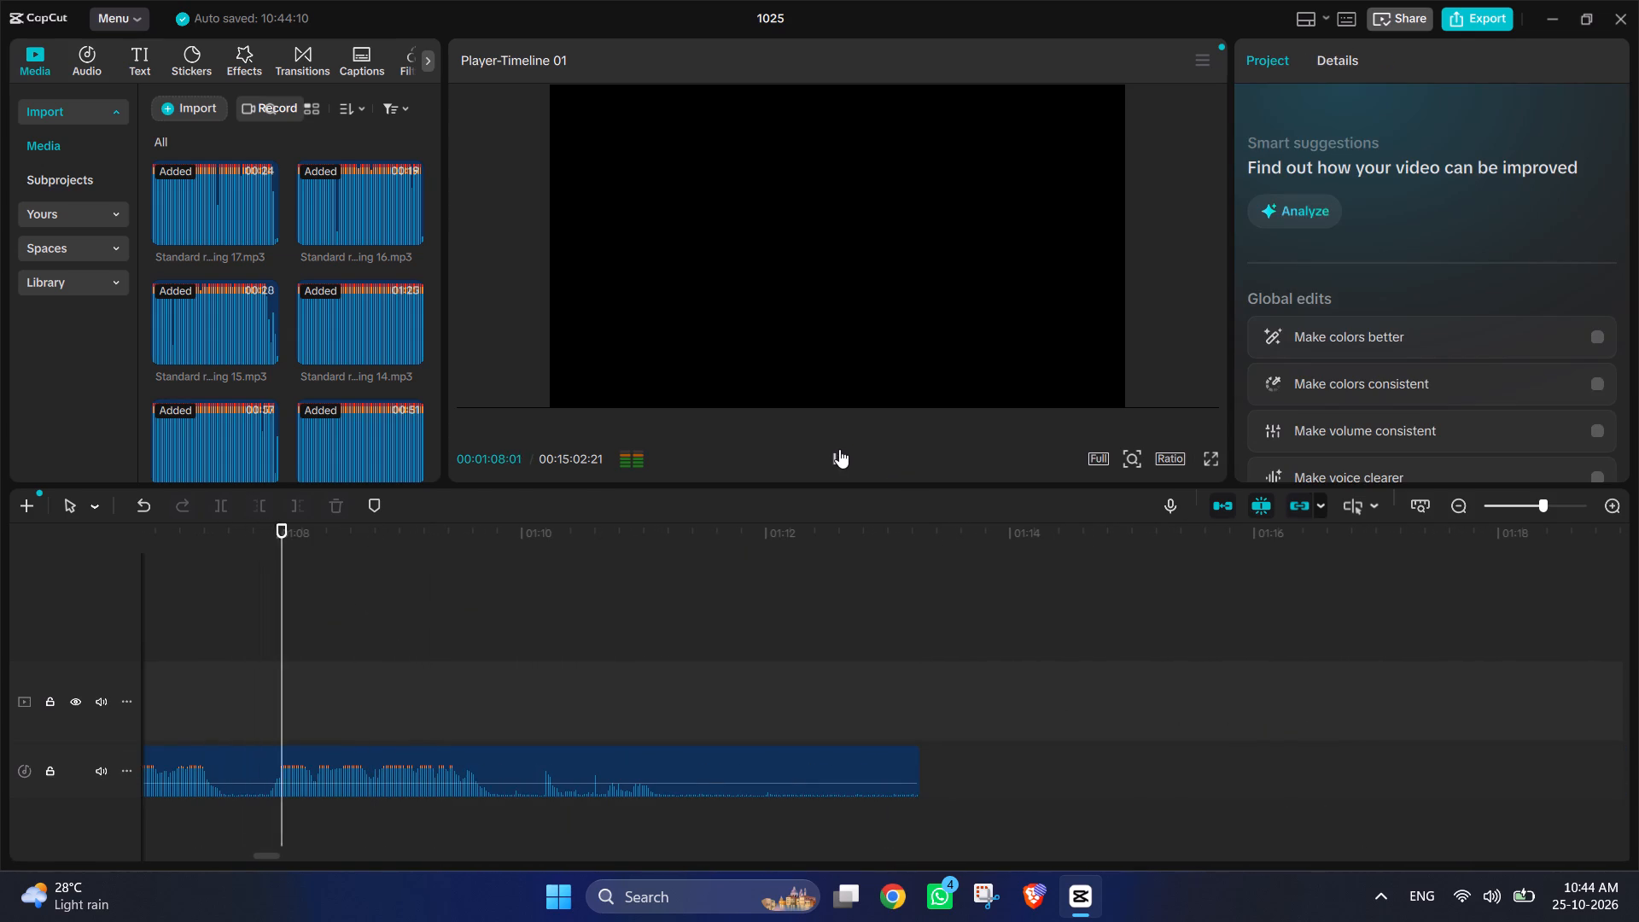
Move recording 3 against the end of recording 2 and play its opening from 00:01:13:14.
scroll(993, 653, left, 3)
ctrl+scroll(994, 657, down, 5)
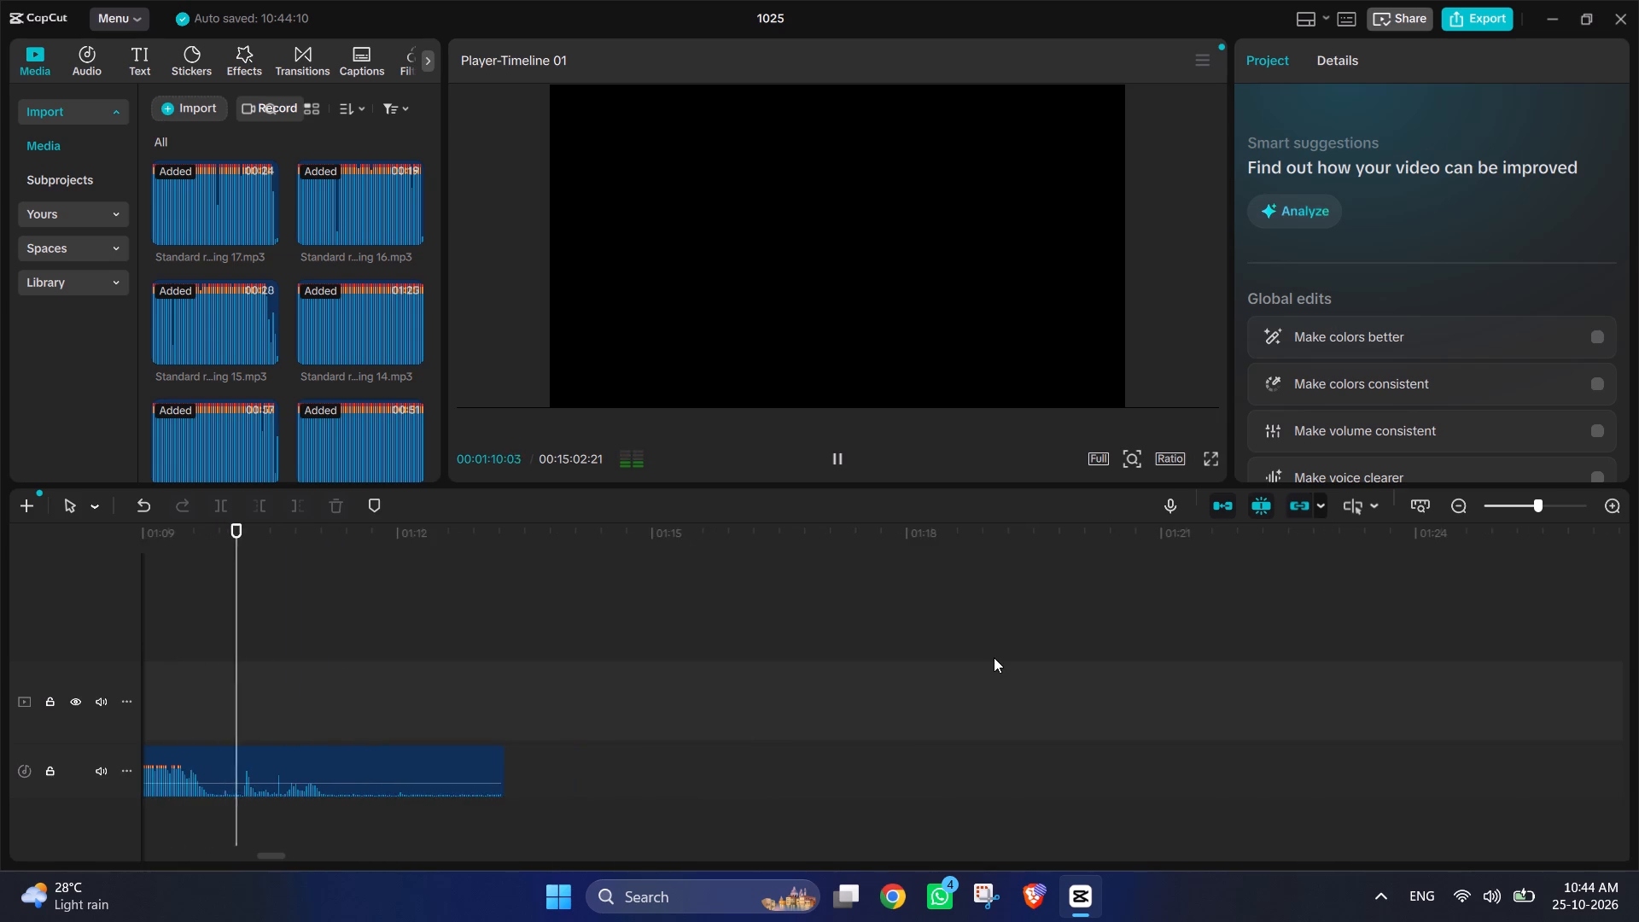
ctrl+scroll(994, 657, down, 7)
scroll(994, 660, left, 1)
drag(1288, 758, 753, 747)
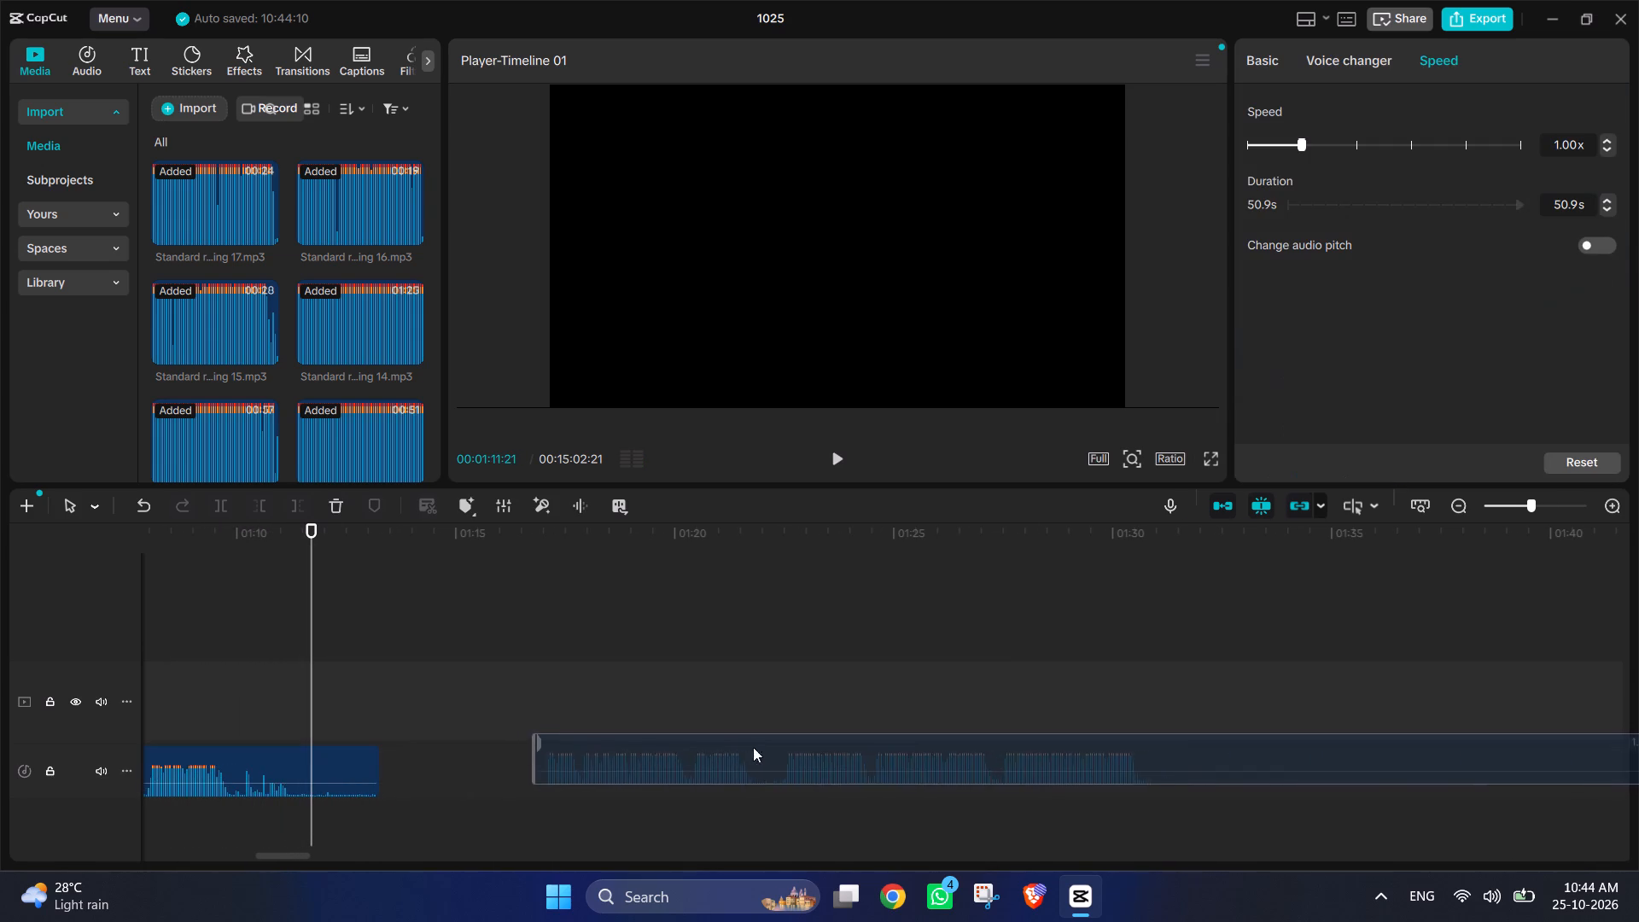
drag(753, 747, 605, 758)
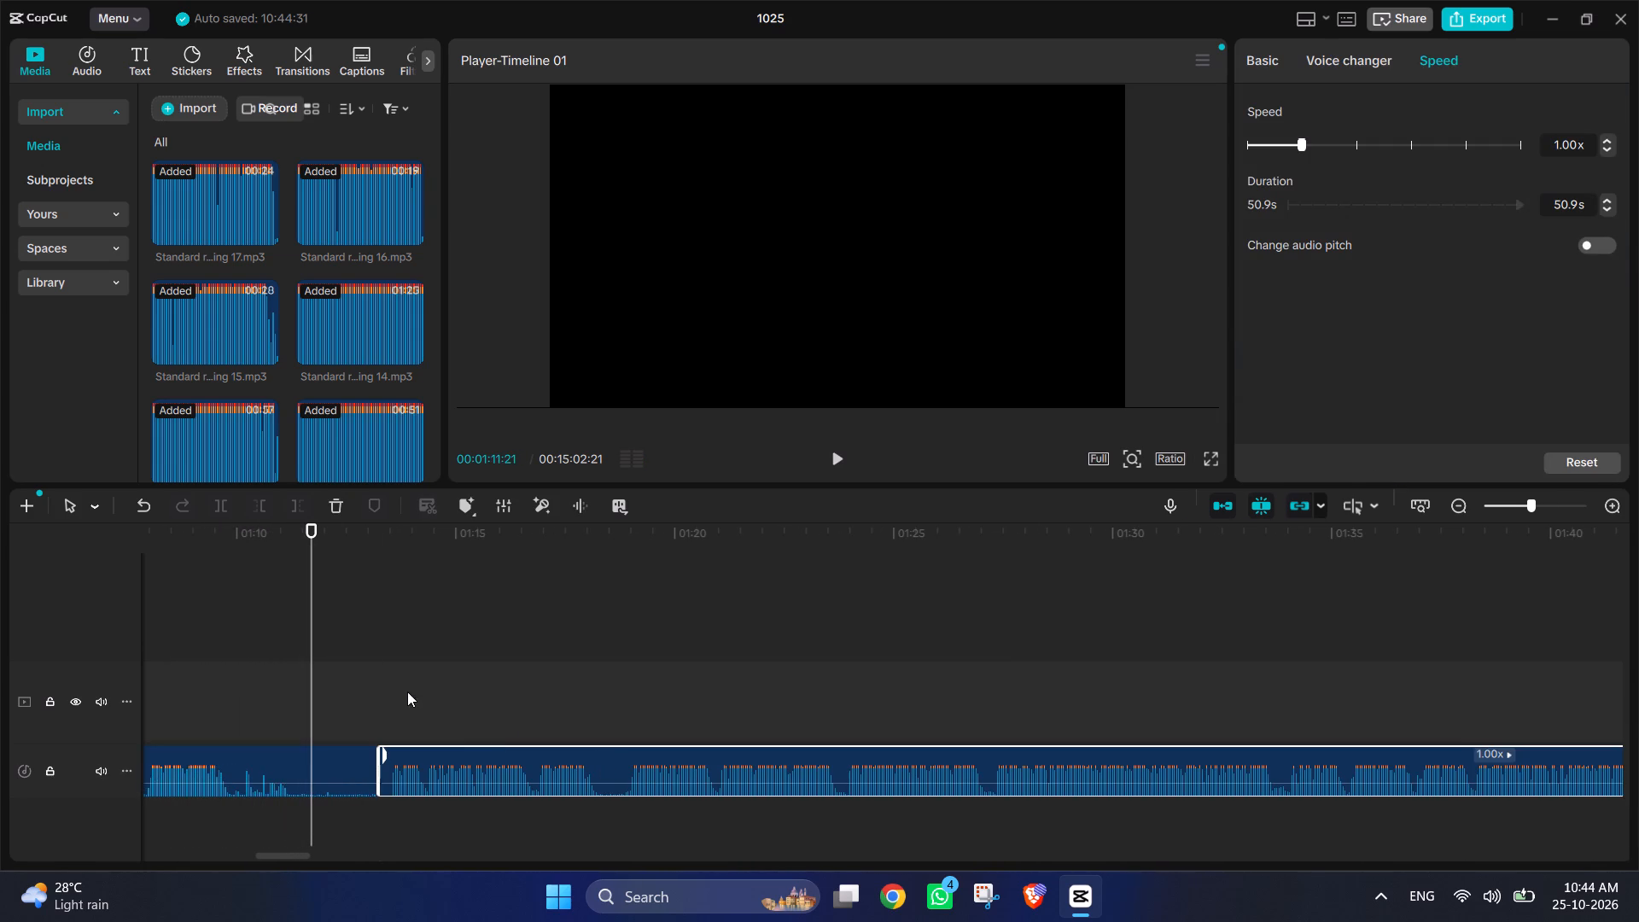
click(405, 691)
drag(400, 687, 389, 683)
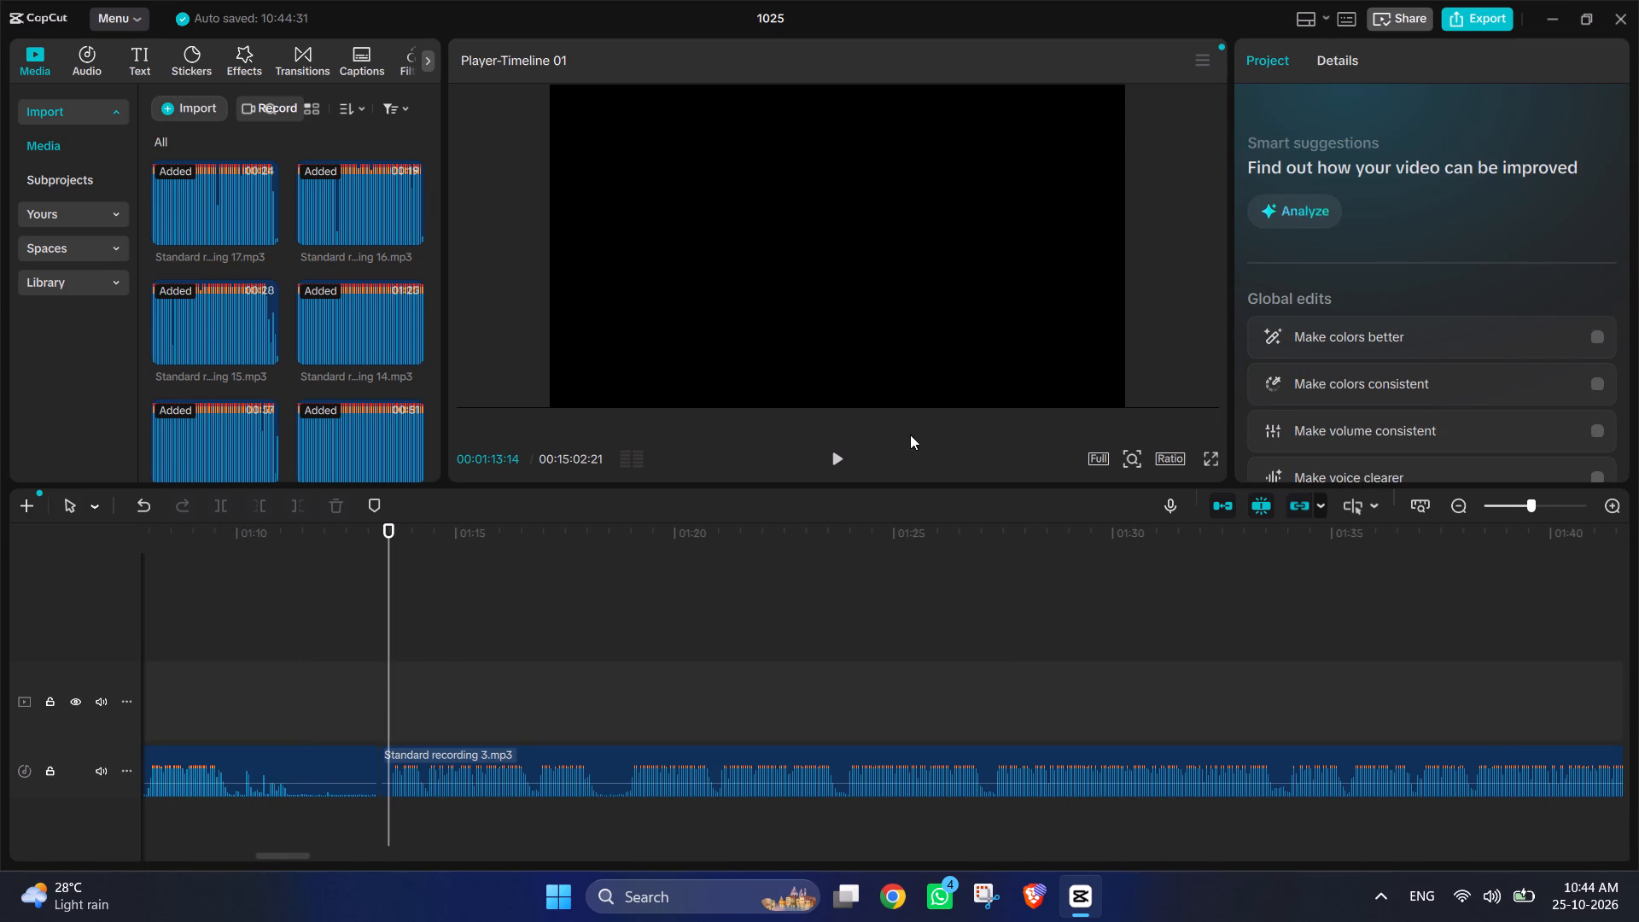
click(837, 452)
click(835, 452)
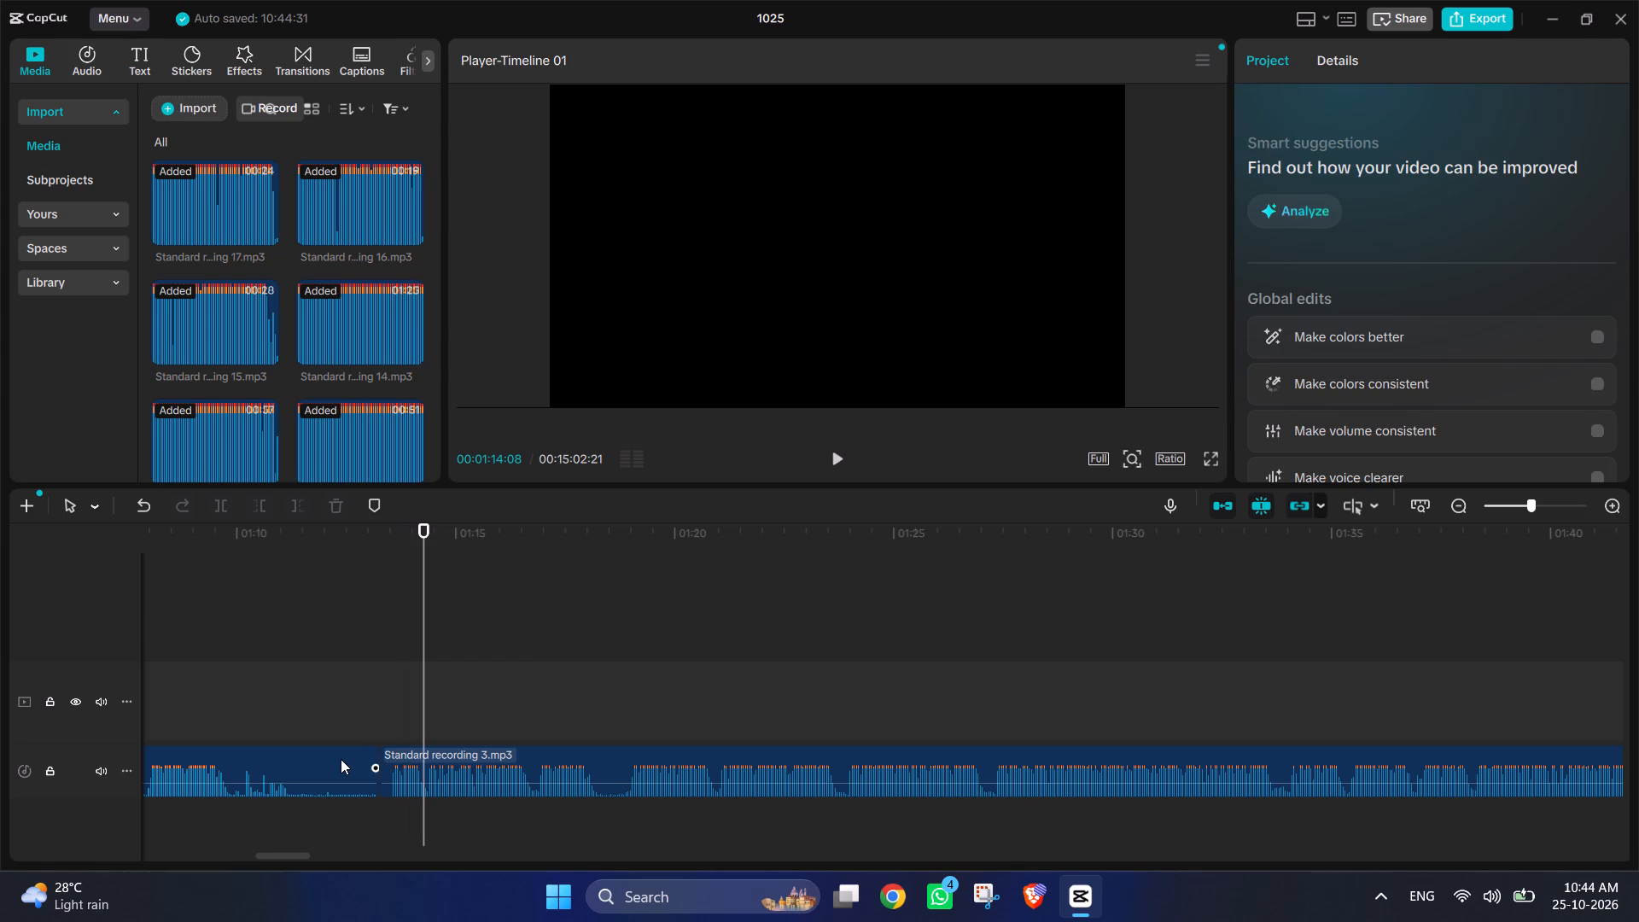
Replay recording 2's last part from 00:01:00:13 and cut off everything in it after 00:01:04:03.
click(341, 759)
scroll(343, 759, down, 1)
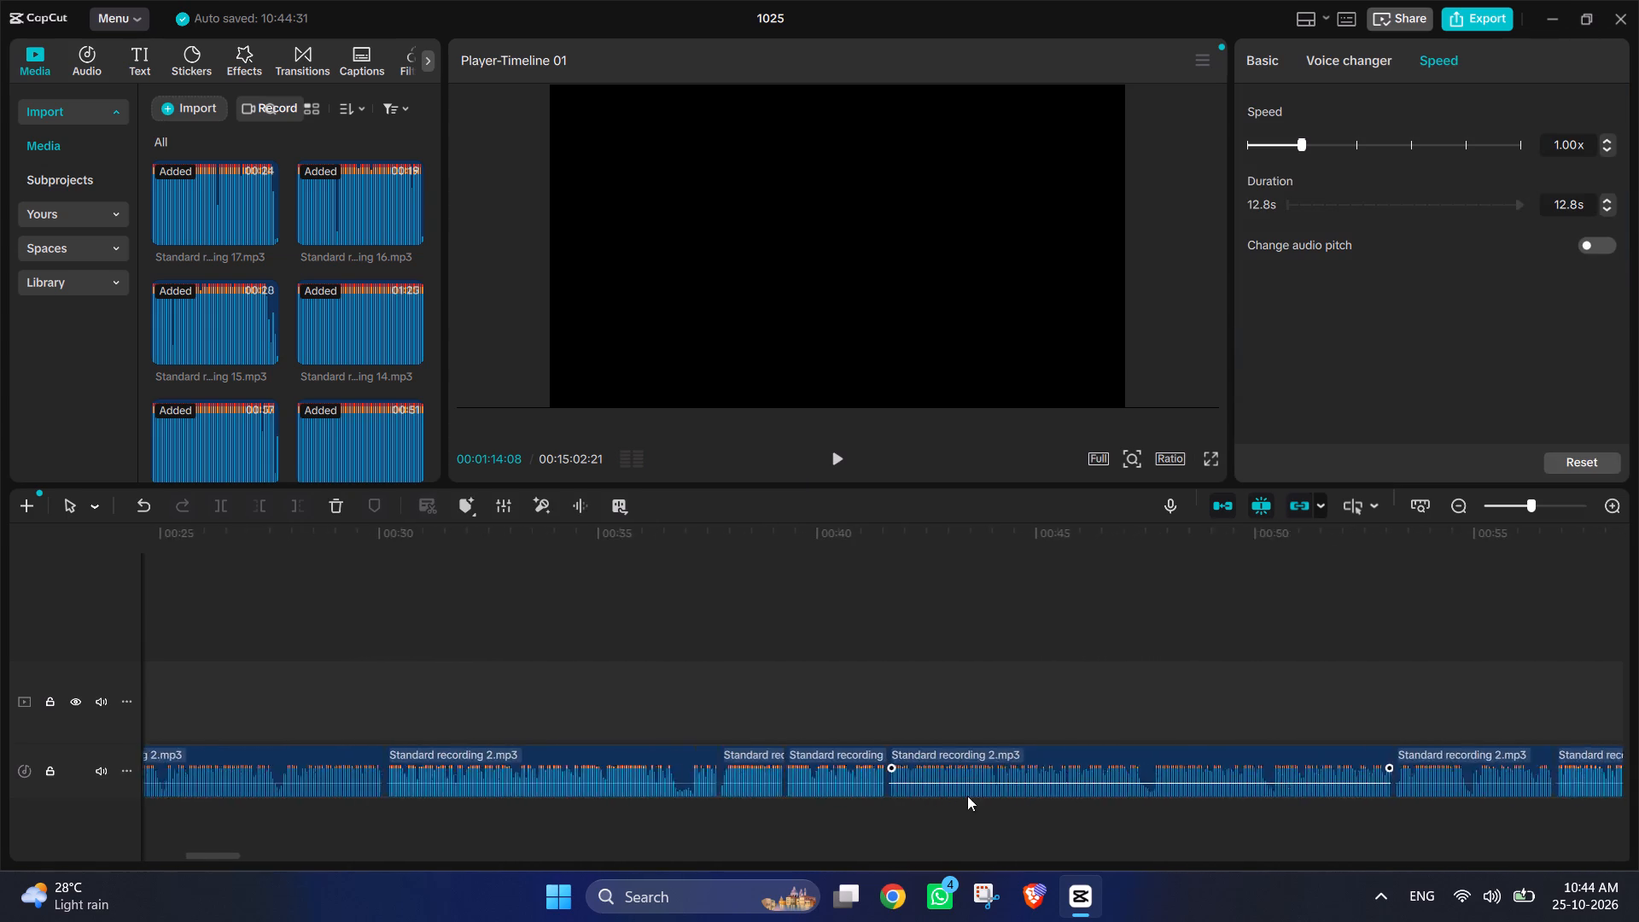
scroll(967, 796, down, 1)
click(707, 687)
drag(703, 685, 635, 680)
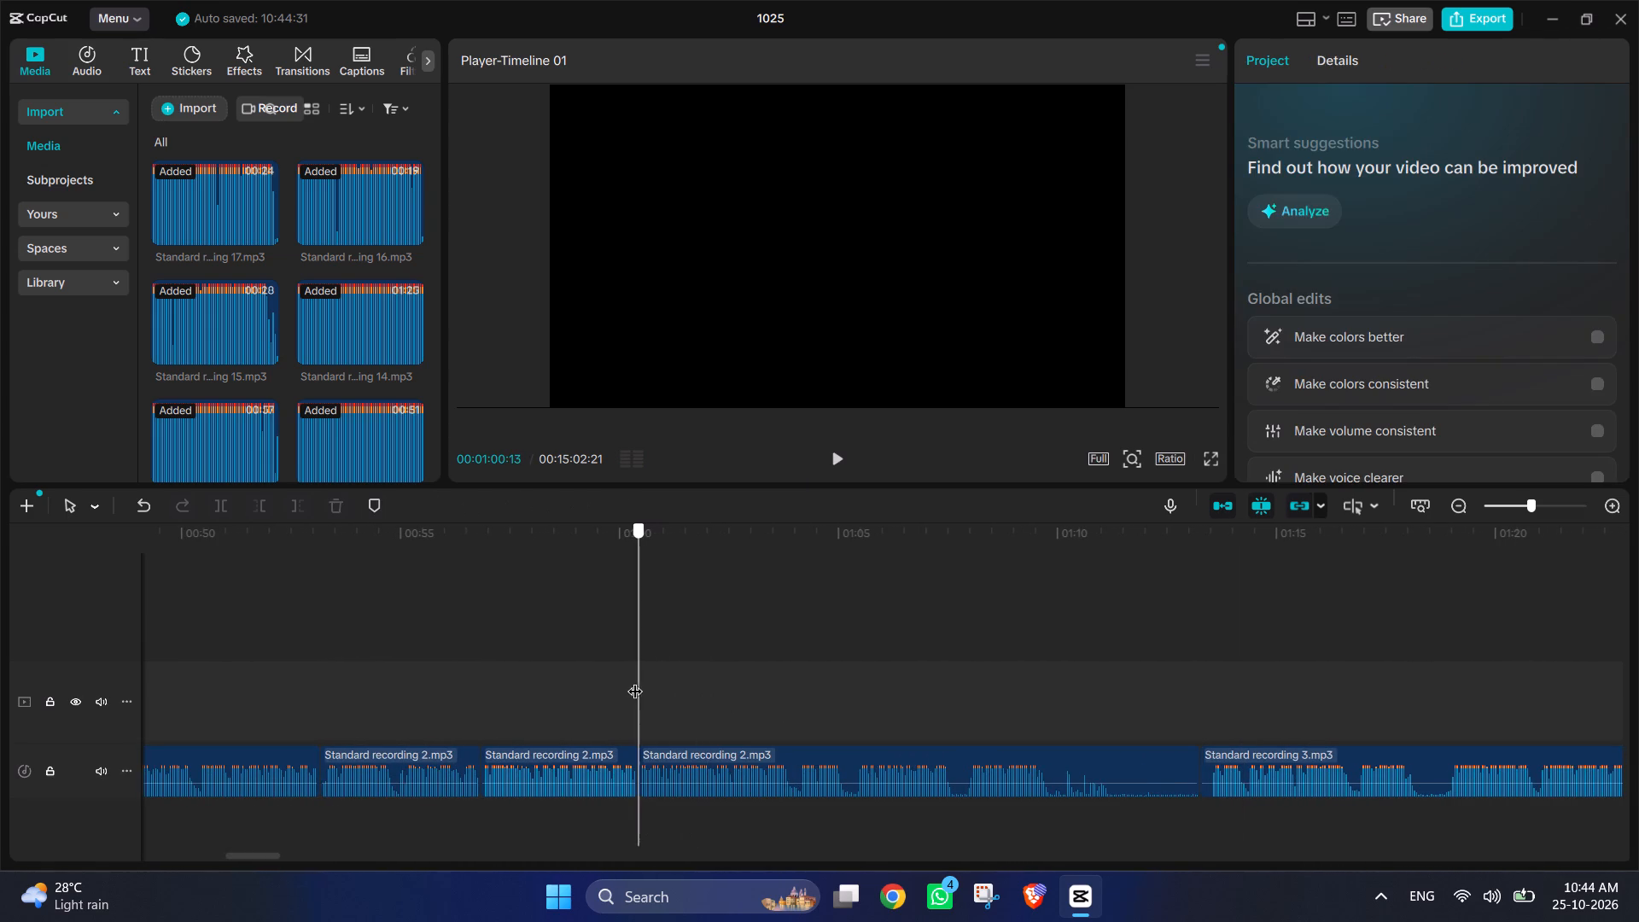
drag(635, 680, 634, 680)
click(839, 453)
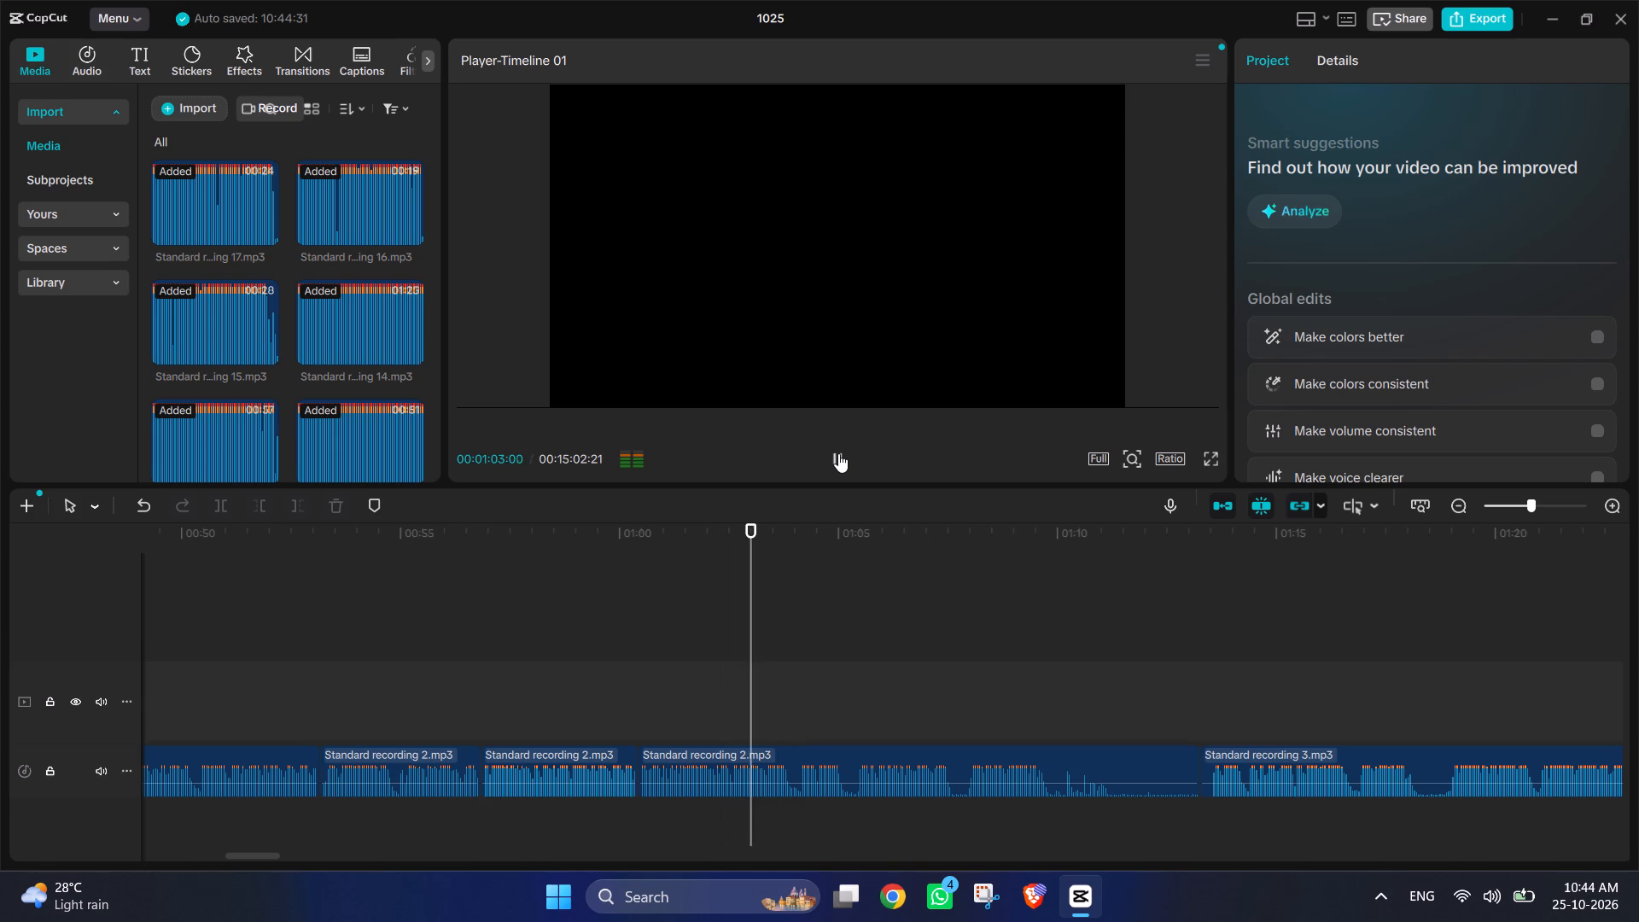
click(838, 453)
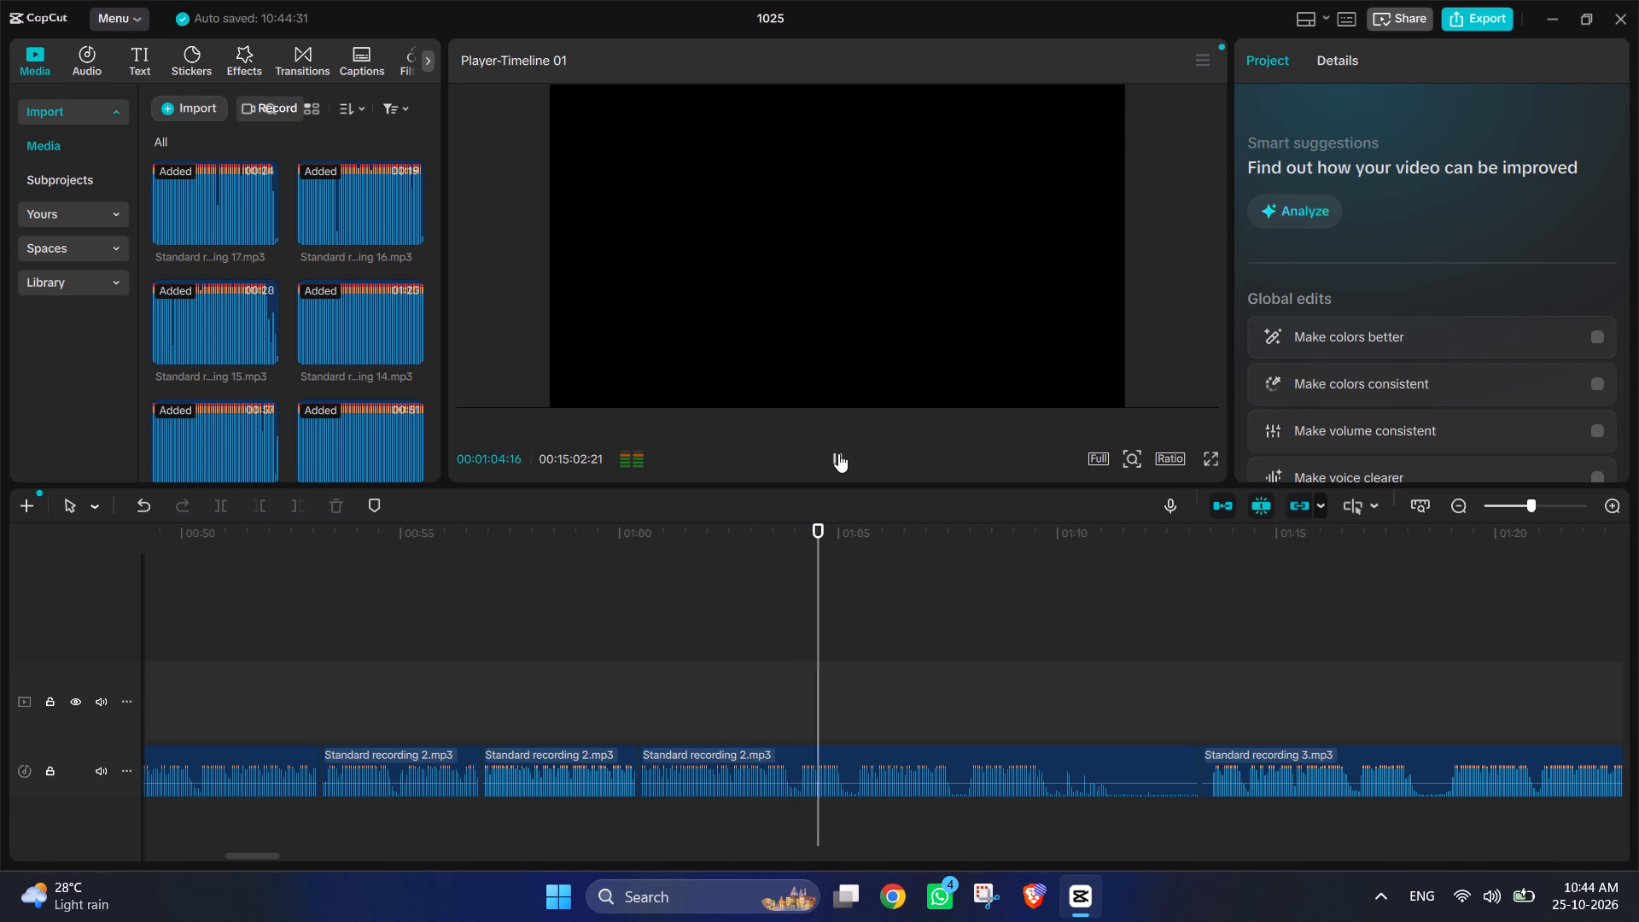
click(838, 453)
drag(826, 578, 819, 575)
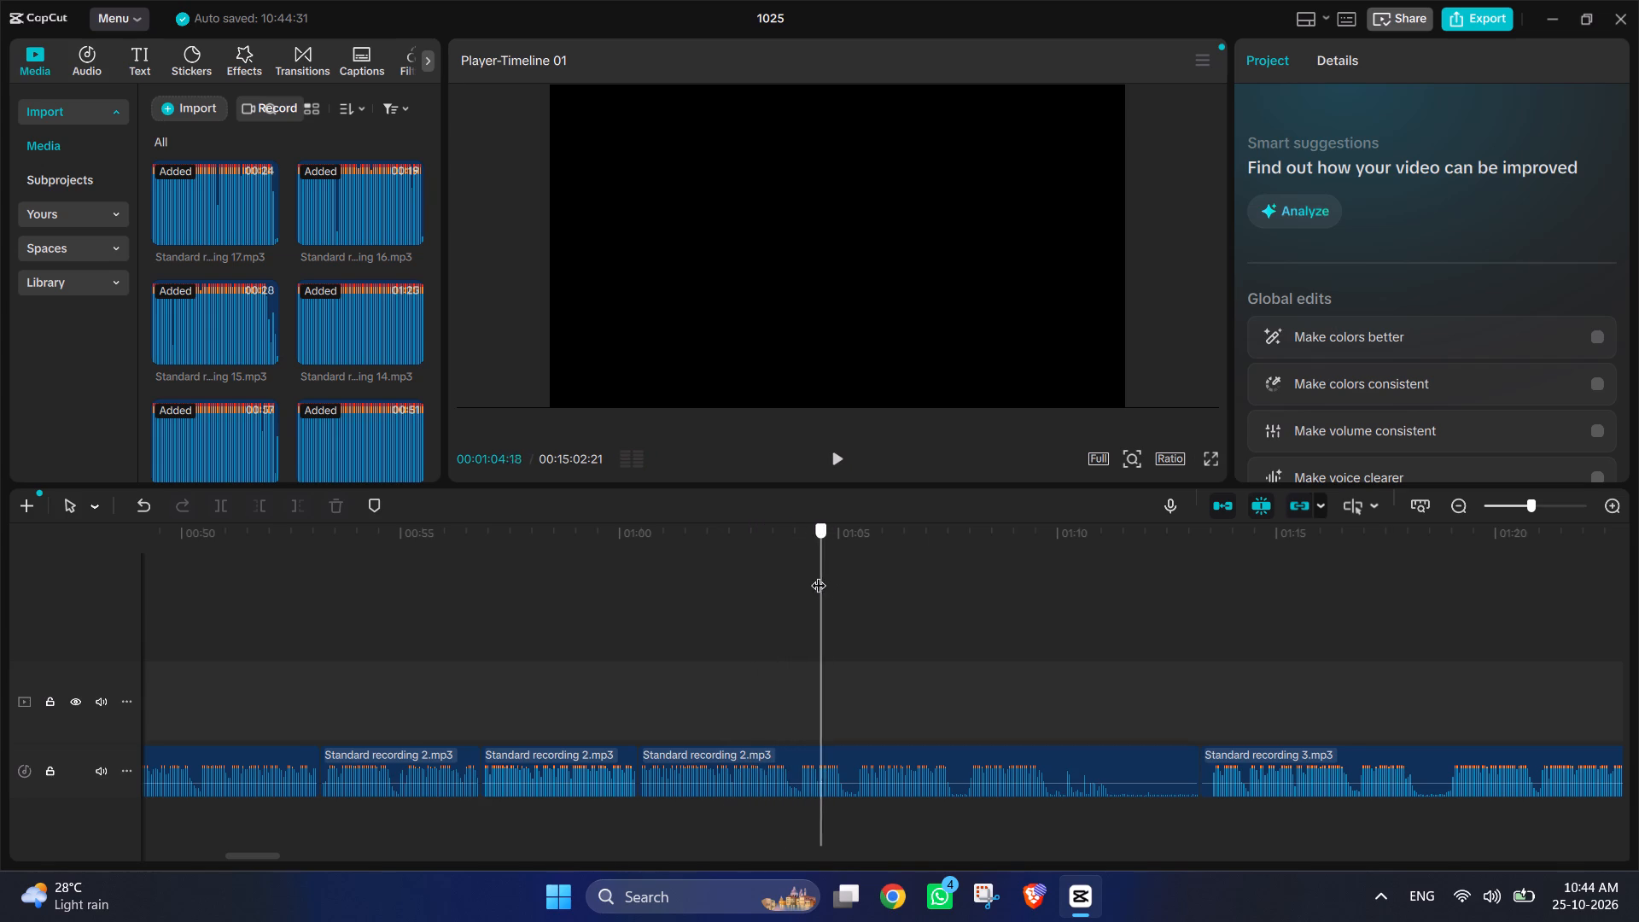
drag(819, 575, 799, 566)
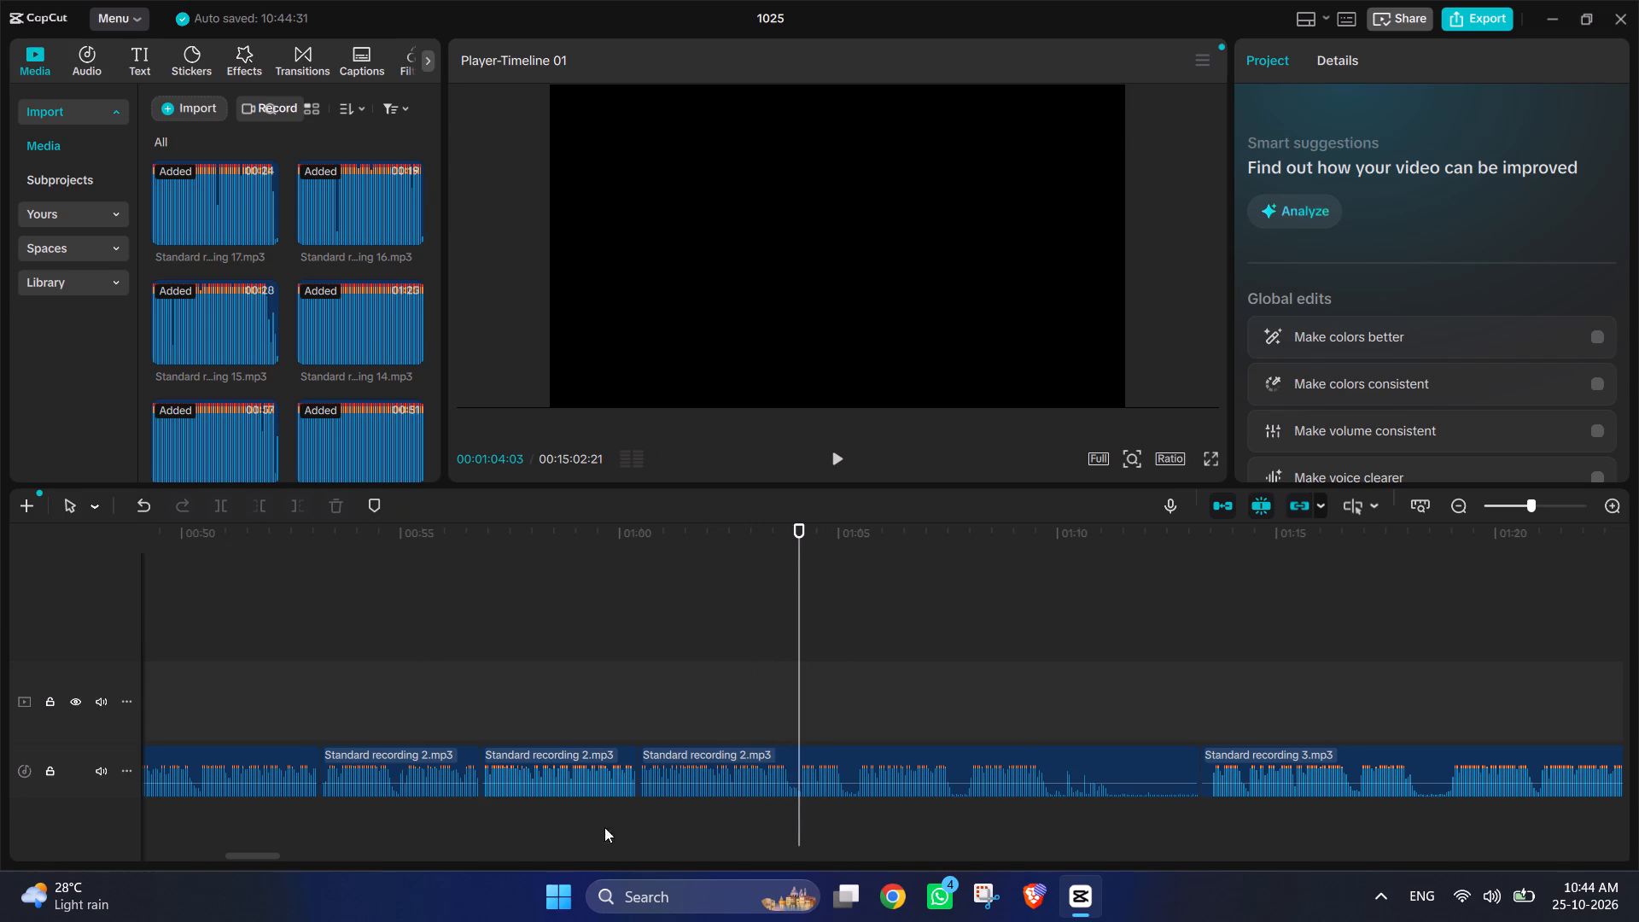
click(772, 756)
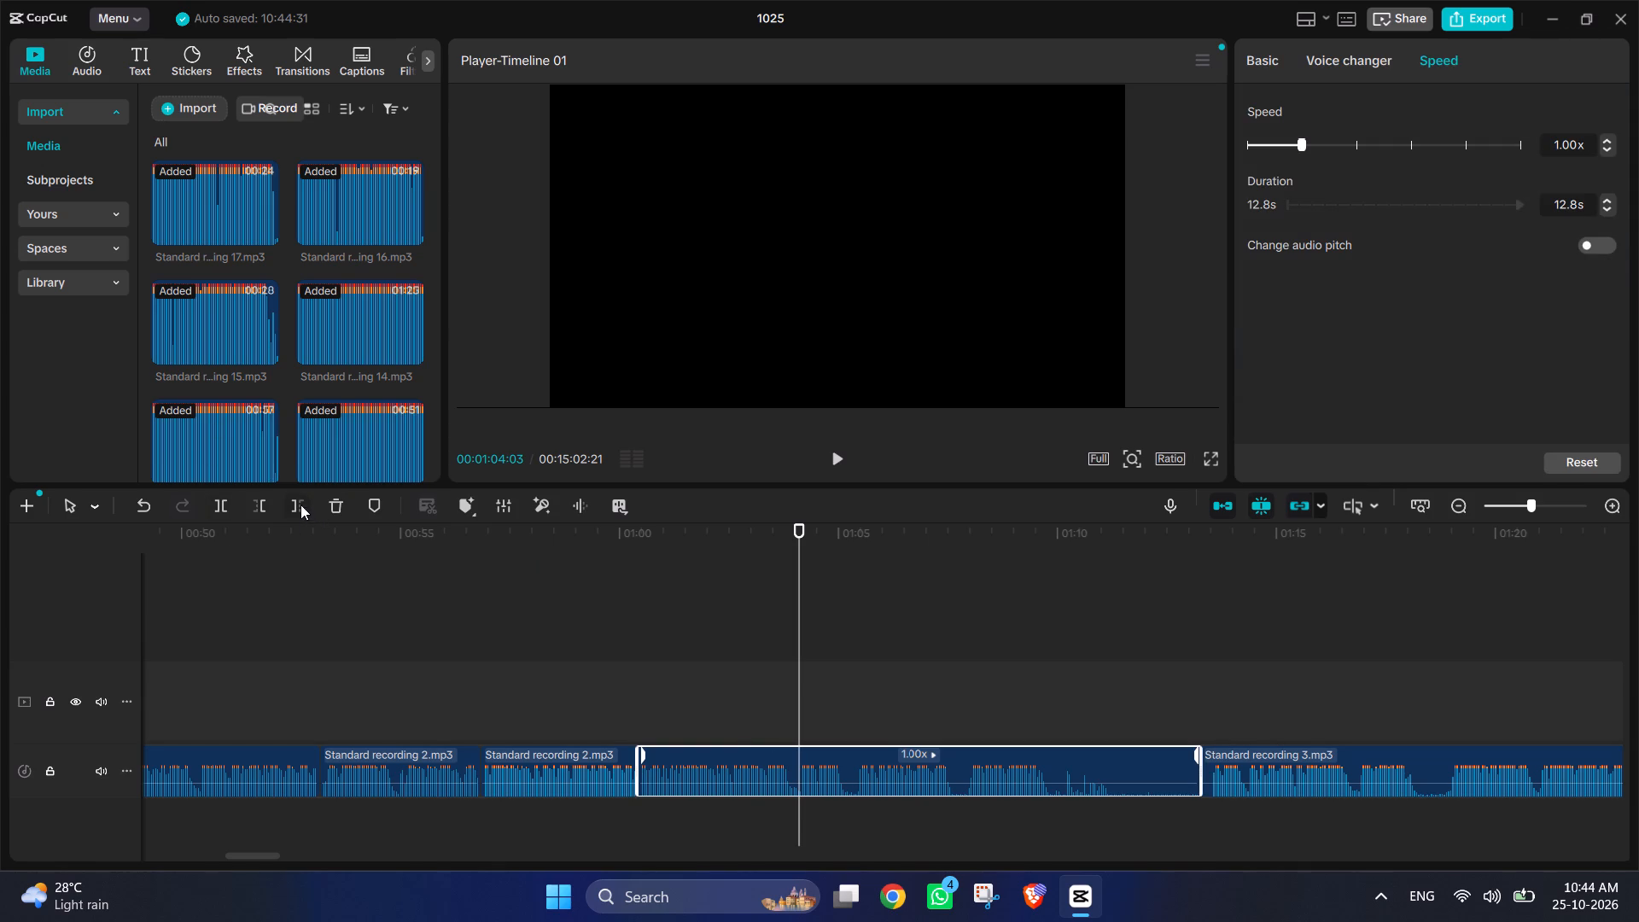
click(300, 504)
Move recording 3 against recording 2's new end, trim its start to a 50.7 s length and close the remaining gap.
drag(1374, 751, 1069, 737)
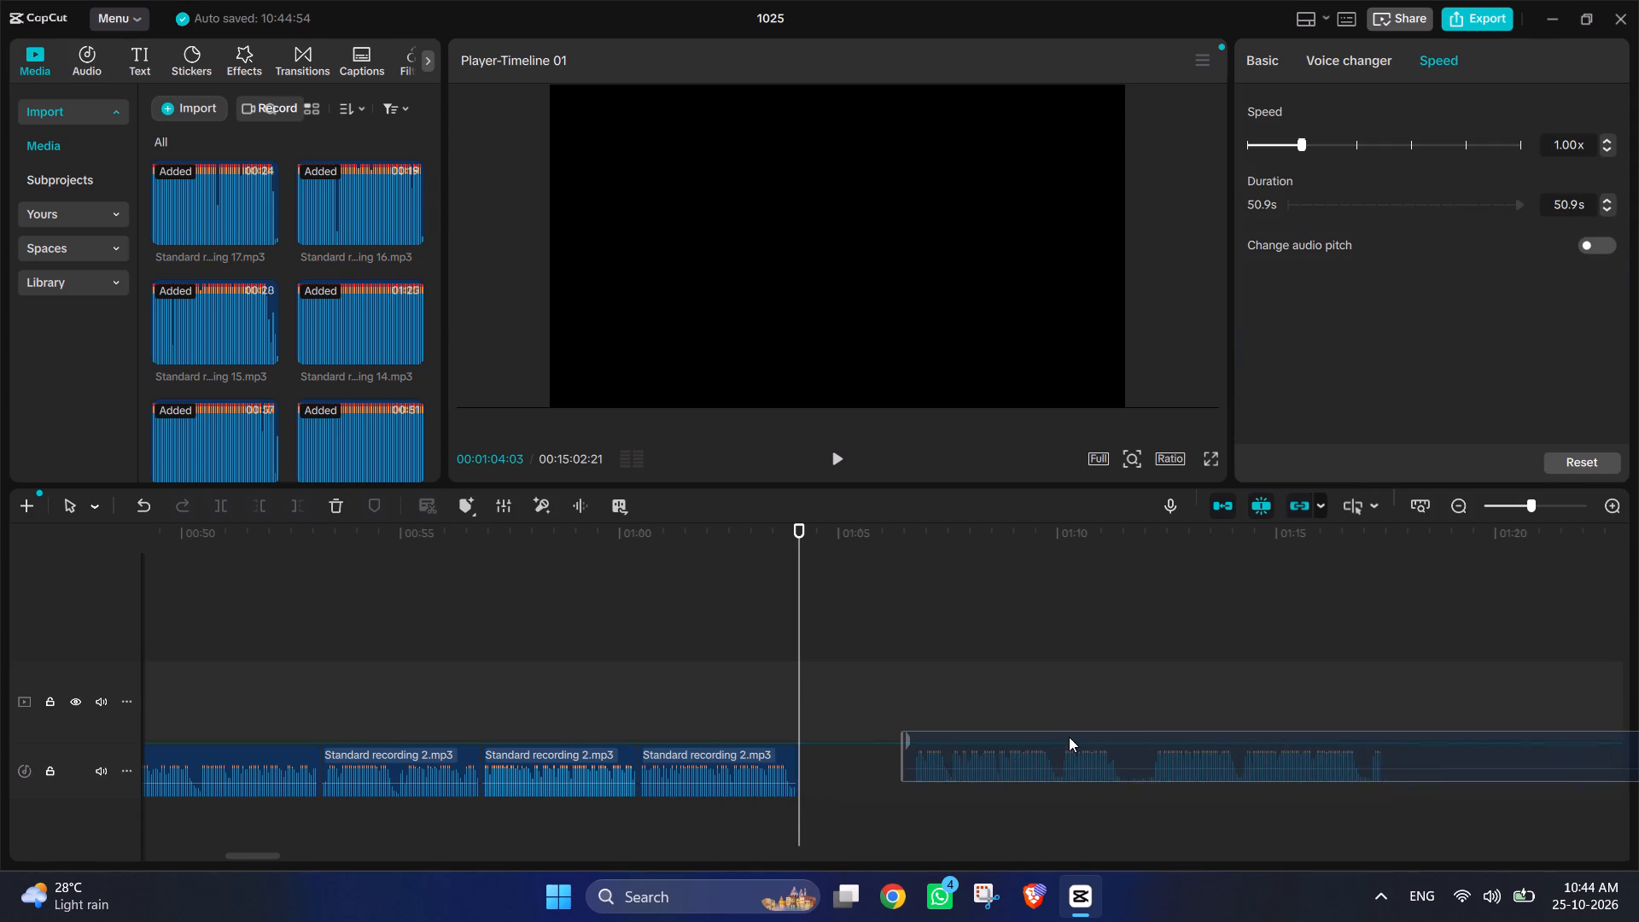
drag(1069, 737, 978, 750)
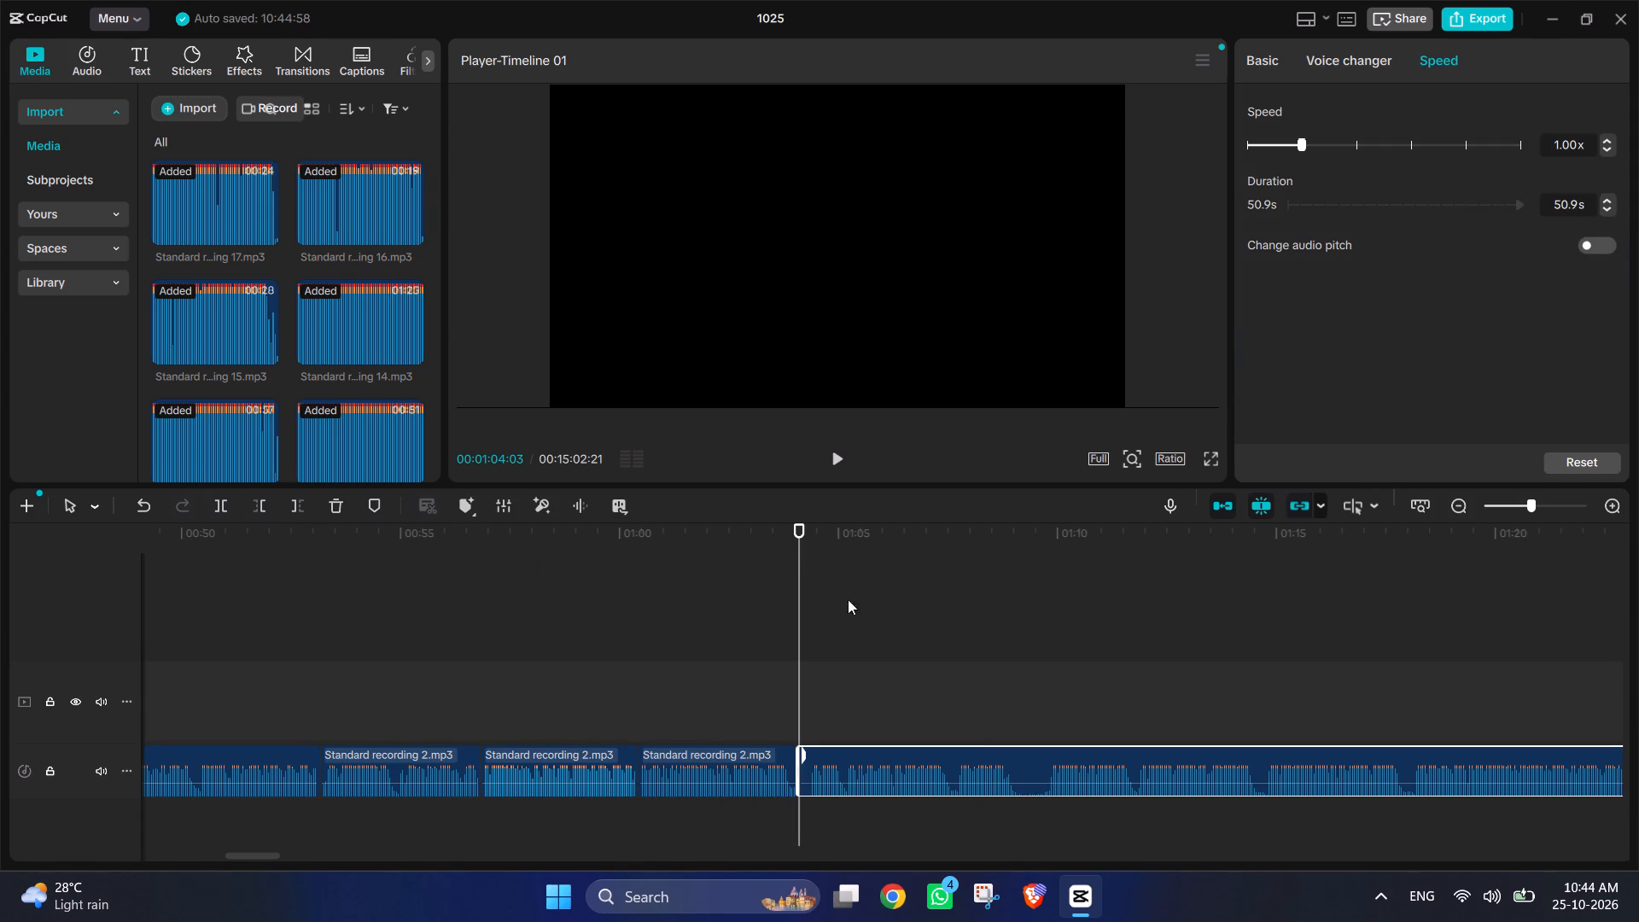
drag(795, 785, 803, 793)
drag(803, 793, 809, 797)
drag(906, 755, 905, 755)
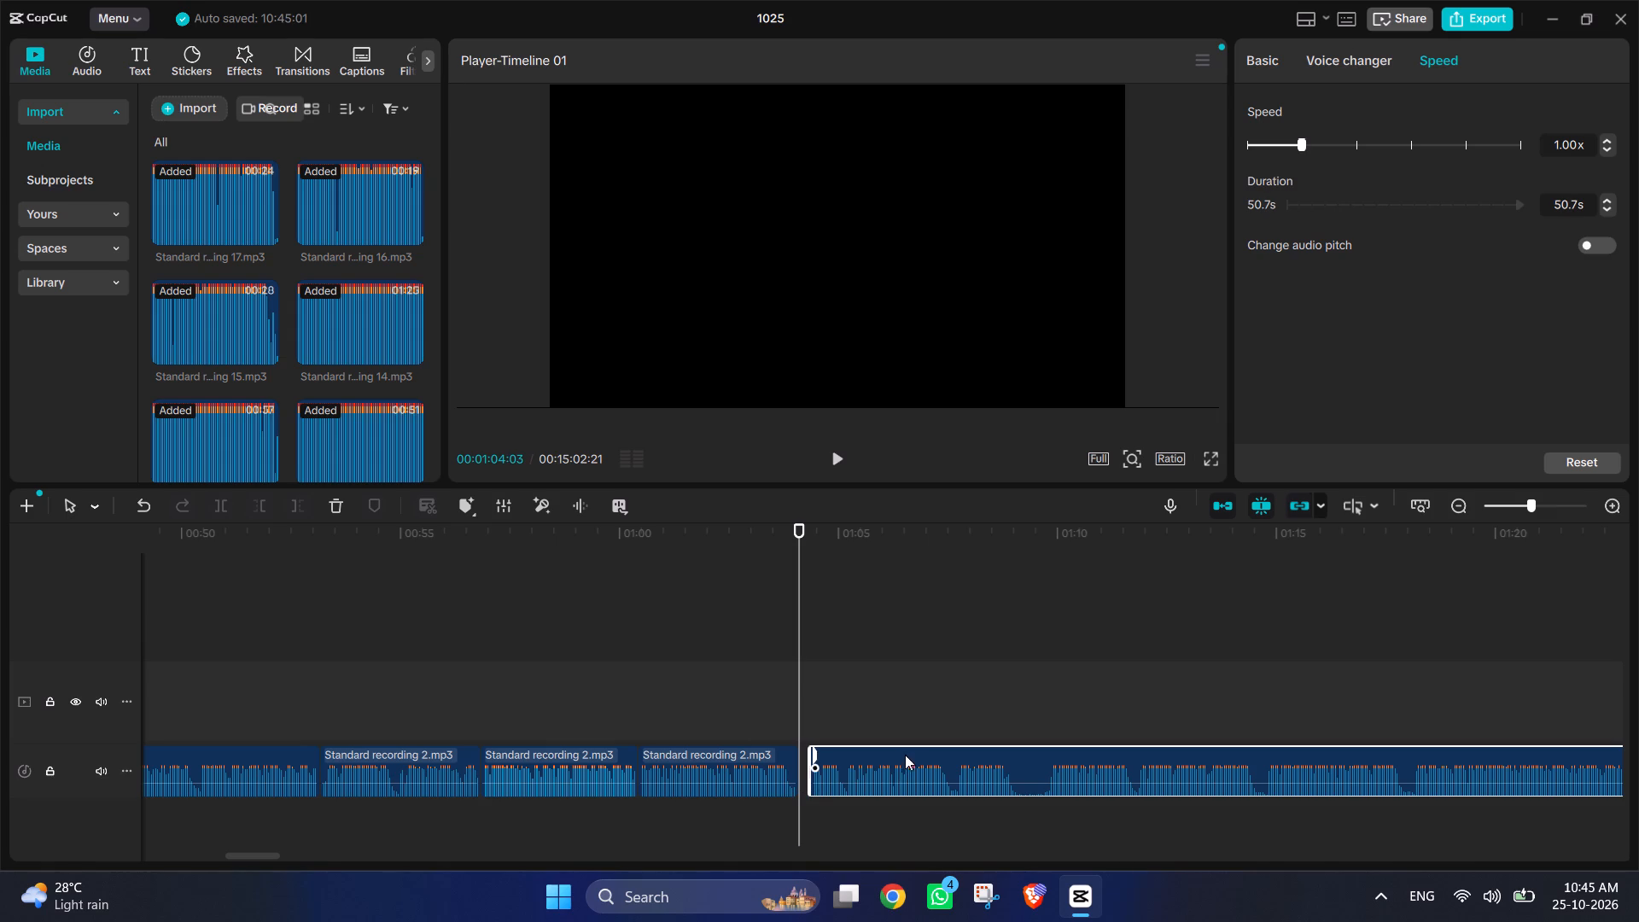
drag(905, 755, 893, 756)
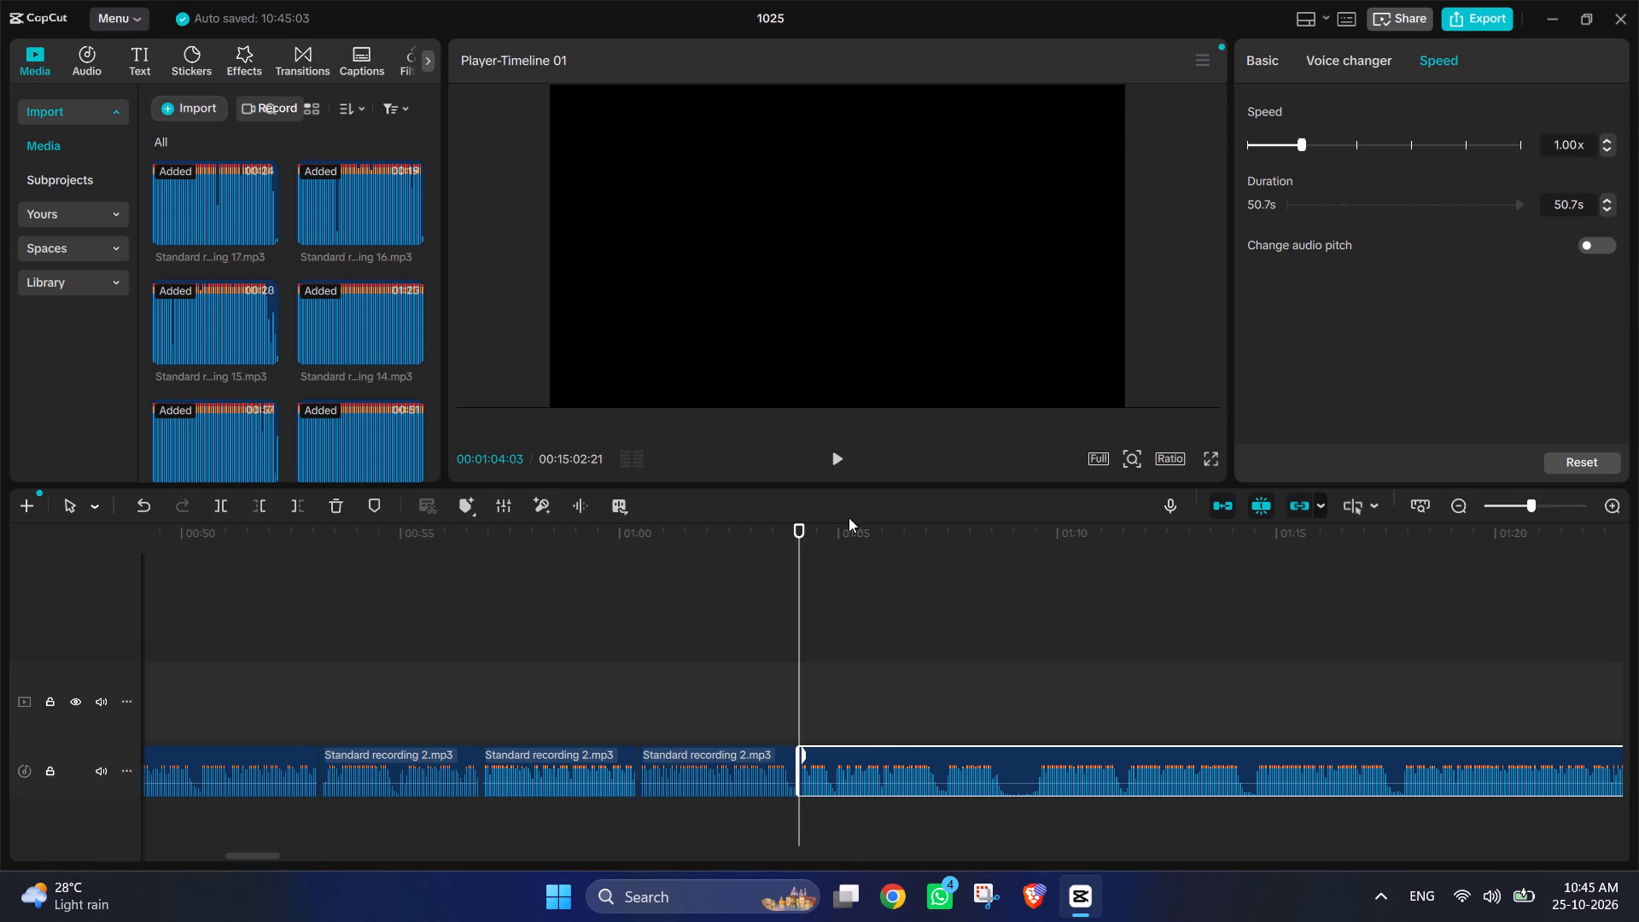
Play recording 3 from its join with recording 2 and split it at the 00:01:08:23 pause.
click(843, 469)
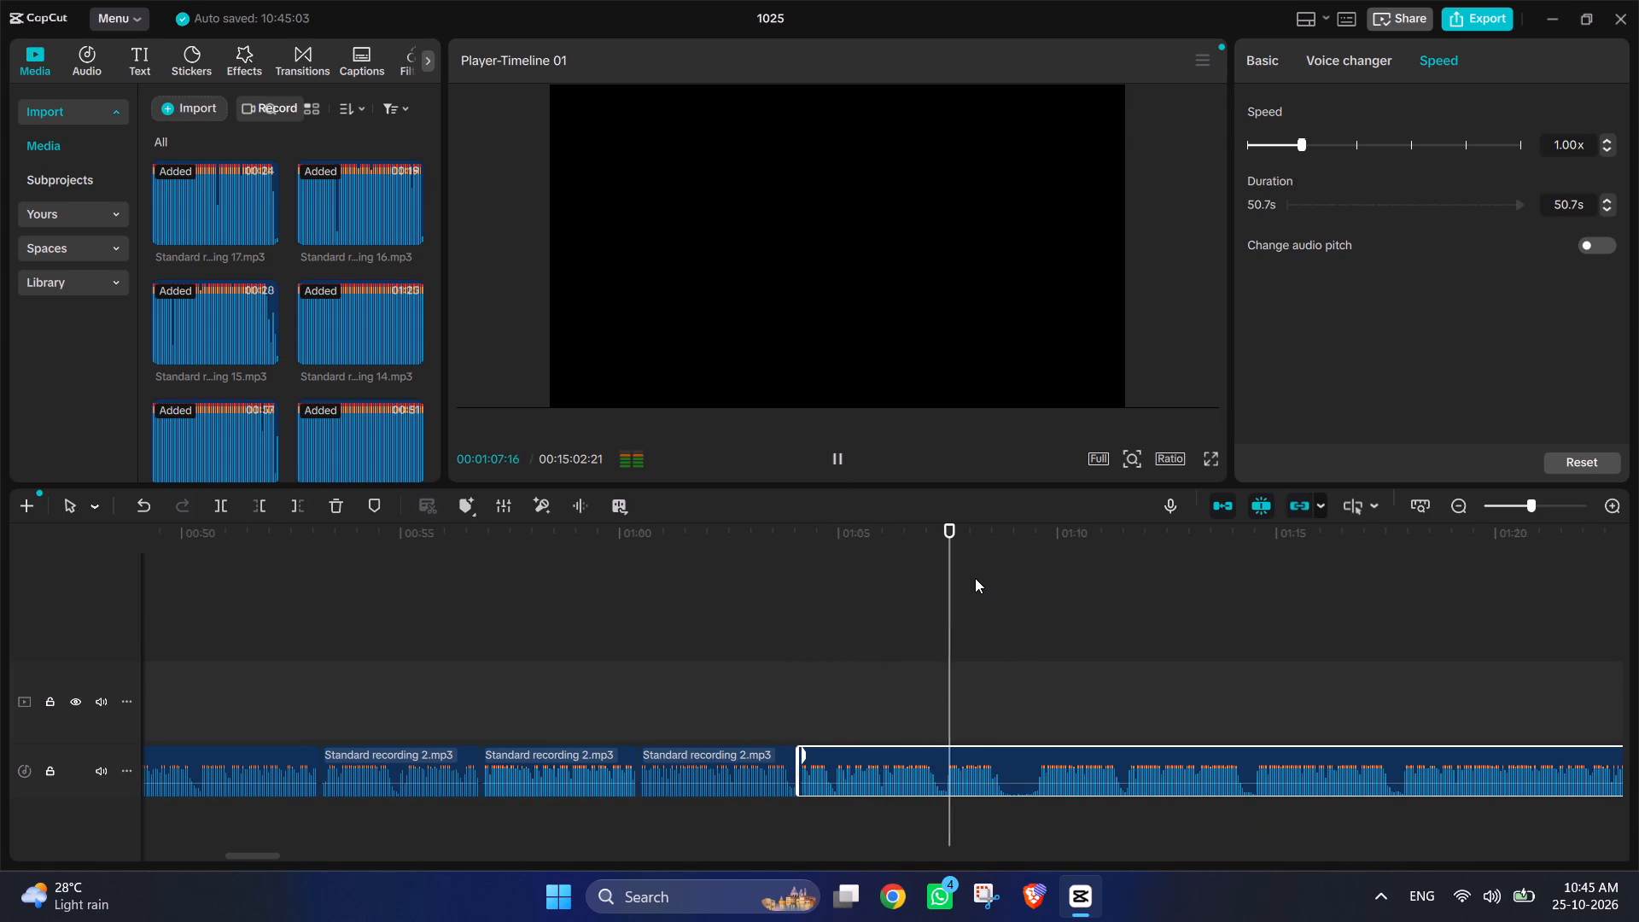
click(842, 460)
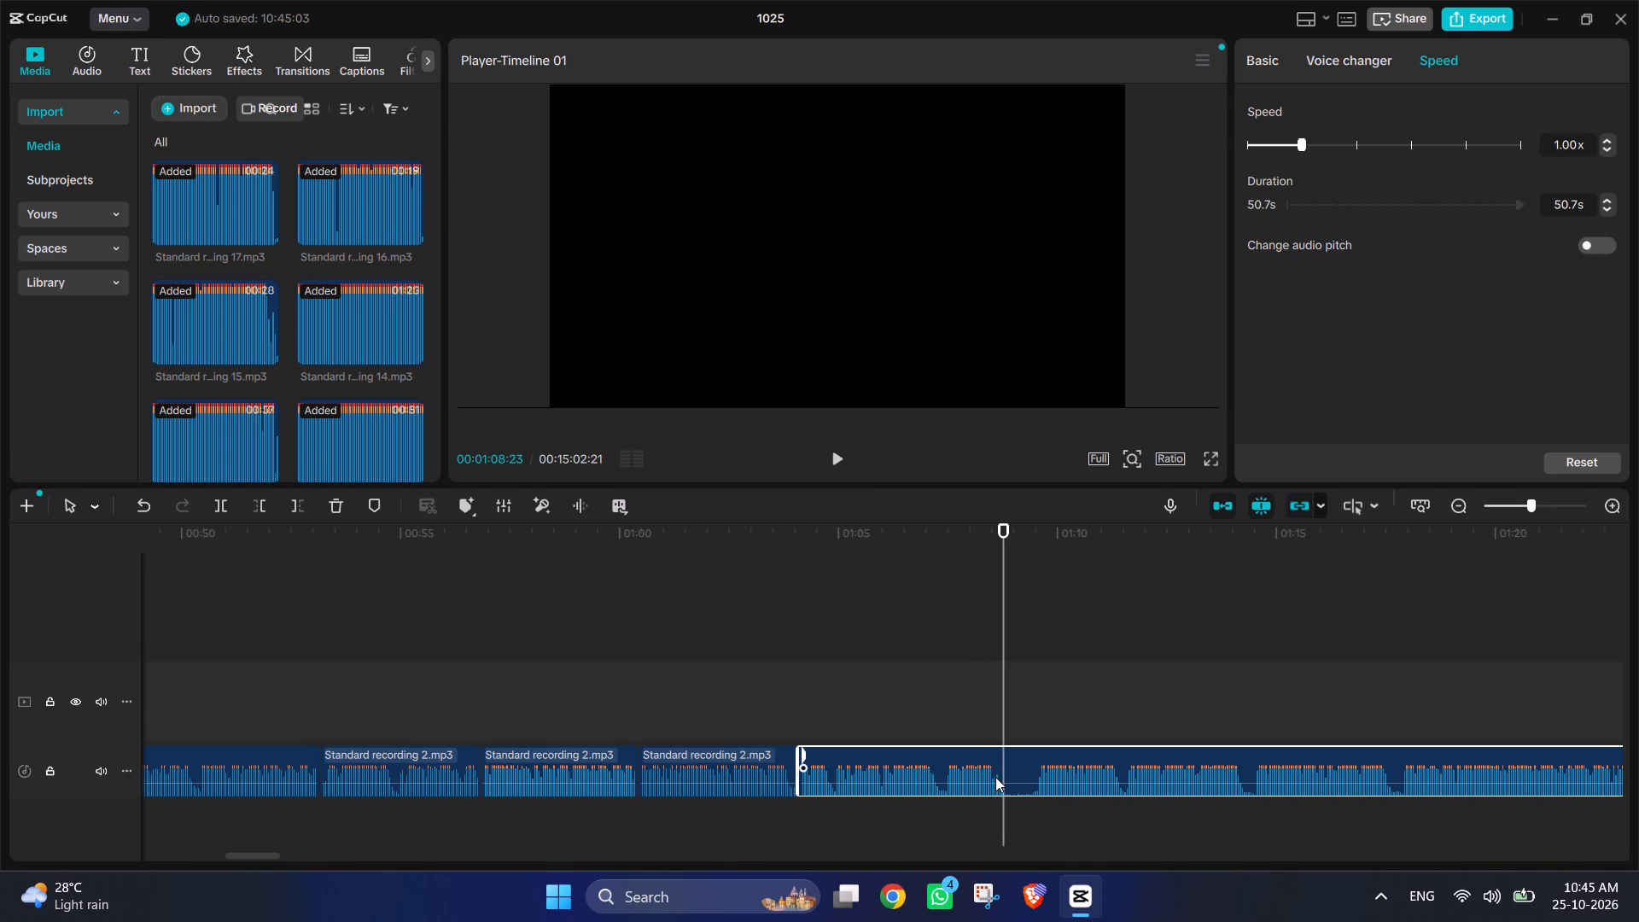
click(1007, 764)
click(220, 504)
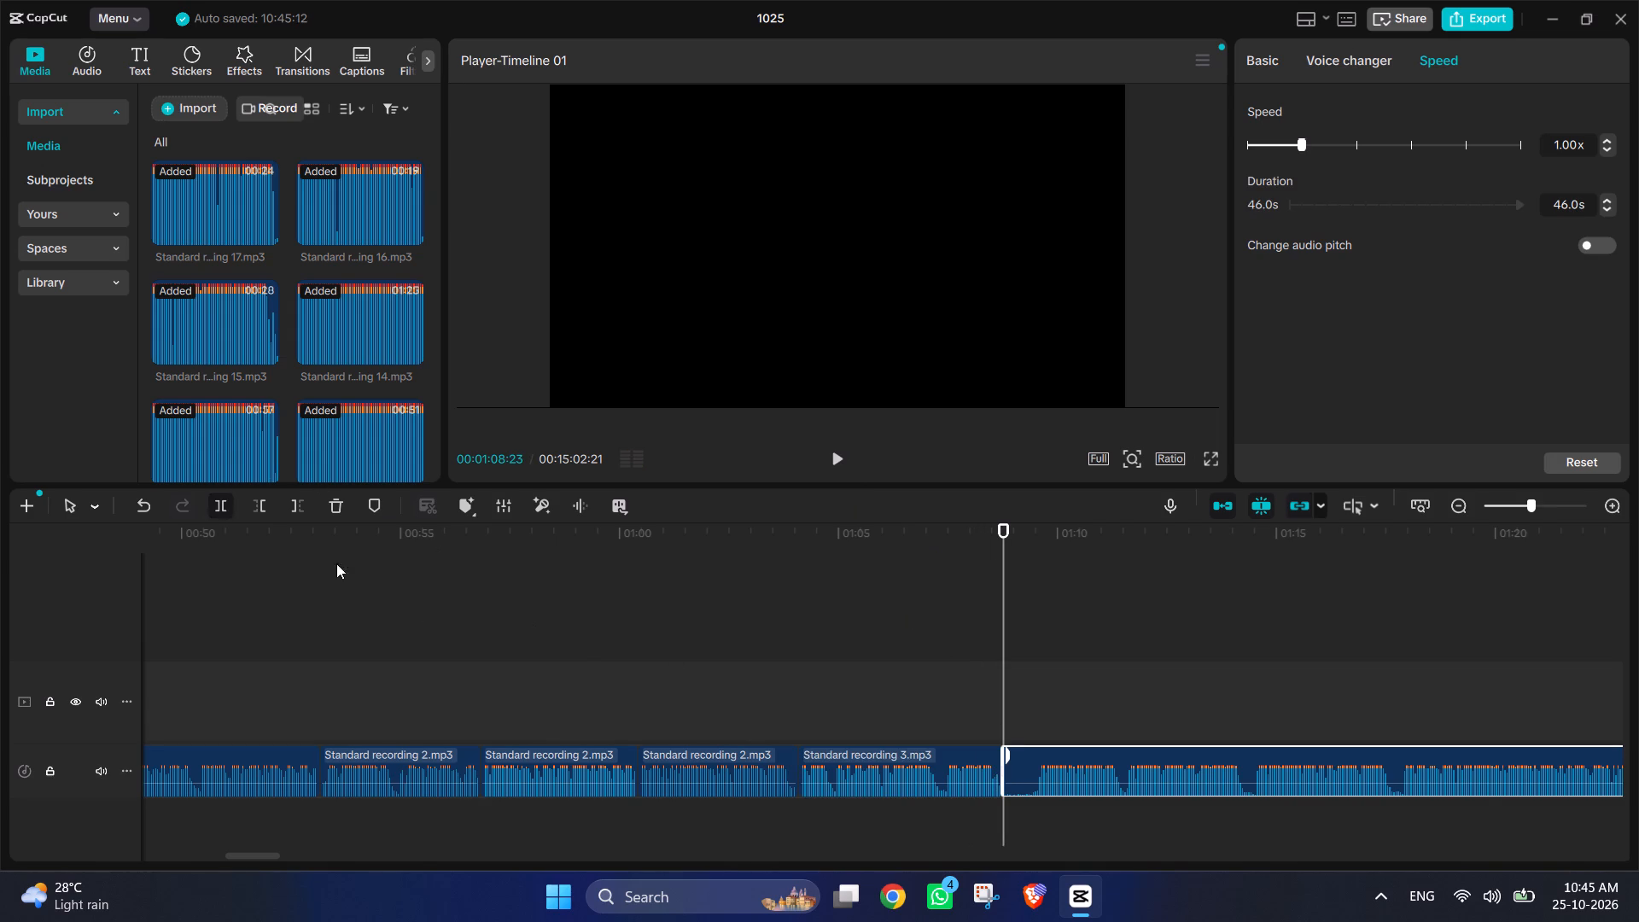
Trim the silence off the following part's start to leave 45.5 s and move it against the previous part.
drag(1000, 786, 1018, 800)
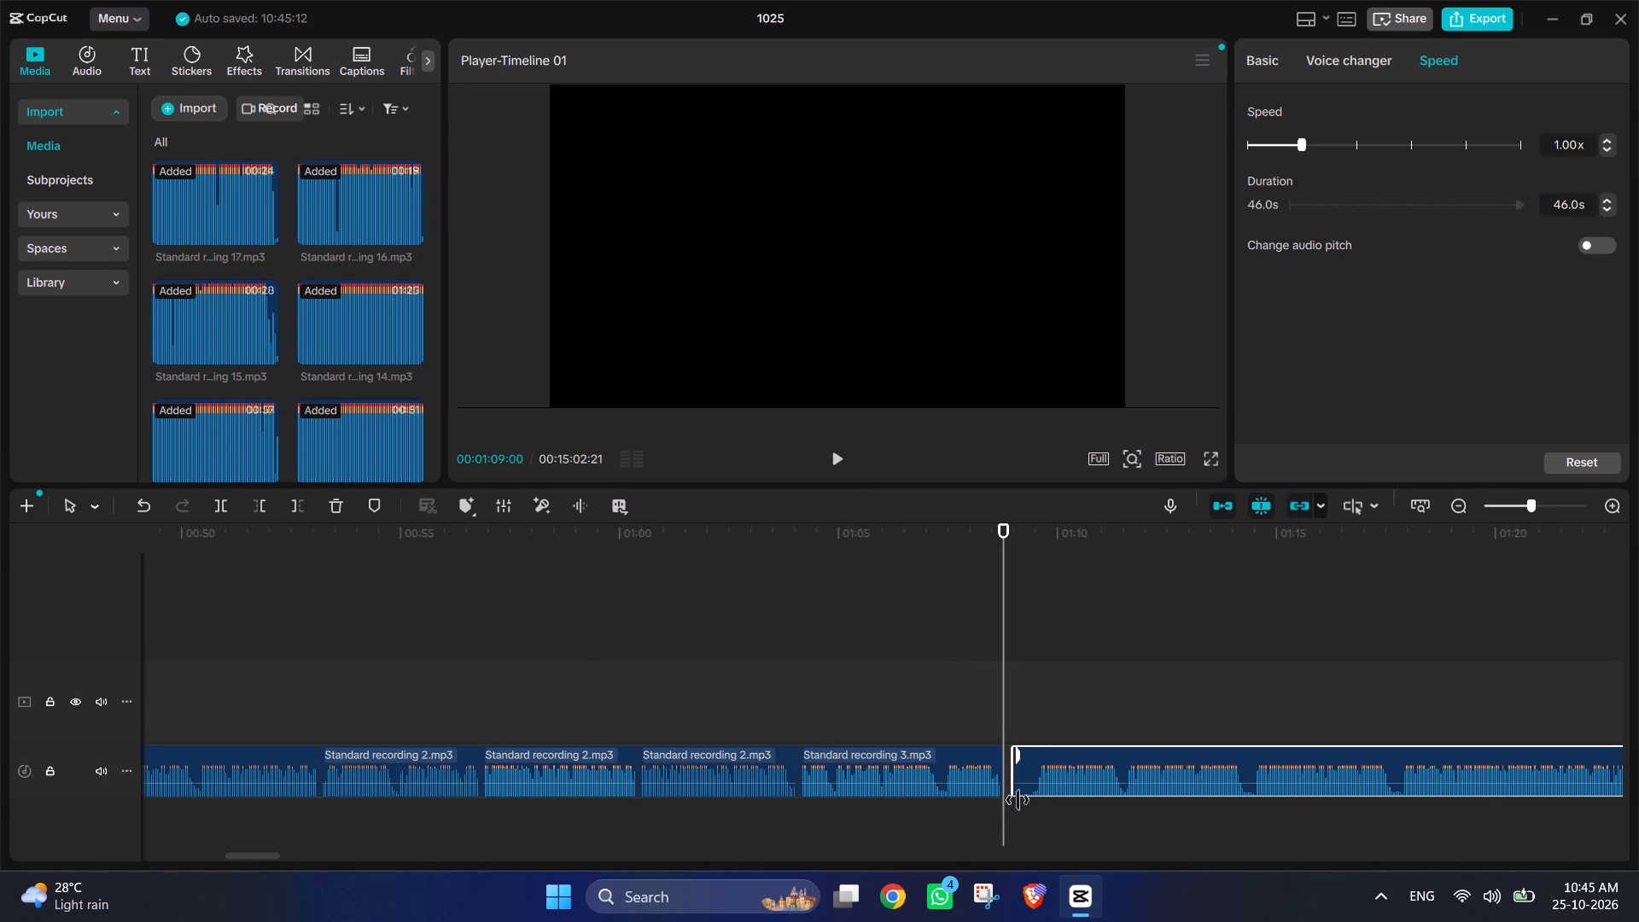
drag(1018, 800, 1024, 802)
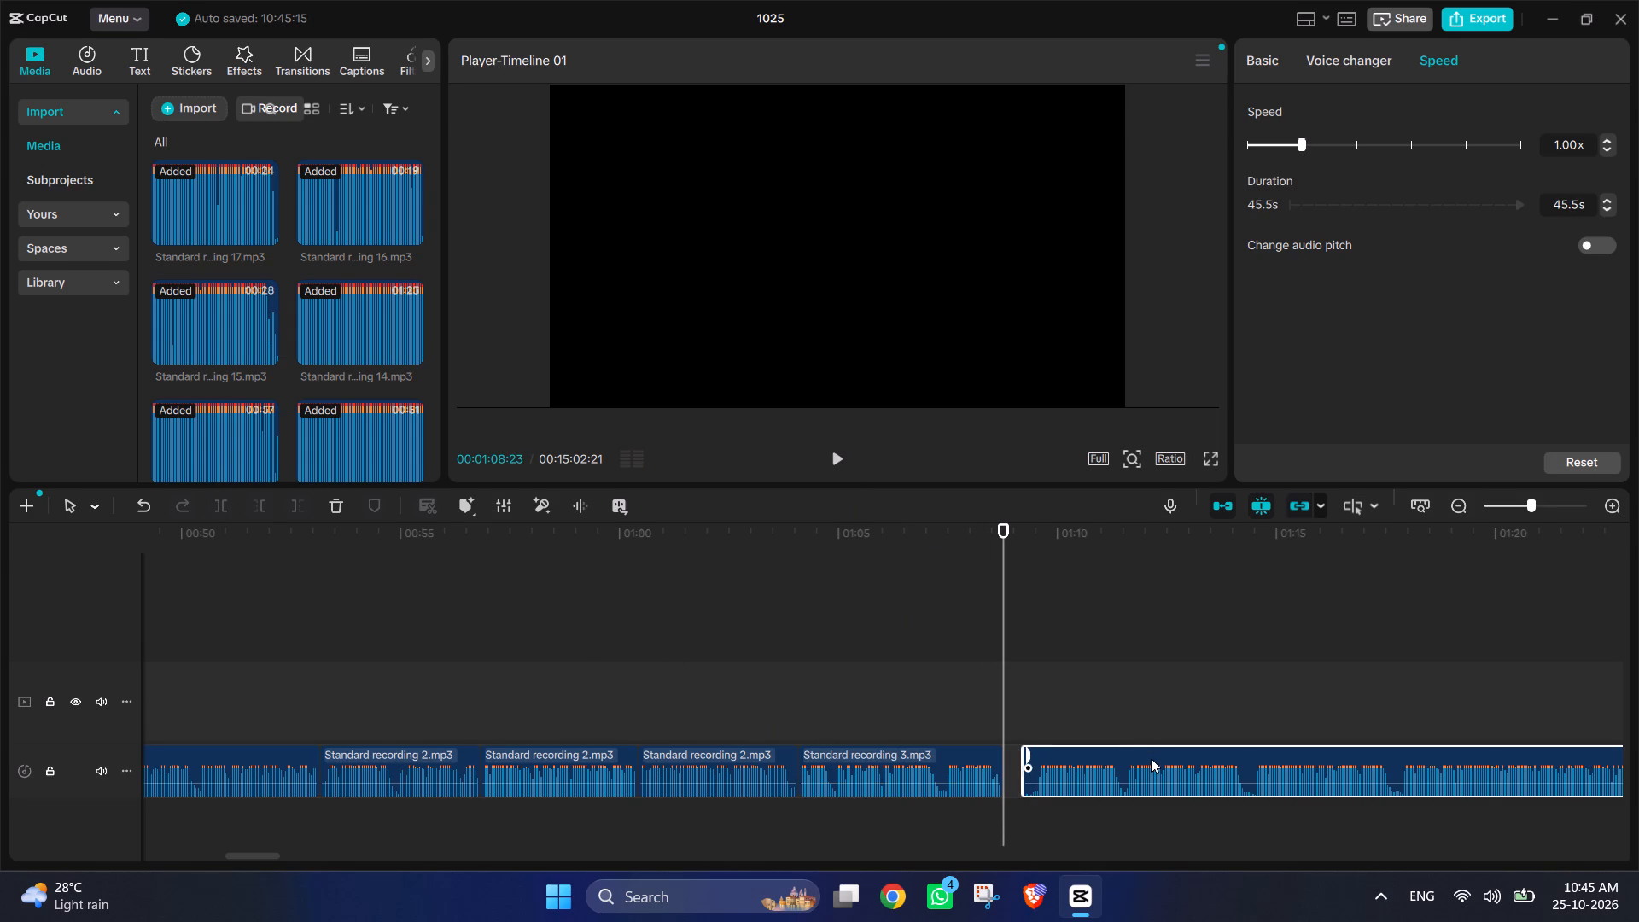
drag(1151, 758, 1130, 756)
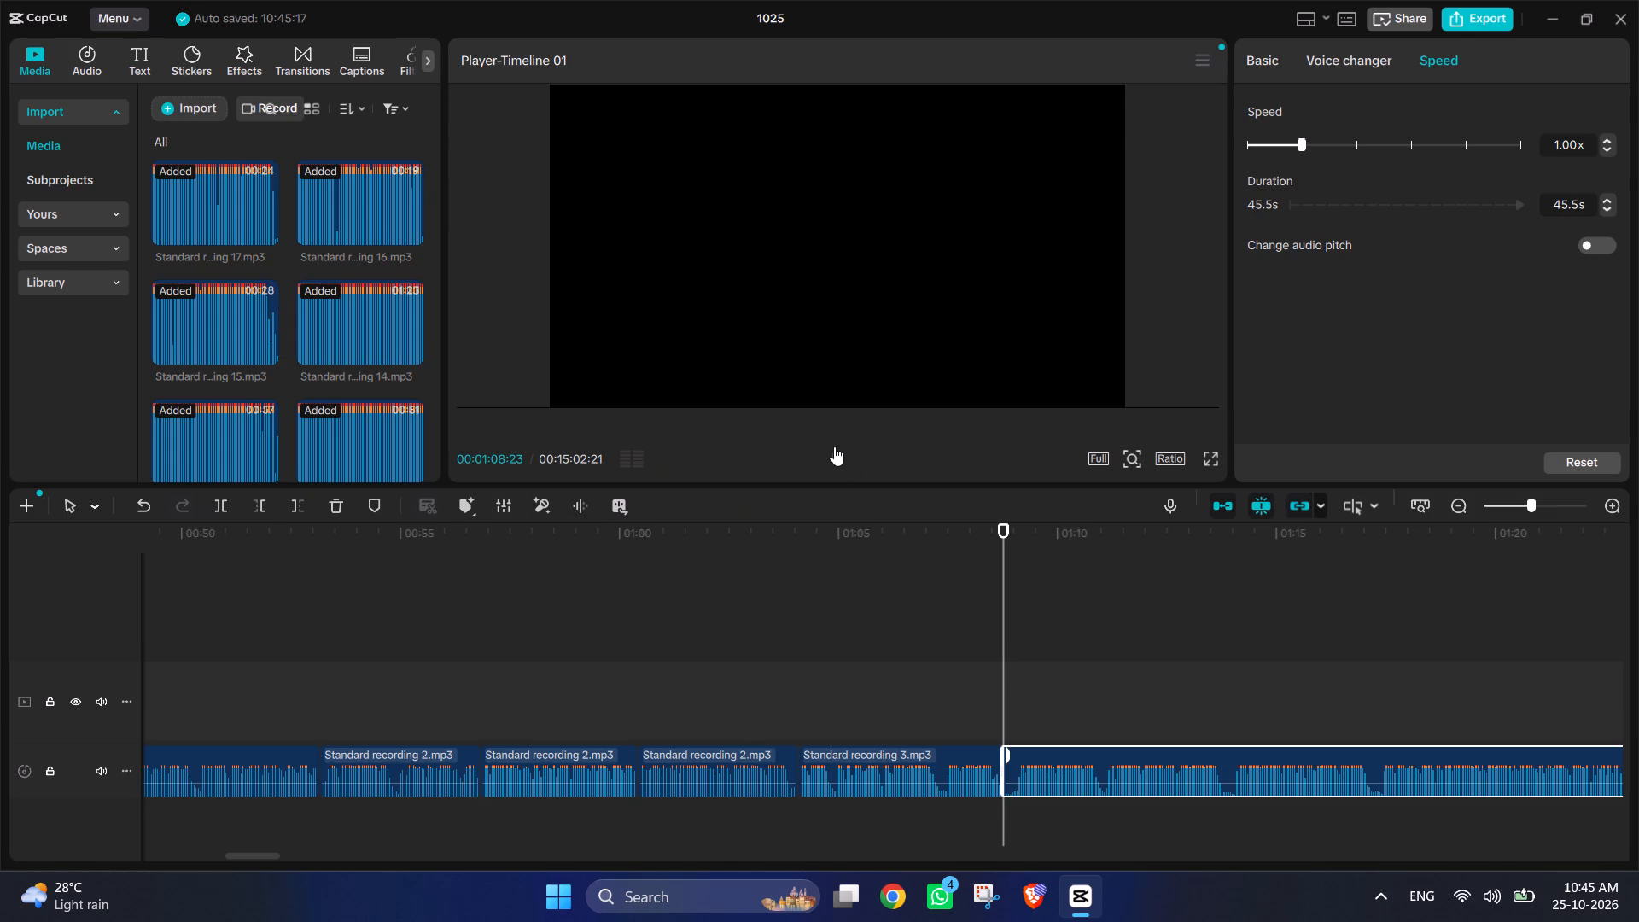
Play past the new join, trim the second part's start to leave 45.4 s and place it against the first part on the same track.
click(835, 446)
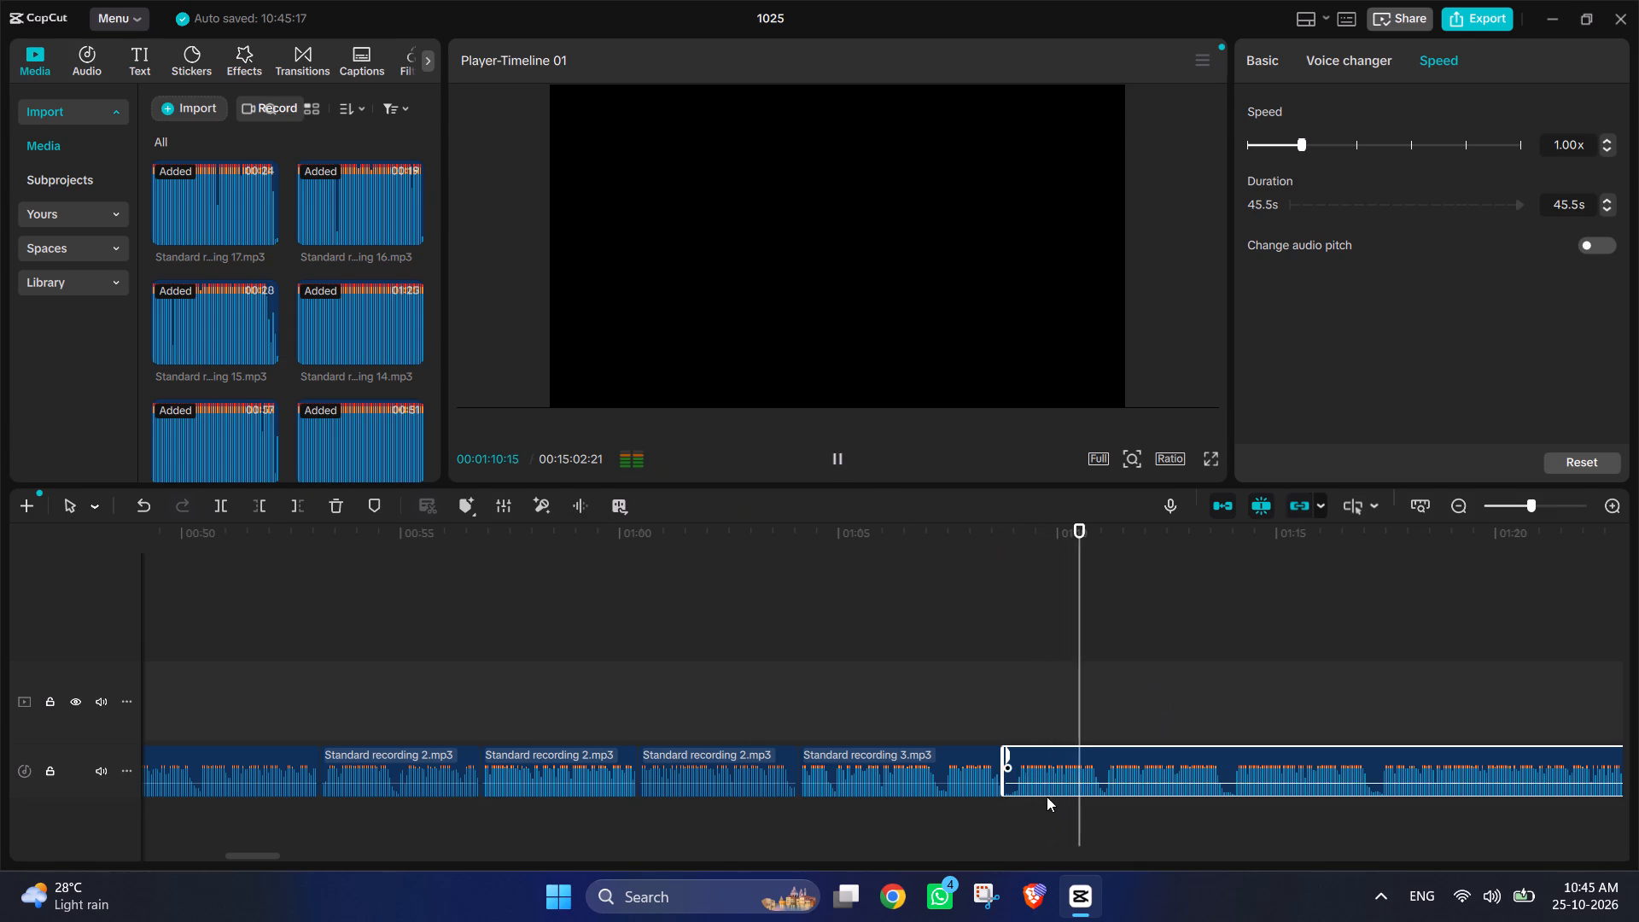
drag(1001, 784, 1011, 786)
drag(1059, 747, 1047, 747)
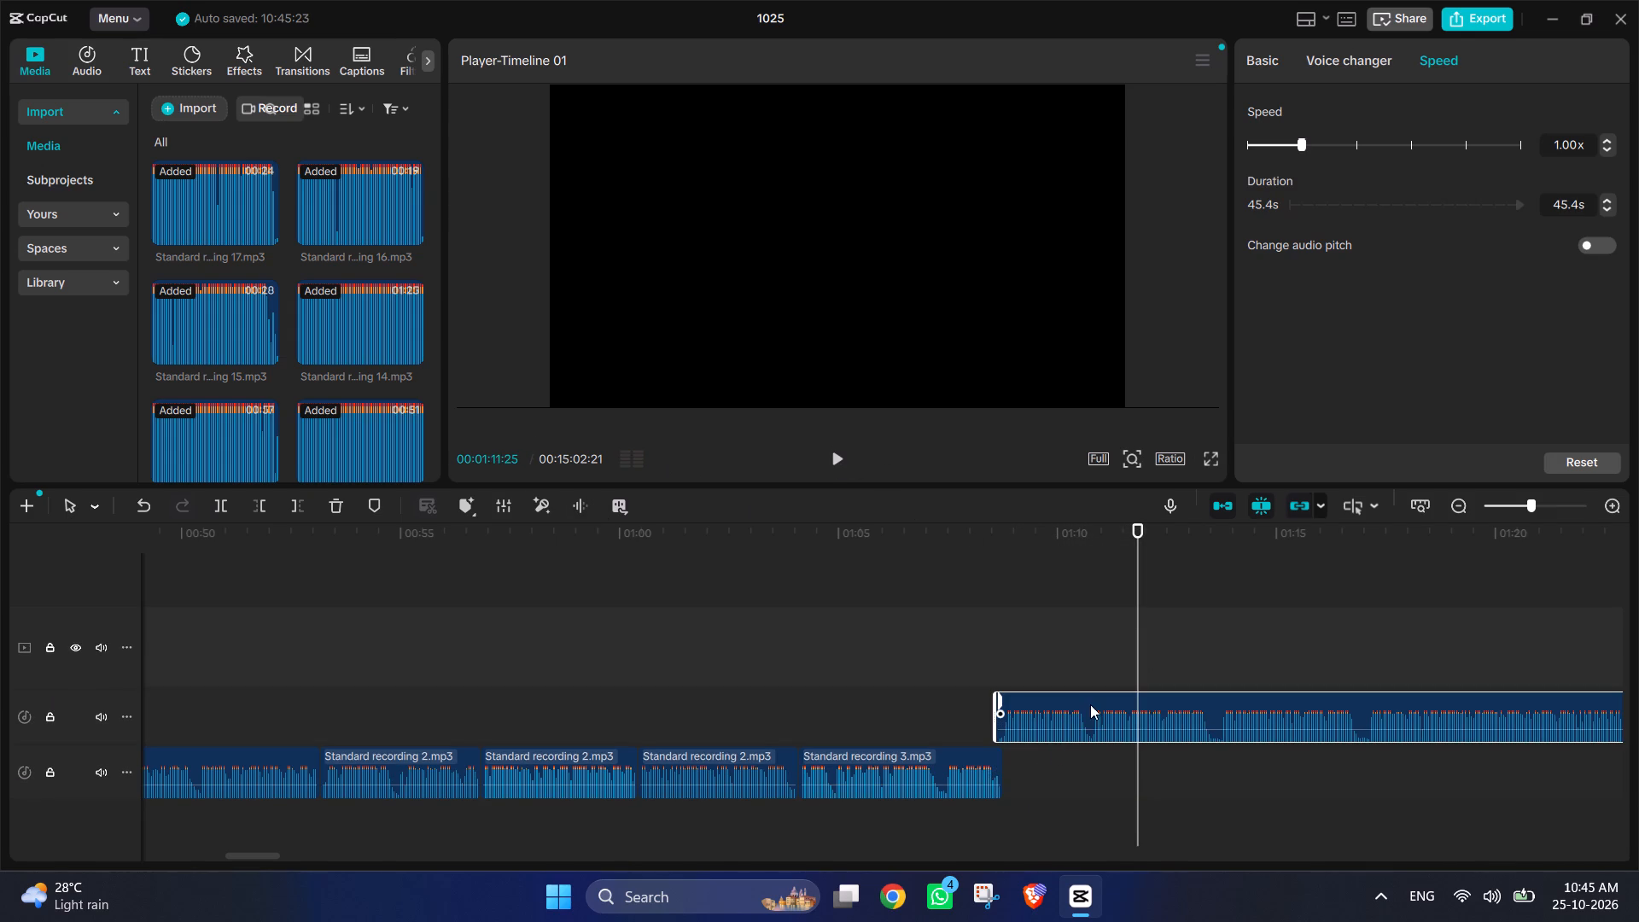
drag(1090, 701, 1099, 756)
Play recording 3's second part from its join and cut off everything after 00:01:33:21.
click(1127, 665)
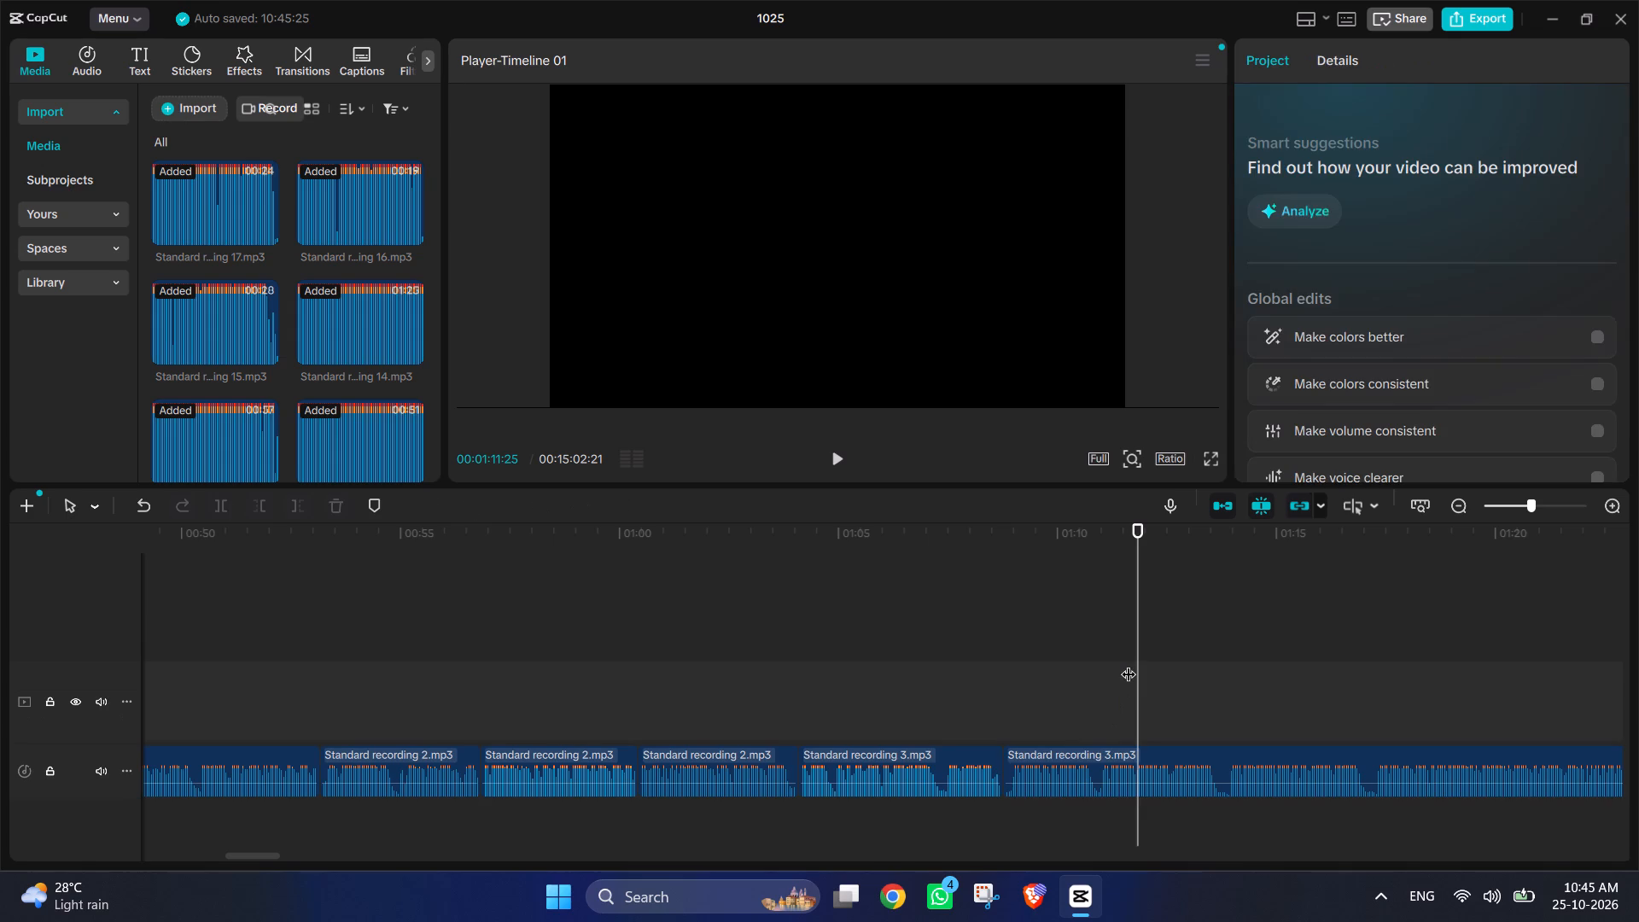
drag(1122, 654, 973, 661)
click(851, 456)
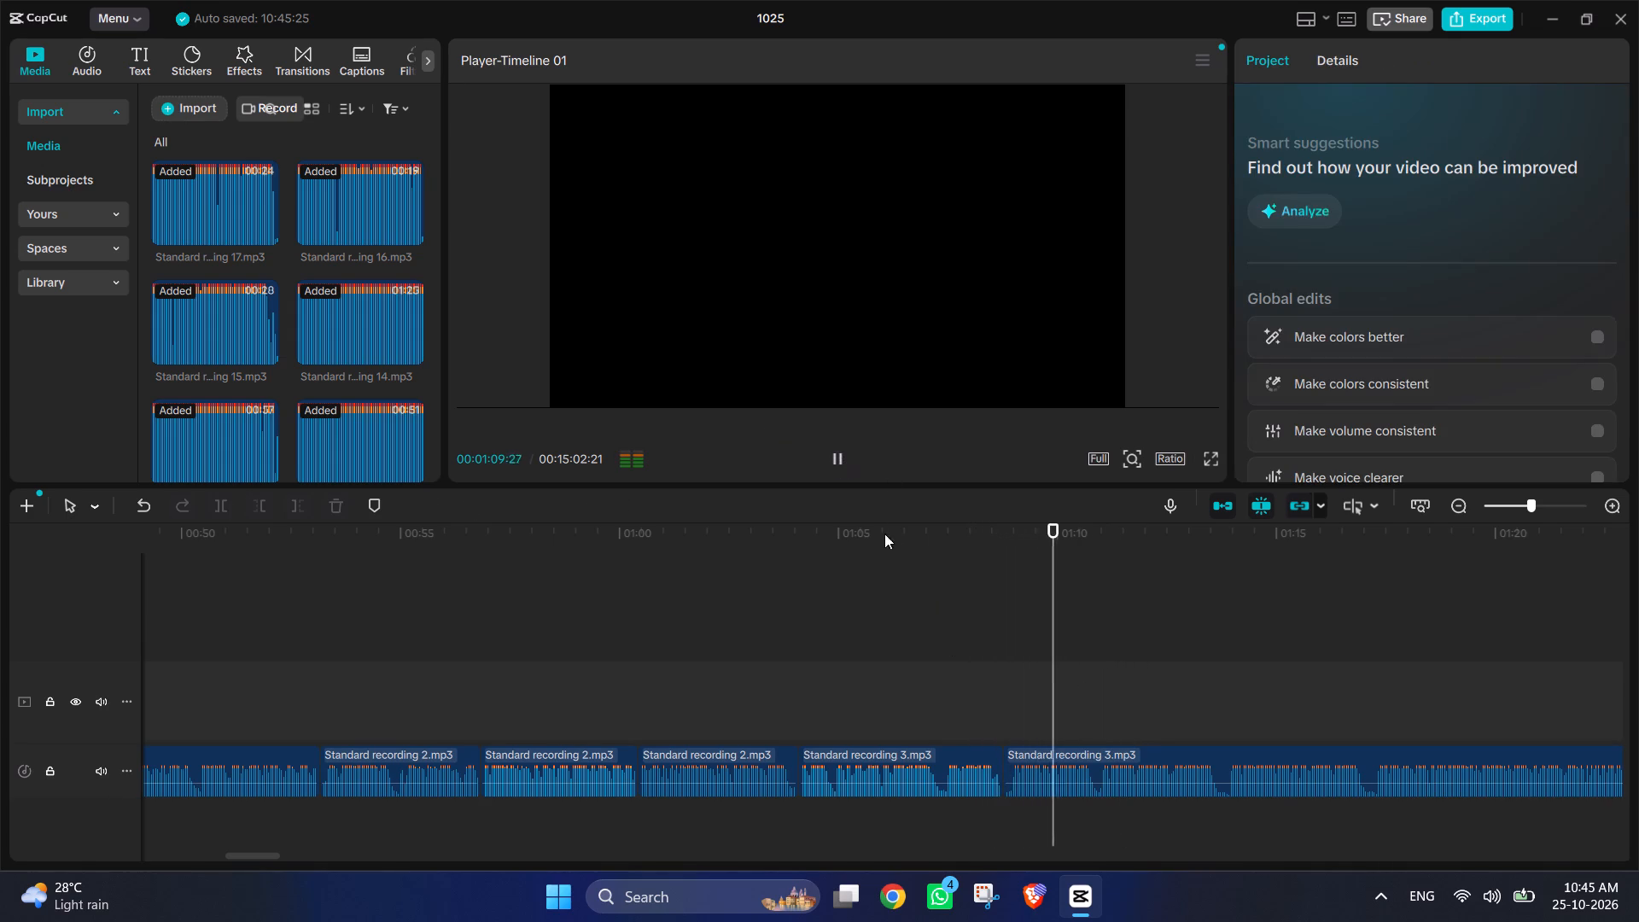
scroll(892, 539, left, 4)
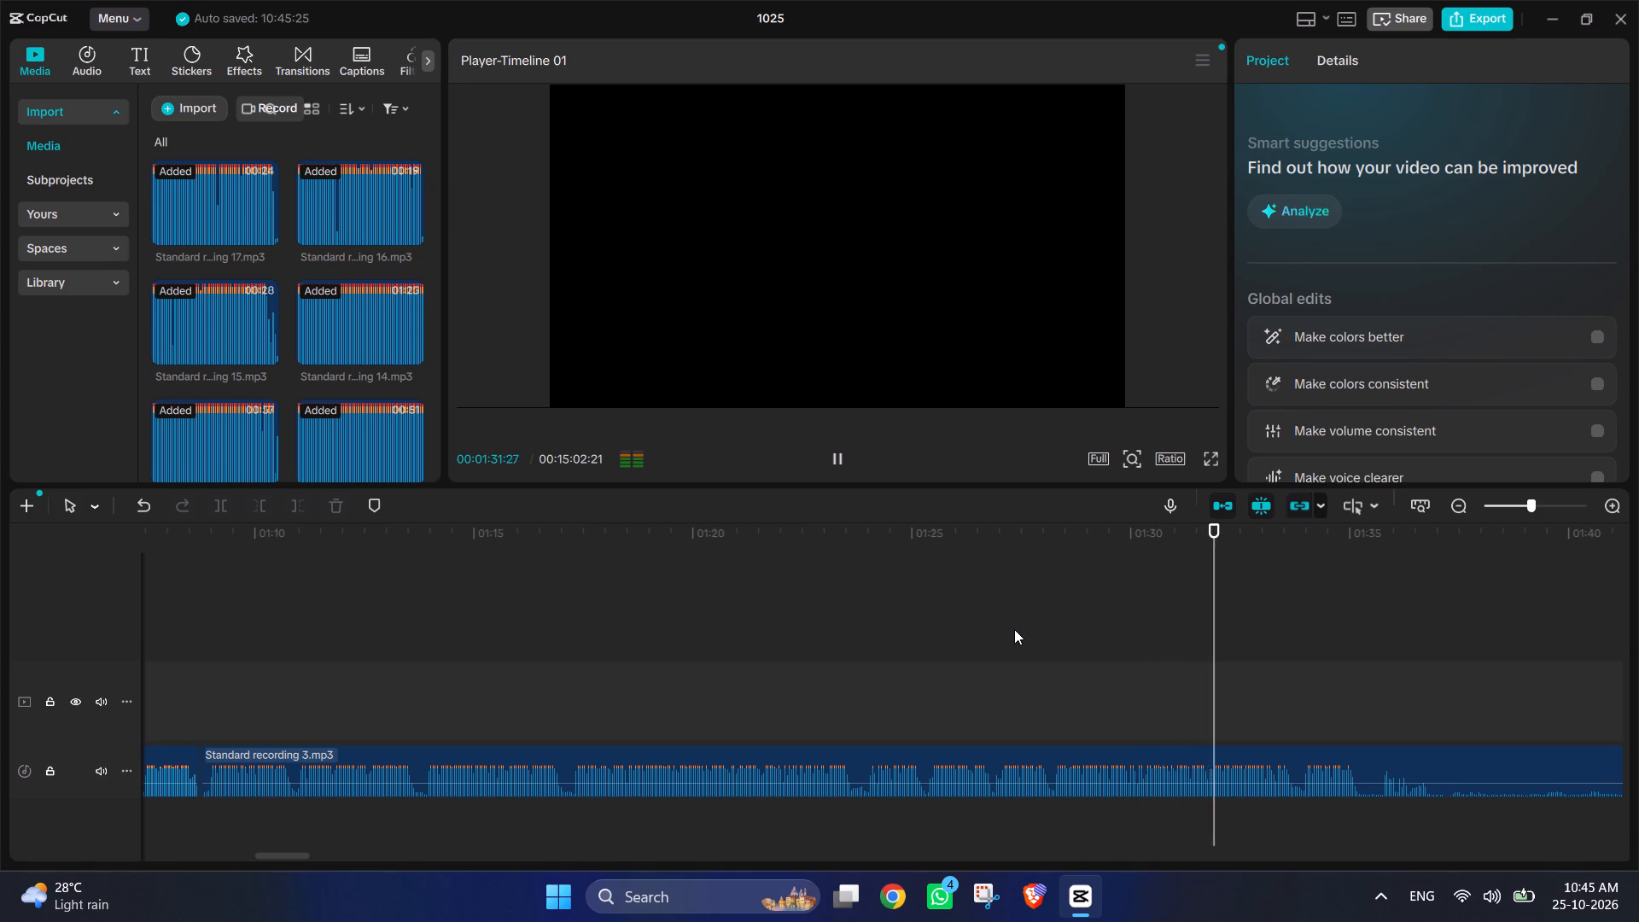
click(833, 454)
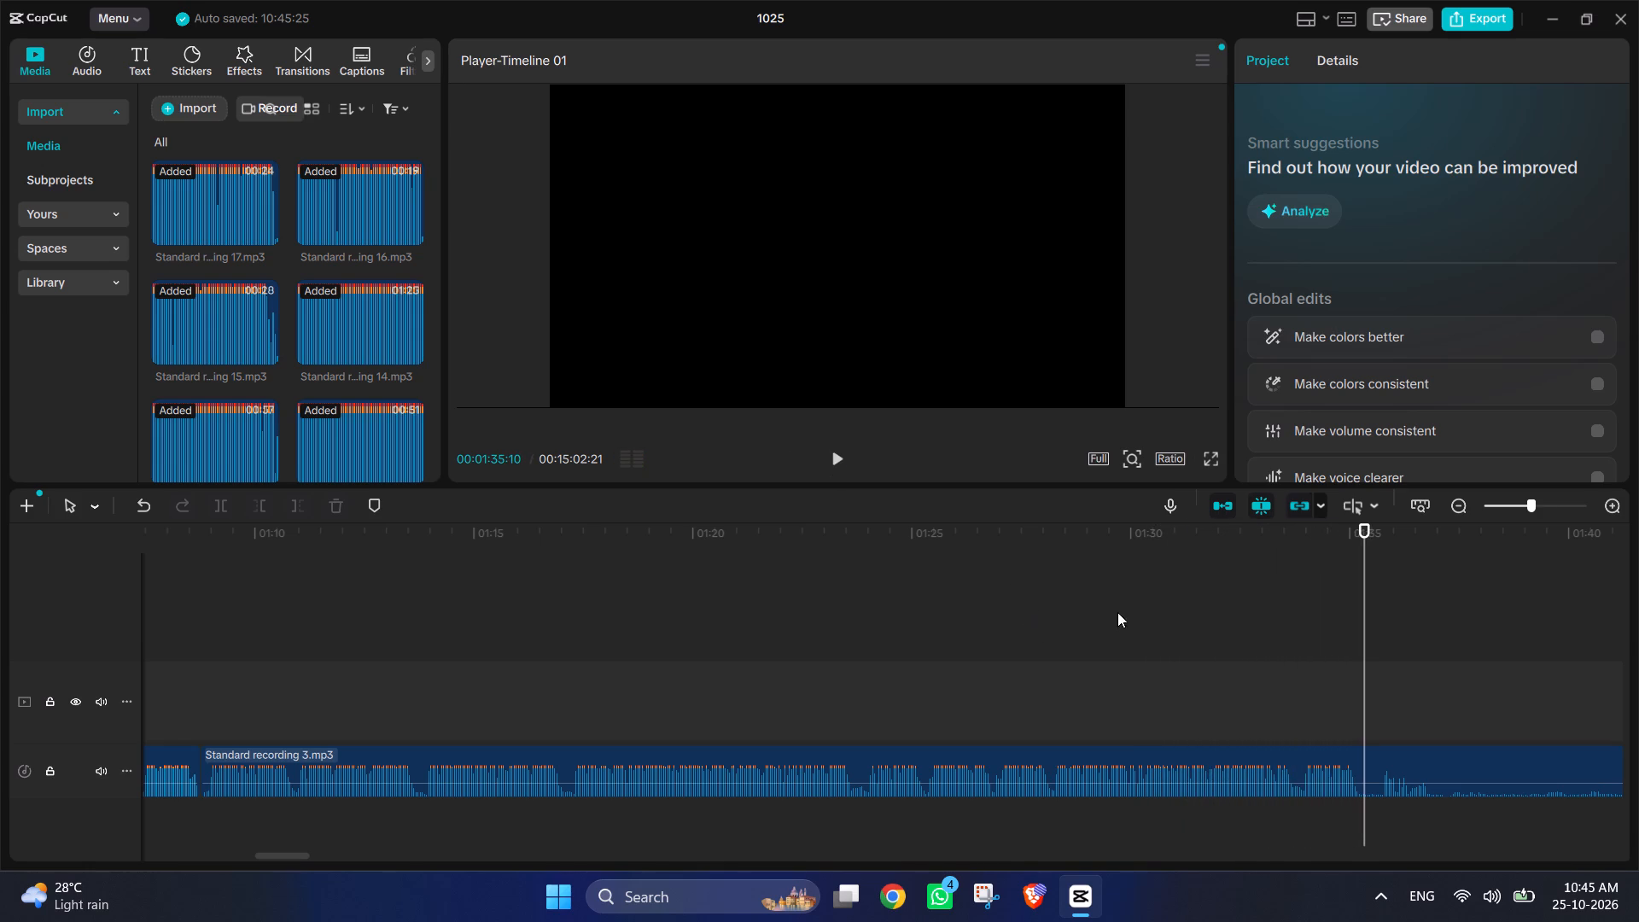
scroll(1351, 613, left, 1)
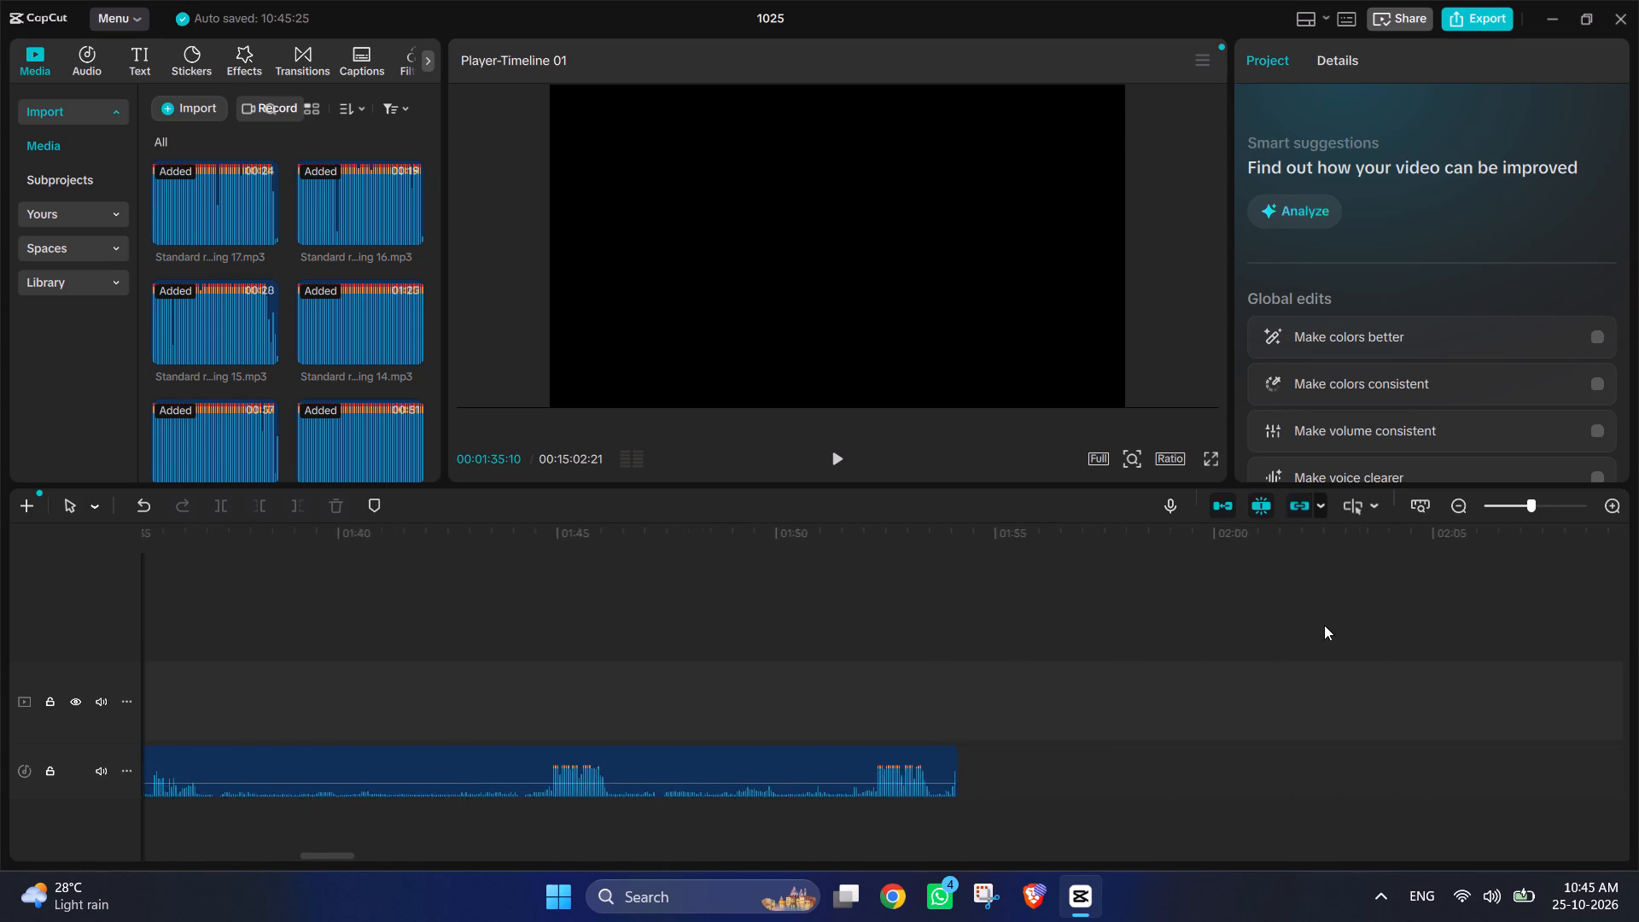
scroll(1324, 625, left, 1)
right_click(1350, 766)
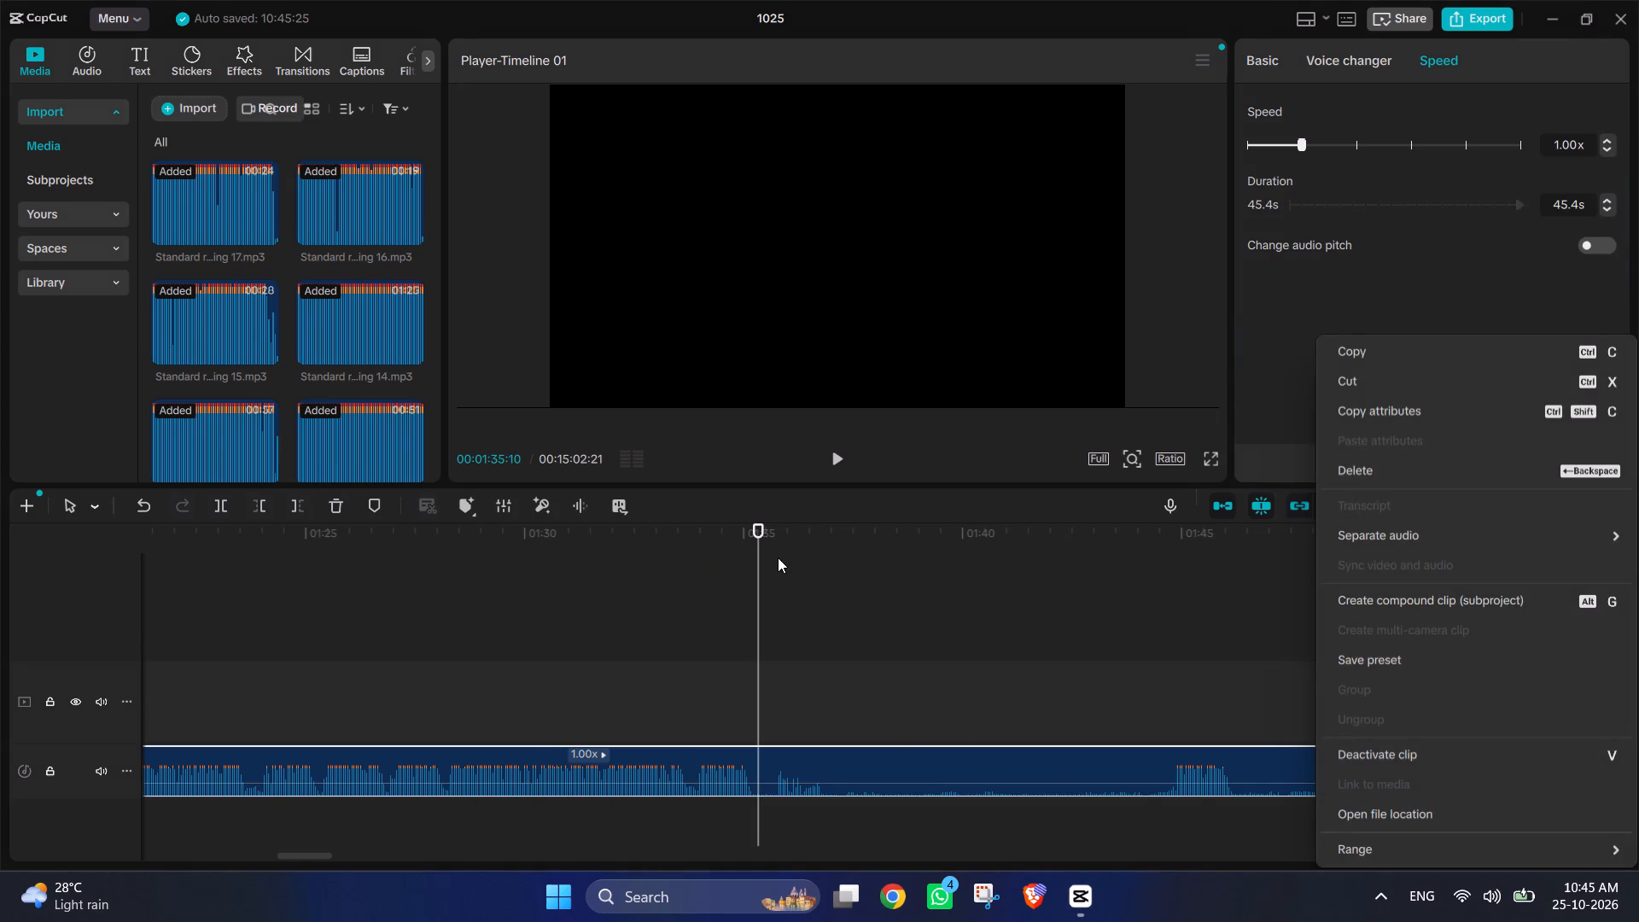
click(771, 560)
drag(760, 565, 519, 590)
click(831, 452)
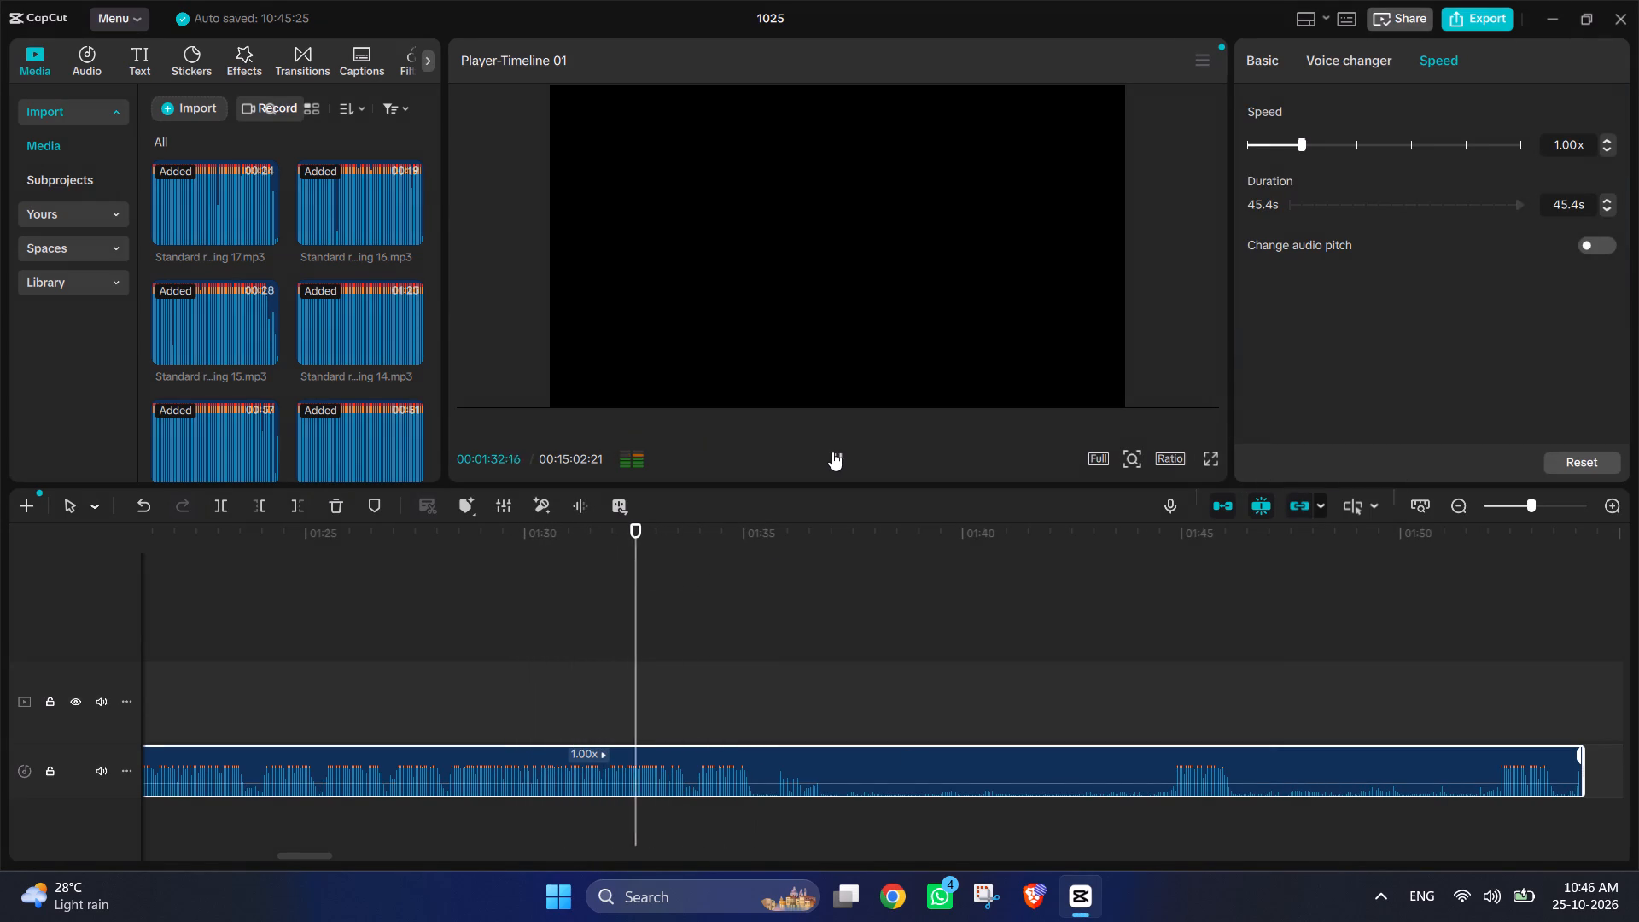
click(832, 452)
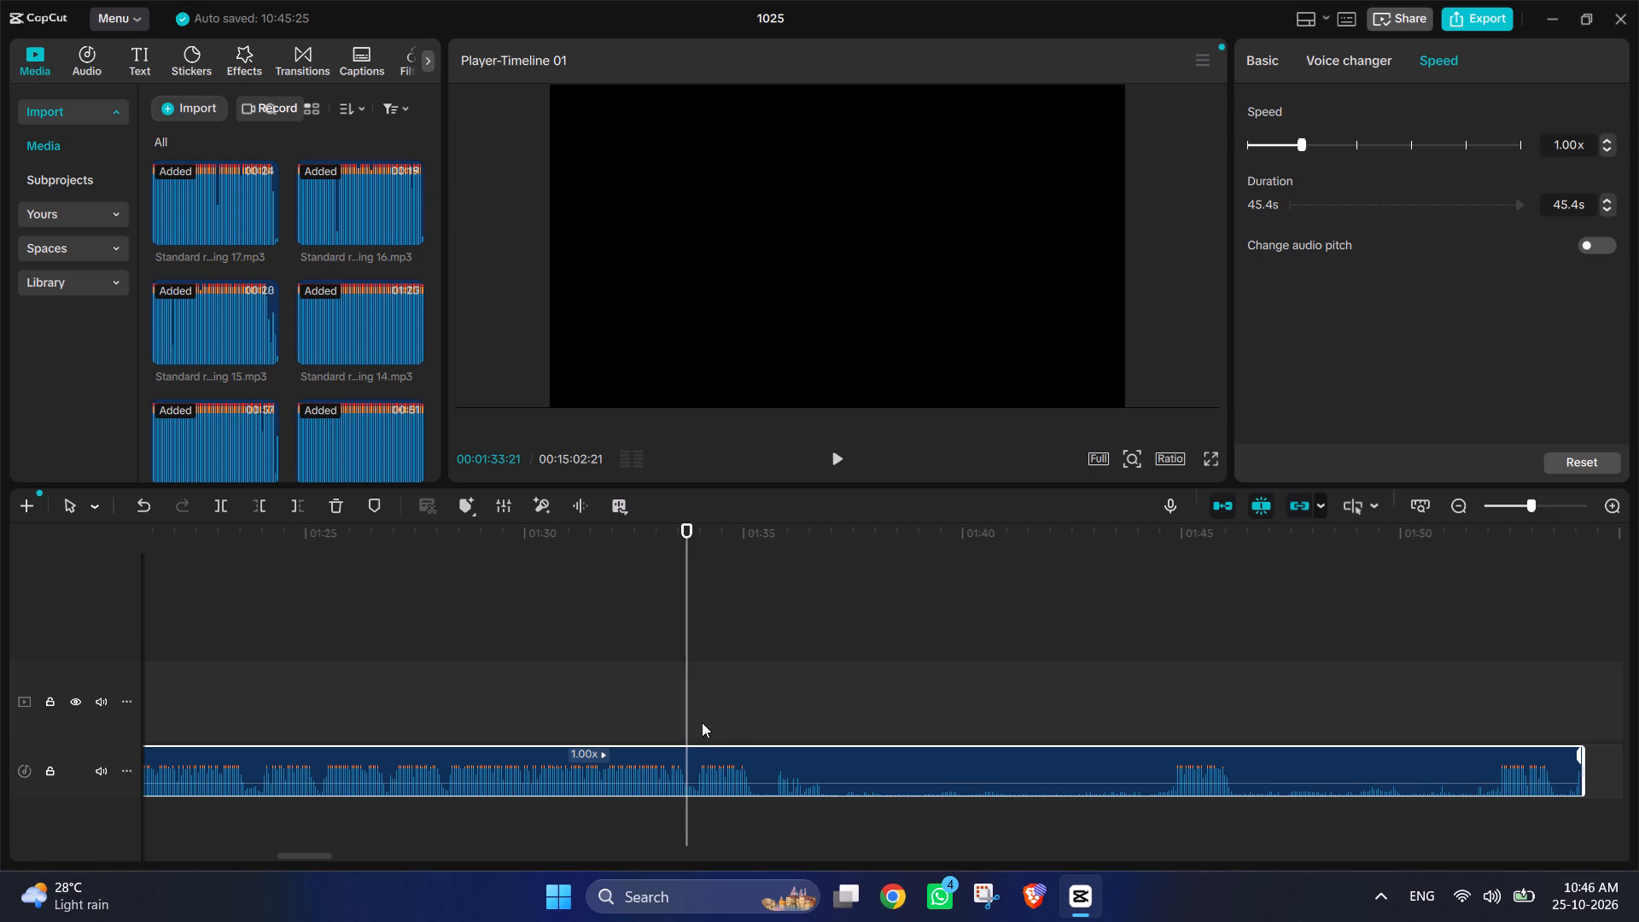
click(300, 503)
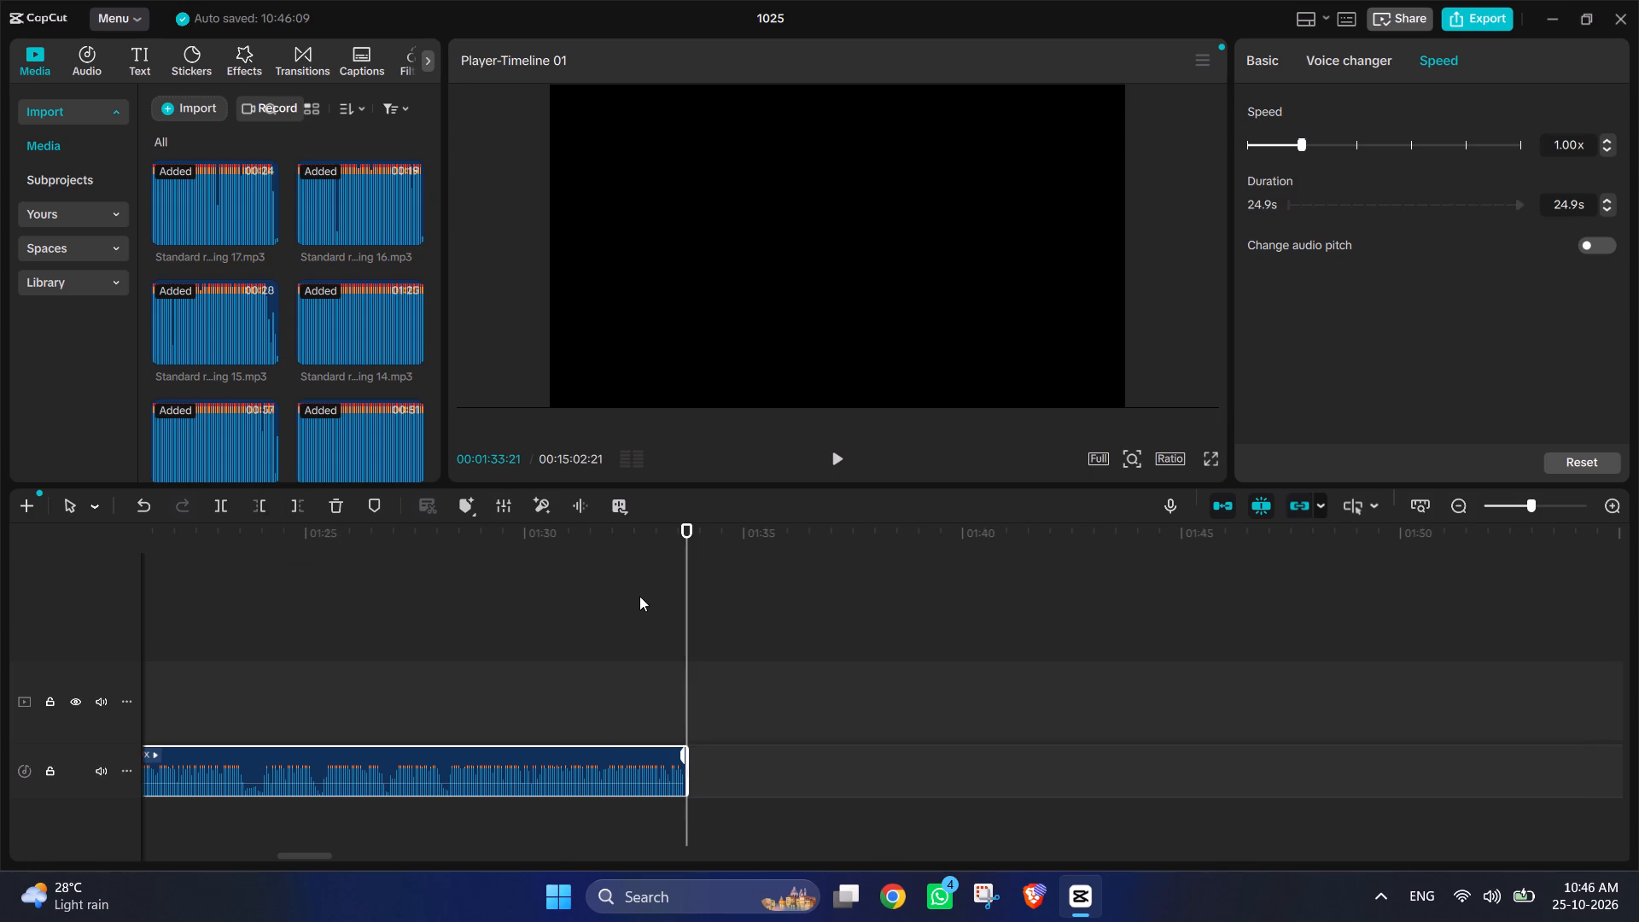
Move recording 4 against recording 3's new end, trim its start to a 98.6 s length and close the remaining gap.
scroll(643, 597, left, 6)
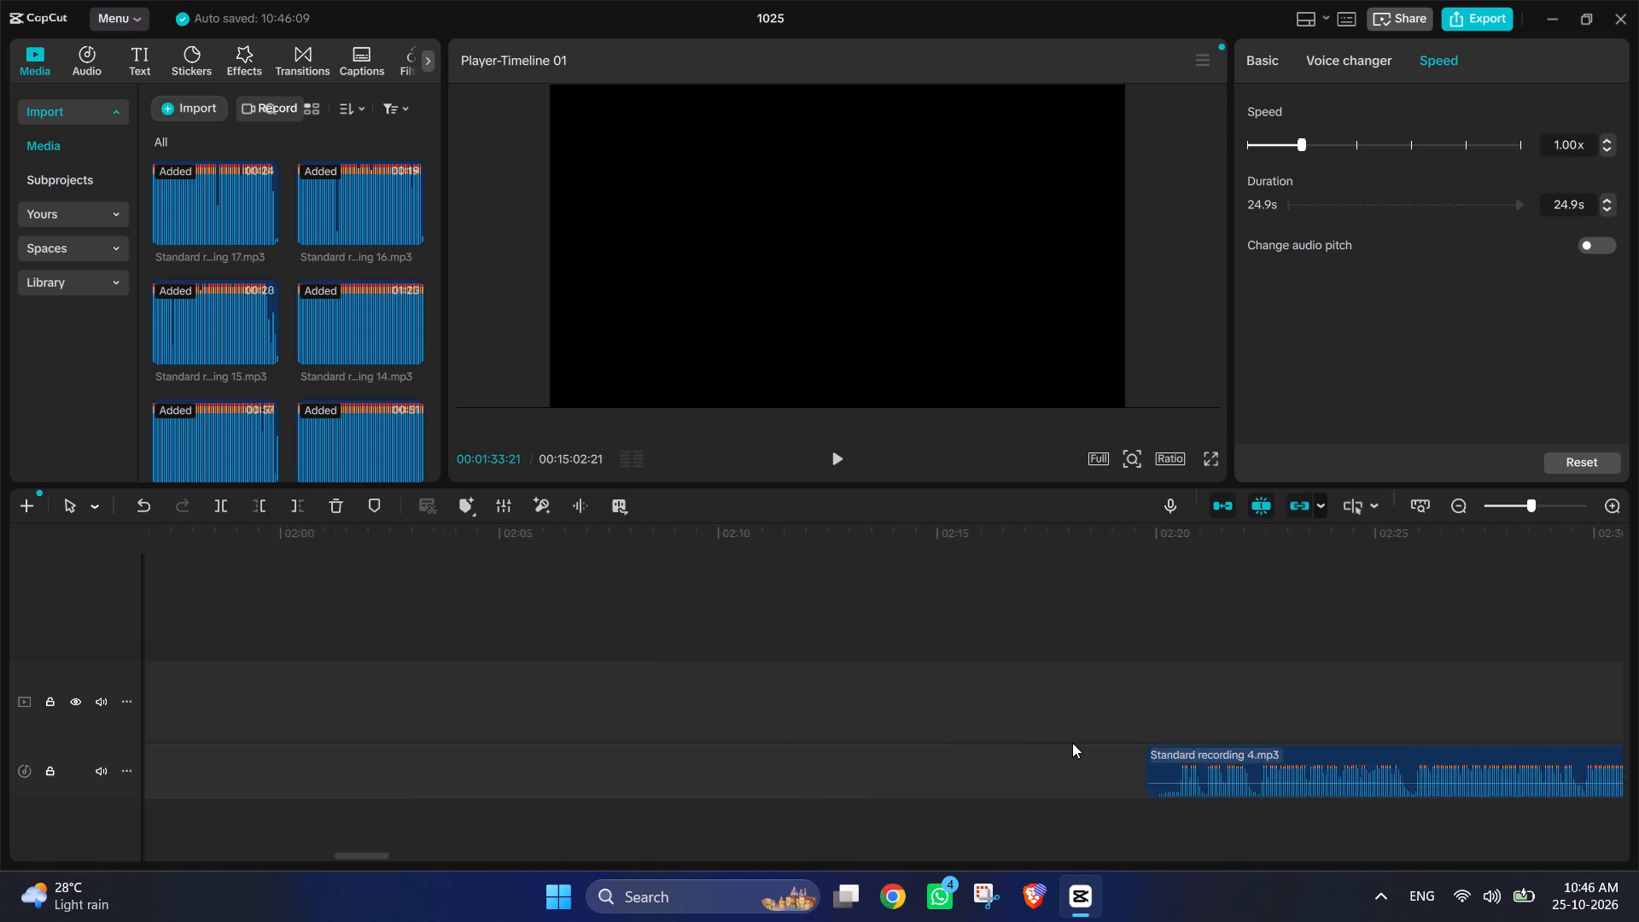
click(1065, 751)
click(1065, 751)
scroll(1000, 753, right, 8)
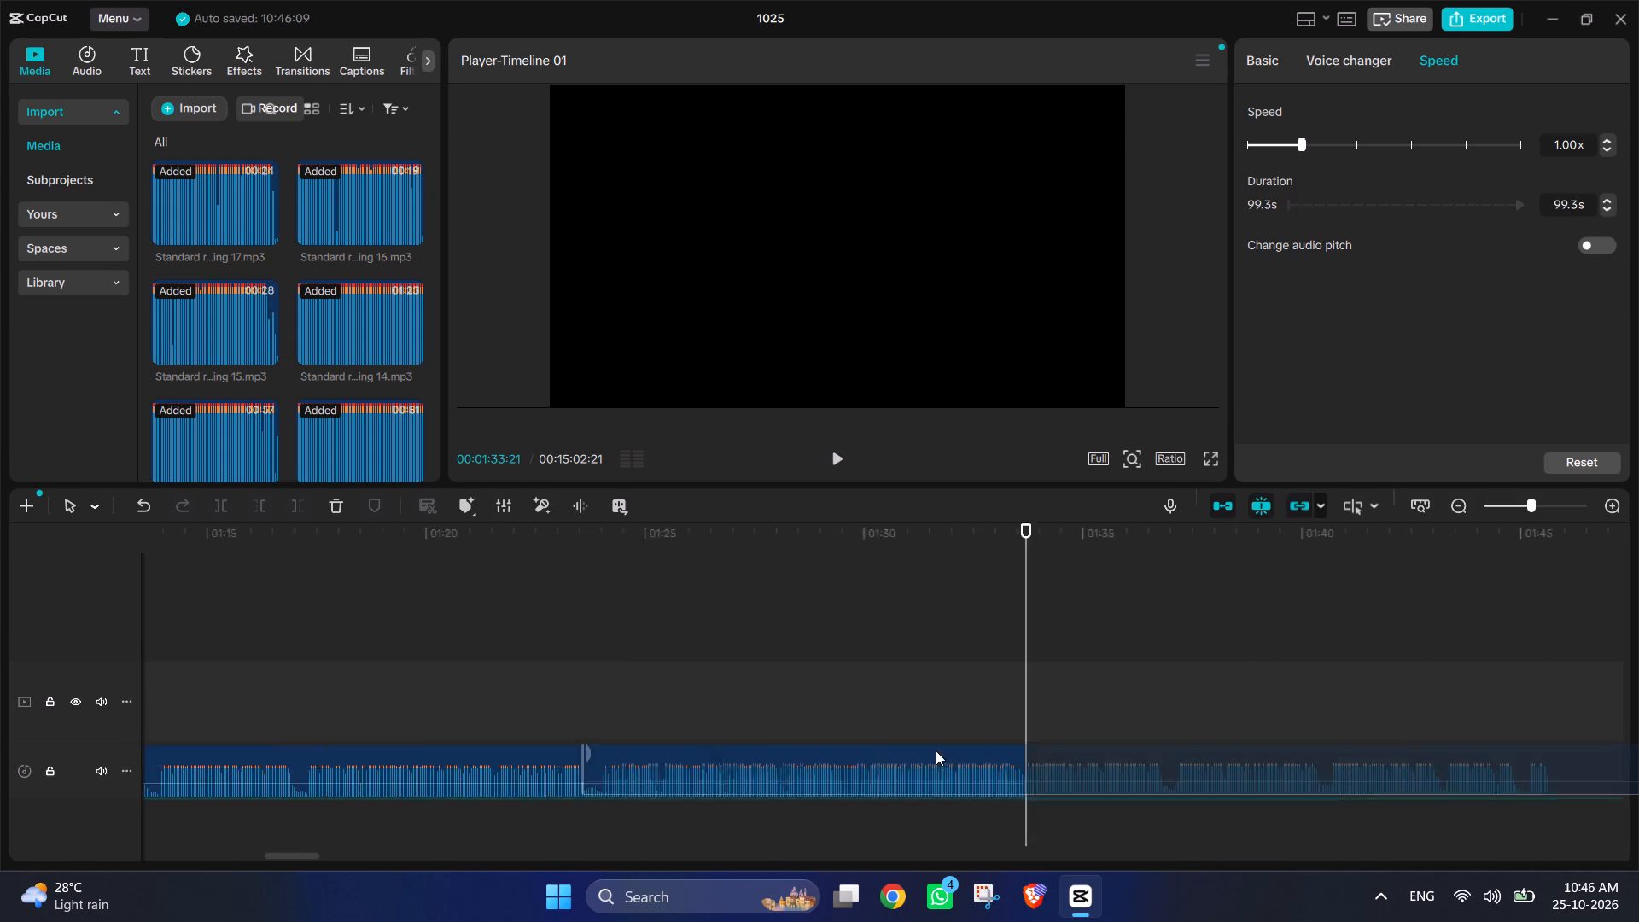
scroll(1080, 755, left, 1)
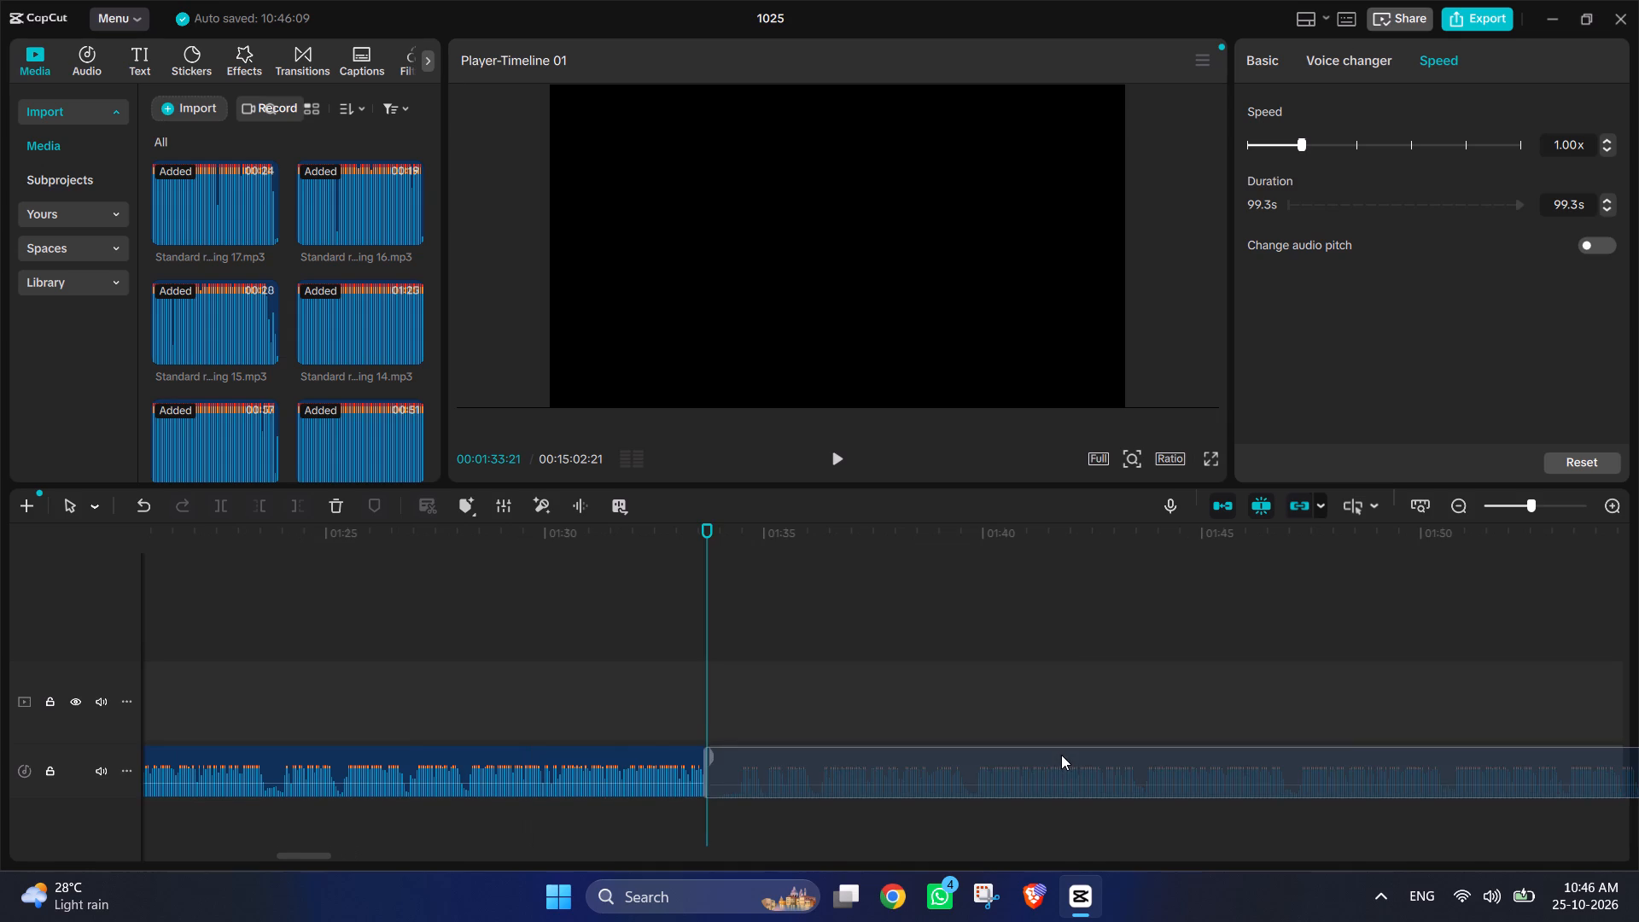
drag(705, 780, 721, 796)
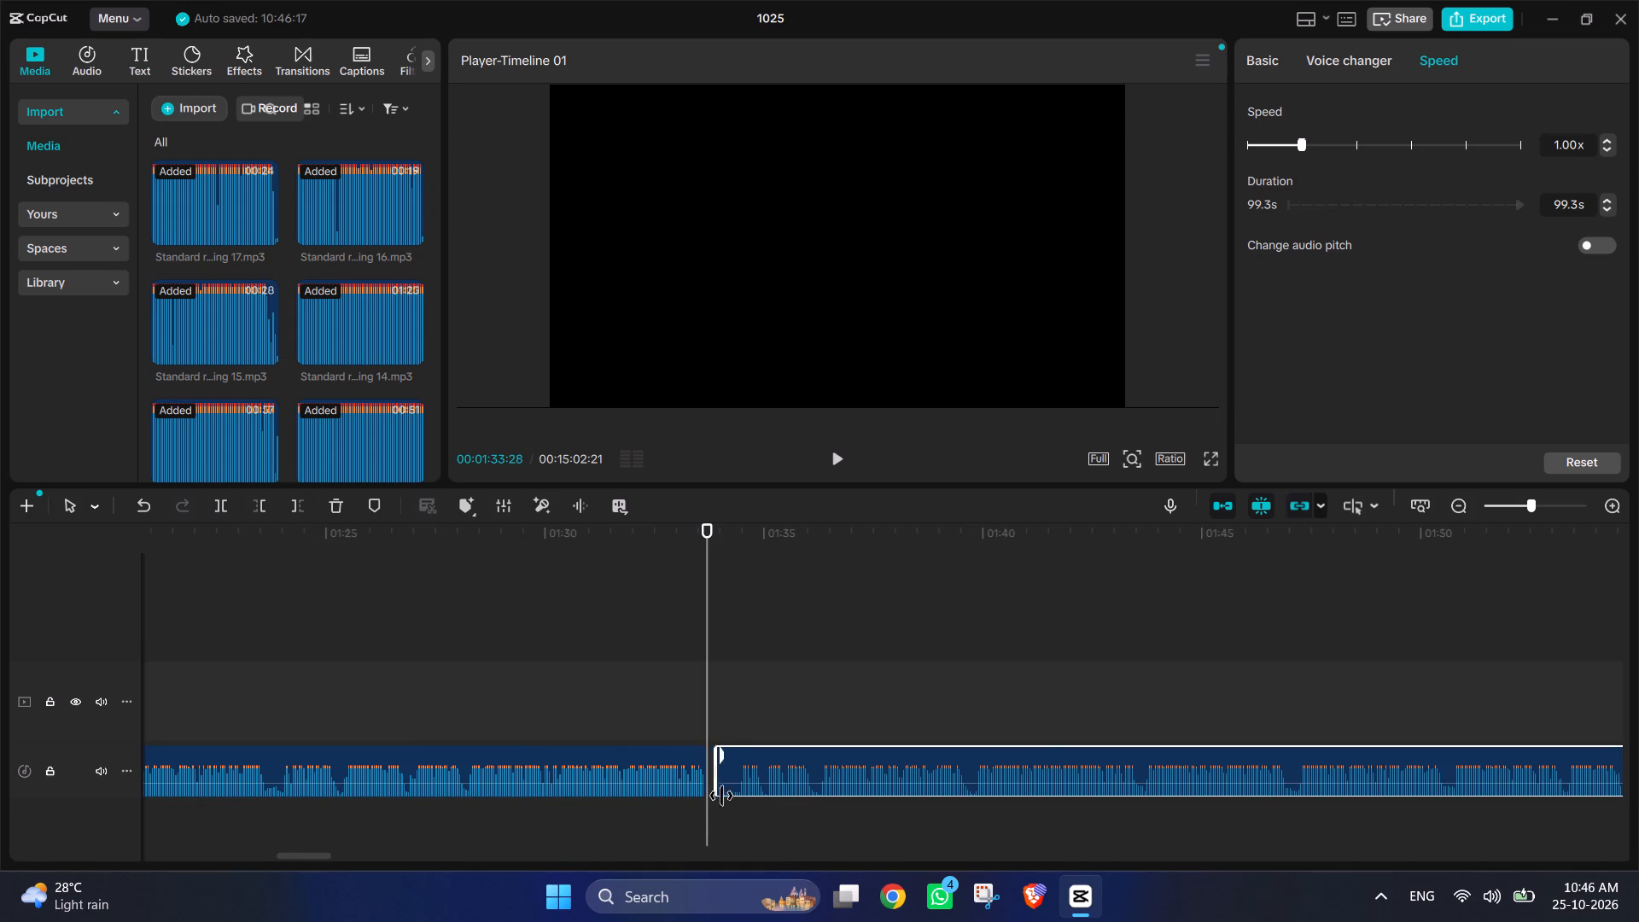
drag(721, 796, 739, 811)
drag(796, 757, 773, 758)
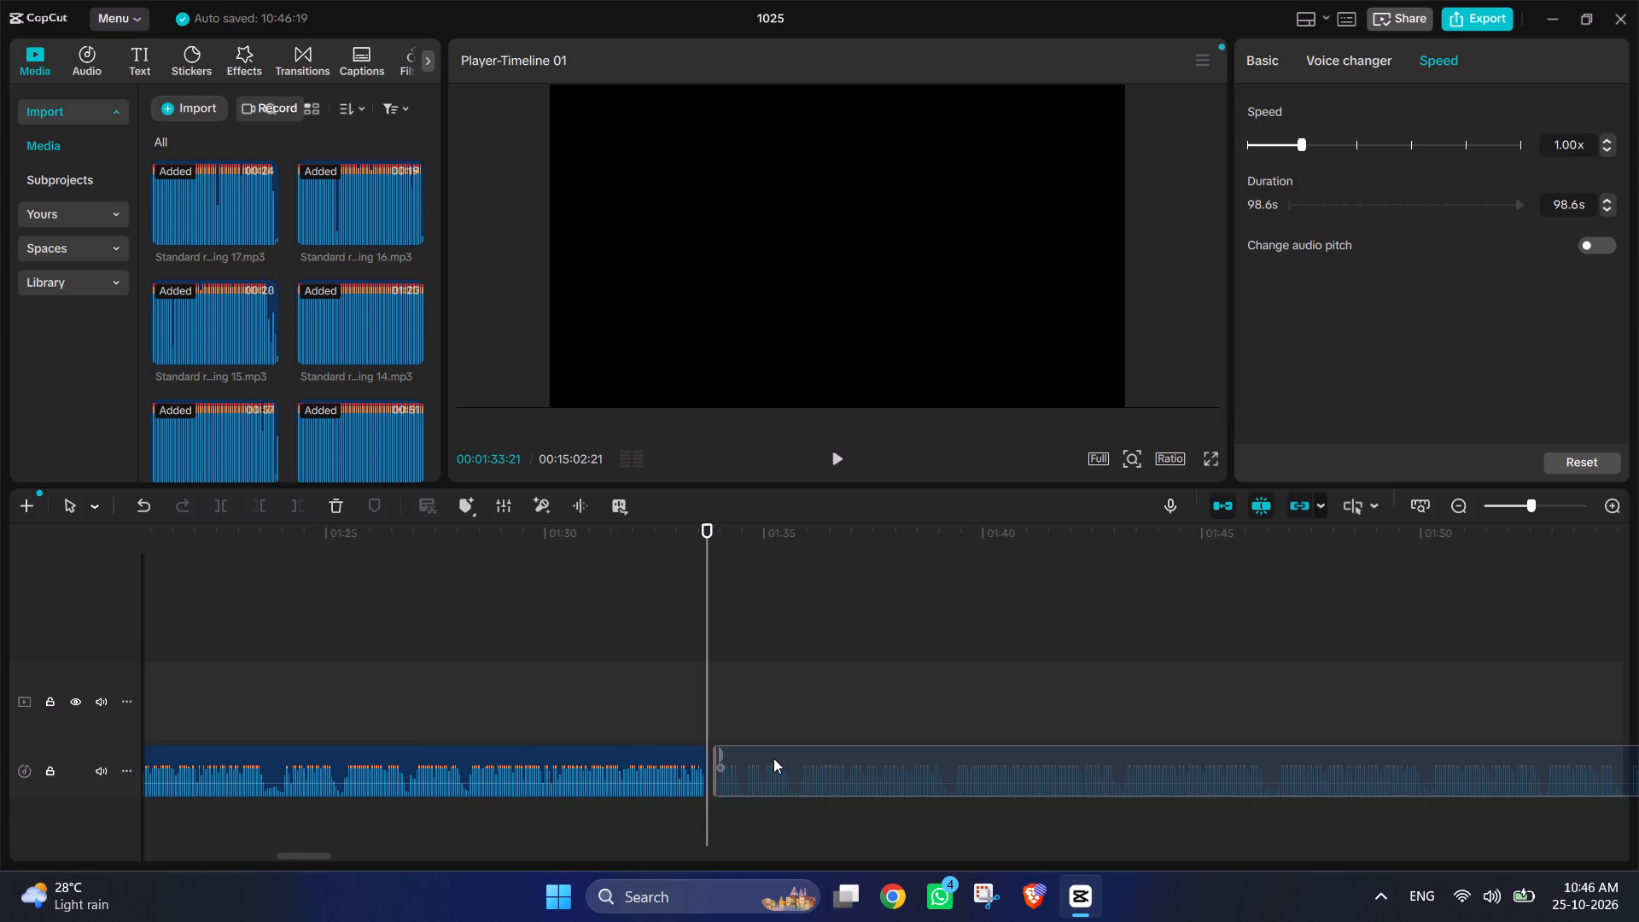
drag(773, 758, 766, 763)
Play recording 4 from its join with recording 3 and split it at the 00:02:12:24 pause.
click(844, 445)
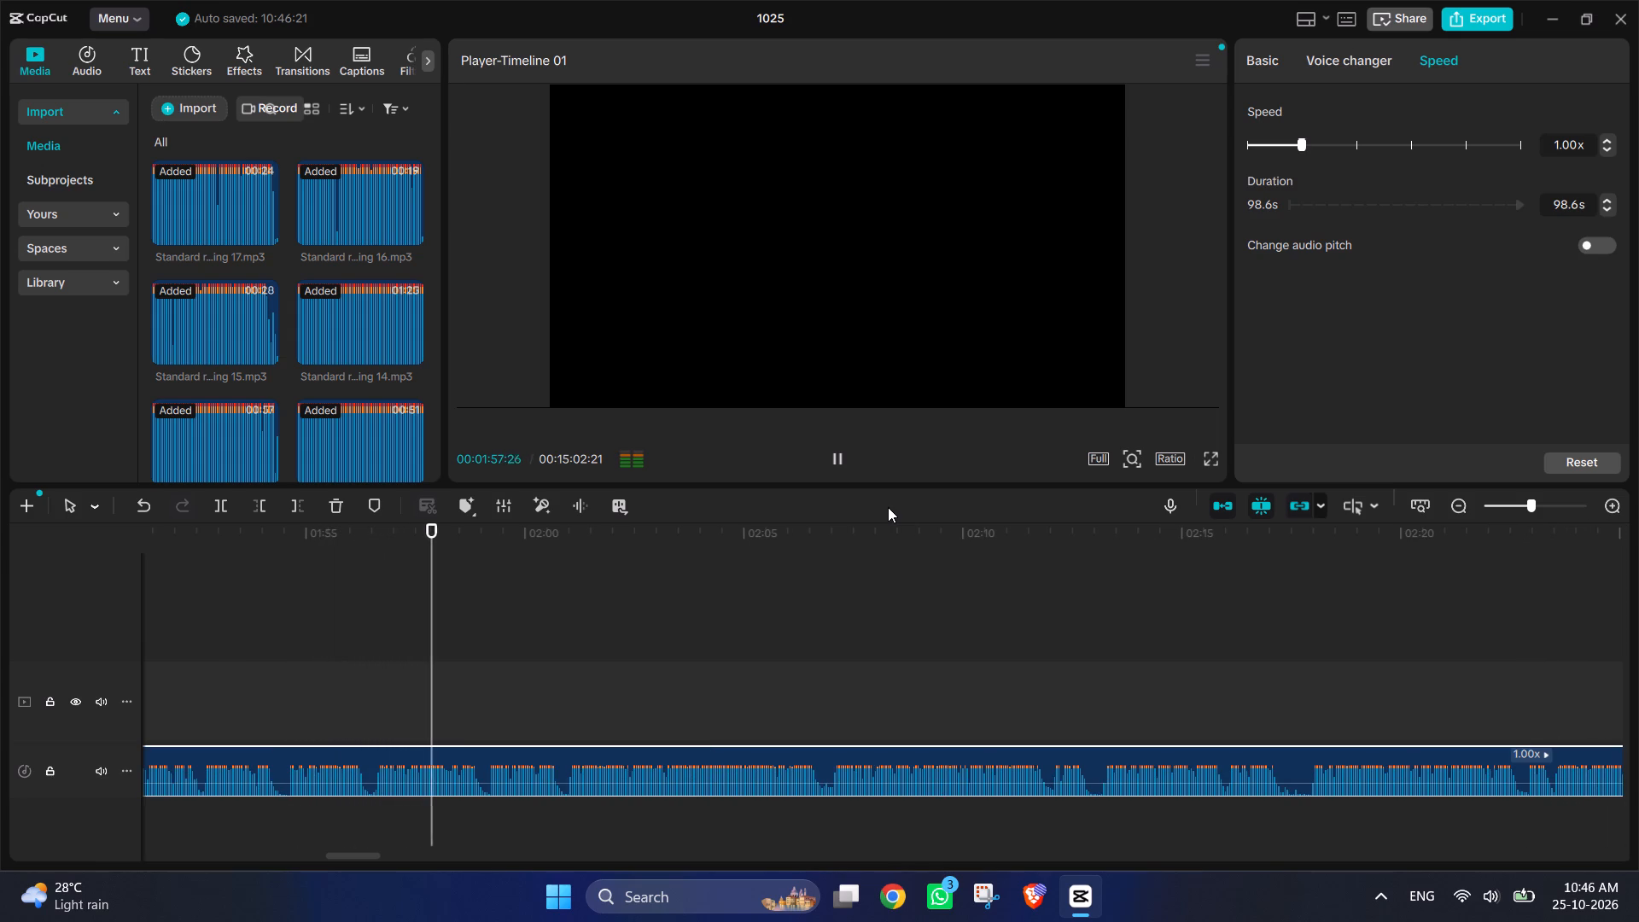
scroll(691, 594, right, 1)
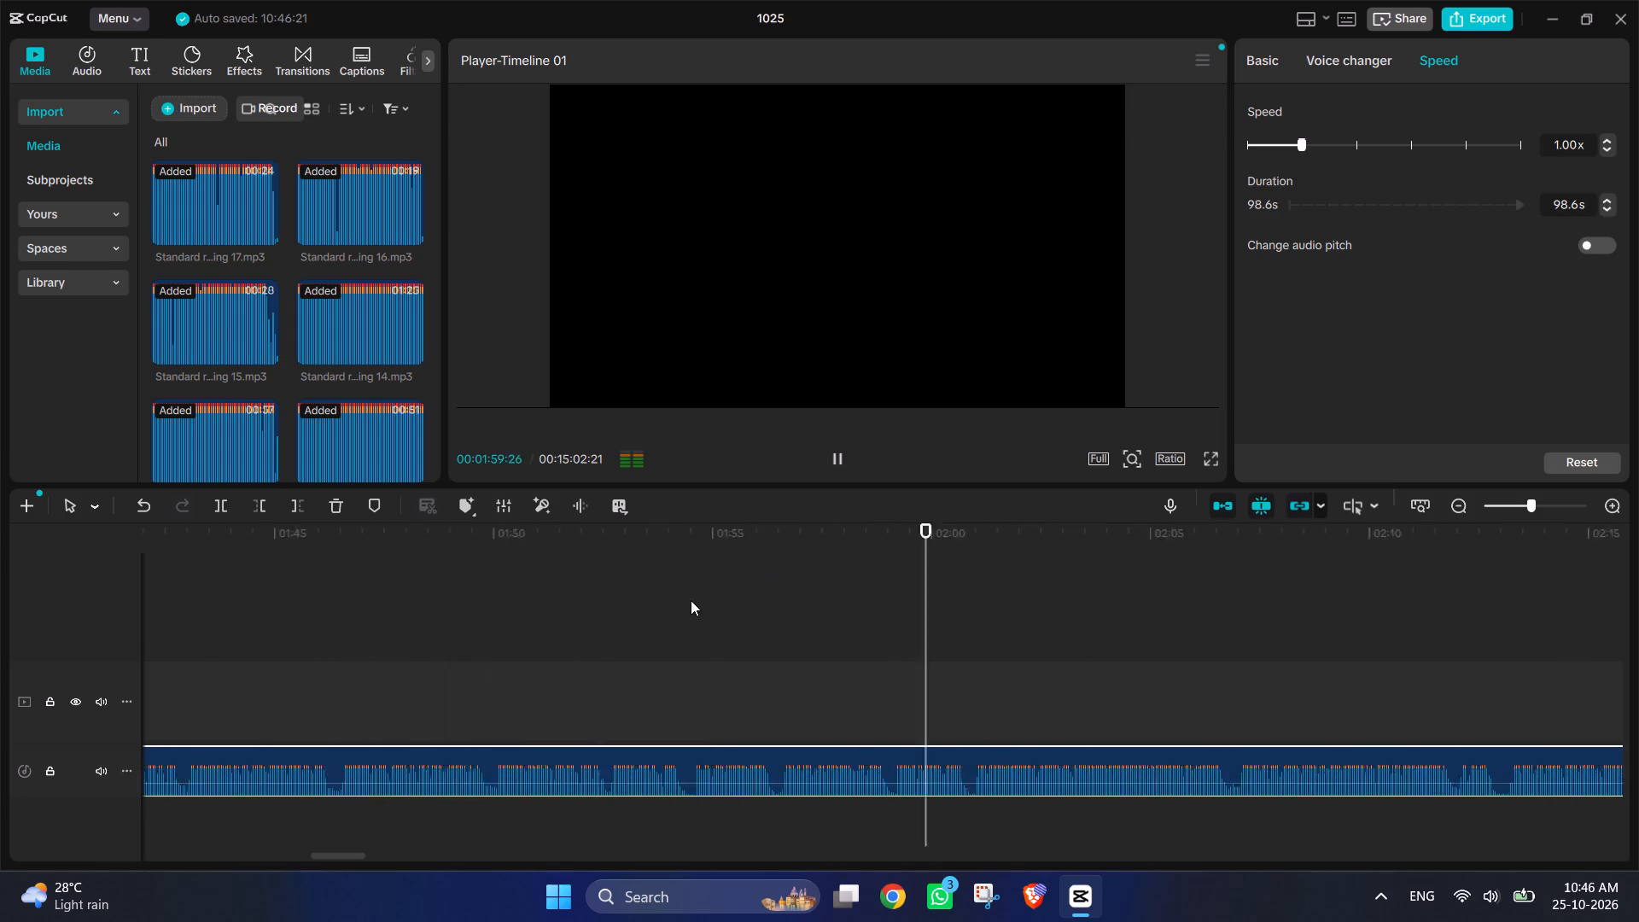
scroll(691, 600, right, 1)
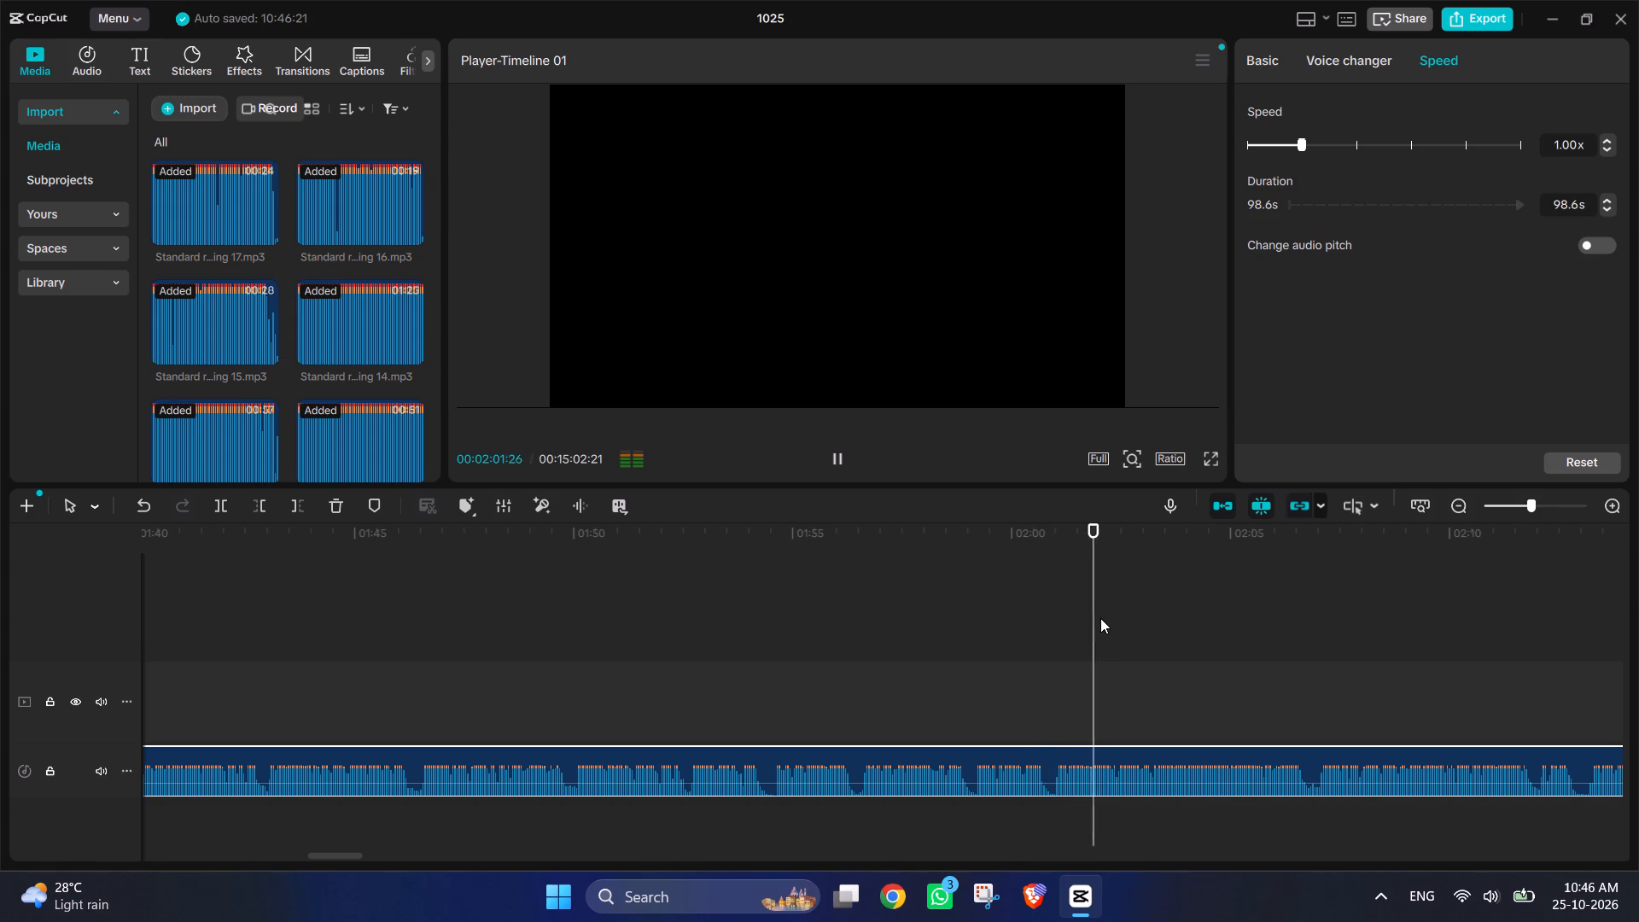
ctrl+scroll(1109, 633, up, 8)
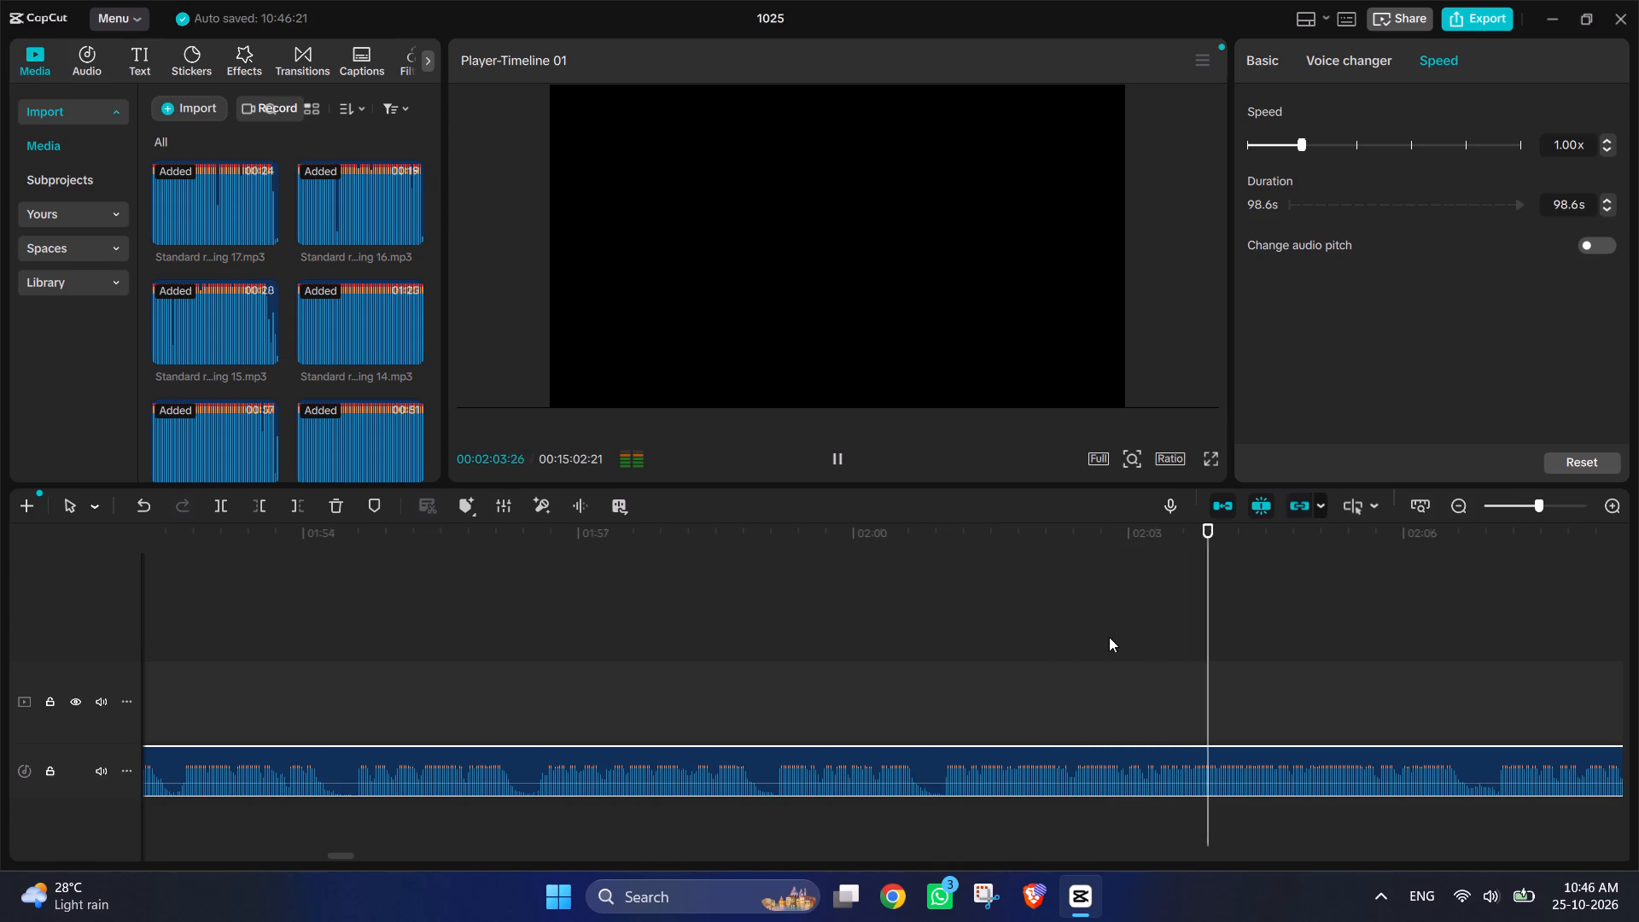
scroll(1109, 640, left, 3)
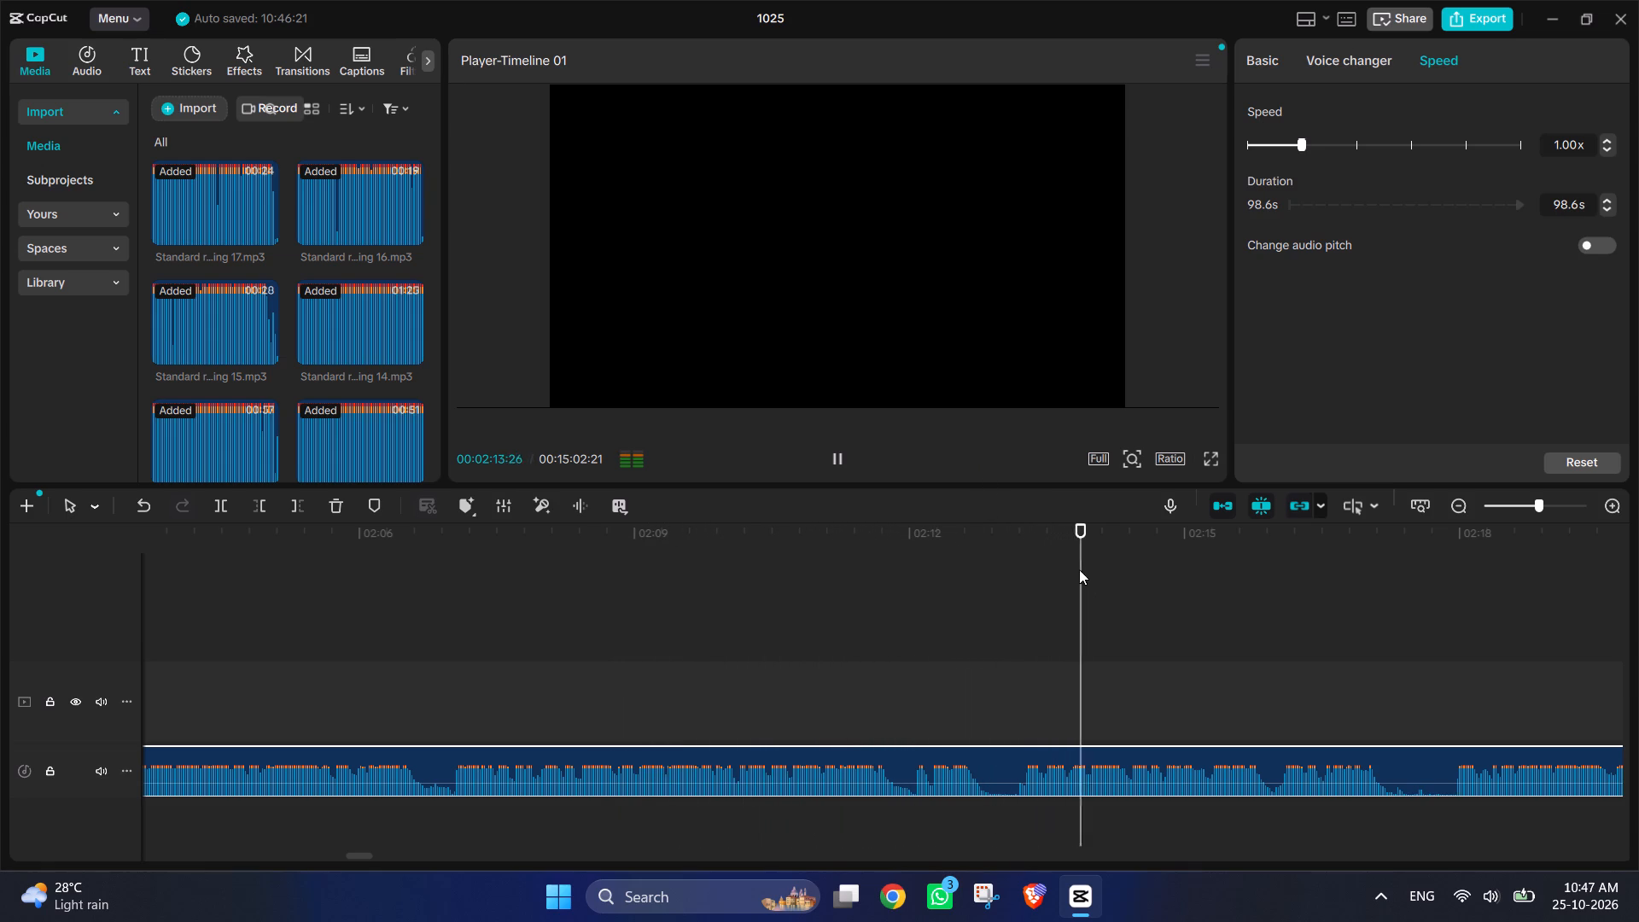
drag(1108, 554, 1126, 554)
drag(1129, 551, 1047, 559)
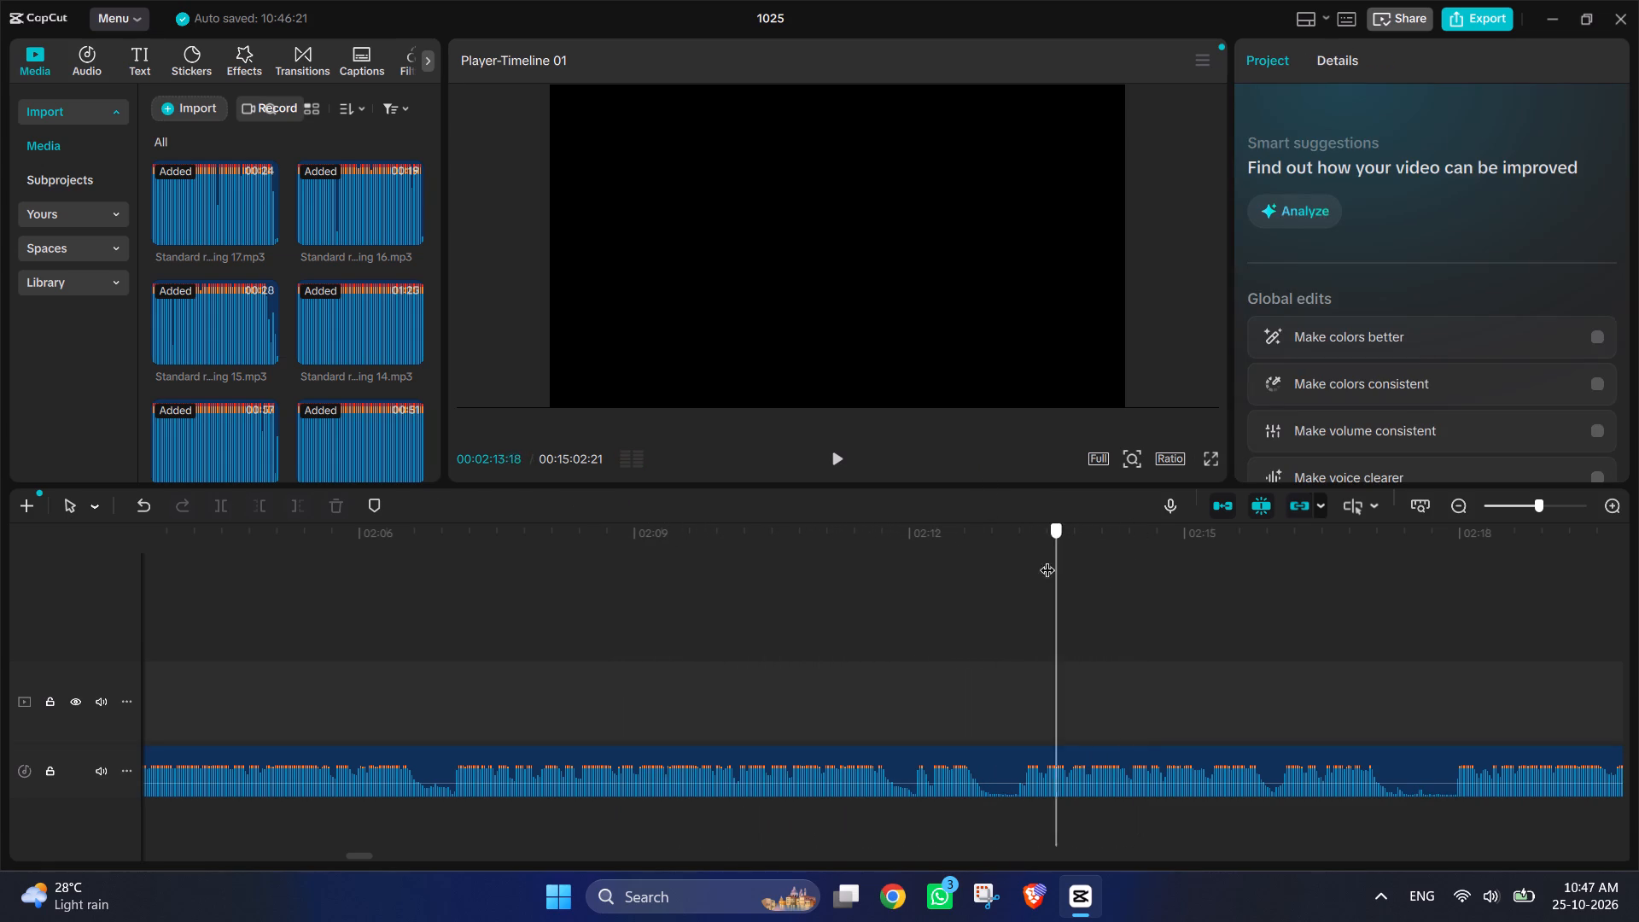
drag(1047, 559, 983, 552)
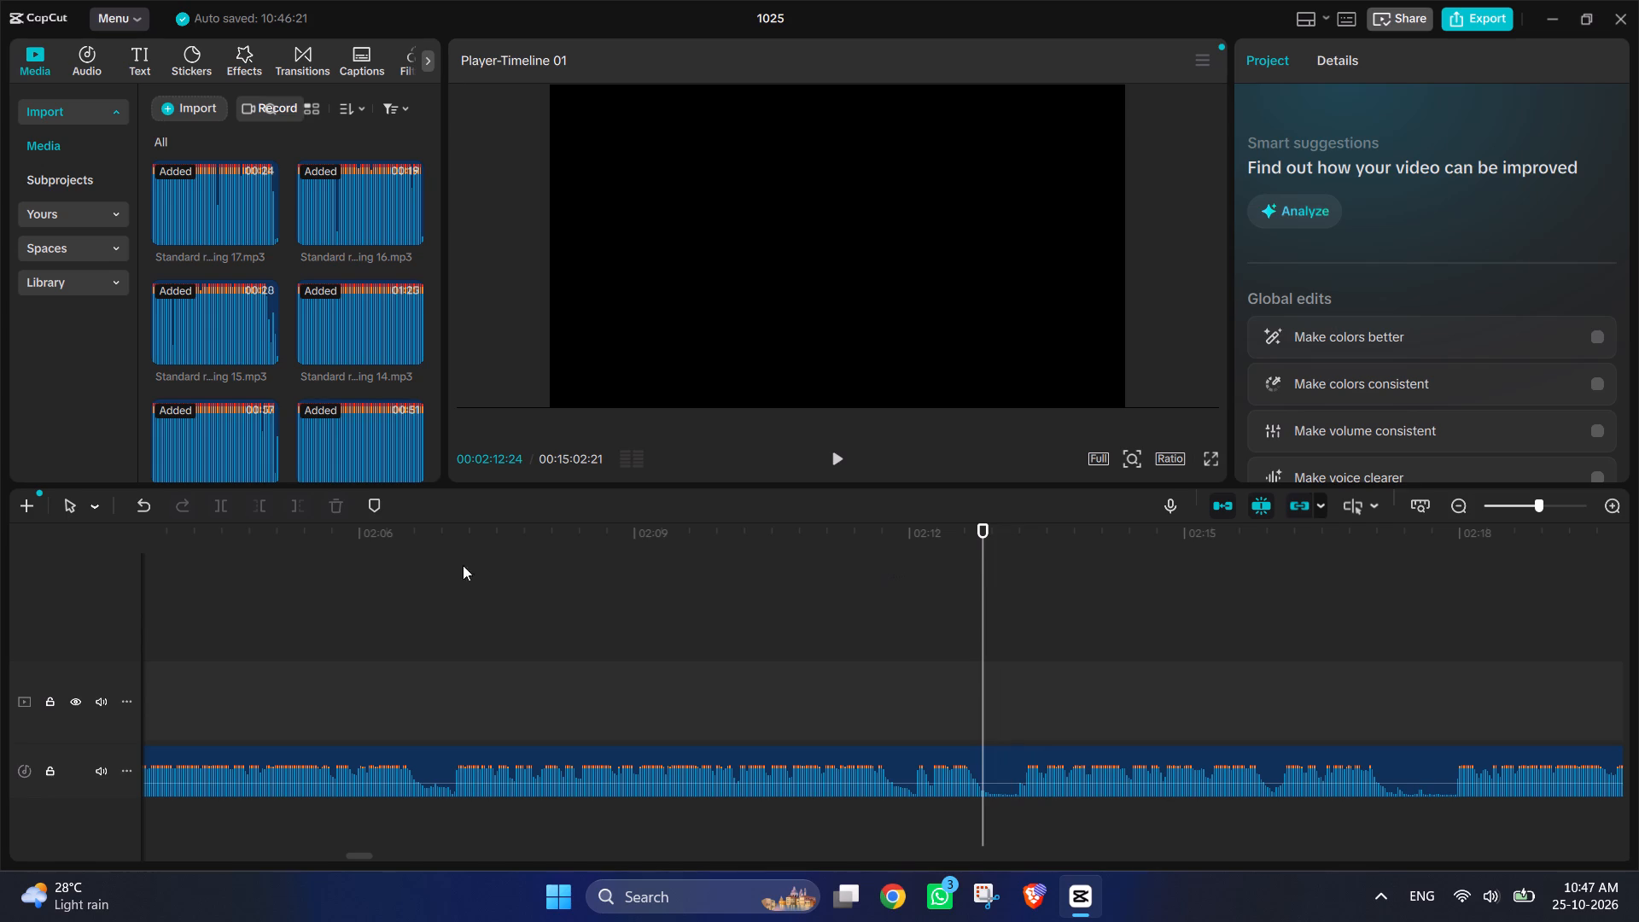
click(901, 772)
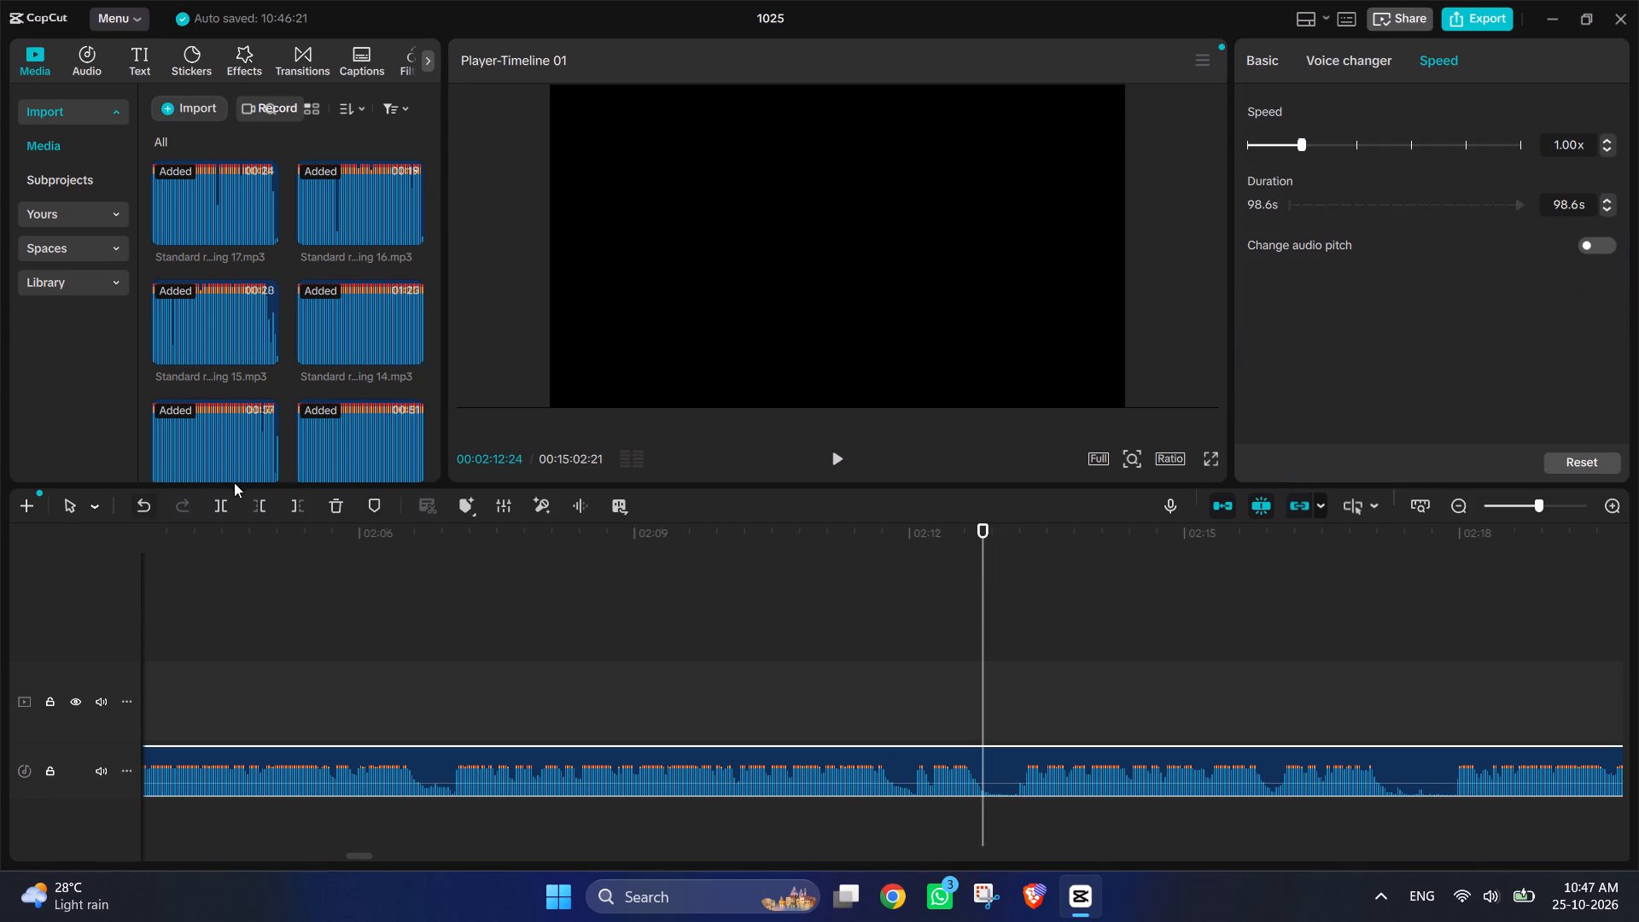
click(217, 507)
Split recording 4 again at 00:02:13:06, delete the silent piece between the splits and move the following part against the previous one.
drag(983, 809, 1018, 816)
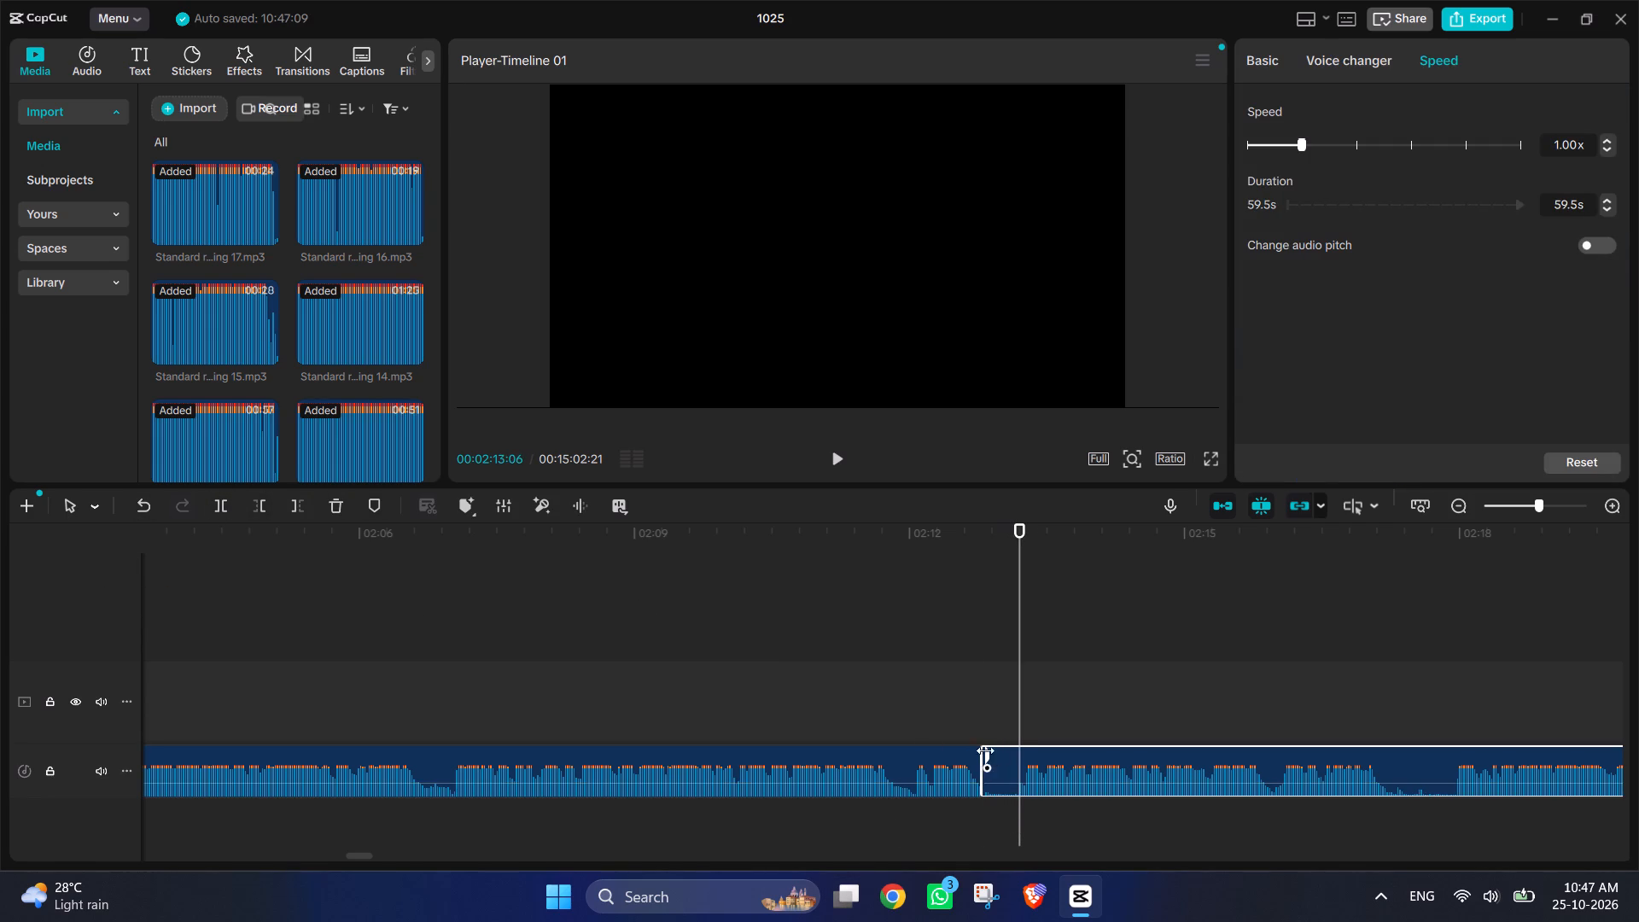
click(220, 513)
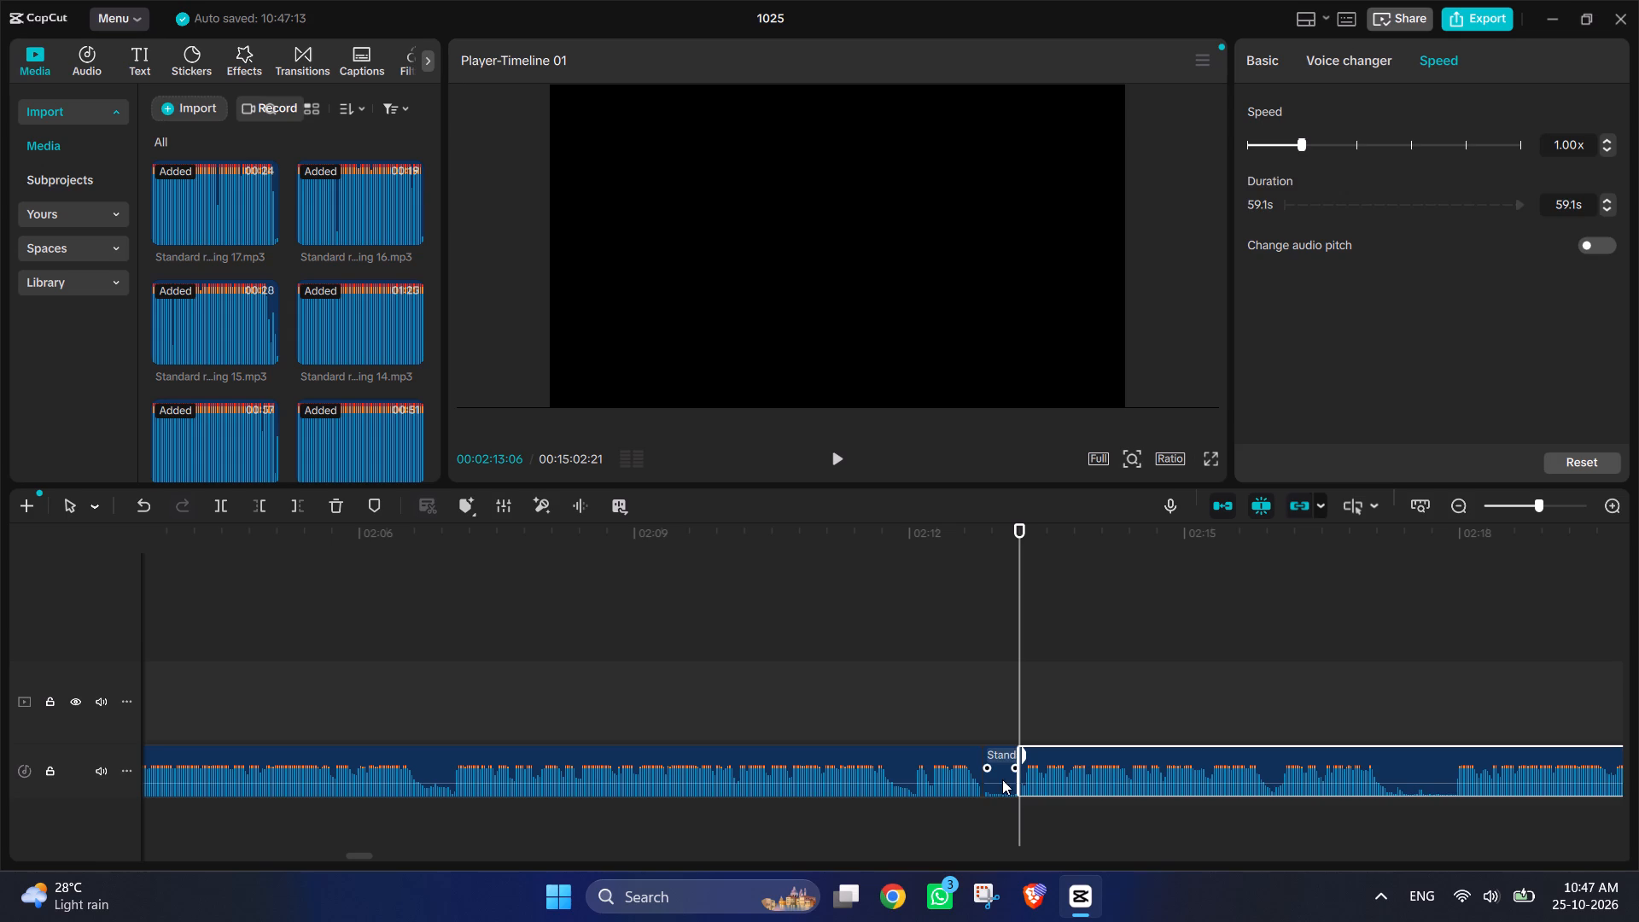
click(998, 779)
key(Delete)
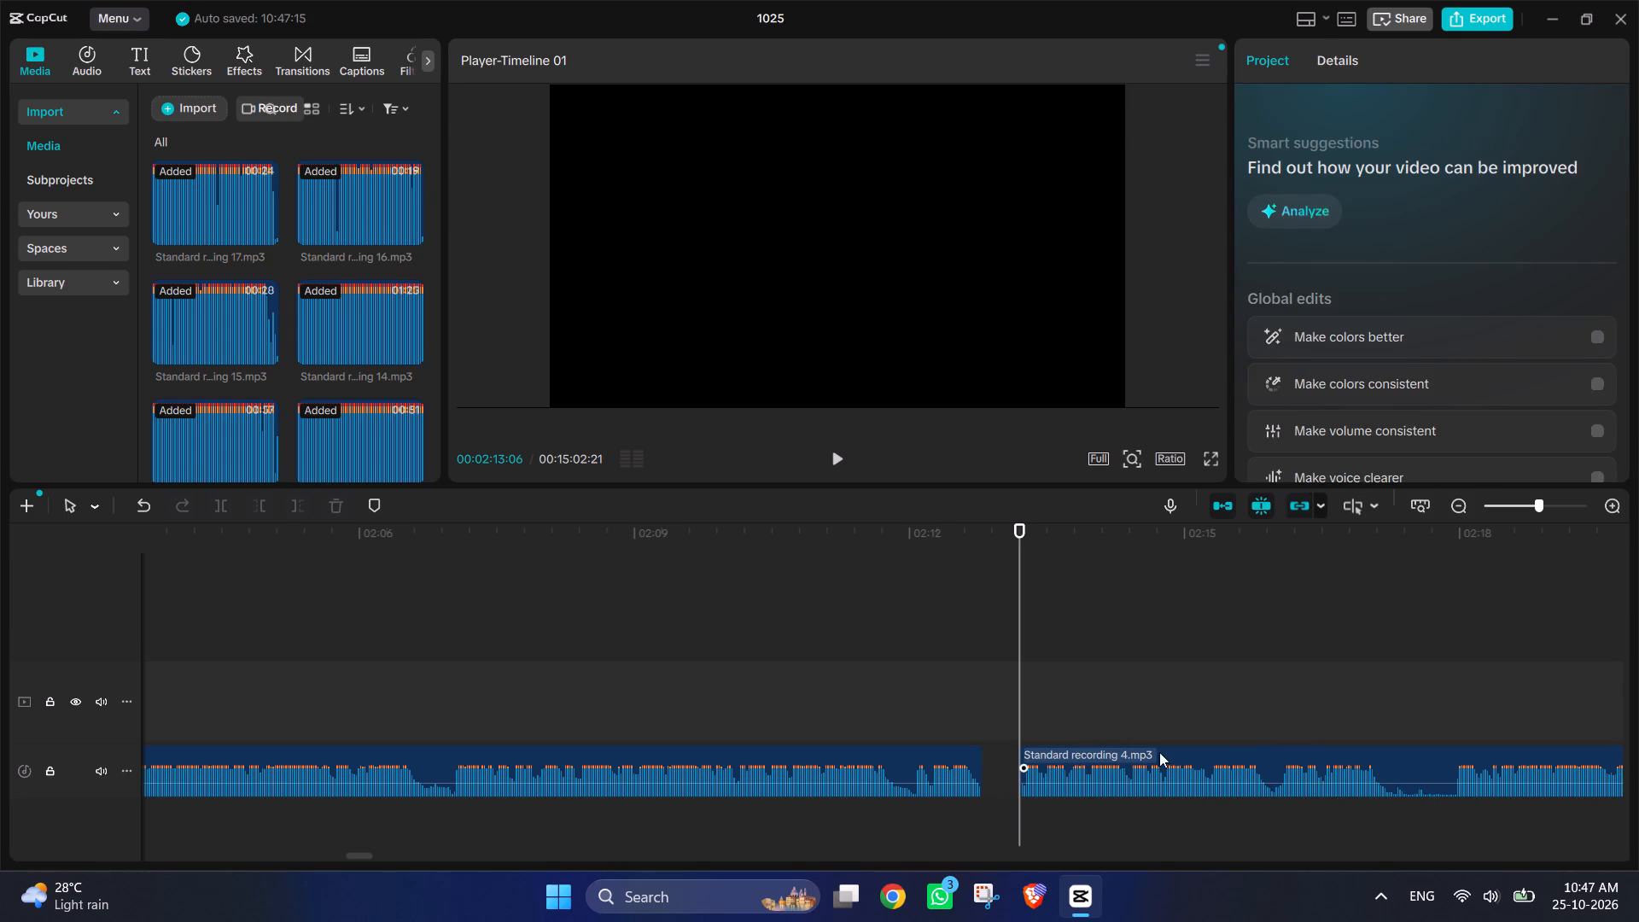
drag(1256, 745, 1210, 746)
click(1237, 750)
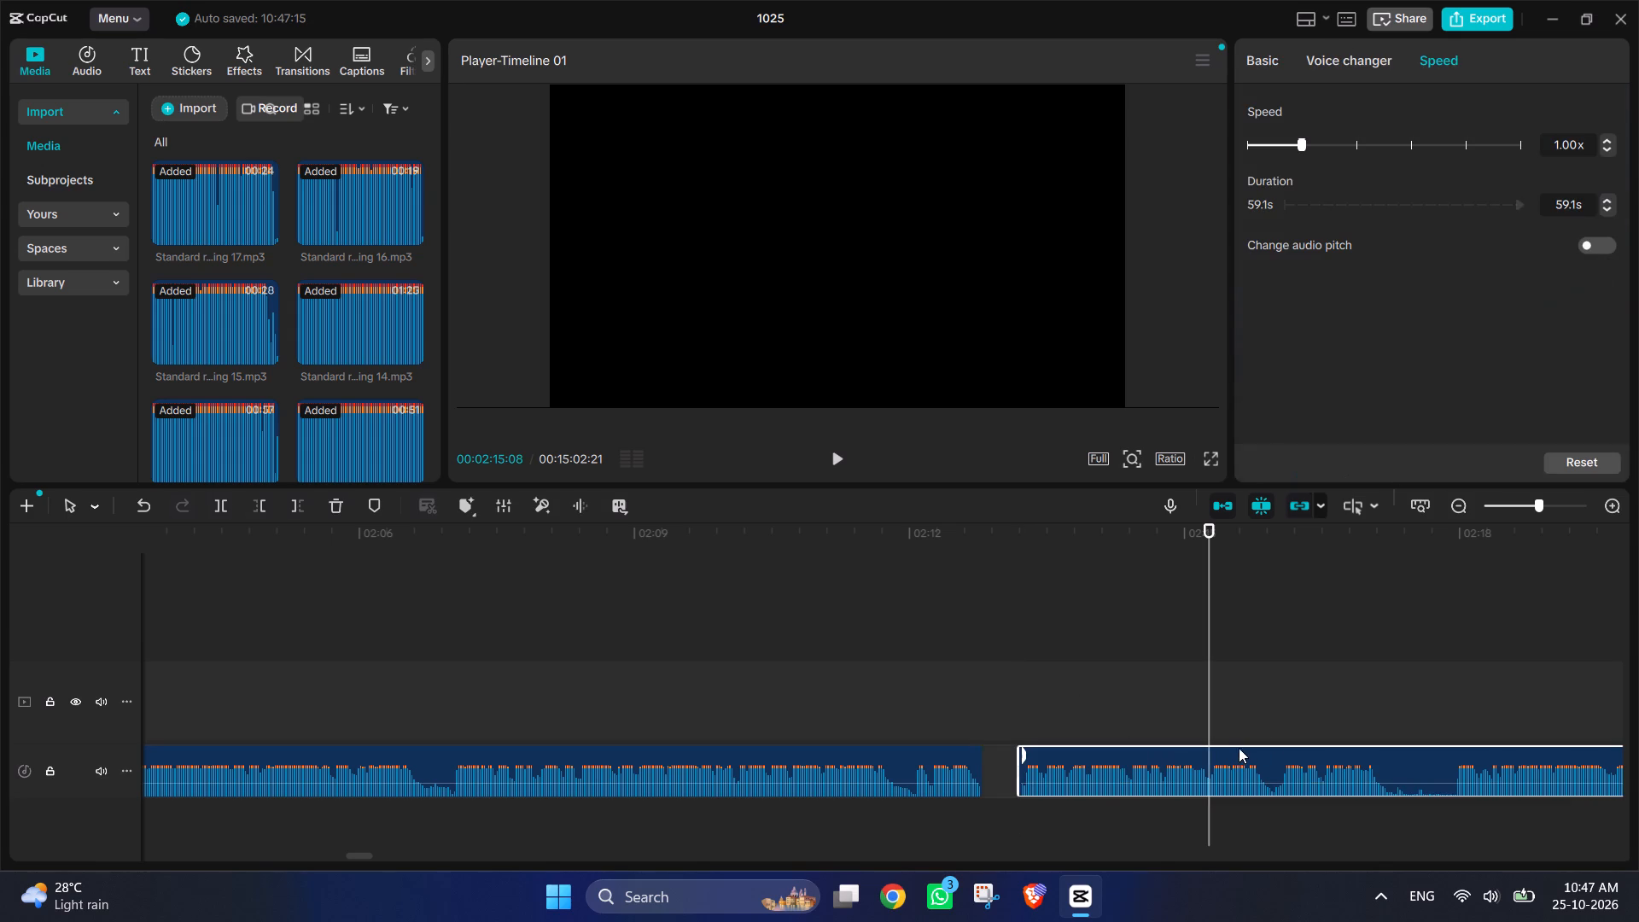
drag(1248, 750, 1212, 750)
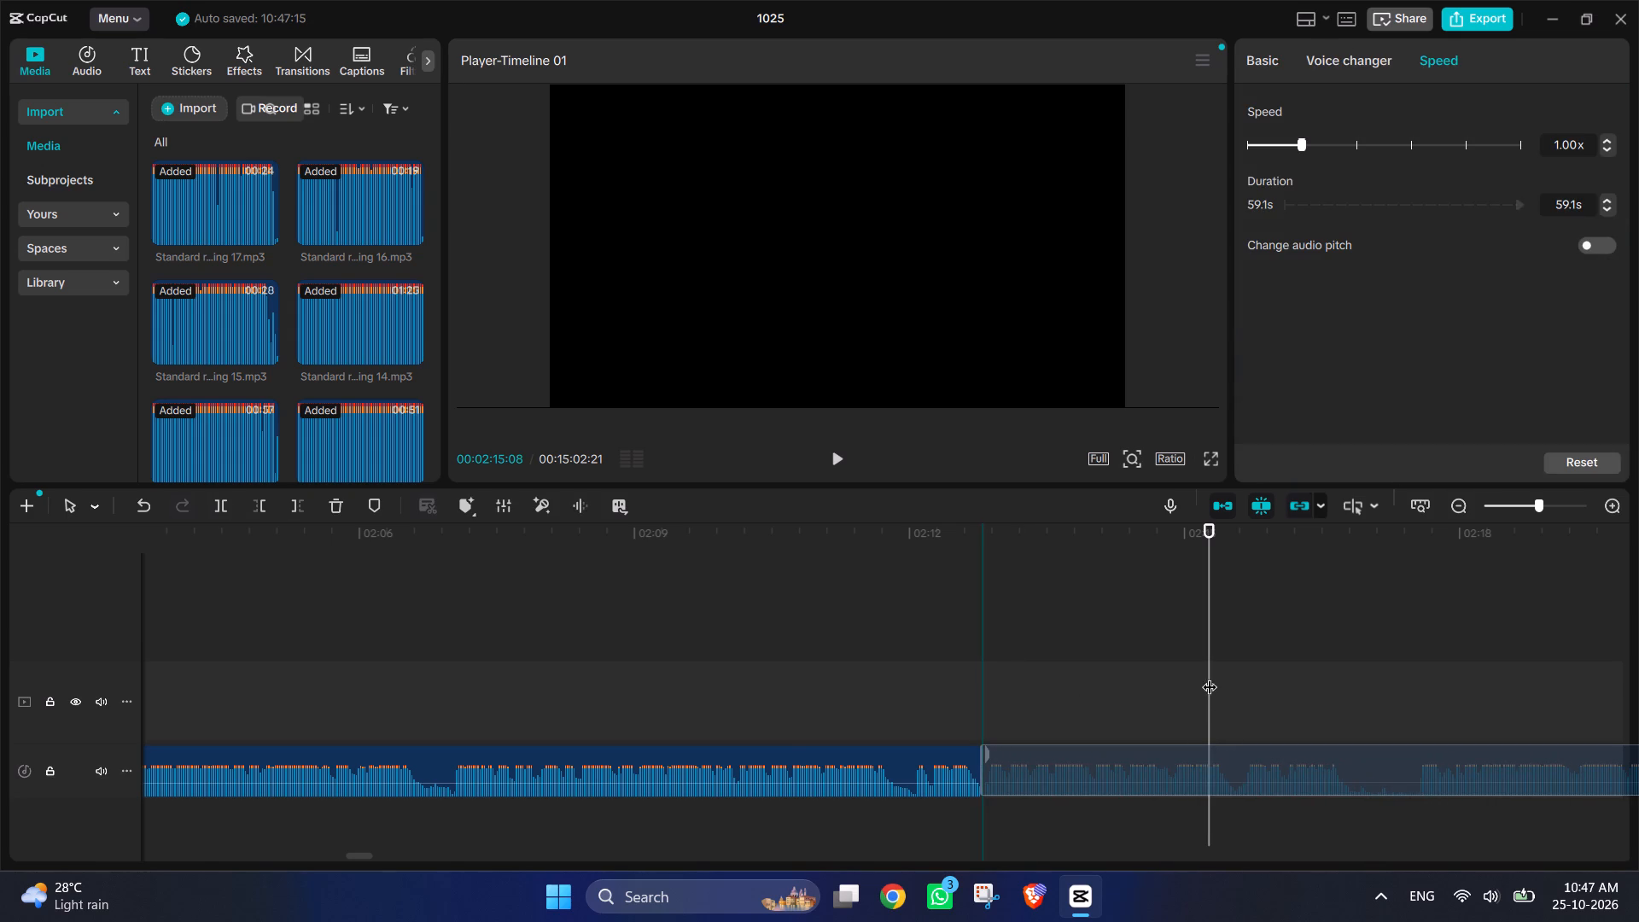
Play past the new join in recording 4 and split it at the 00:02:16:25 pause.
drag(1210, 669, 789, 647)
click(789, 647)
click(843, 457)
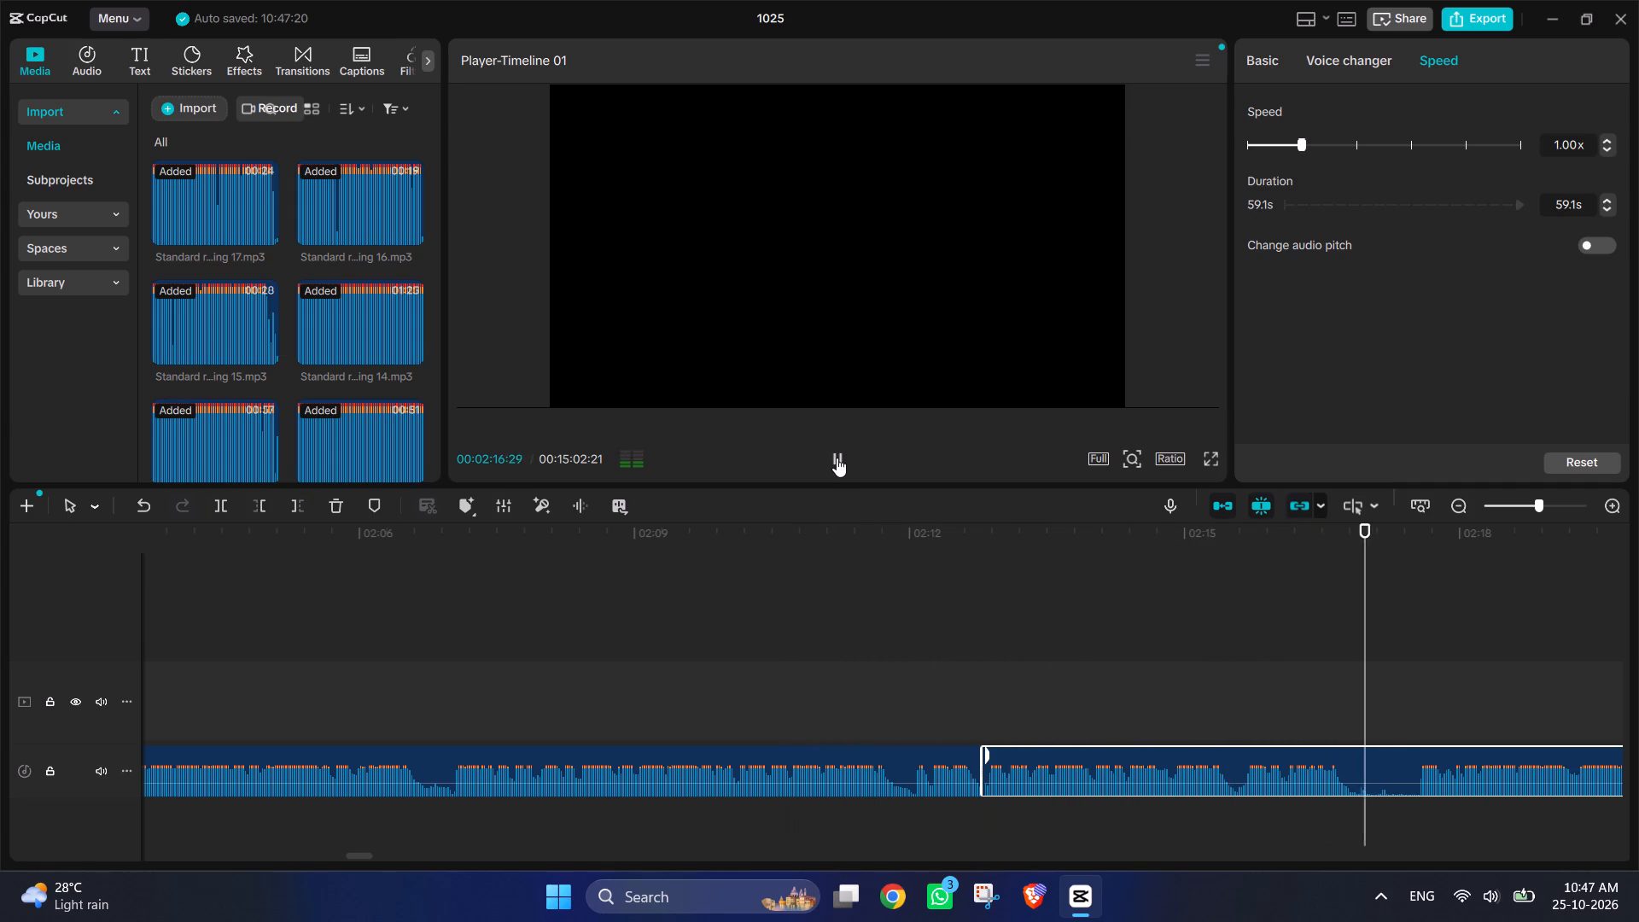
click(837, 457)
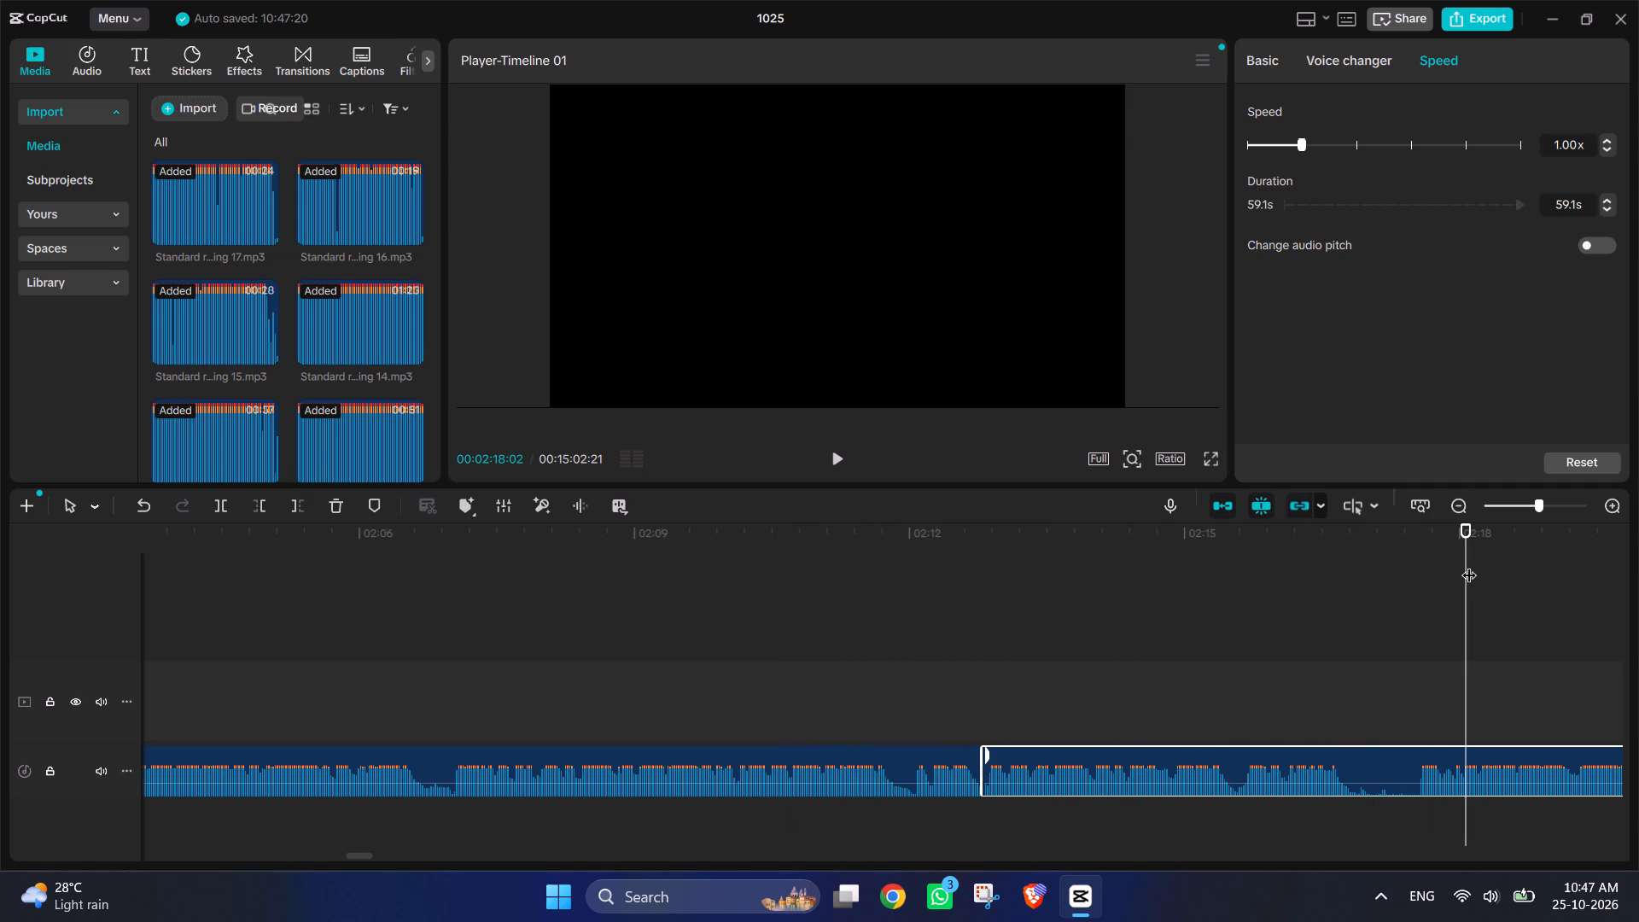
drag(1472, 564, 1351, 572)
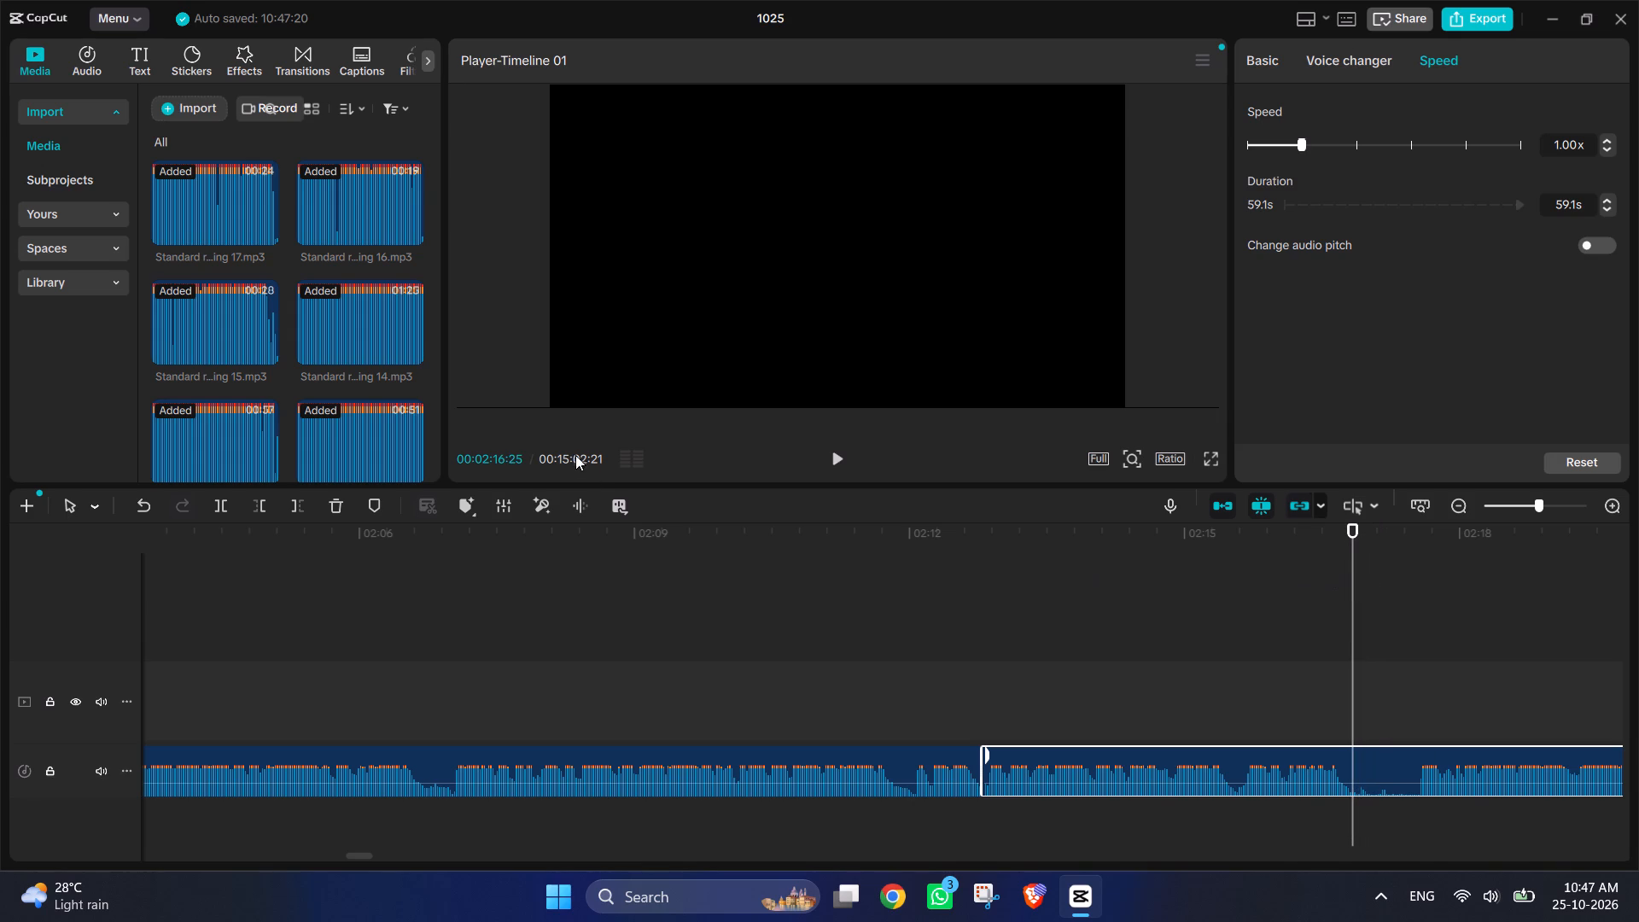
click(227, 509)
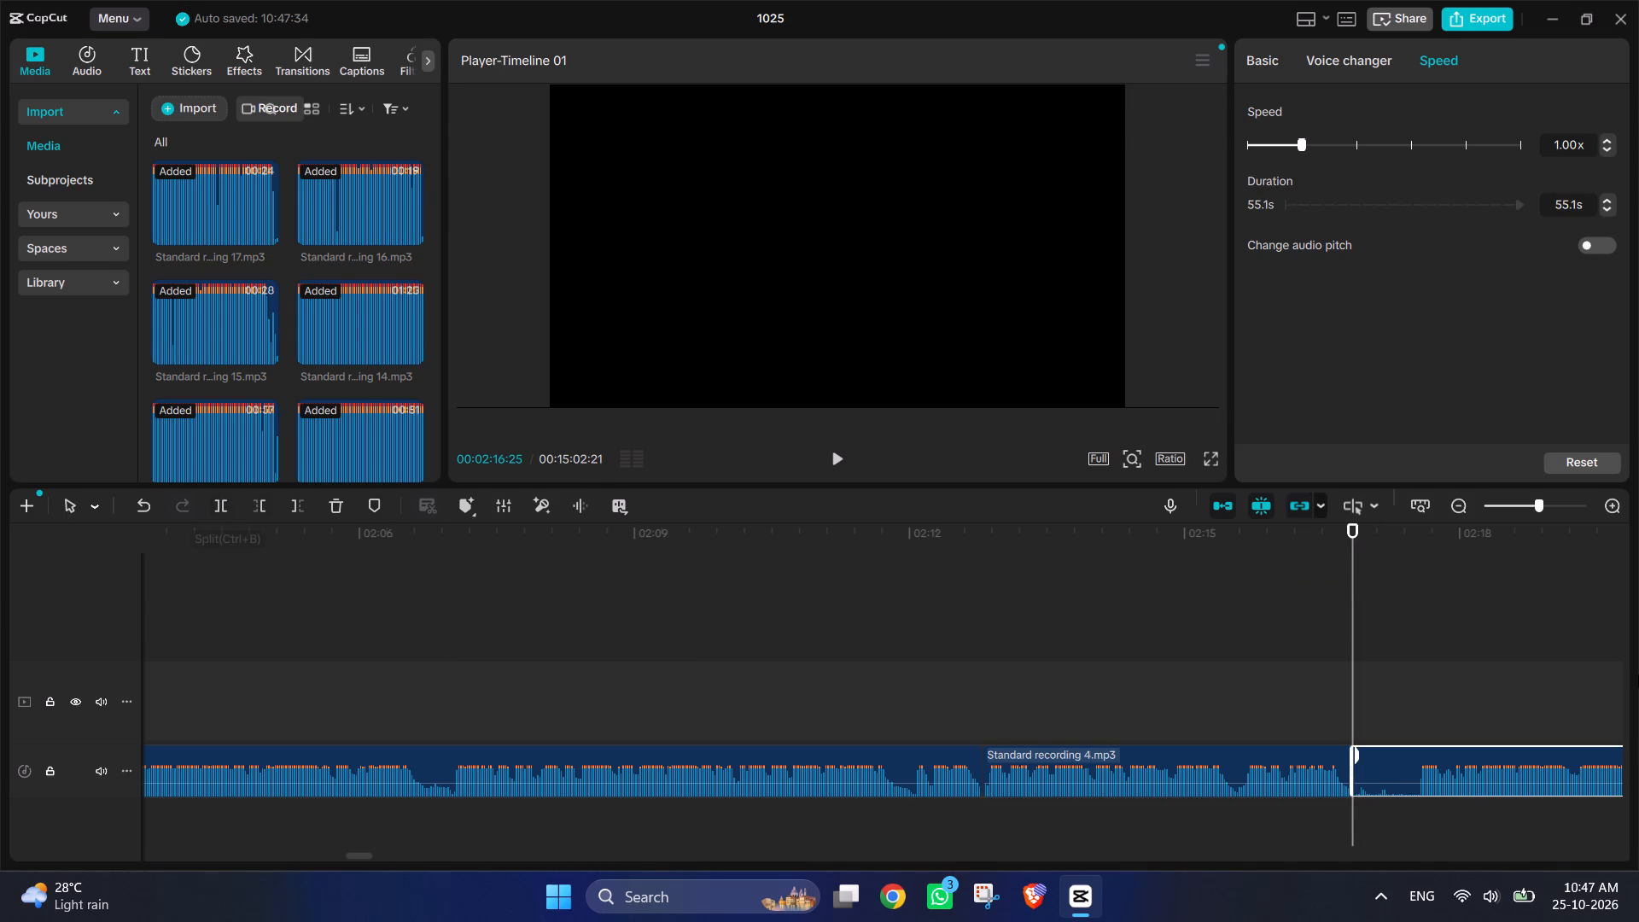
Split recording 4 at 00:02:17:17, delete the silent piece before it and move the following part against the previous one.
drag(1353, 655, 1421, 680)
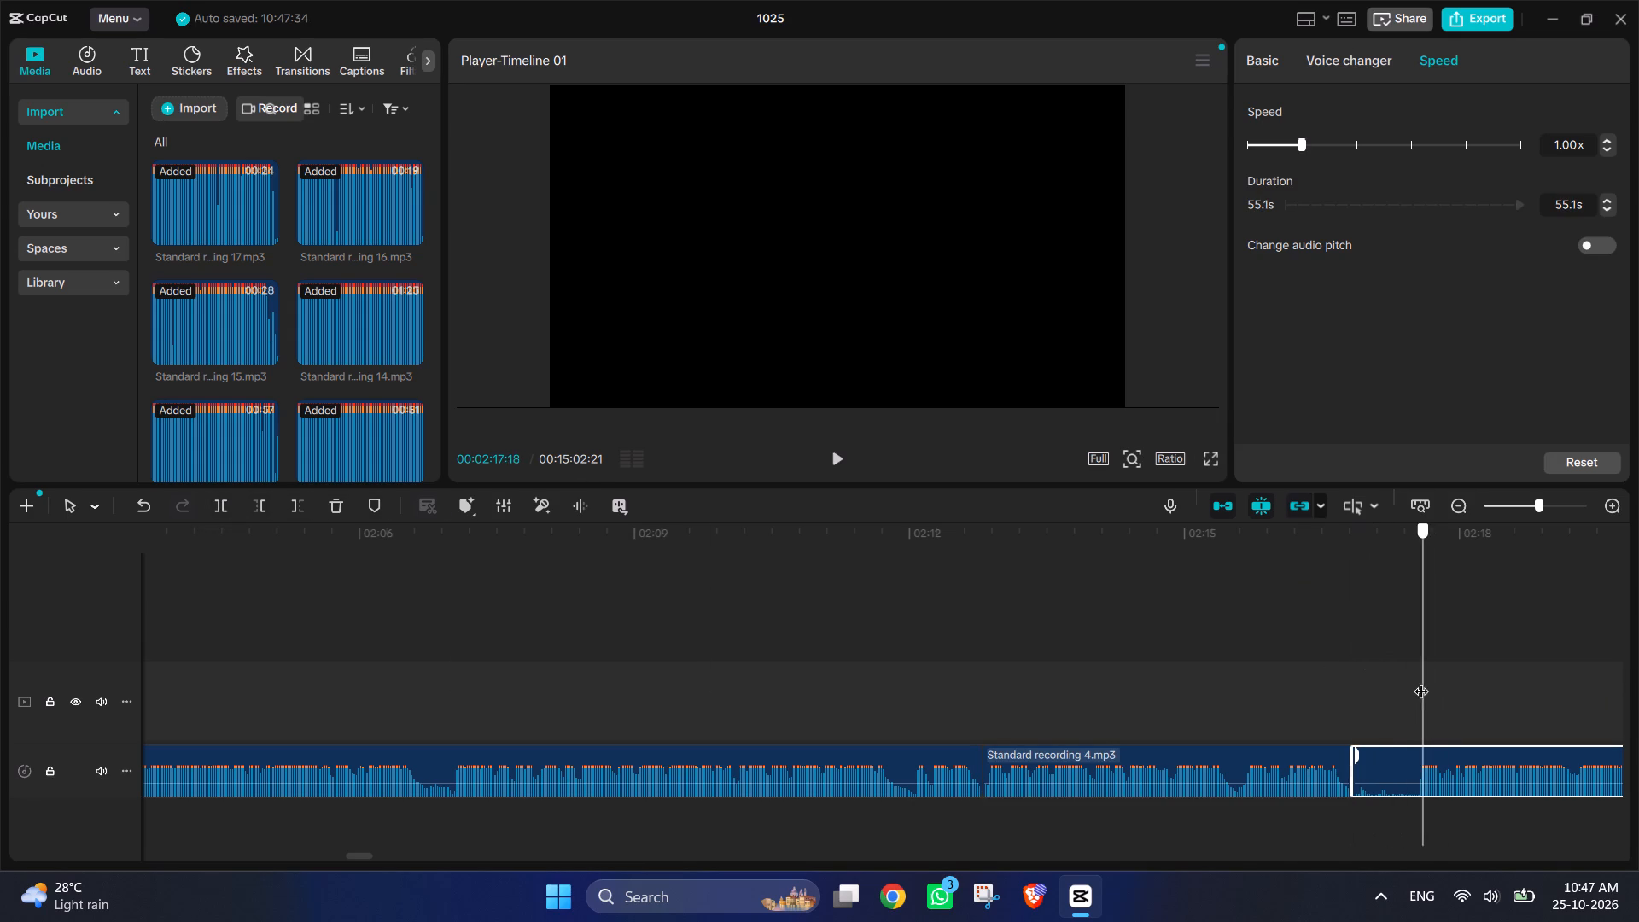
drag(1421, 680, 1420, 680)
click(1402, 780)
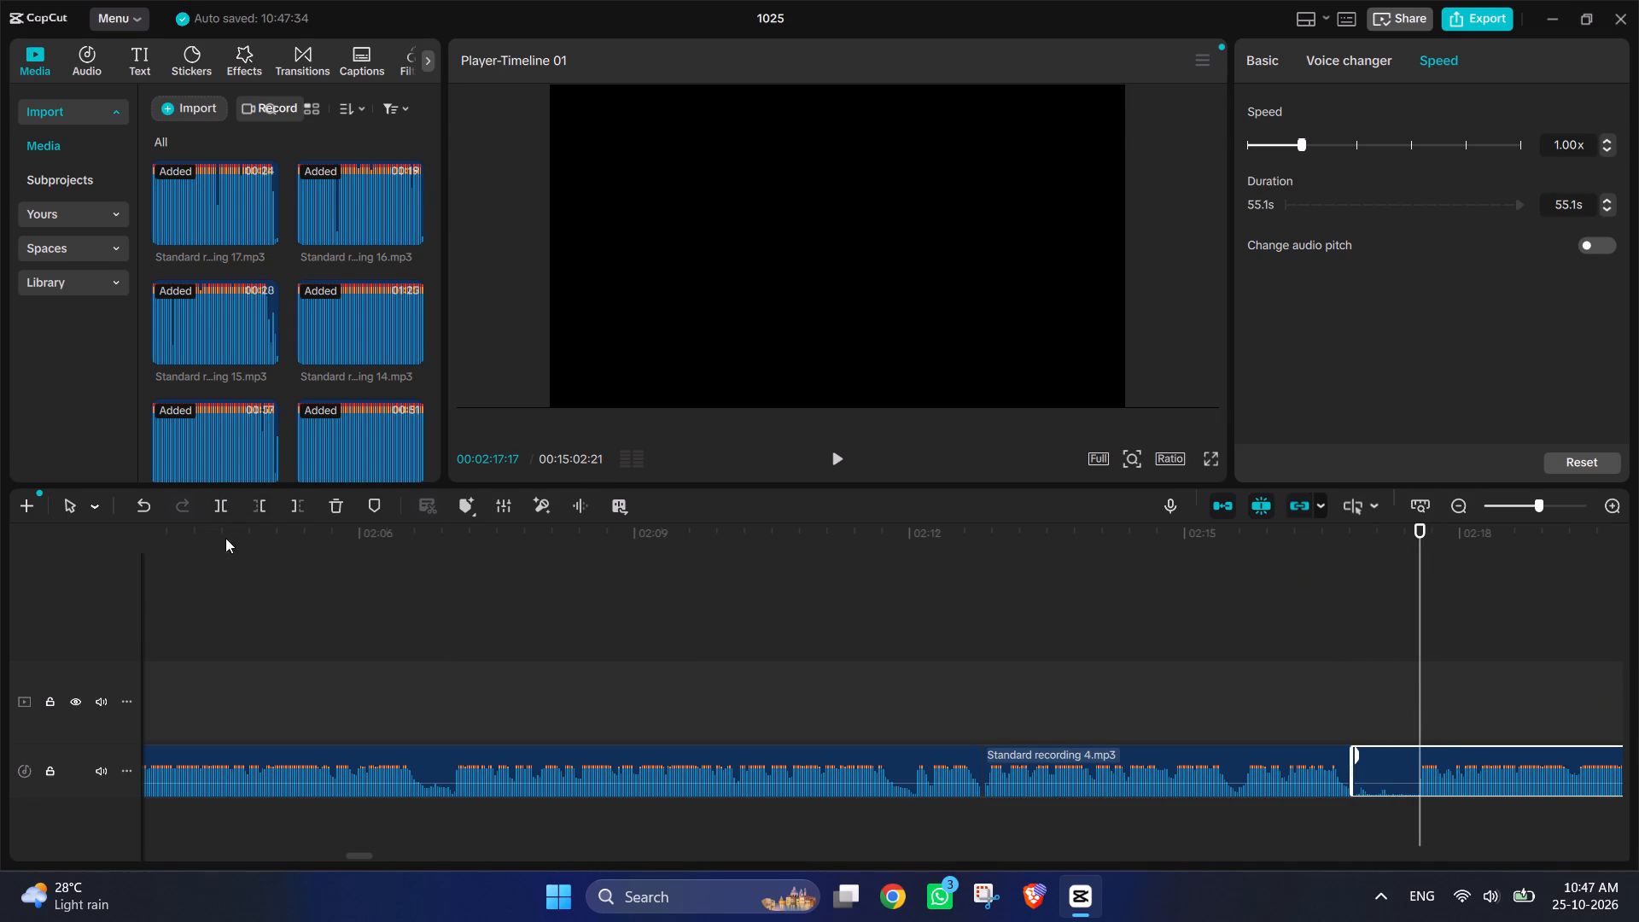
click(217, 506)
click(1386, 774)
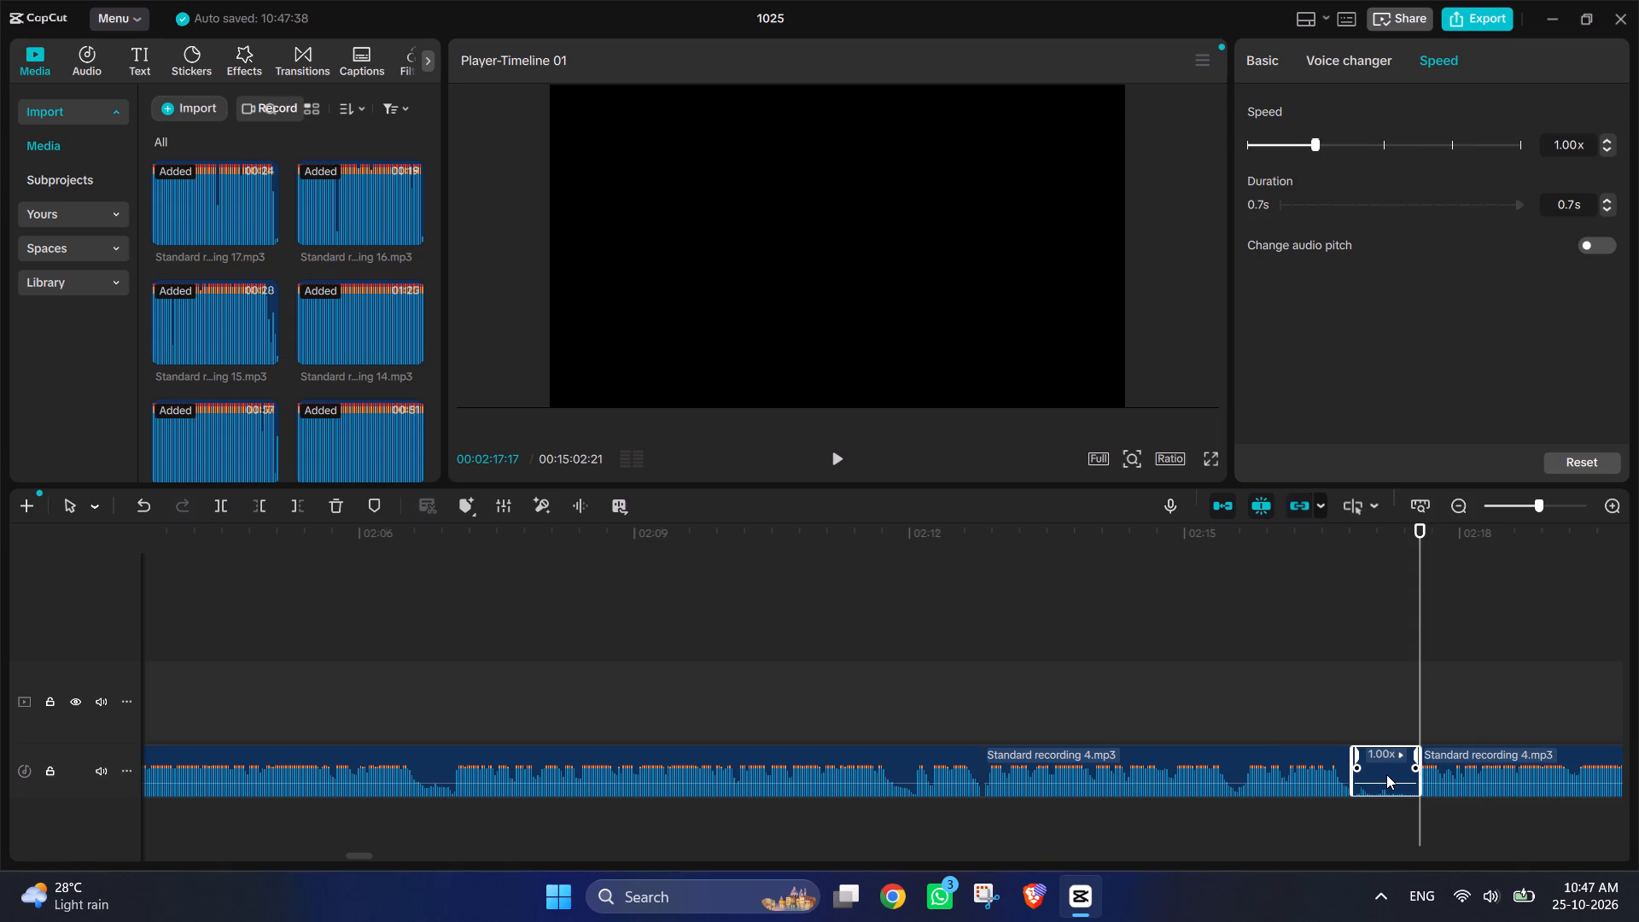
key(Delete)
drag(1567, 750, 1508, 749)
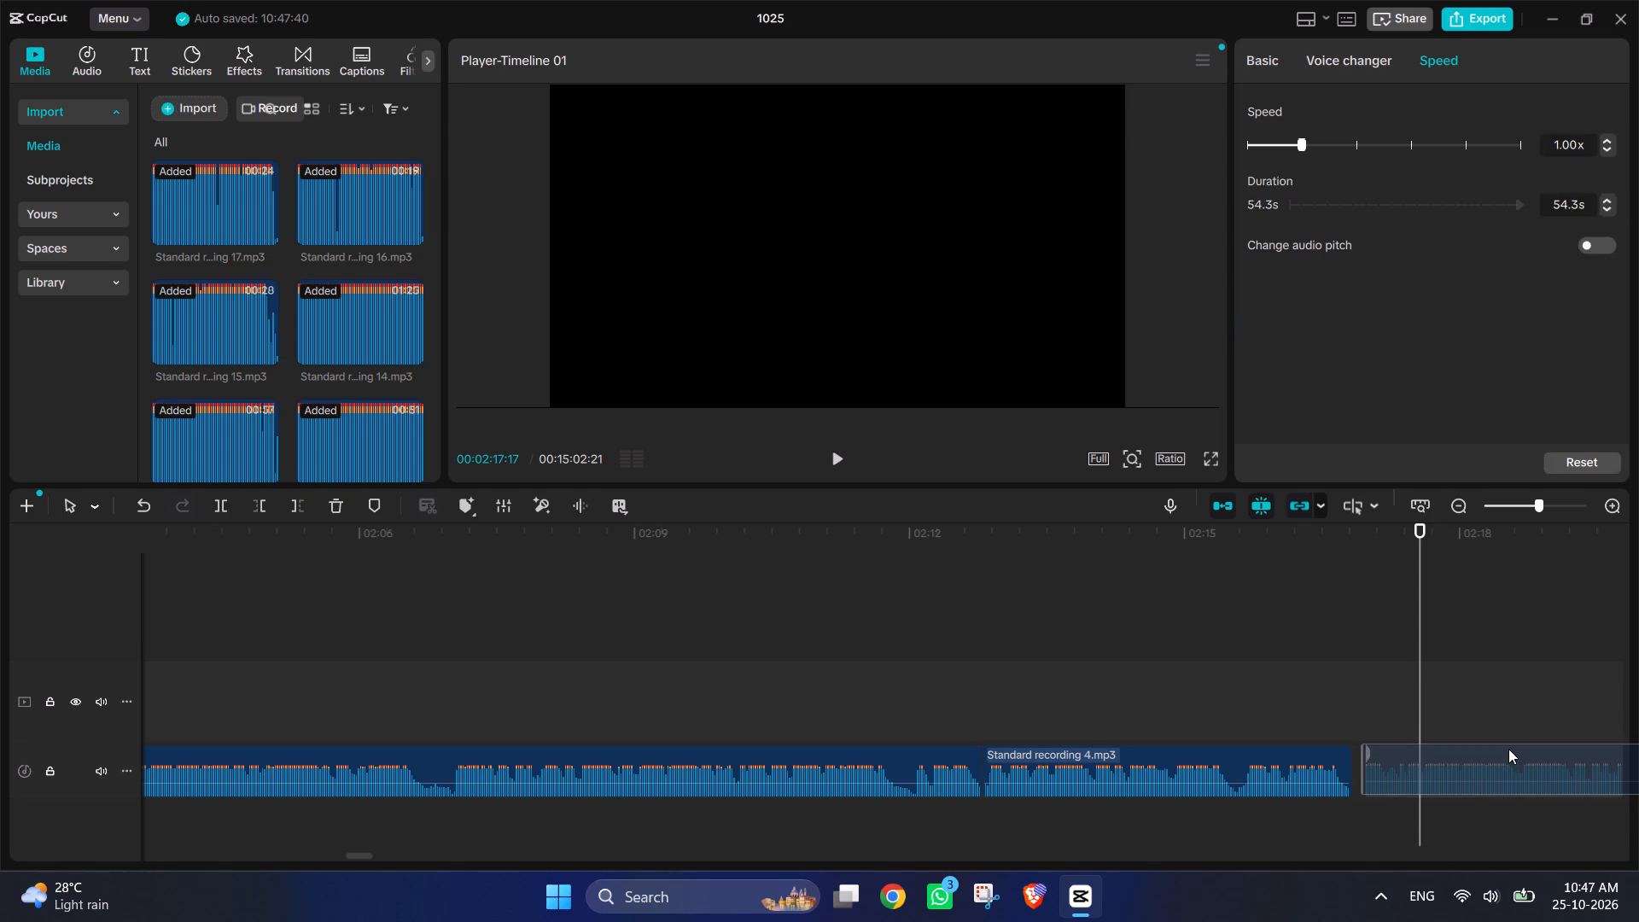
drag(1508, 749, 1500, 750)
Play recording 4 from just before the new join and split it at the 00:02:38:15 pause.
drag(1421, 641, 1309, 641)
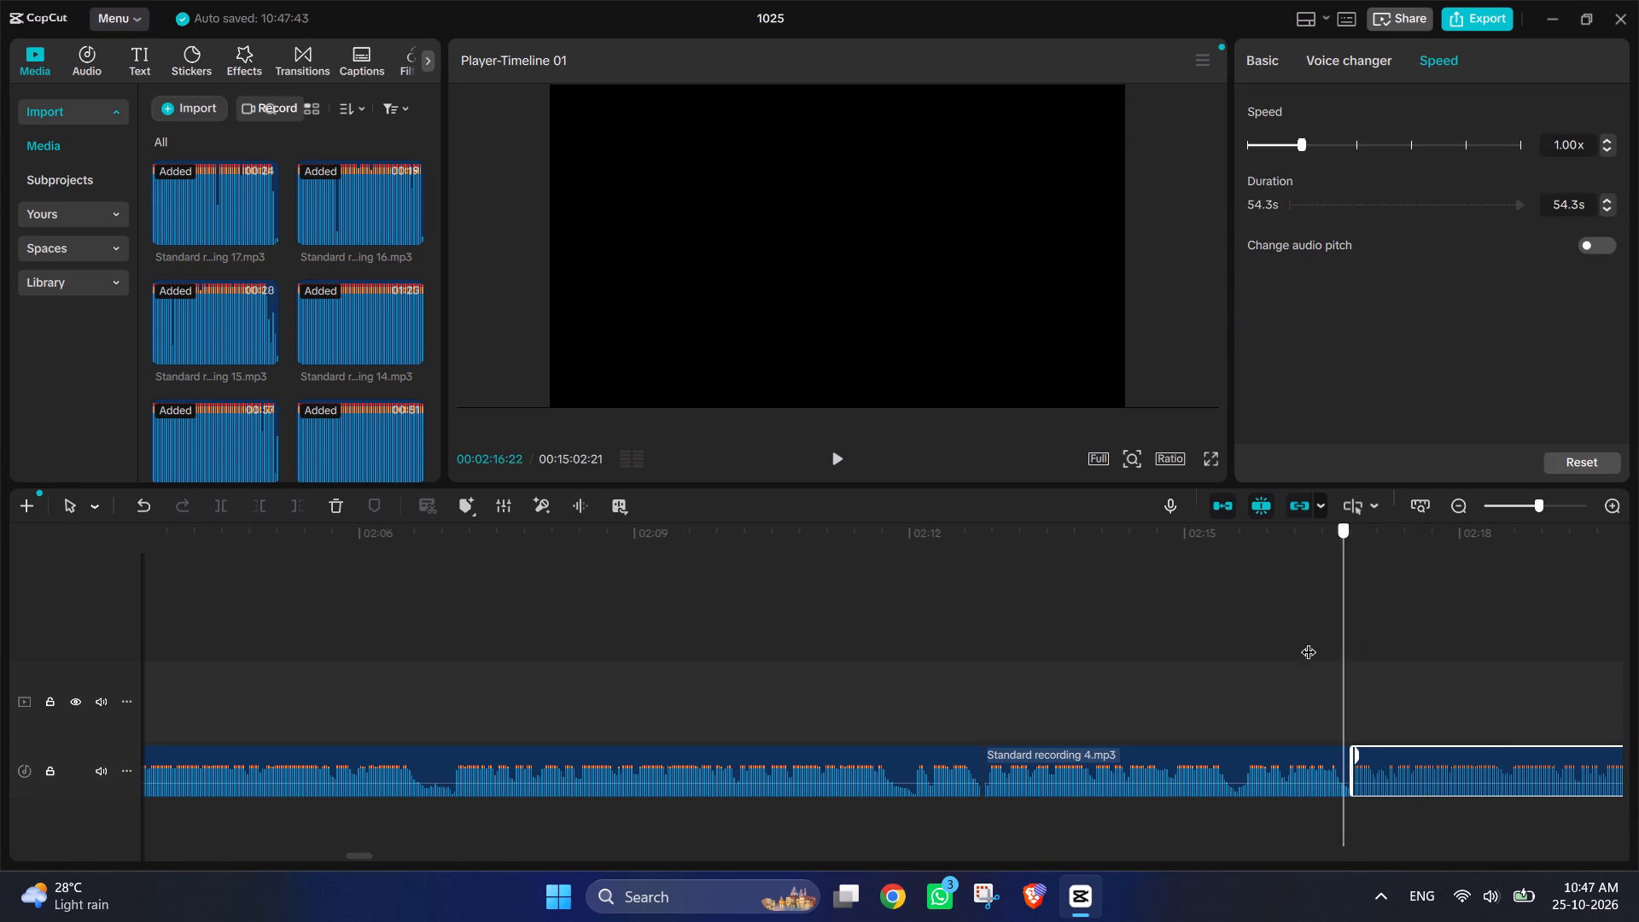
drag(1309, 641, 1302, 641)
click(826, 460)
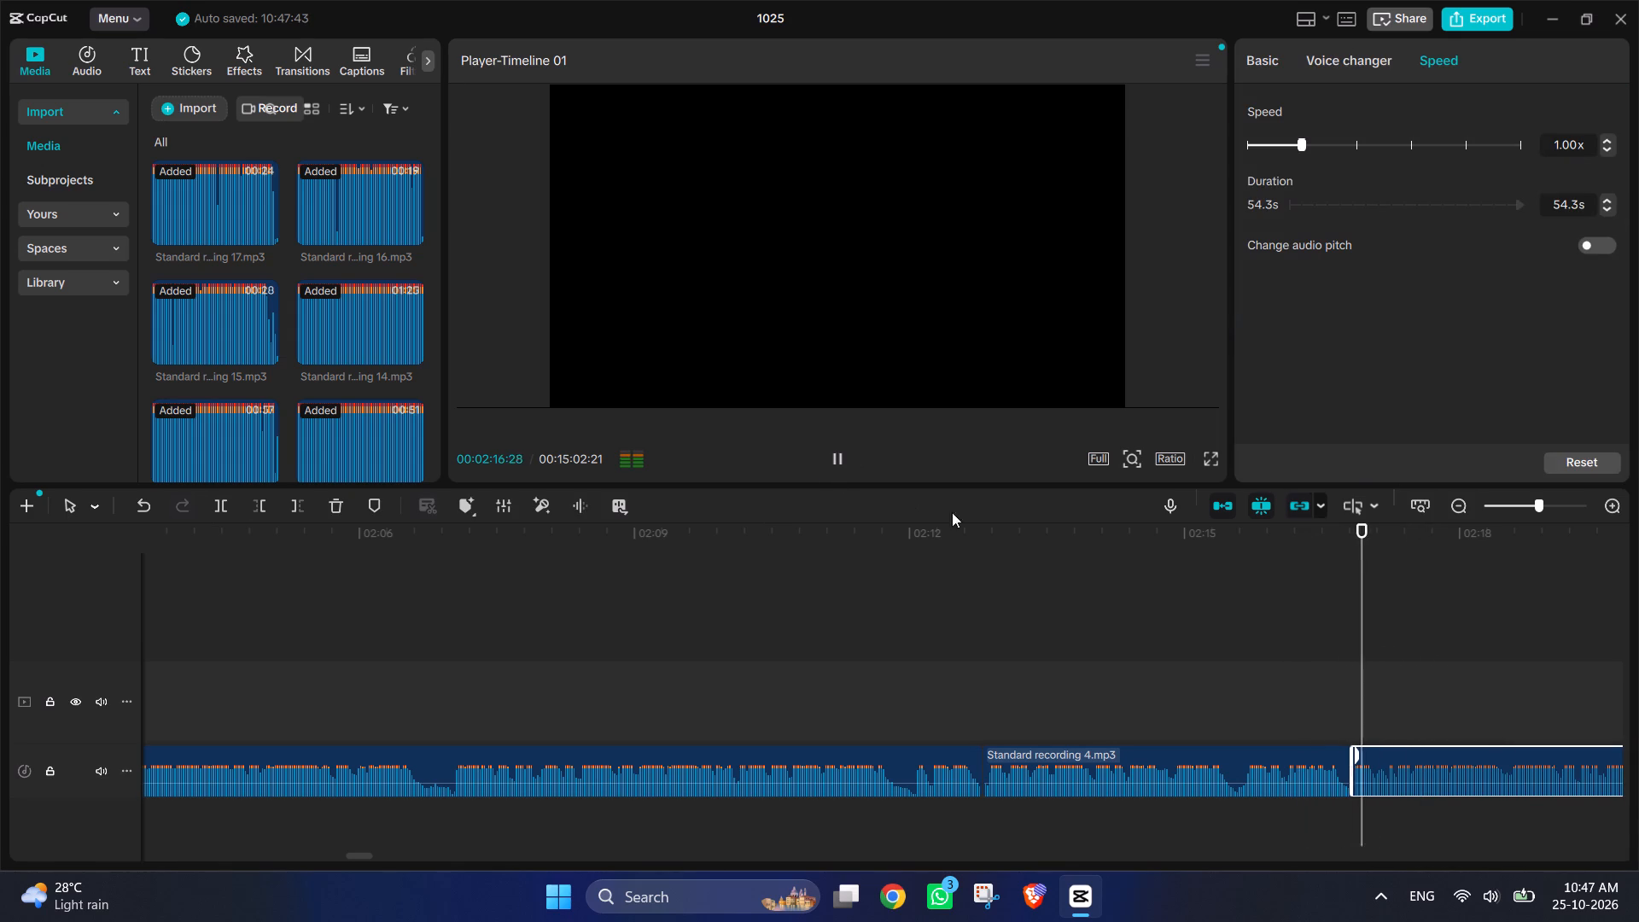
scroll(1011, 569, left, 3)
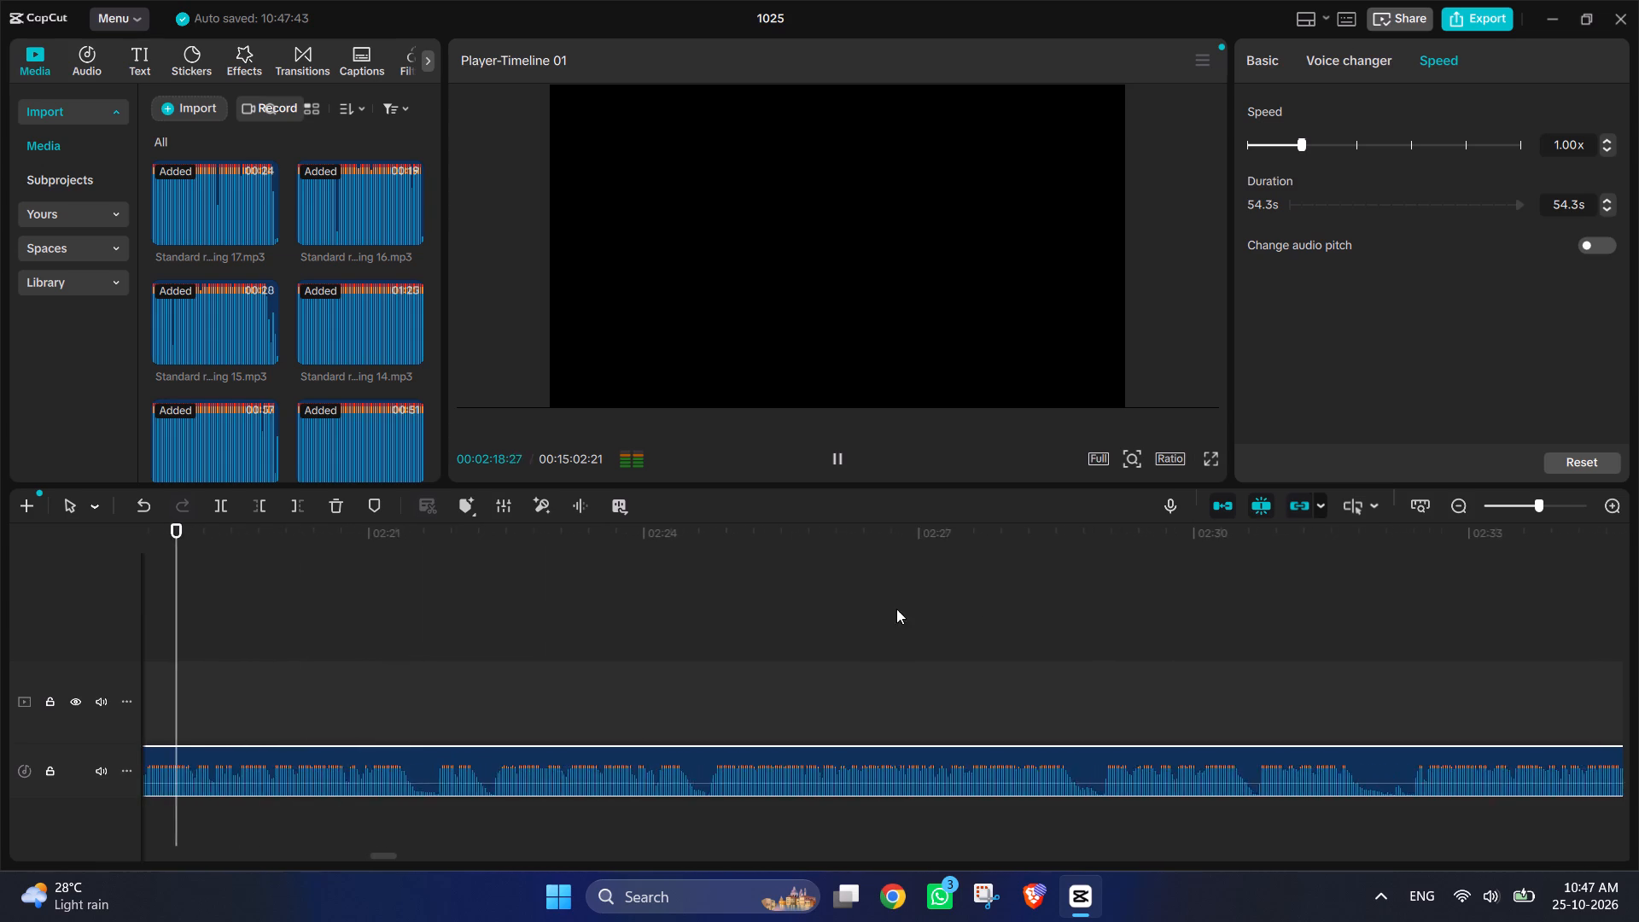
scroll(896, 609, left, 1)
ctrl+scroll(755, 626, up, 16)
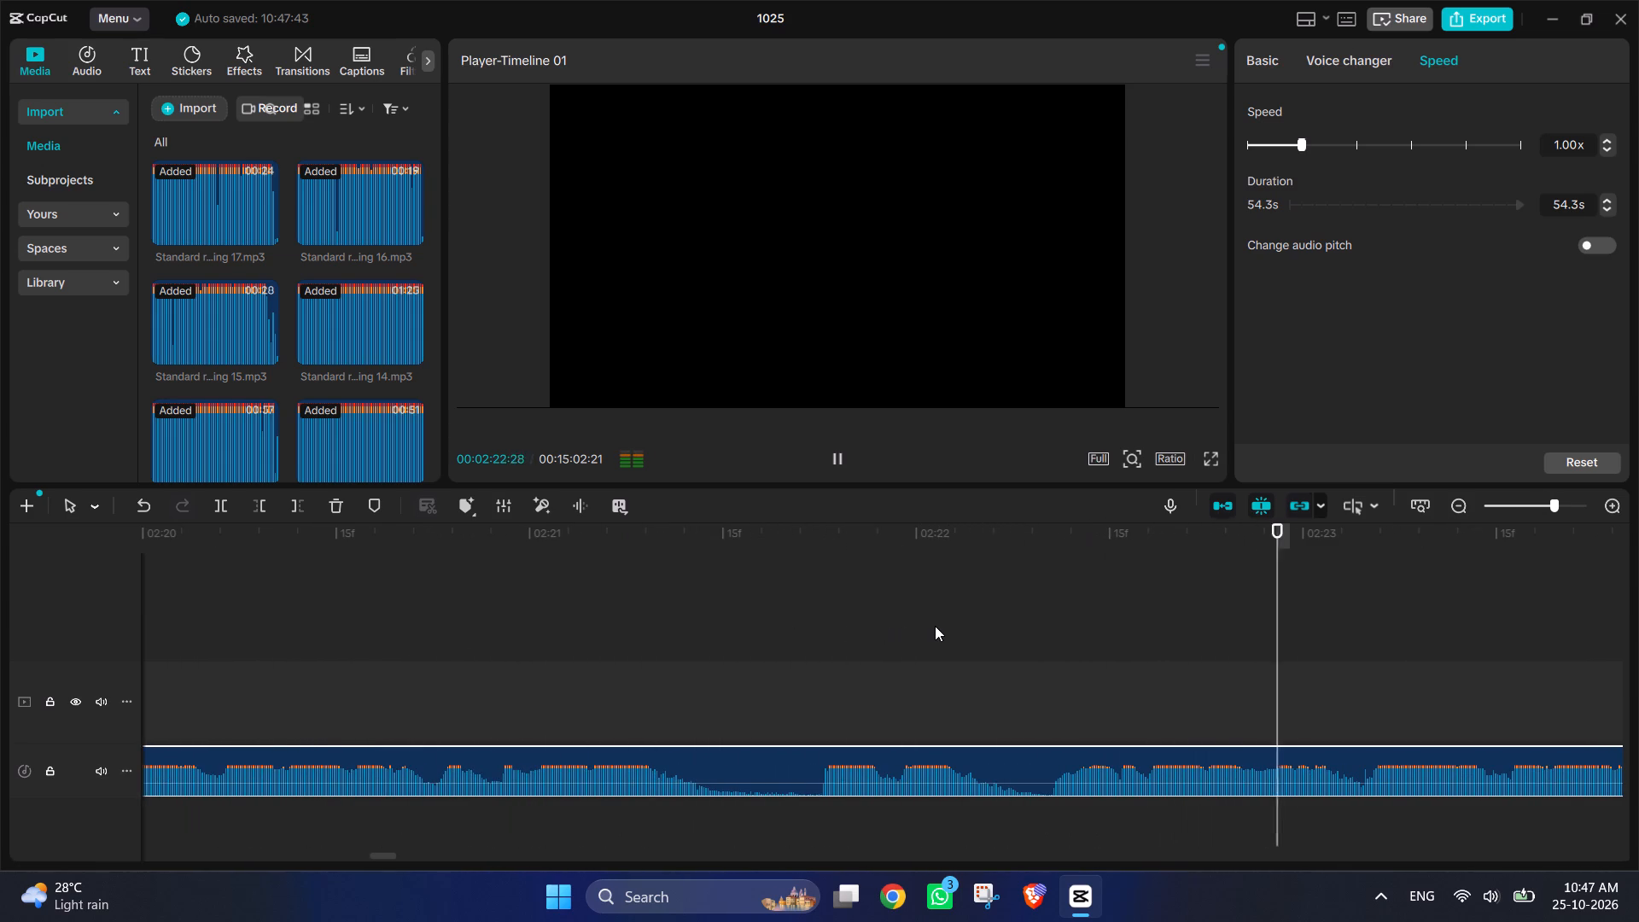
ctrl+scroll(935, 626, down, 6)
scroll(933, 626, left, 3)
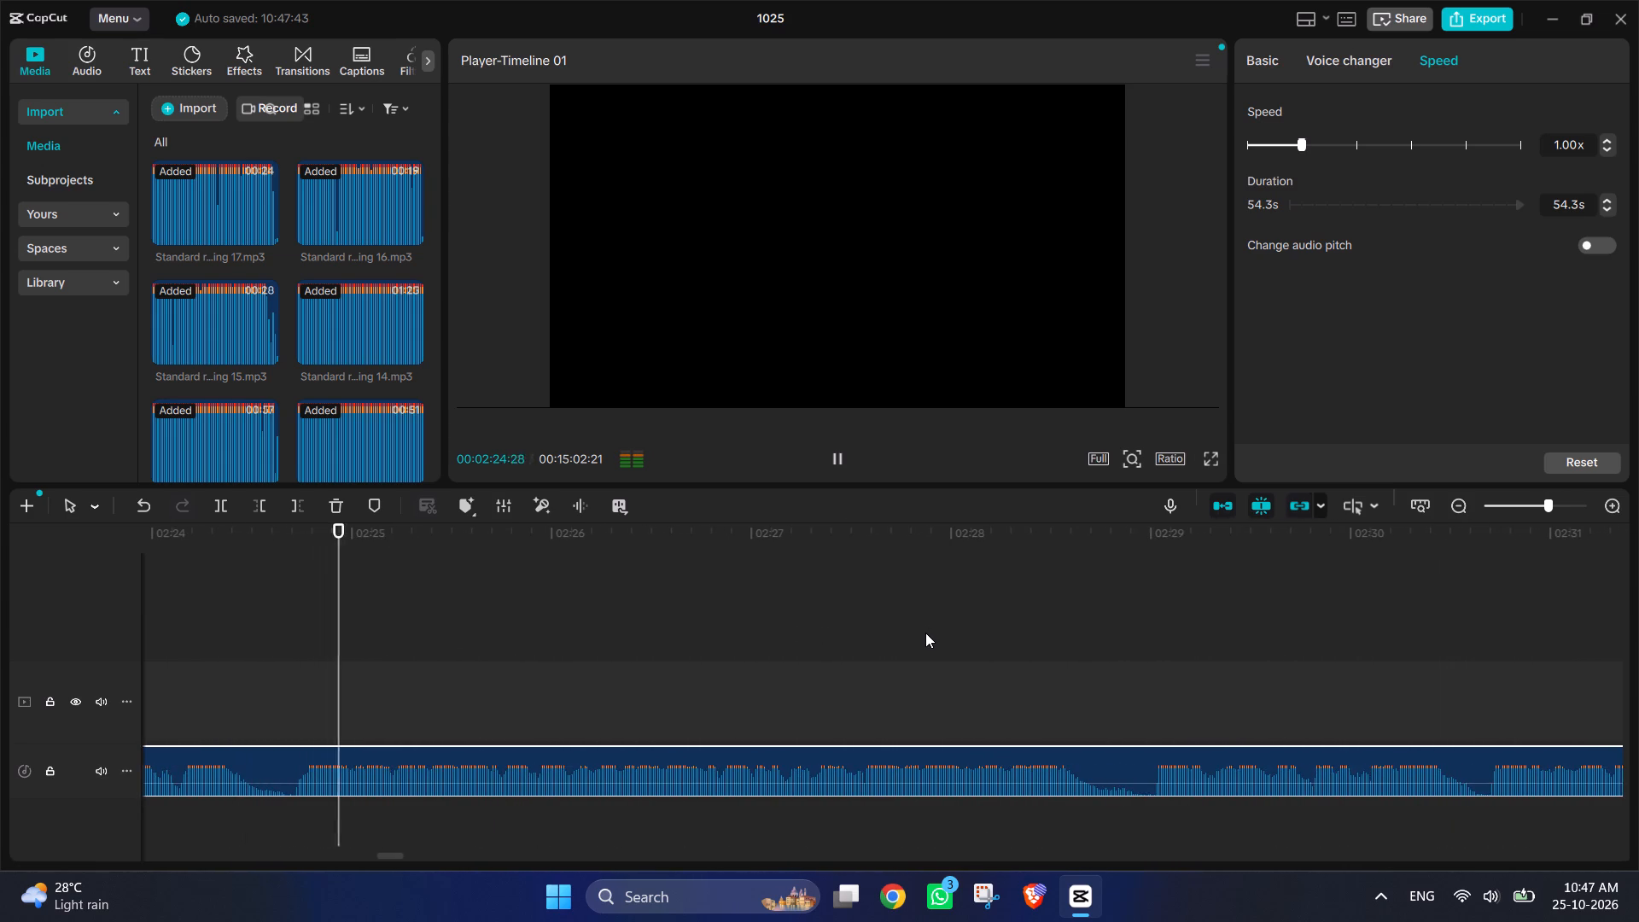
ctrl+scroll(925, 633, down, 5)
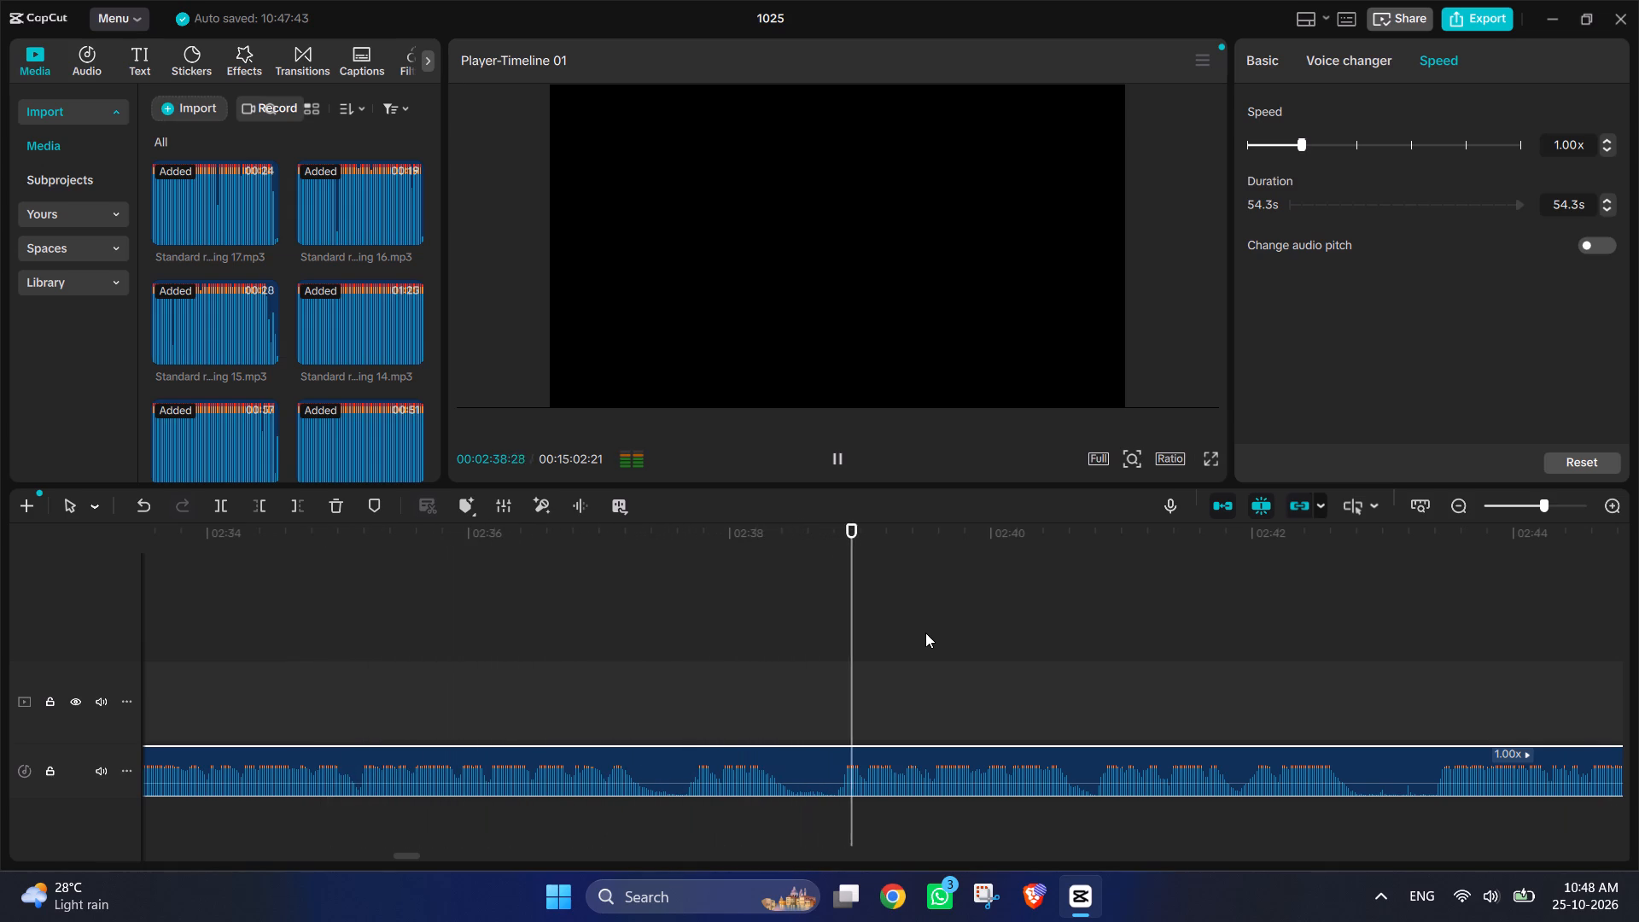
click(925, 633)
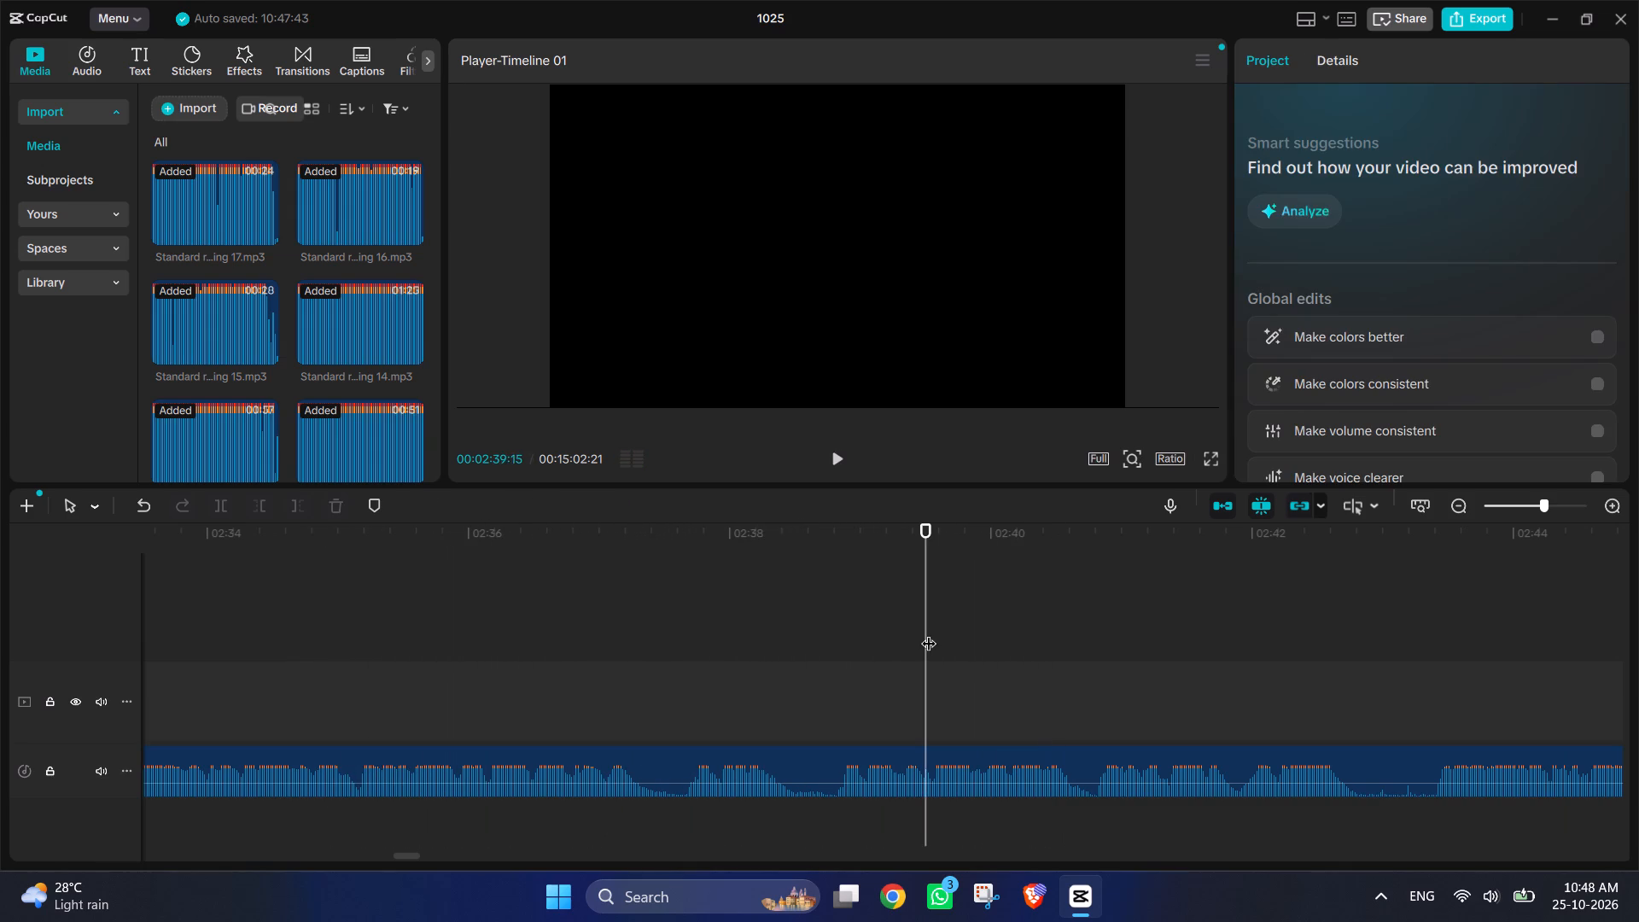
drag(927, 632, 794, 653)
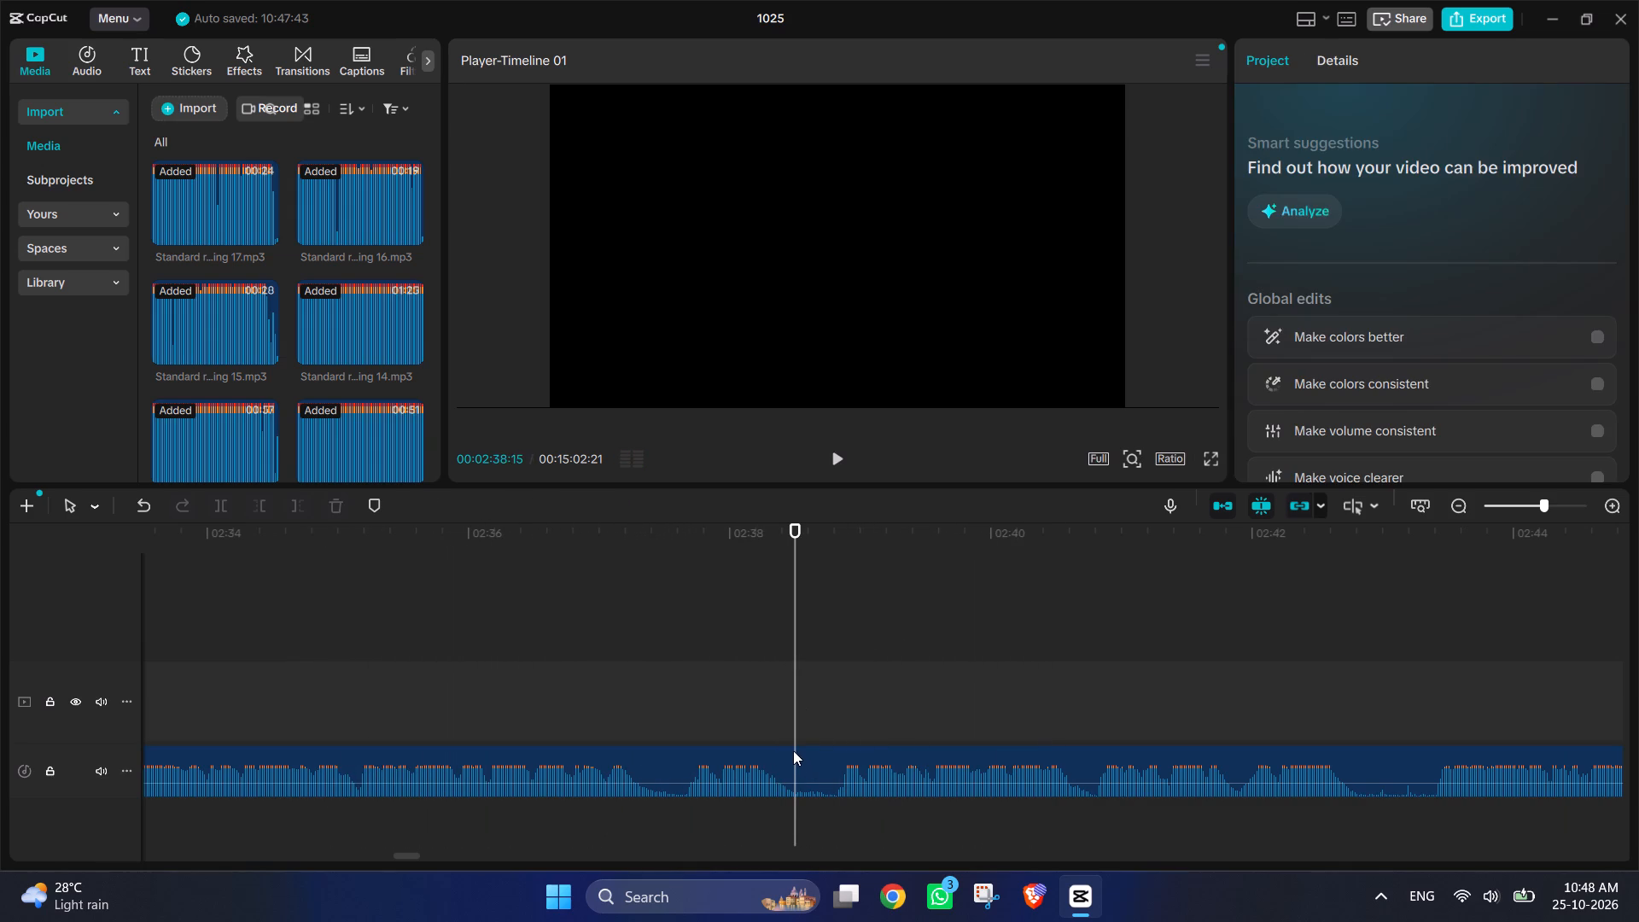
click(792, 750)
click(224, 507)
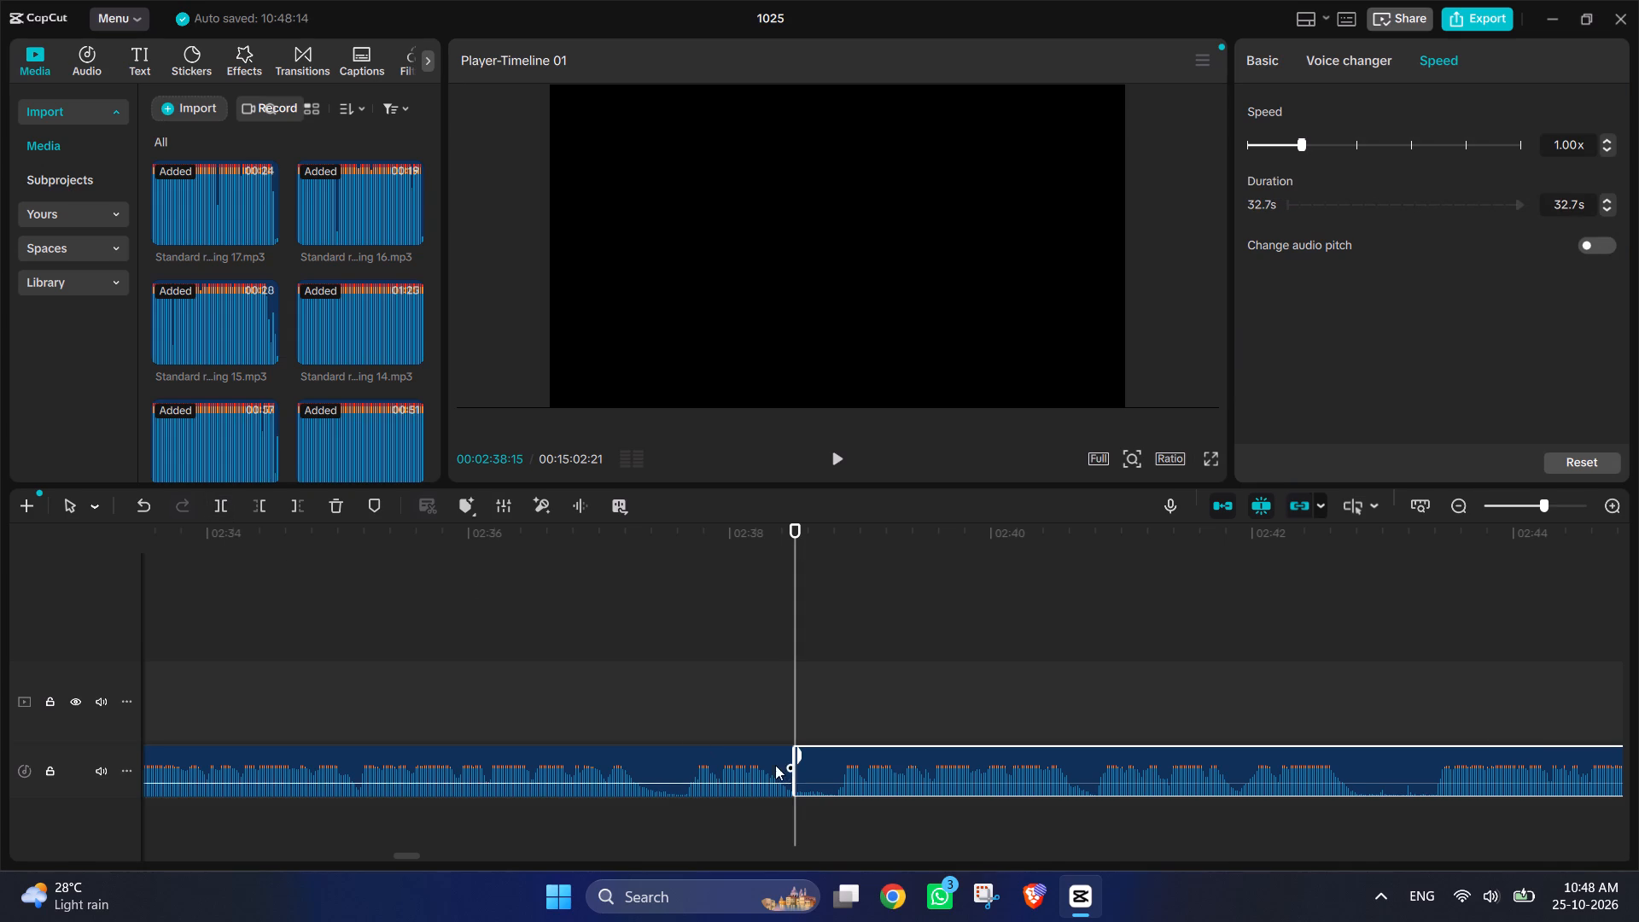
Cut the silence up to 00:02:38:25 from the start of recording 4's last part and close the gap.
click(834, 727)
click(836, 704)
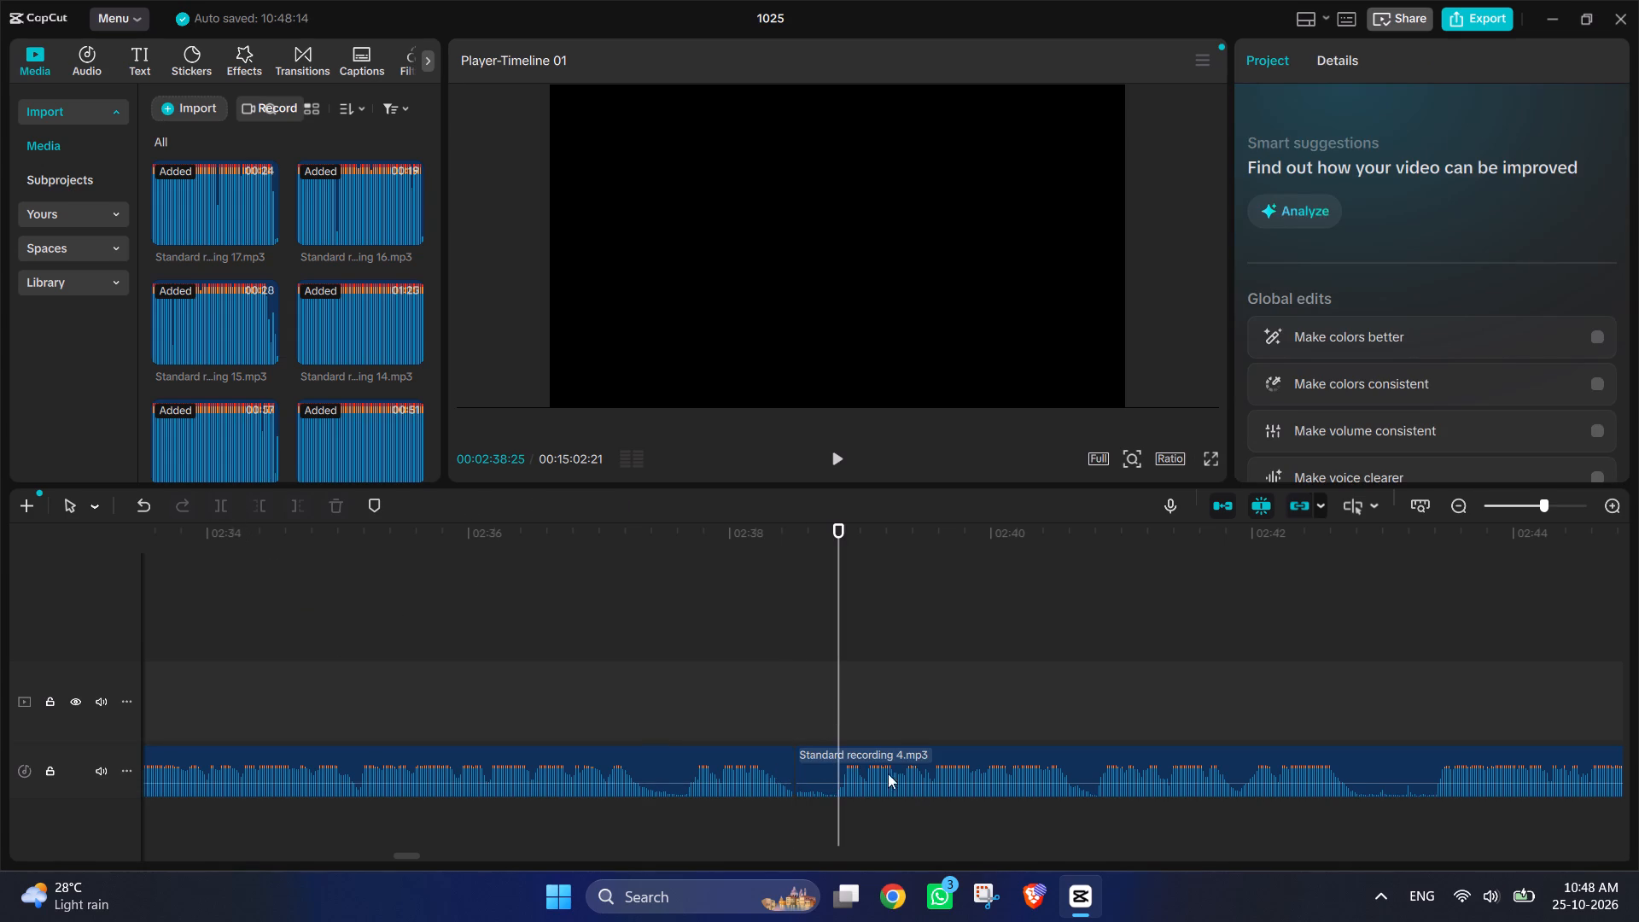
click(848, 753)
click(263, 501)
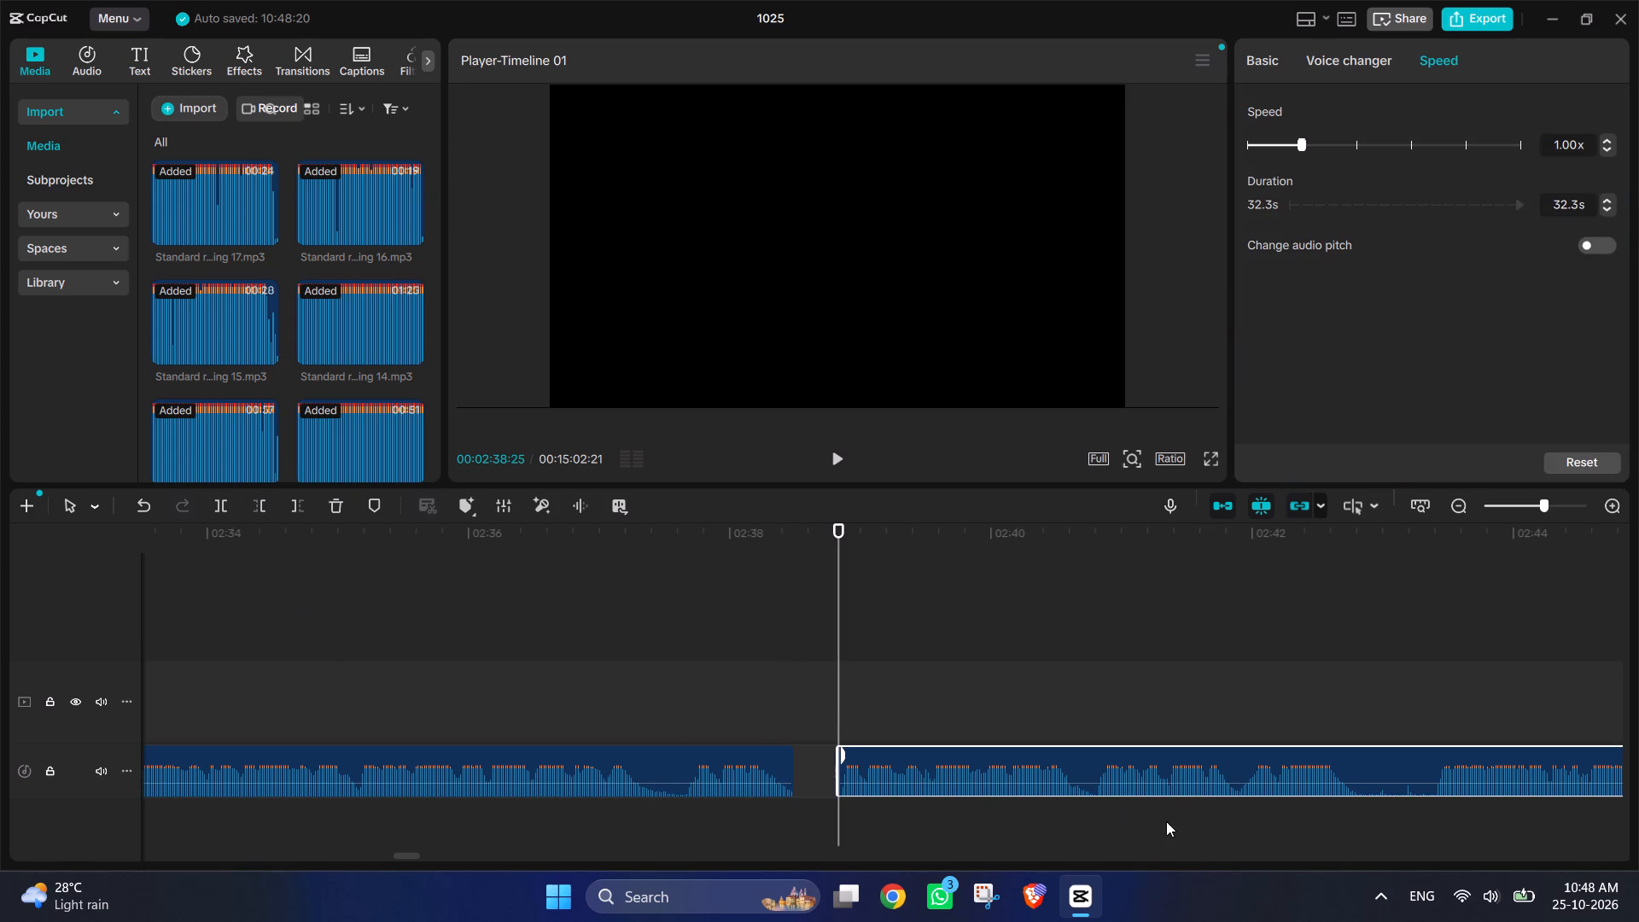
drag(1055, 749, 1010, 750)
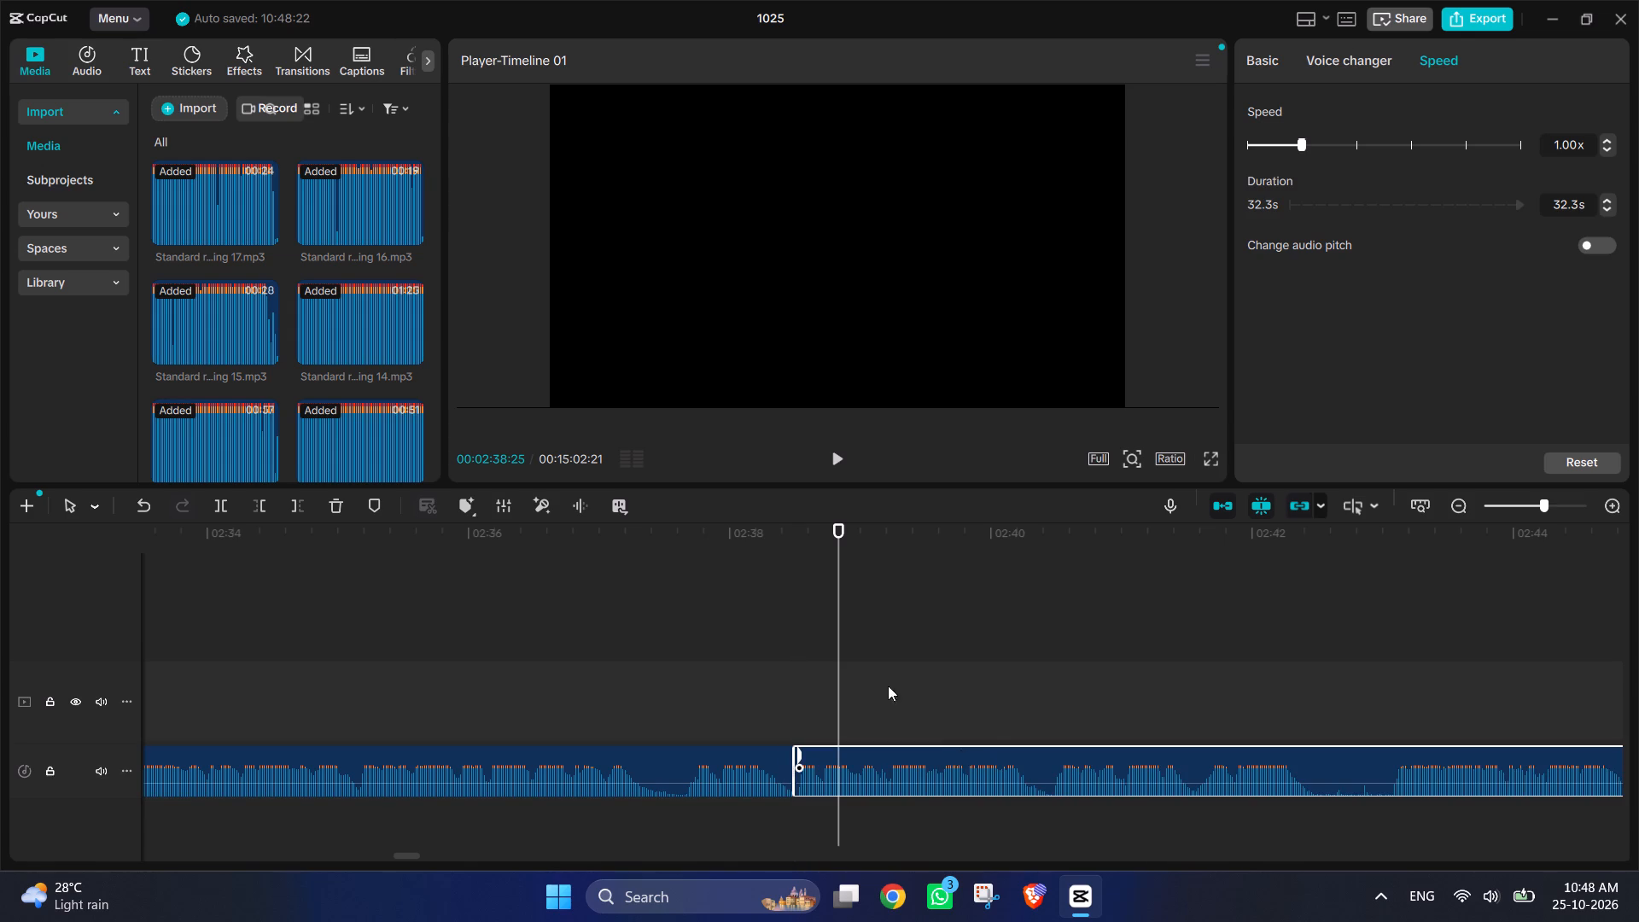
Play on through recording 4 and split it at 00:02:41:17.
click(839, 466)
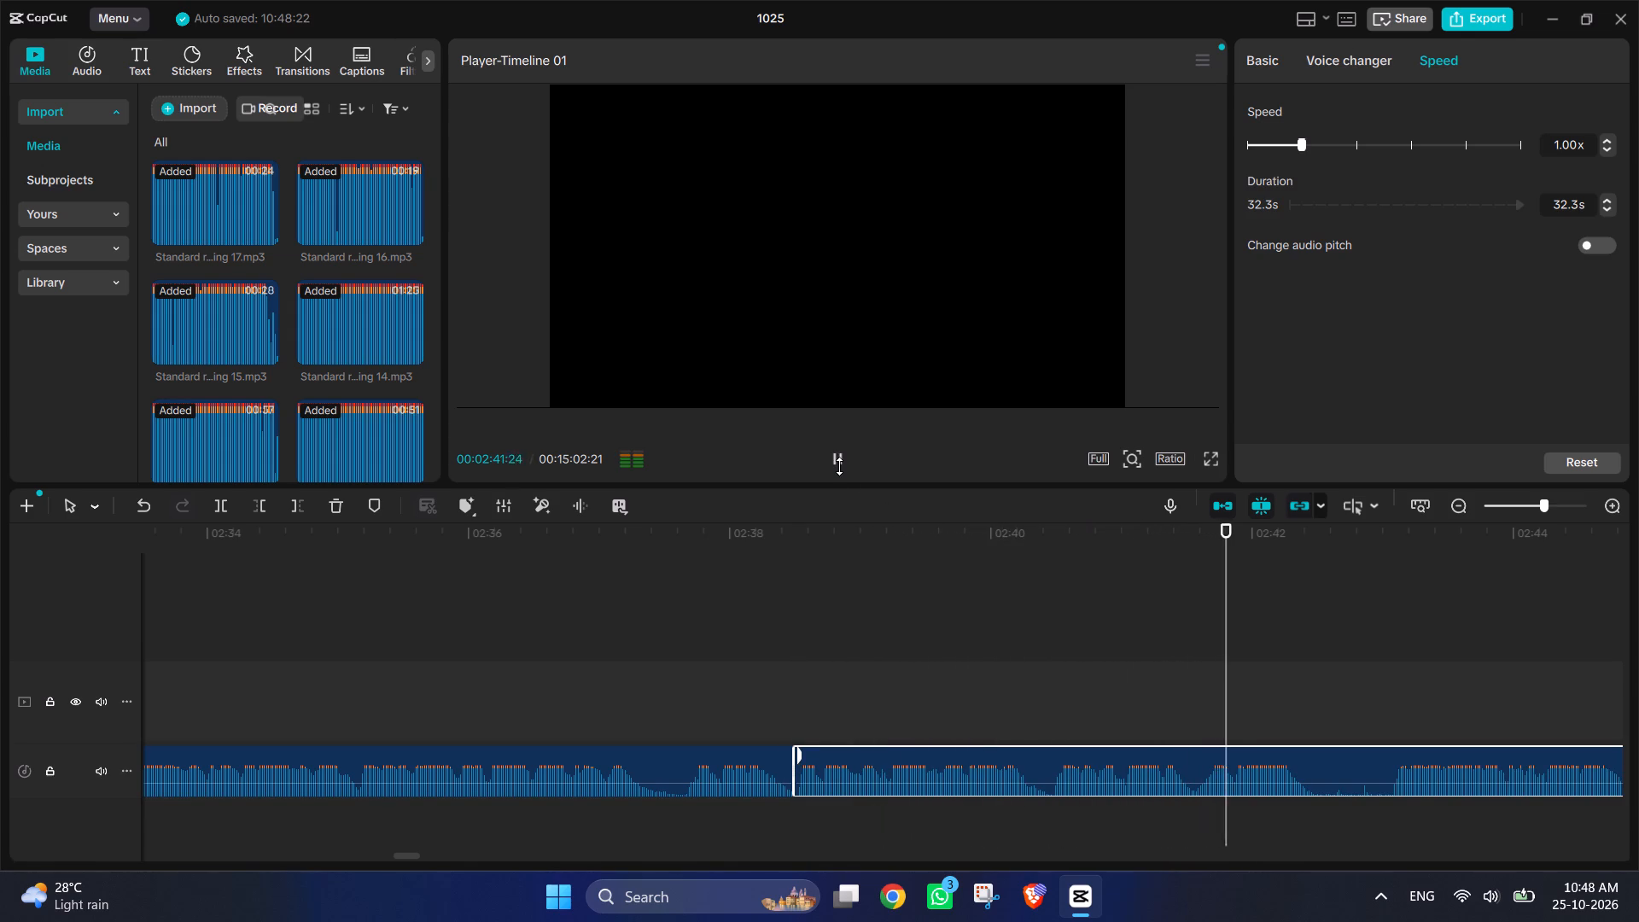
click(839, 466)
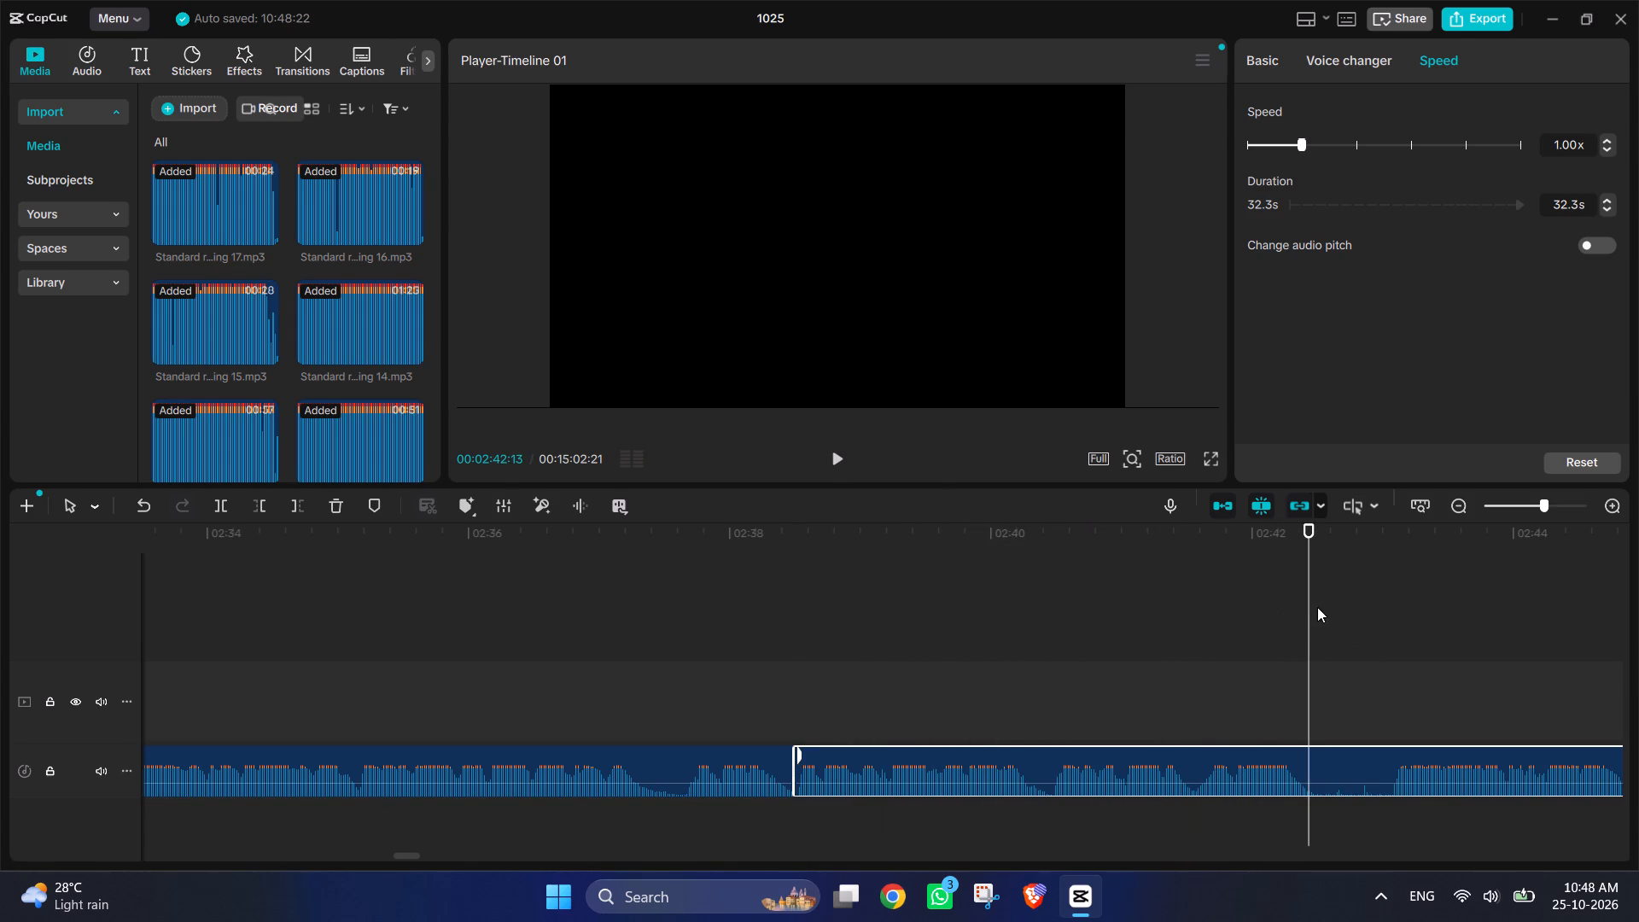
drag(1311, 598, 1171, 598)
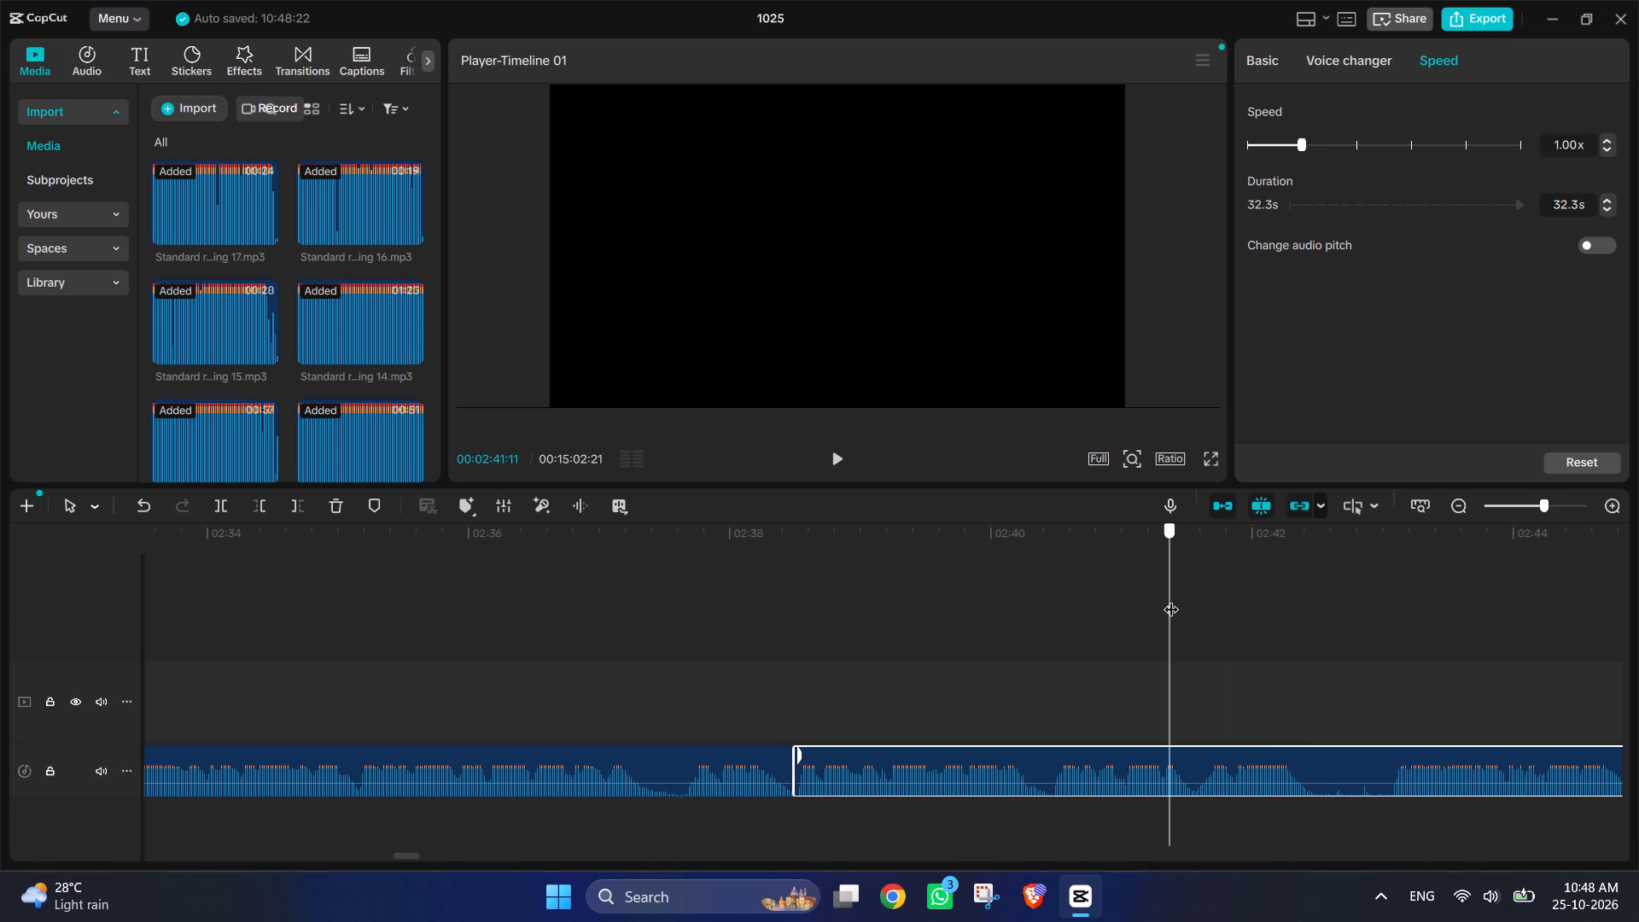
drag(1171, 598, 1193, 600)
click(227, 497)
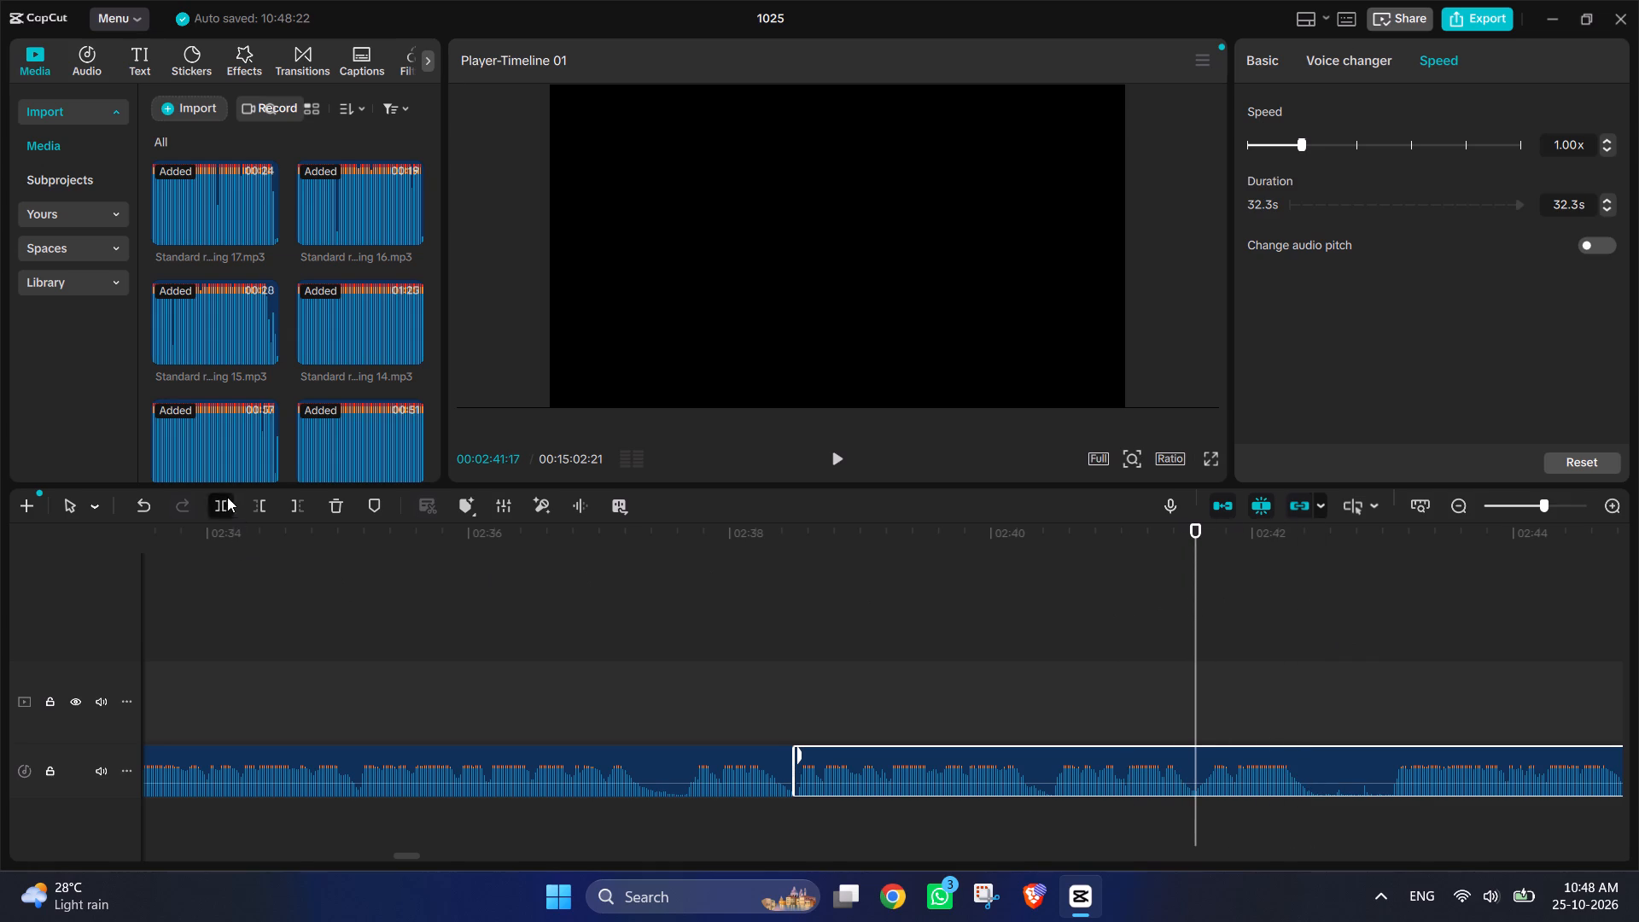
click(1236, 768)
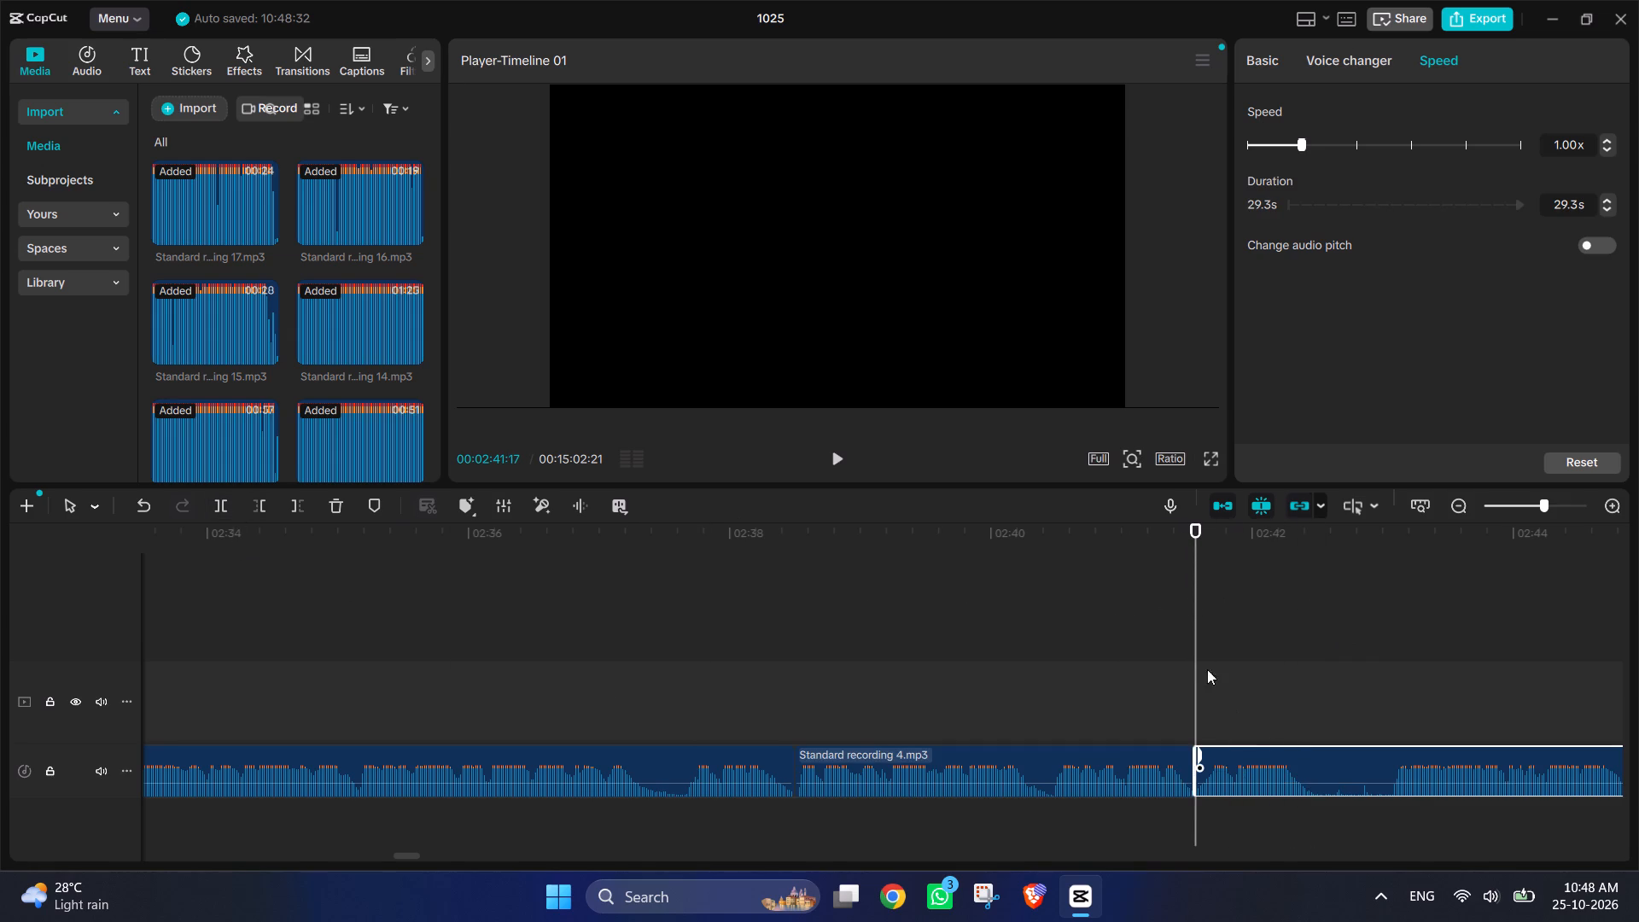
Remove the start of the new part of recording 4 up to 00:02:41:26 and move the remainder against the previous part.
drag(1186, 651, 1216, 660)
drag(1195, 639, 1223, 652)
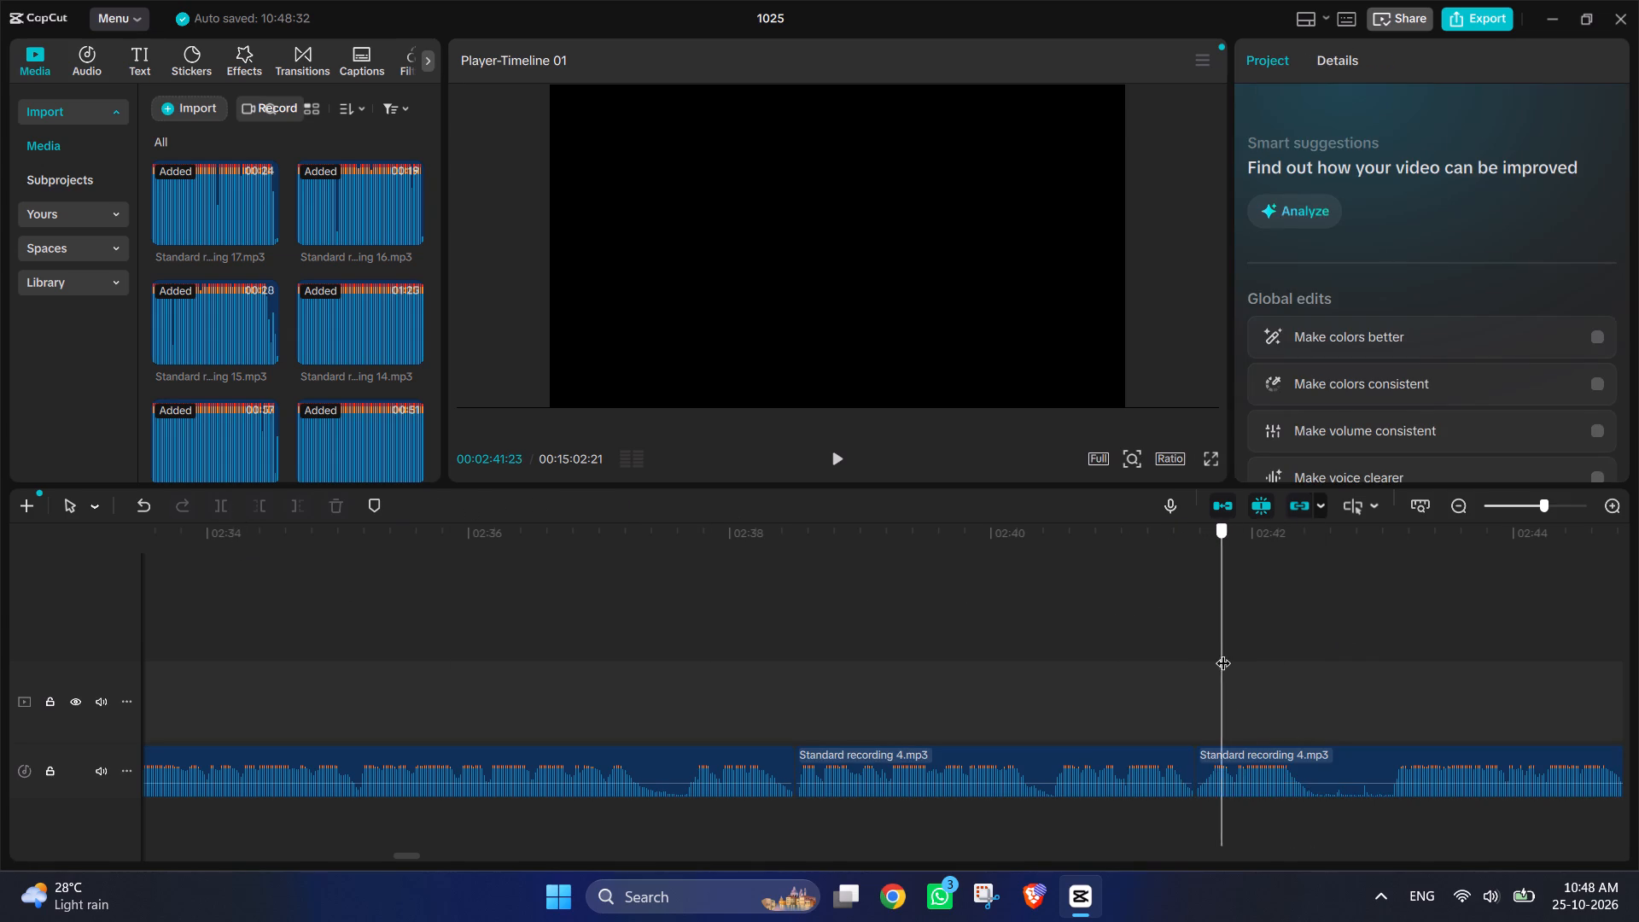
drag(1223, 652, 1233, 657)
click(1220, 786)
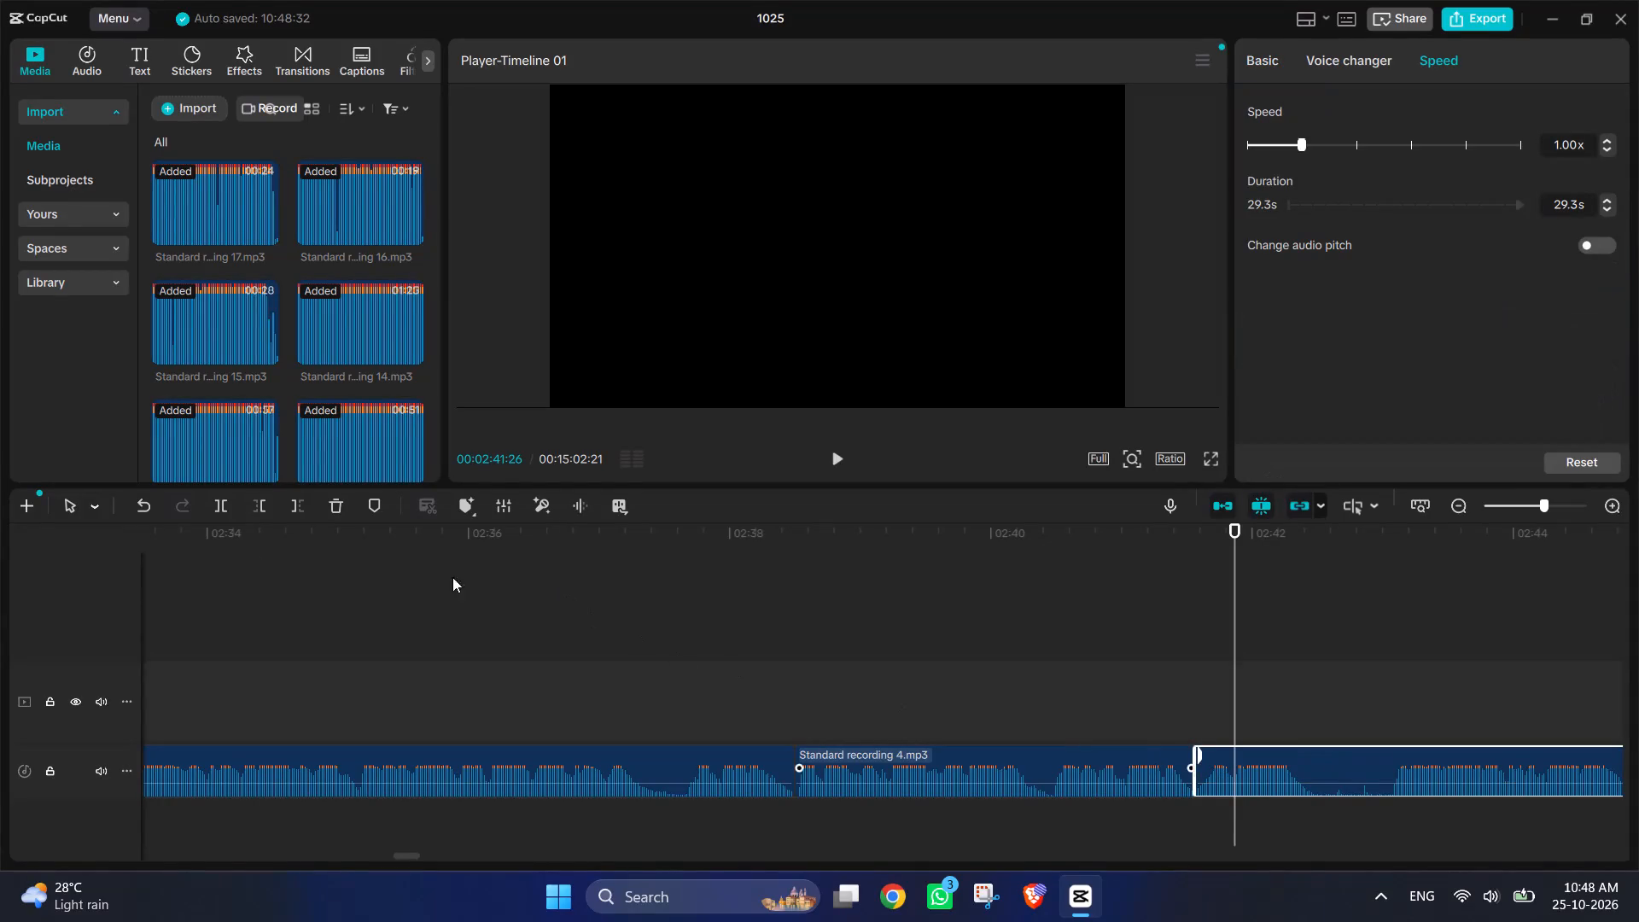
click(259, 501)
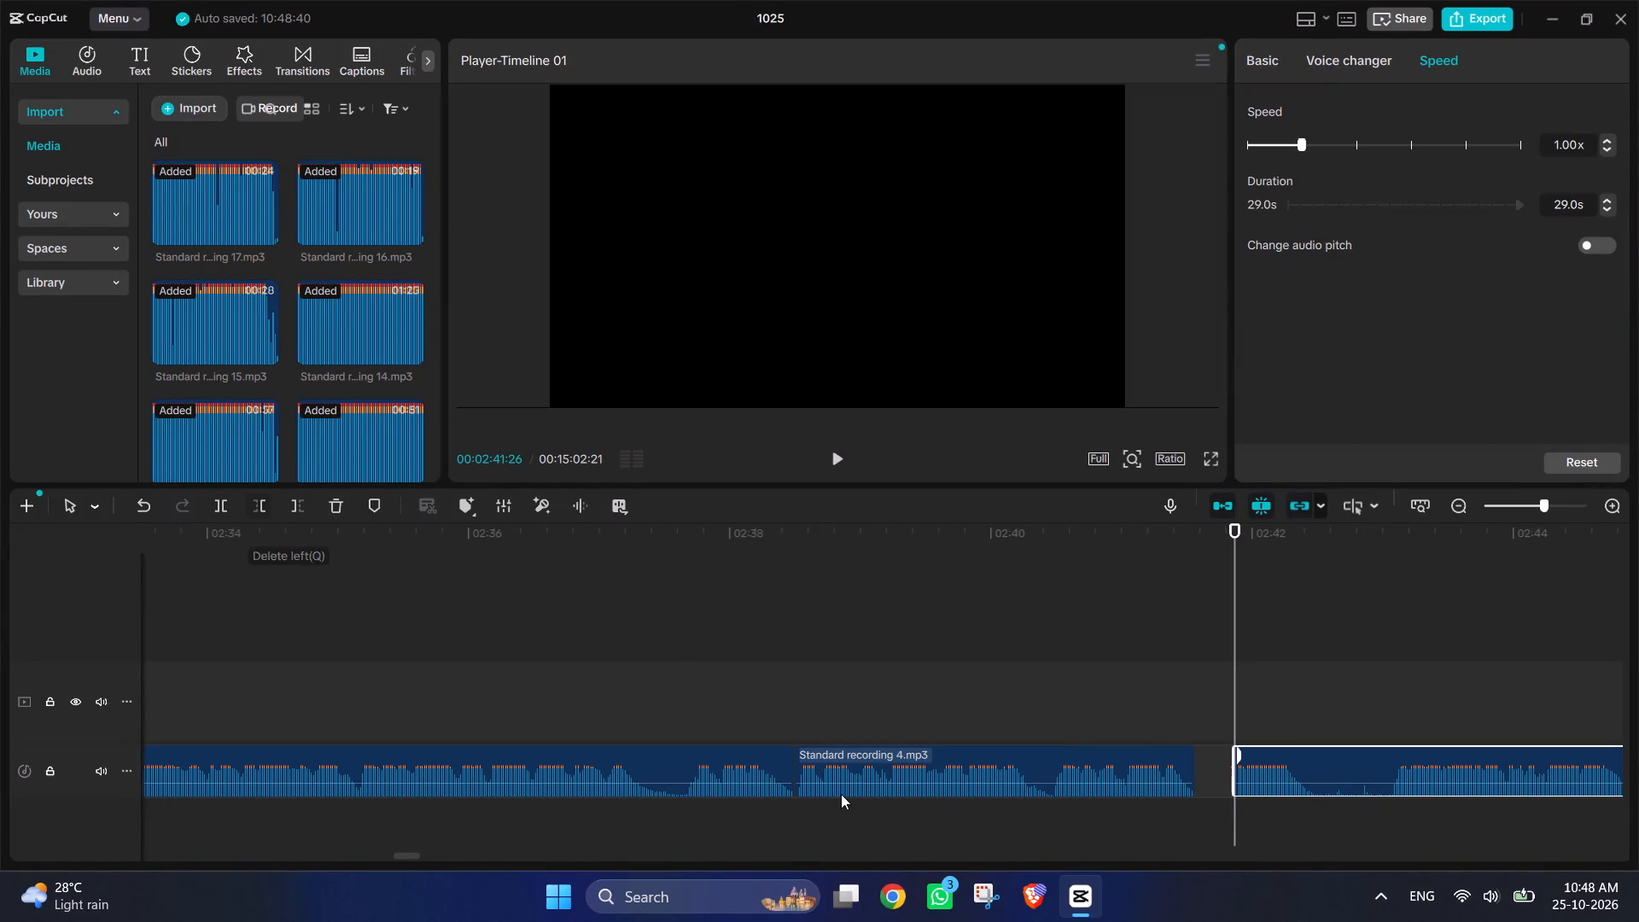
drag(1335, 750, 1300, 755)
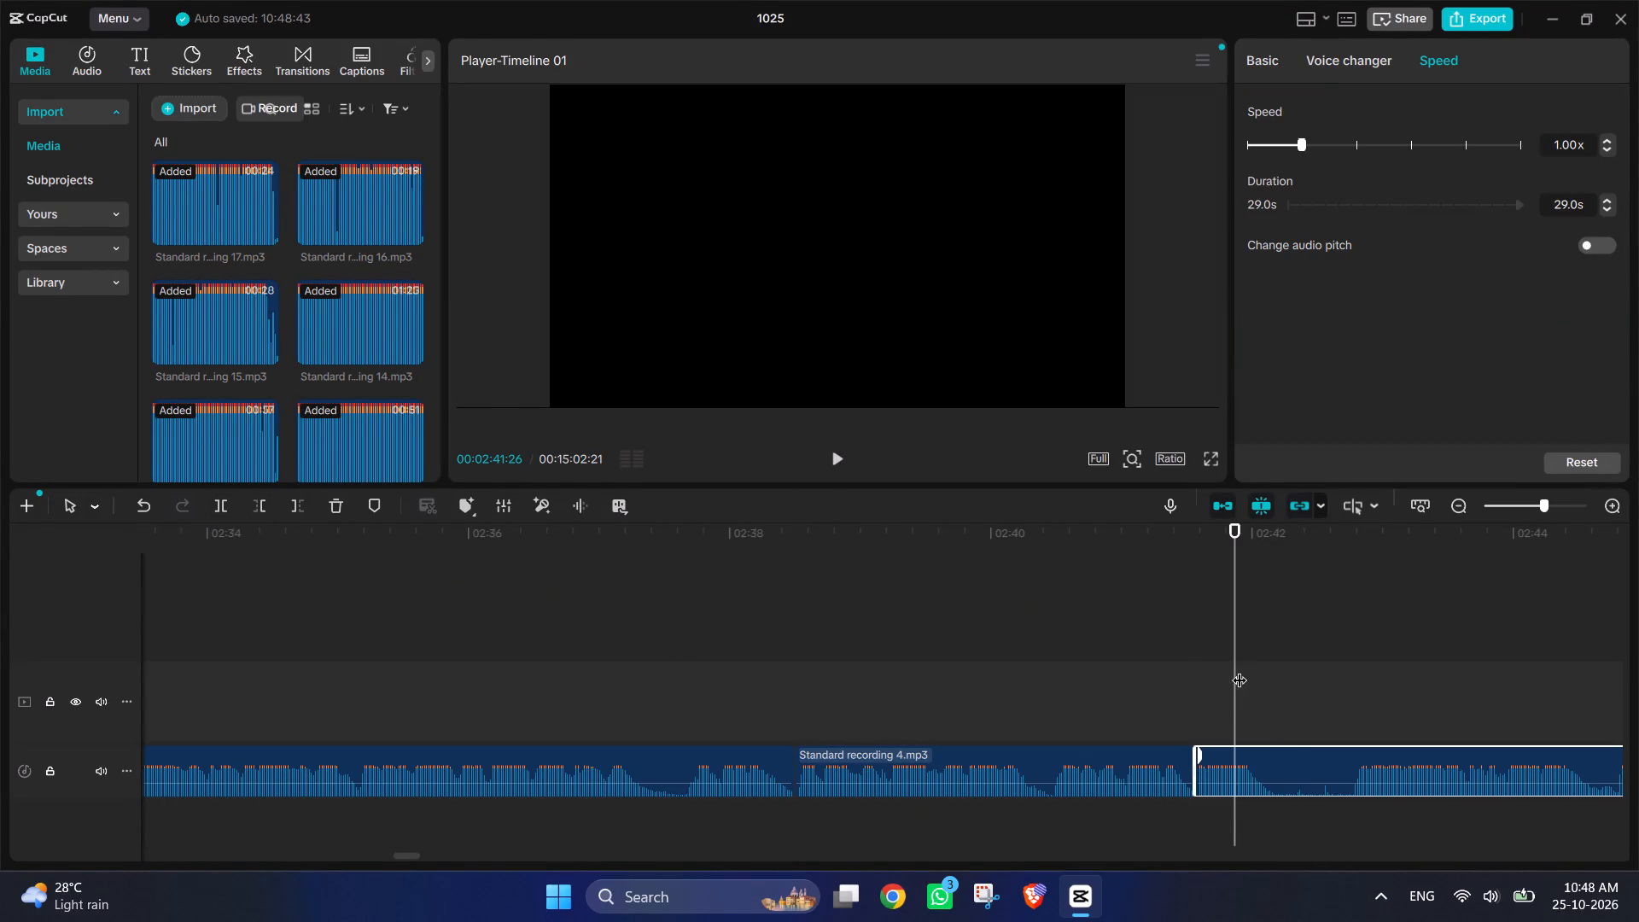
Play recording 4 from 00:02:40:28 across the new join to check the cut.
drag(1237, 669, 1115, 682)
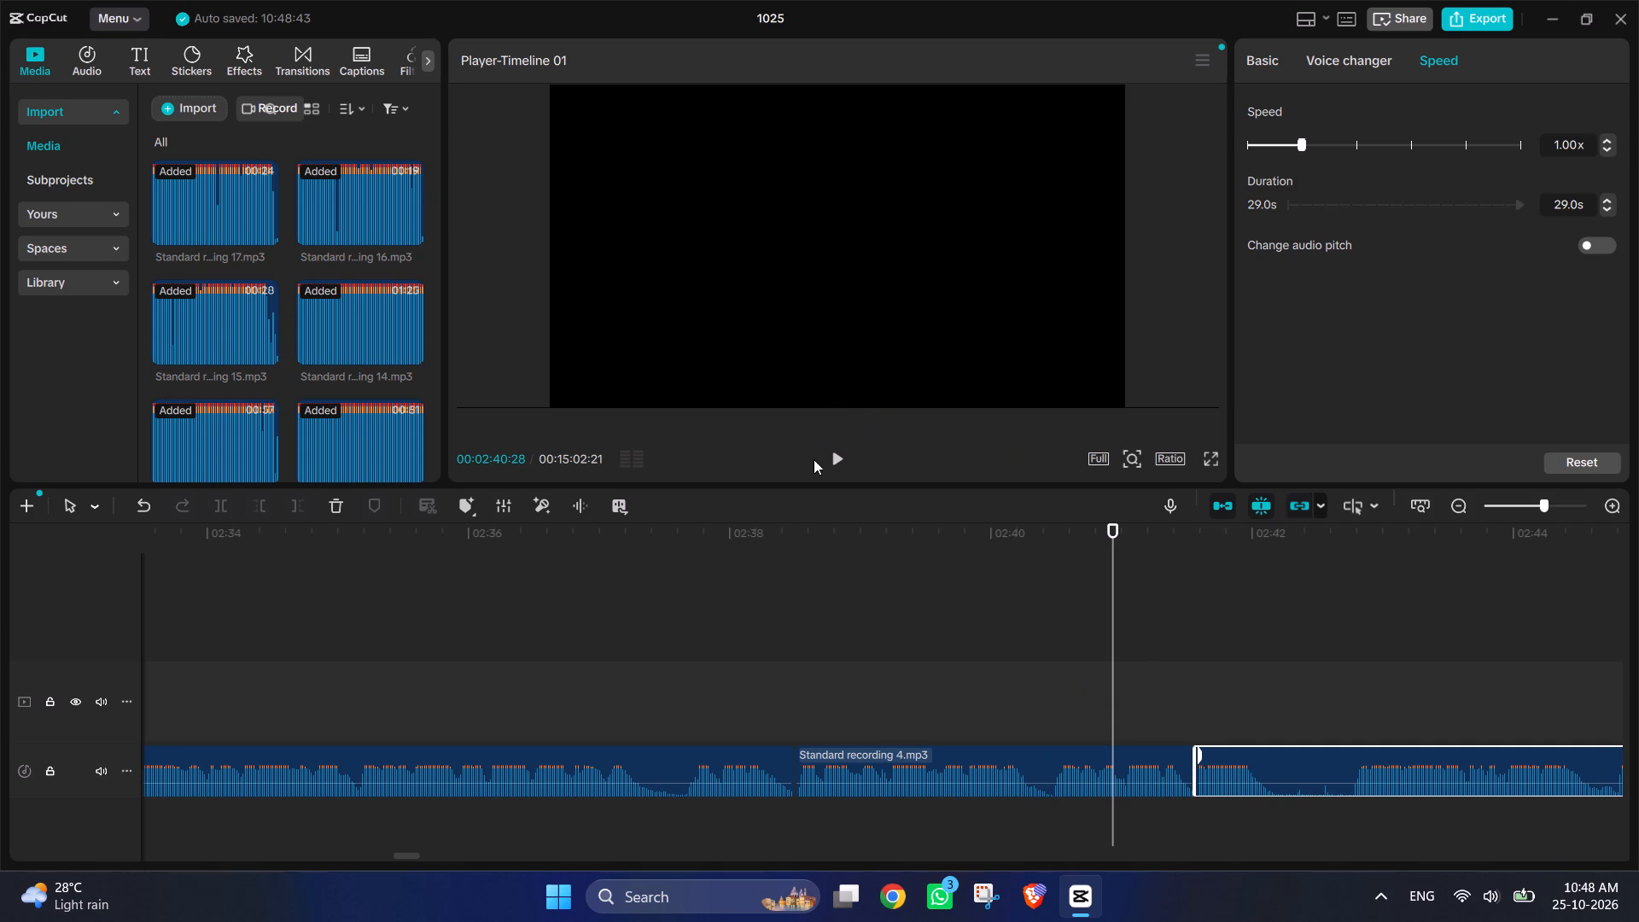
click(826, 447)
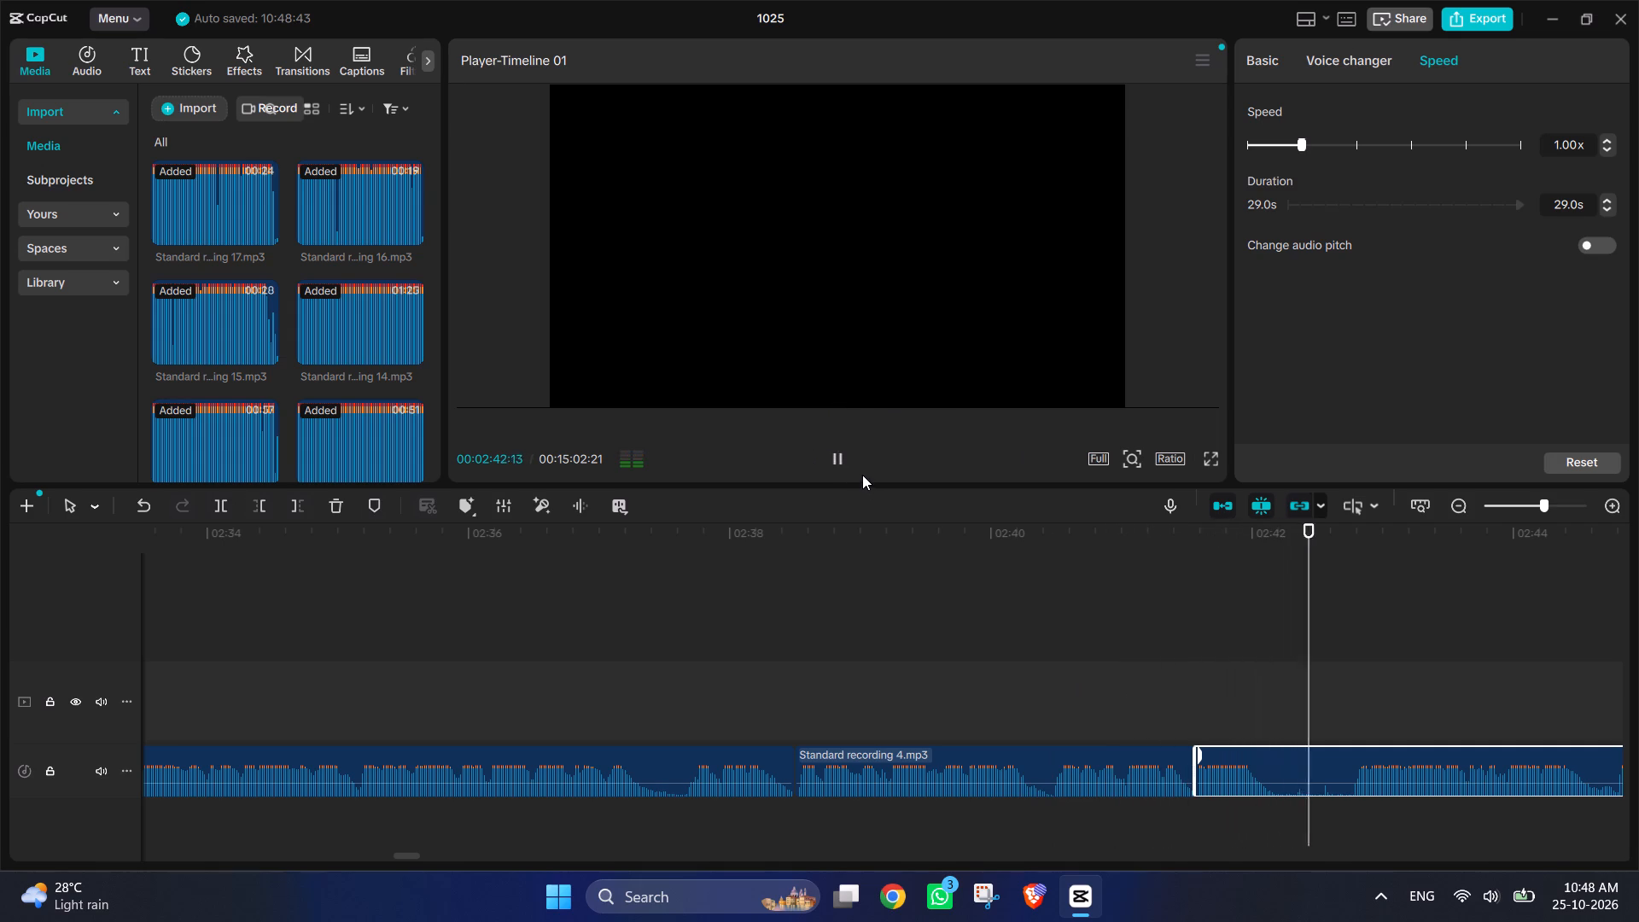
click(861, 473)
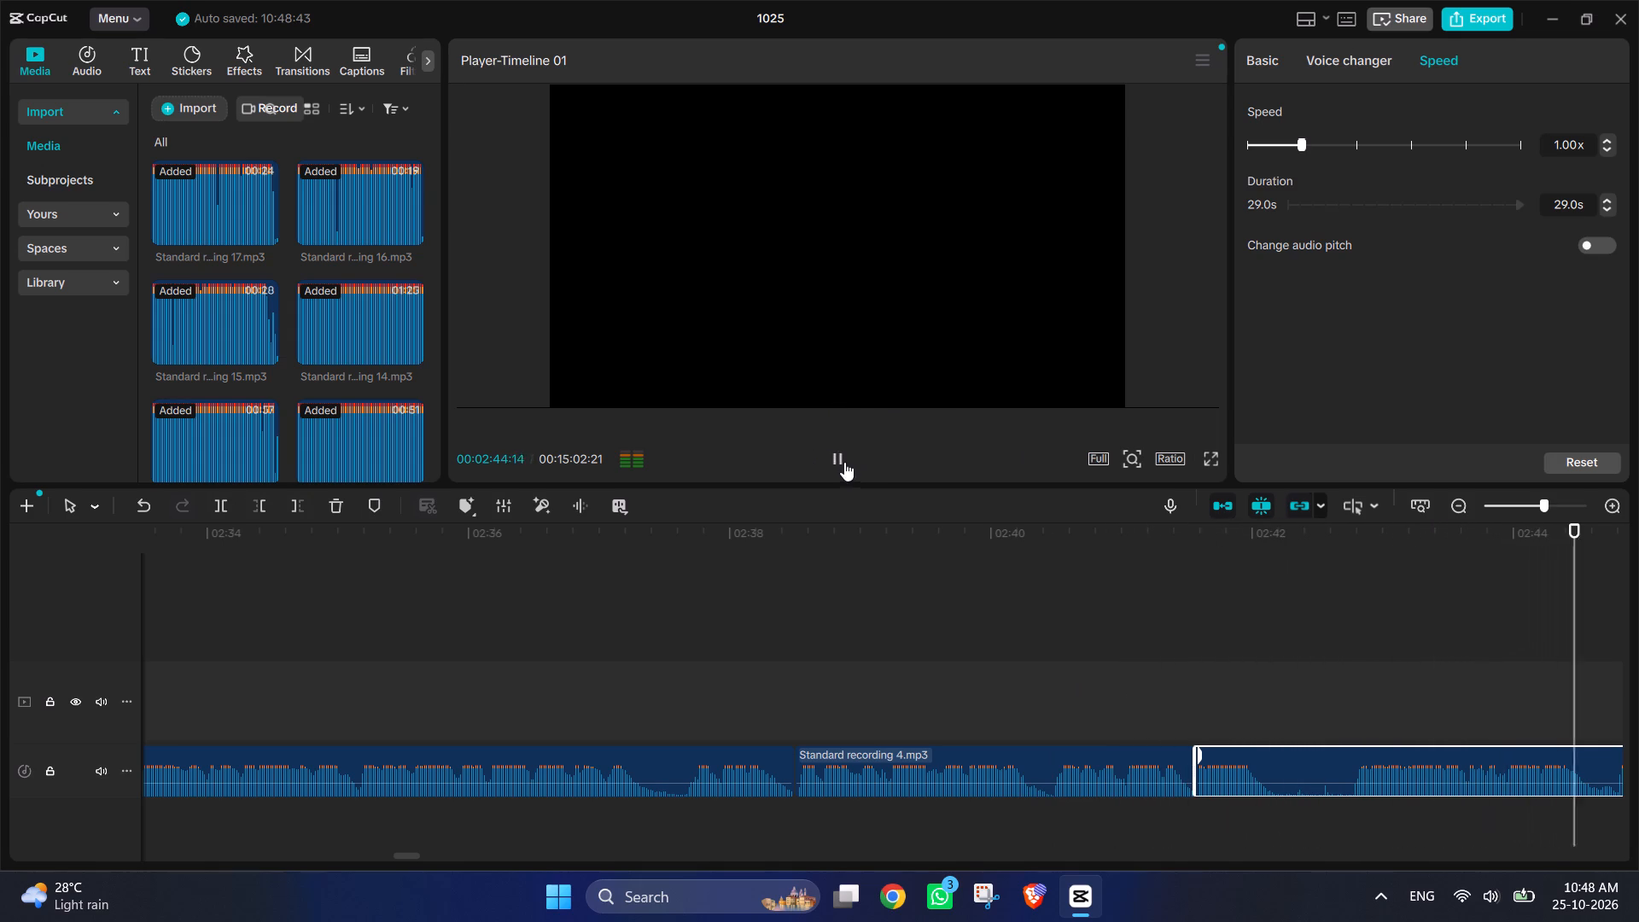
click(831, 455)
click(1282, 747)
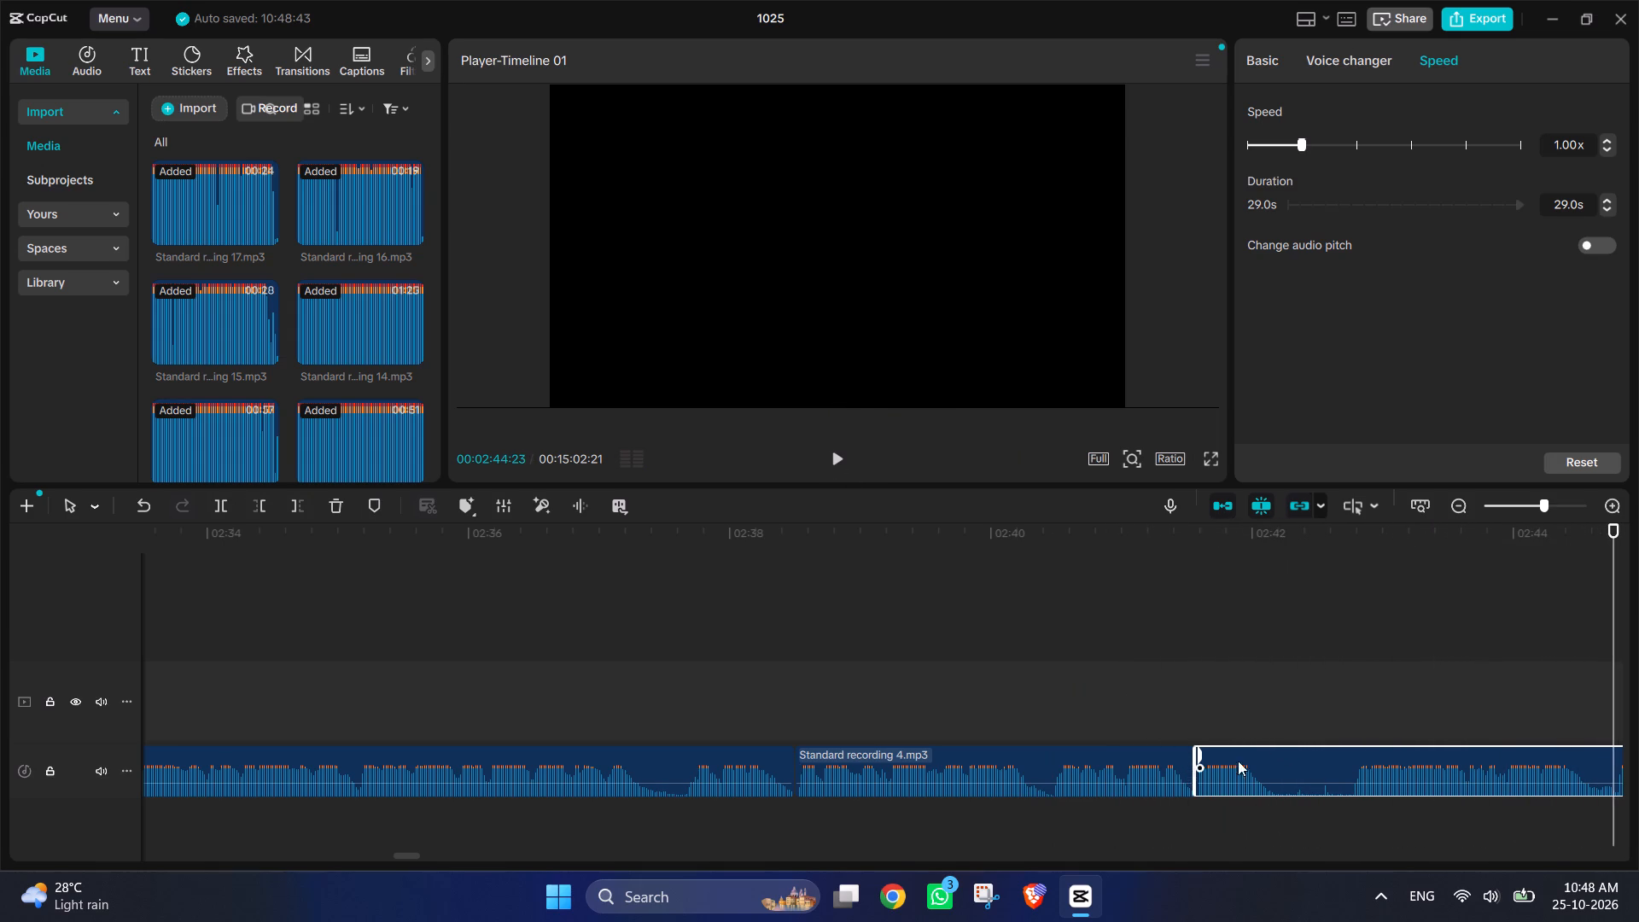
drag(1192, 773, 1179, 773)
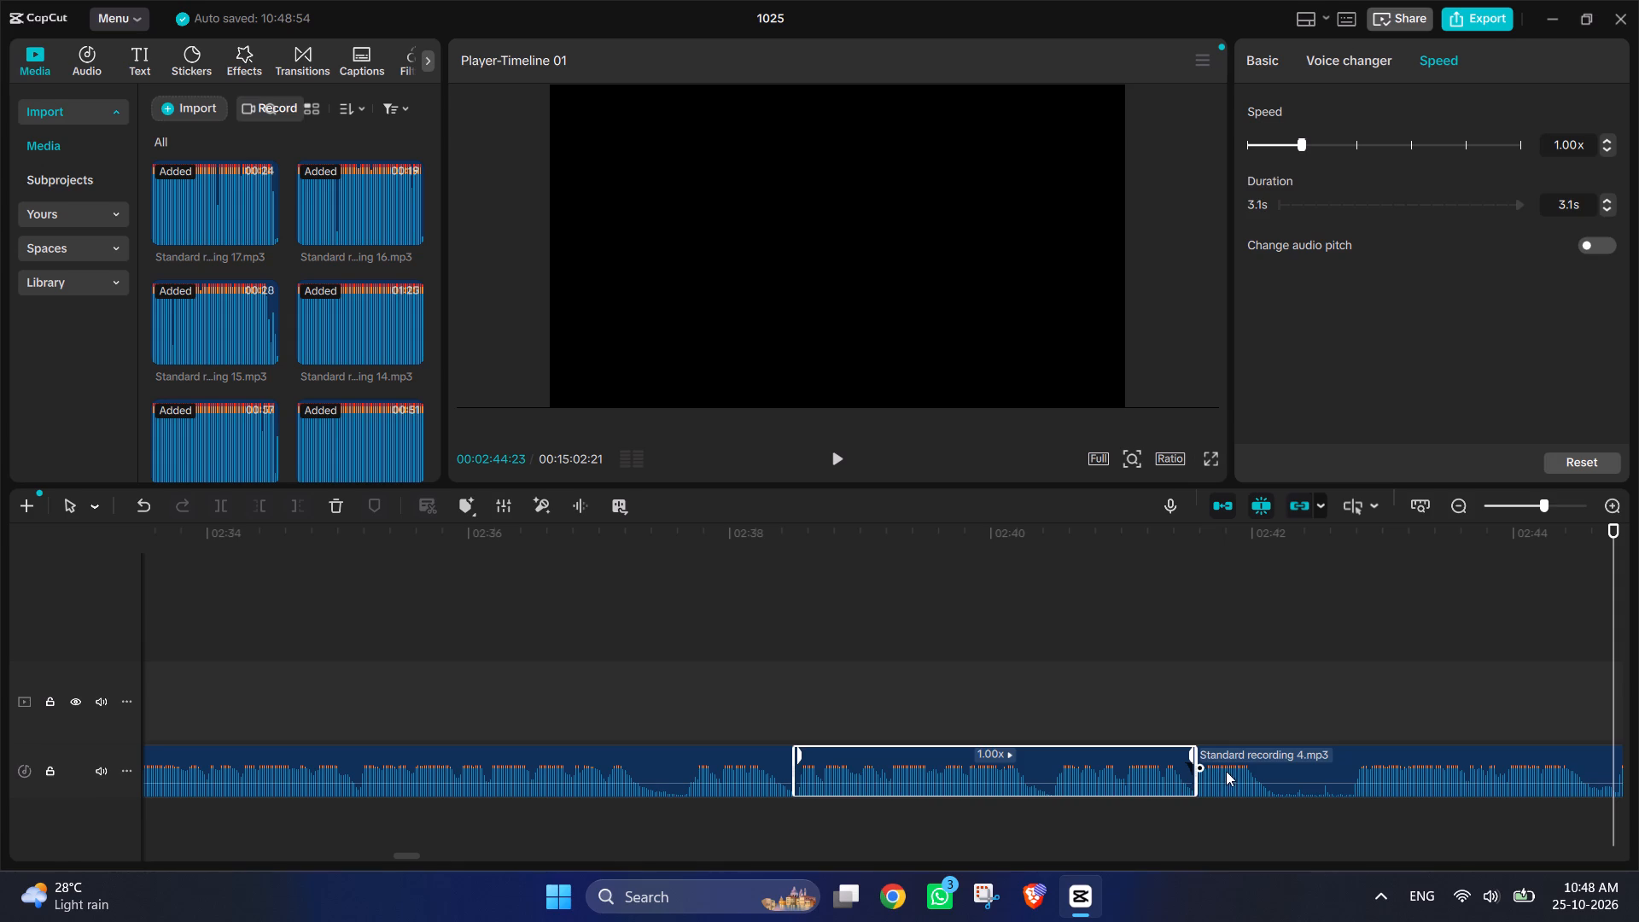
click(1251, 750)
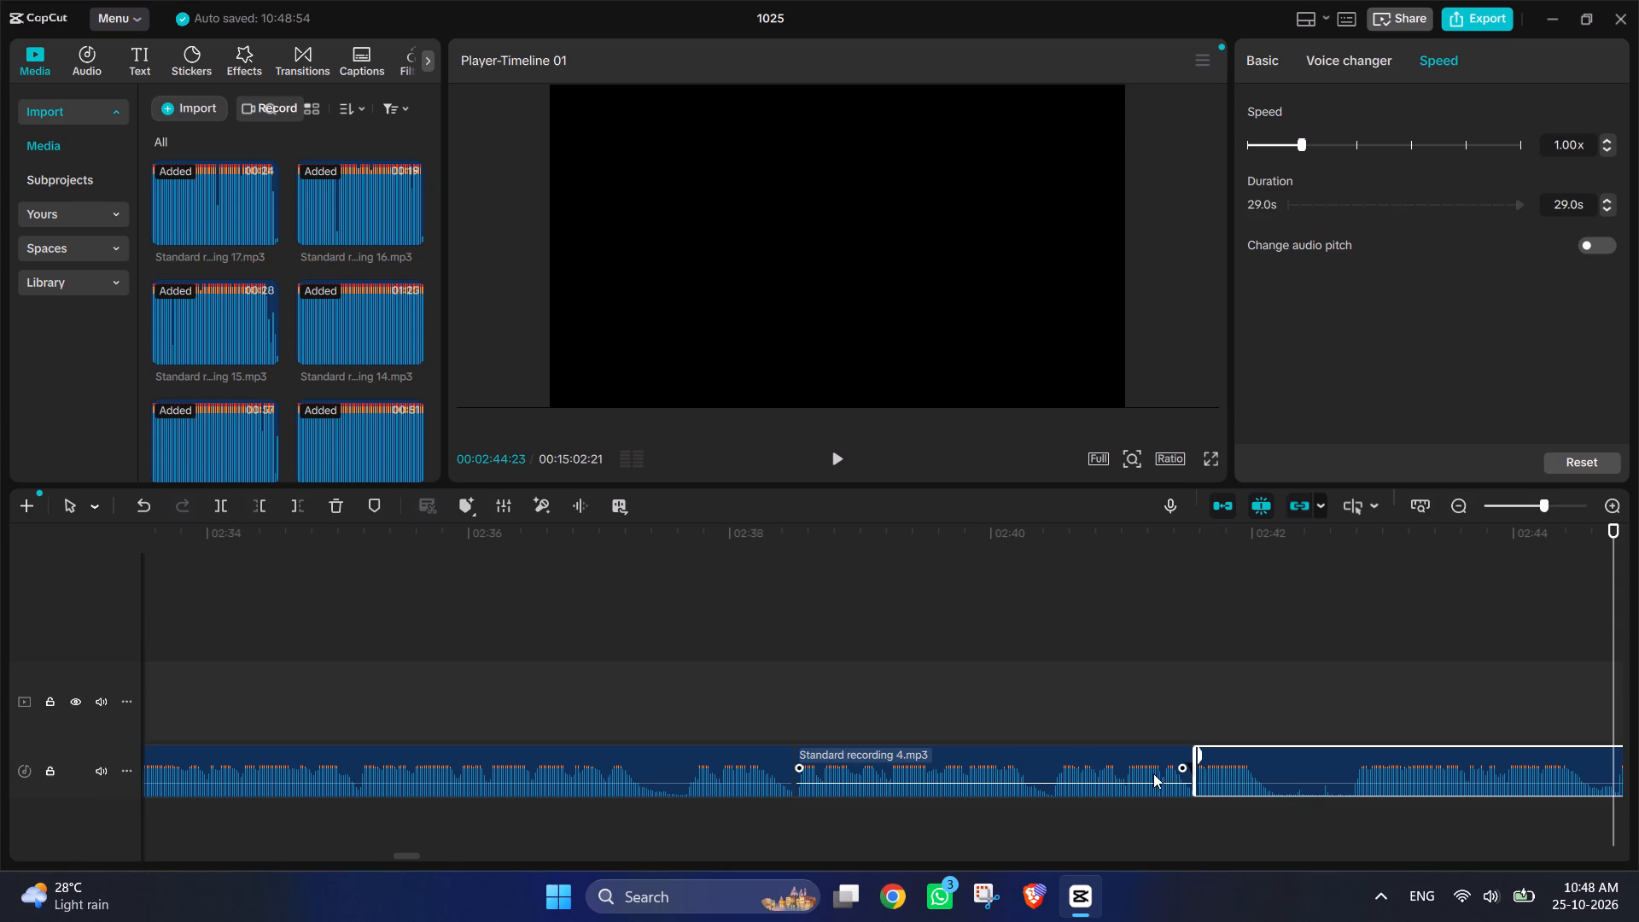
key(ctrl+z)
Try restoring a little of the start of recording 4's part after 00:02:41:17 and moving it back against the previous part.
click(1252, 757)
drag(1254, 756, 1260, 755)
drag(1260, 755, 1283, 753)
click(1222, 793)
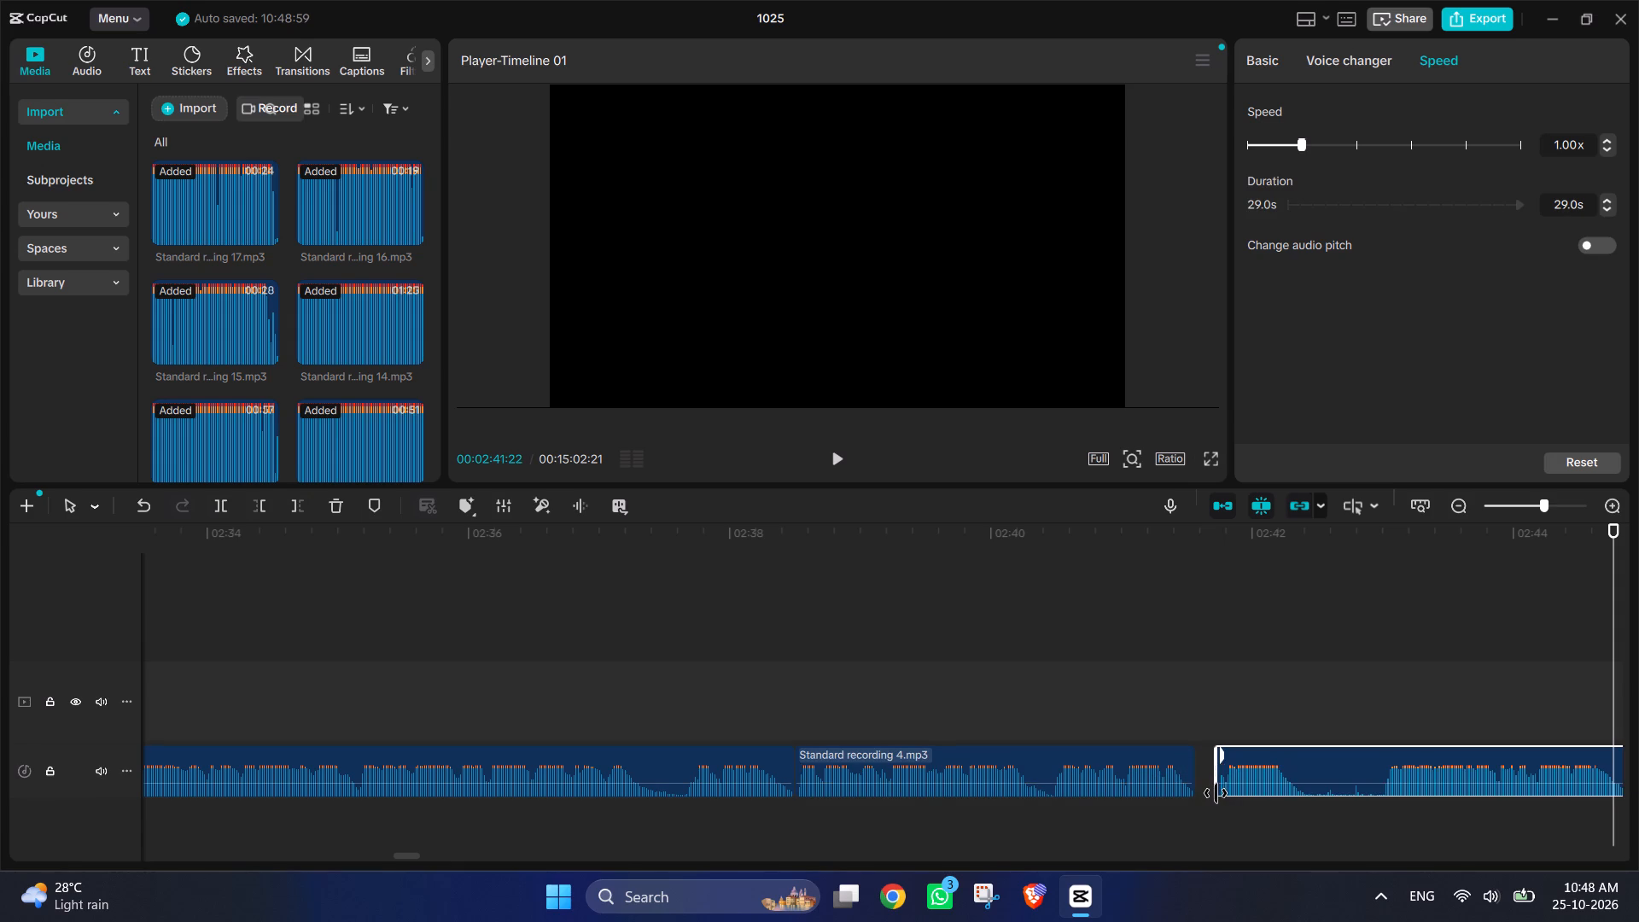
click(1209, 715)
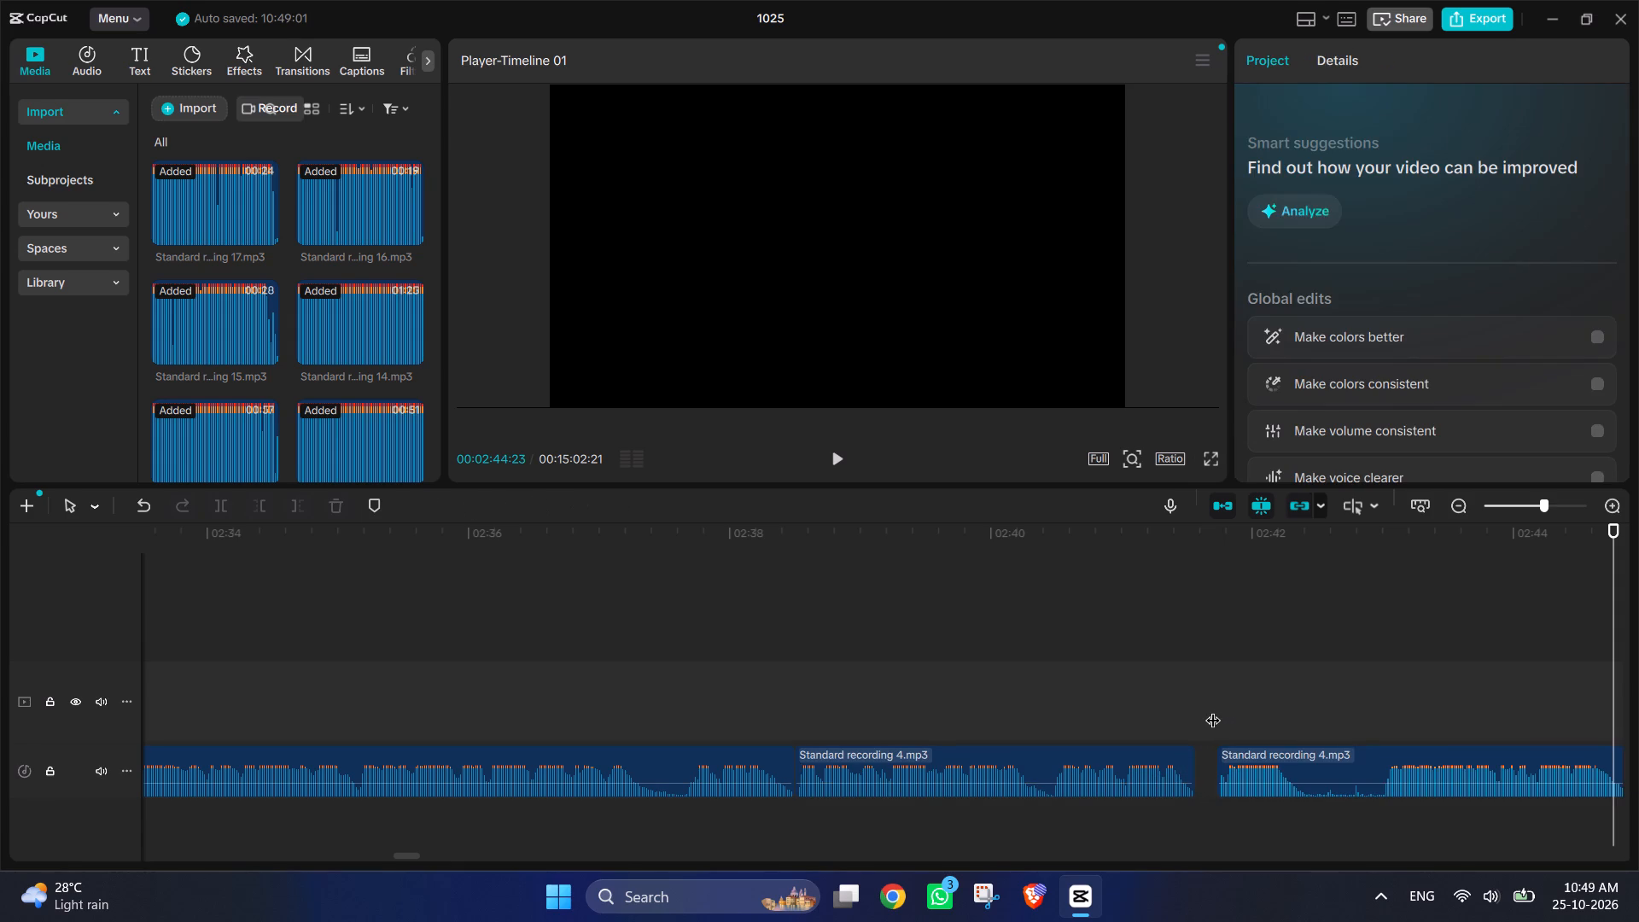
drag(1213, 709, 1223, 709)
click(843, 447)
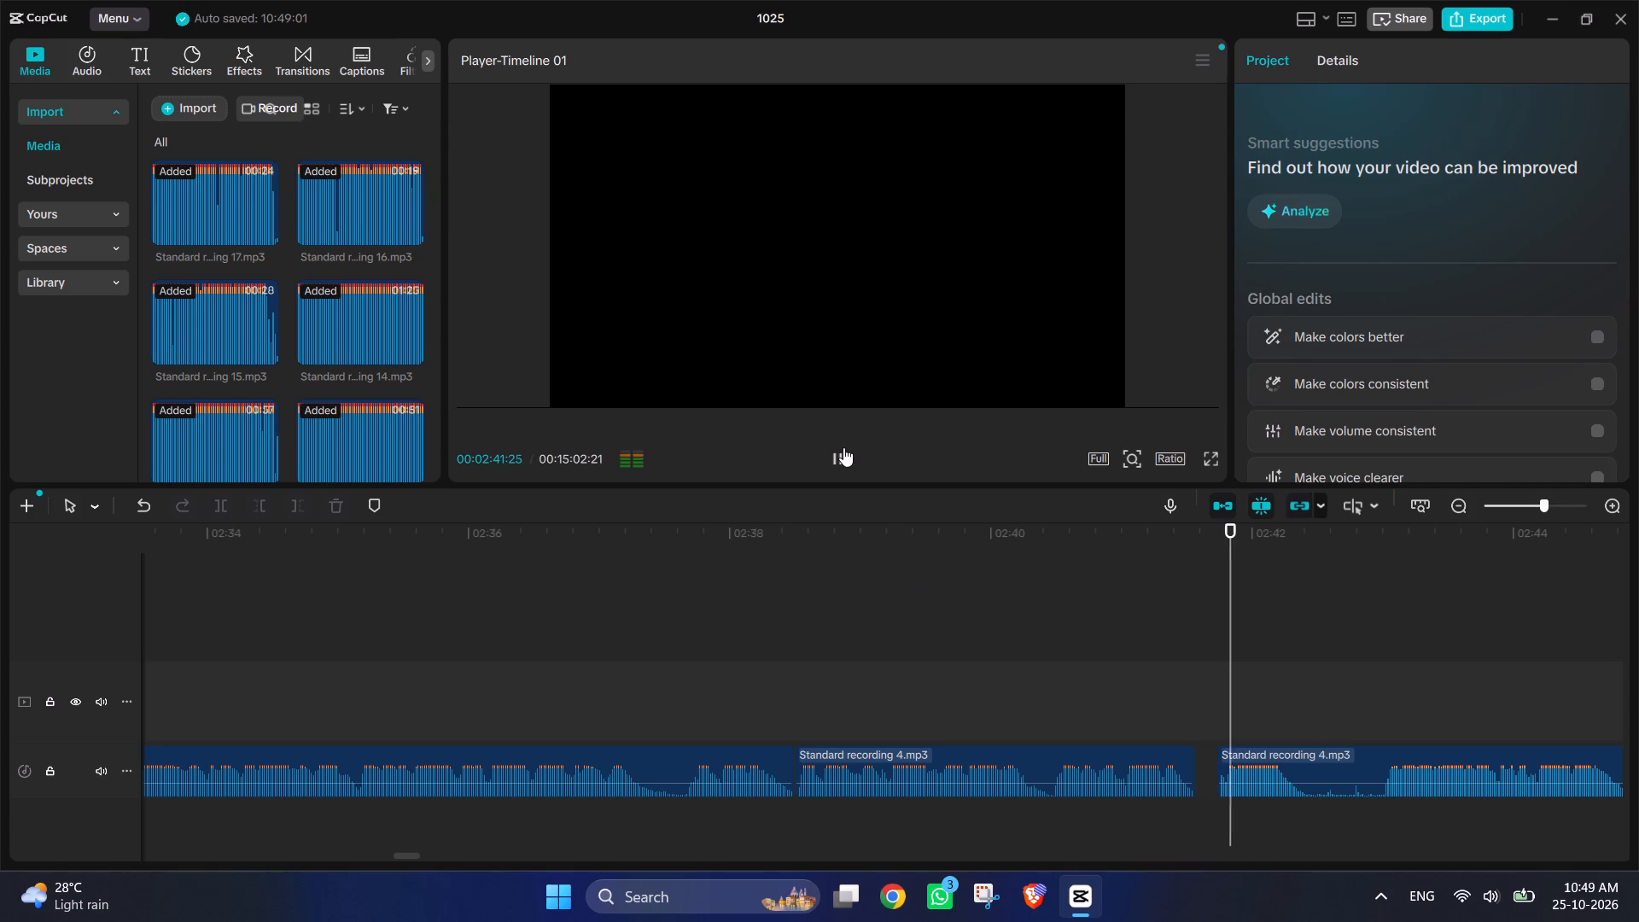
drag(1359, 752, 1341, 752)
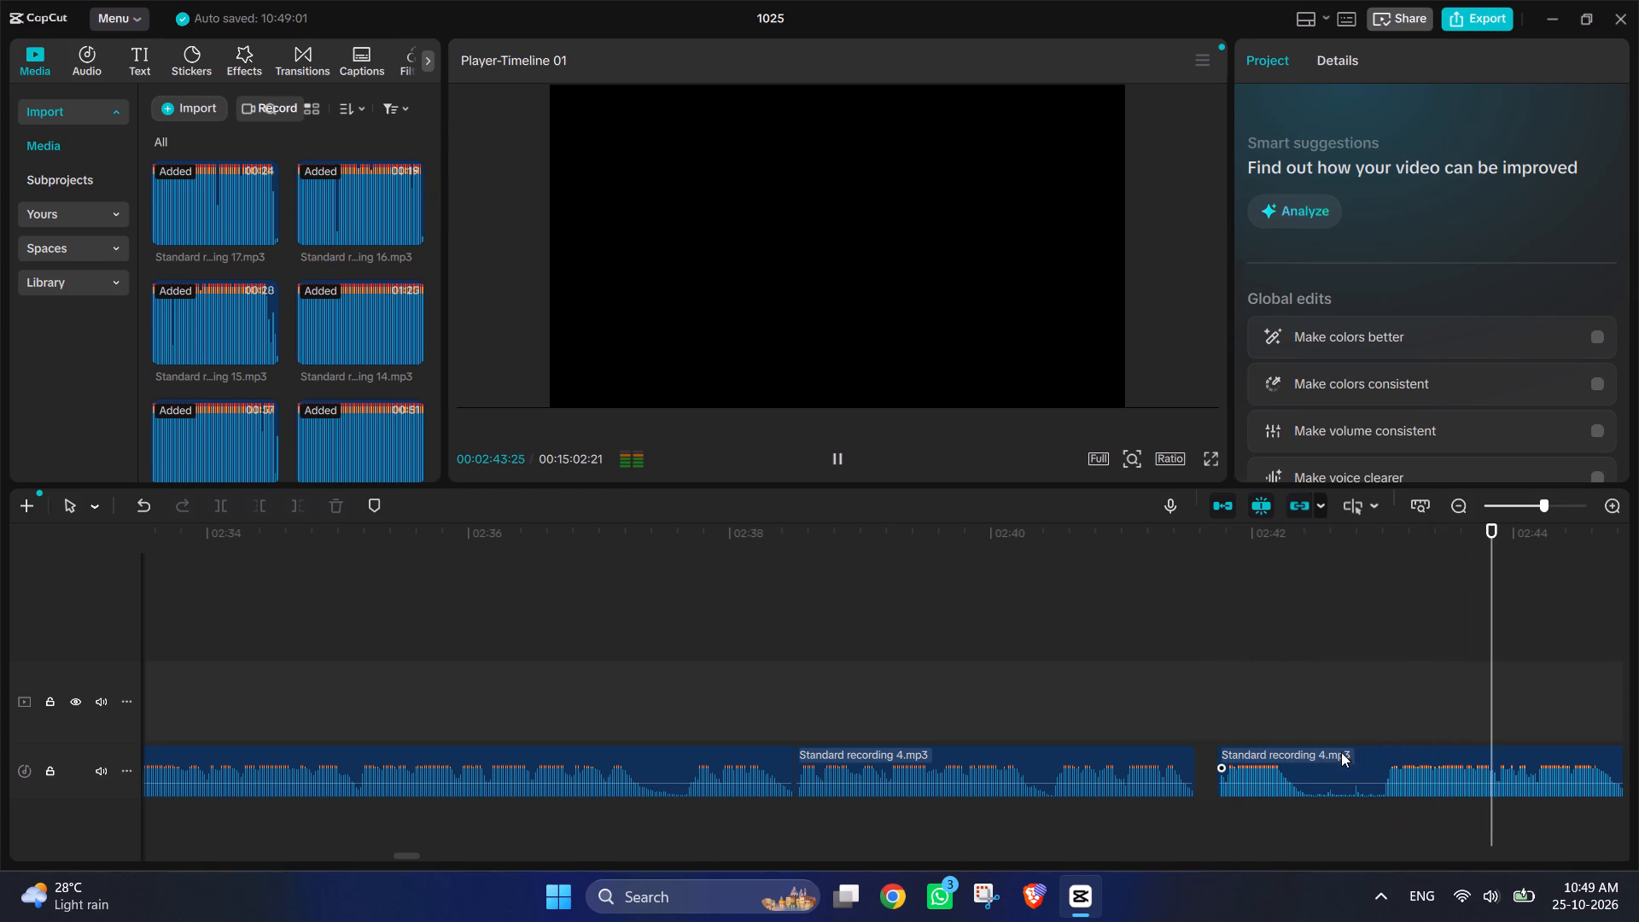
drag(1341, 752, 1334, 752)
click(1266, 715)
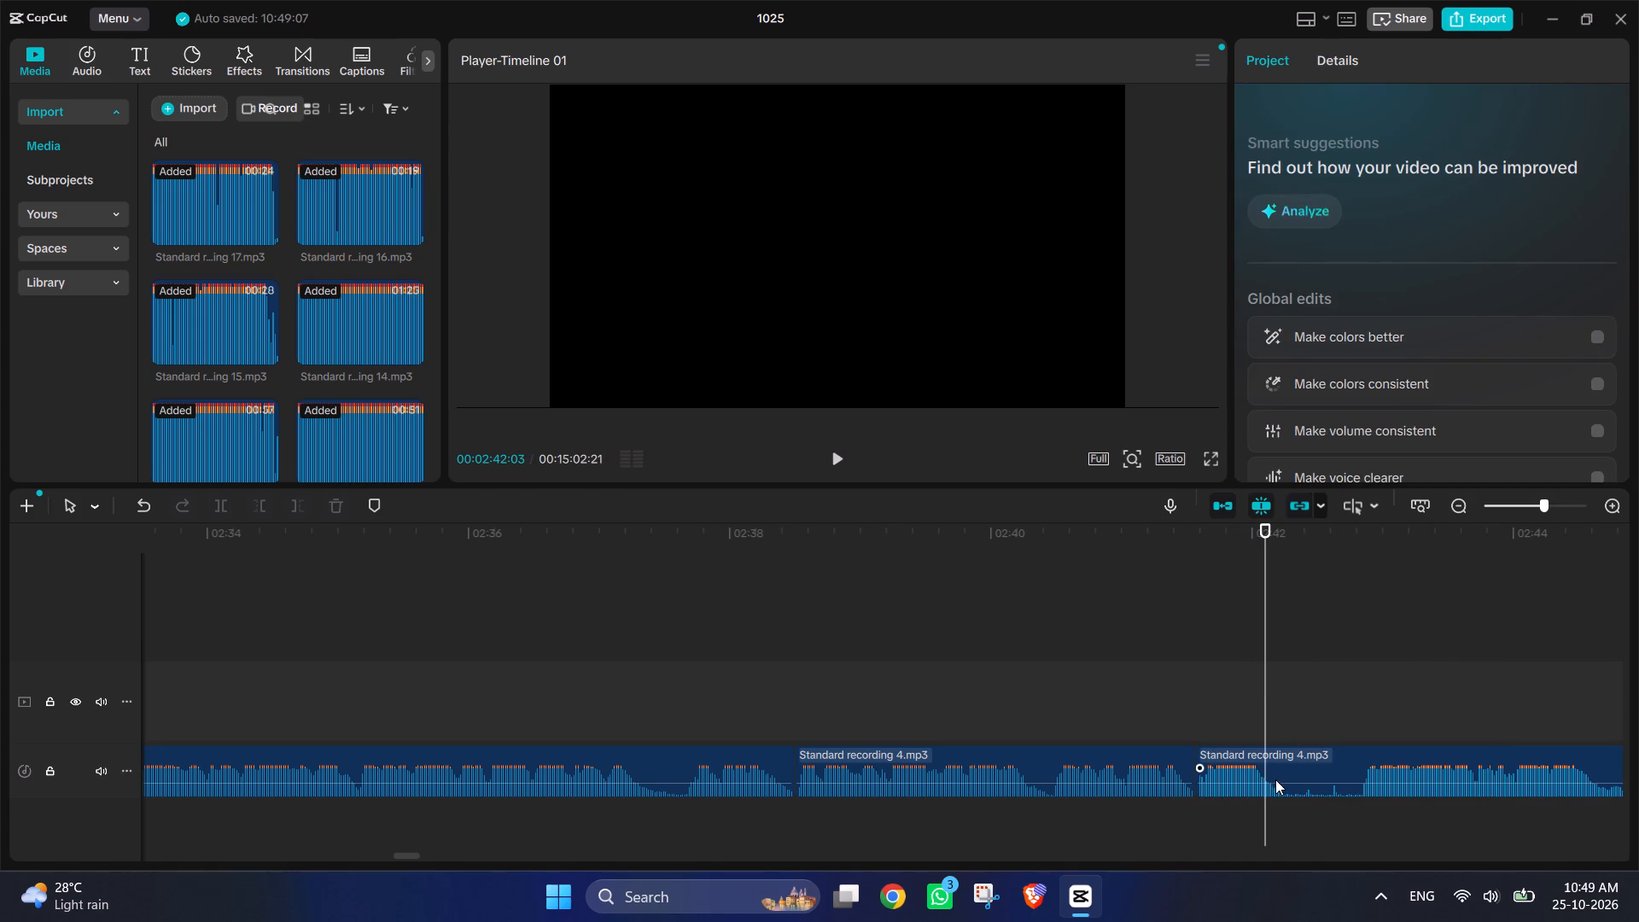
Play recording 4 from 00:02:40:25 across the join to check the cut.
click(1100, 699)
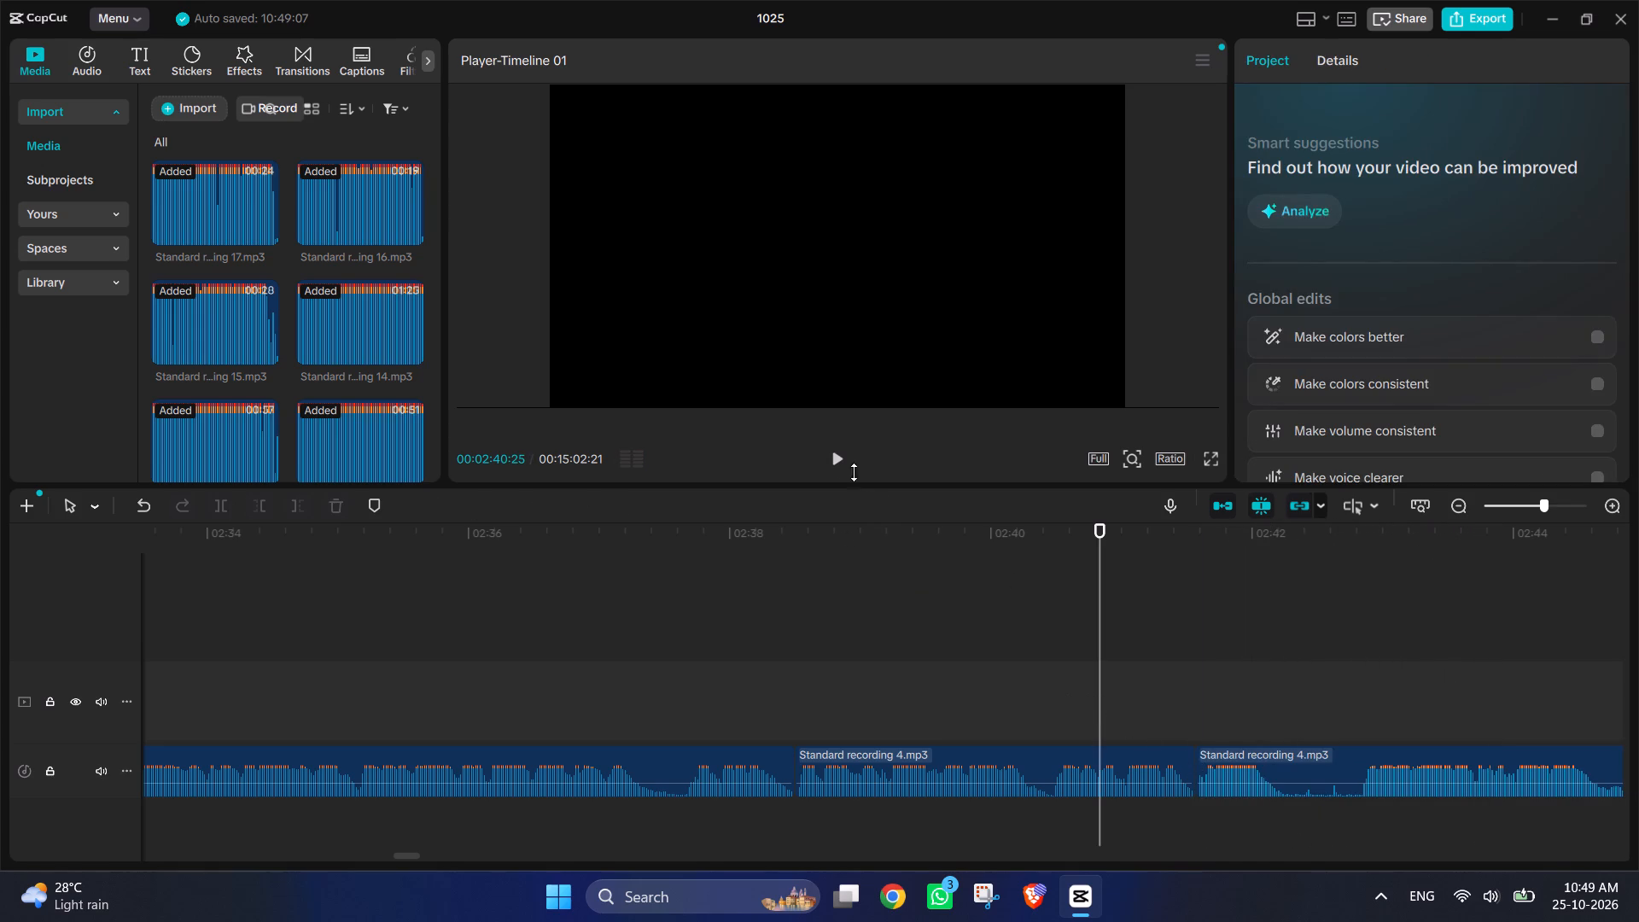
click(831, 464)
click(840, 454)
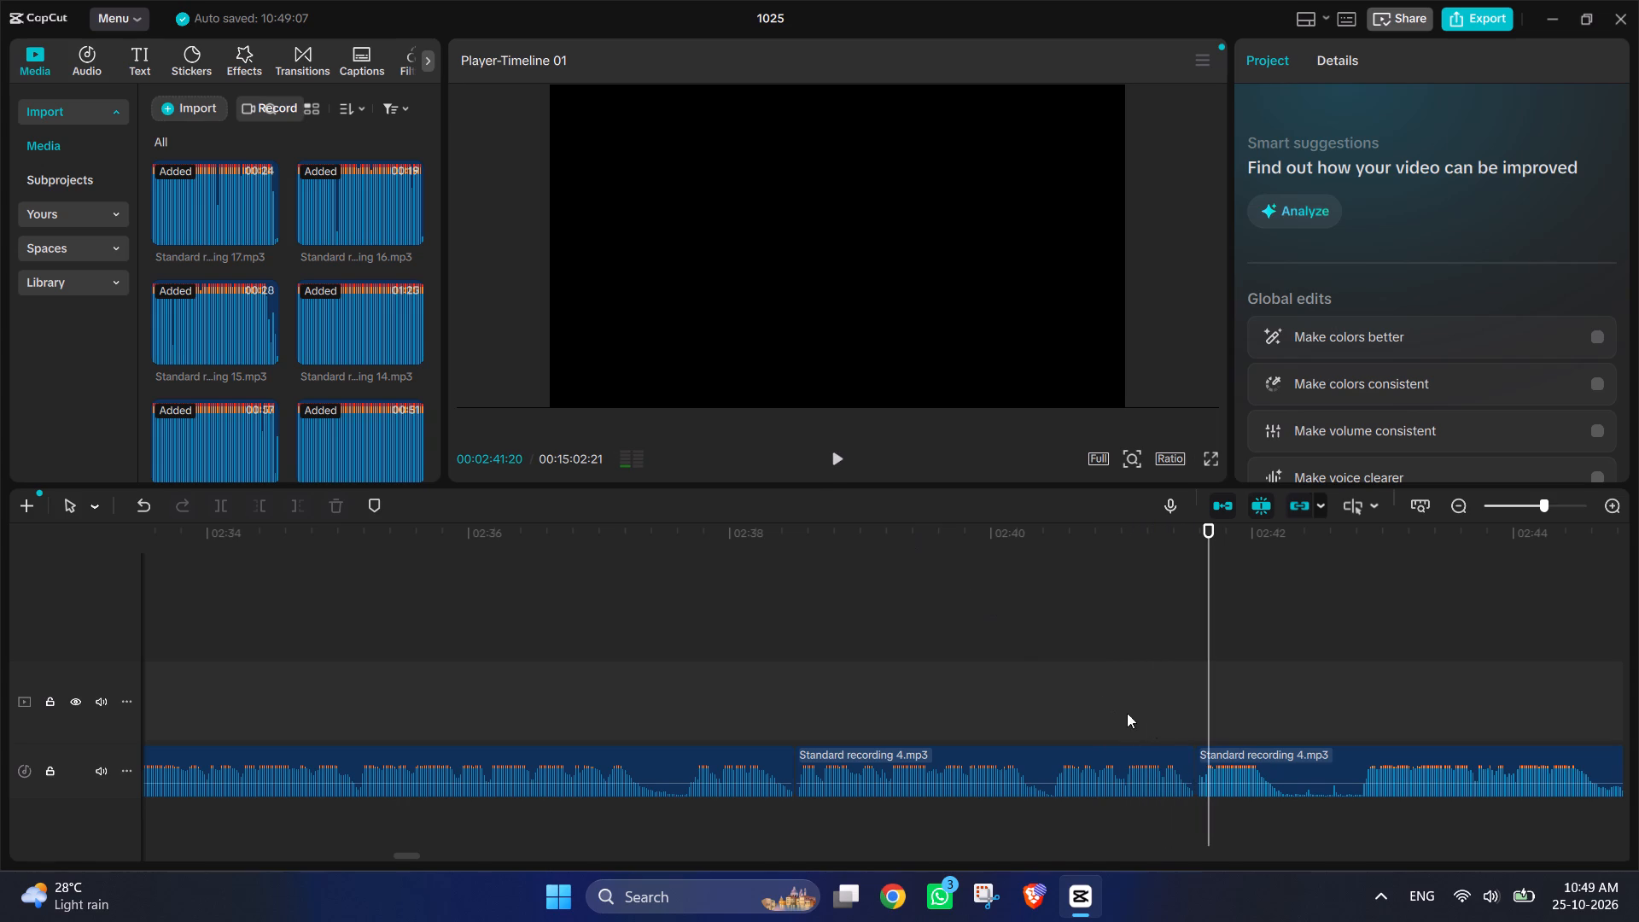
Undo the recent moves and start trims of recording 4's last part, back to the split at 00:02:41:17.
key(ctrl+z)
key(ctrl+z)
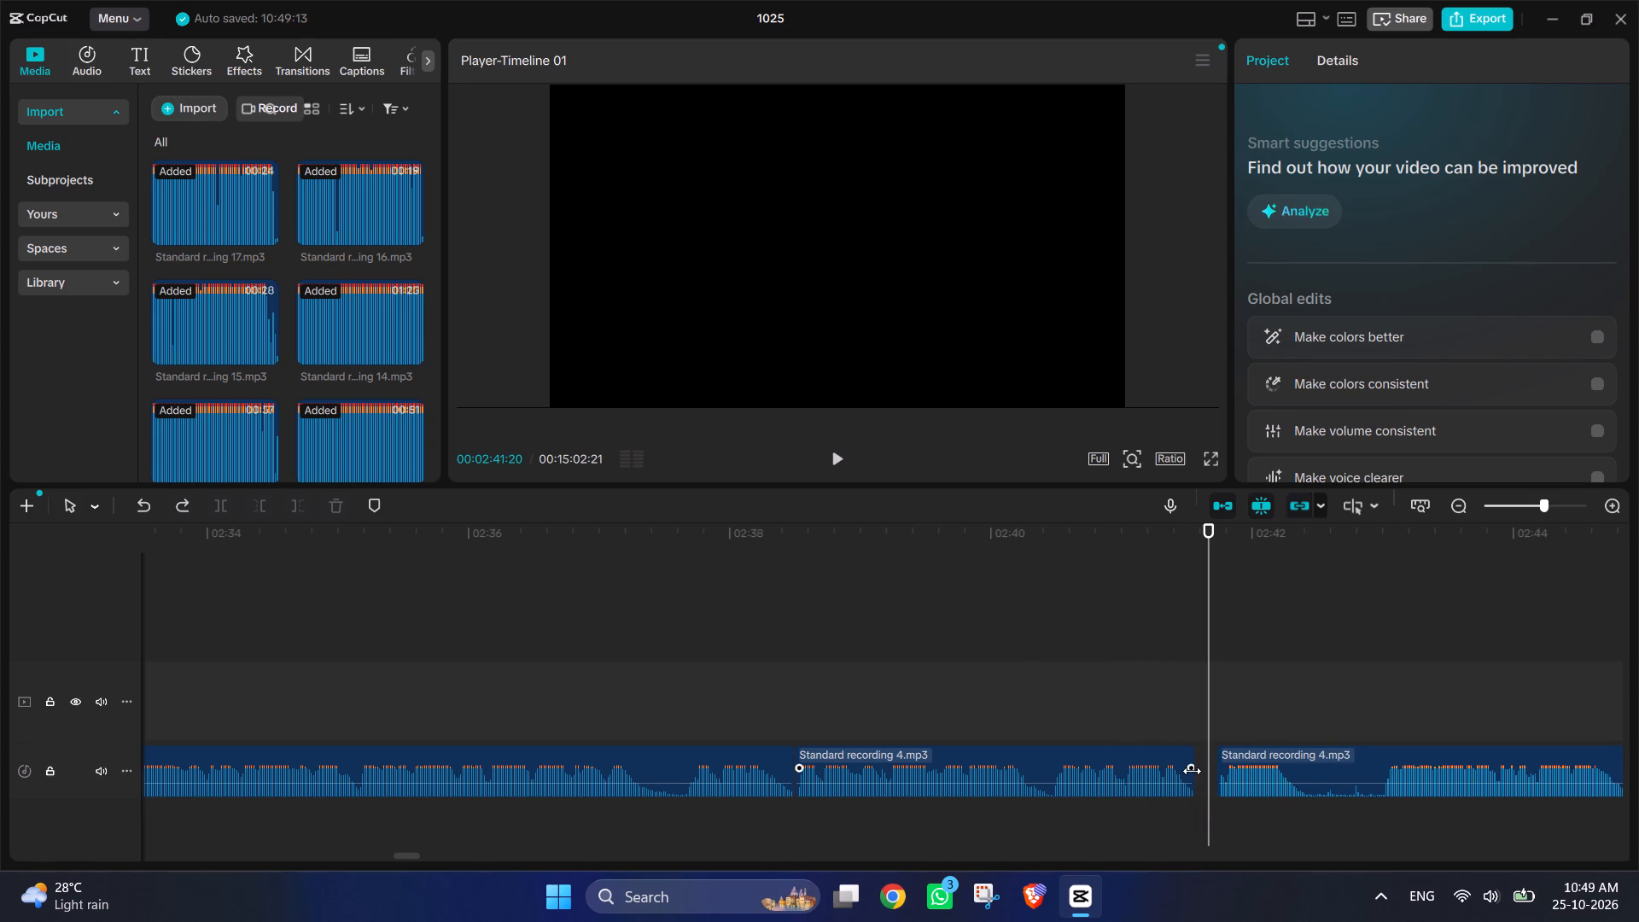
key(ctrl+z)
key(ctrl+z)
key(ctrl+z)
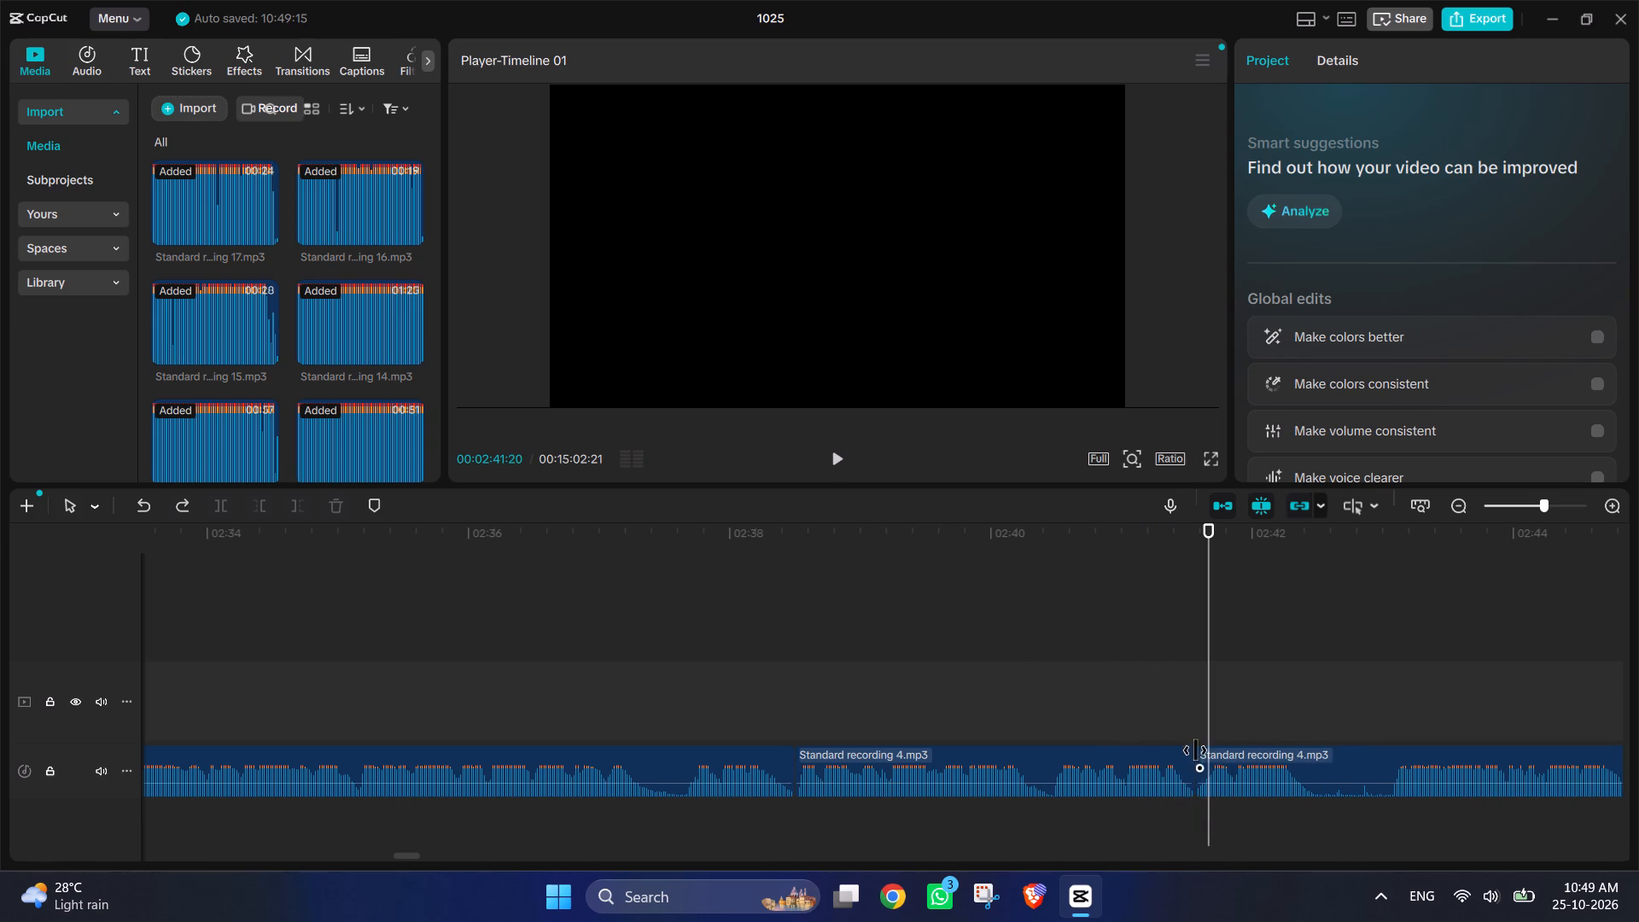
Listen past the split at 00:02:41:17 and trim the end of the preceding part of recording 4 to 00:02:41:09.
drag(1207, 689, 1197, 687)
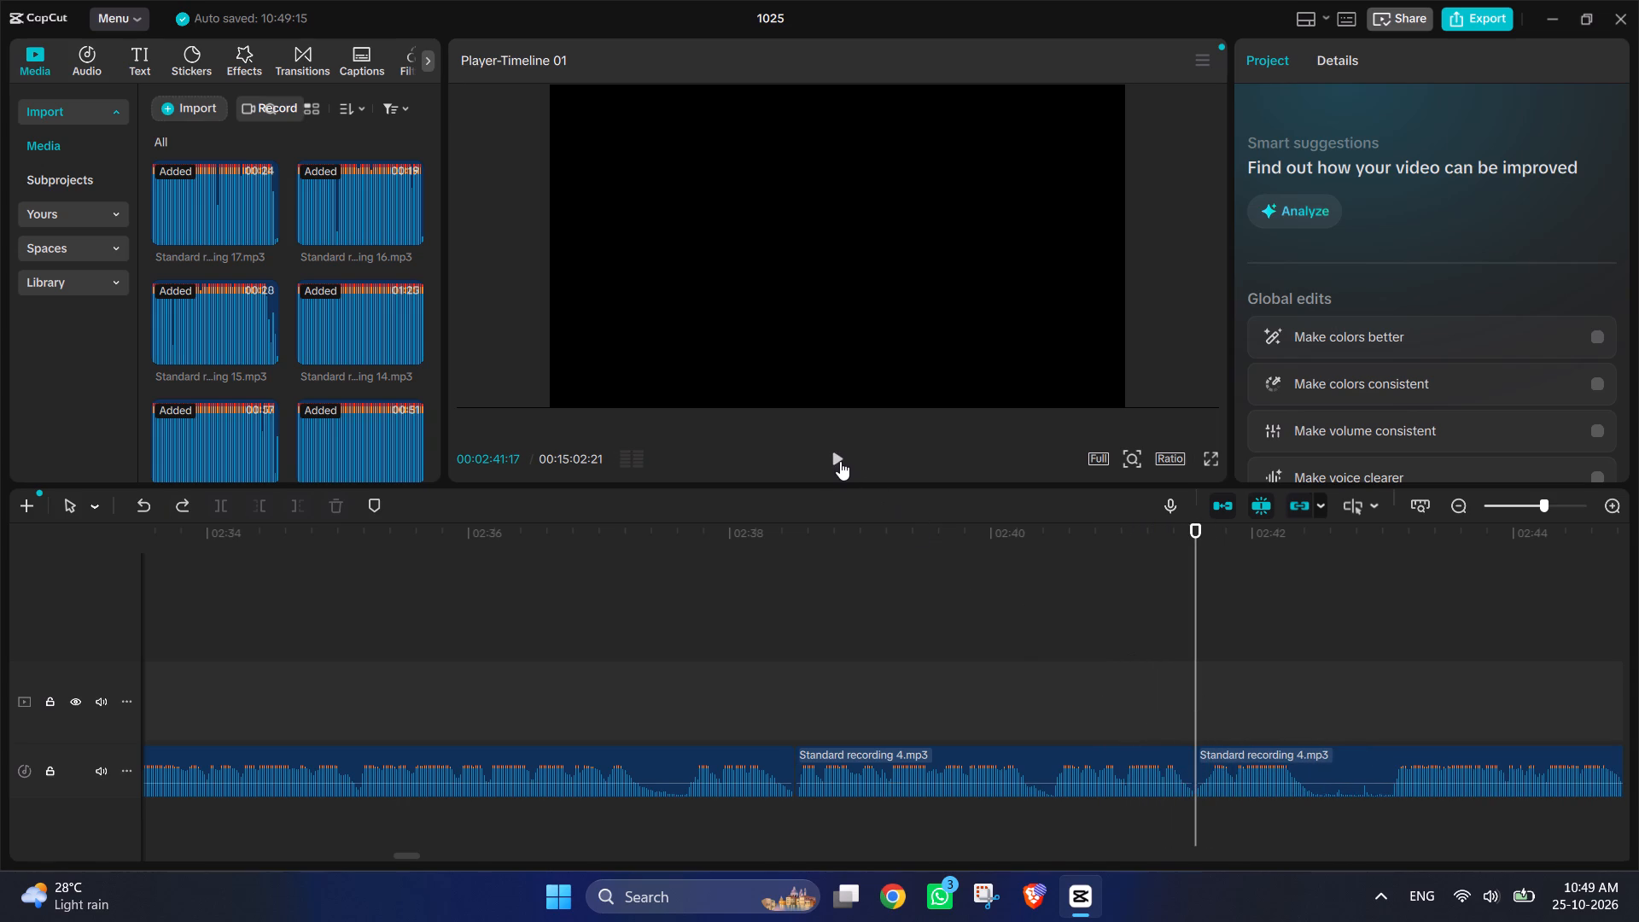
click(840, 461)
click(840, 461)
click(1157, 764)
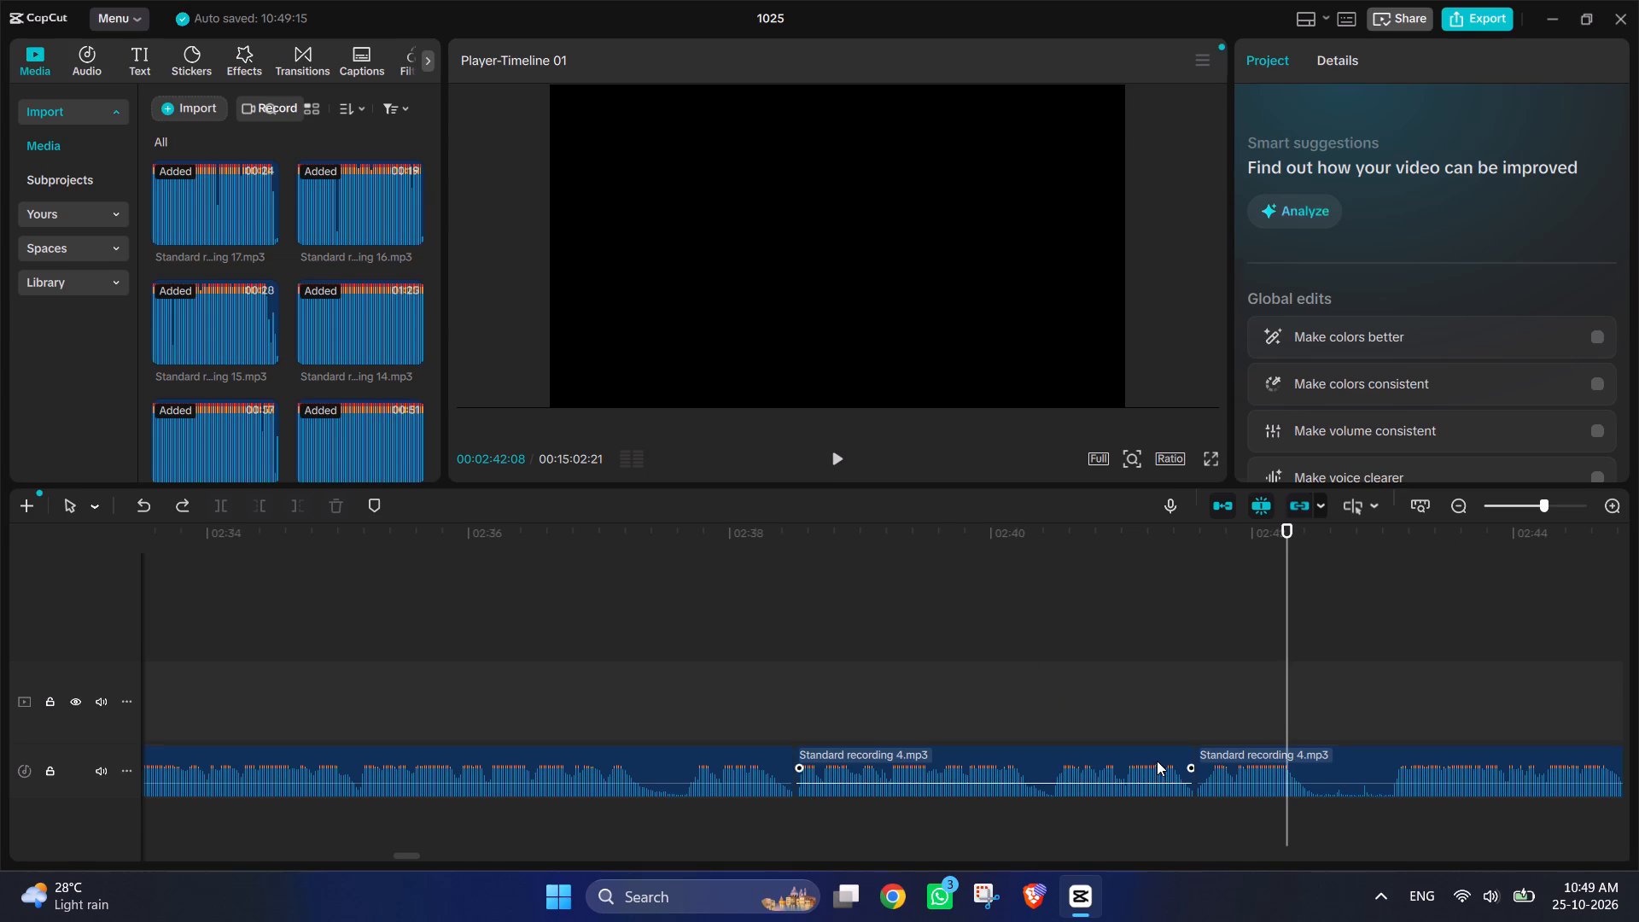
click(1160, 766)
click(1154, 729)
drag(1146, 712, 1158, 712)
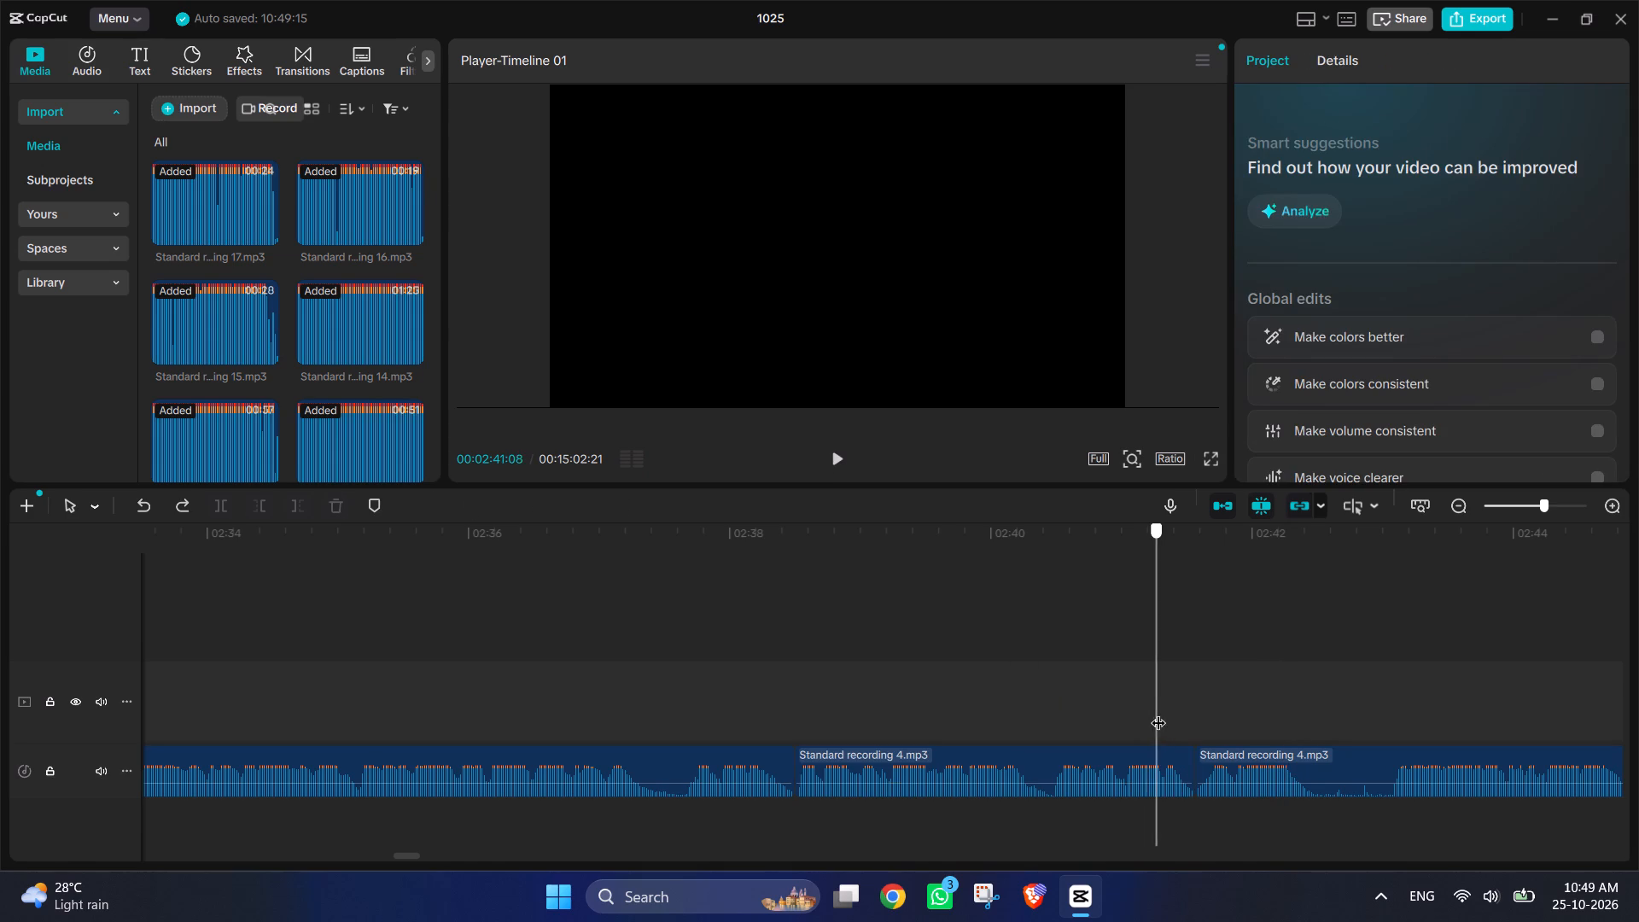
drag(1158, 712, 1162, 713)
click(1149, 752)
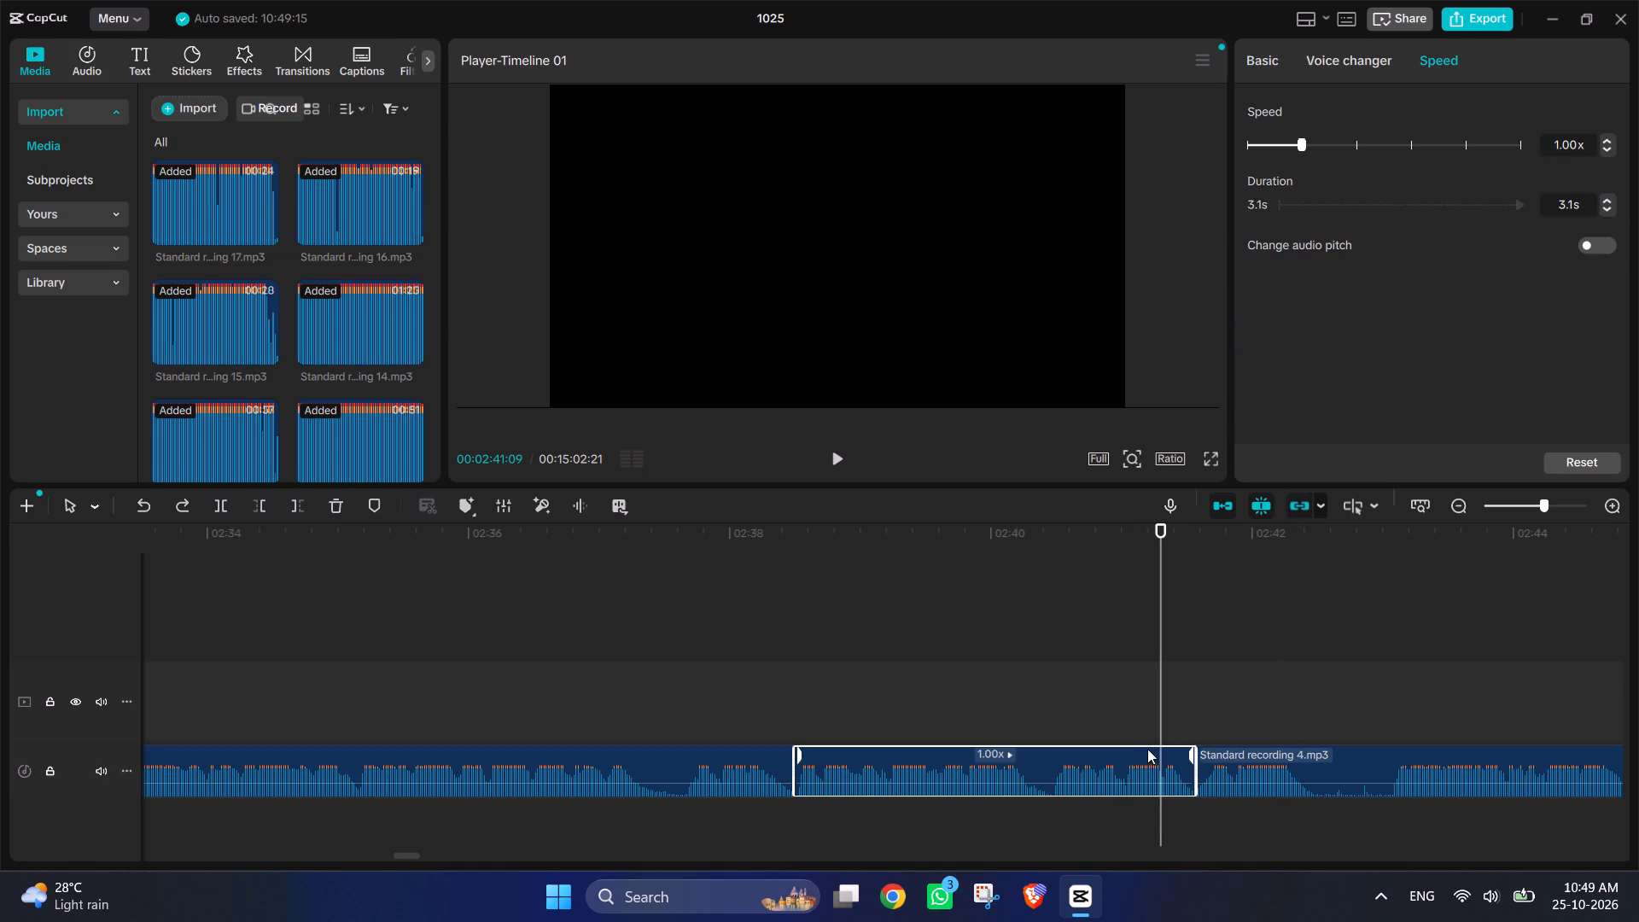
click(295, 504)
Play recording 4 from 00:02:40:21 to check the trimmed end and move the following part against it.
drag(1161, 572, 1079, 574)
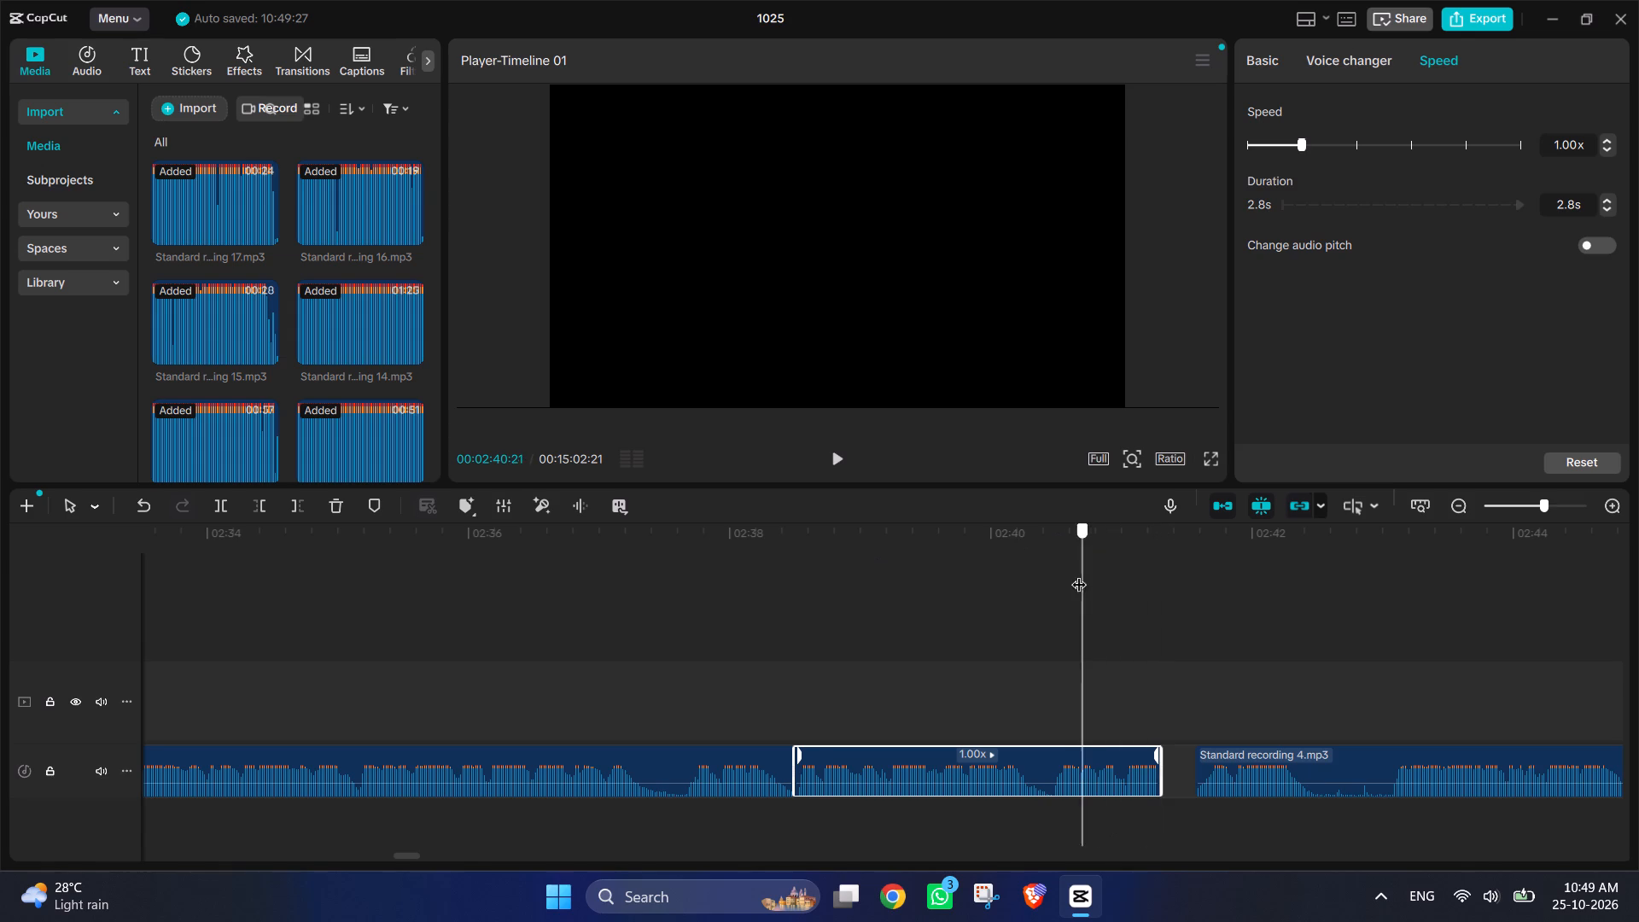
drag(1079, 574, 1078, 574)
click(844, 458)
click(844, 458)
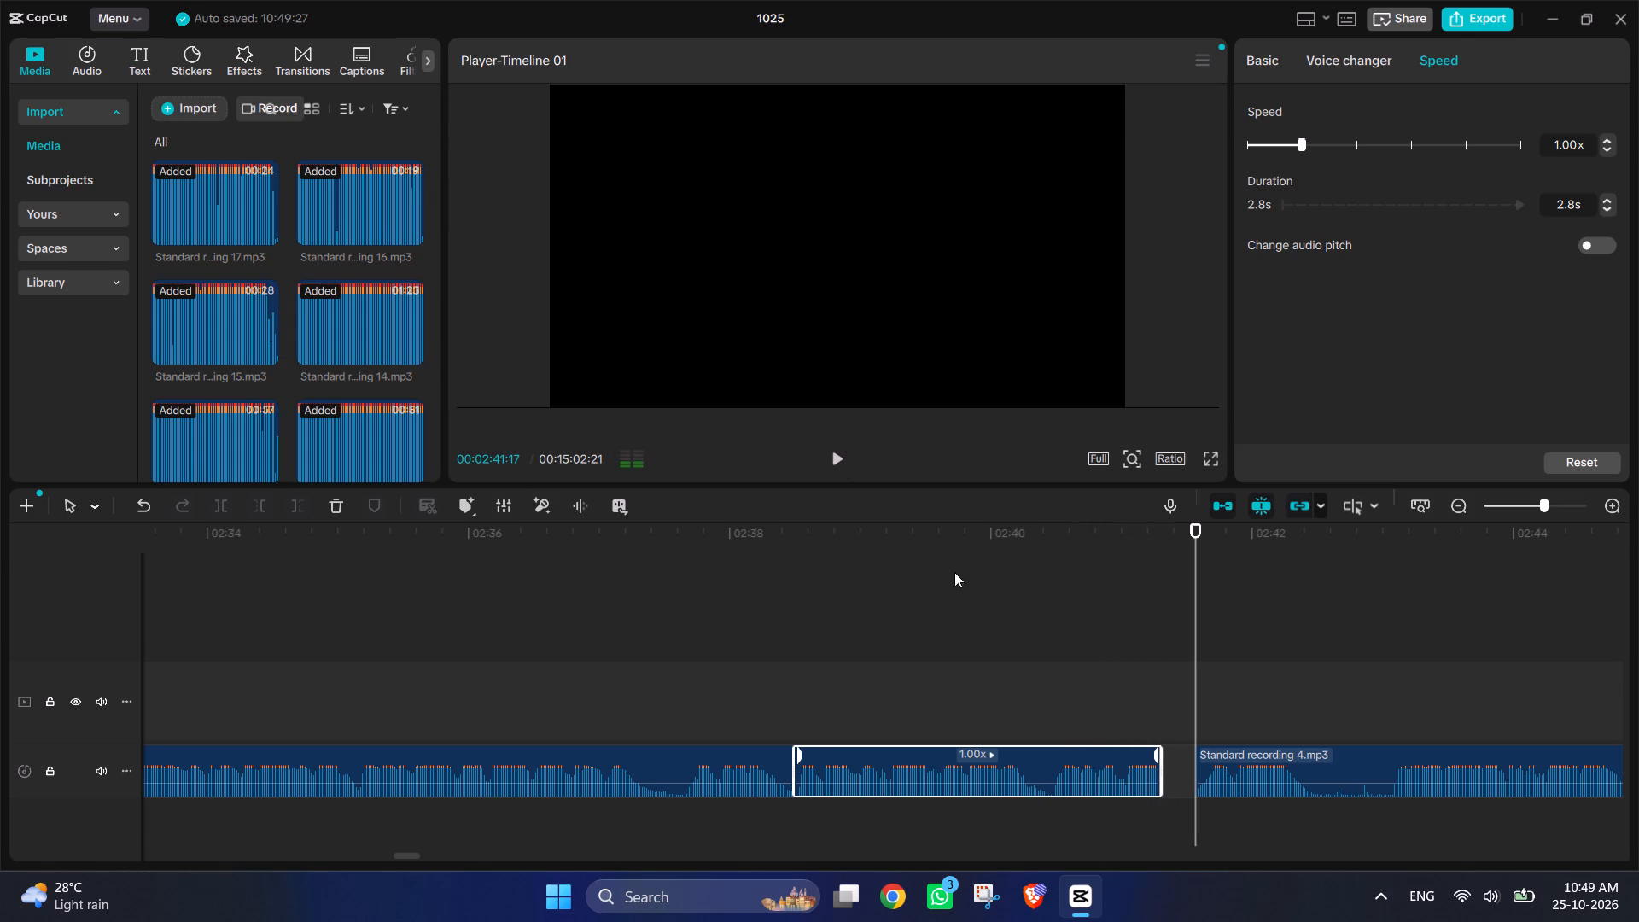
drag(1356, 755, 1317, 756)
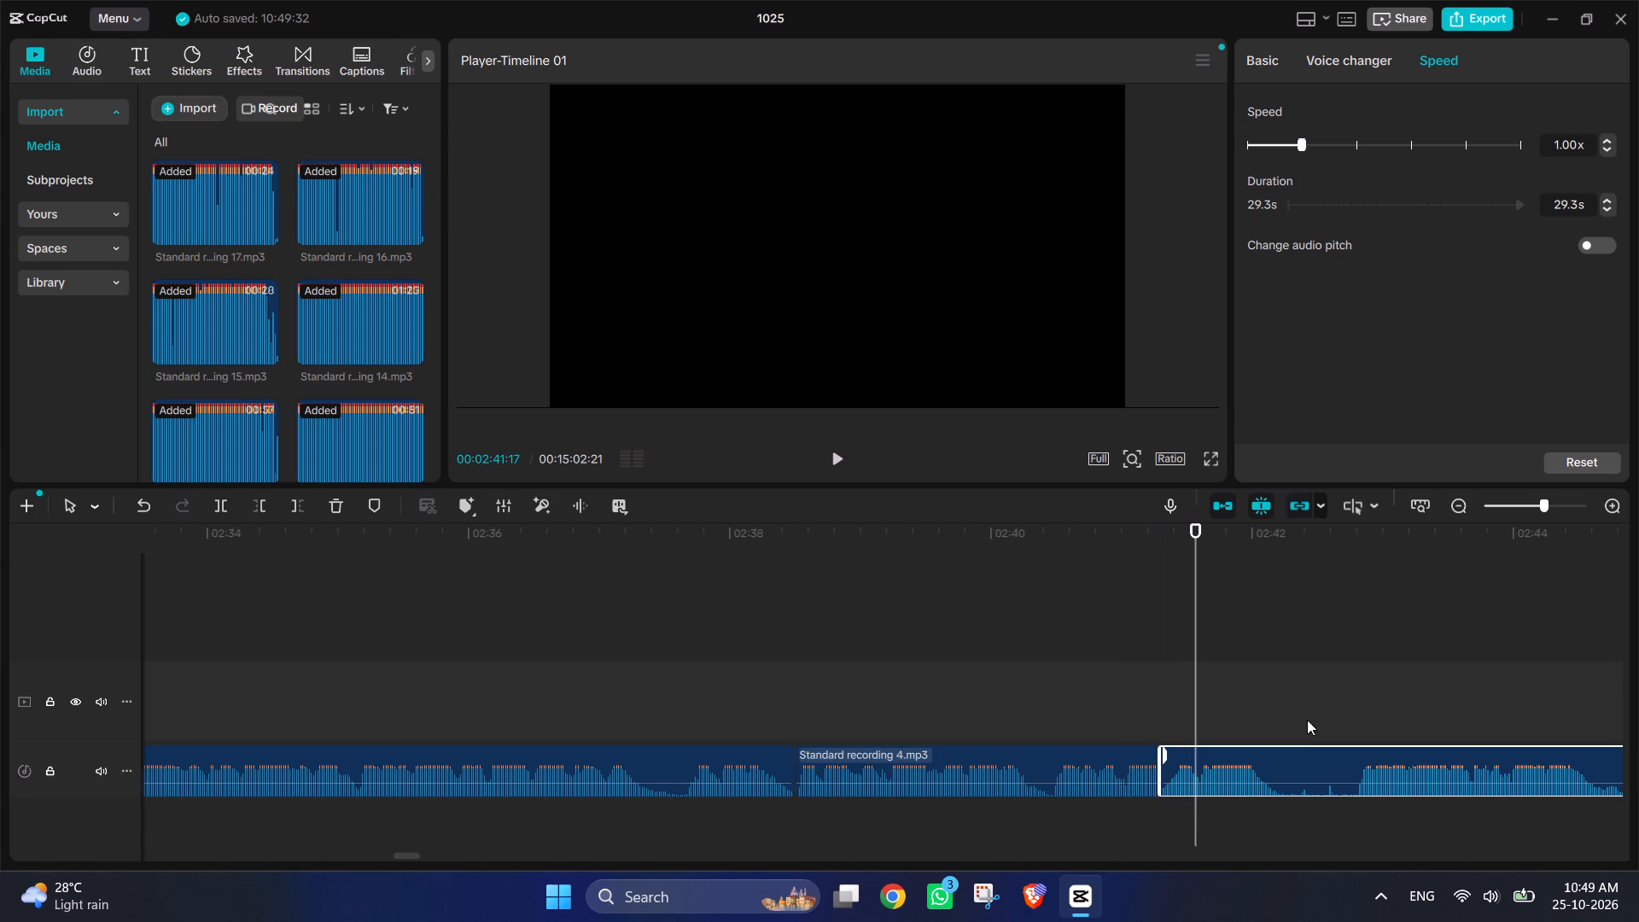
Cut the pause between 00:02:42:08 and 00:02:42:23 out of recording 4 and close the gap.
click(1299, 714)
drag(1286, 709, 1273, 701)
drag(1302, 670, 1288, 669)
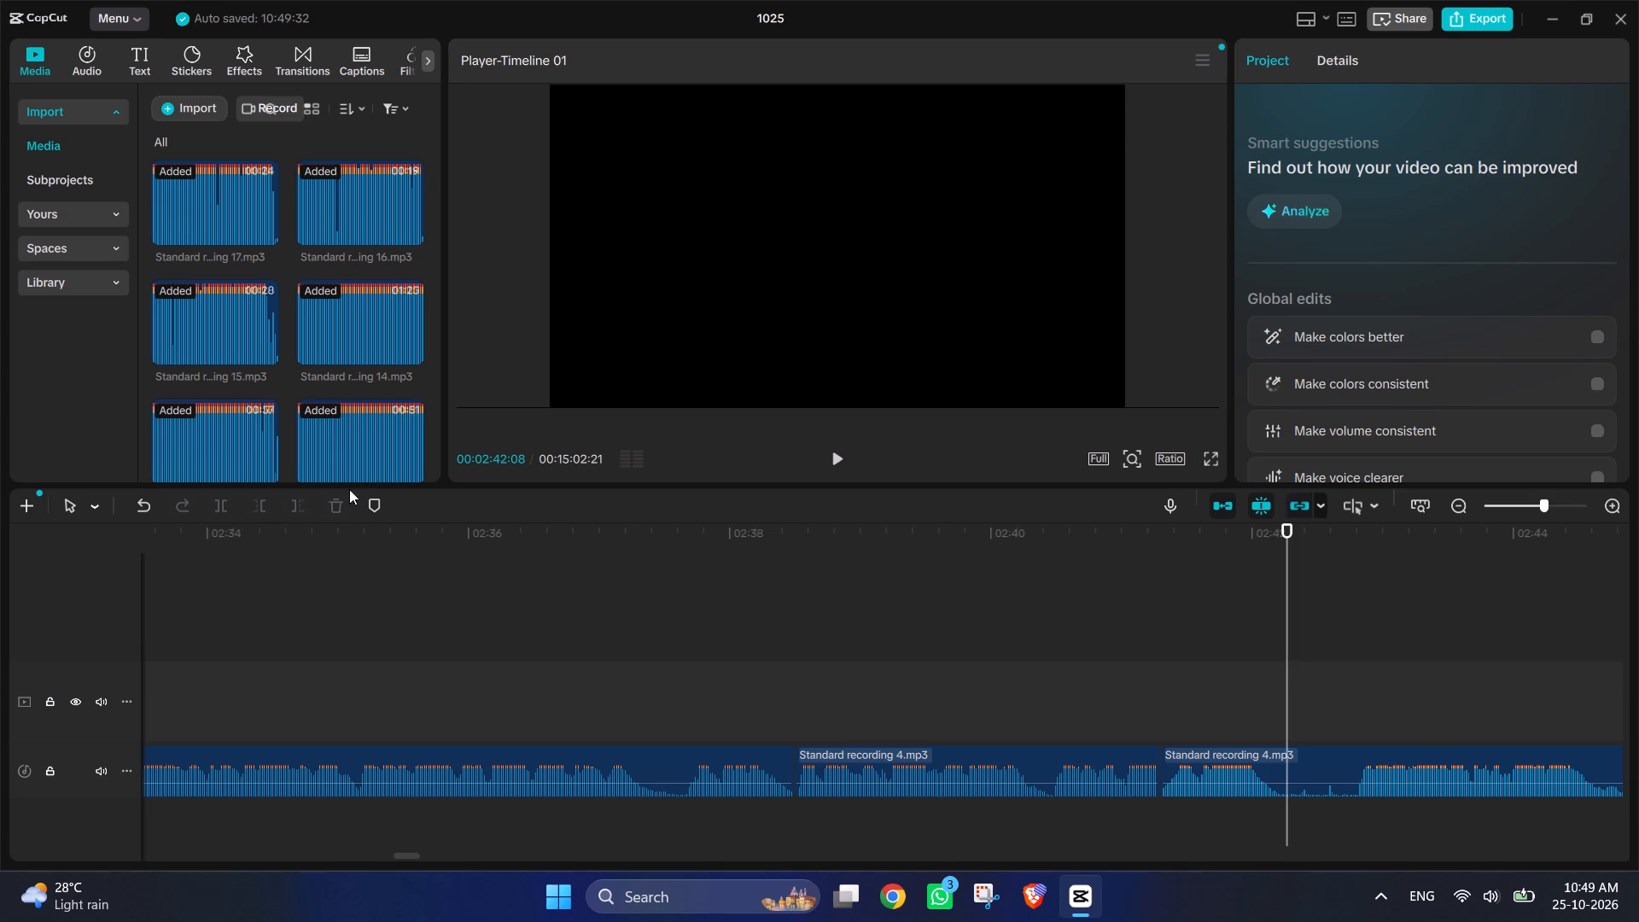
click(1337, 746)
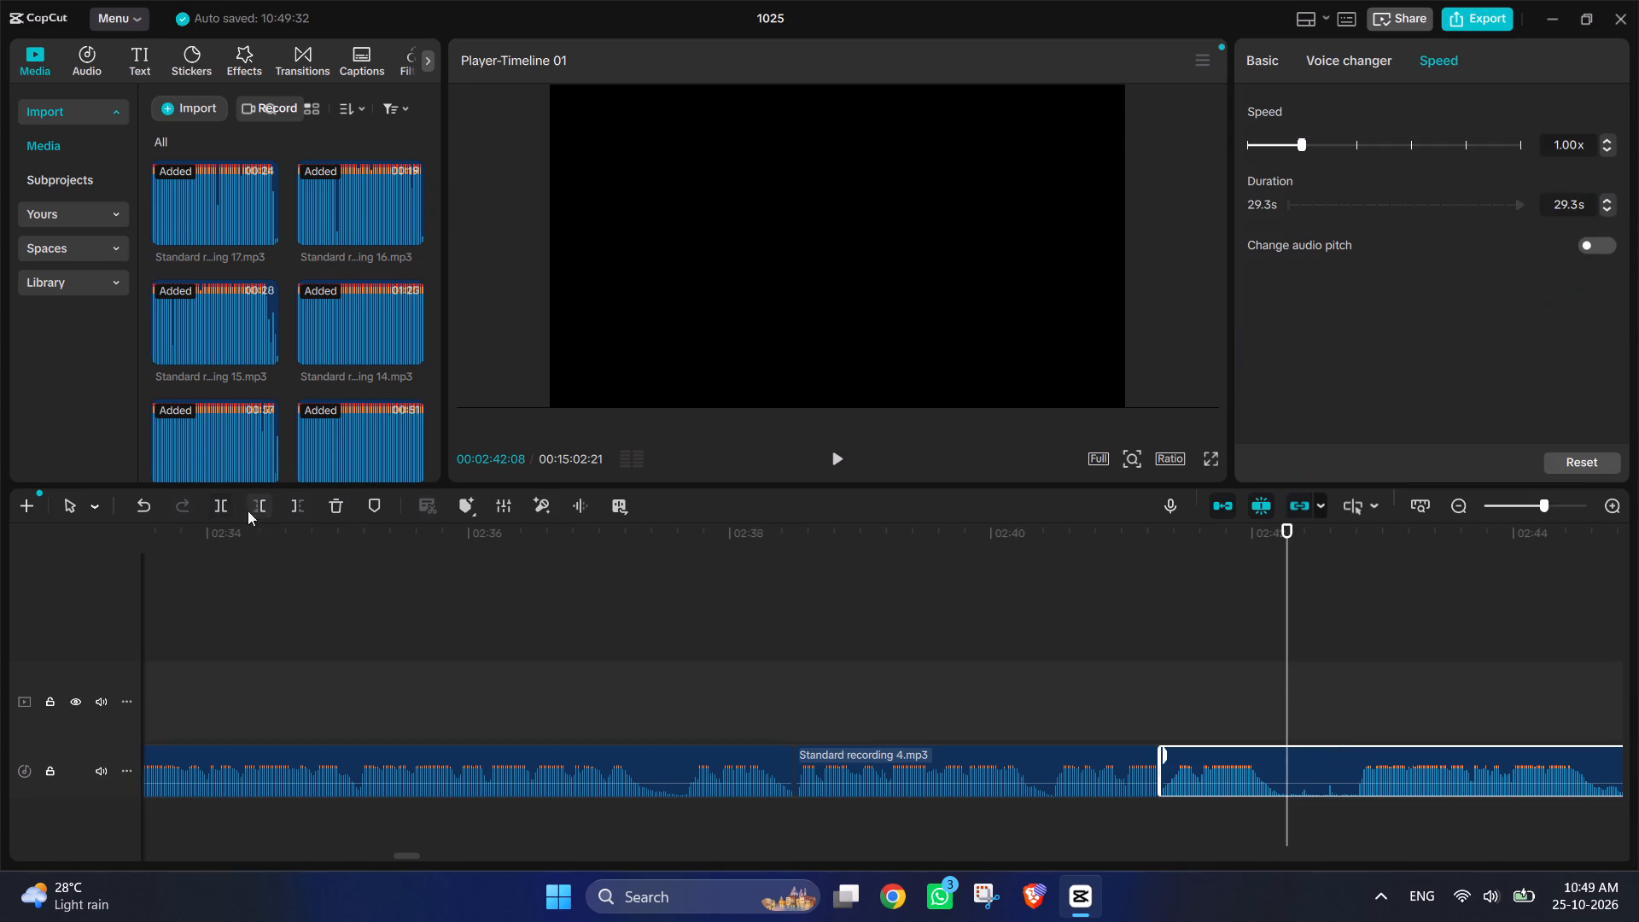
click(219, 503)
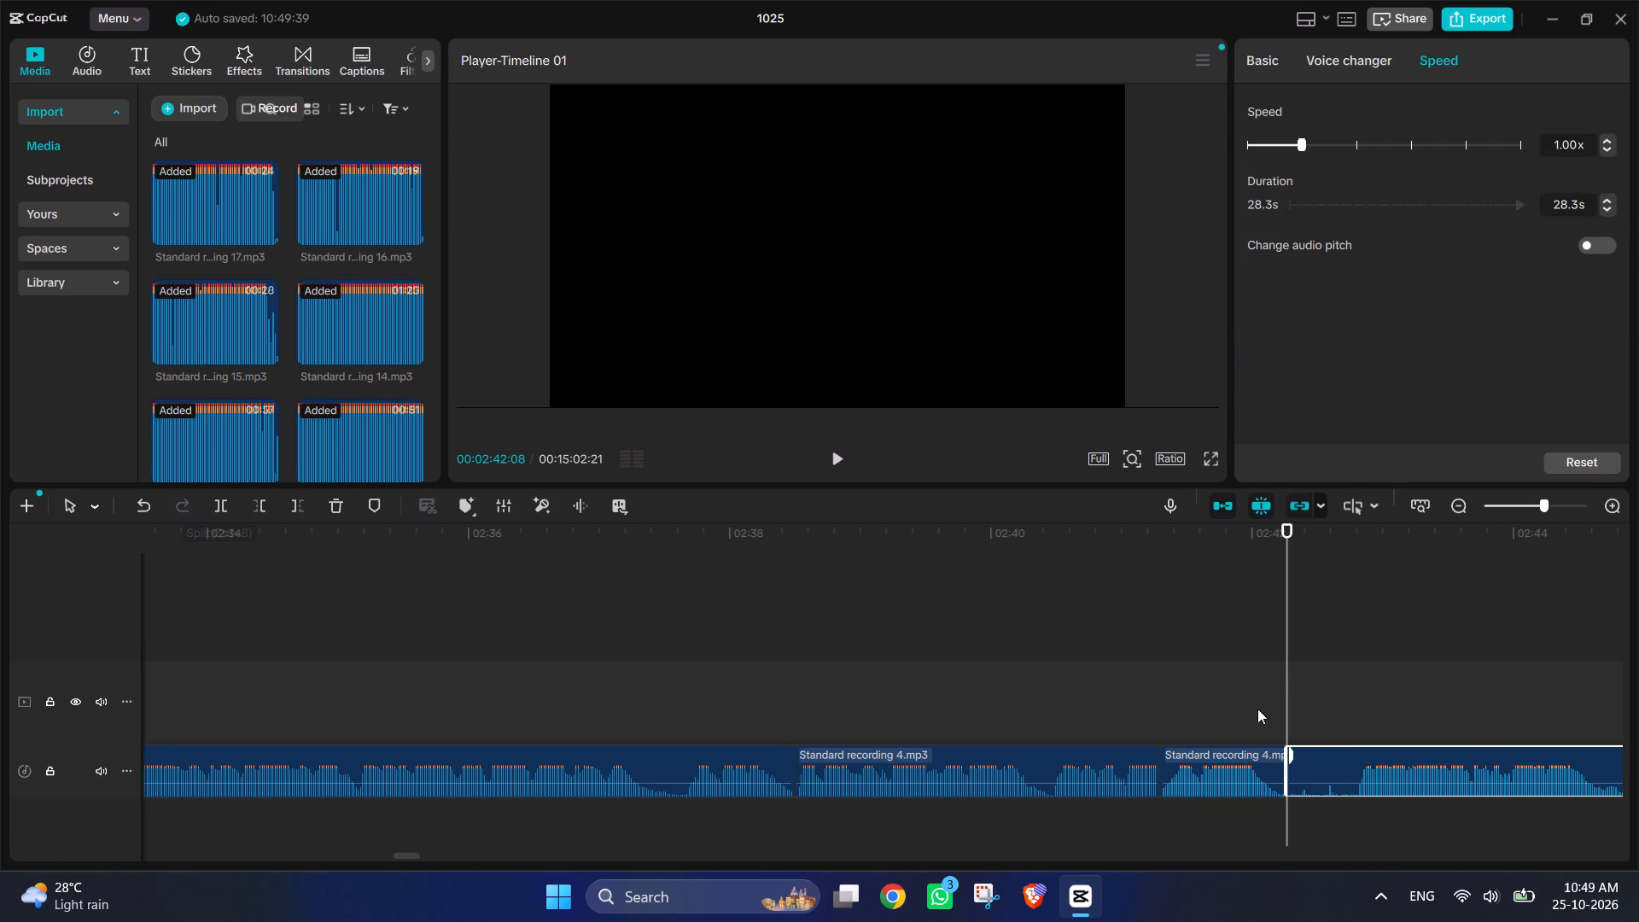
click(1366, 682)
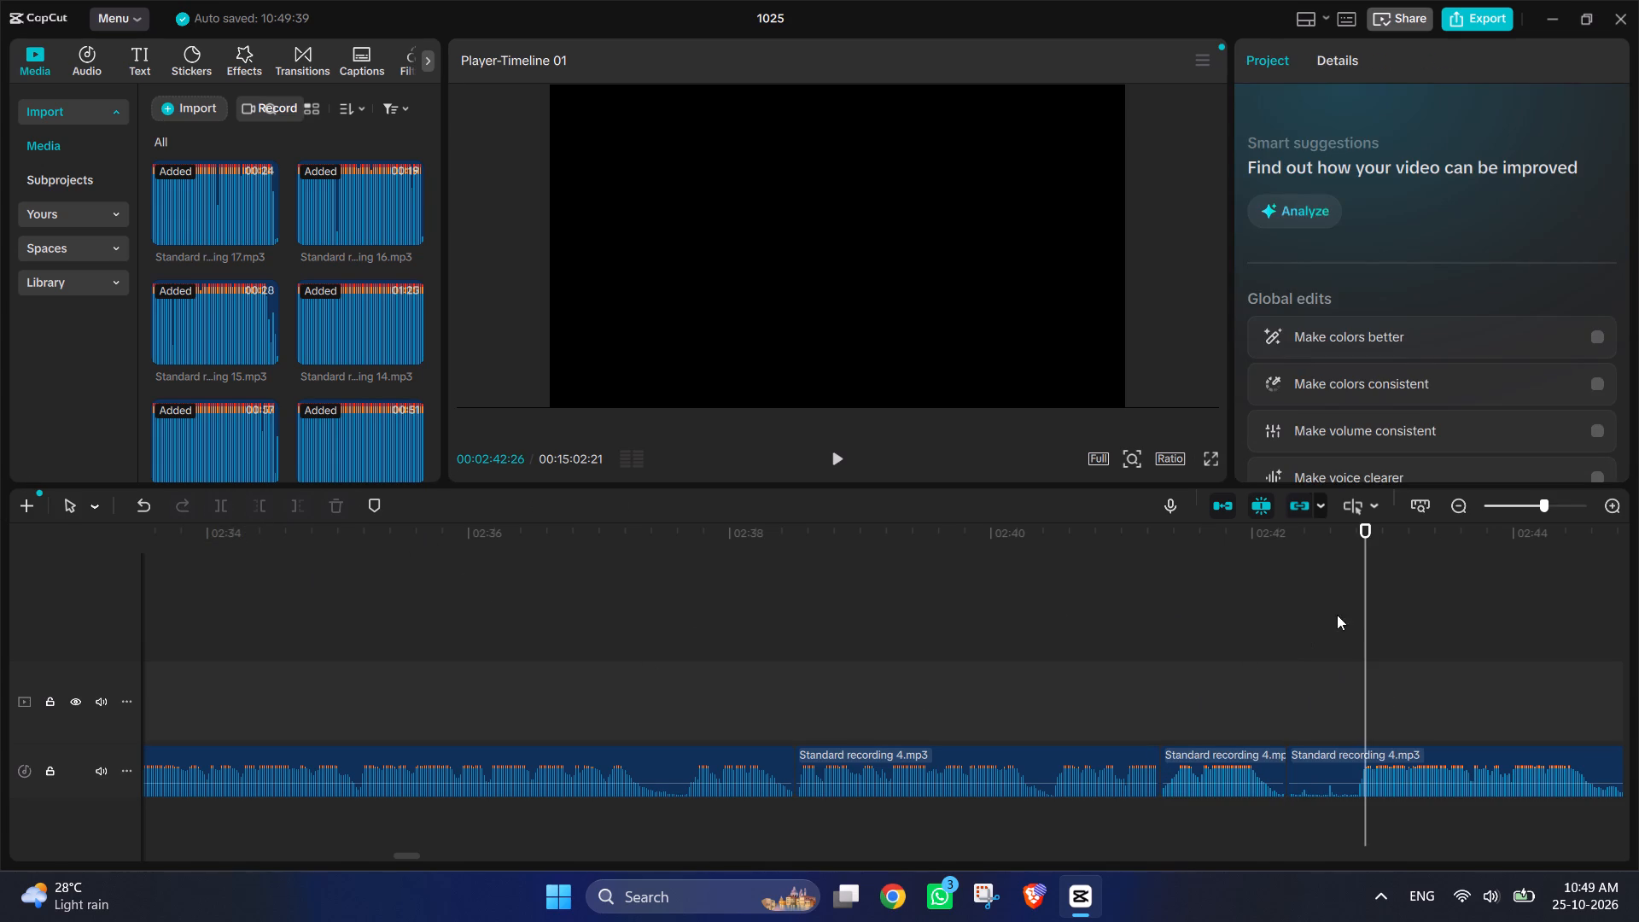
drag(1364, 610, 1350, 610)
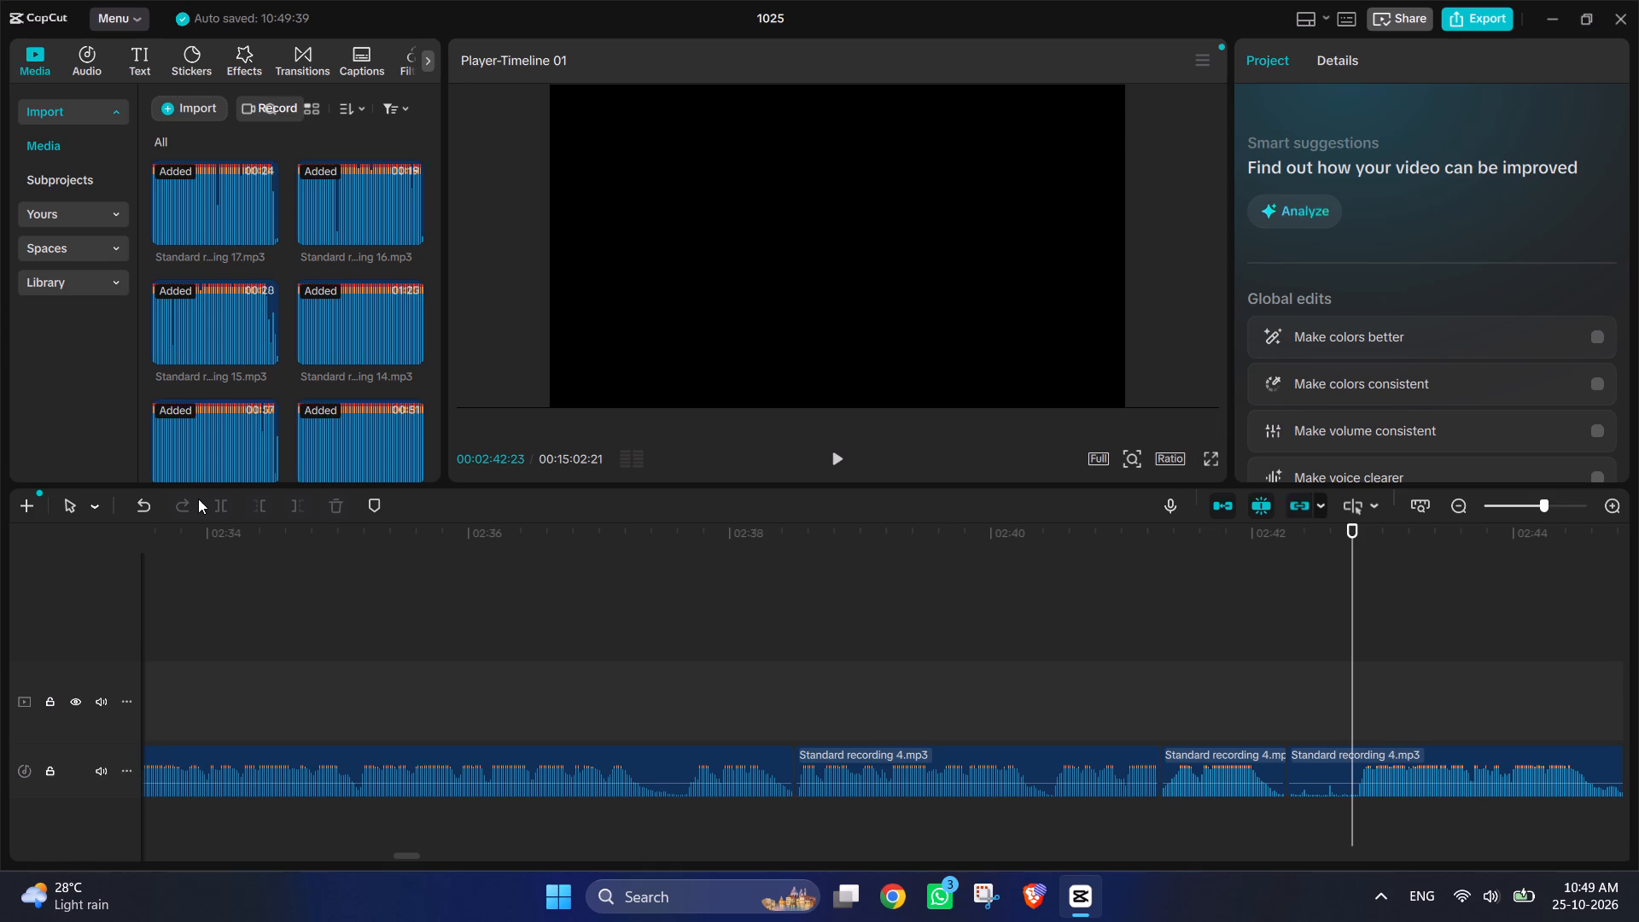
click(1335, 765)
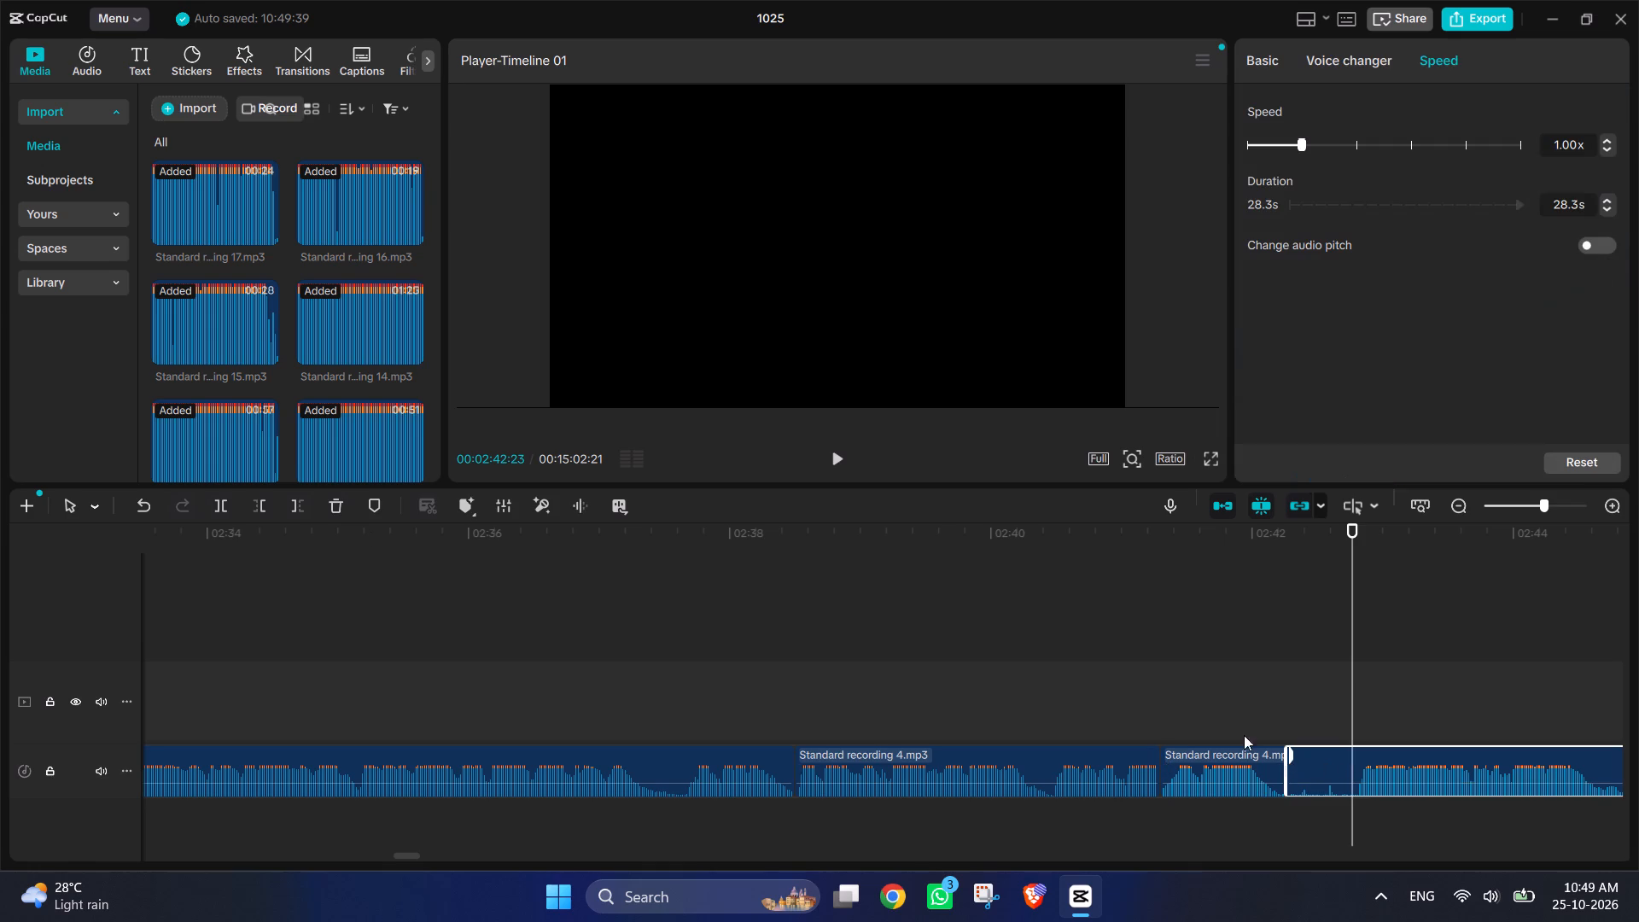
click(262, 508)
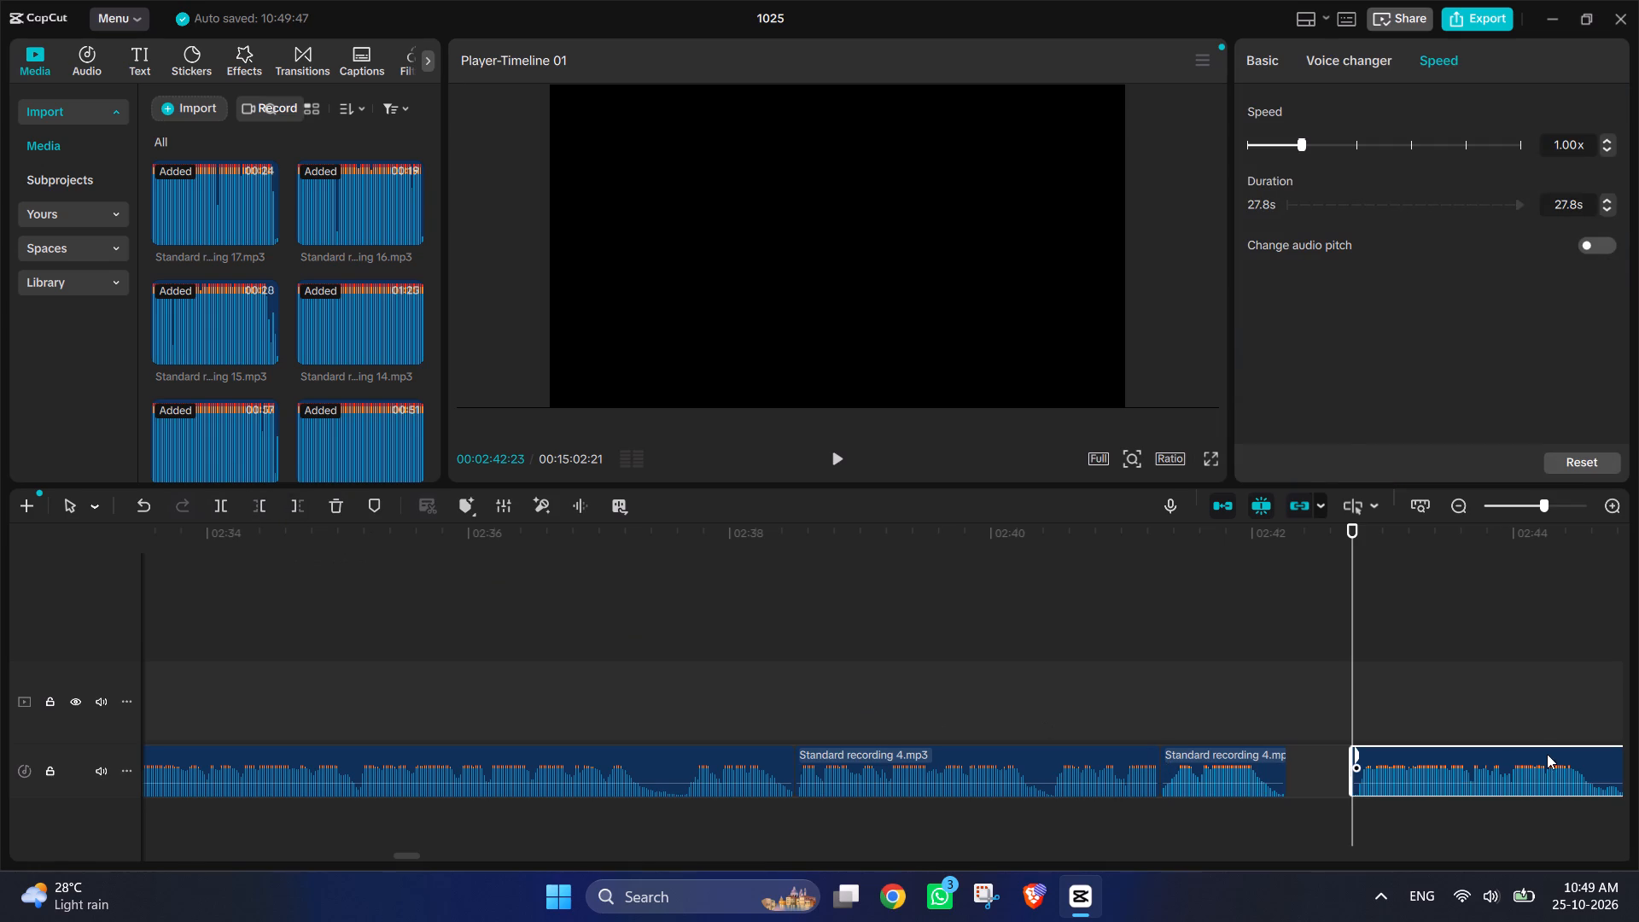
drag(1534, 757, 1473, 756)
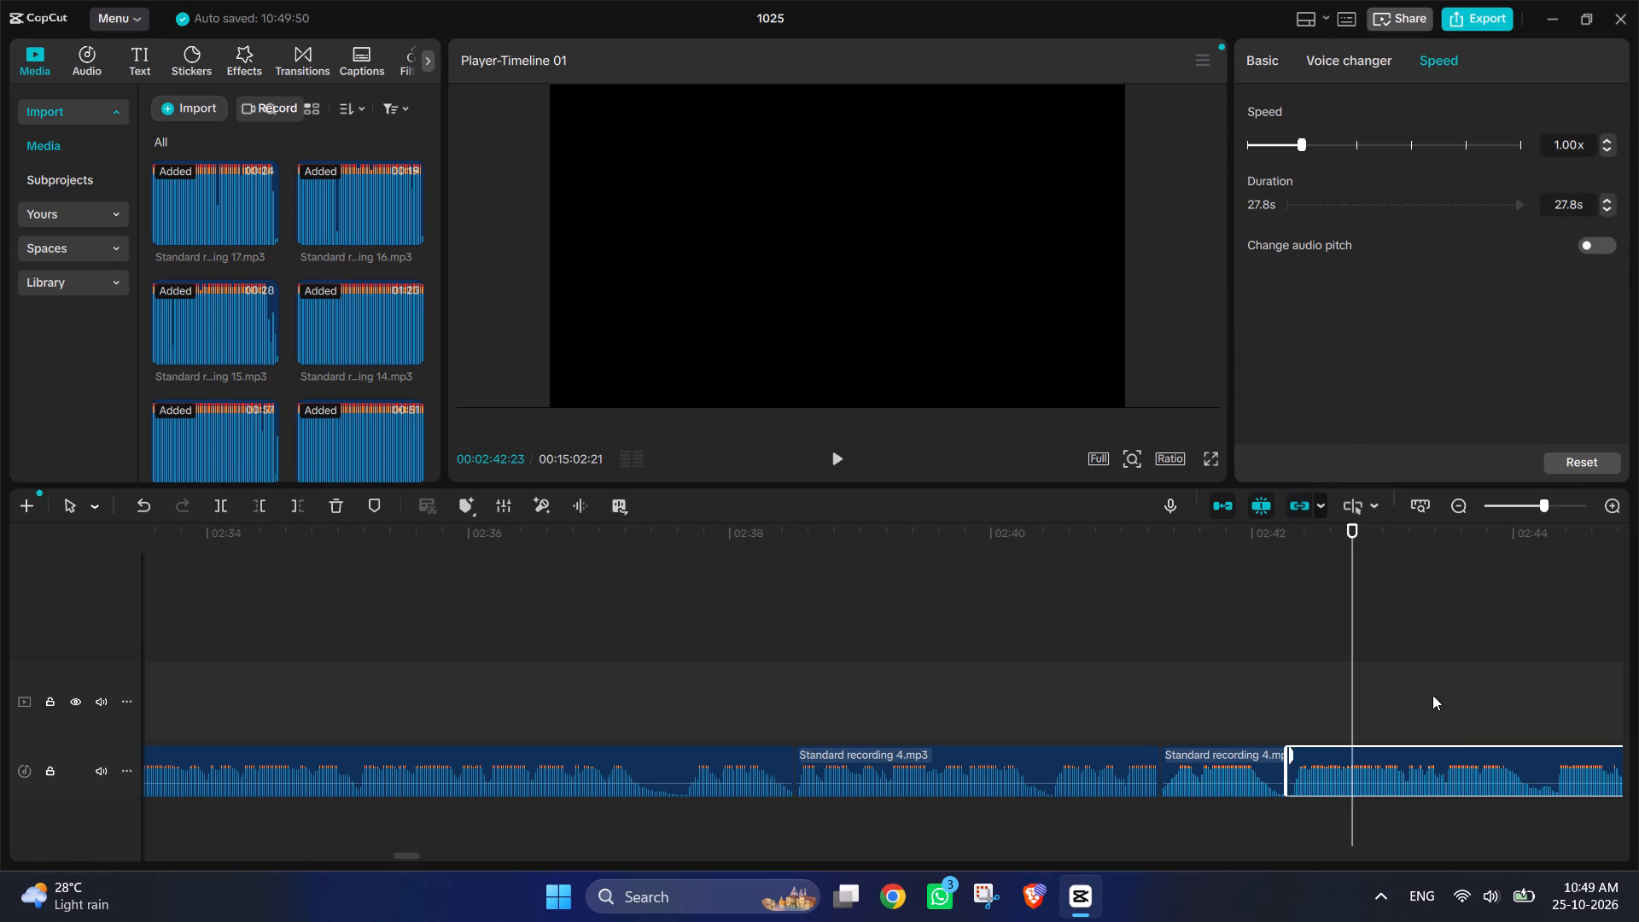
Play on through recording 4 from 00:02:42:05 and split it at 00:02:52:22.
drag(1350, 624, 1275, 623)
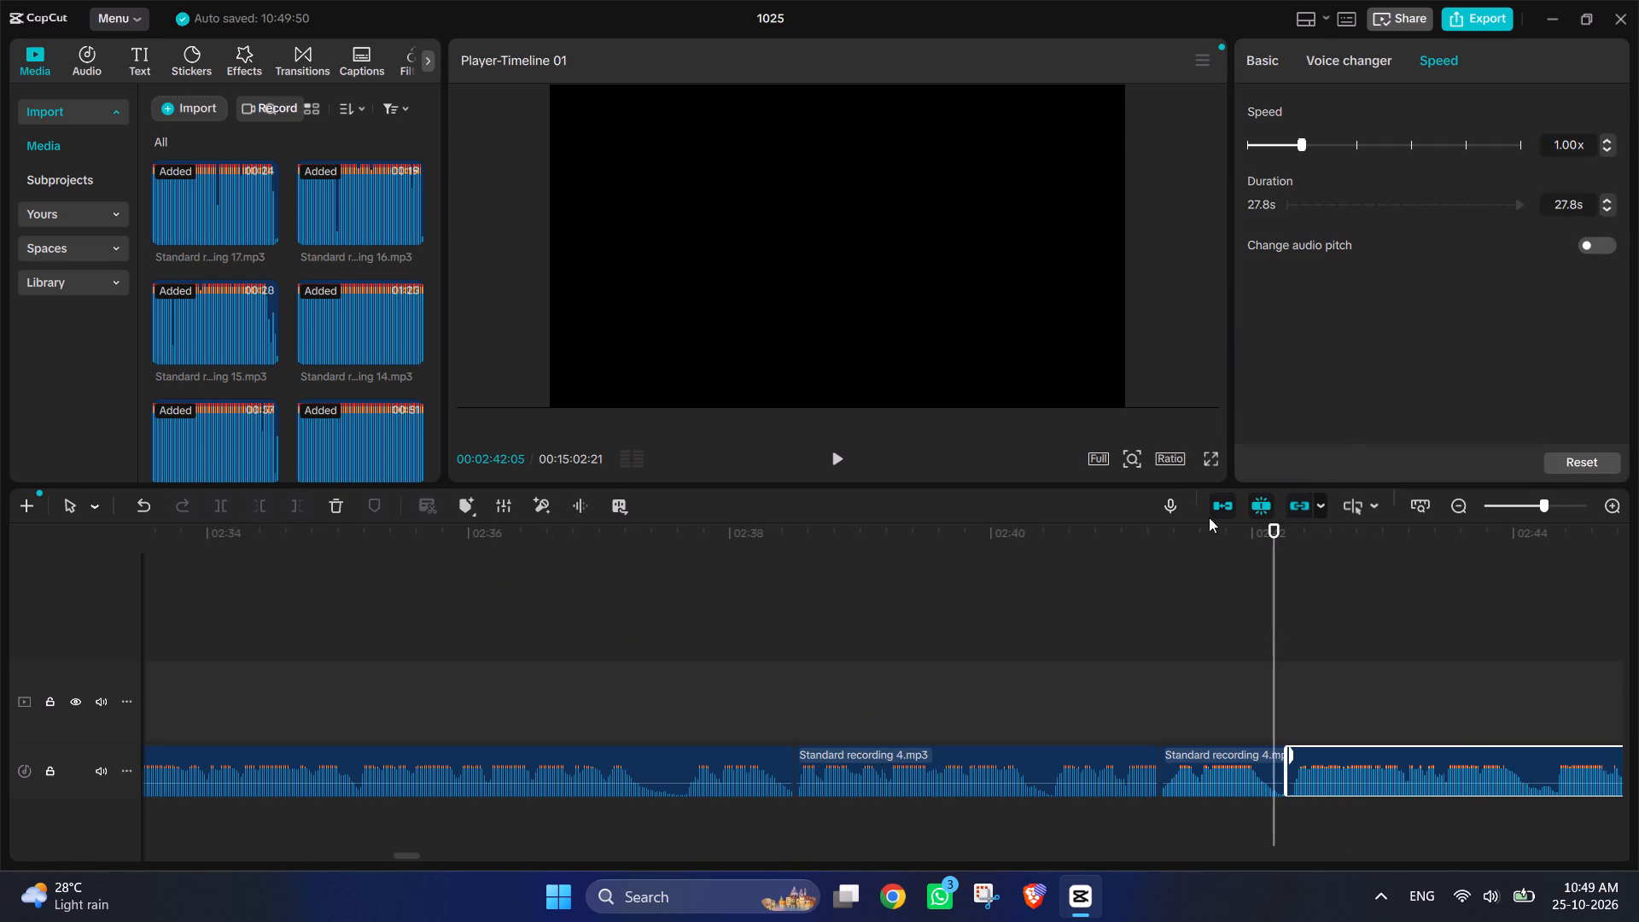
click(842, 457)
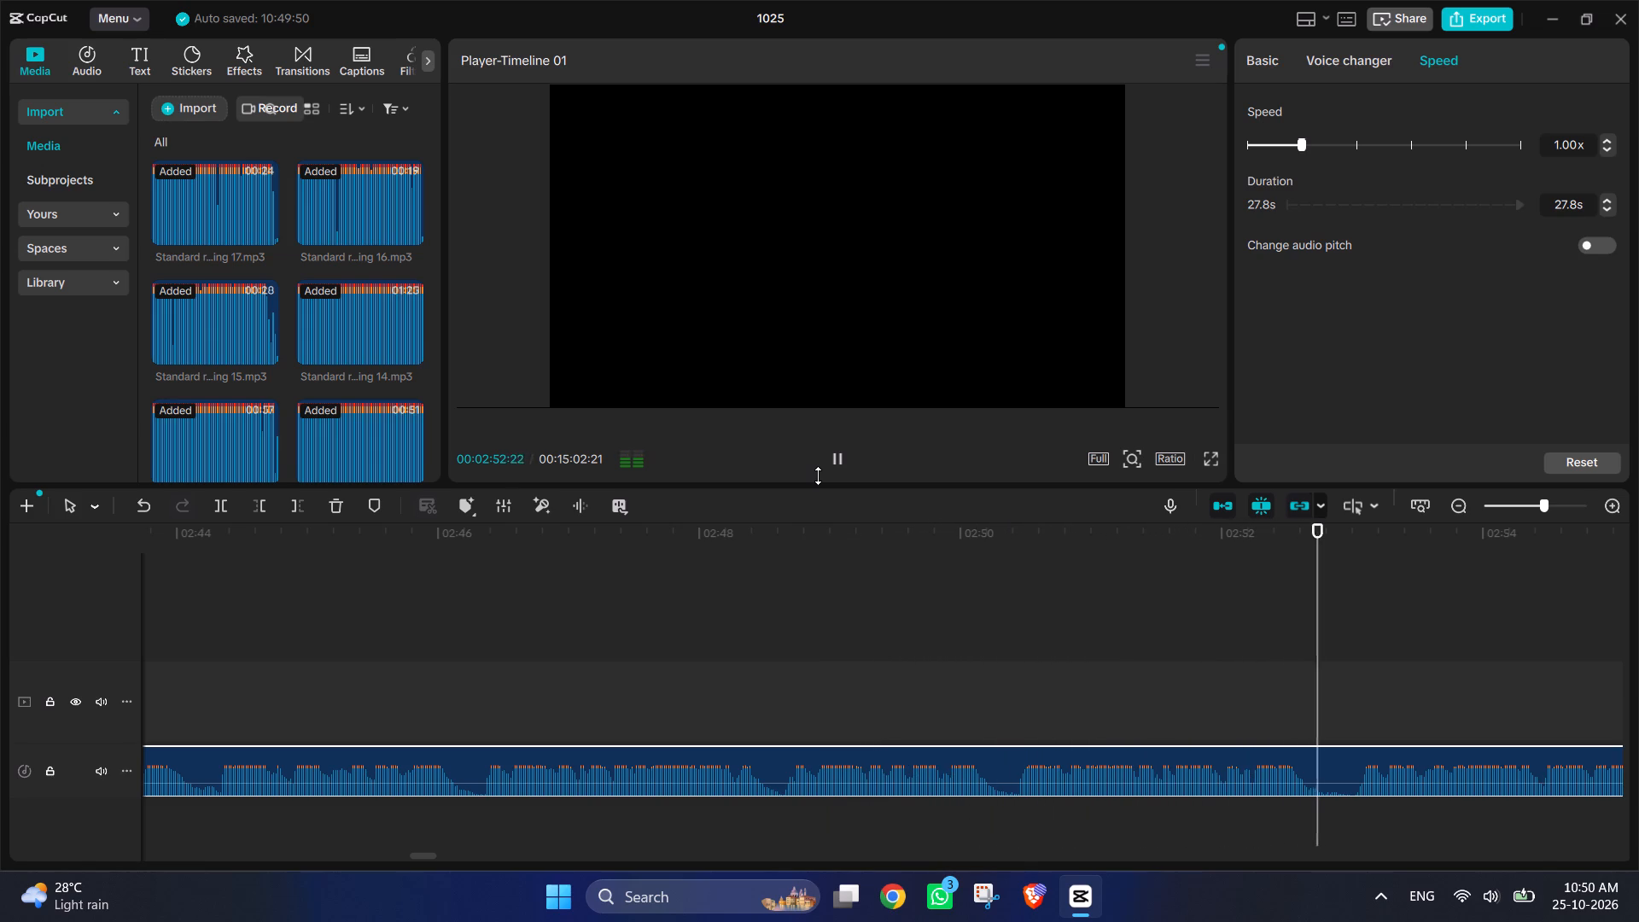
drag(1555, 558, 1558, 558)
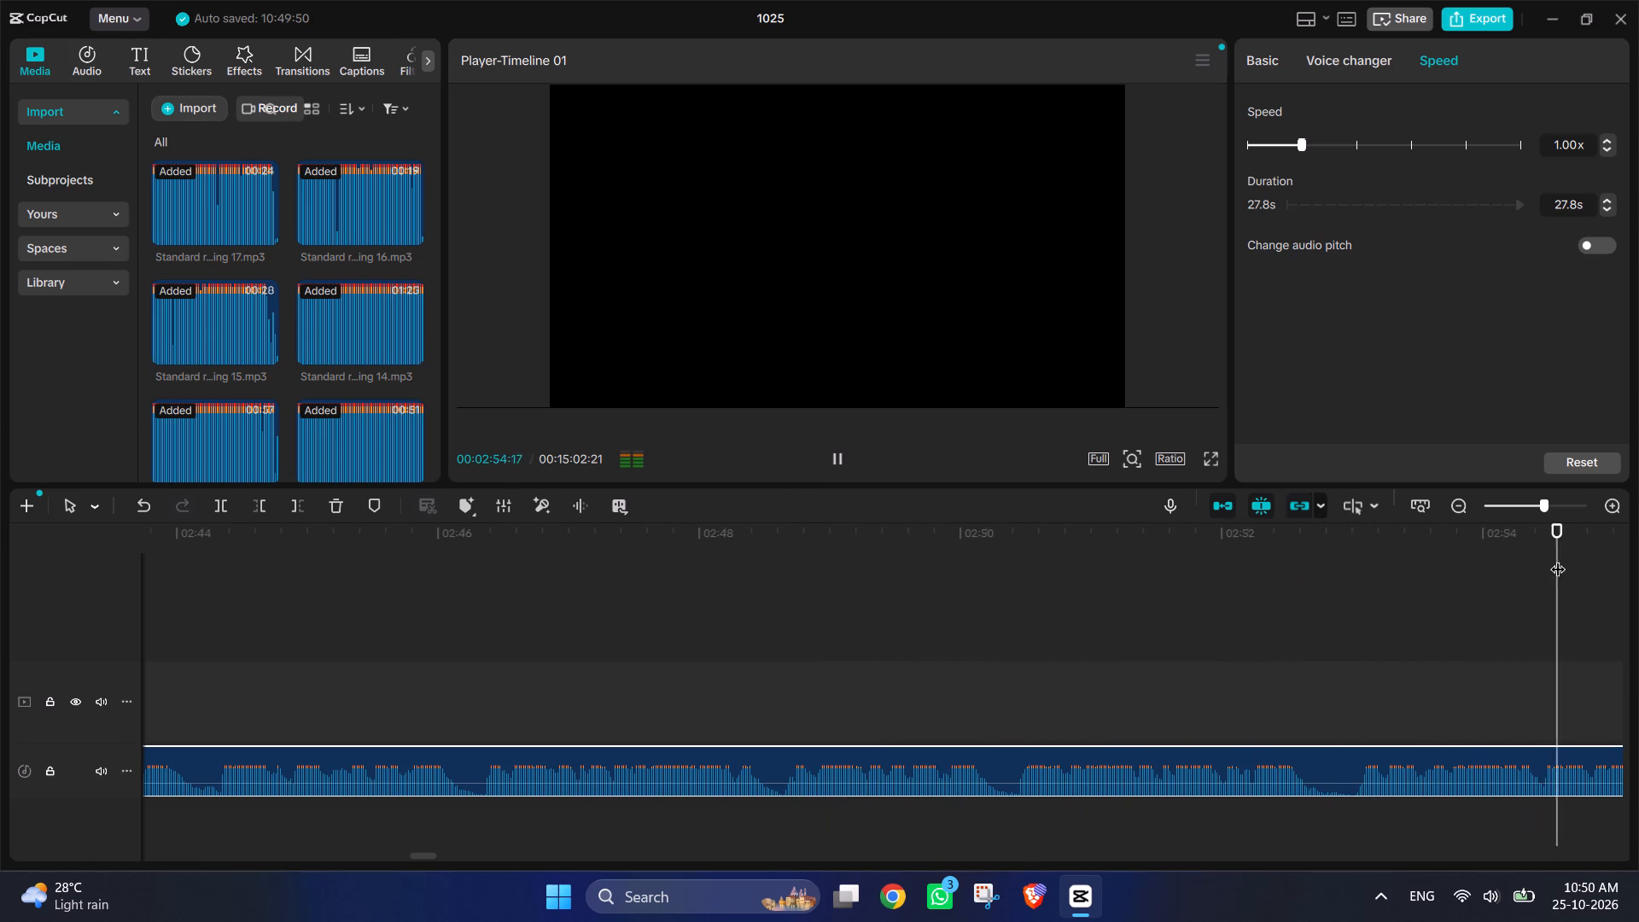
drag(1558, 558, 1327, 598)
drag(1327, 598, 1316, 596)
click(225, 507)
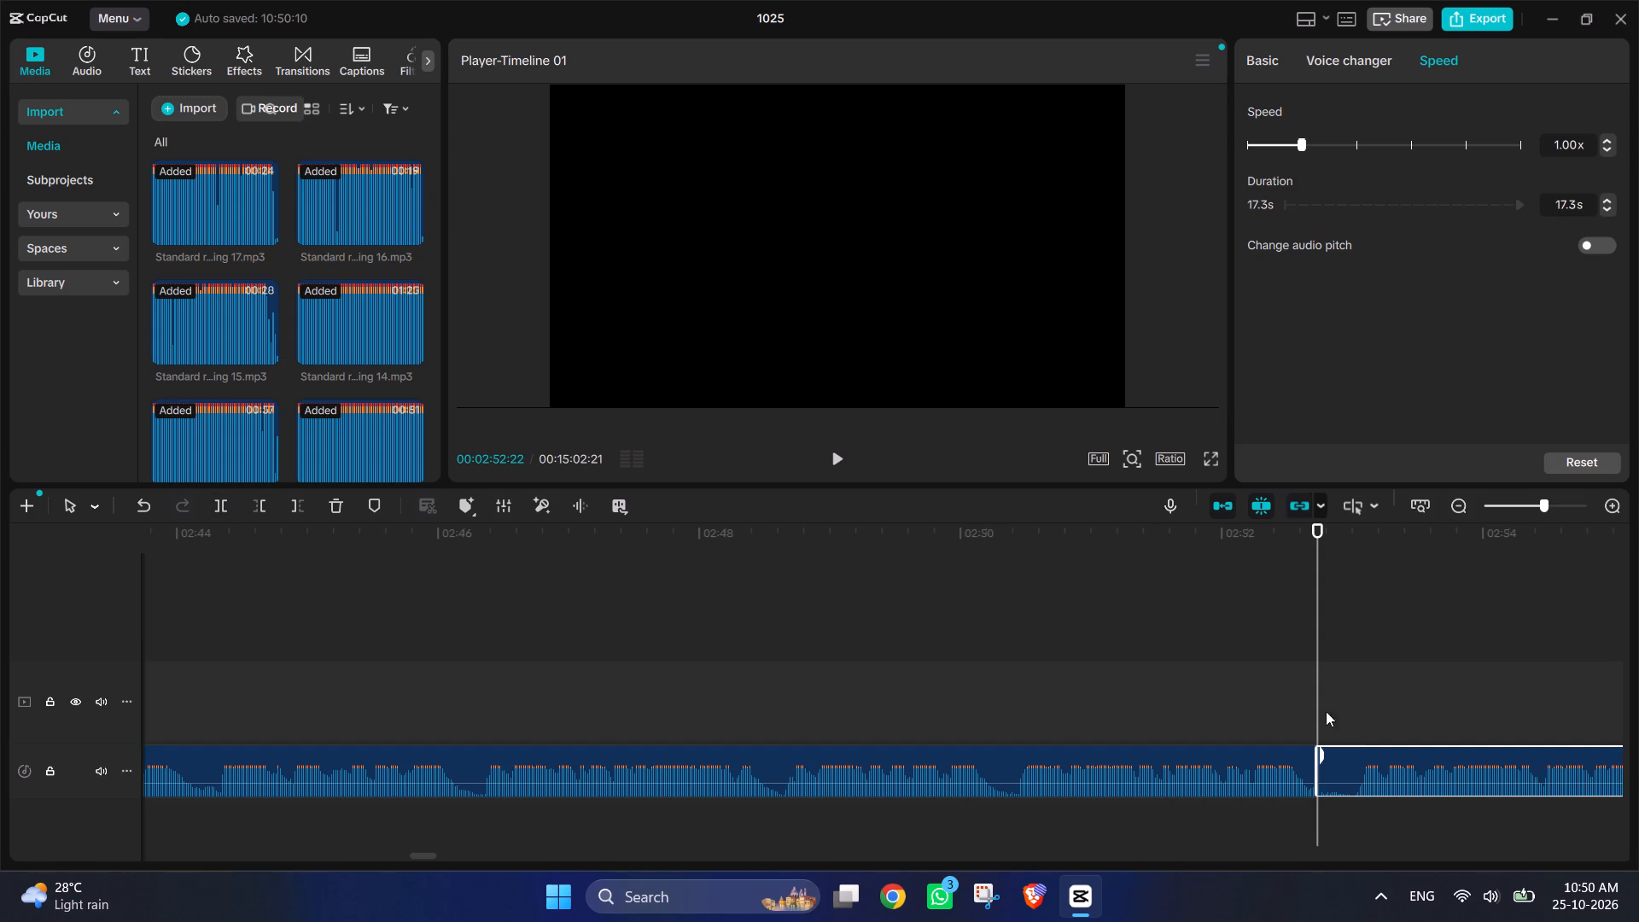
Split recording 4 again at 00:02:53:01 and delete the short silent piece between the two splits.
click(1372, 706)
drag(1358, 703, 1338, 692)
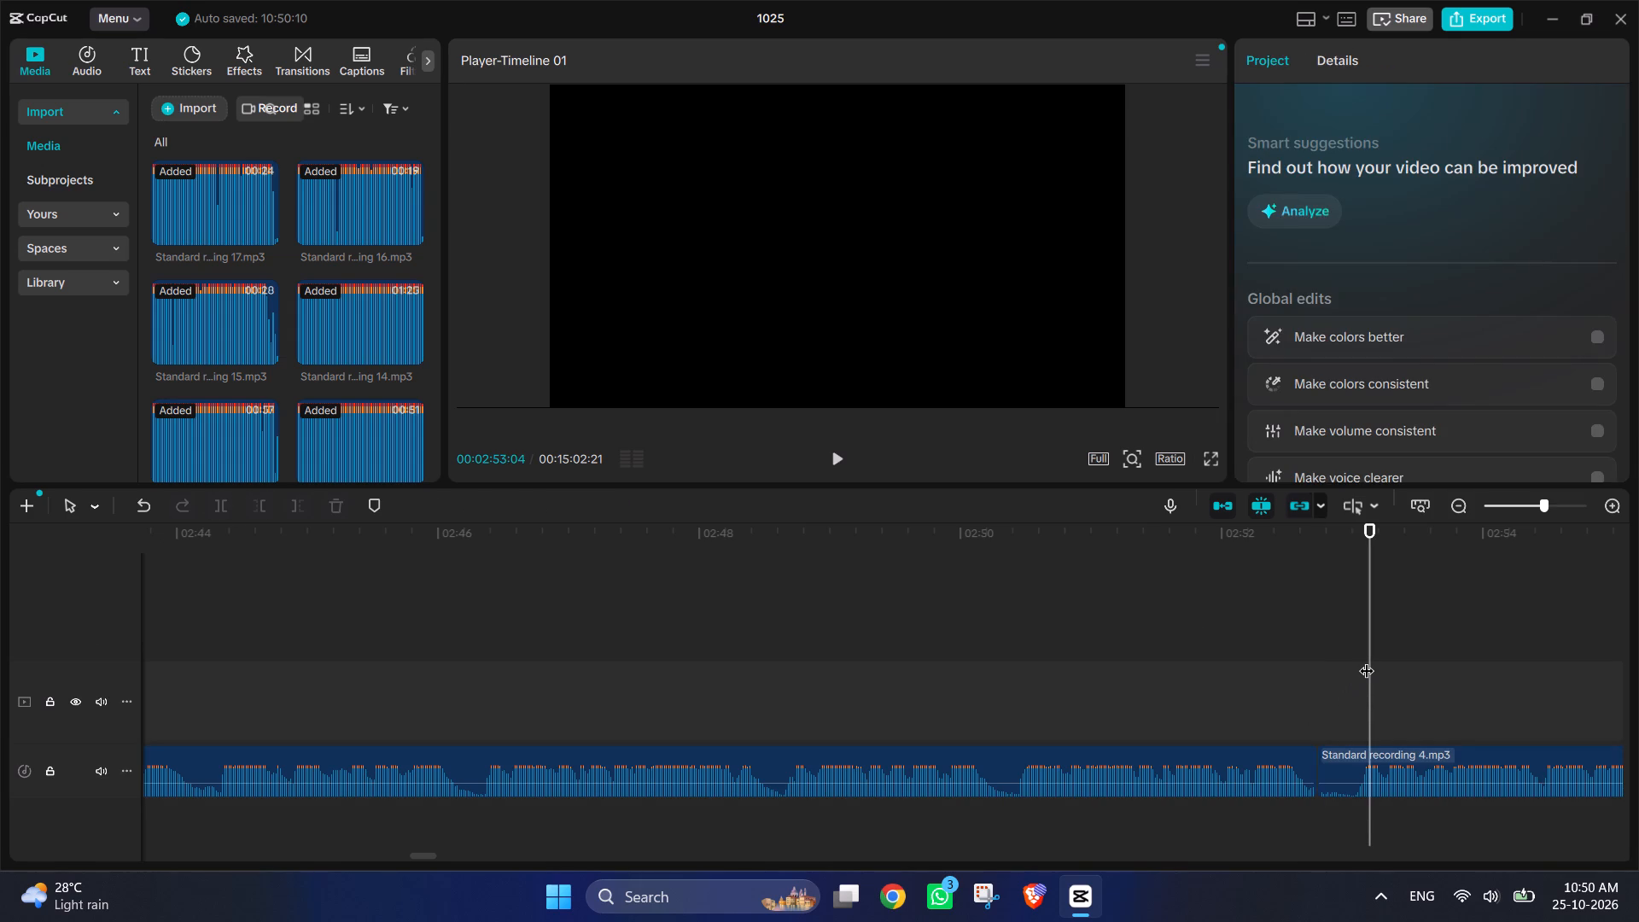
drag(1367, 660, 1356, 660)
click(1345, 780)
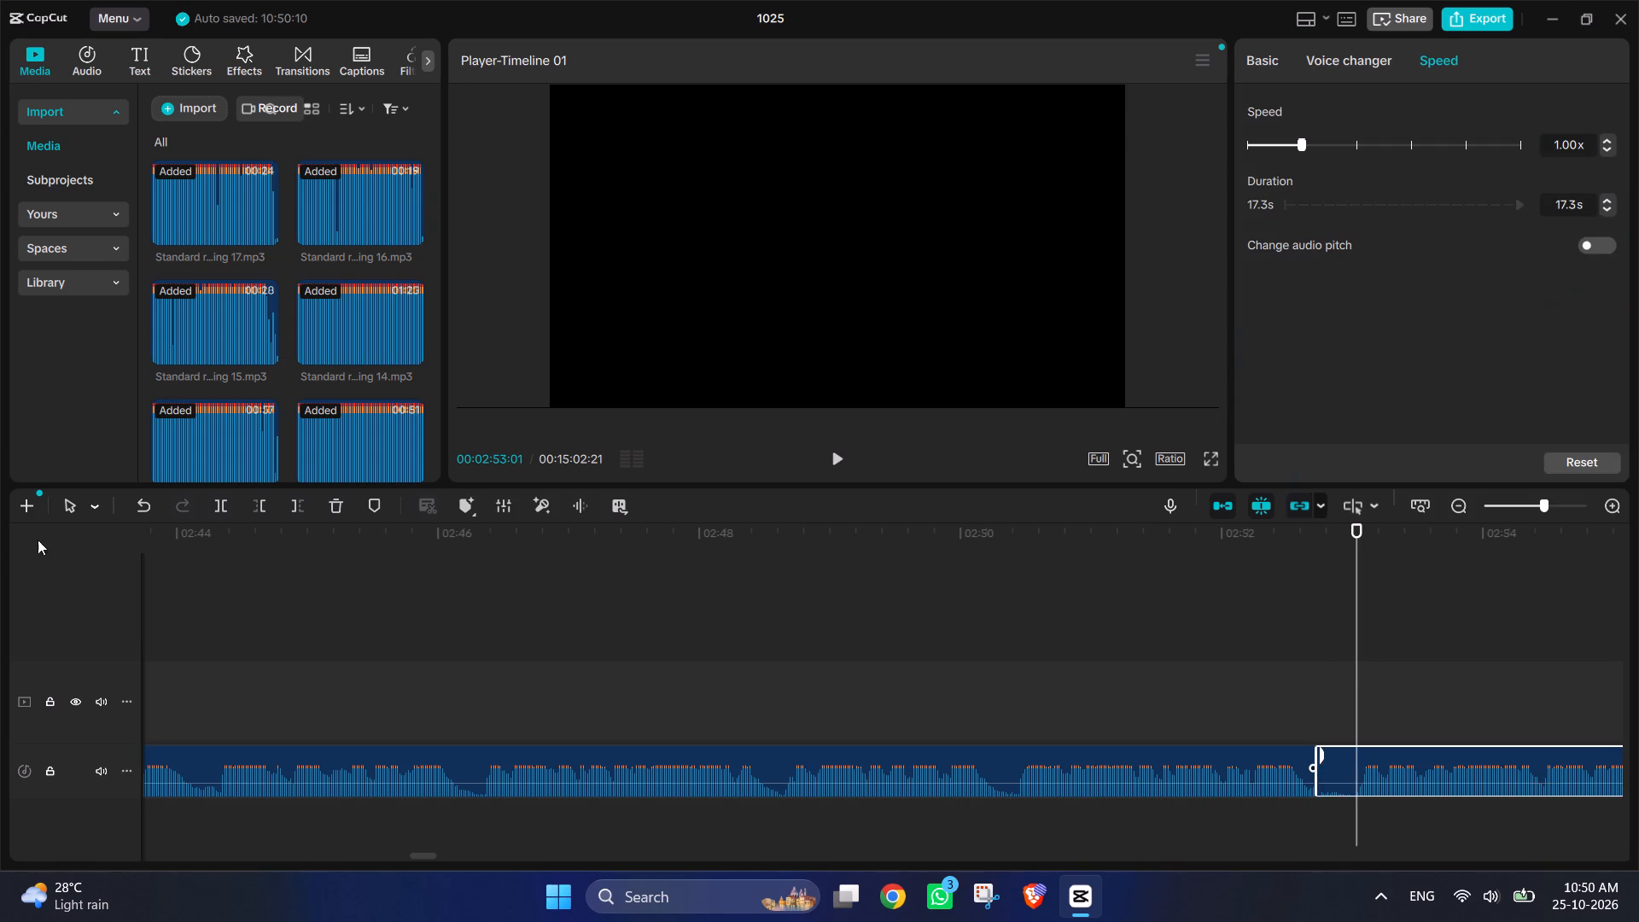
click(225, 505)
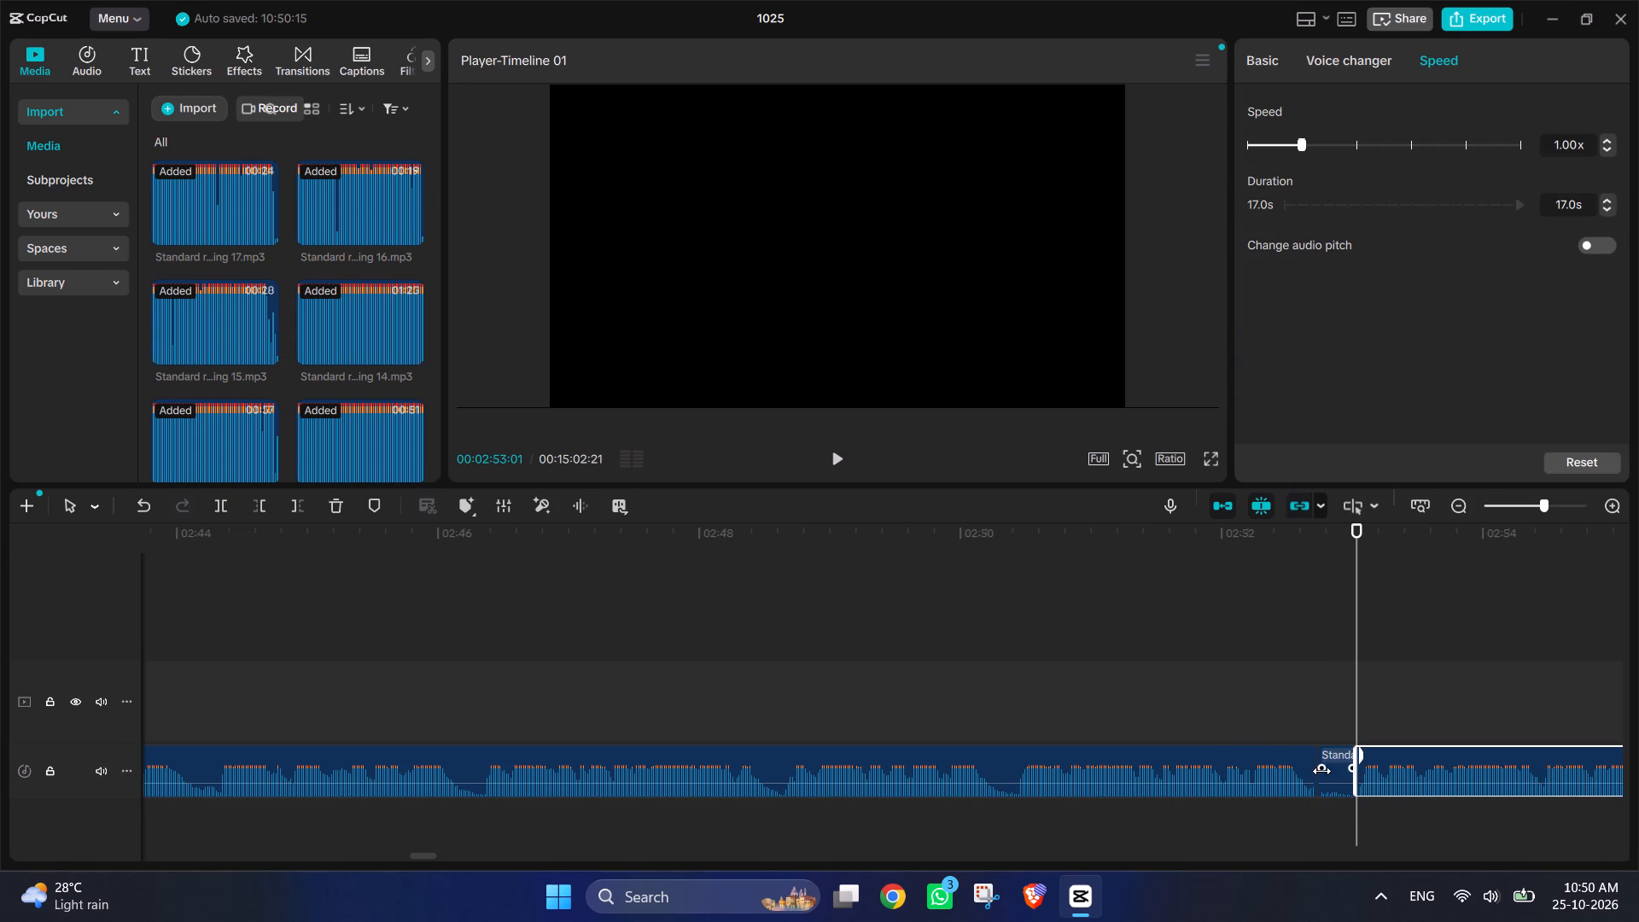
click(1333, 774)
key(Delete)
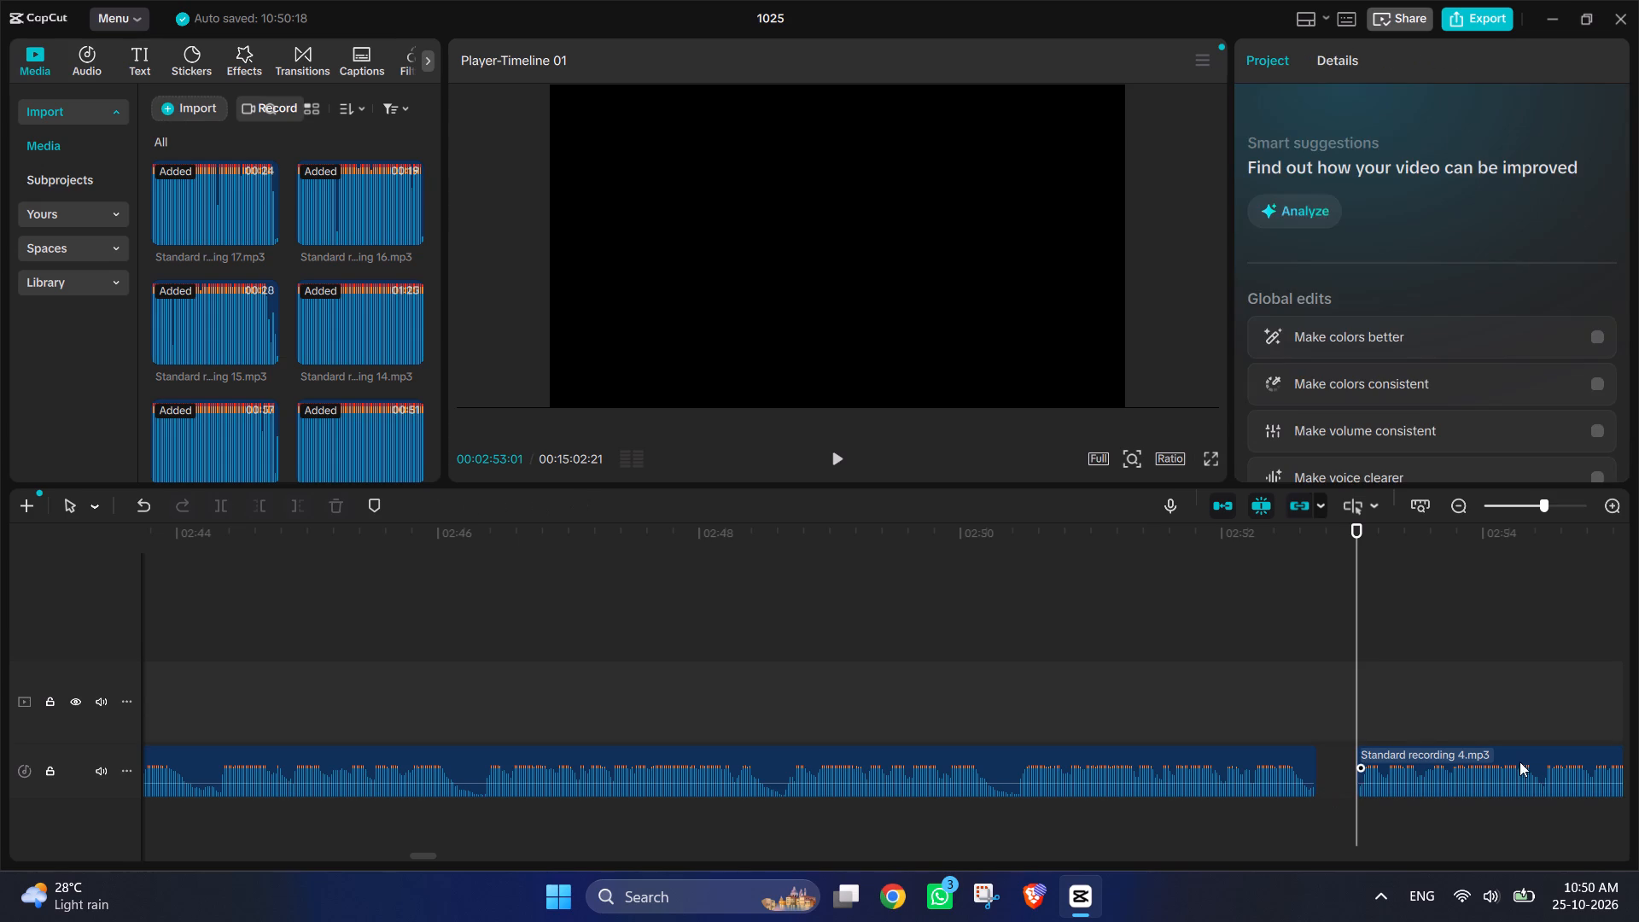
Move the following part of recording 4 back against the preceding part on the same audio track to close the gap.
drag(1529, 749, 1491, 744)
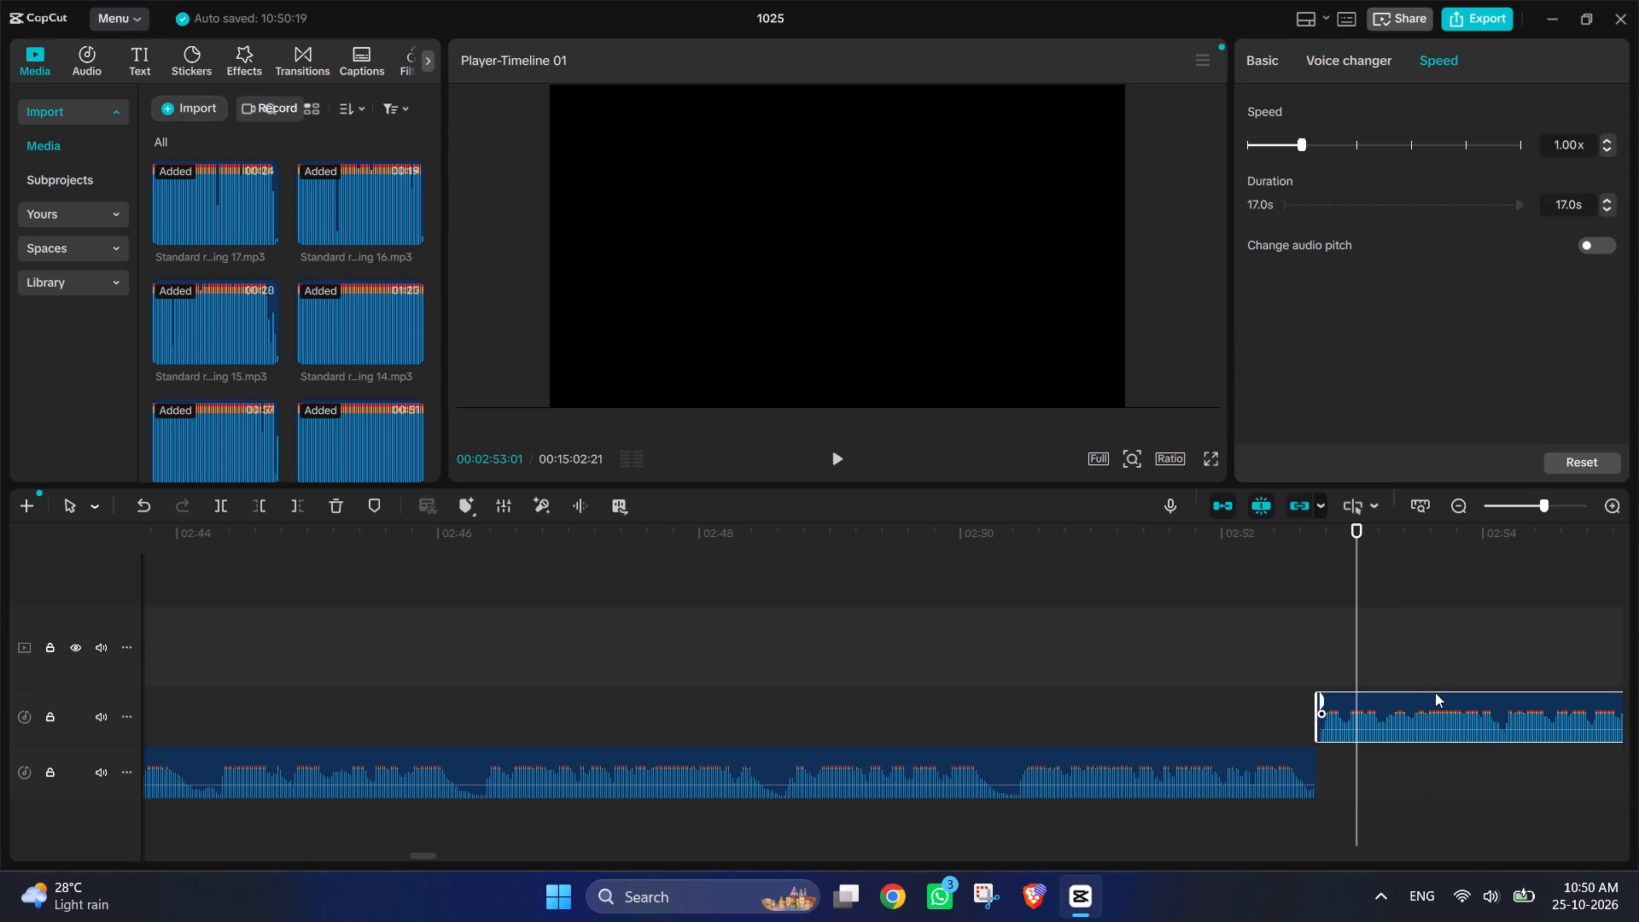
drag(1436, 697, 1435, 745)
drag(1391, 697, 1403, 760)
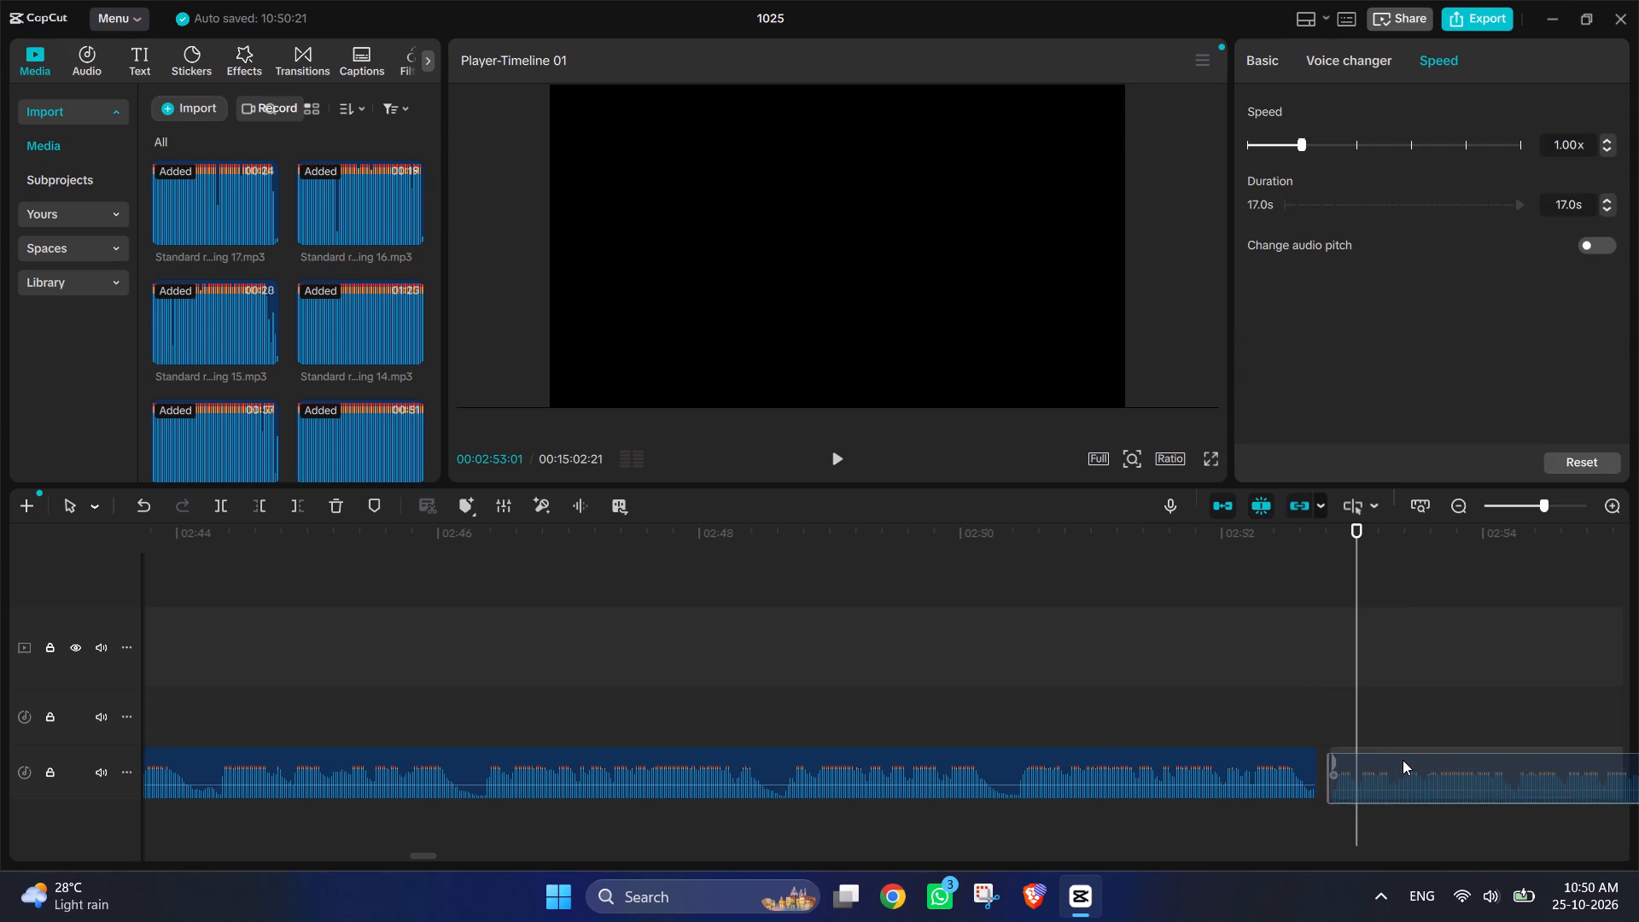
drag(1403, 760, 1387, 757)
Play on through recording 4 from the closed gap, split it at 00:03:03:15 and delete the rest of the clip.
drag(1354, 699, 1322, 692)
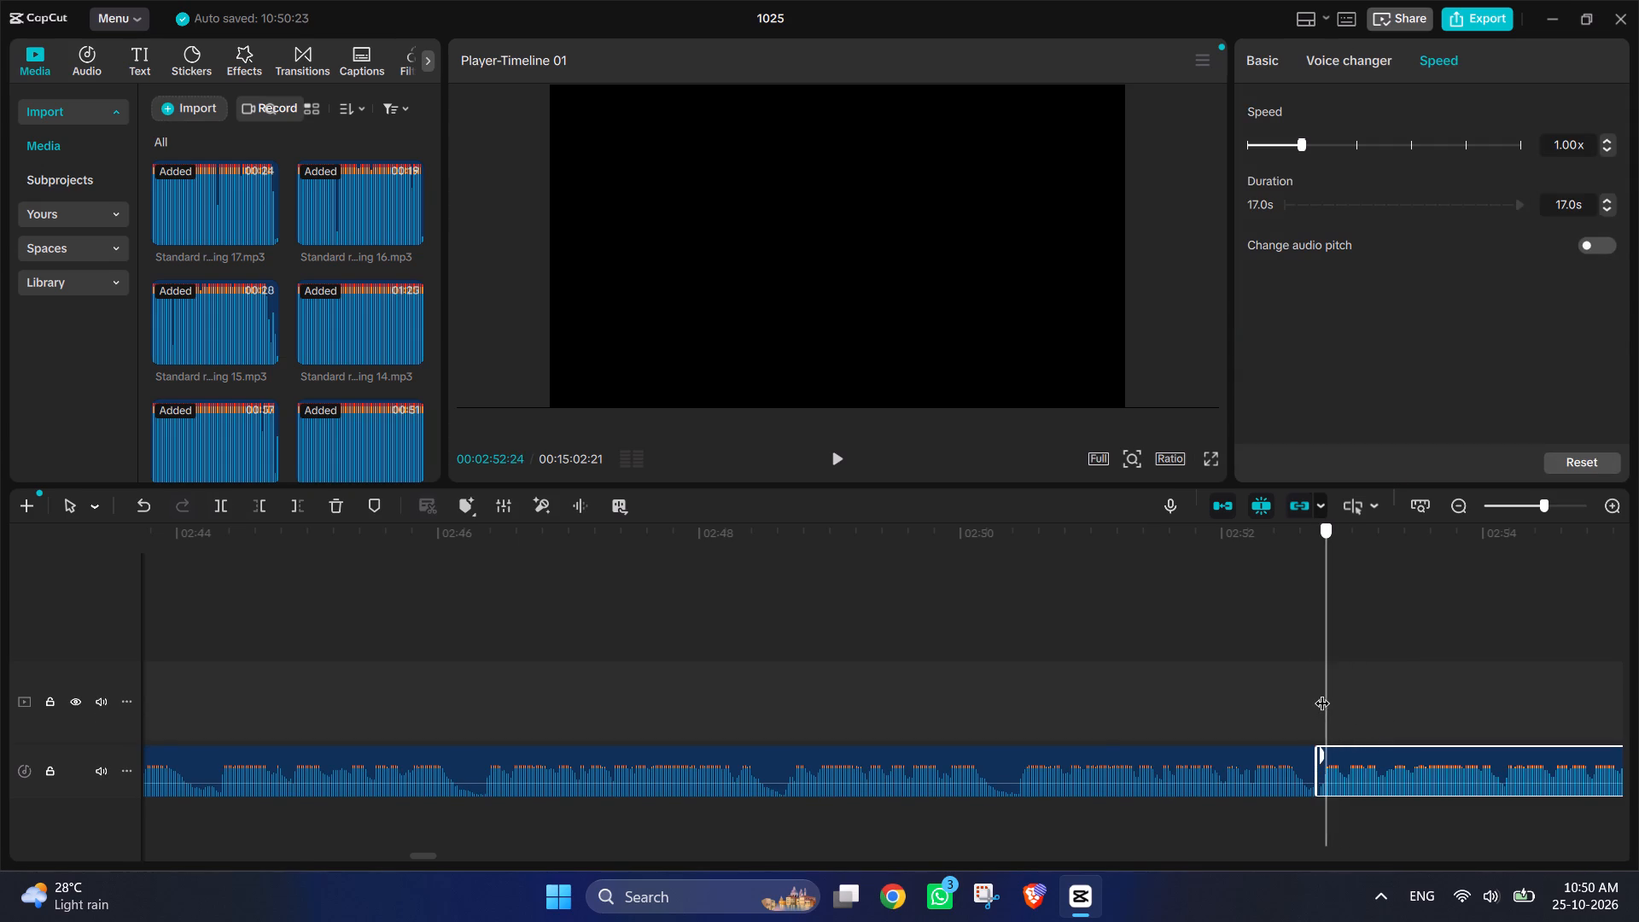
drag(1322, 692, 1320, 692)
click(833, 454)
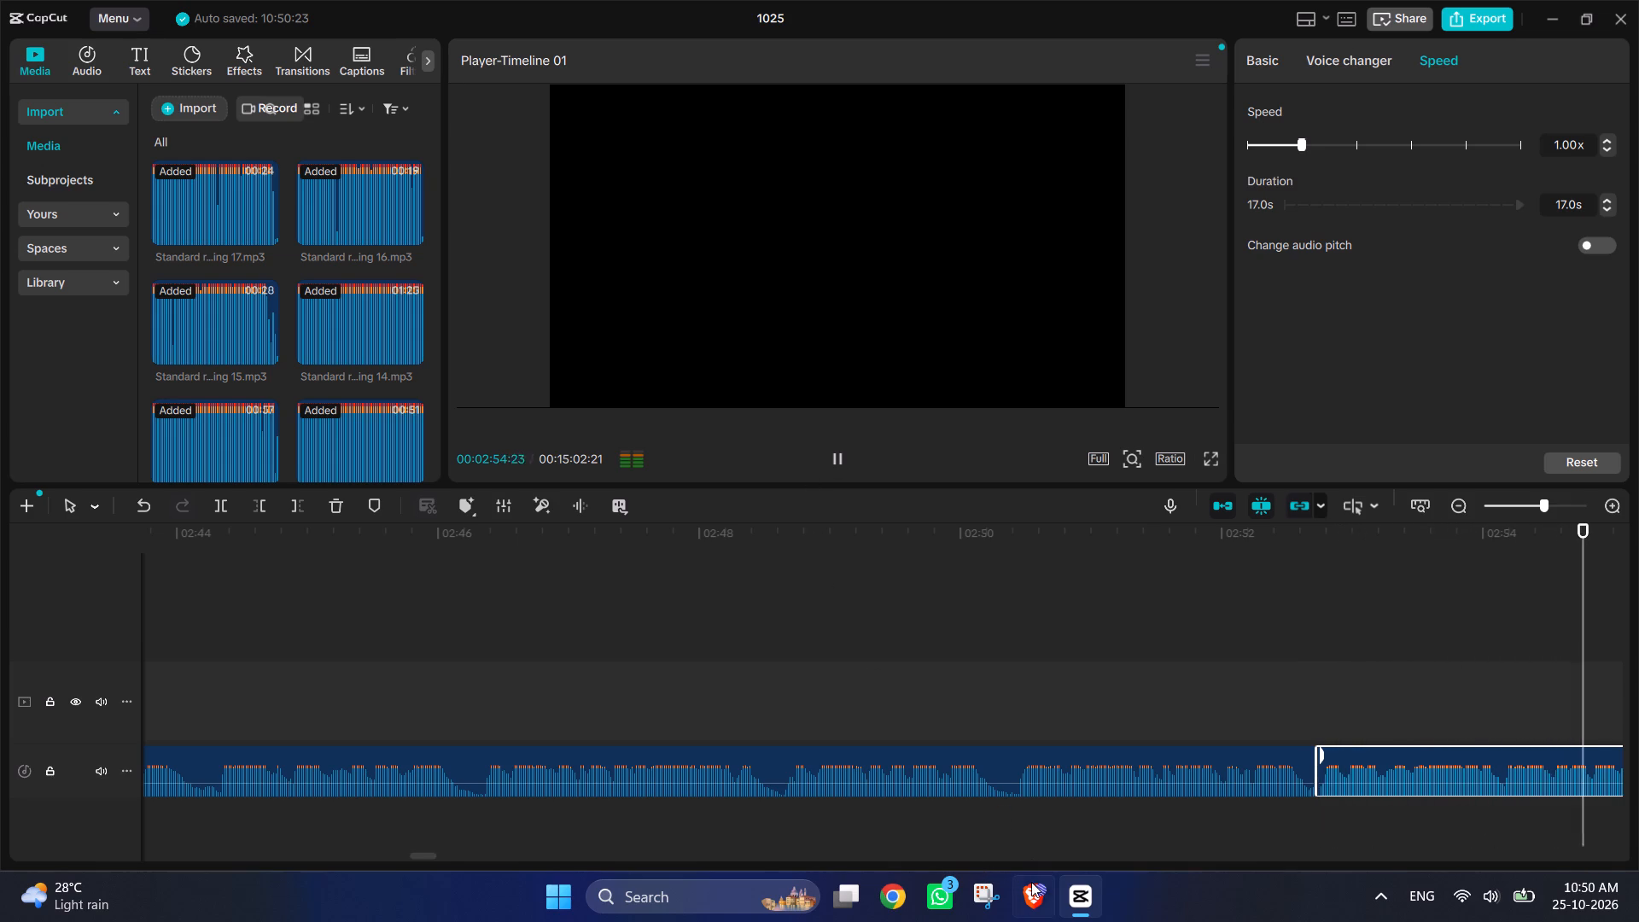
scroll(1030, 888, left, 6)
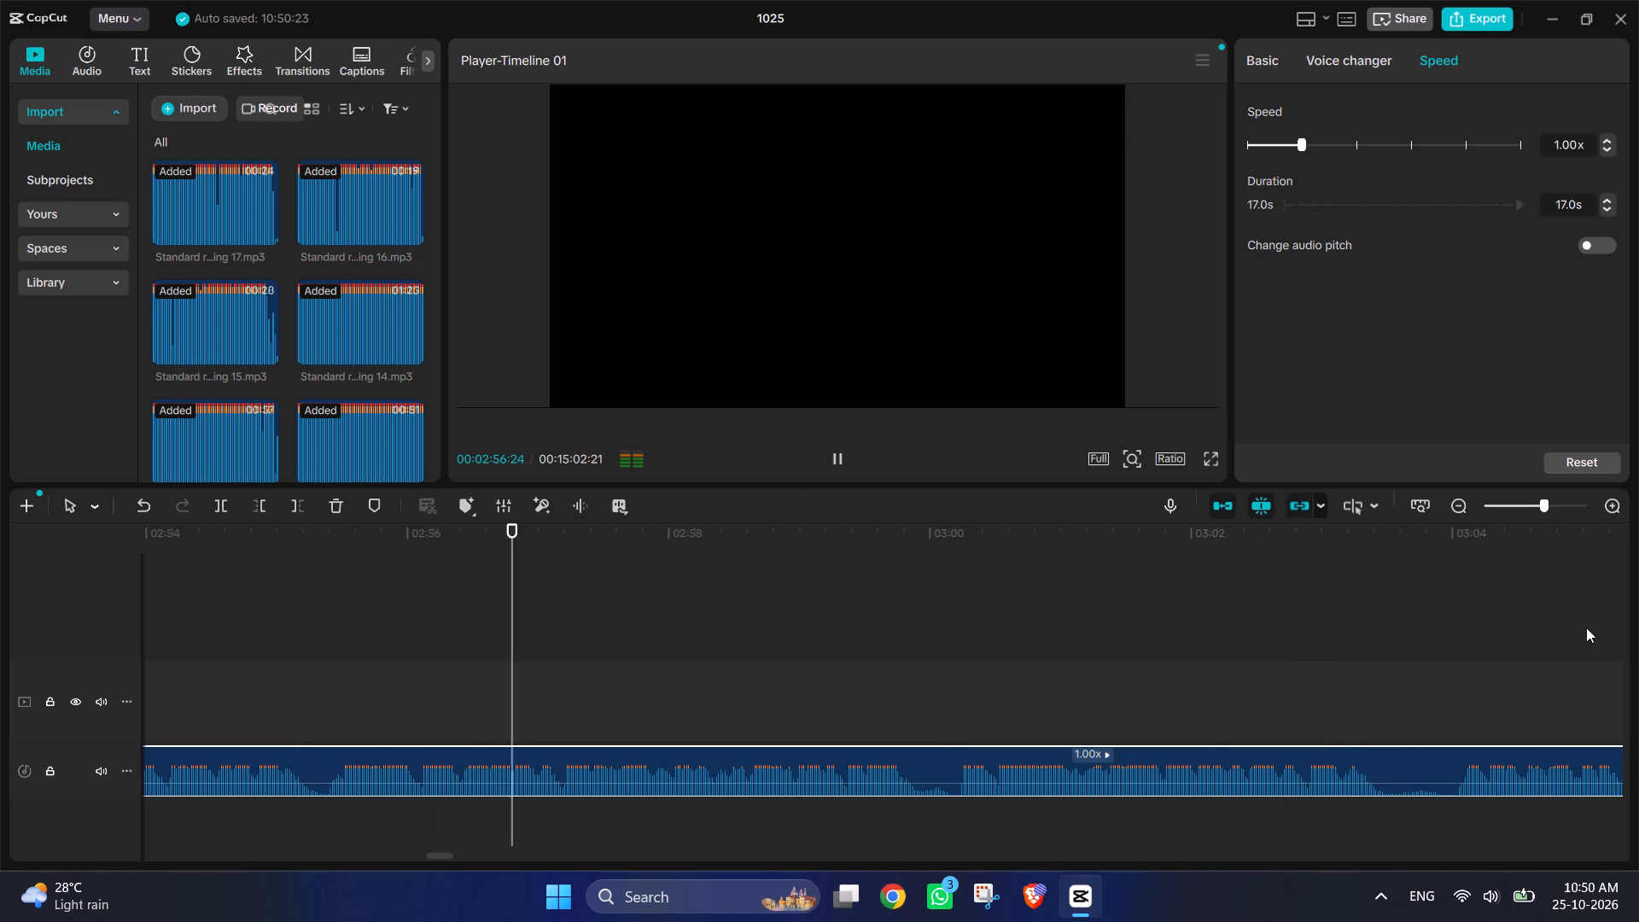
ctrl+scroll(1233, 621, down, 3)
ctrl+scroll(1146, 659, down, 3)
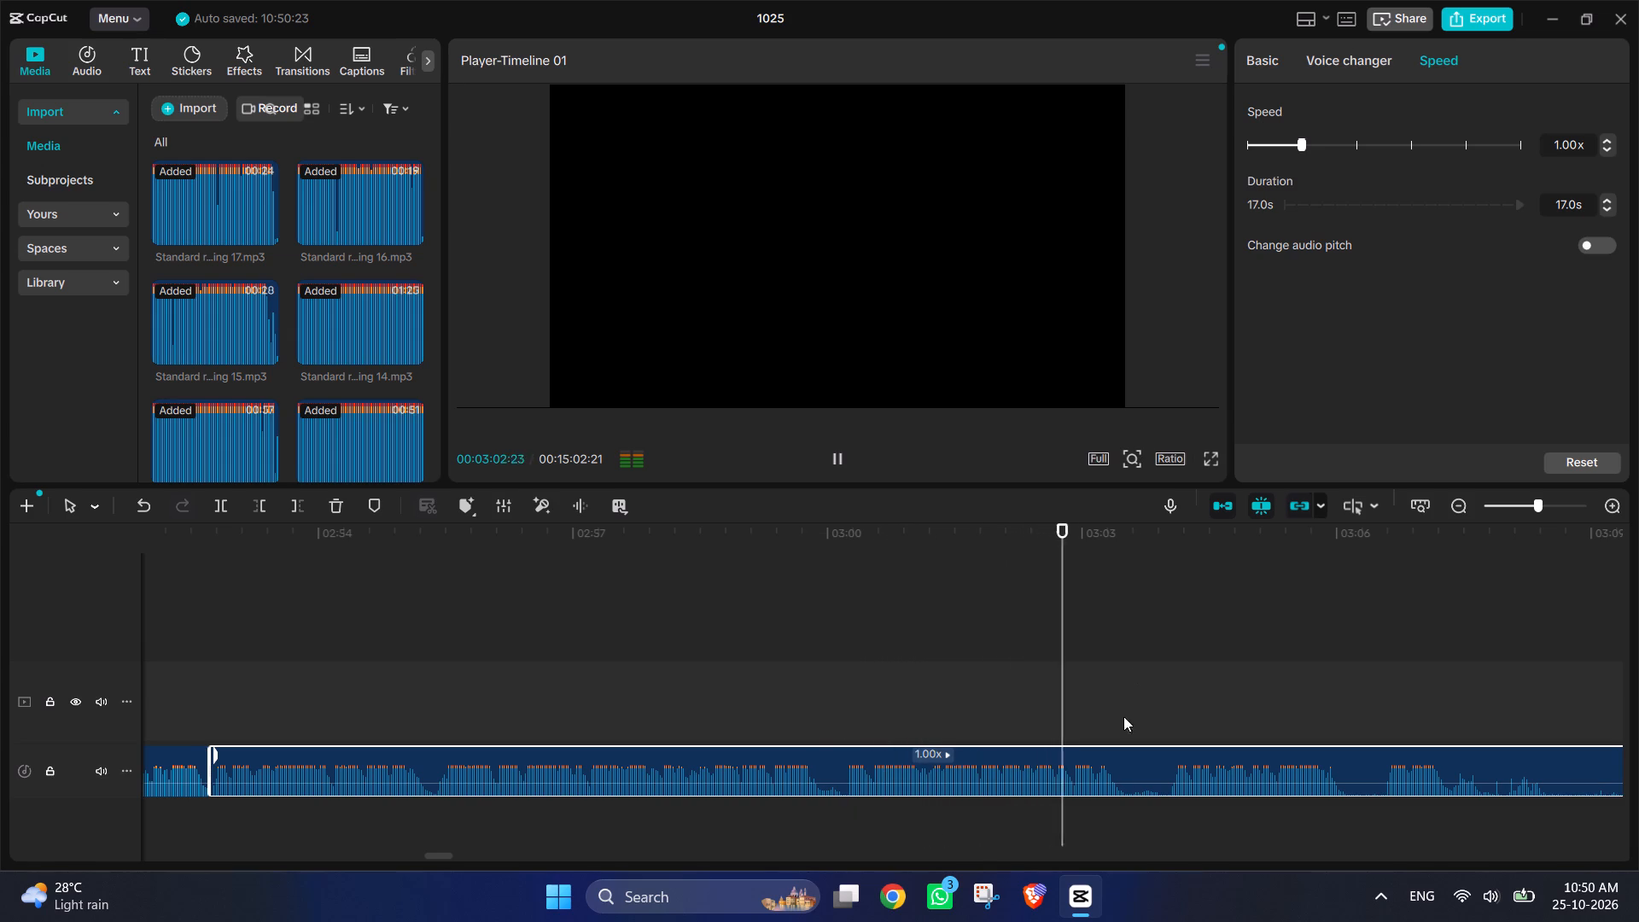
click(1211, 559)
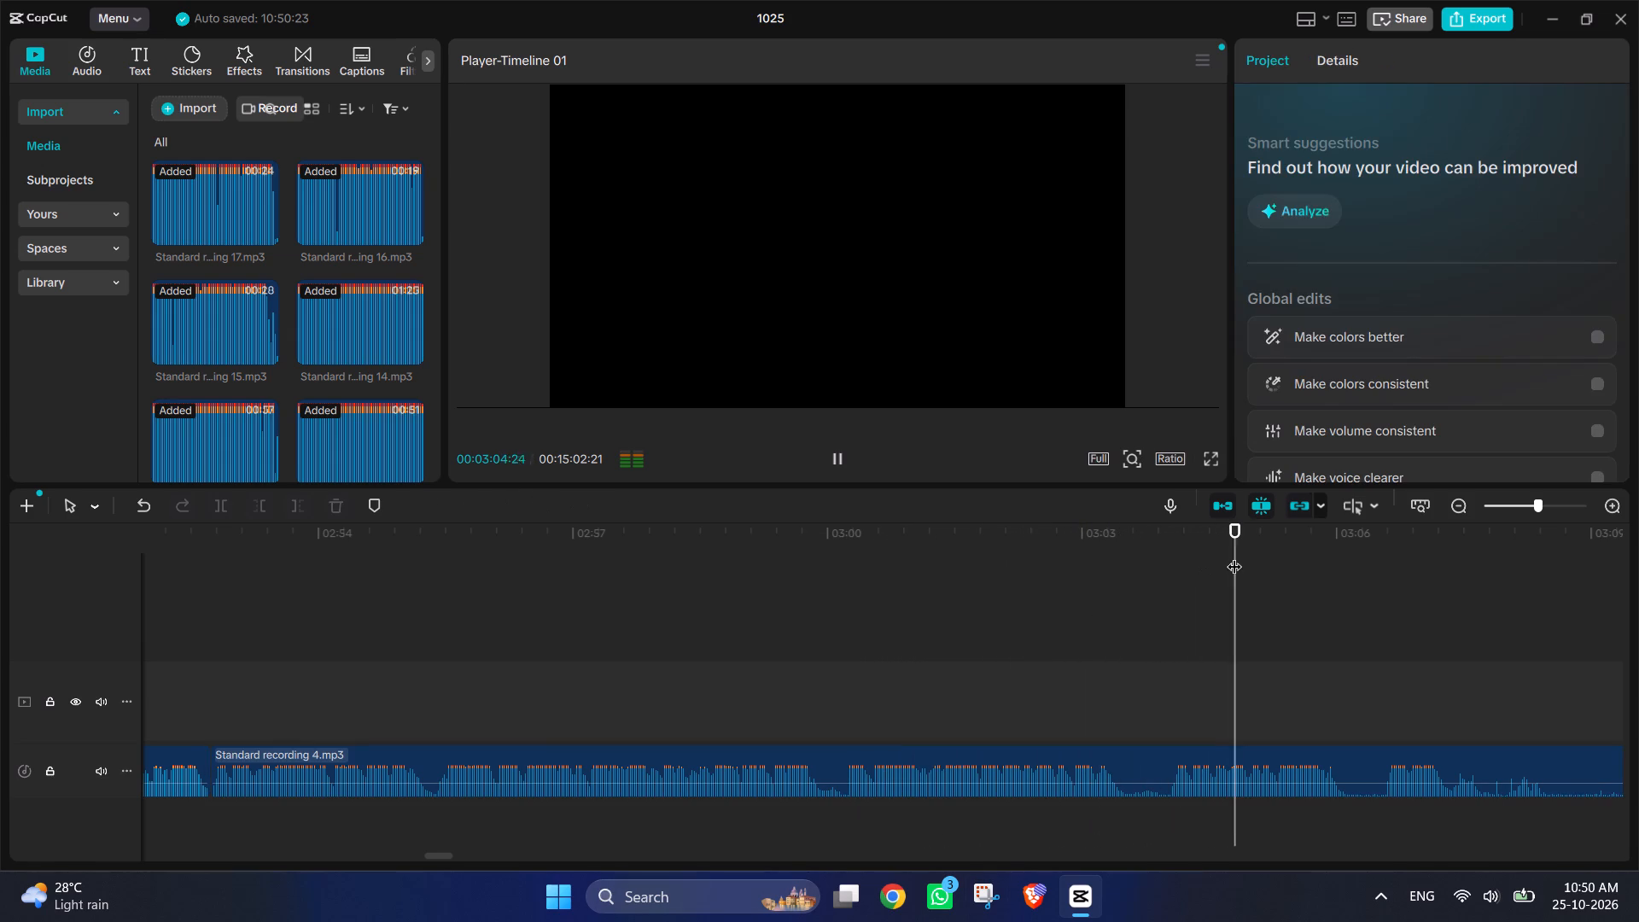
drag(1321, 540, 1112, 602)
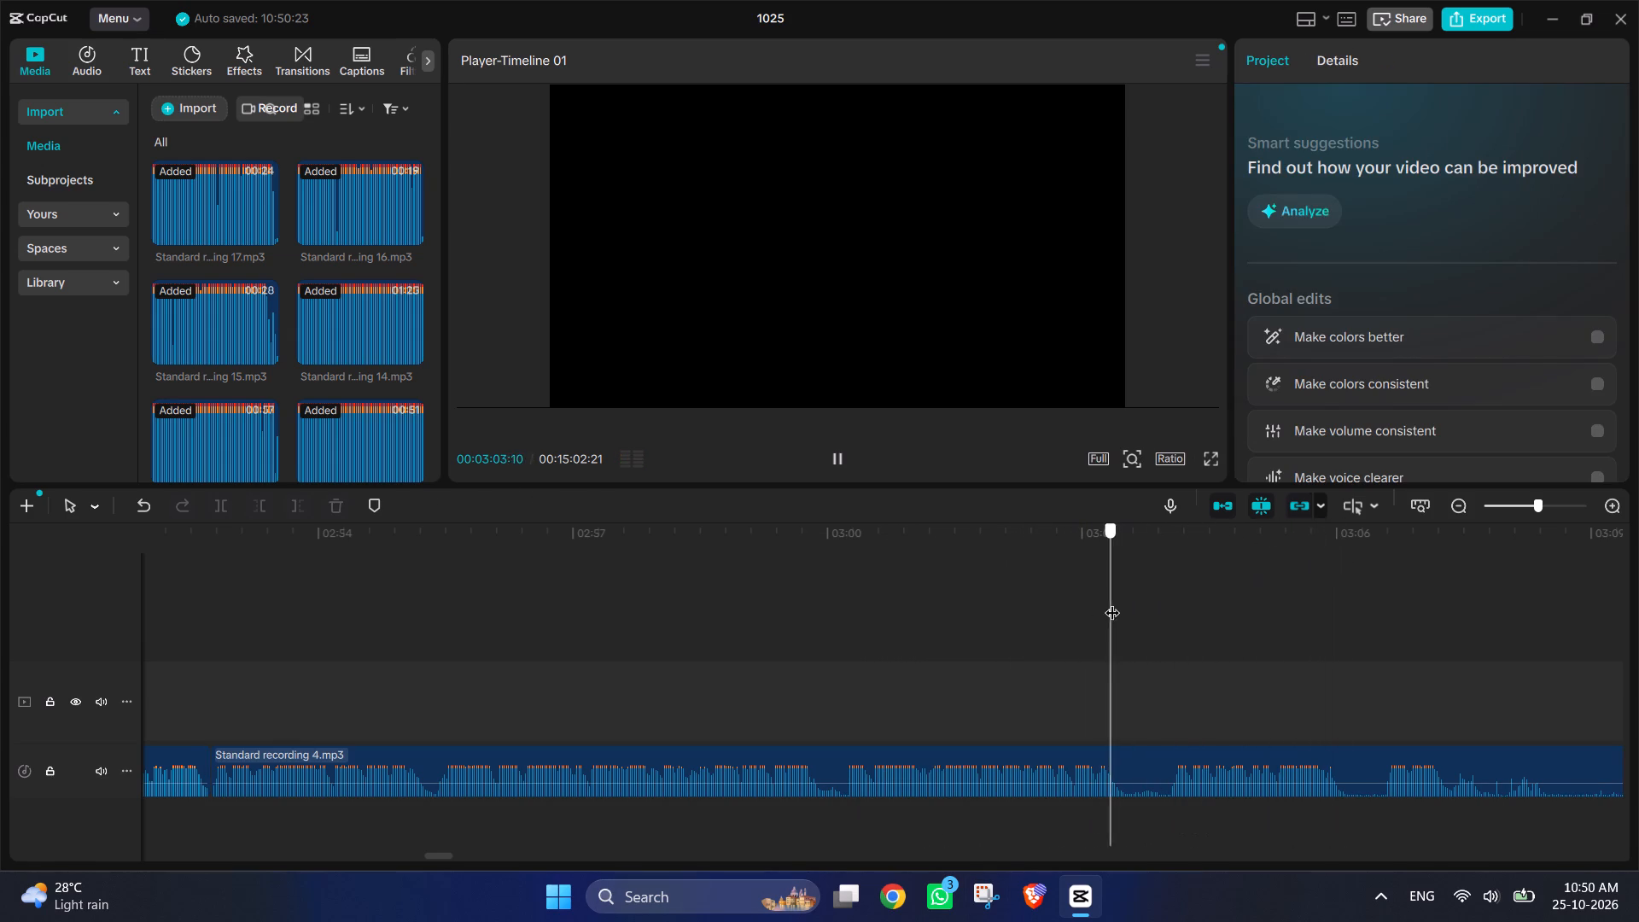
drag(1112, 602, 1125, 598)
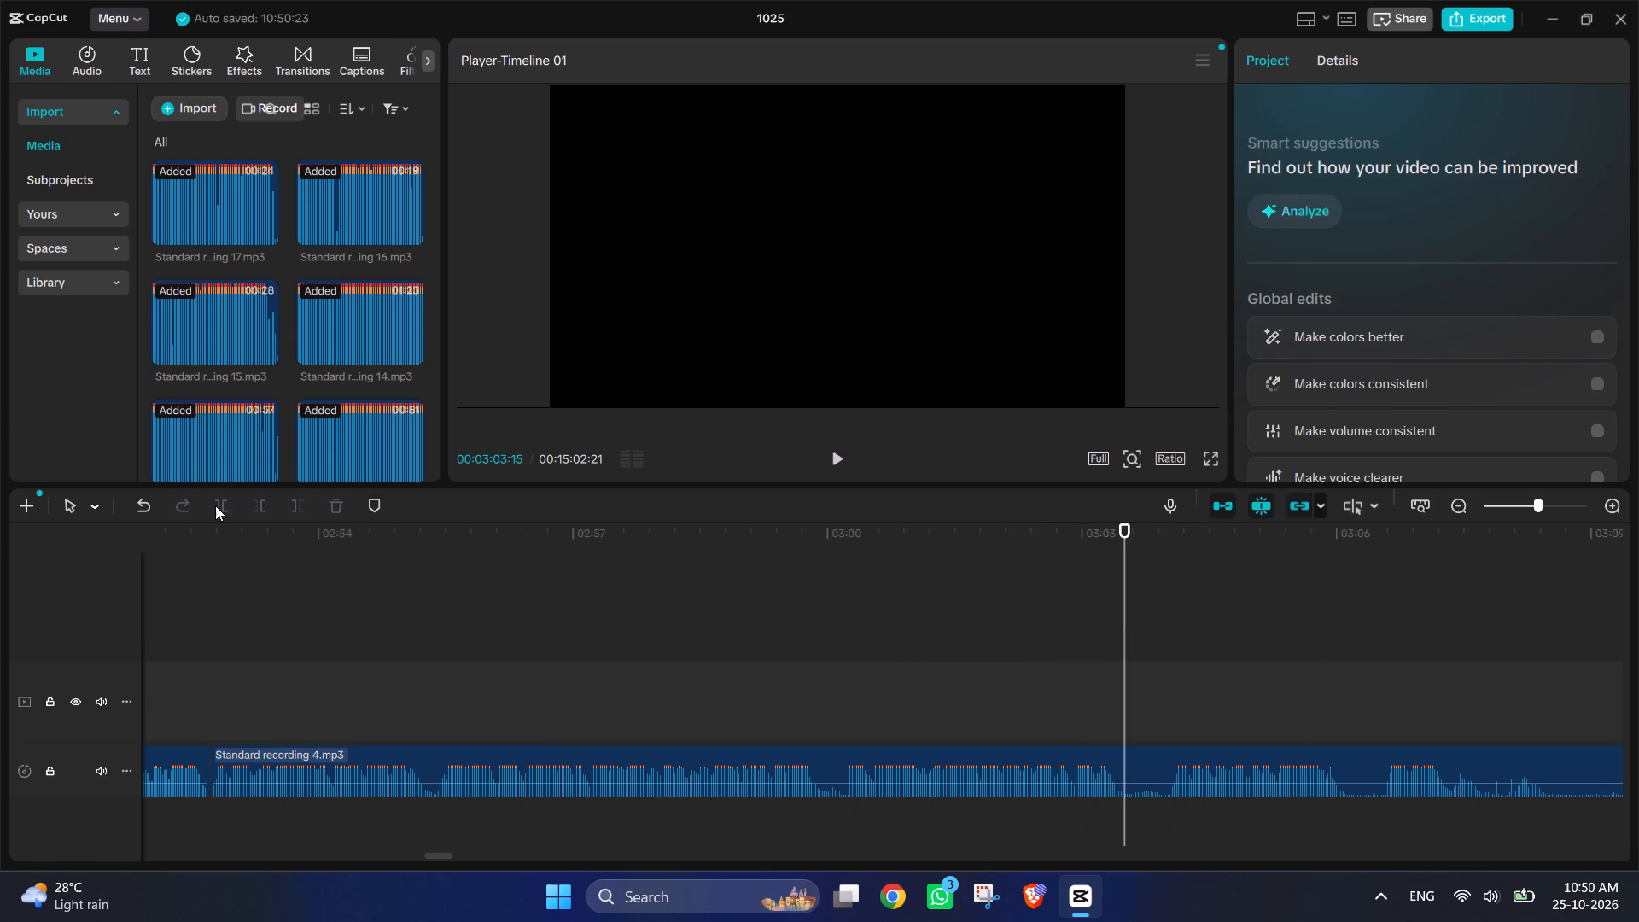
click(448, 769)
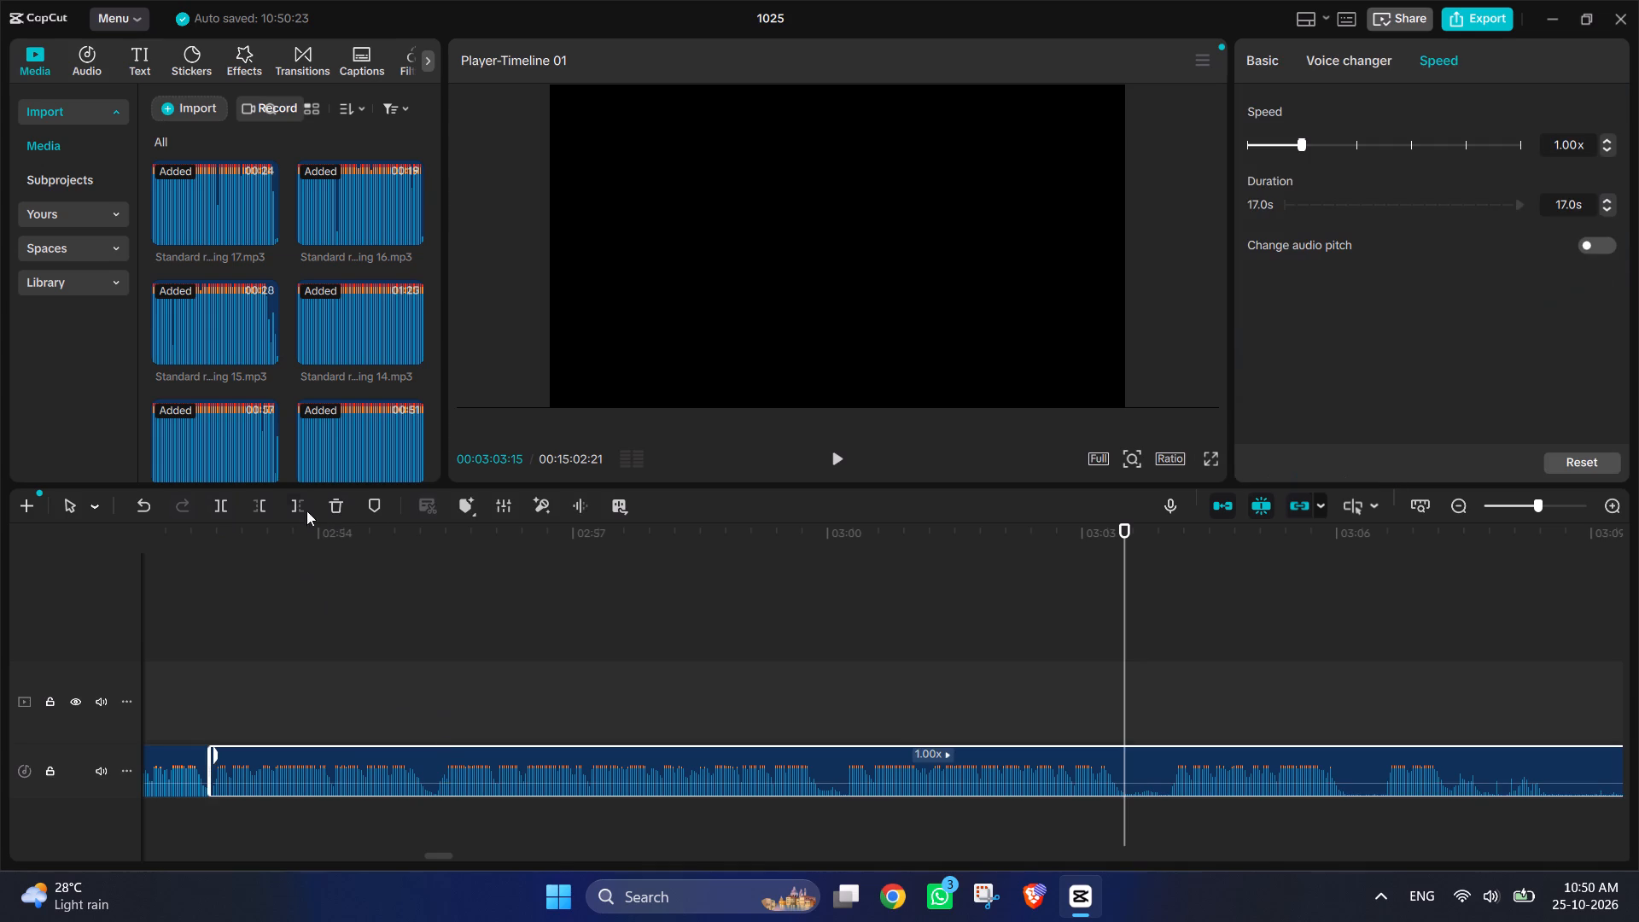
click(221, 505)
scroll(1529, 741, left, 1)
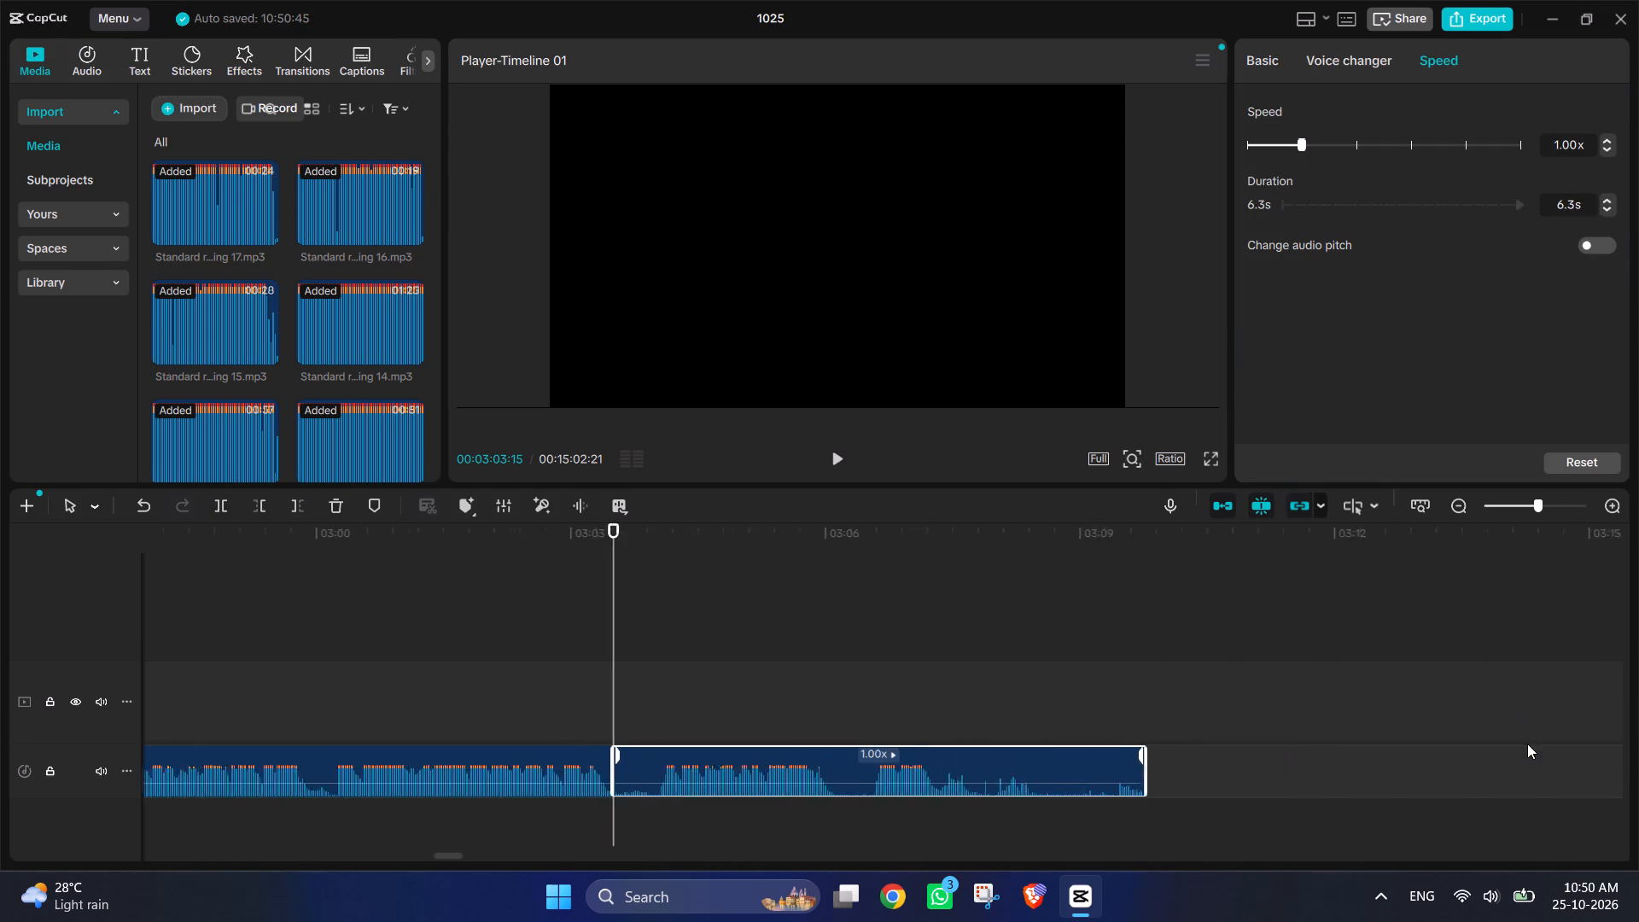
scroll(1527, 744, left, 1)
key(Delete)
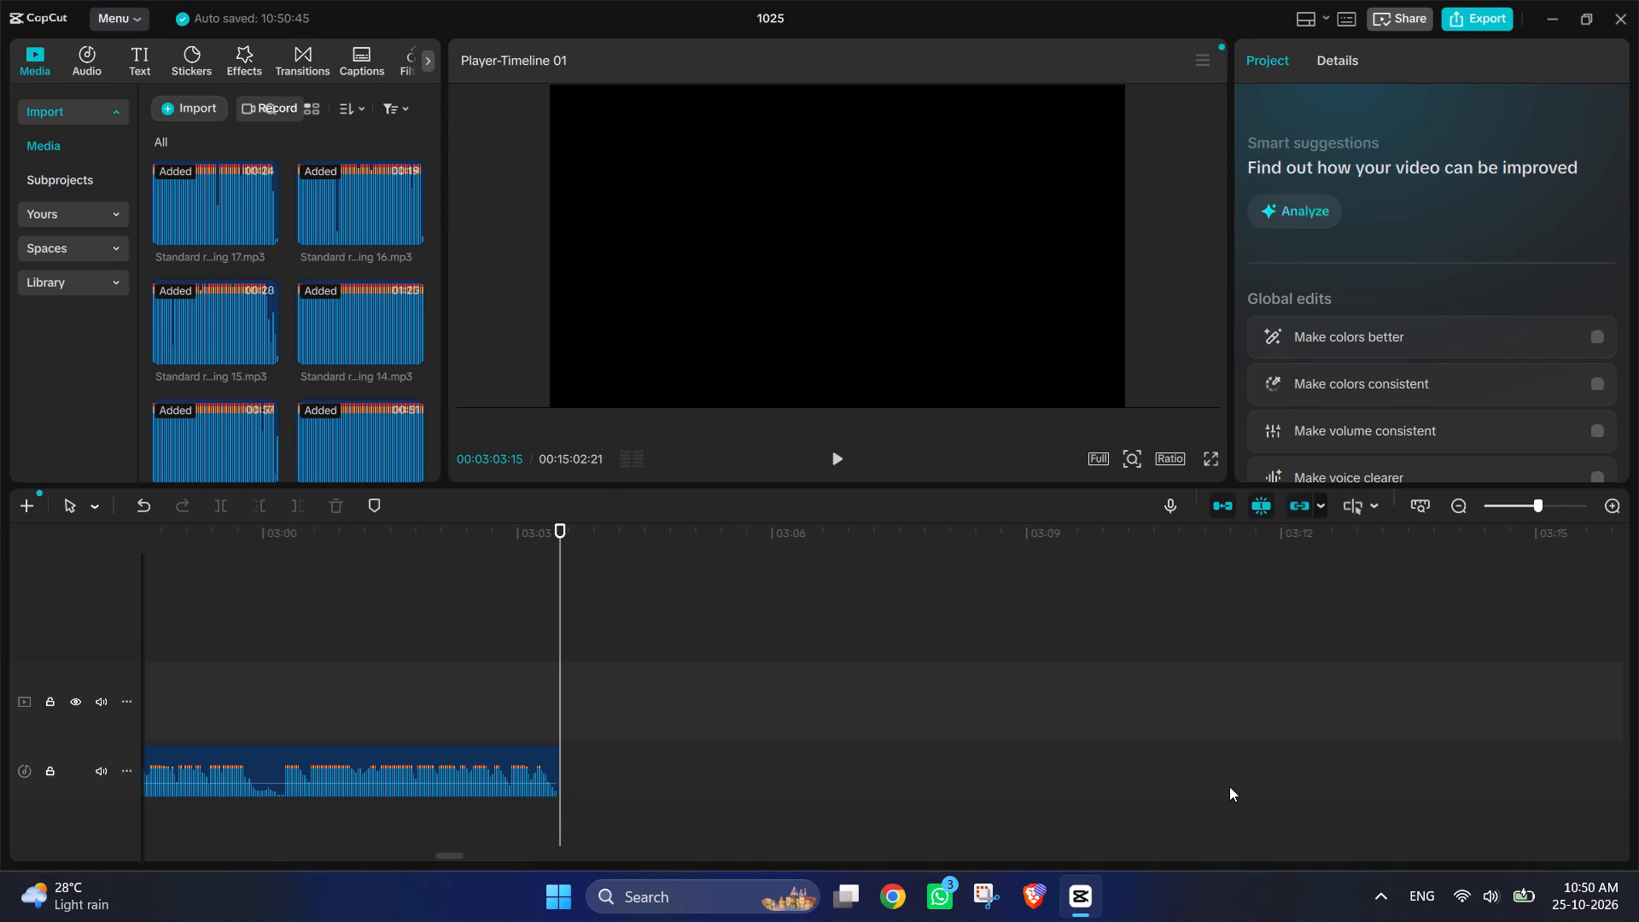
Move the first recording 5 clip back against the end of recording 4 at 00:03:03:15.
scroll(1029, 785, left, 2)
ctrl+scroll(1154, 800, down, 12)
scroll(1140, 799, right, 3)
scroll(1303, 801, right, 4)
ctrl+scroll(1292, 797, down, 3)
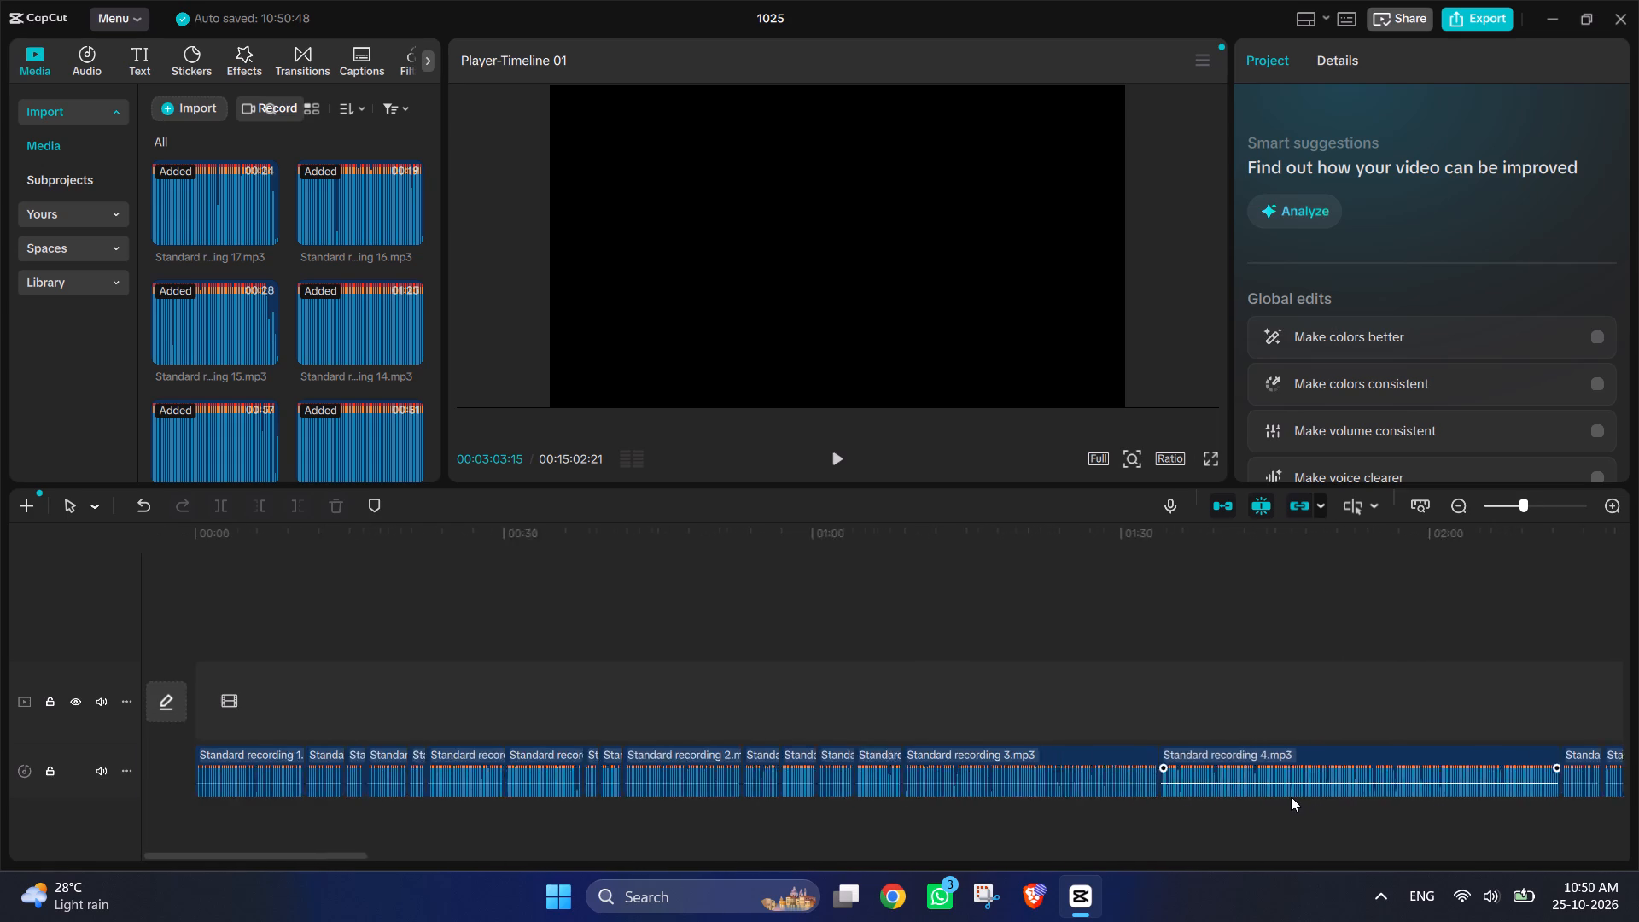
ctrl+scroll(1291, 797, down, 4)
scroll(1291, 797, left, 1)
ctrl+scroll(1291, 797, down, 3)
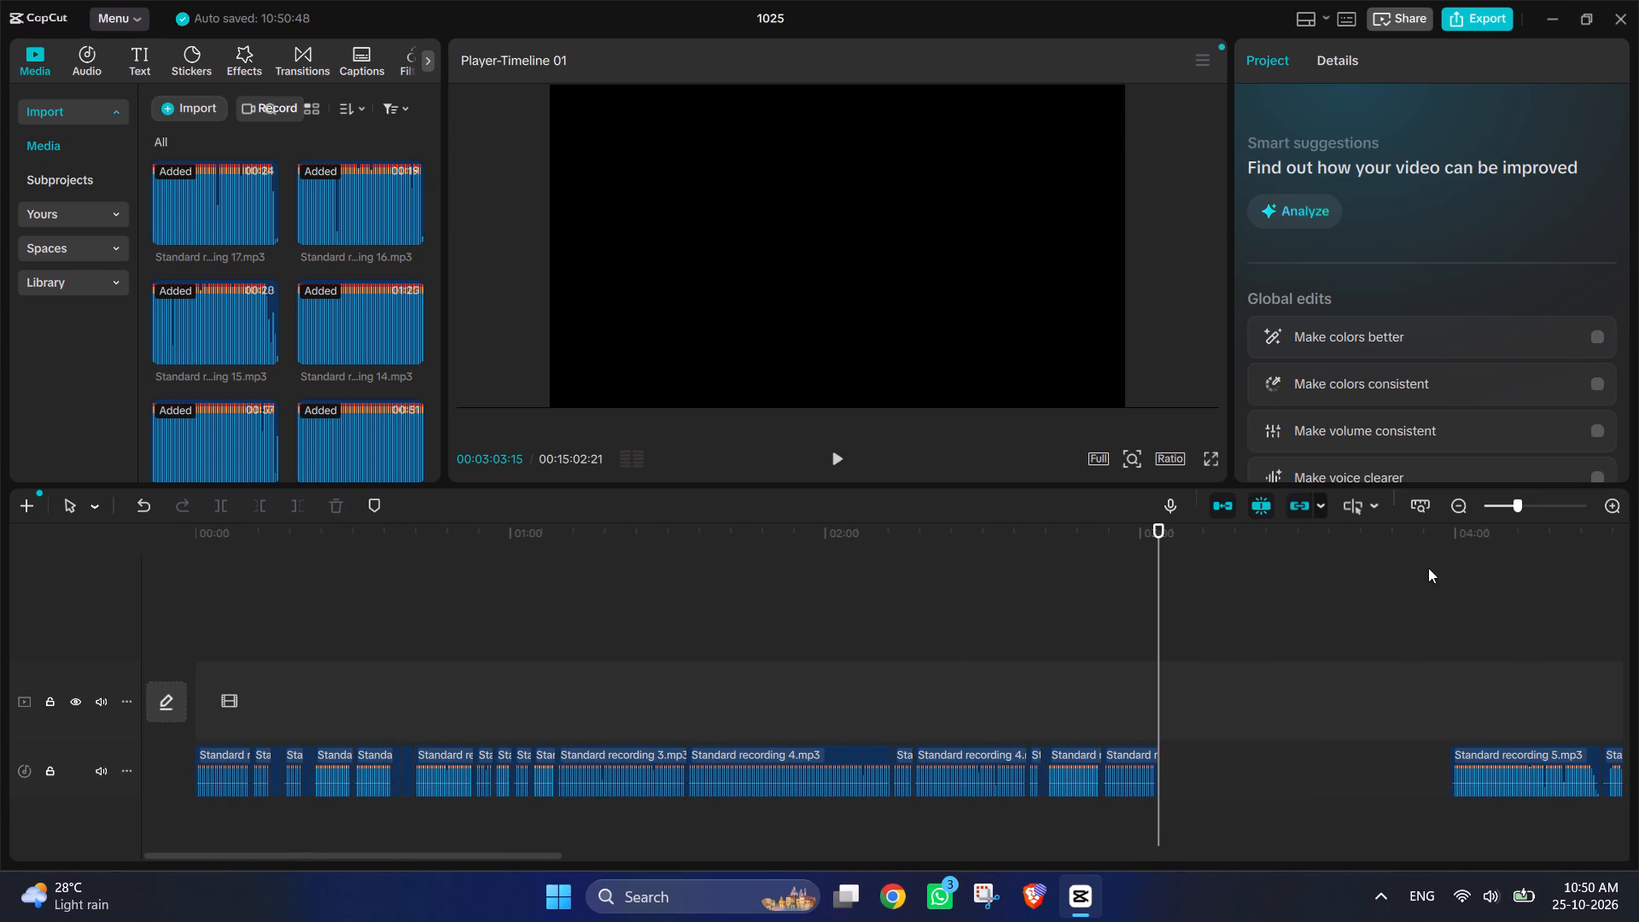
click(1585, 751)
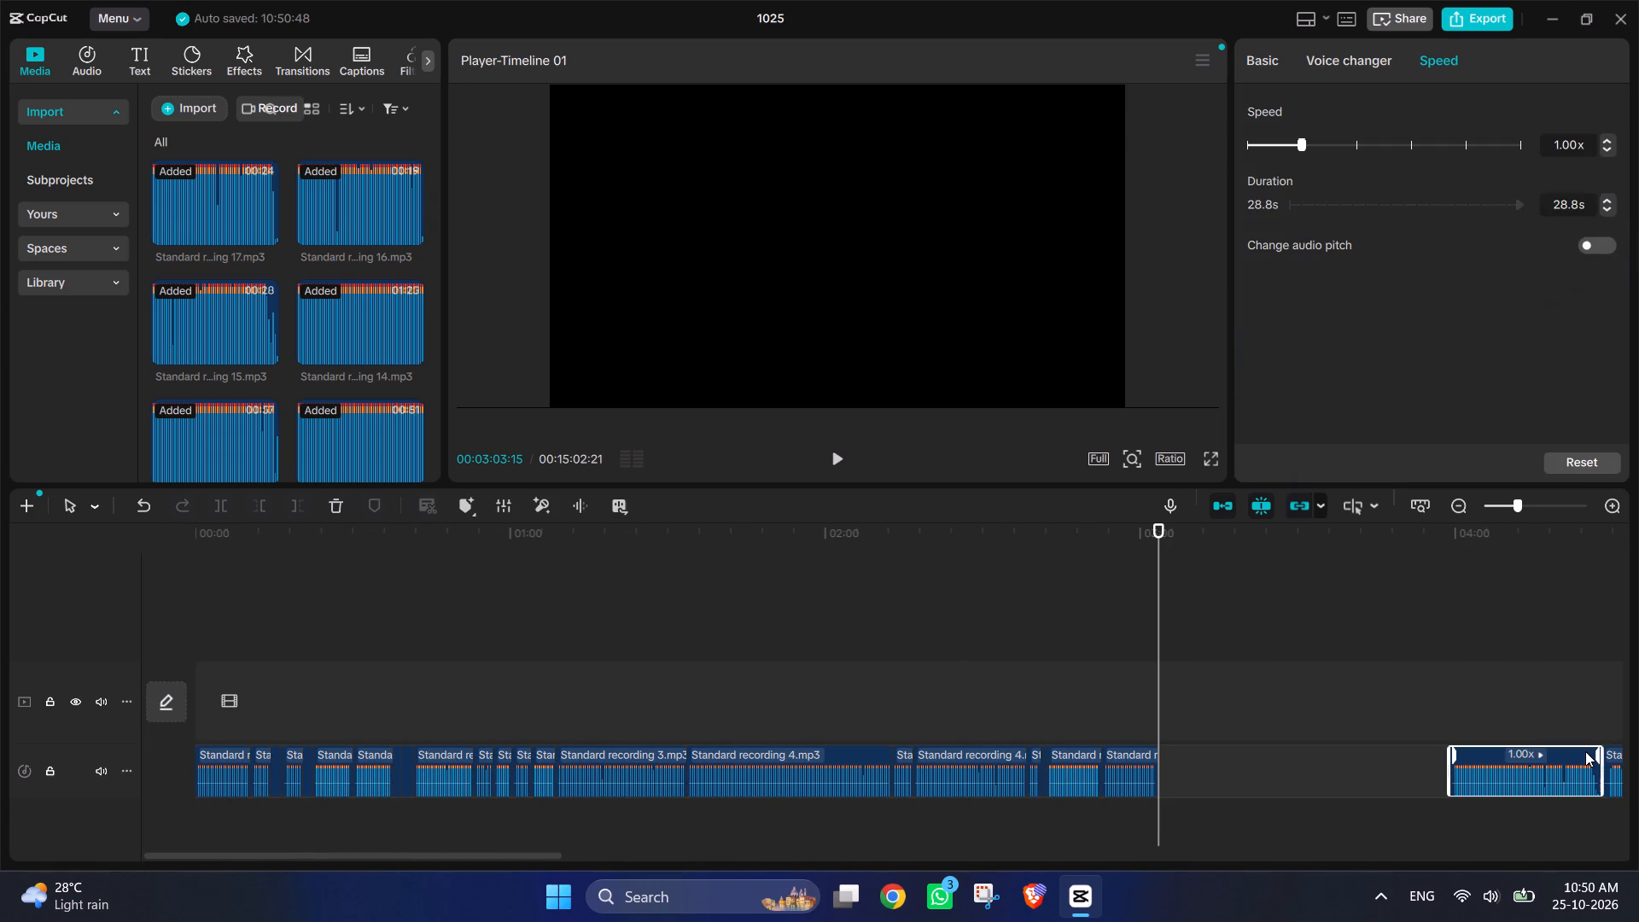
drag(1585, 751, 1289, 750)
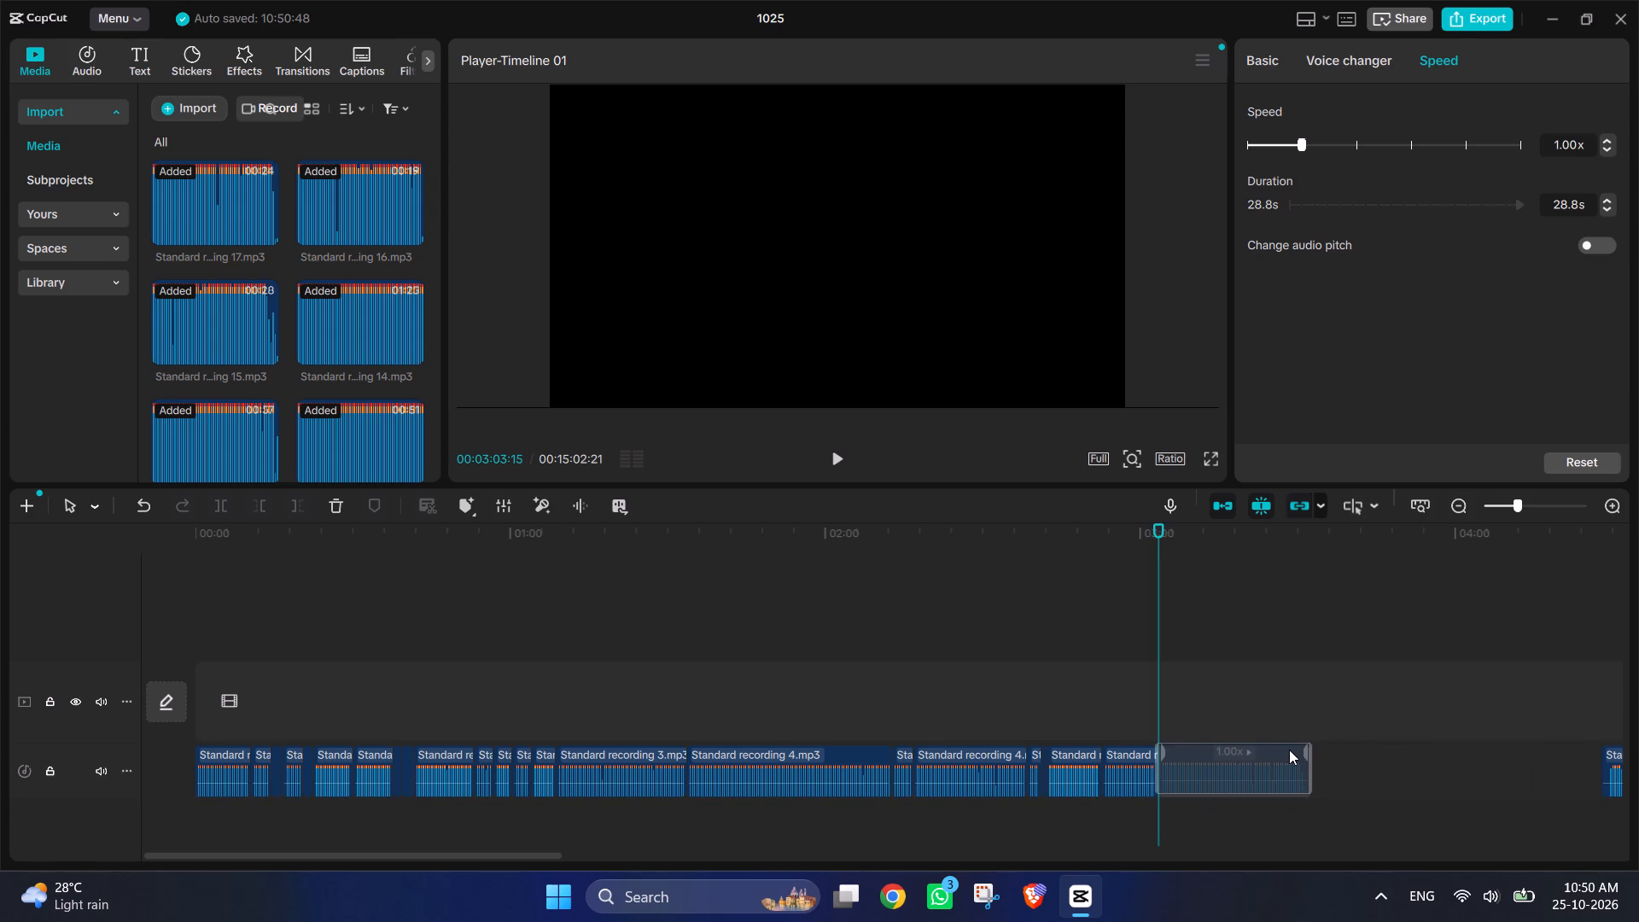
drag(1289, 750, 1289, 755)
Trim the silent start off recording 5, shortening it to 28.6 s, and move it back against recording 4.
scroll(1282, 754, right, 1)
ctrl+scroll(1282, 754, up, 9)
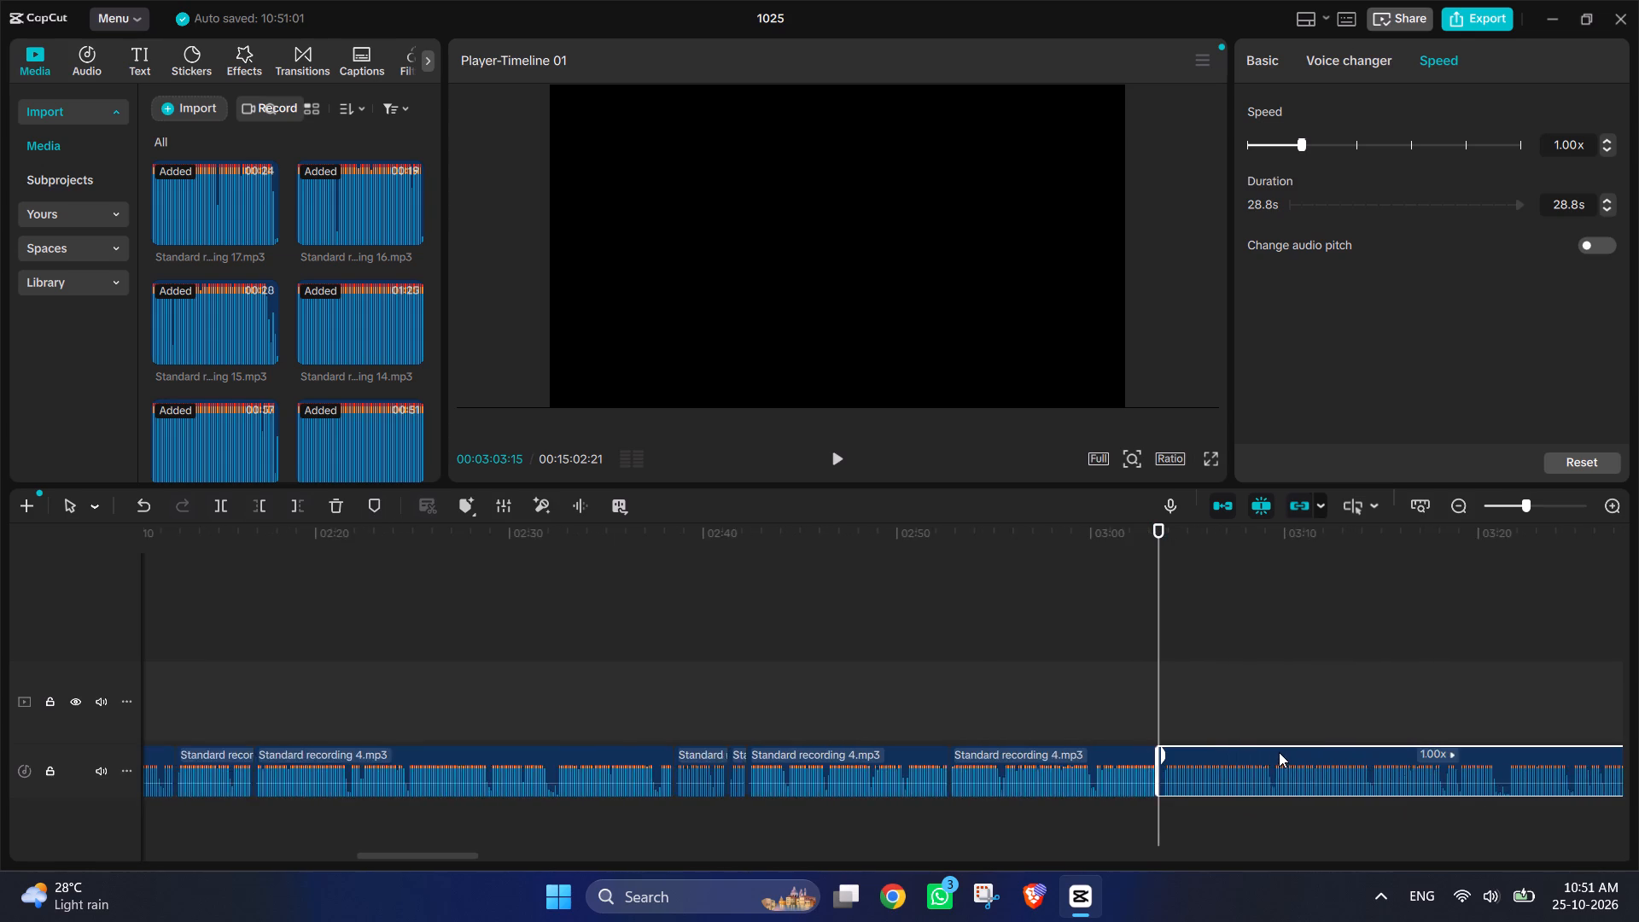
ctrl+scroll(1277, 751, up, 19)
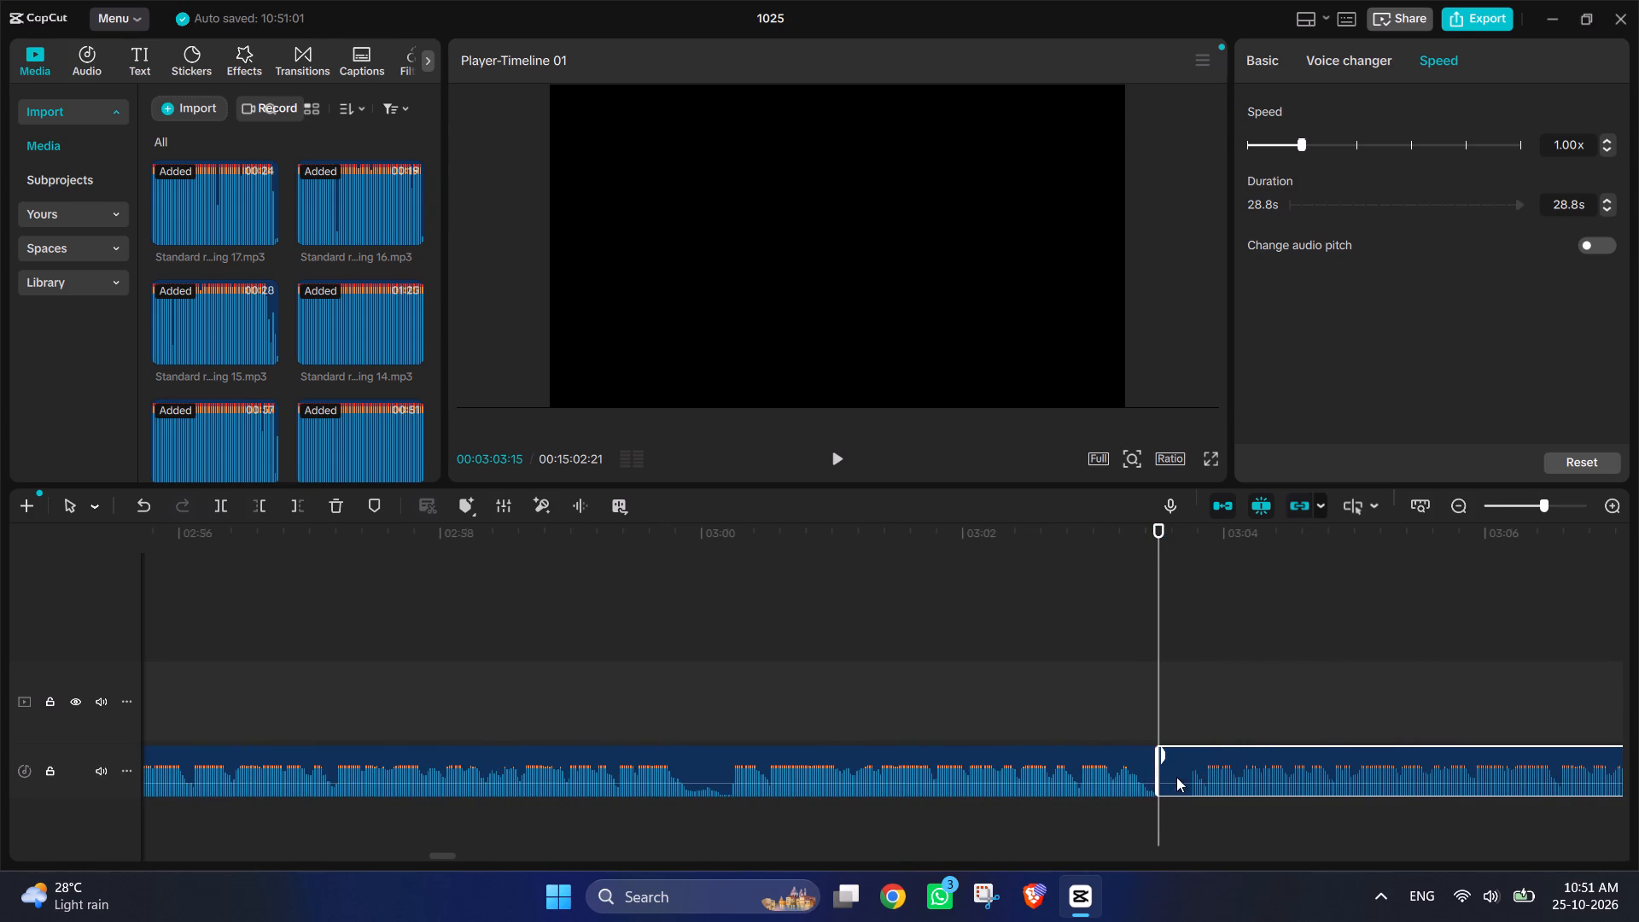
drag(1155, 778, 1192, 805)
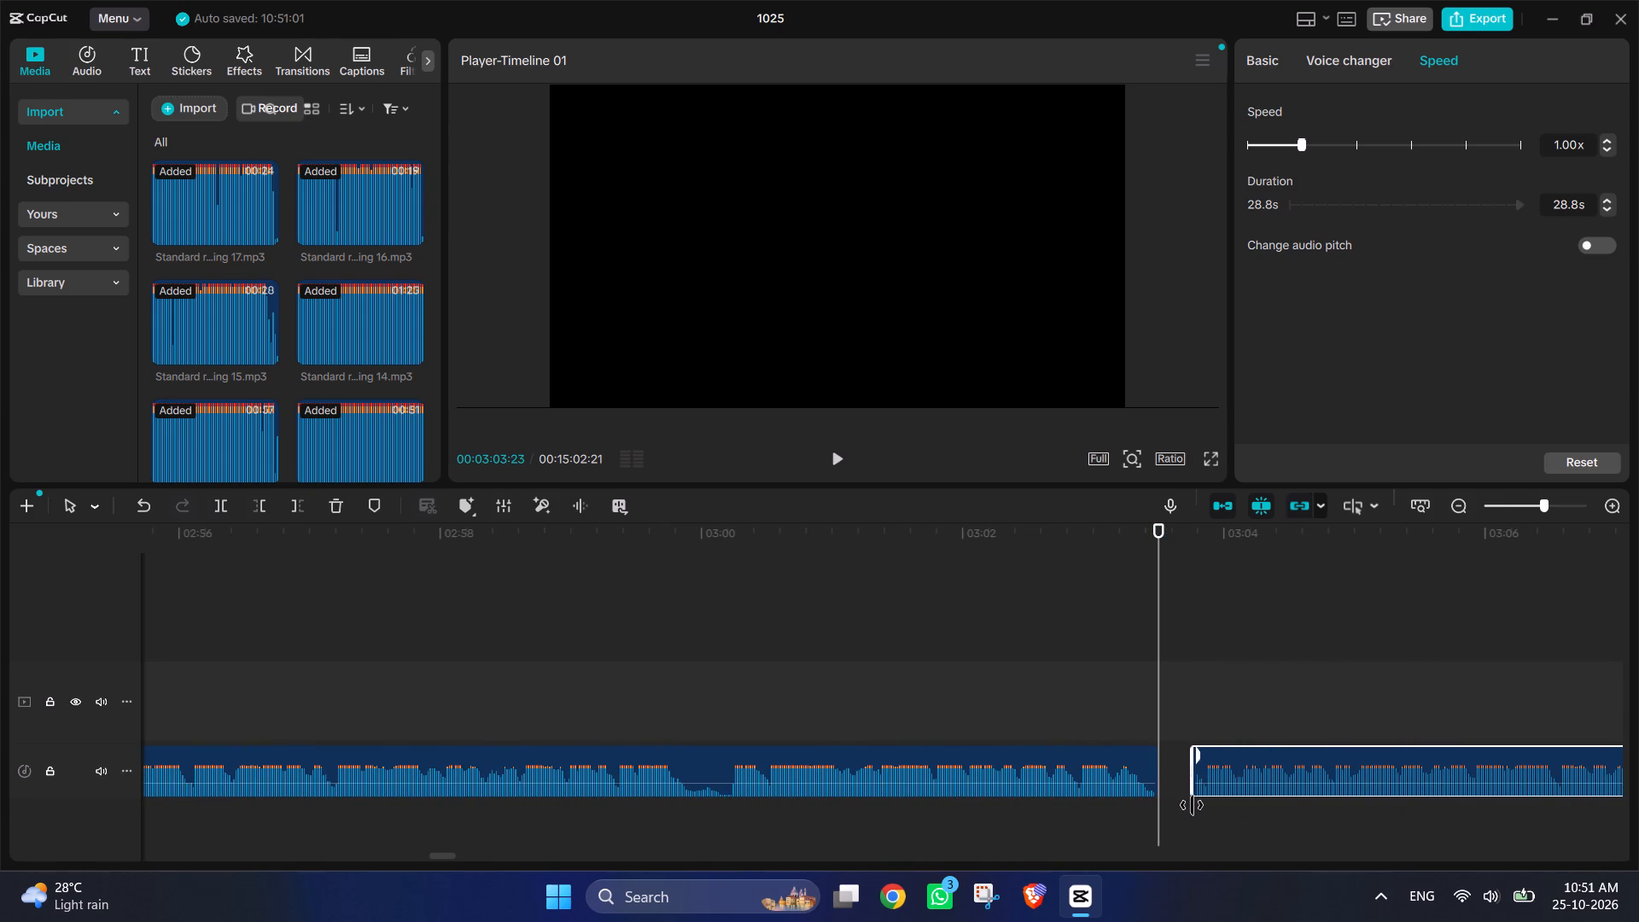
drag(1192, 805, 1188, 805)
drag(1230, 750, 1203, 750)
Play recording 5 from its start to about 00:03:21 to listen for pauses.
click(849, 470)
click(837, 458)
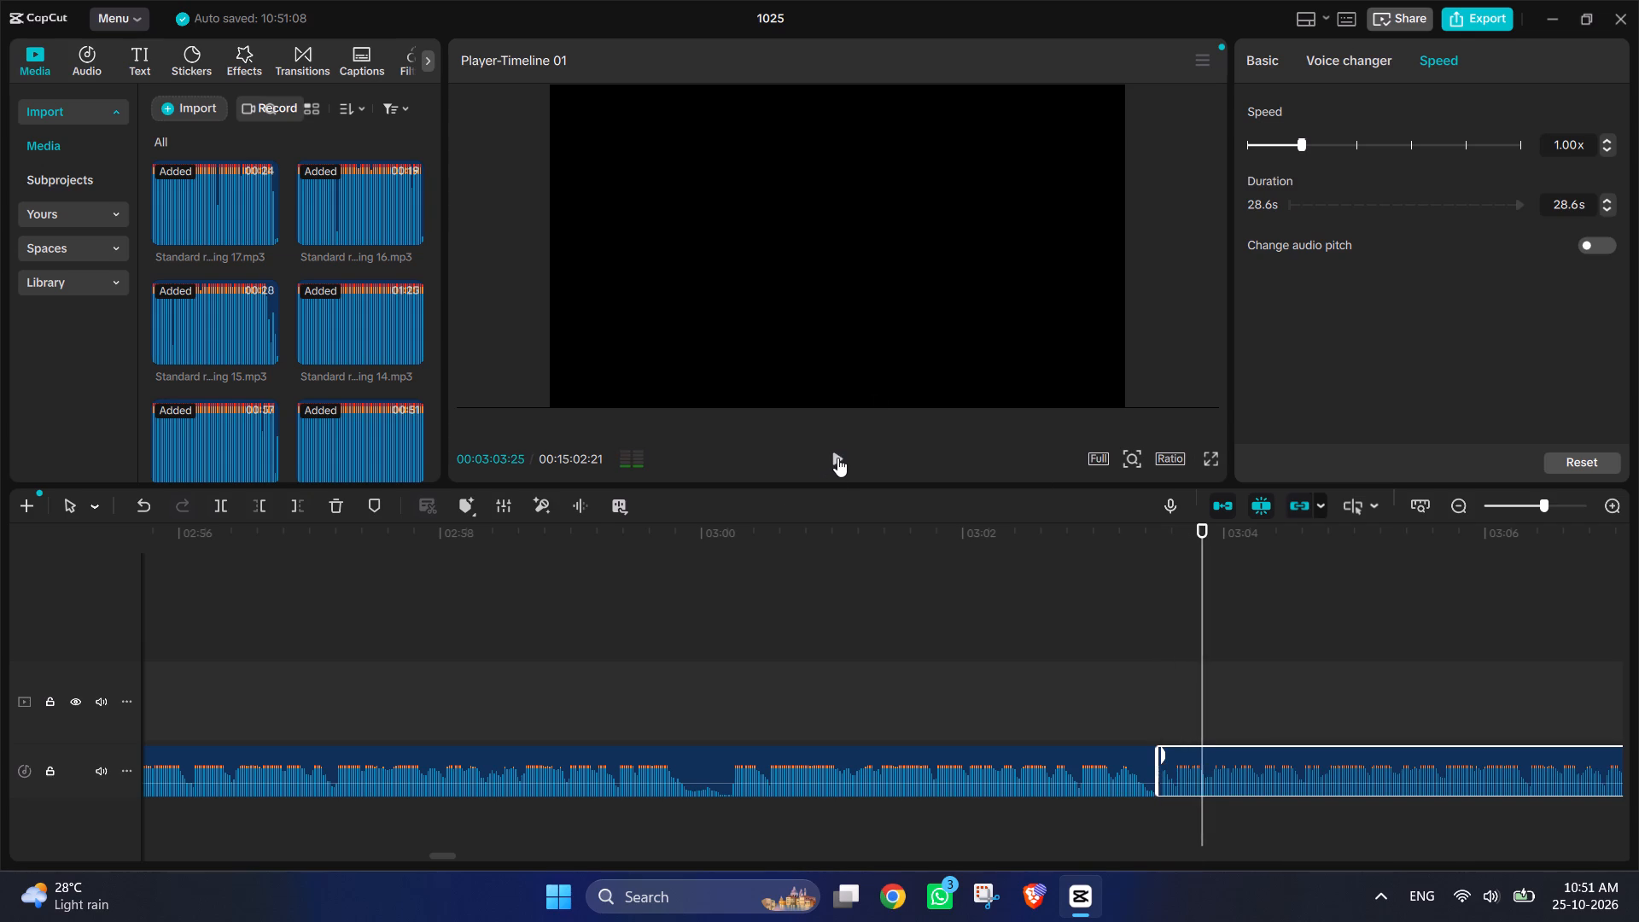
click(837, 458)
scroll(965, 554, left, 2)
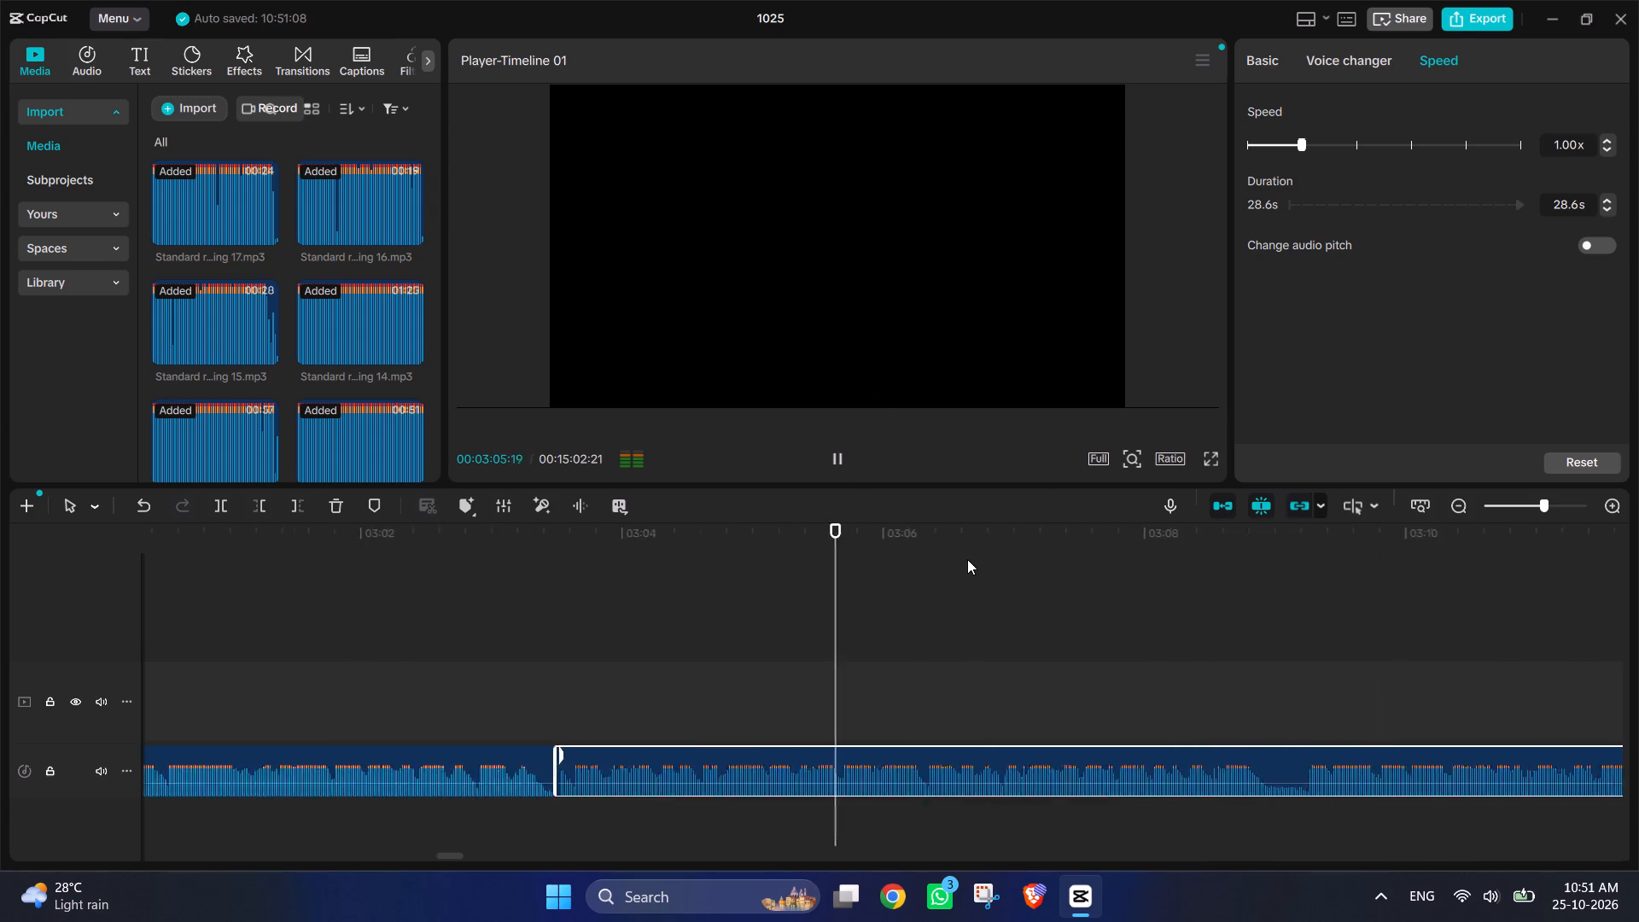
scroll(967, 559, left, 1)
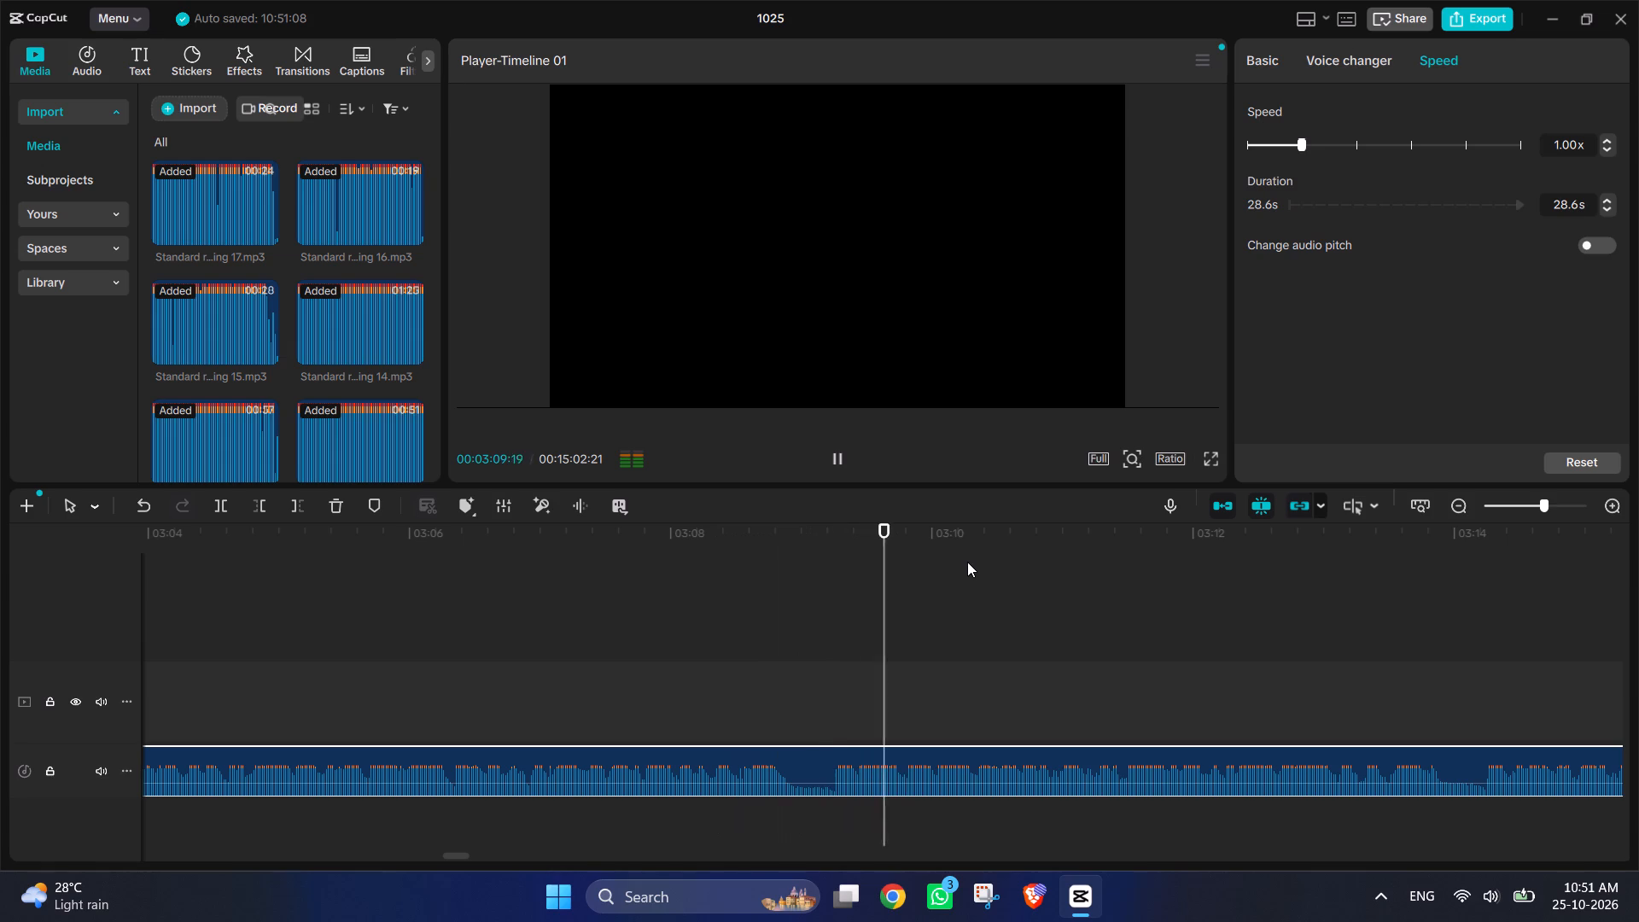
scroll(967, 562, left, 2)
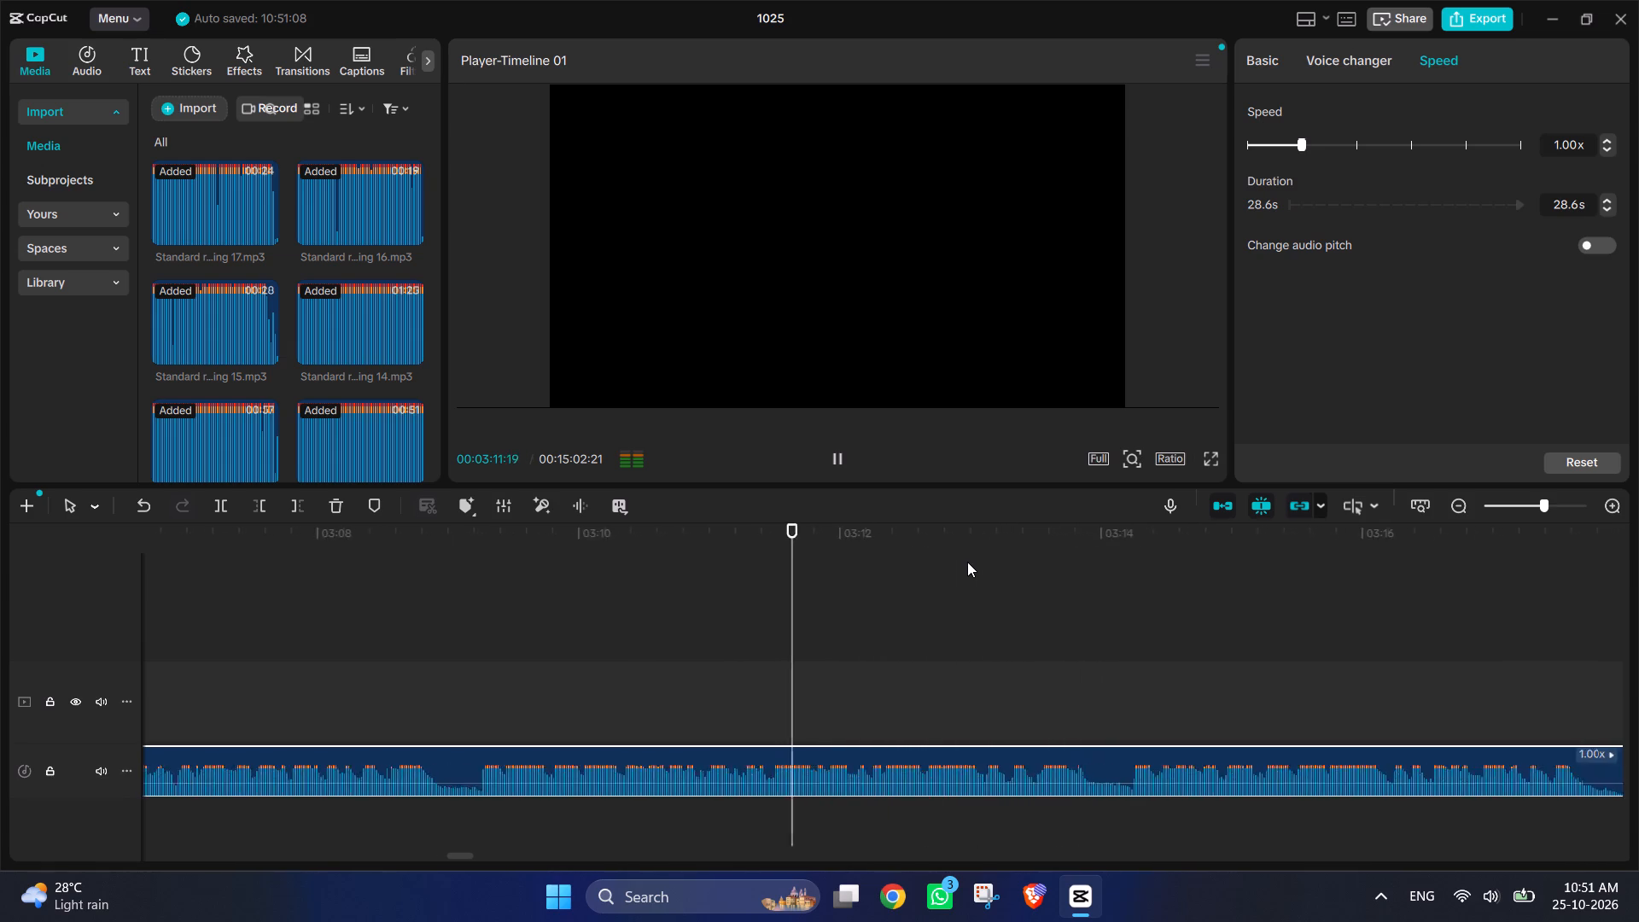
scroll(967, 562, left, 2)
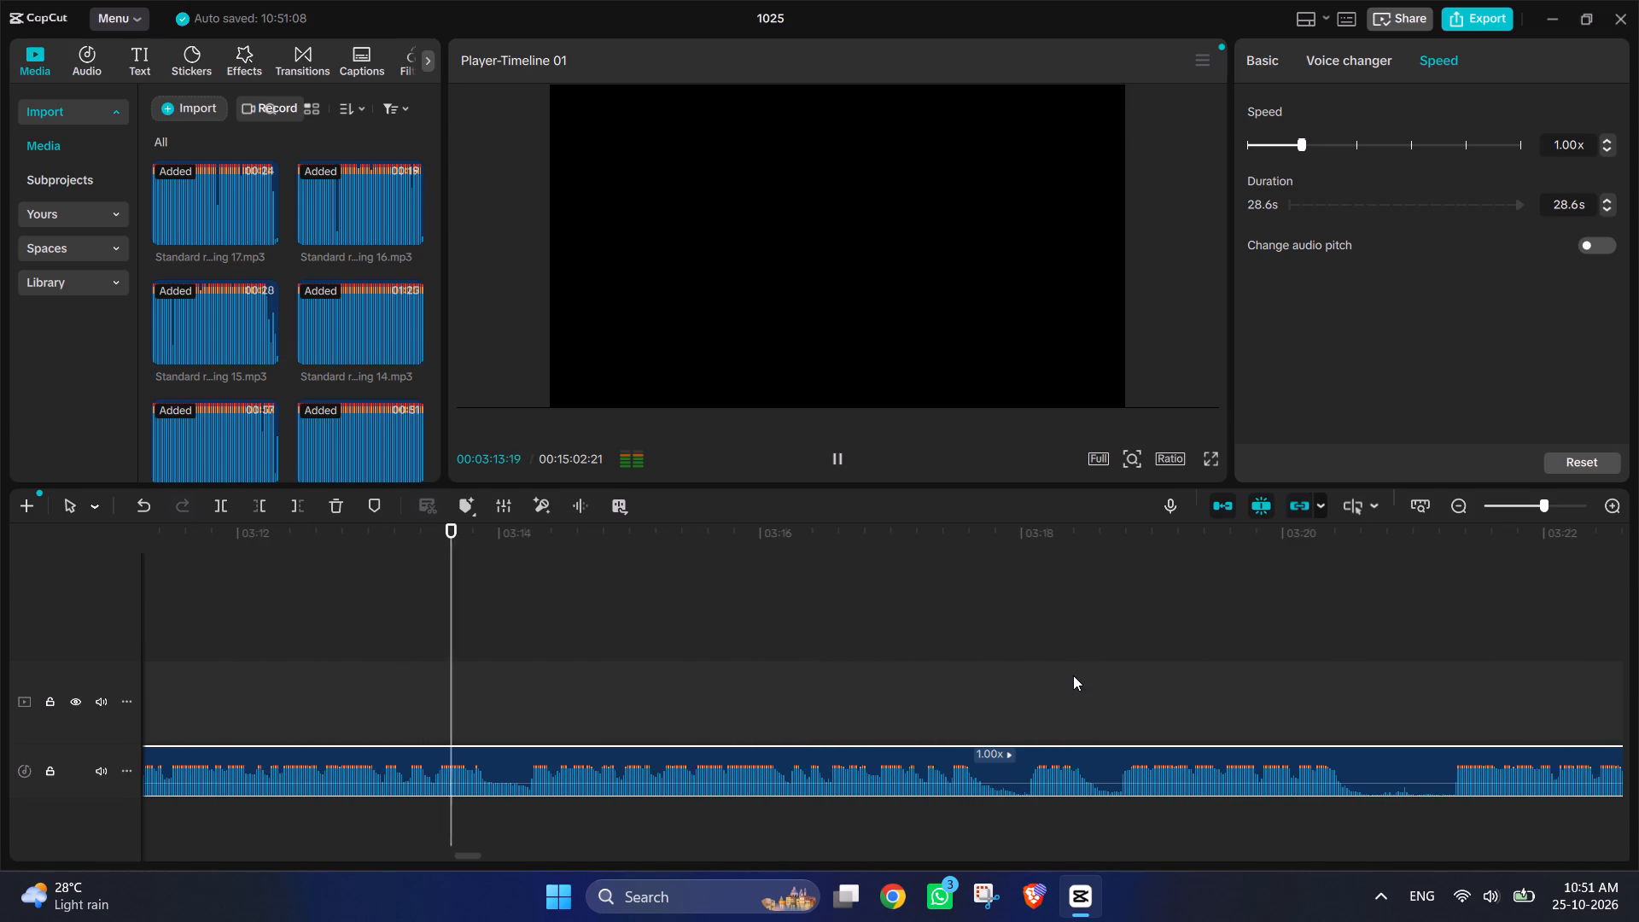
scroll(1073, 675, left, 1)
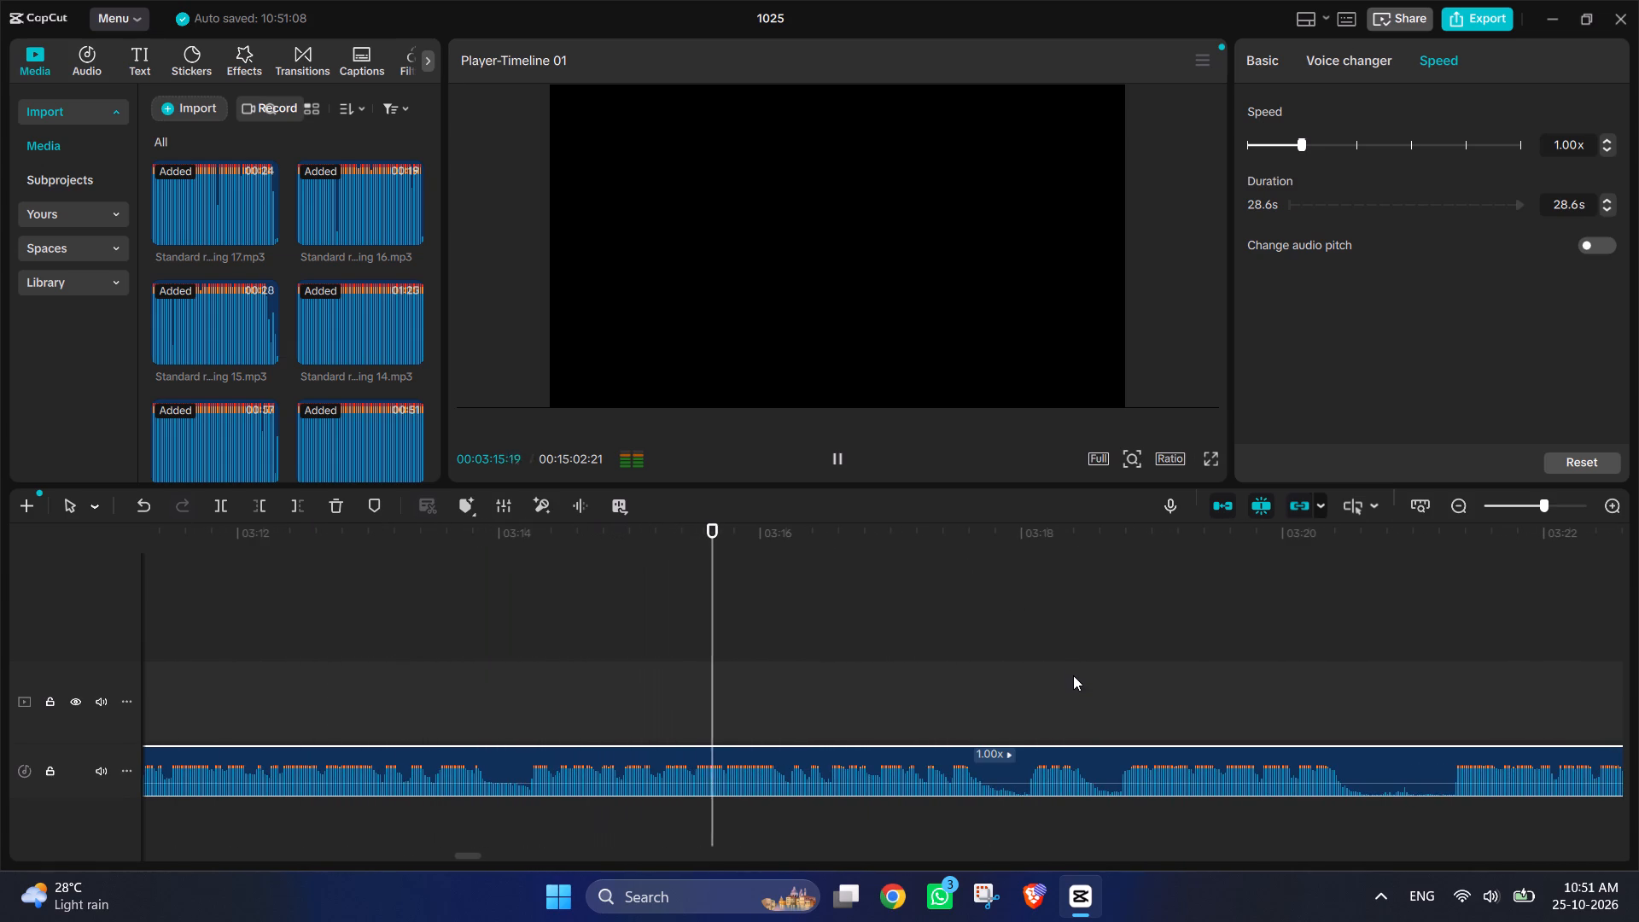
scroll(1073, 675, left, 1)
scroll(1256, 748, left, 1)
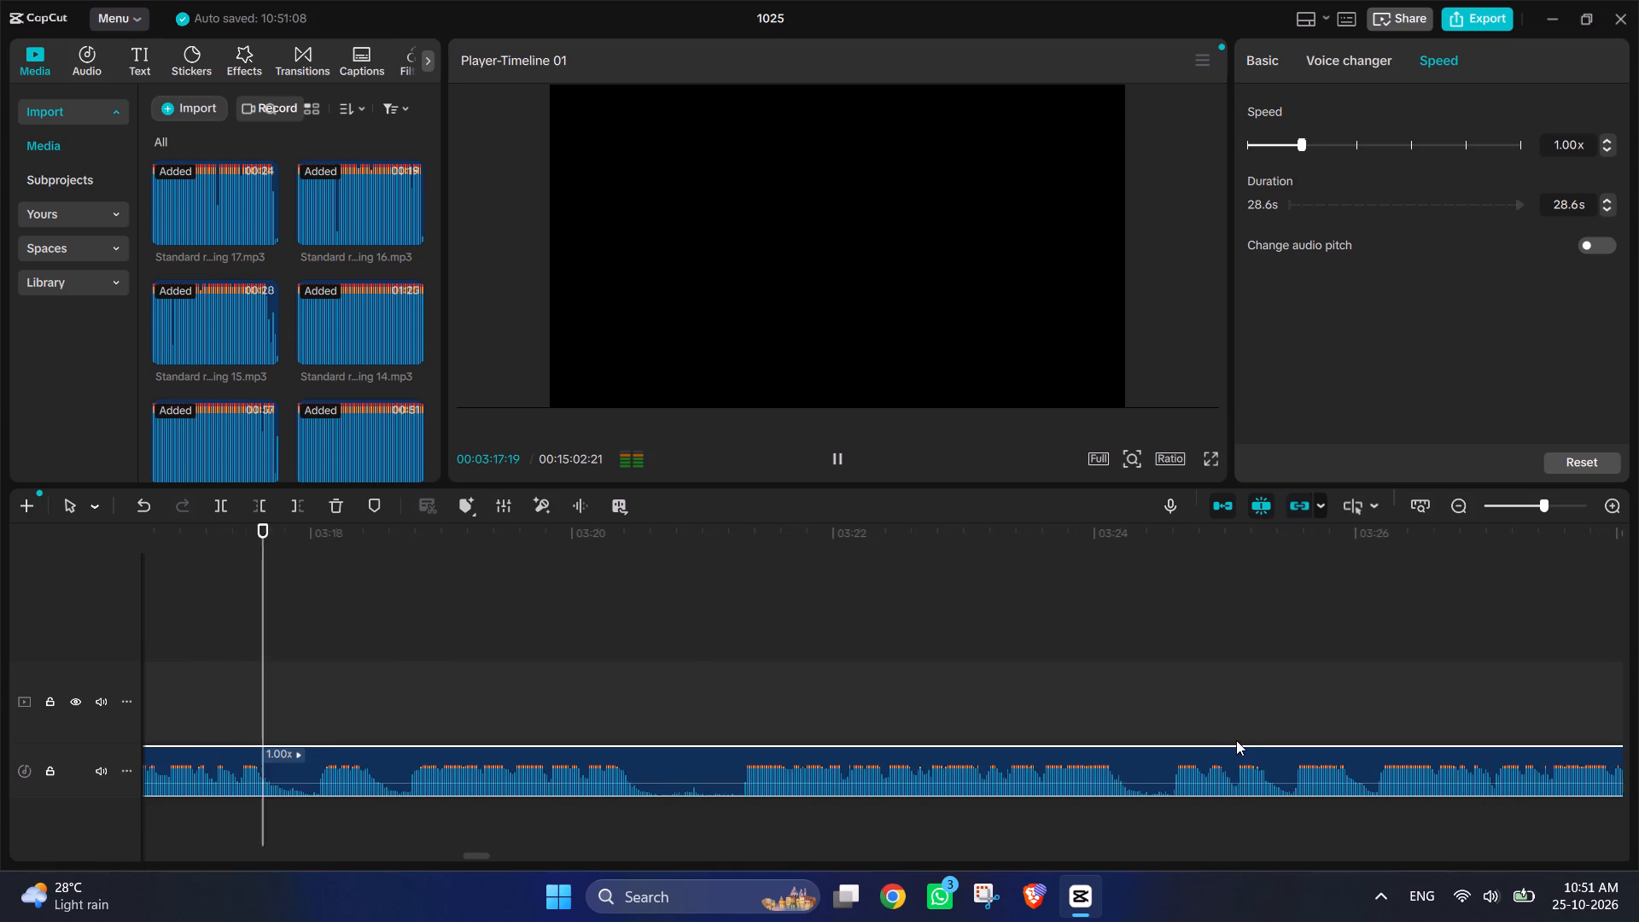
scroll(1236, 740, left, 1)
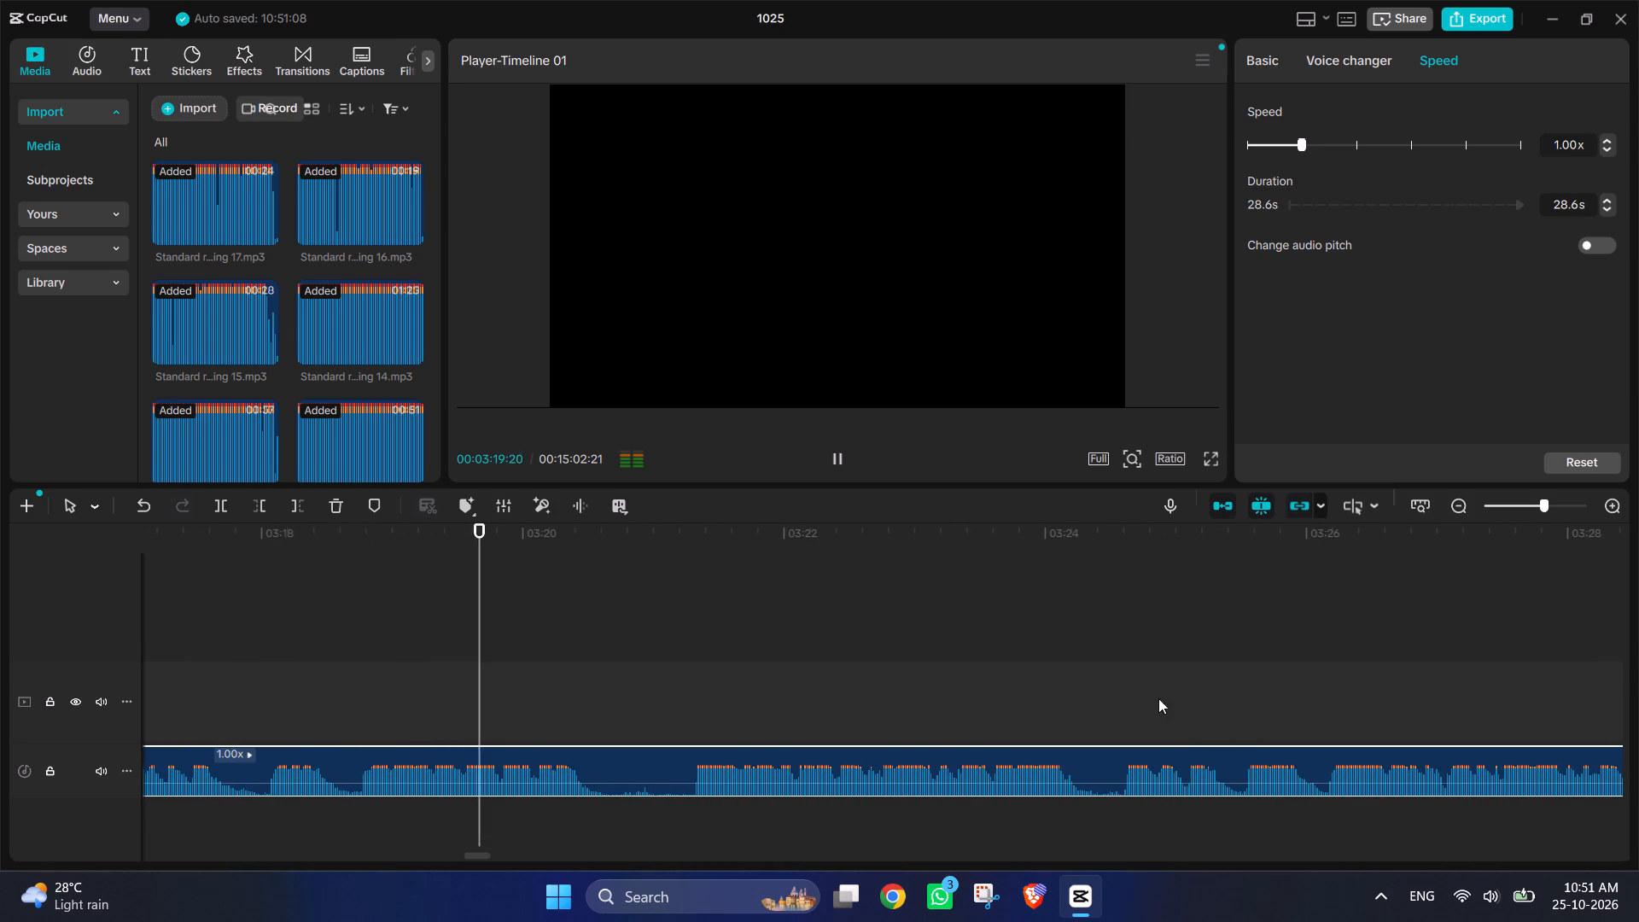
click(840, 456)
Cut the pause between 00:03:20:15 and 00:03:21:10 out of recording 5 and close the gap.
drag(833, 642, 615, 644)
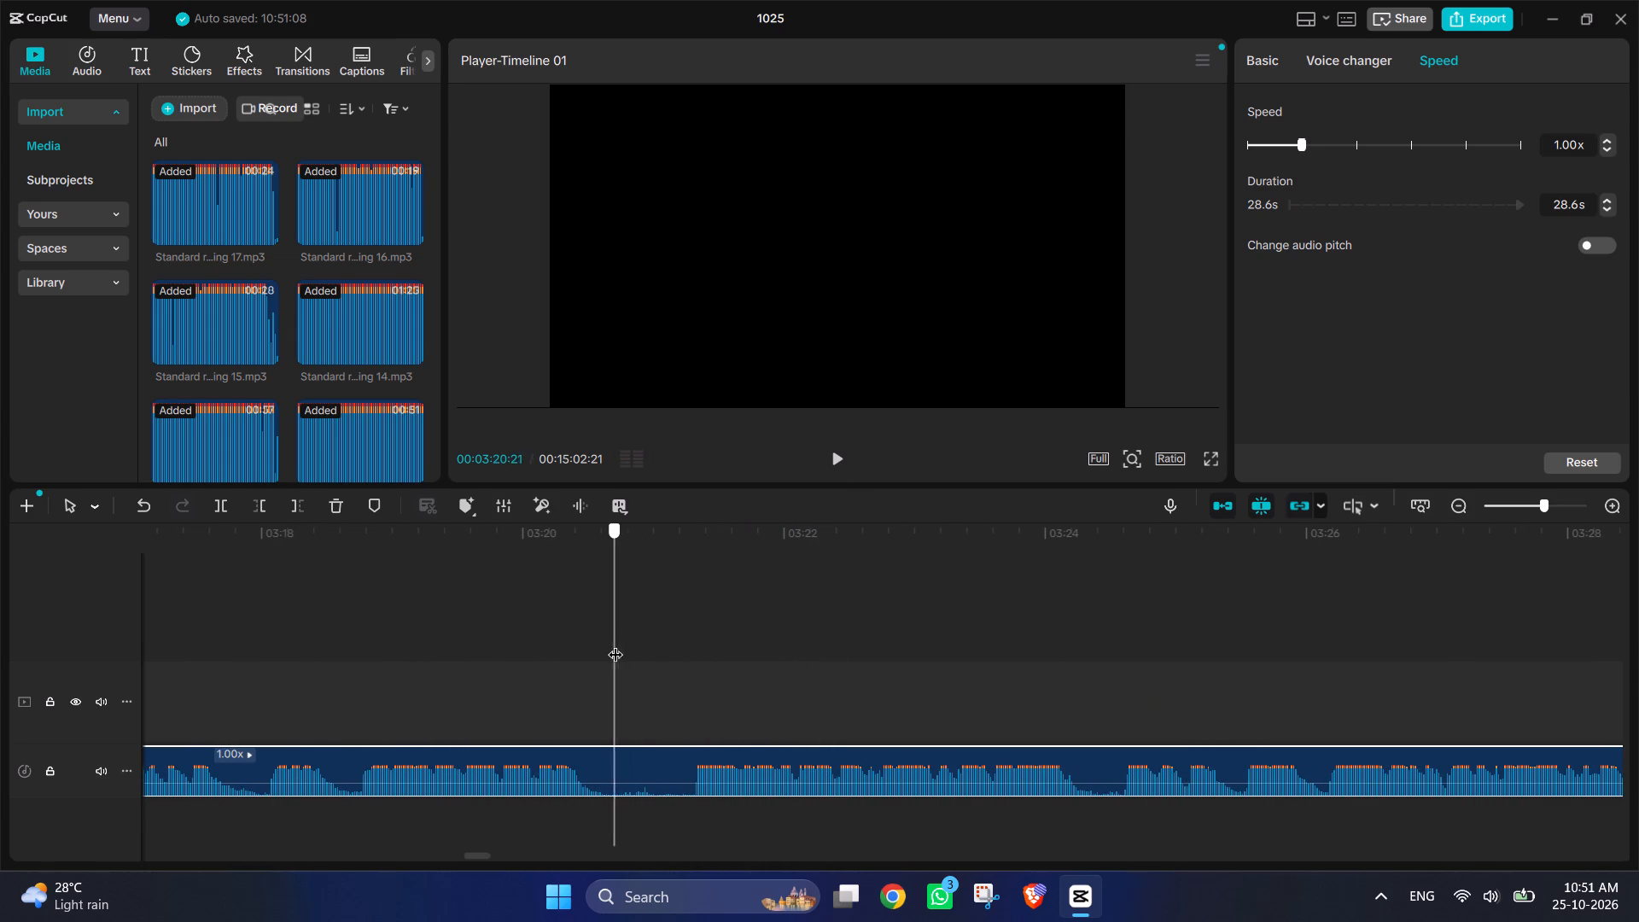
drag(615, 644, 589, 641)
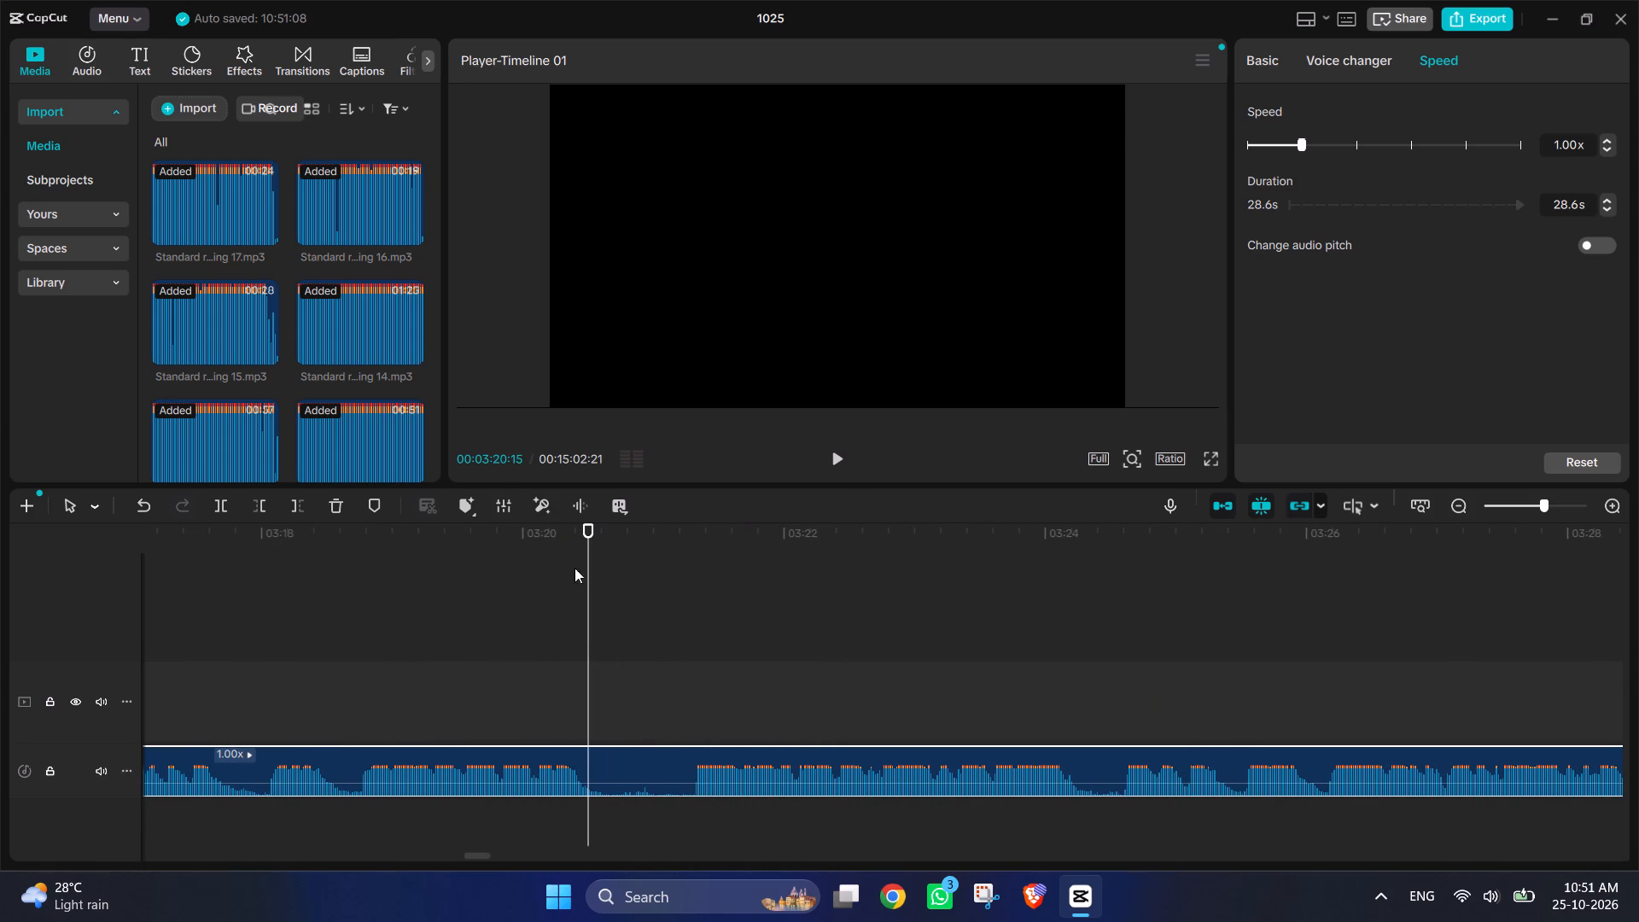
click(213, 503)
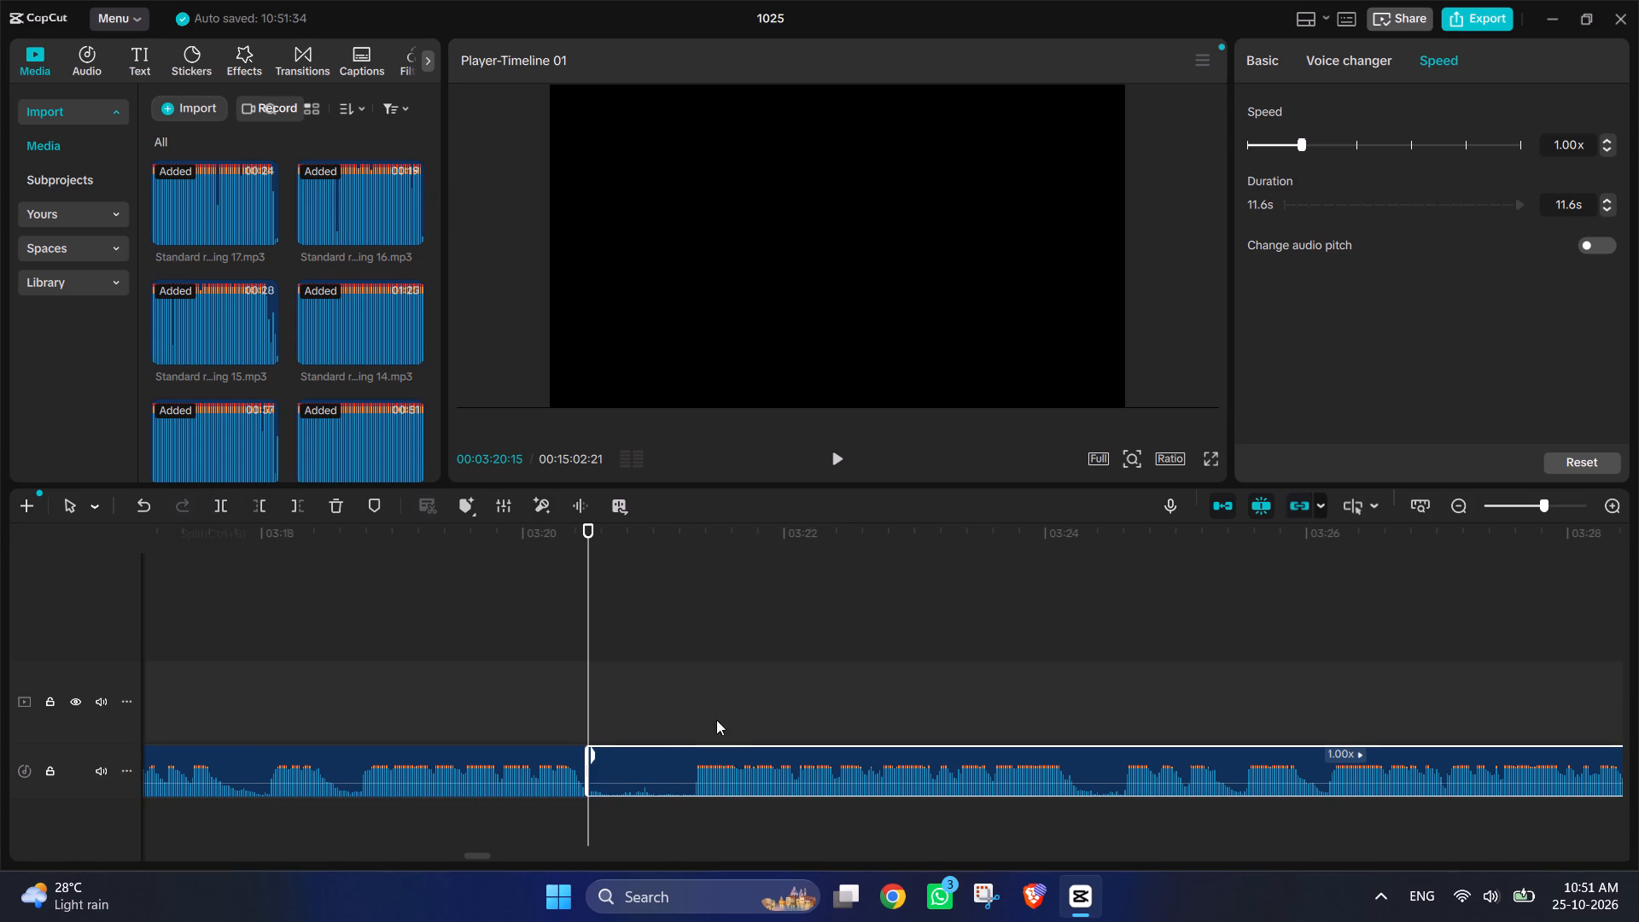
click(690, 724)
drag(687, 703, 697, 701)
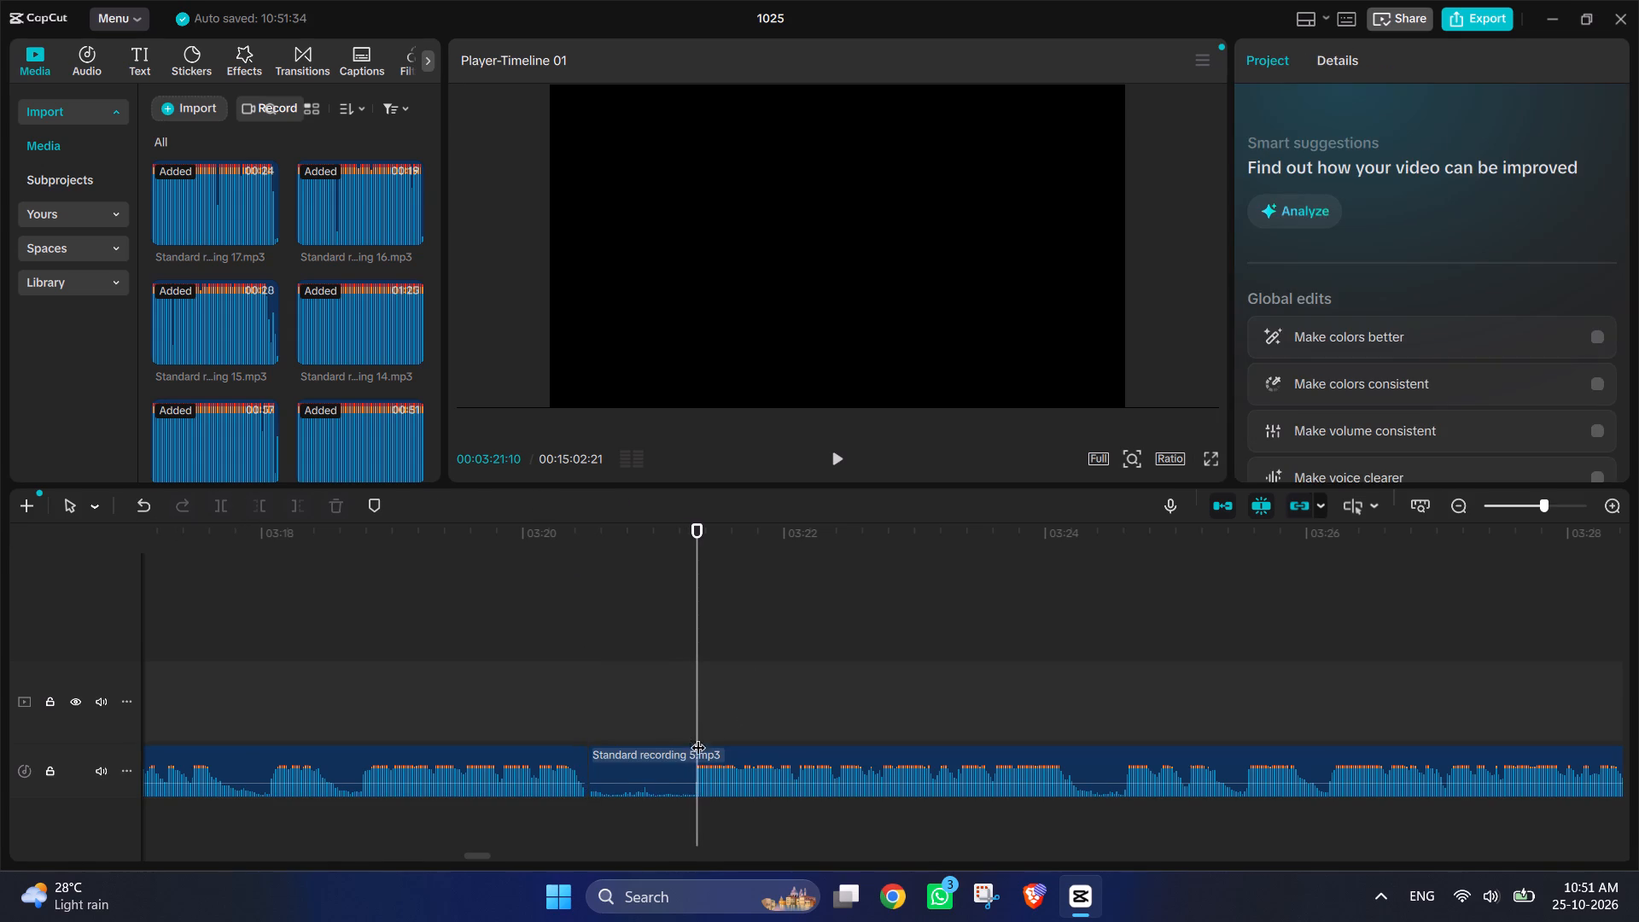
click(665, 777)
click(218, 511)
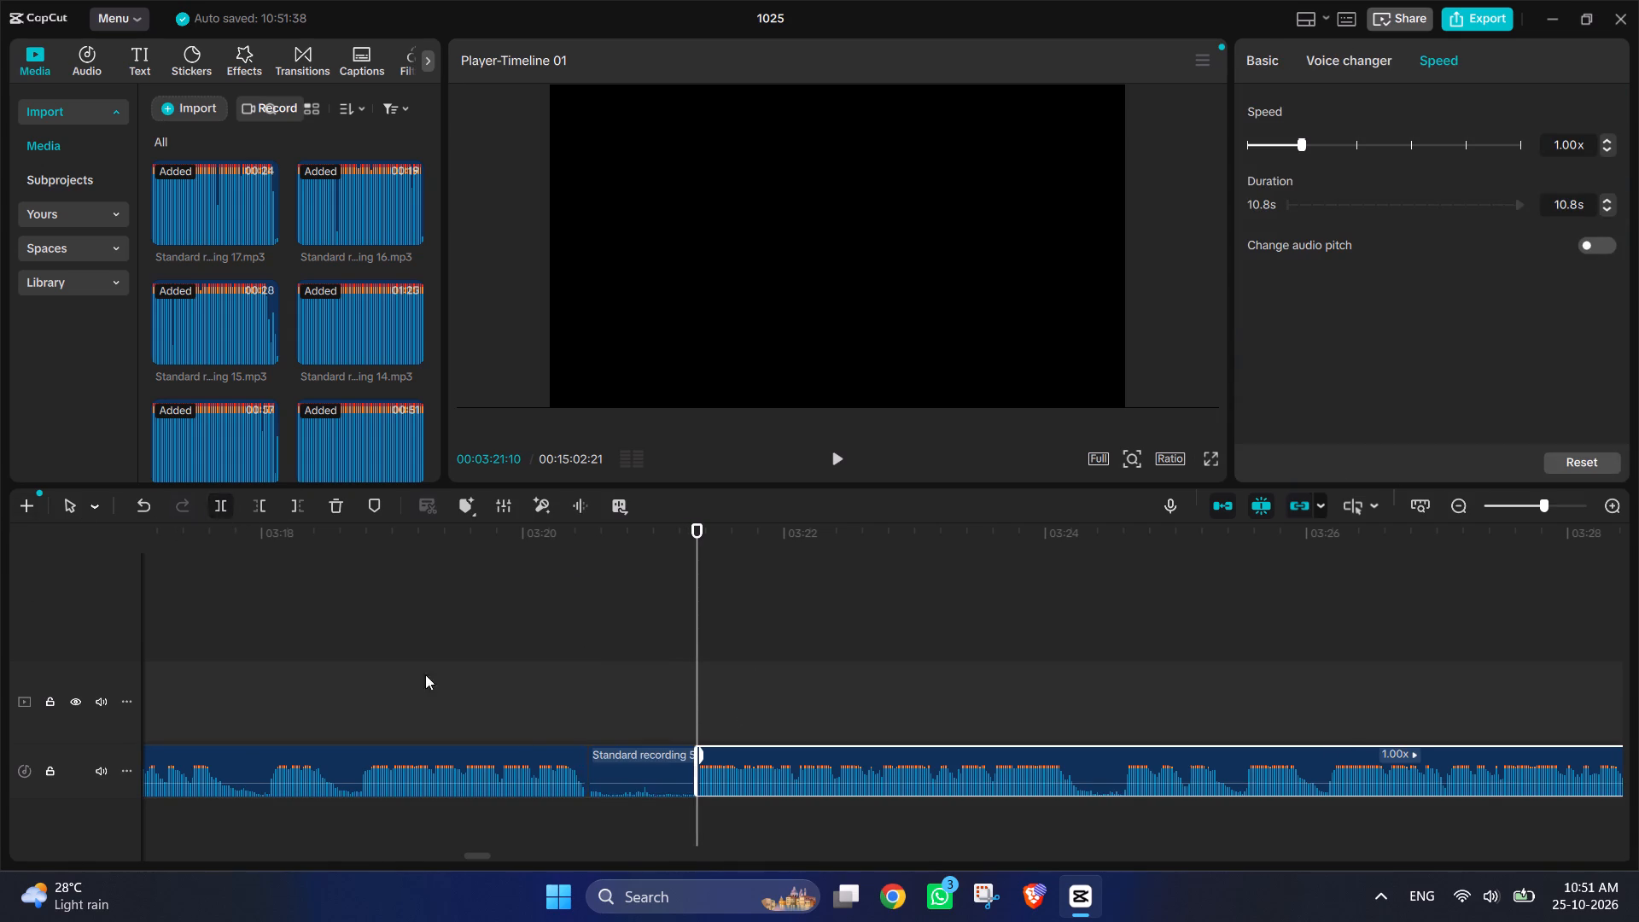
click(642, 779)
key(Delete)
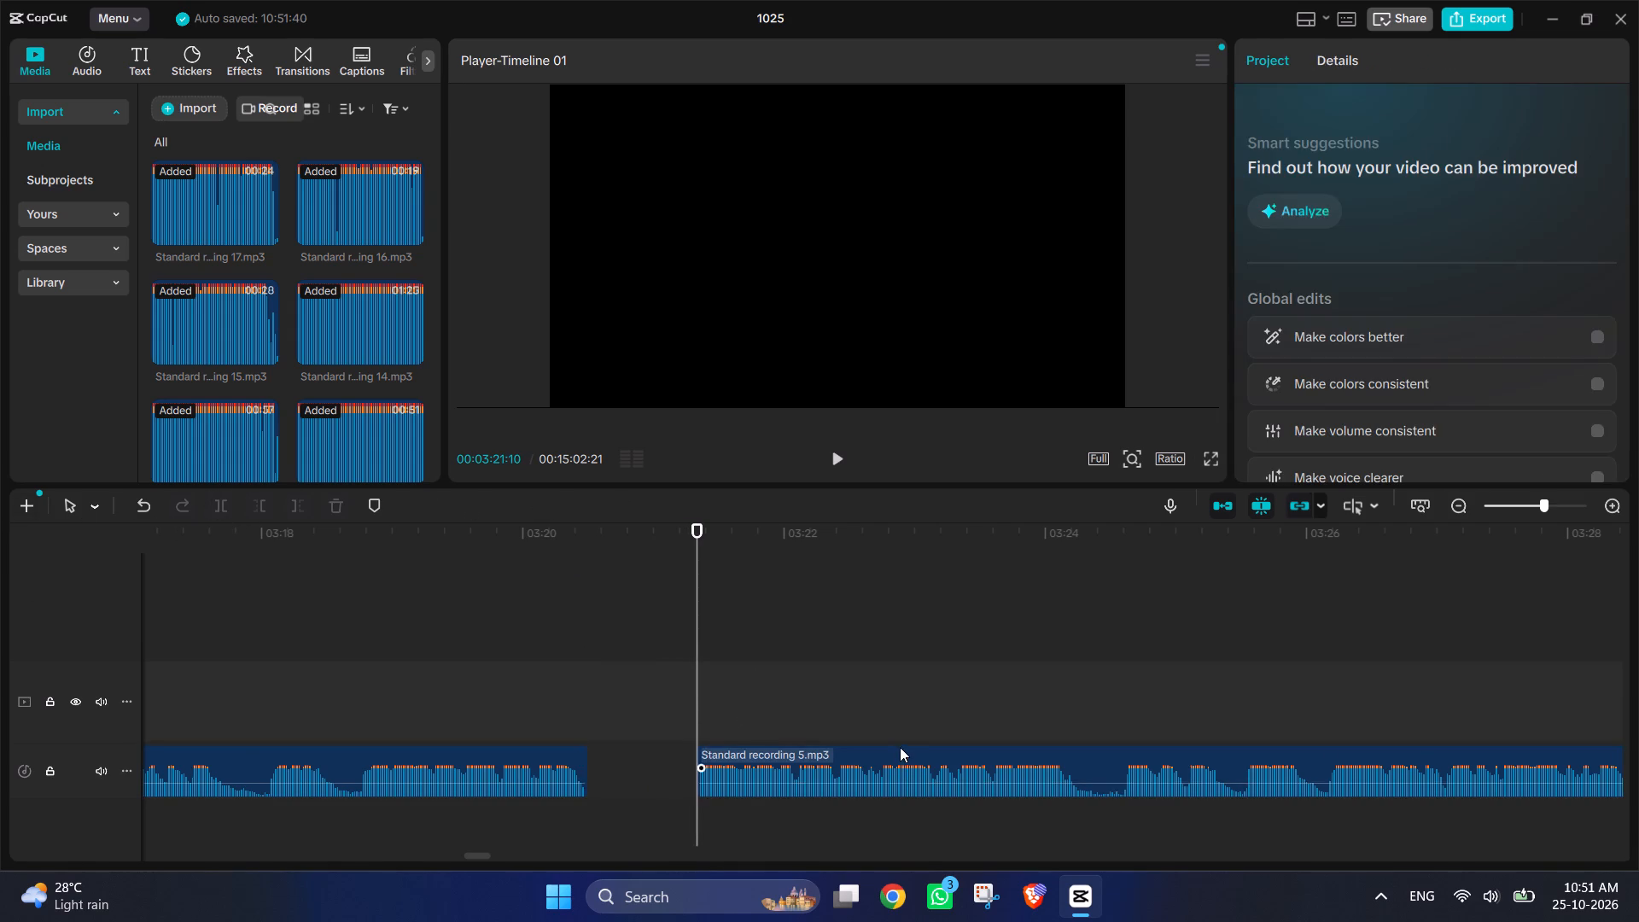
drag(900, 746, 791, 752)
Split recording 5 at 00:03:23:14 and 00:03:23:22 and delete the pause between the two cuts.
drag(697, 611, 582, 609)
click(837, 453)
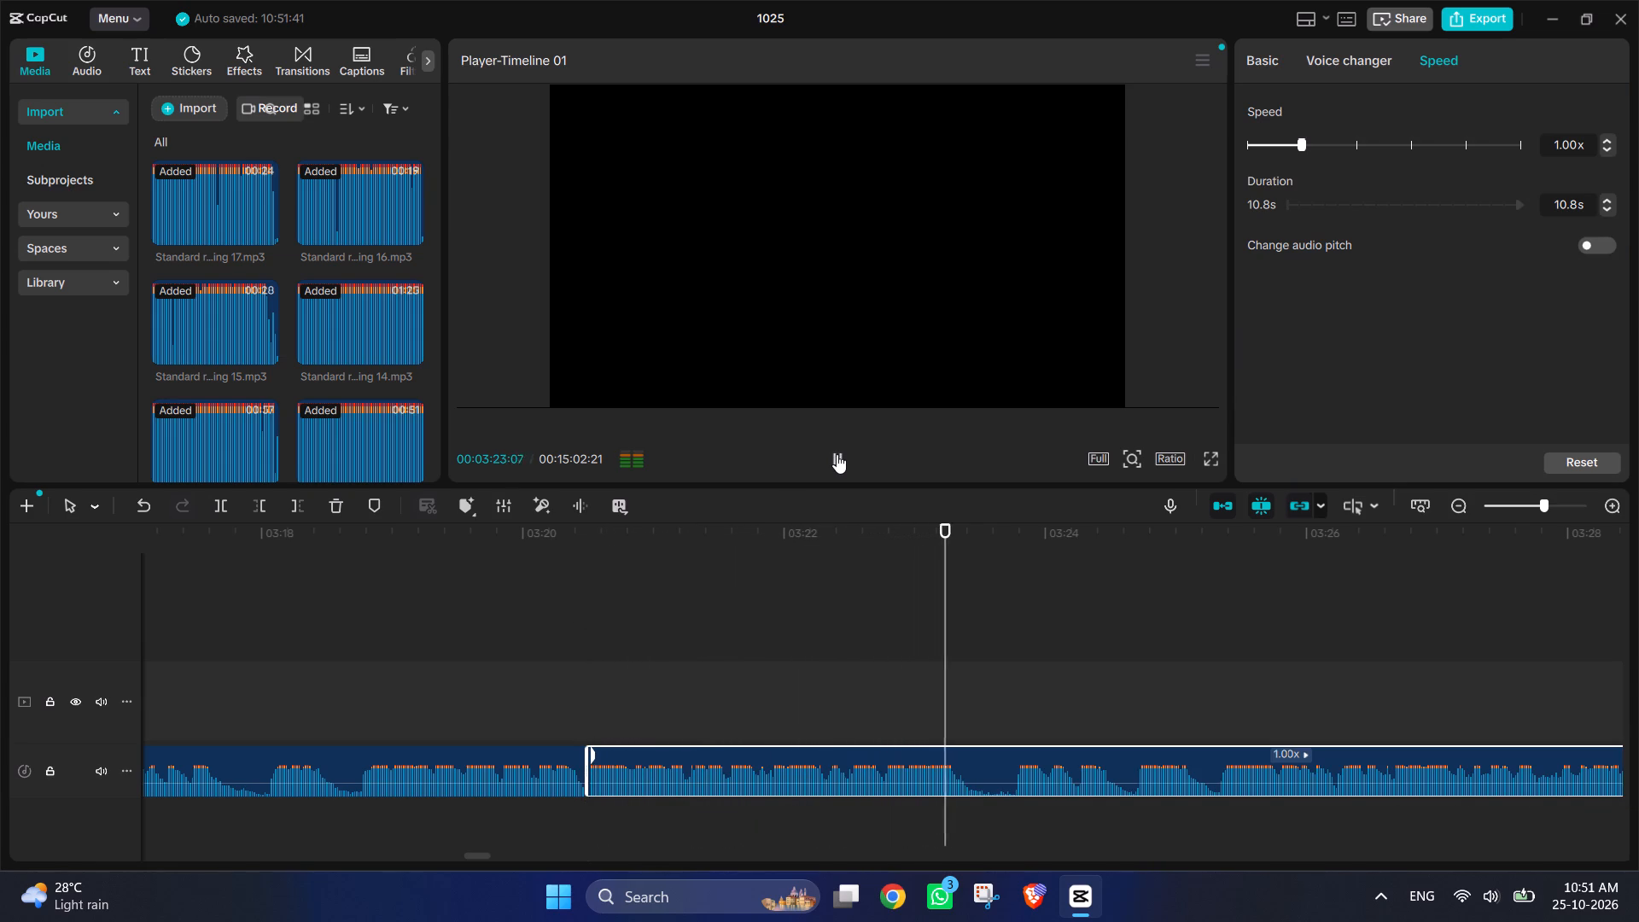
click(837, 454)
drag(1096, 549, 977, 565)
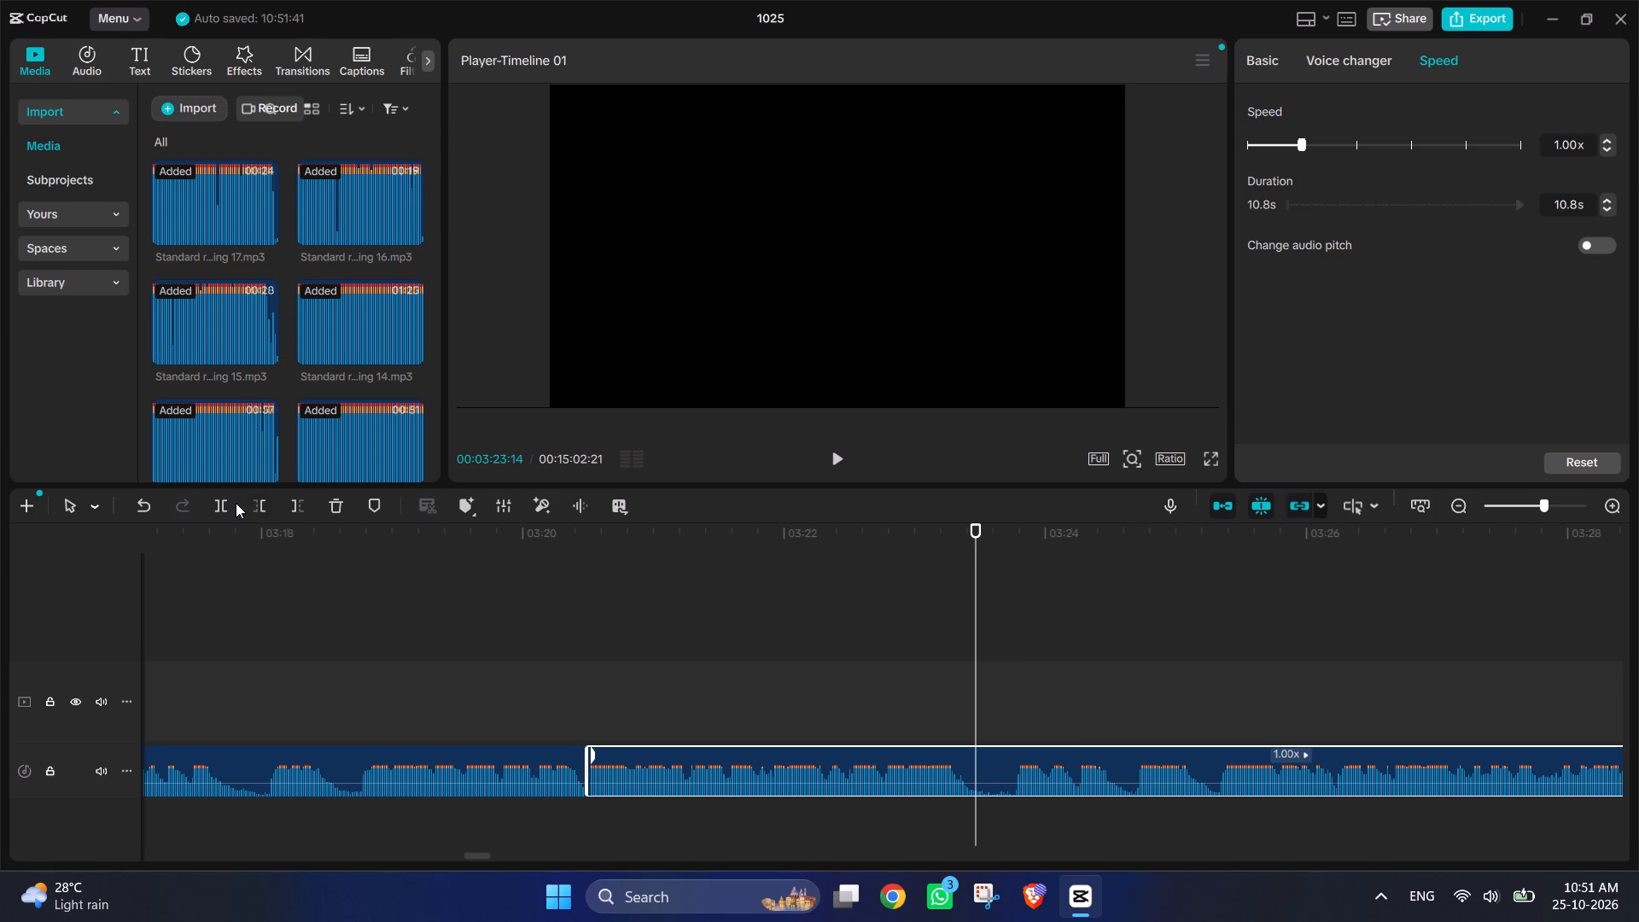
click(227, 503)
click(996, 665)
click(1005, 675)
drag(1002, 674, 1012, 675)
click(1004, 778)
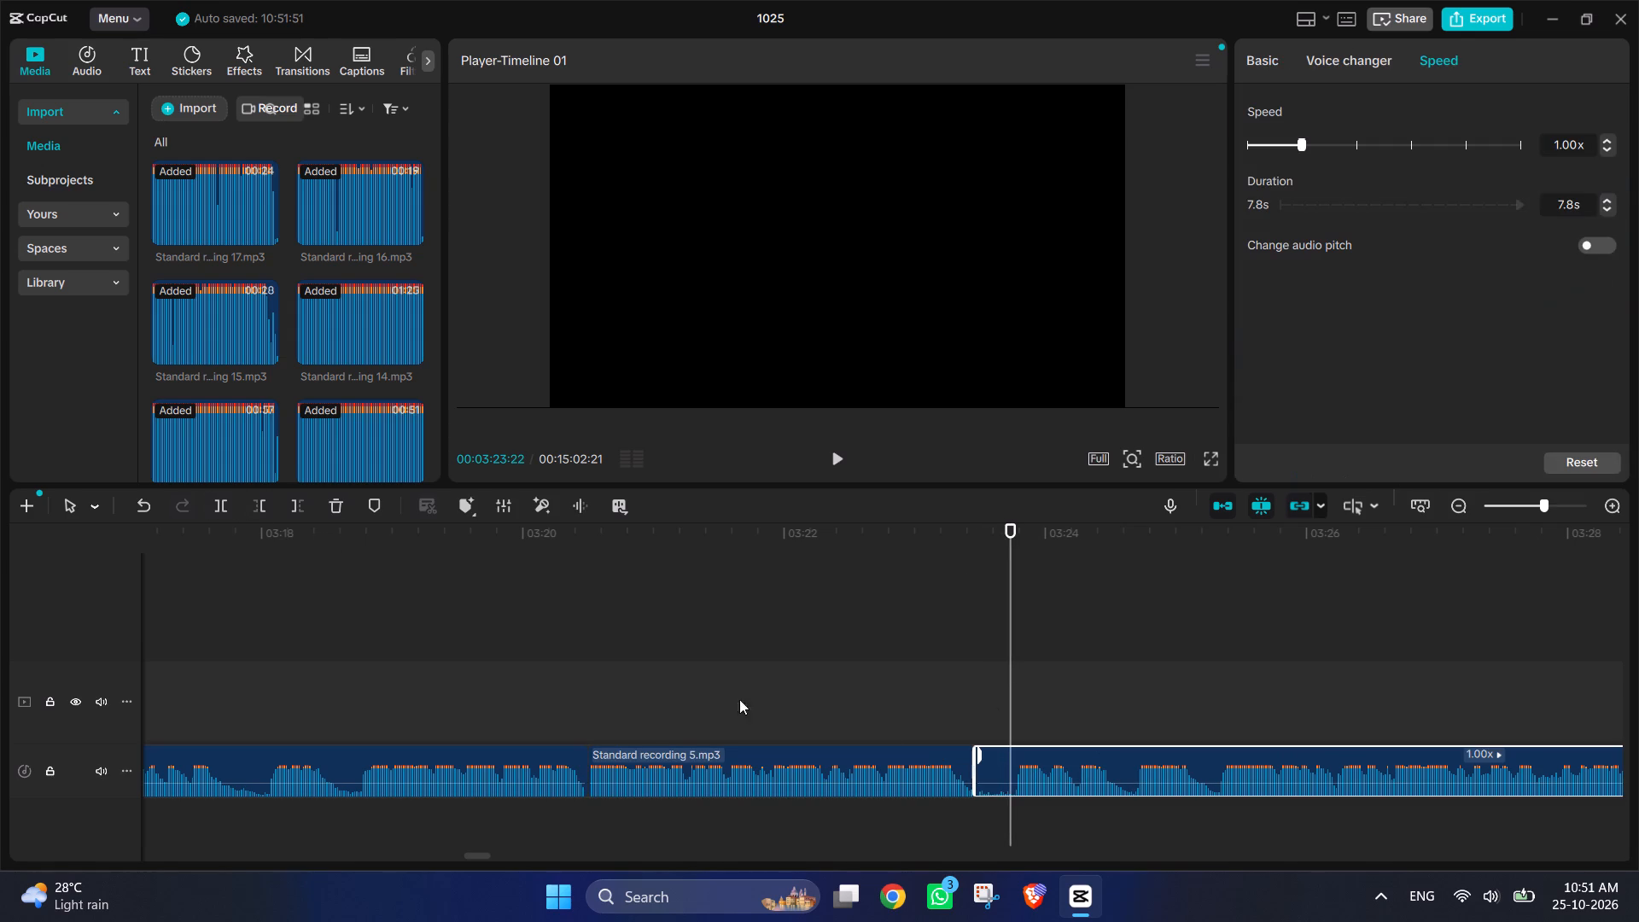
click(221, 508)
click(993, 762)
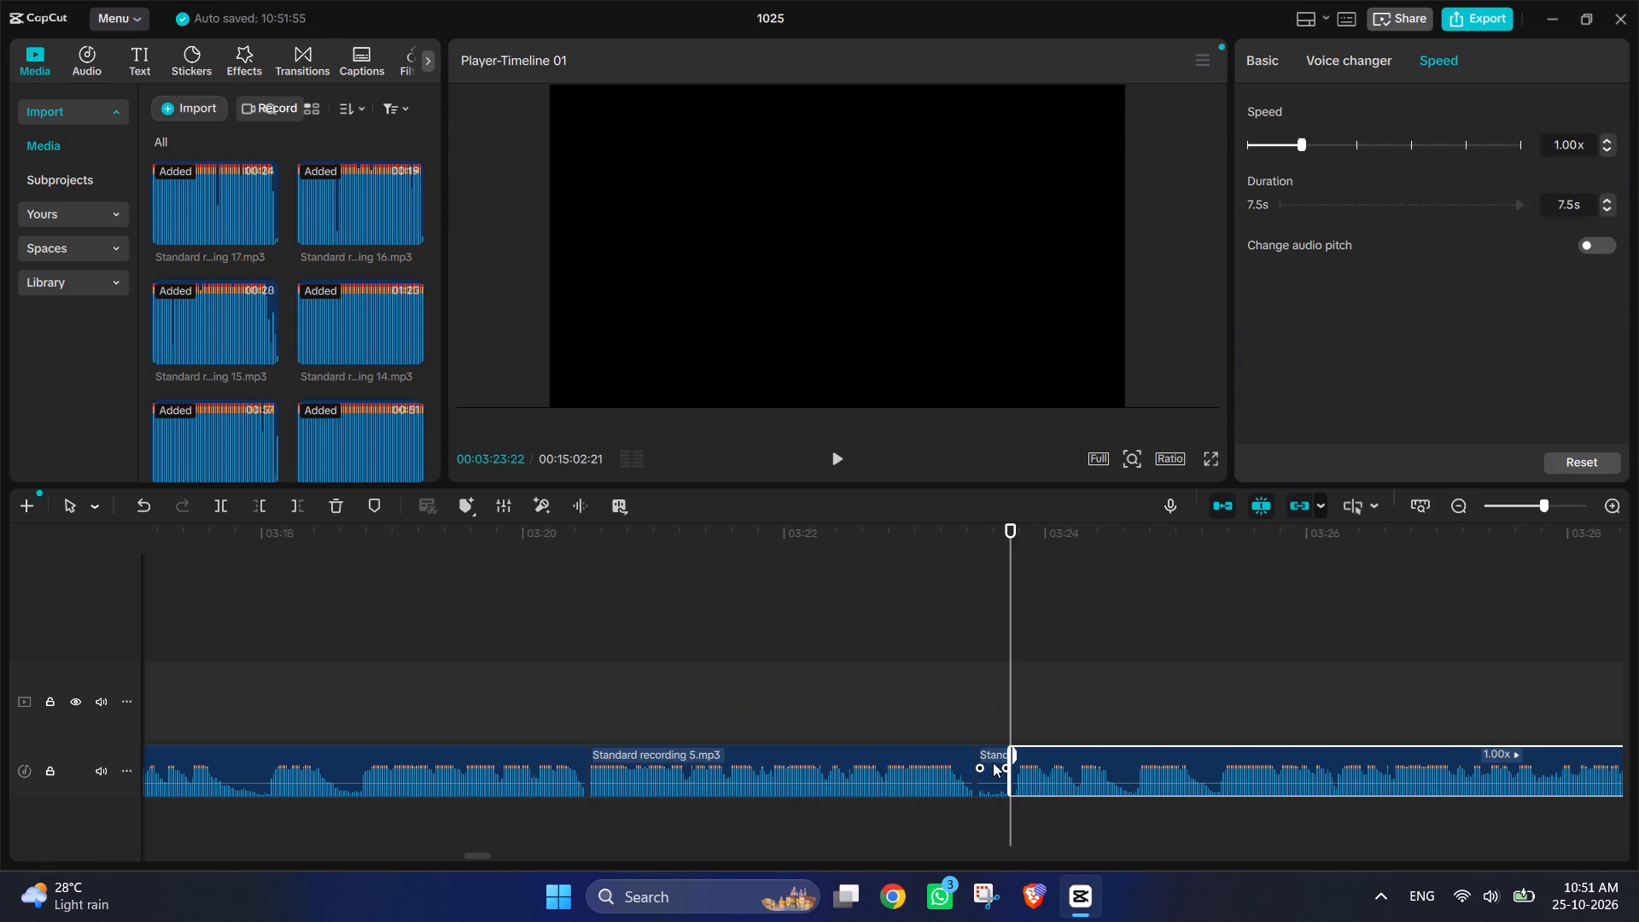
key(Delete)
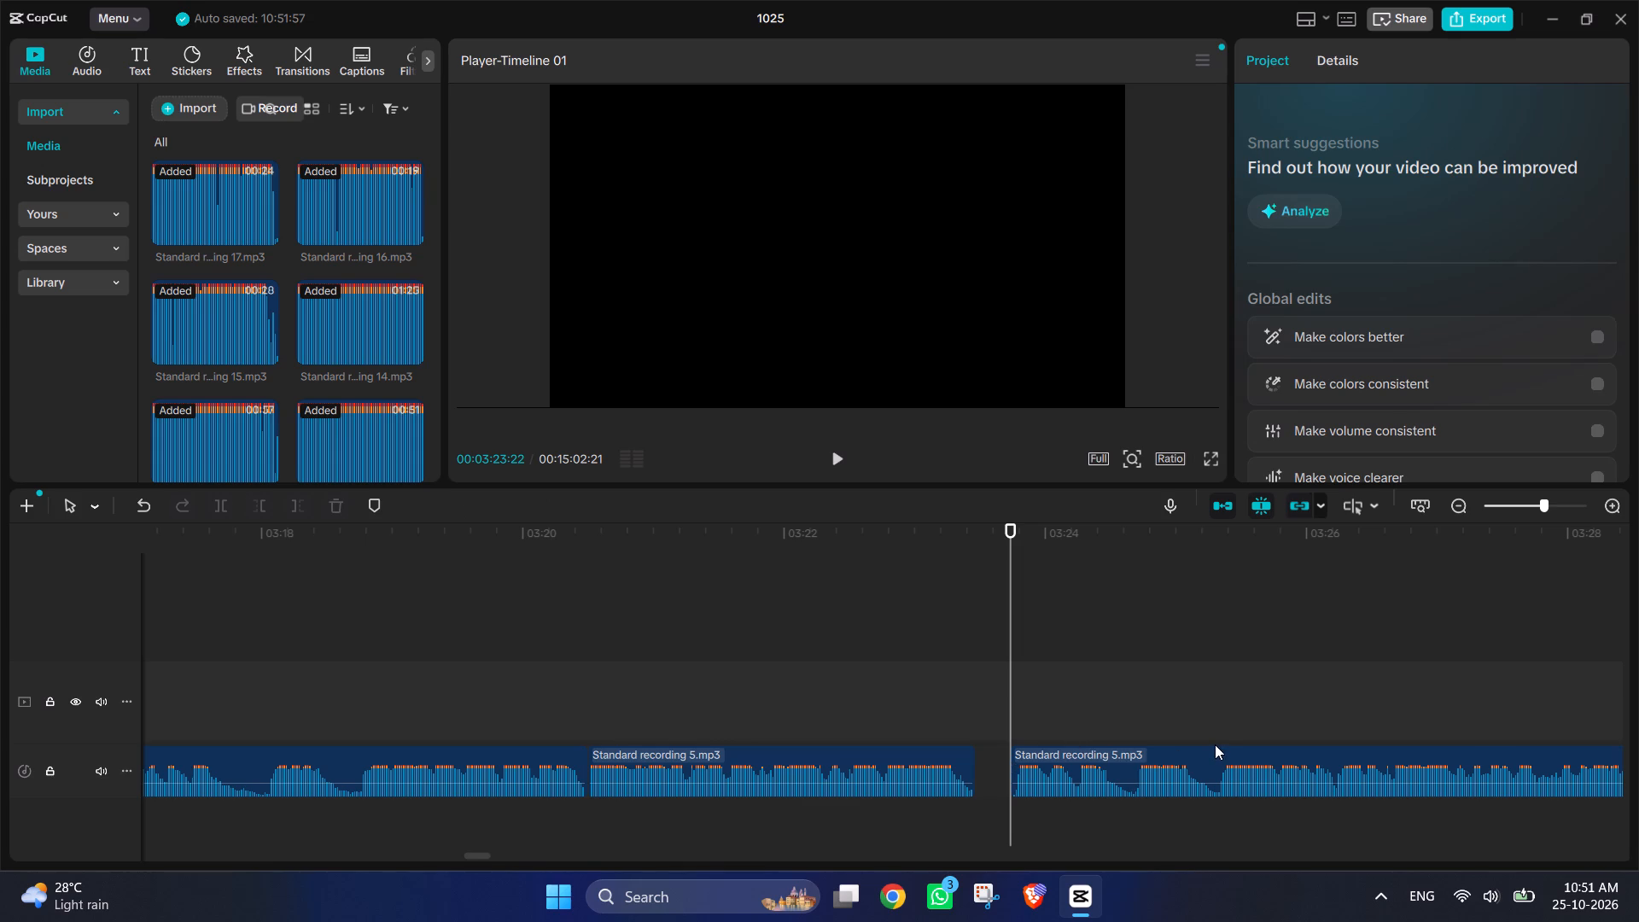
Move the remaining recording 5 clip back against the preceding clip at 00:03:23:14, closing the gap.
drag(1215, 744, 1174, 744)
click(1210, 747)
drag(1210, 753, 1193, 753)
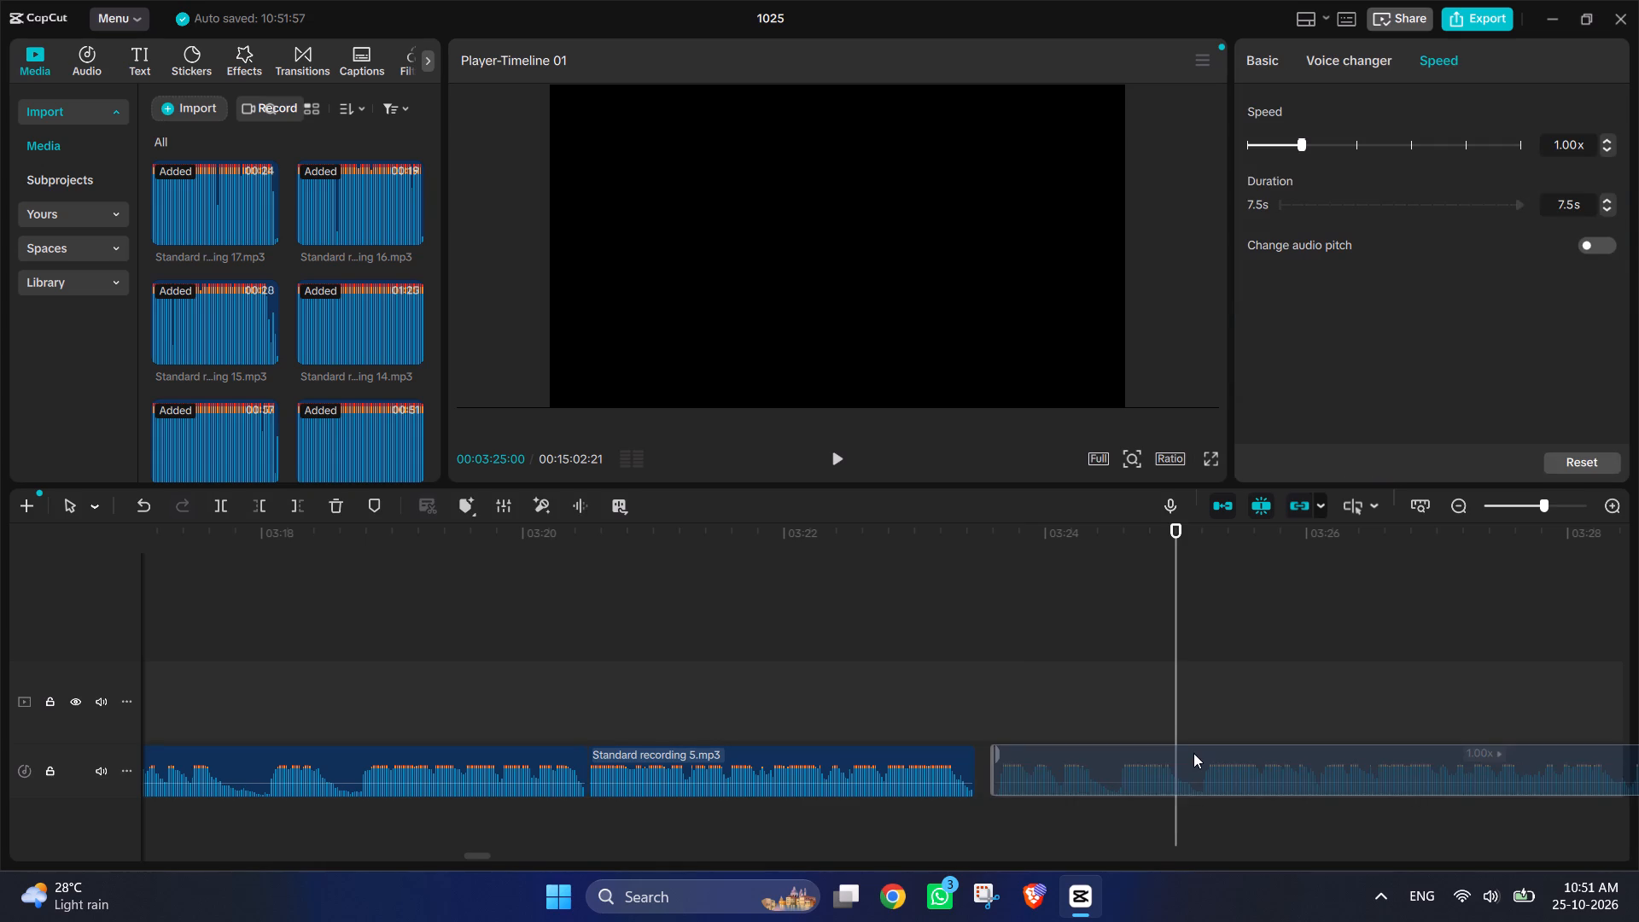
drag(1193, 753, 1178, 755)
drag(1155, 734, 1156, 734)
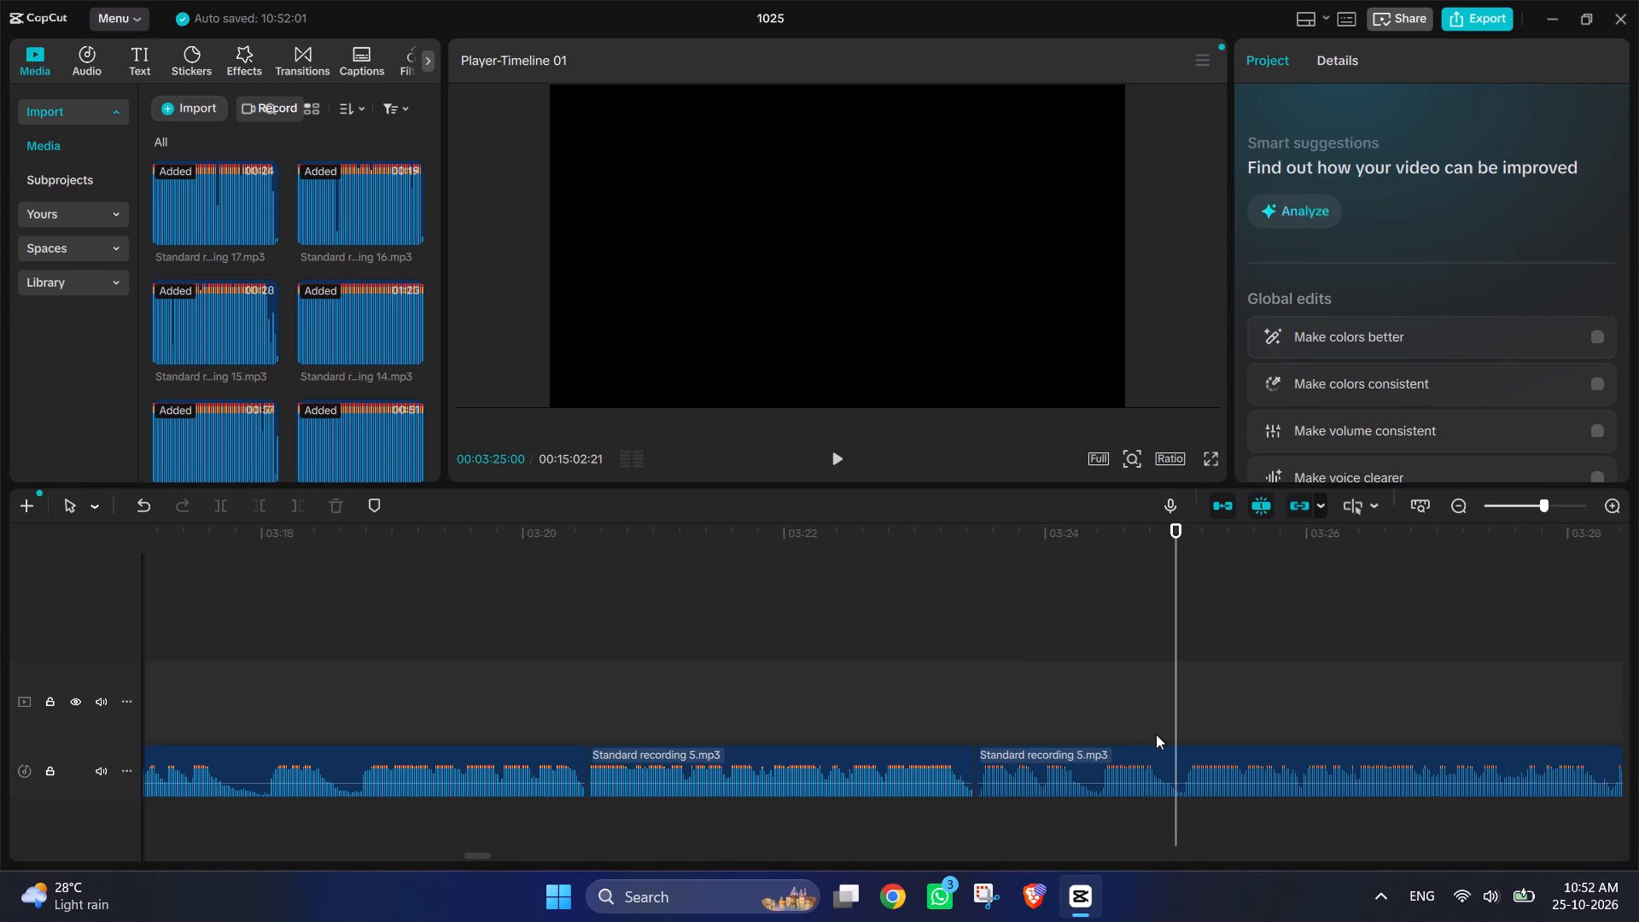
Play the last recording 5 clip from its start to about 00:03:29 to find the part to cut.
drag(1156, 734, 1136, 737)
drag(1138, 696, 1000, 703)
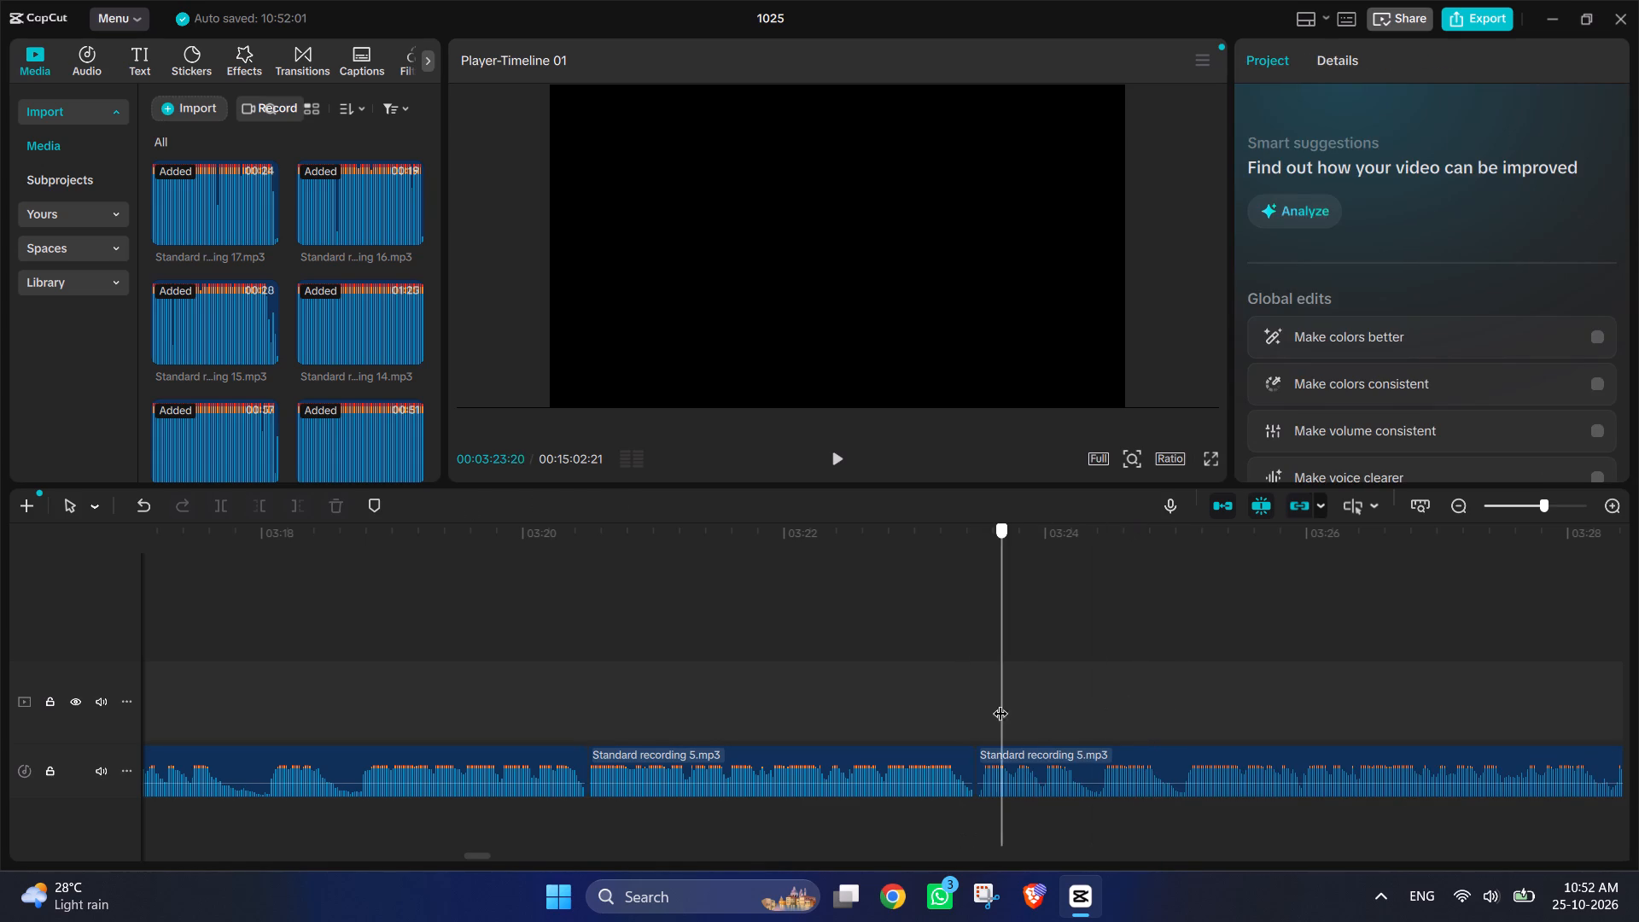
drag(1000, 703, 983, 703)
click(837, 462)
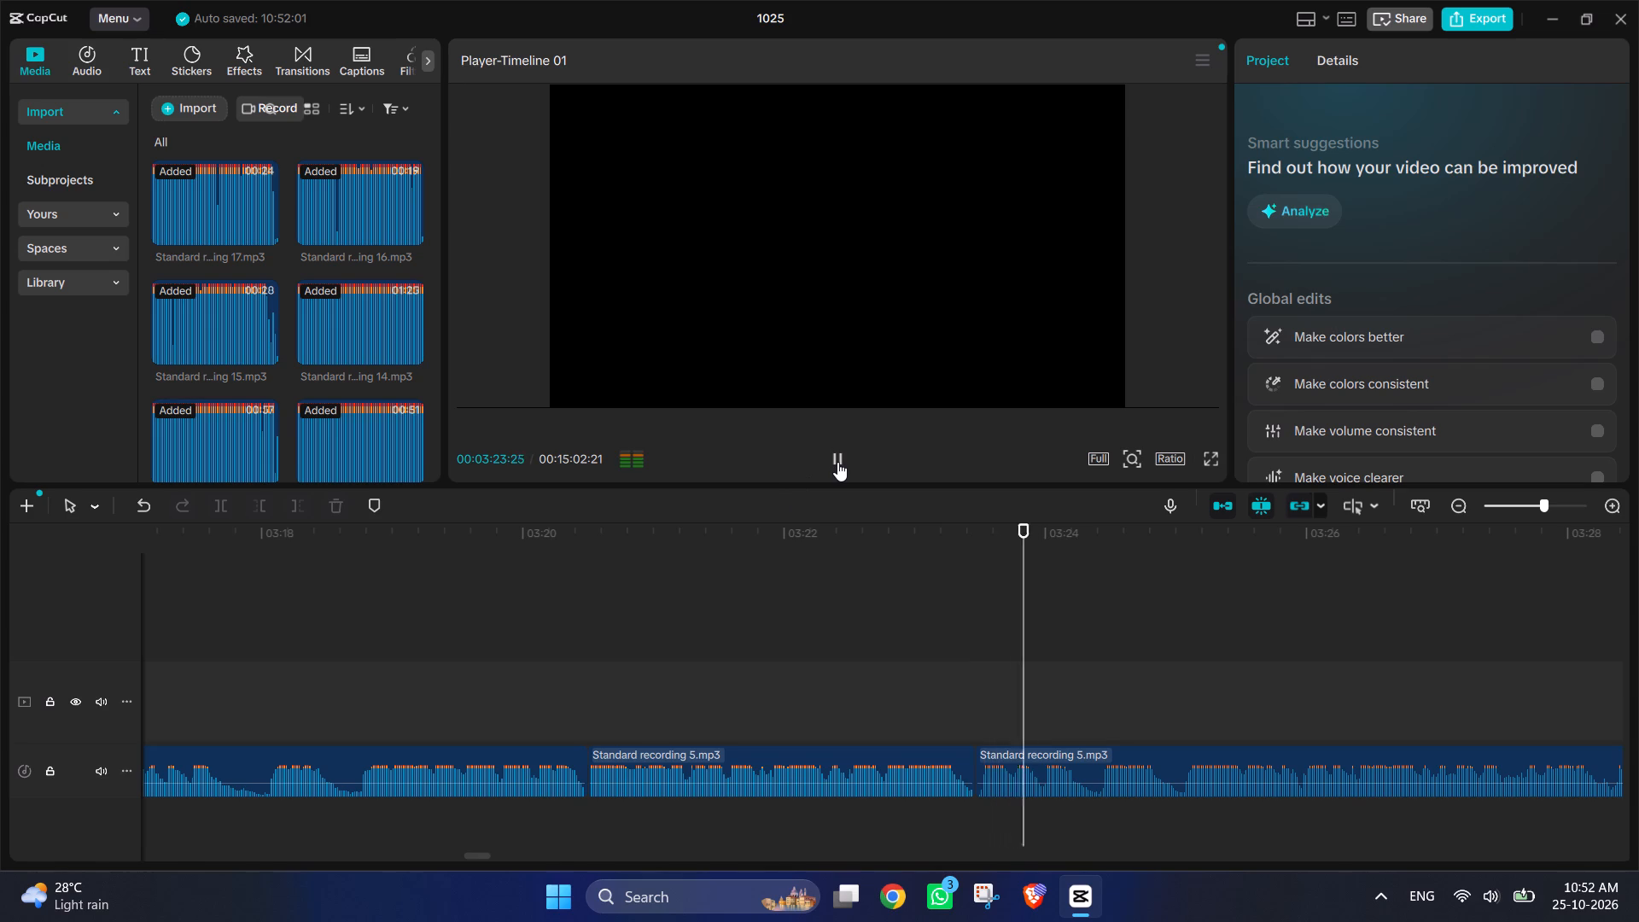
scroll(1531, 636, left, 1)
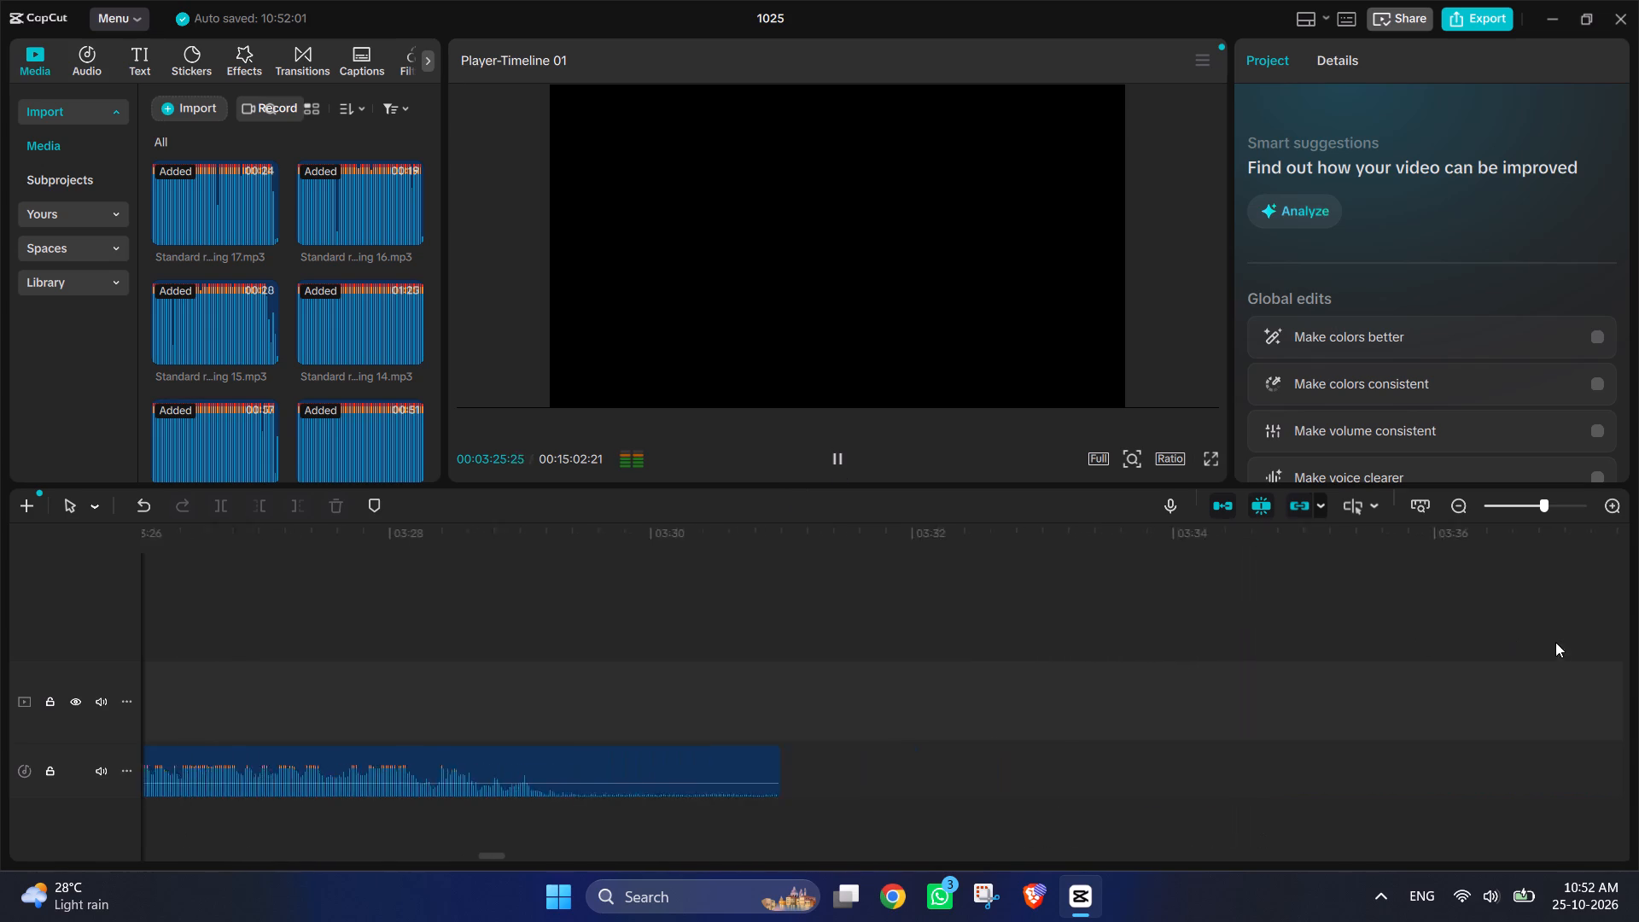
scroll(1555, 642, left, 1)
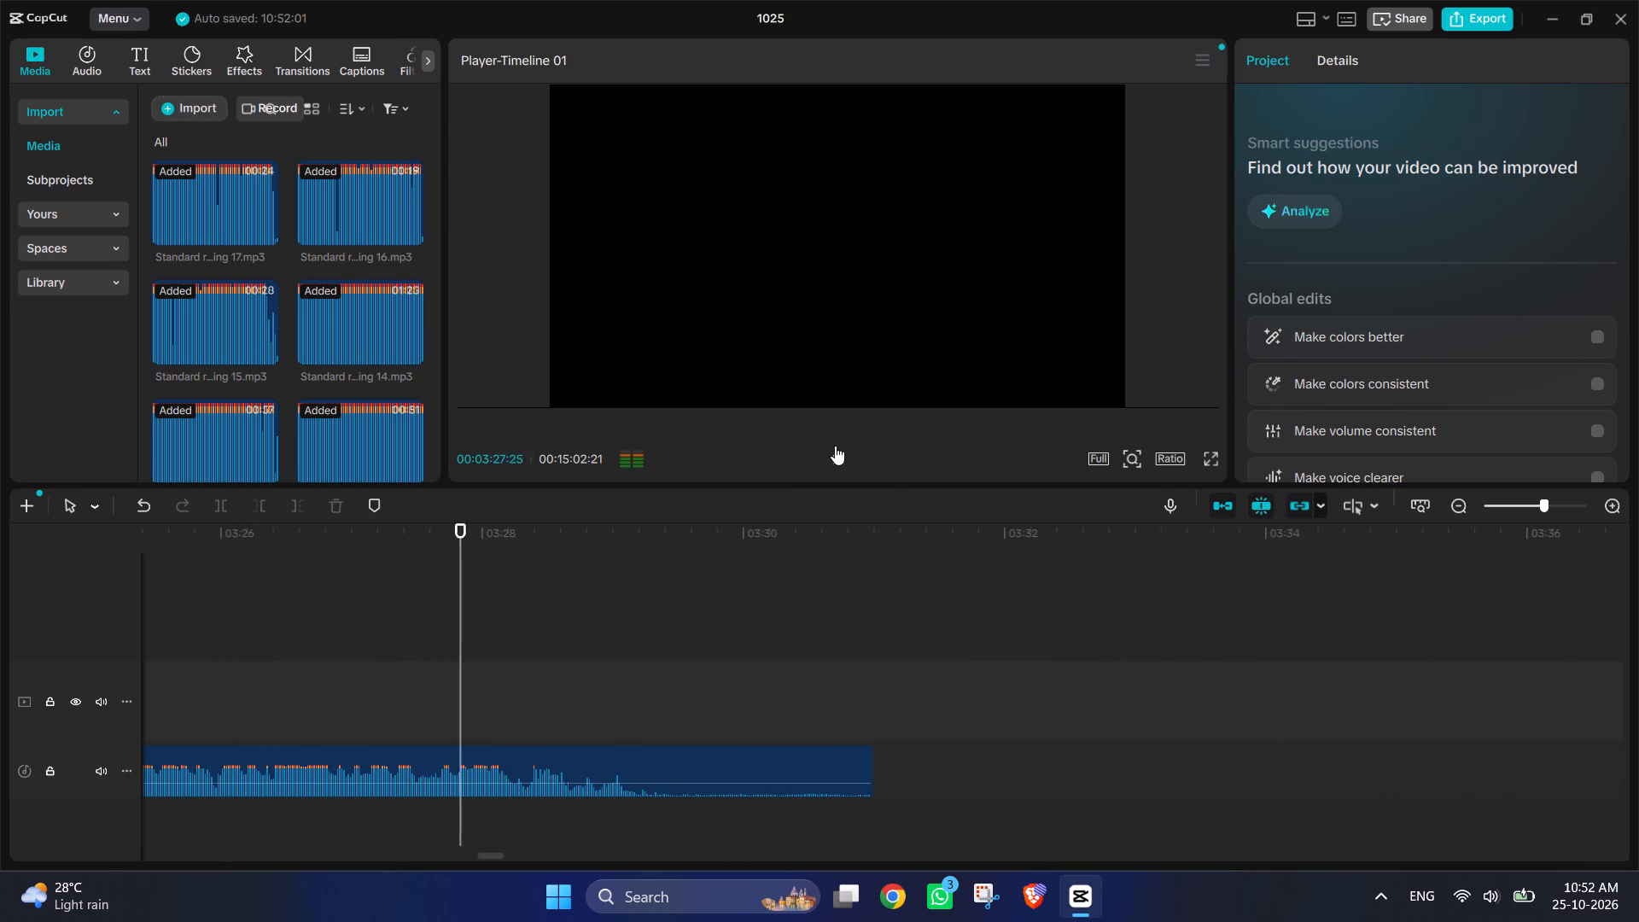
scroll(741, 766, right, 1)
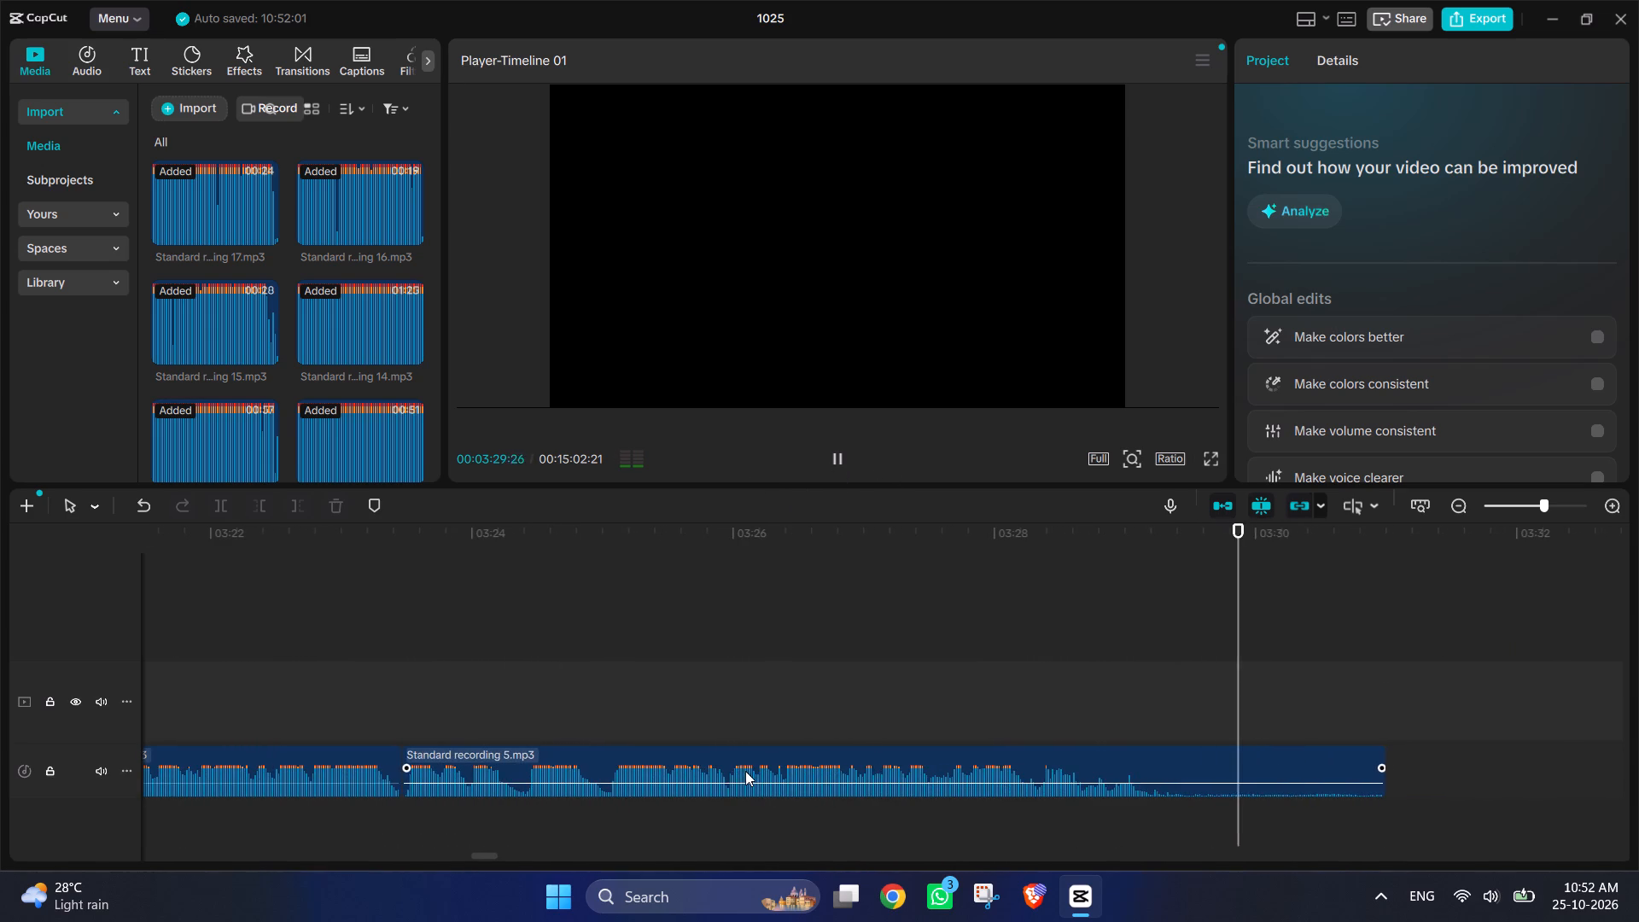
Trim the end of the last recording 5 clip off at 00:03:24:13, keeping its first 1.0 s.
click(554, 671)
drag(554, 671, 415, 641)
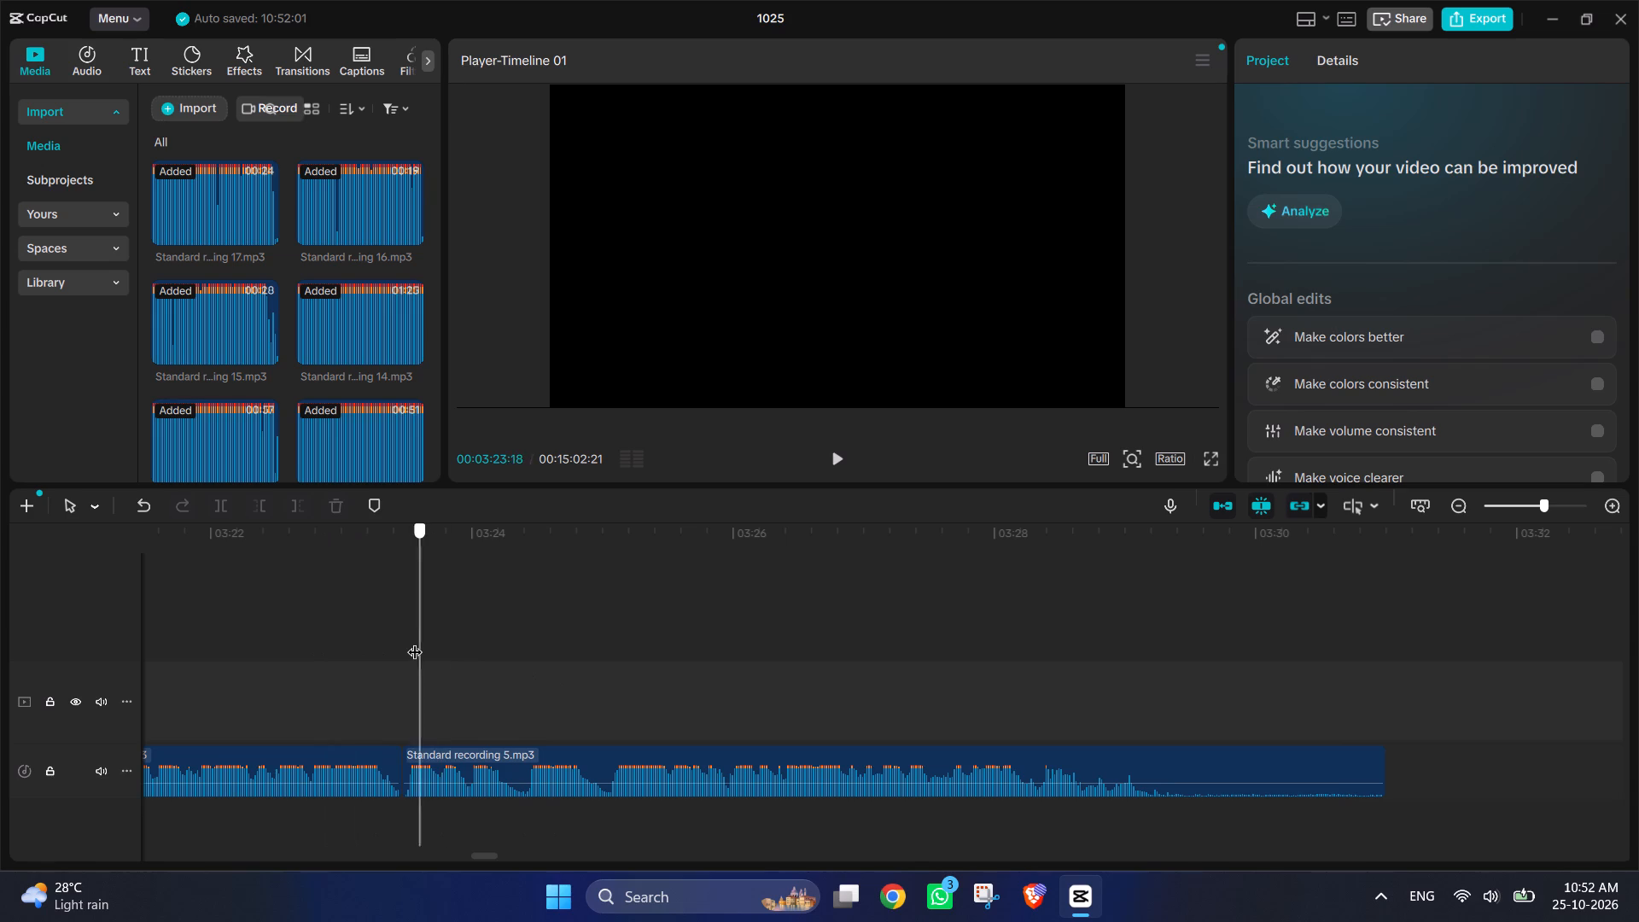
drag(415, 641, 402, 638)
click(830, 458)
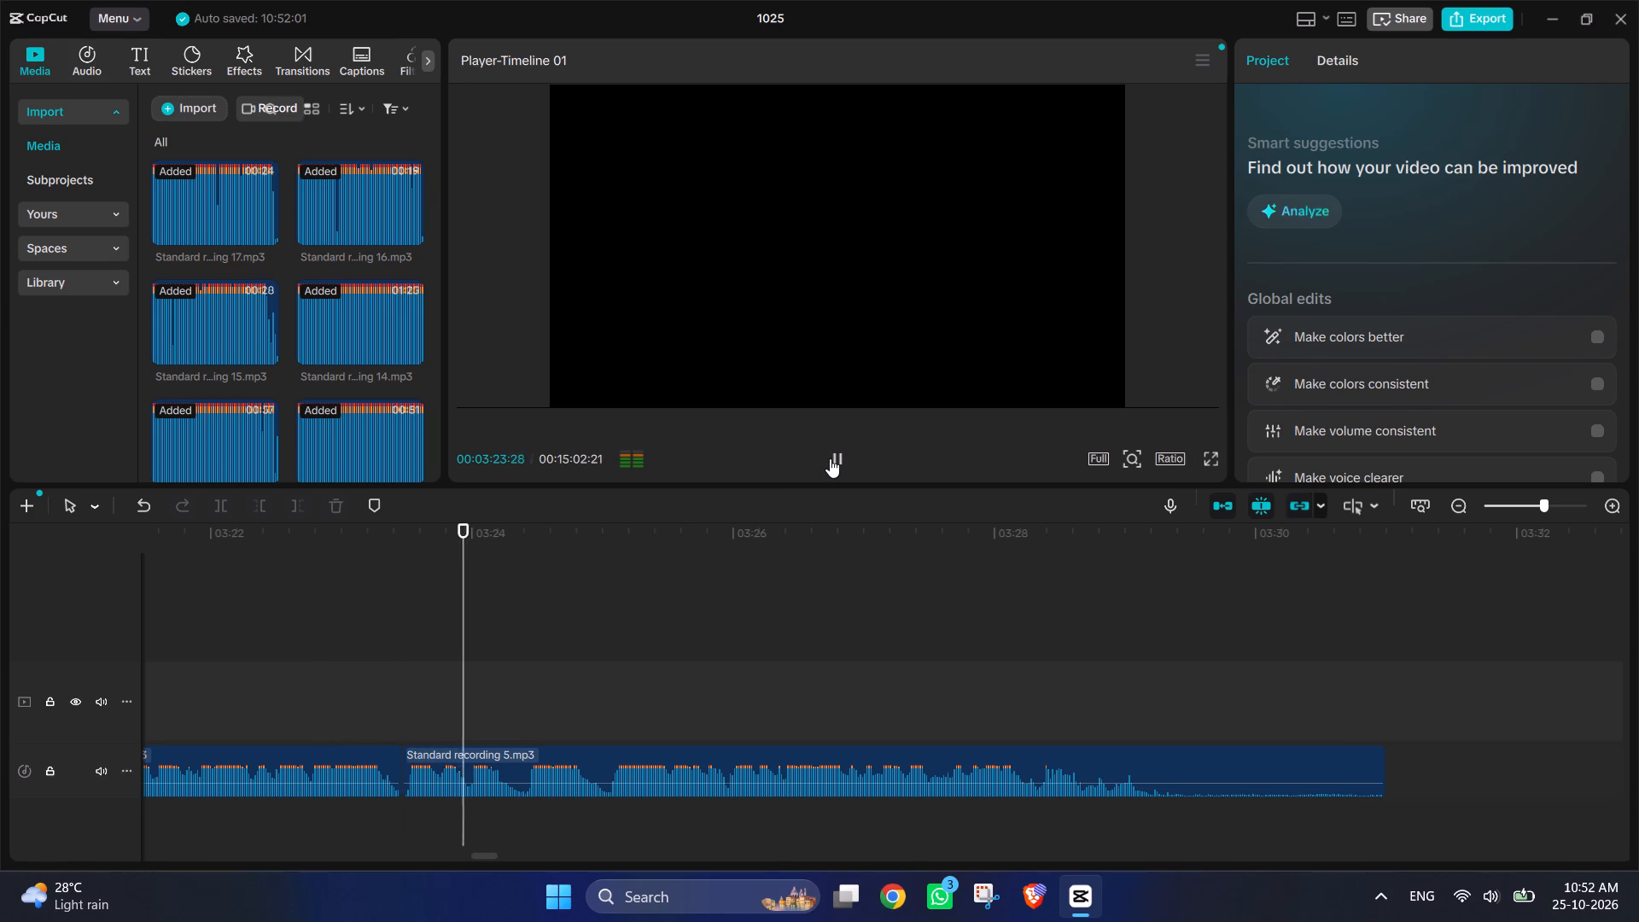
click(830, 456)
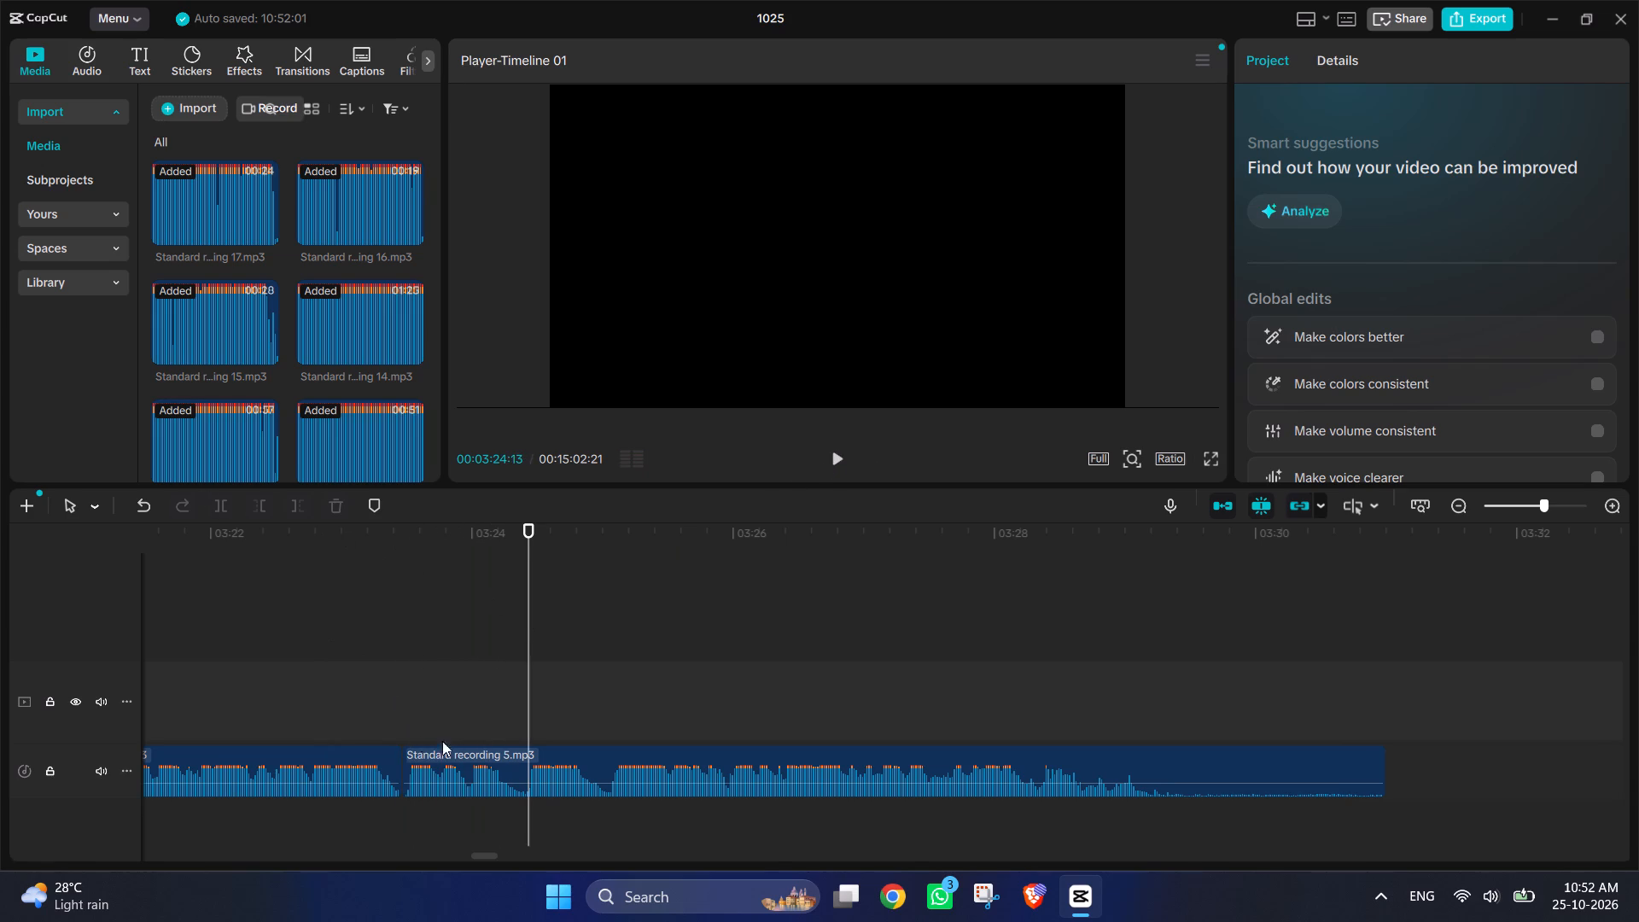
click(538, 757)
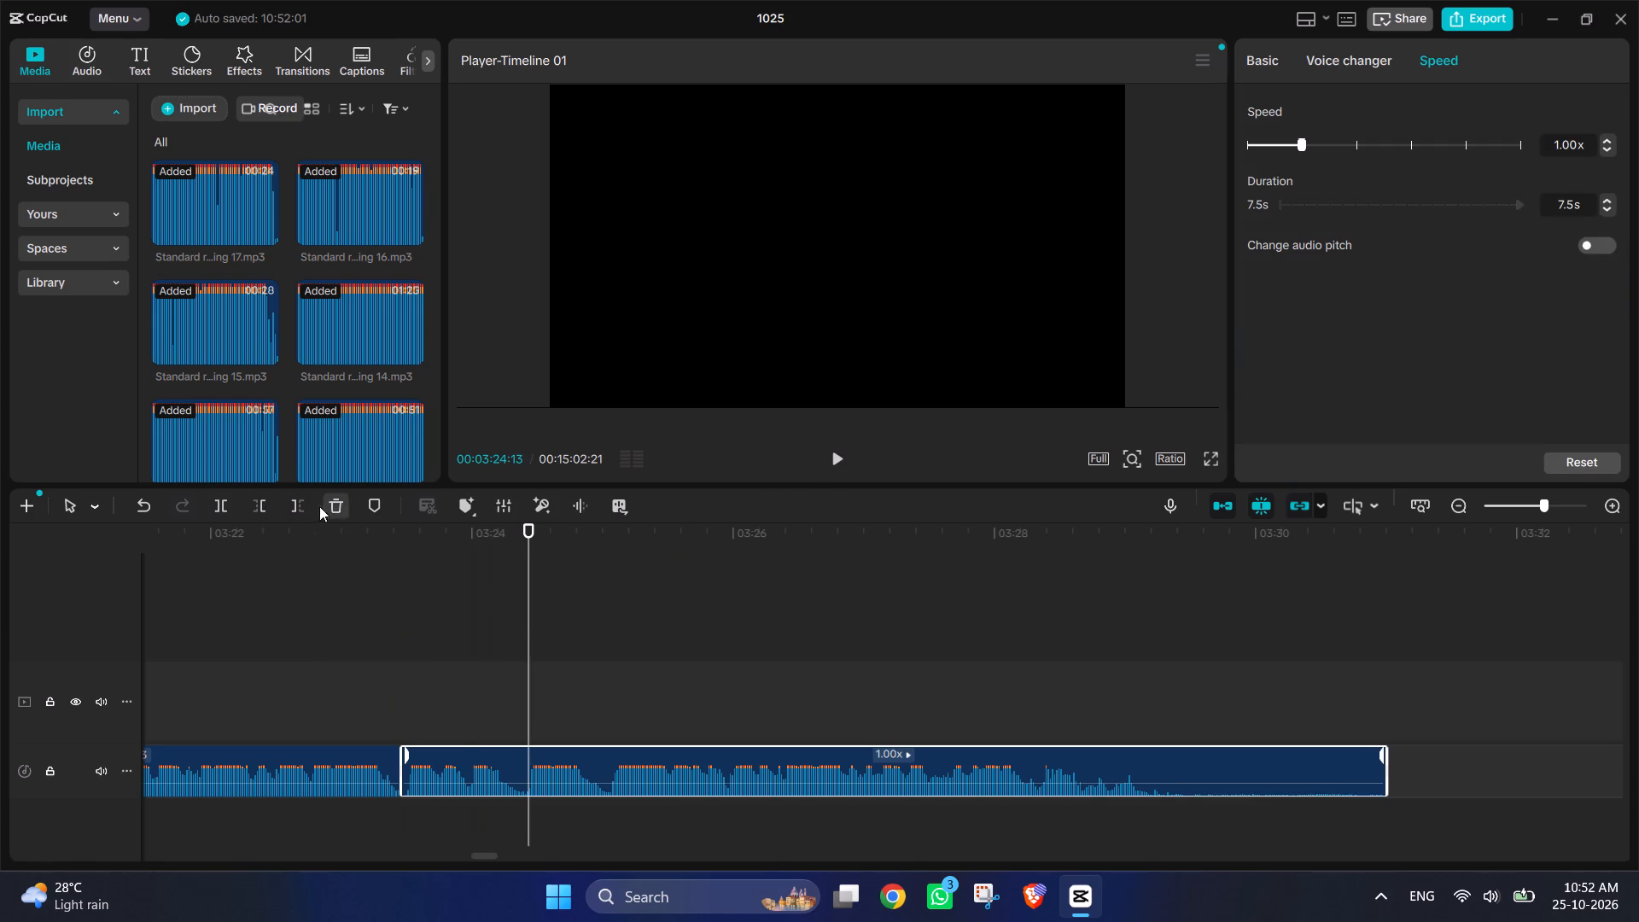
click(296, 497)
Move the recording 6 clip back against the end of recording 5 at 00:03:24:13.
ctrl+scroll(1223, 800, down, 5)
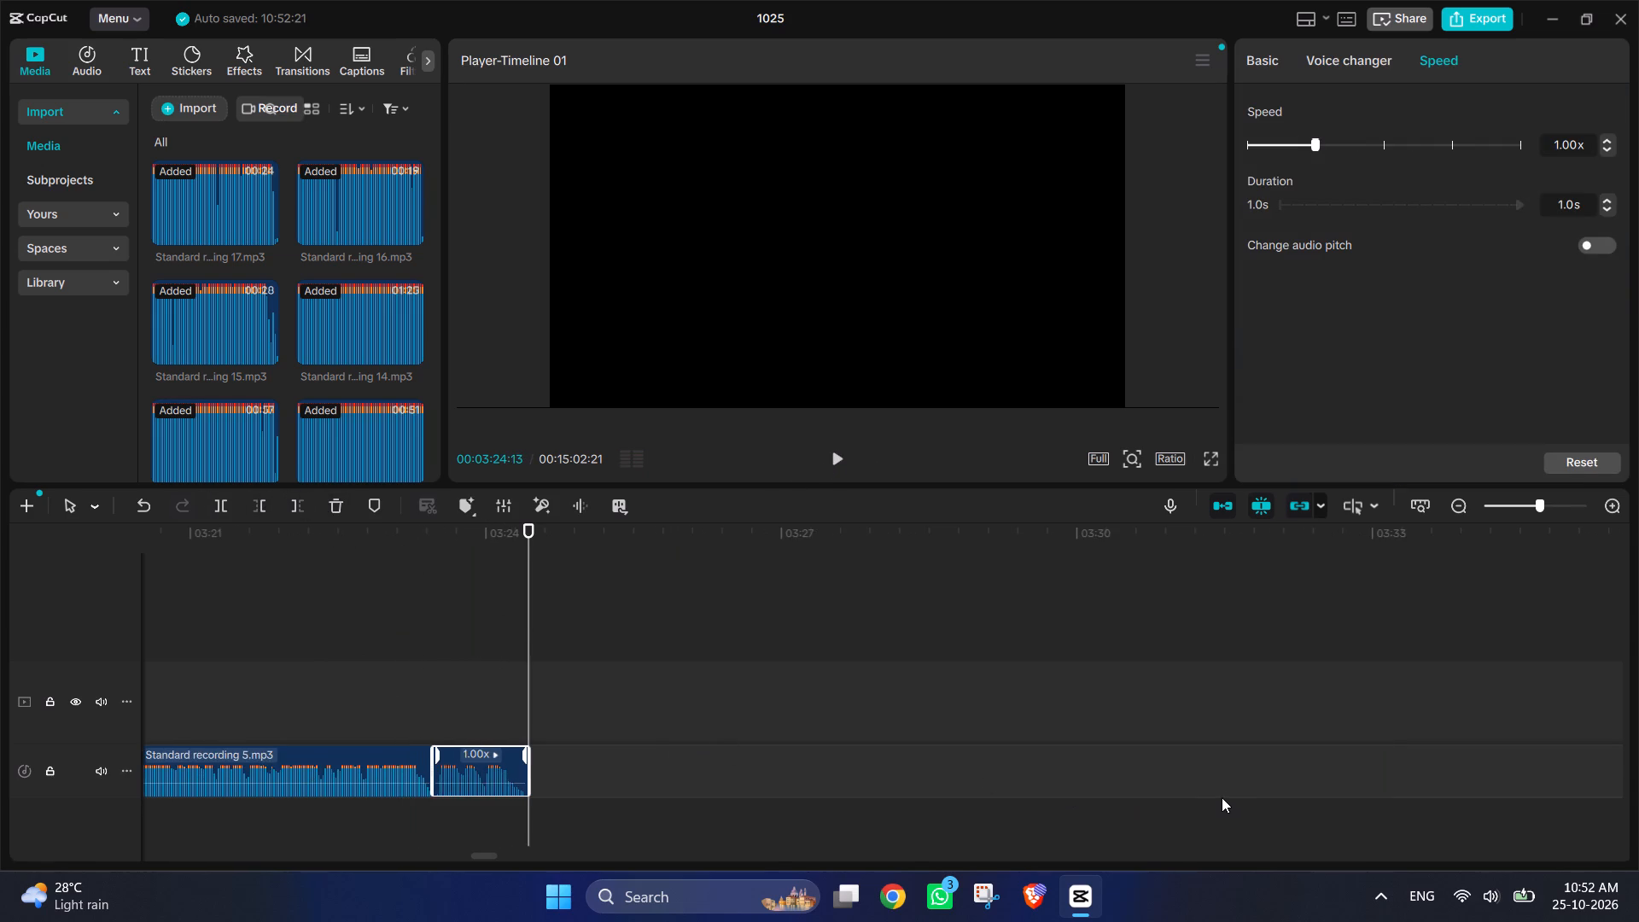
ctrl+scroll(1223, 795, down, 9)
scroll(1222, 794, left, 7)
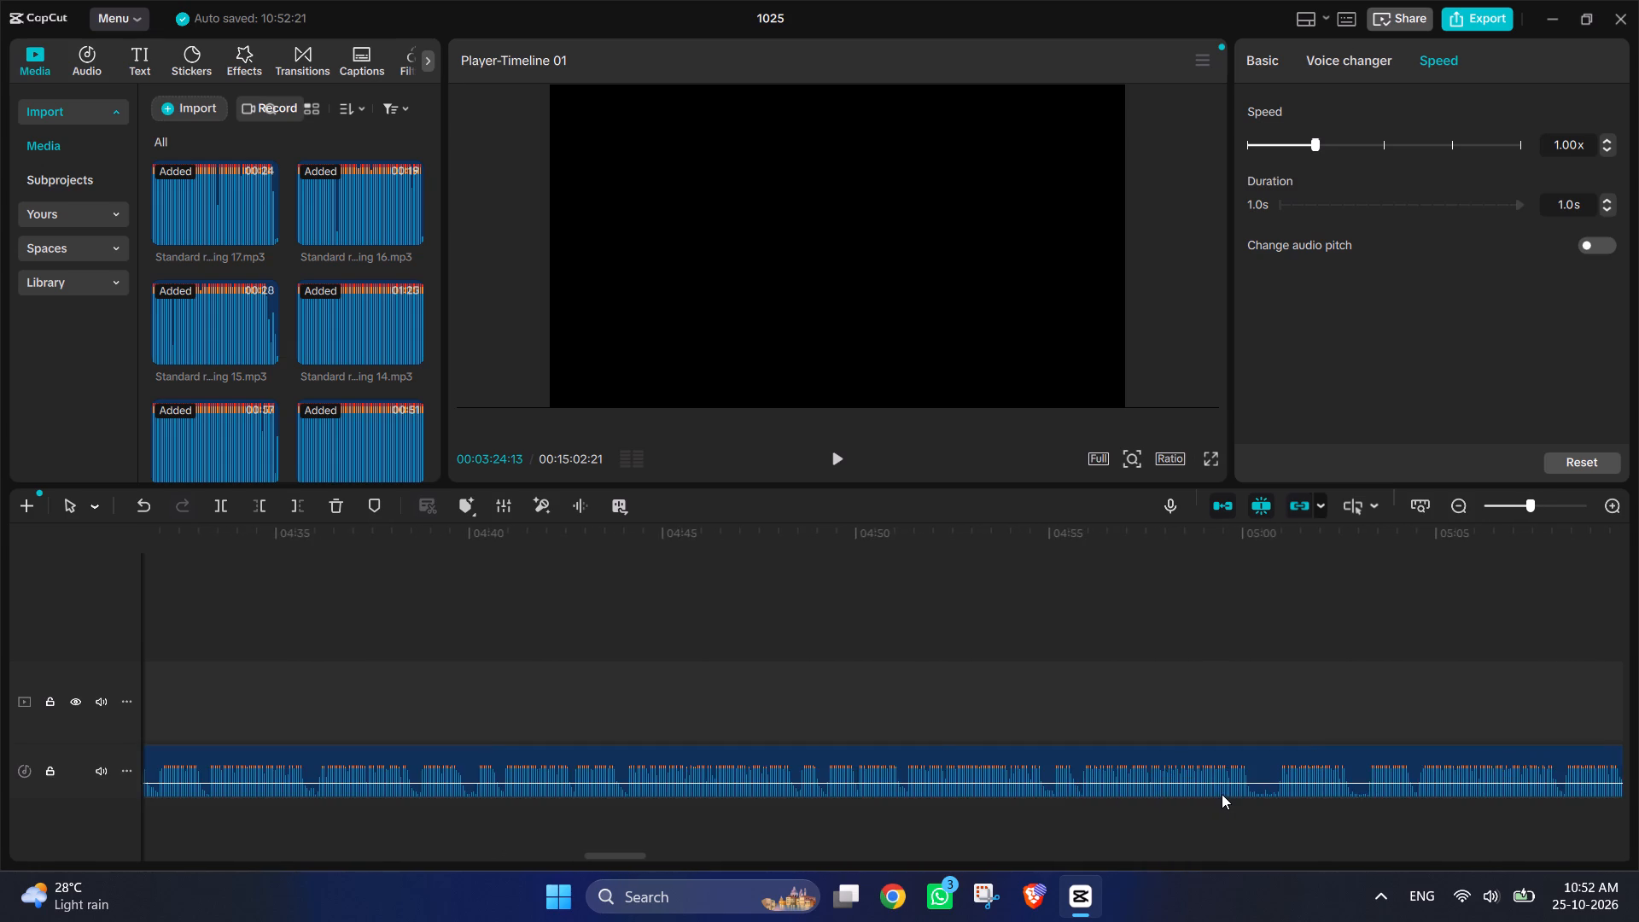
scroll(1120, 797, down, 1)
click(932, 768)
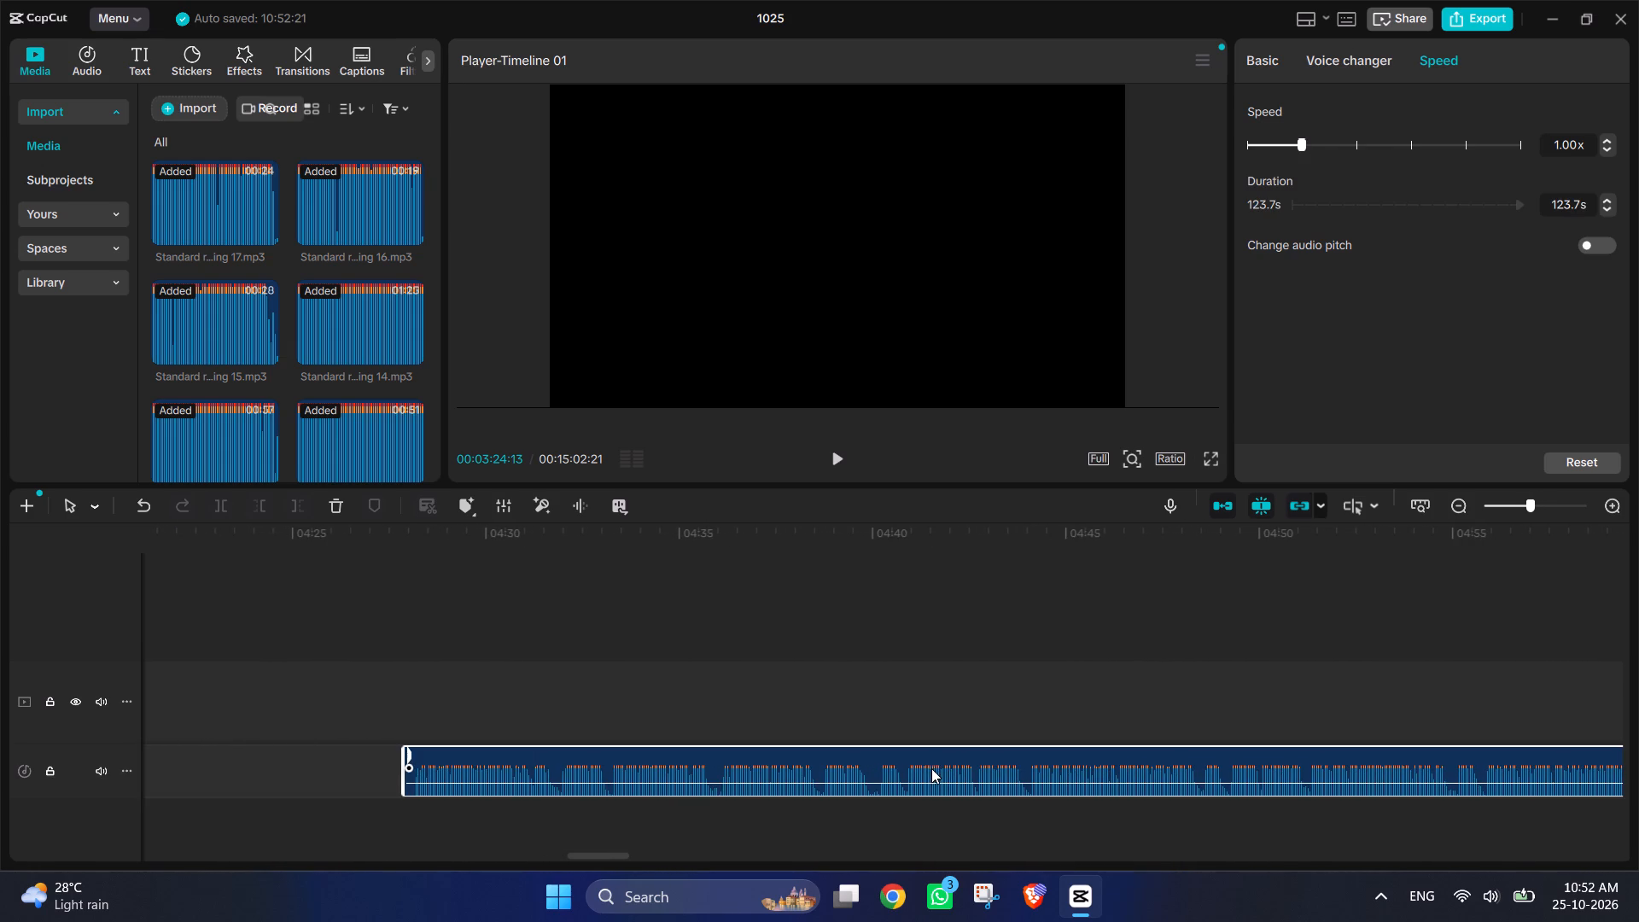
drag(938, 756, 876, 762)
scroll(924, 755, right, 5)
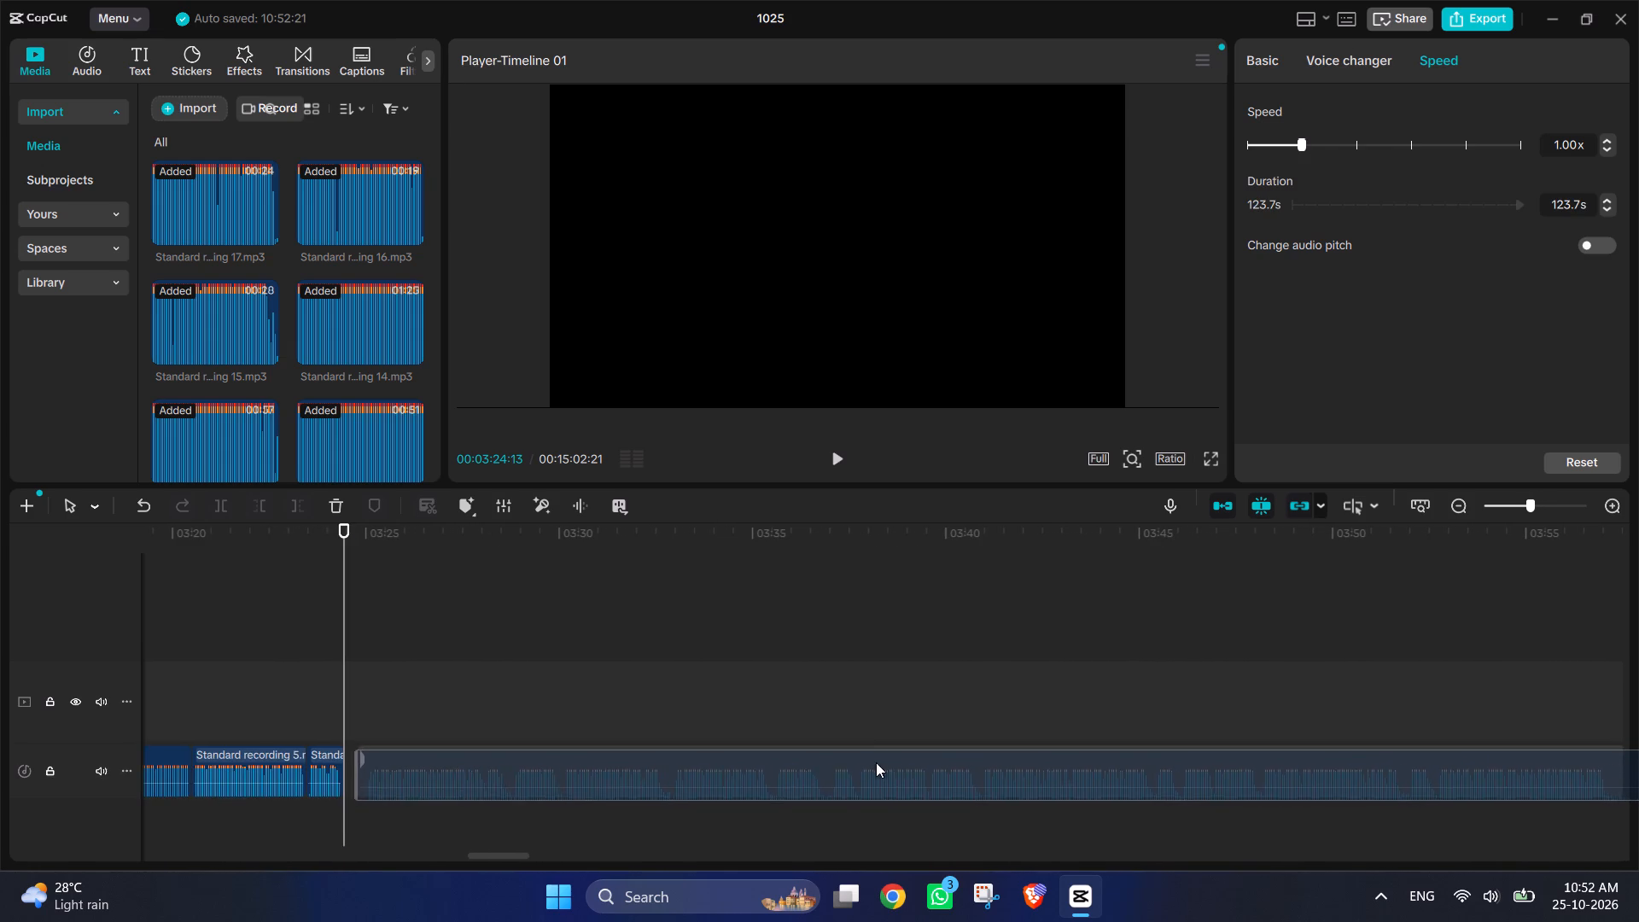
drag(876, 762, 880, 761)
scroll(879, 761, right, 1)
Trim the silent start off recording 6, shortening it to 123.4 s, and move it back against recording 5.
ctrl+scroll(879, 761, up, 6)
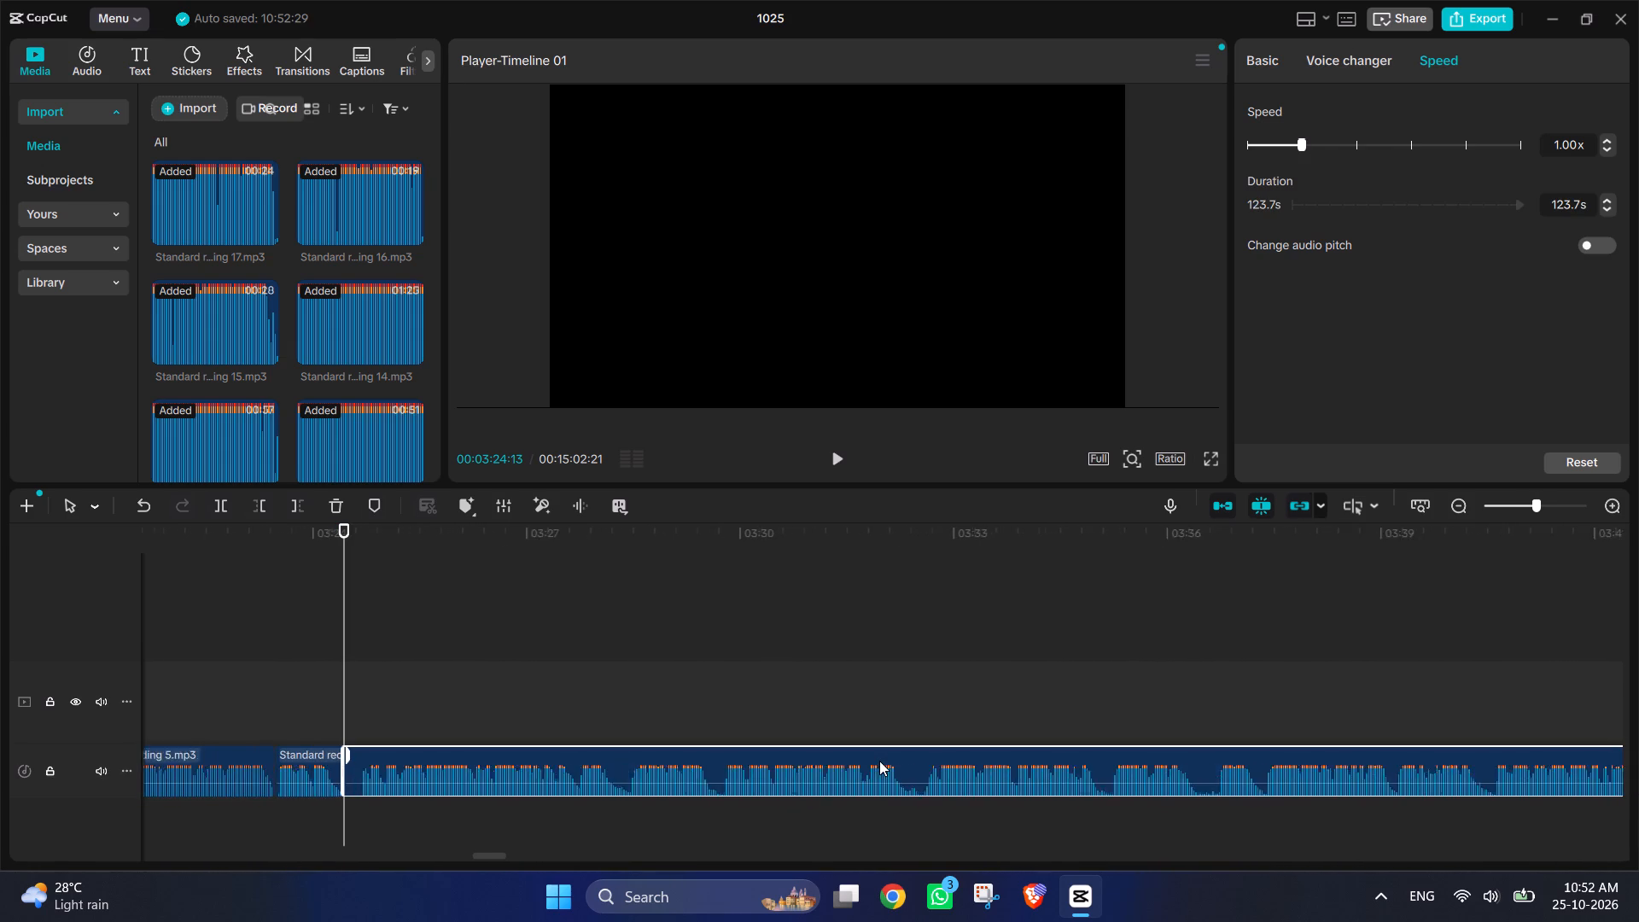
ctrl+scroll(879, 761, up, 8)
drag(341, 781, 369, 797)
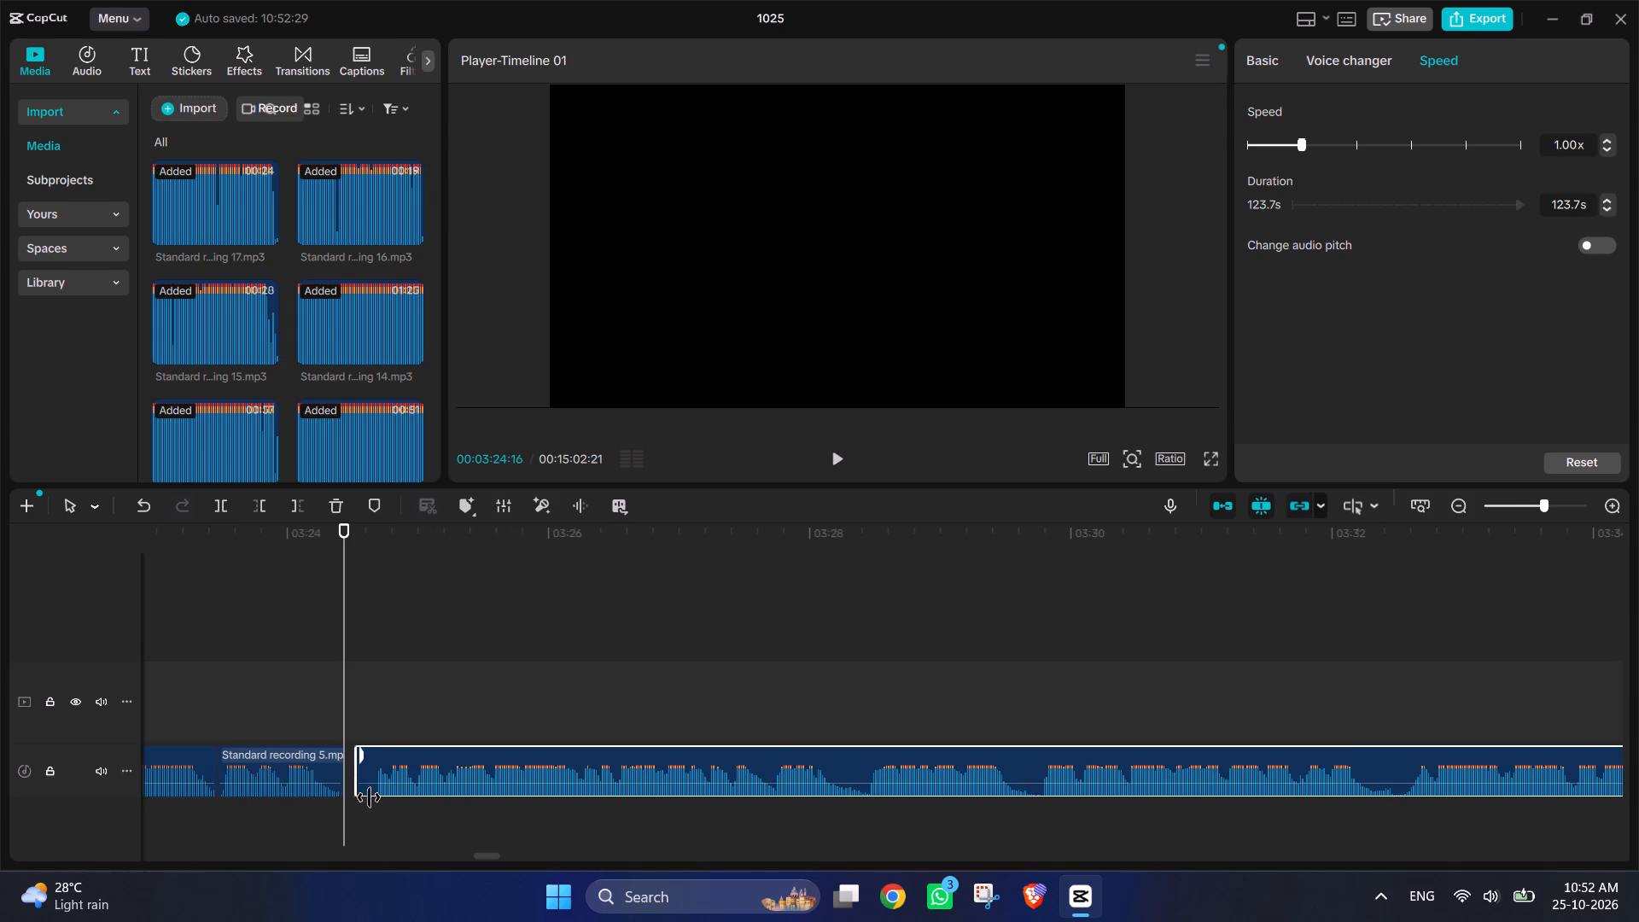
drag(369, 797, 377, 805)
drag(485, 749, 452, 750)
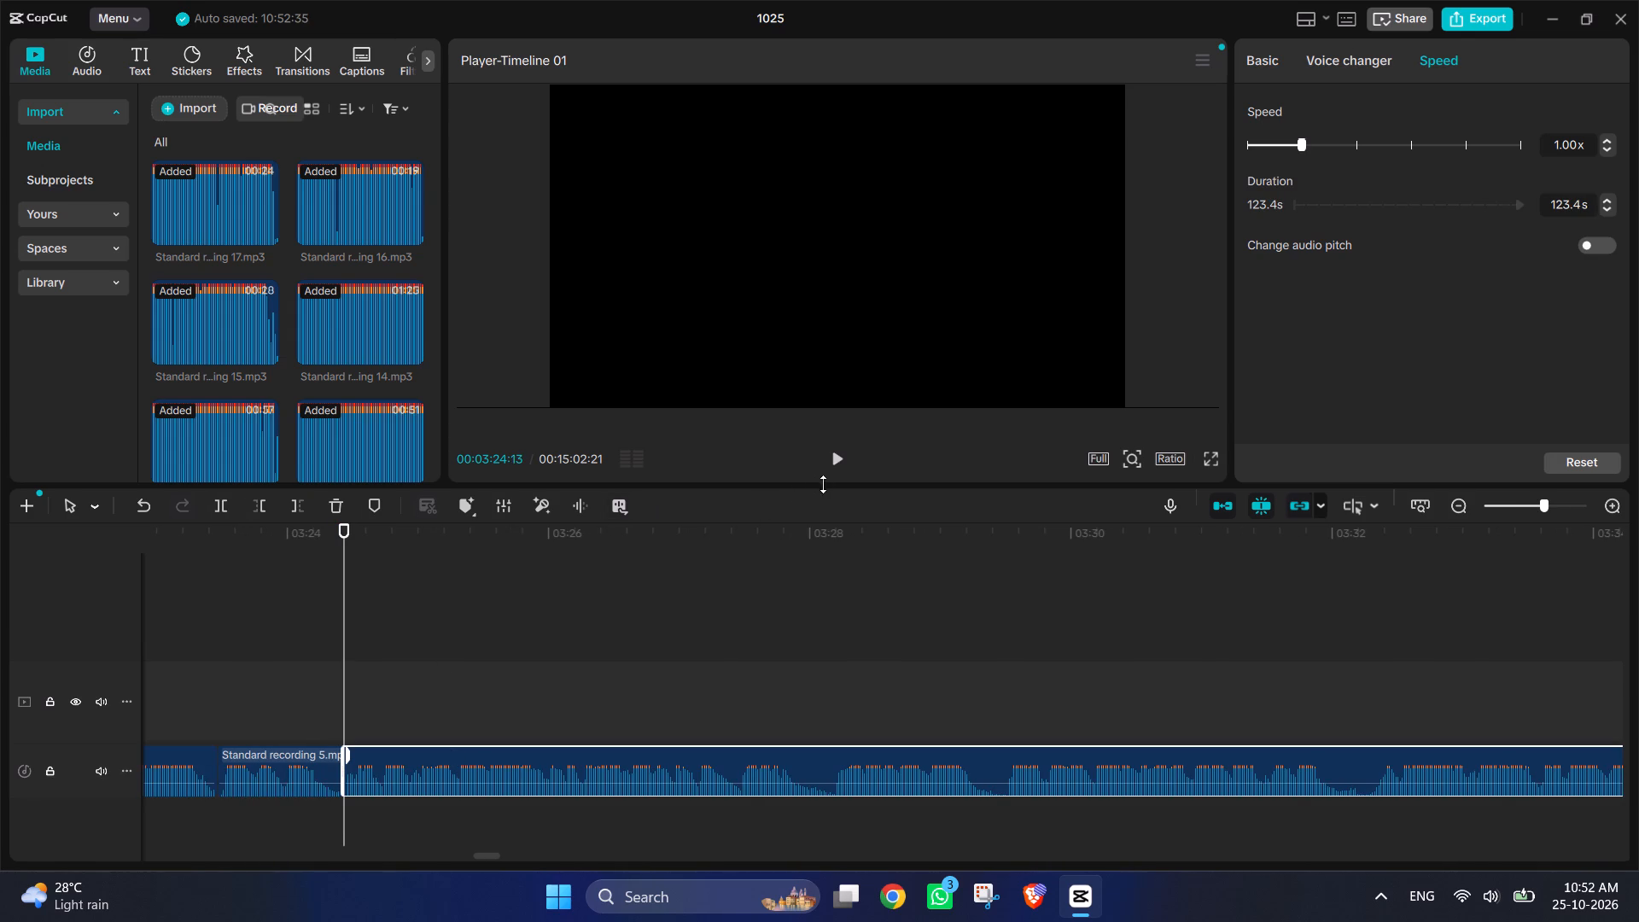
Play recording 6 from its start to about 00:03:36 to listen for pauses.
click(832, 466)
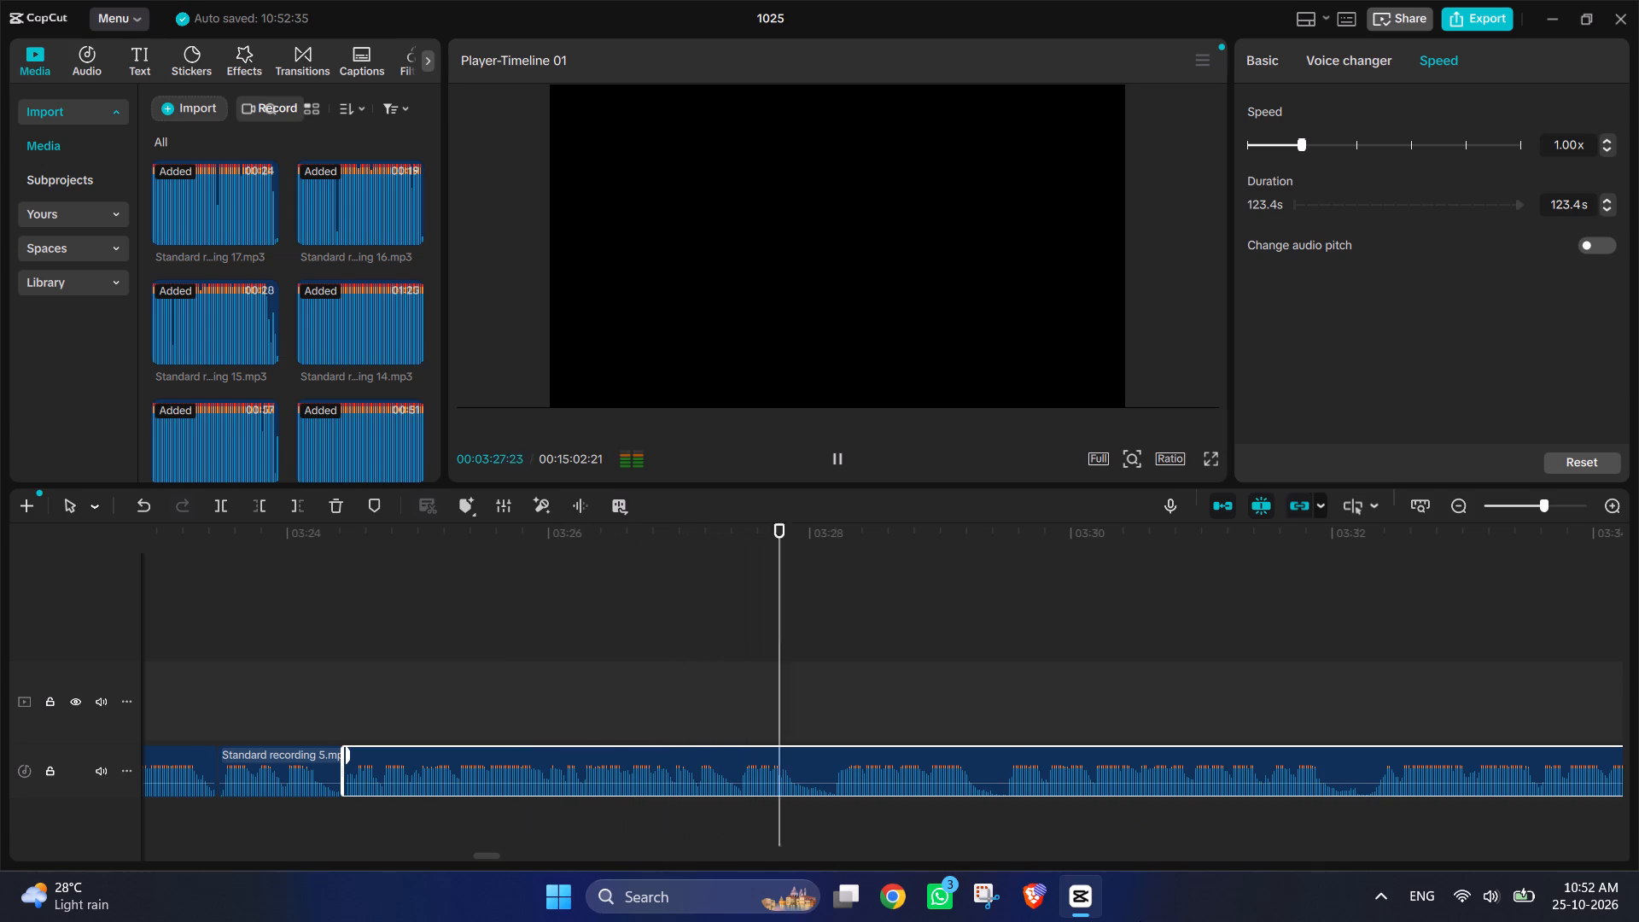
scroll(895, 773, right, 3)
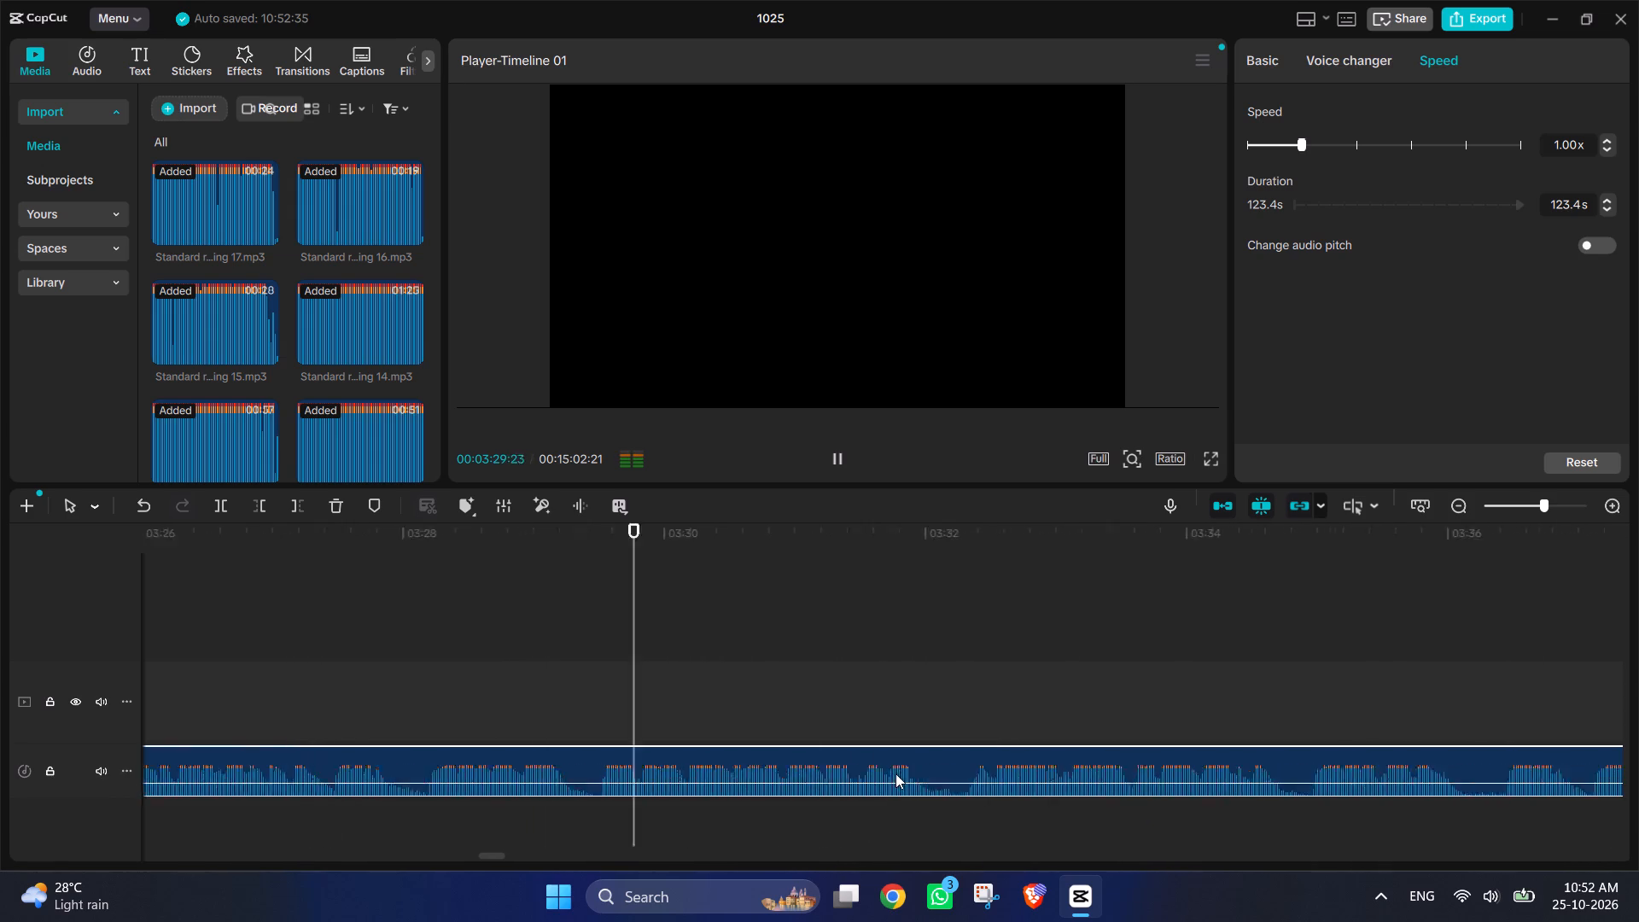
scroll(895, 773, right, 1)
ctrl+scroll(901, 772, down, 5)
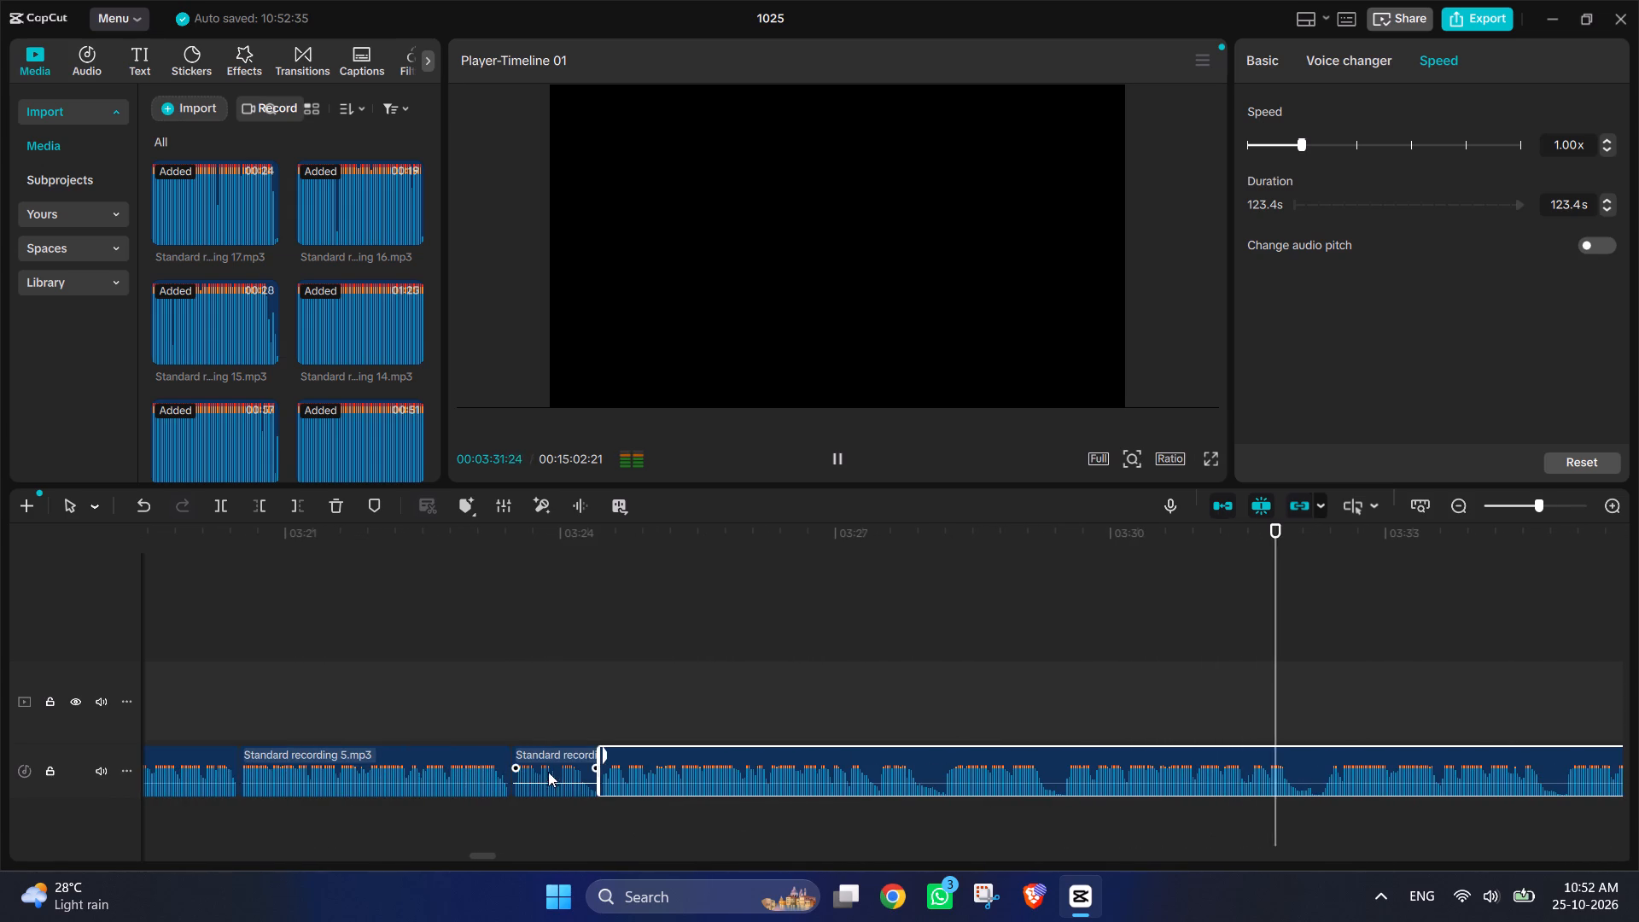
click(565, 773)
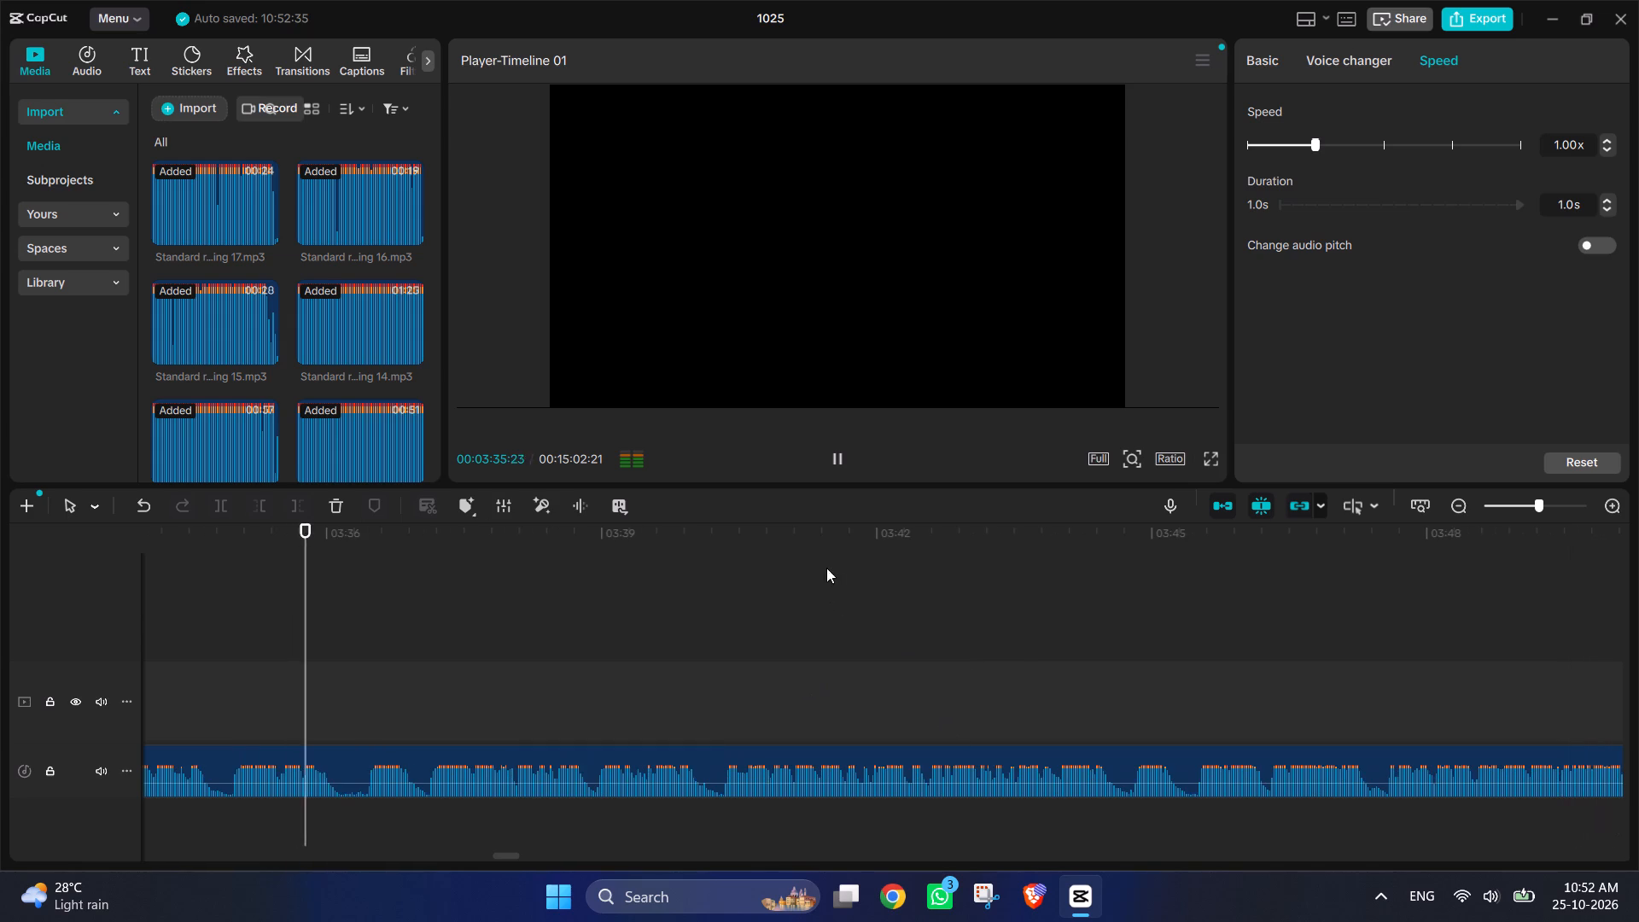
click(838, 465)
Replay the last recording 5 clips up to about 00:03:22:22 to check them for unwanted speech.
scroll(818, 562, right, 1)
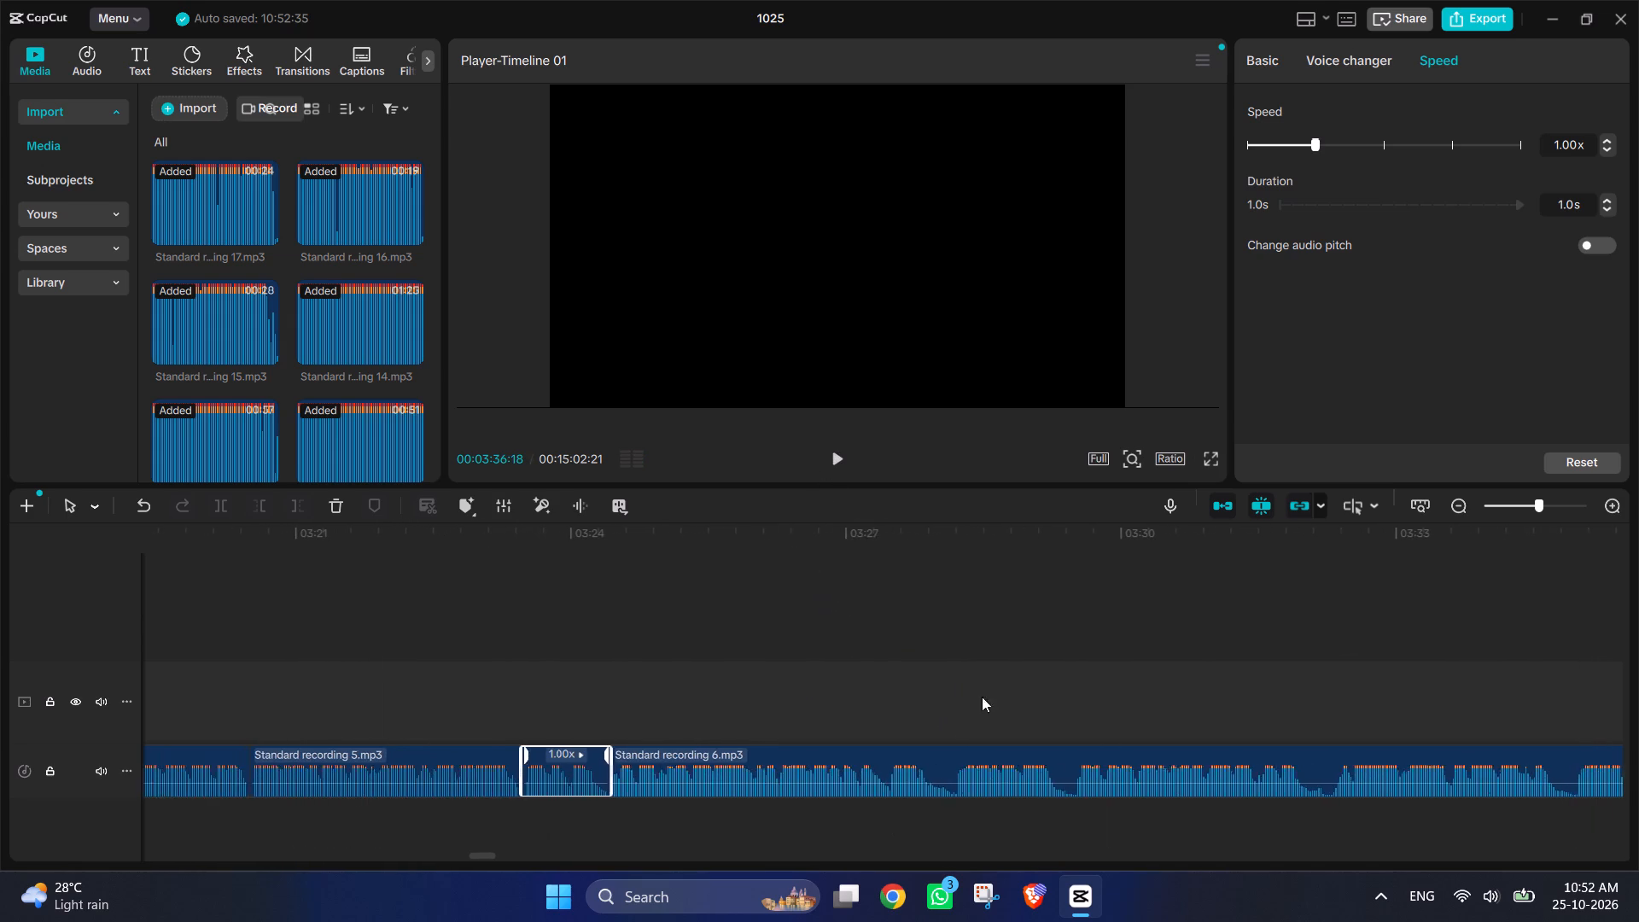
scroll(982, 697, right, 1)
scroll(501, 763, right, 1)
ctrl+scroll(540, 754, down, 4)
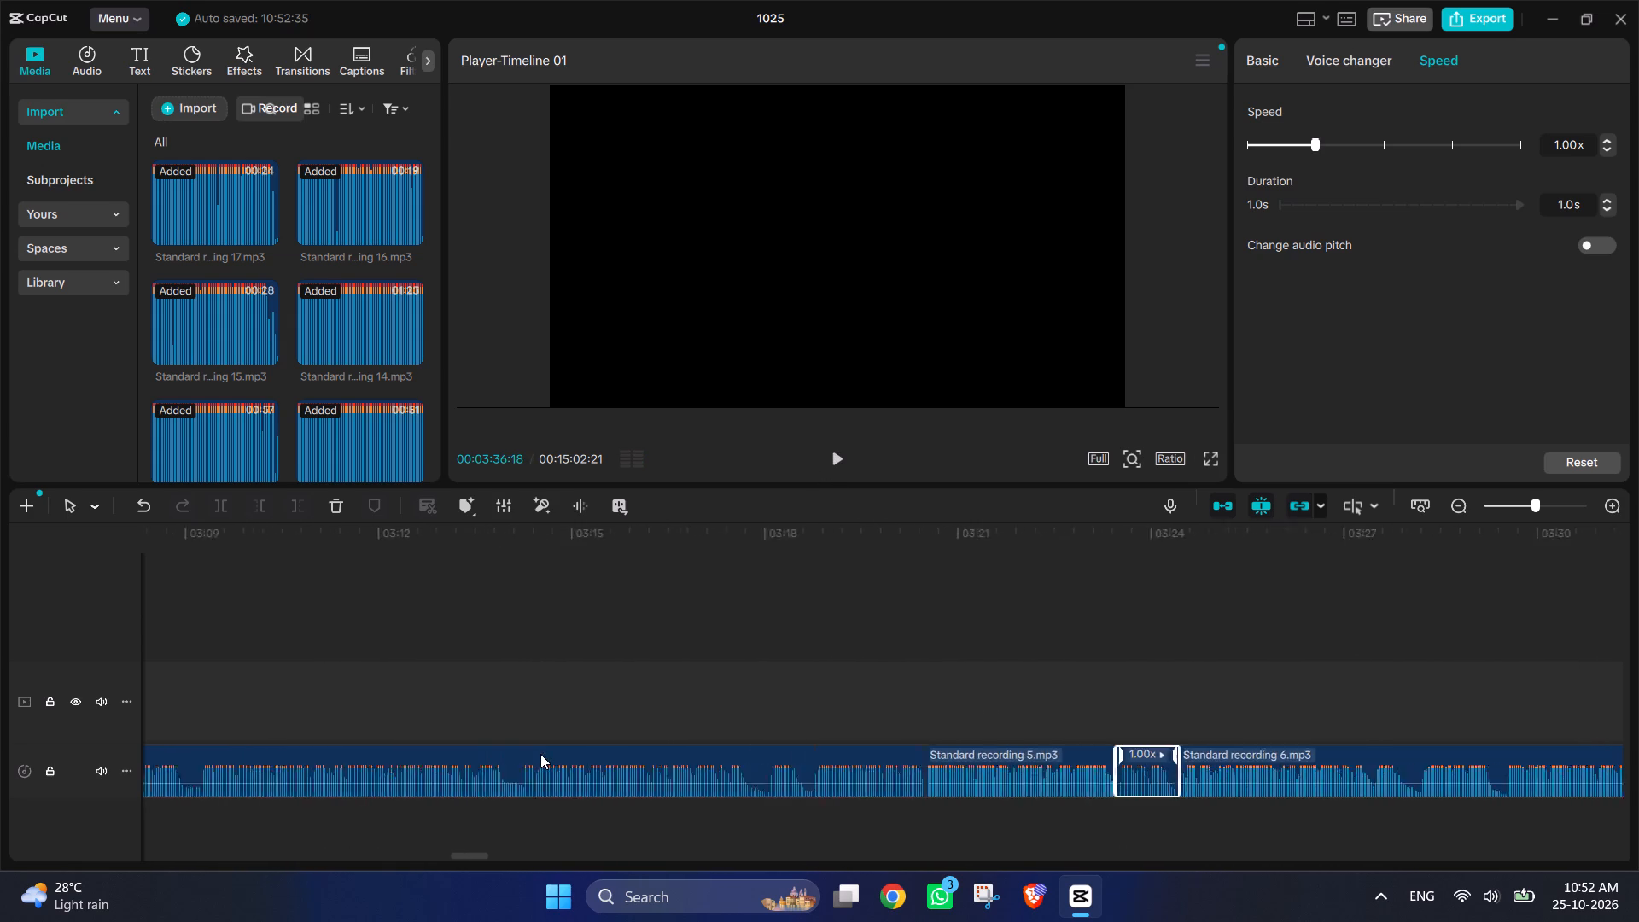
ctrl+scroll(540, 754, down, 2)
ctrl+scroll(540, 752, up, 11)
scroll(747, 839, right, 1)
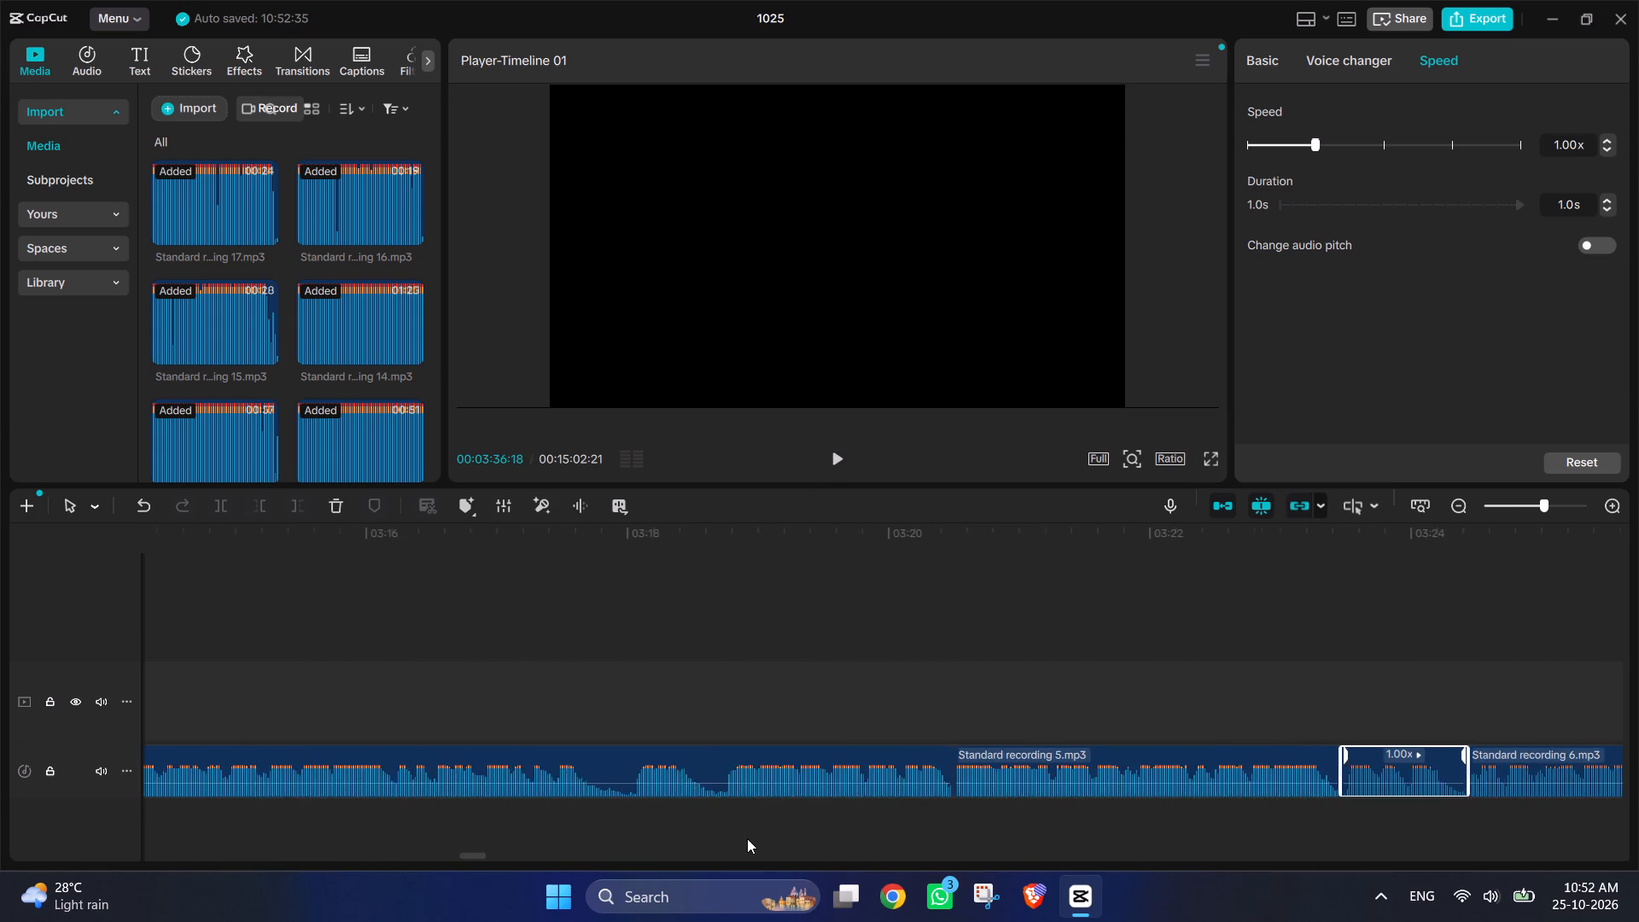
scroll(747, 838, right, 1)
click(1023, 765)
click(1042, 656)
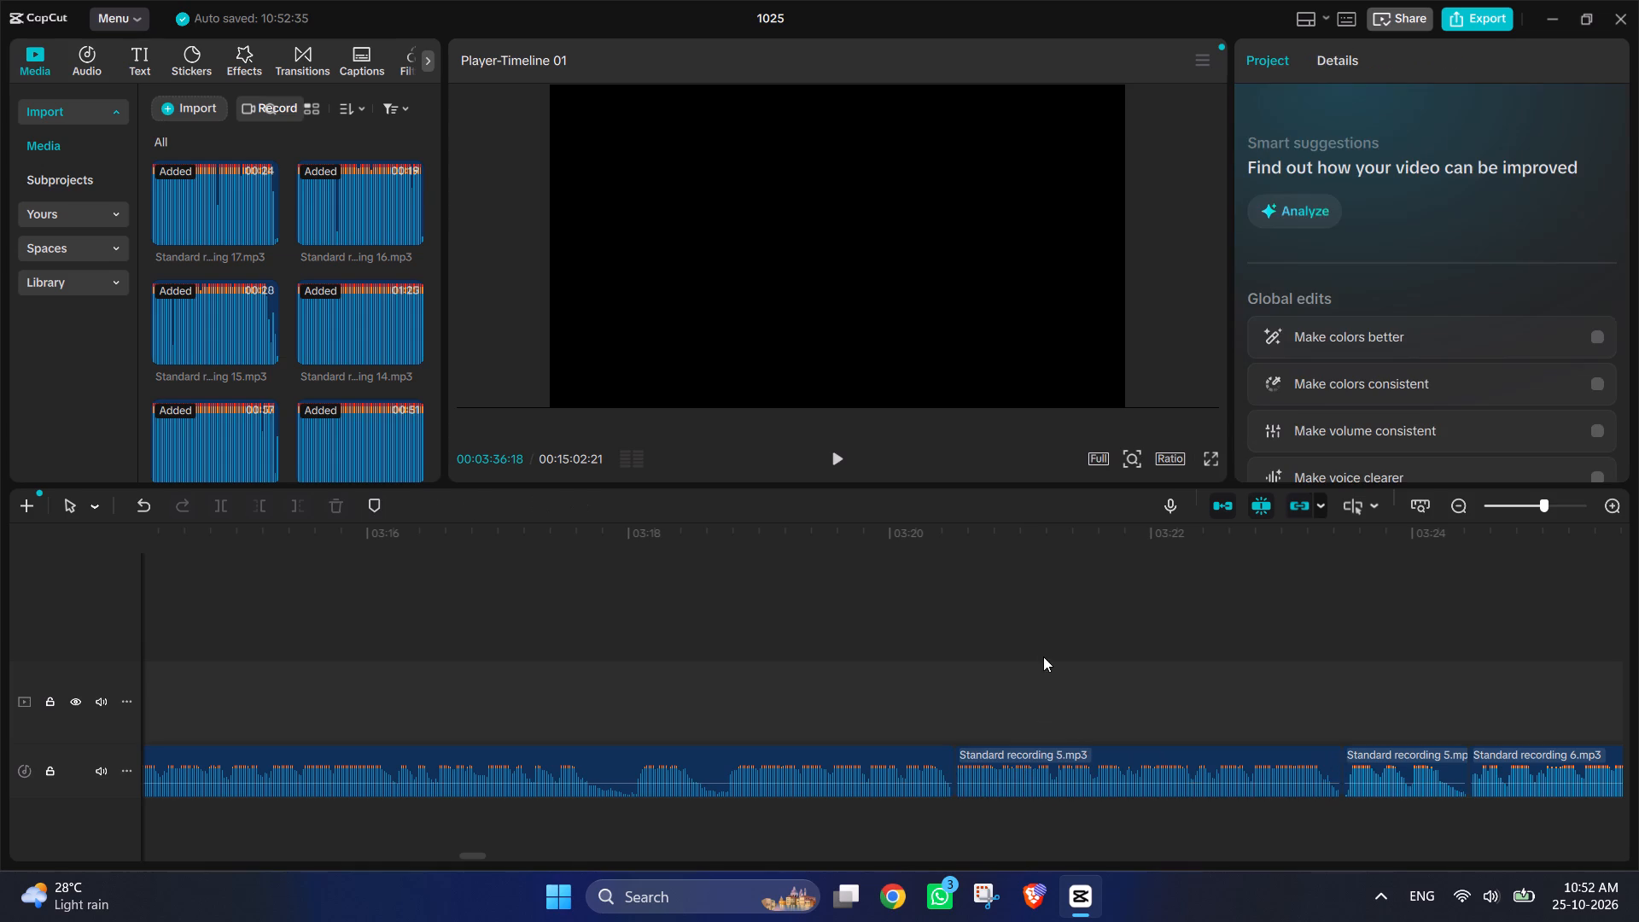
click(839, 452)
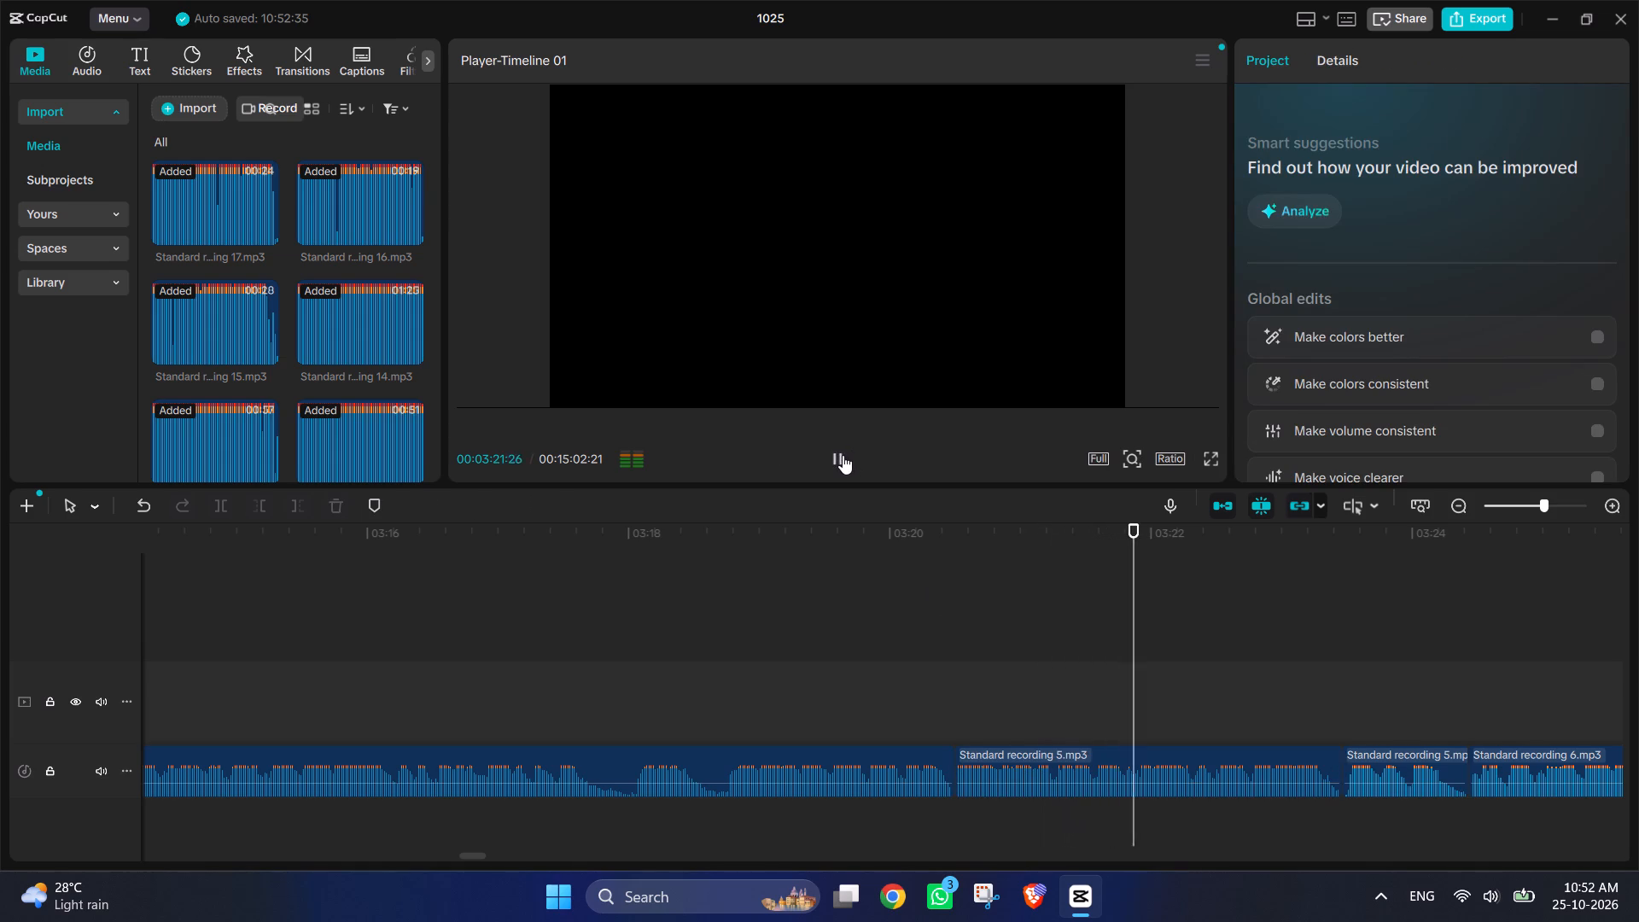
click(845, 457)
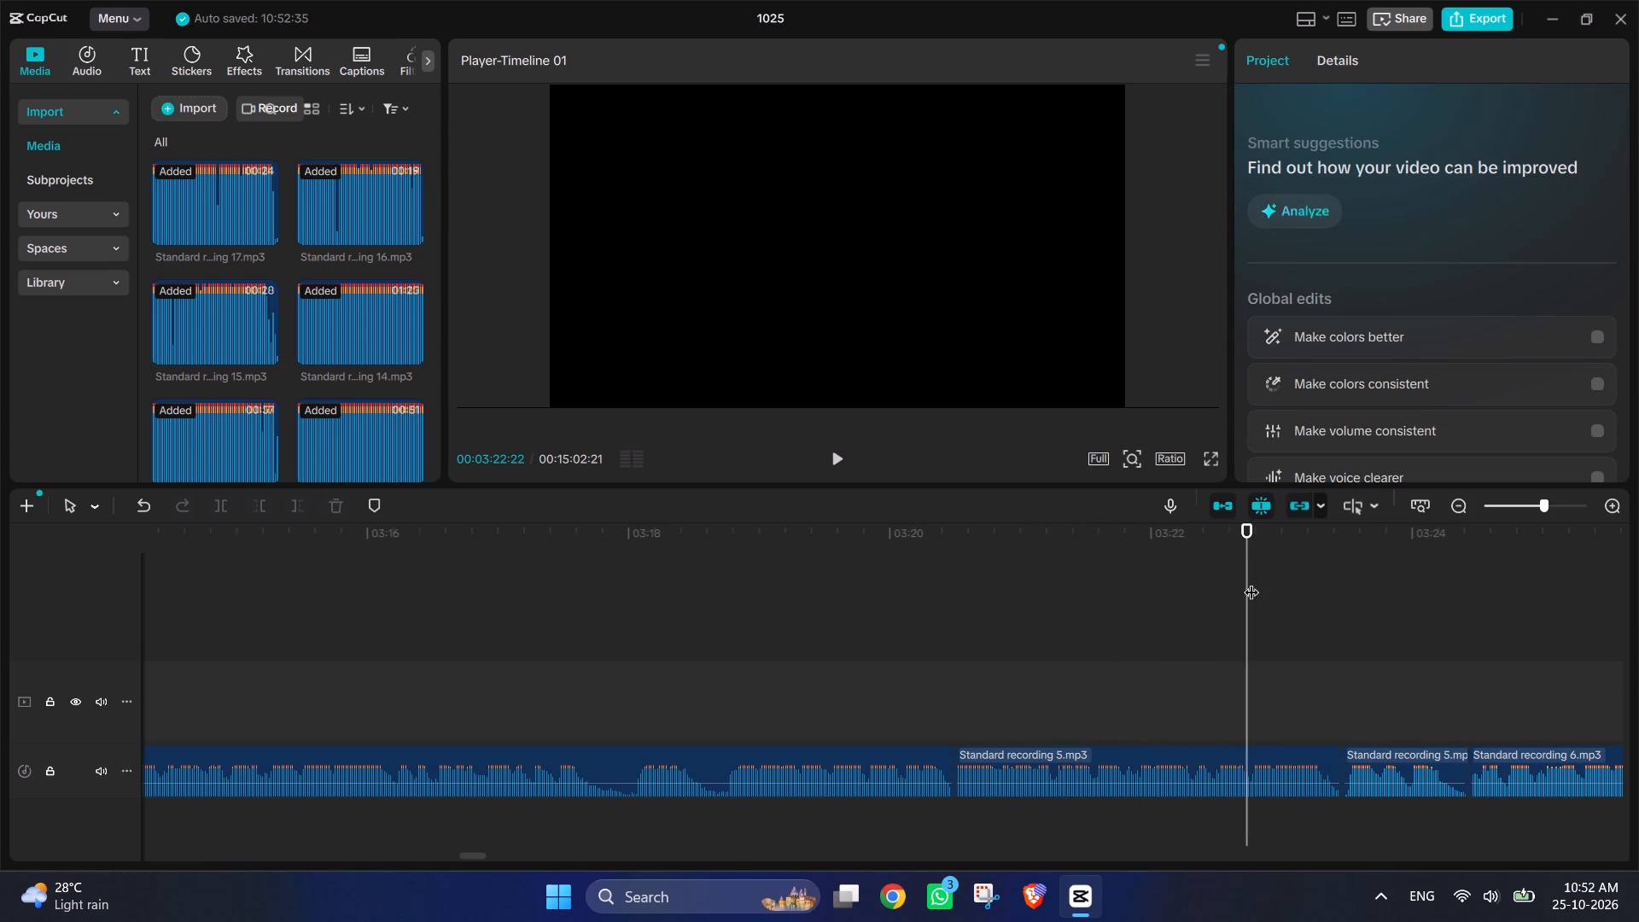
Find the end of the wanted speech in recording 5 by replaying earlier passages, and split the clip at 00:03:18:02.
drag(1250, 580, 754, 575)
click(837, 453)
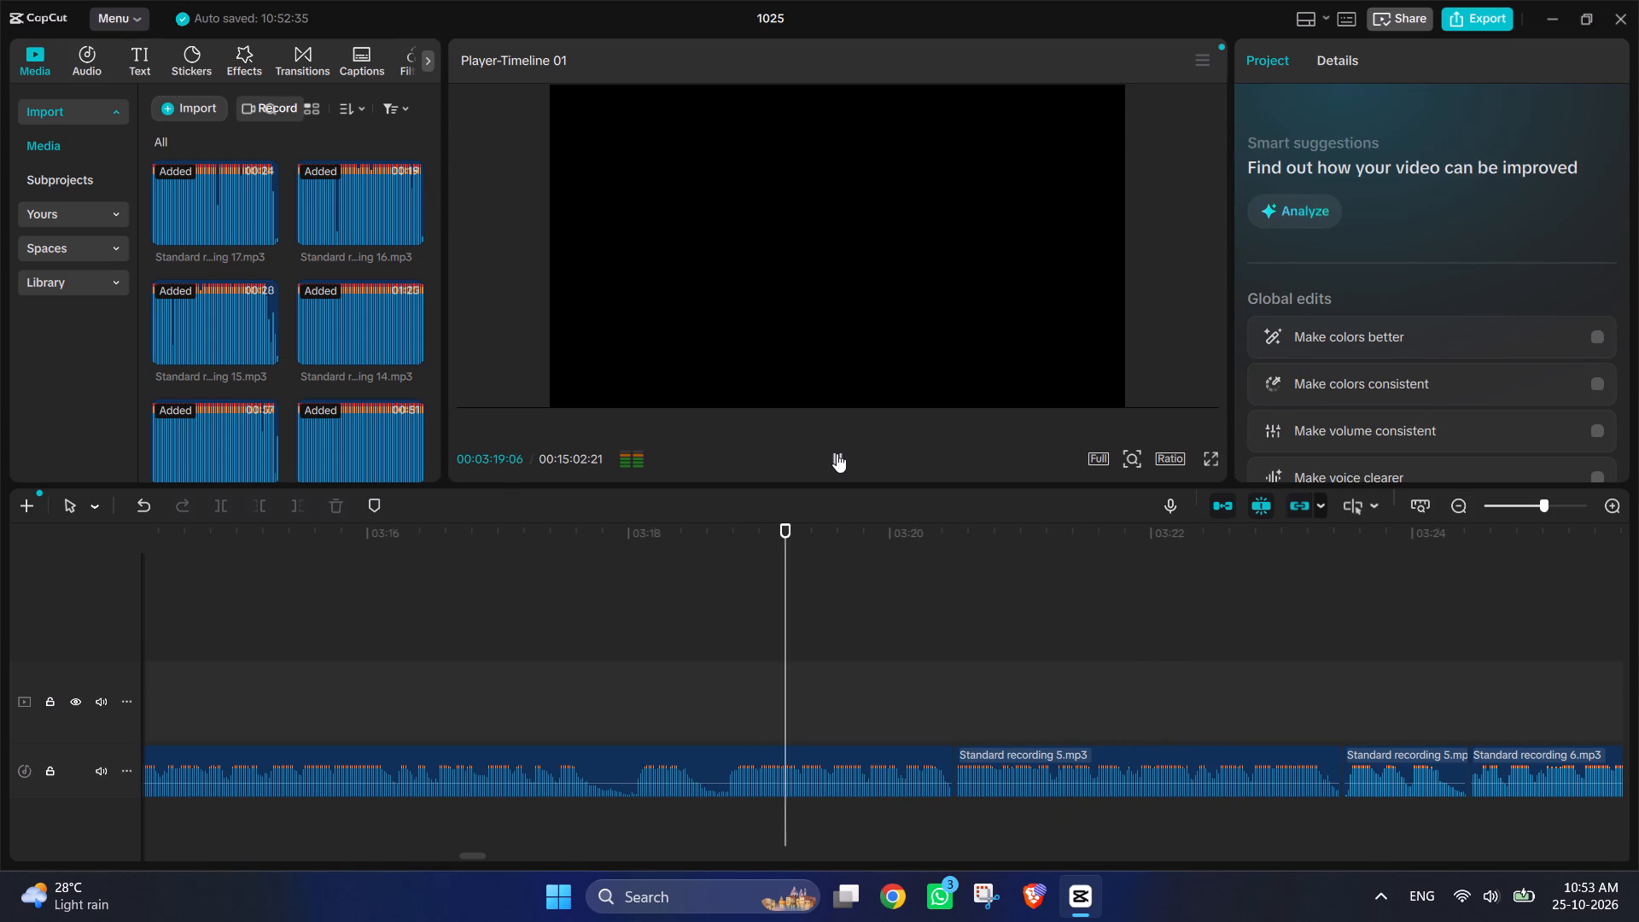
click(837, 455)
drag(910, 575, 743, 569)
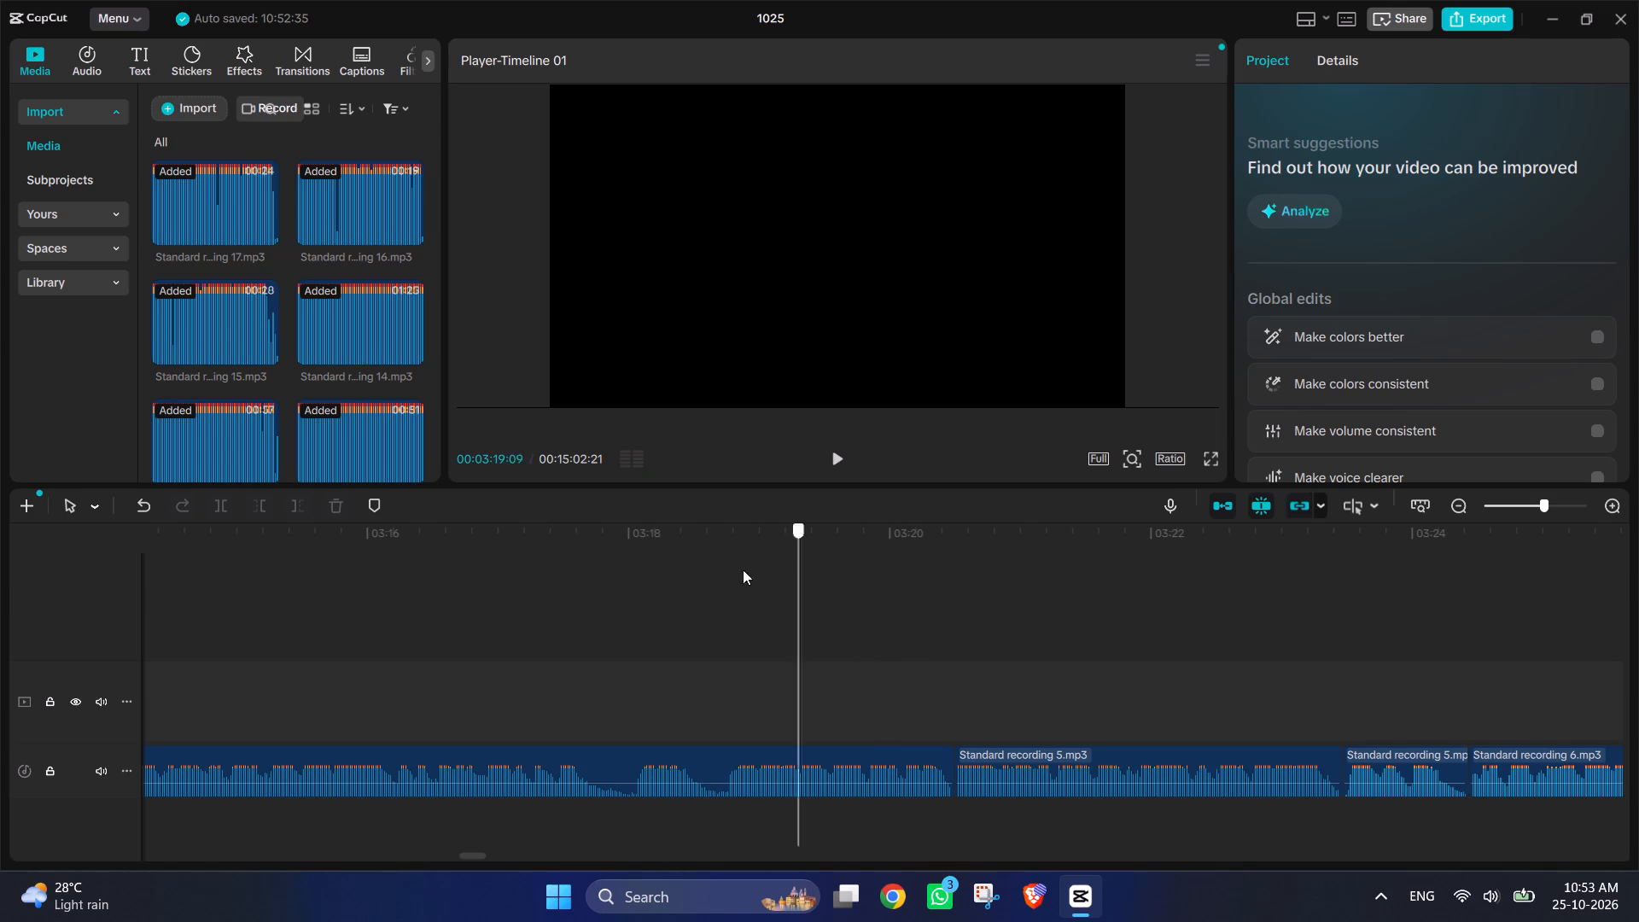
drag(743, 569, 469, 570)
click(843, 459)
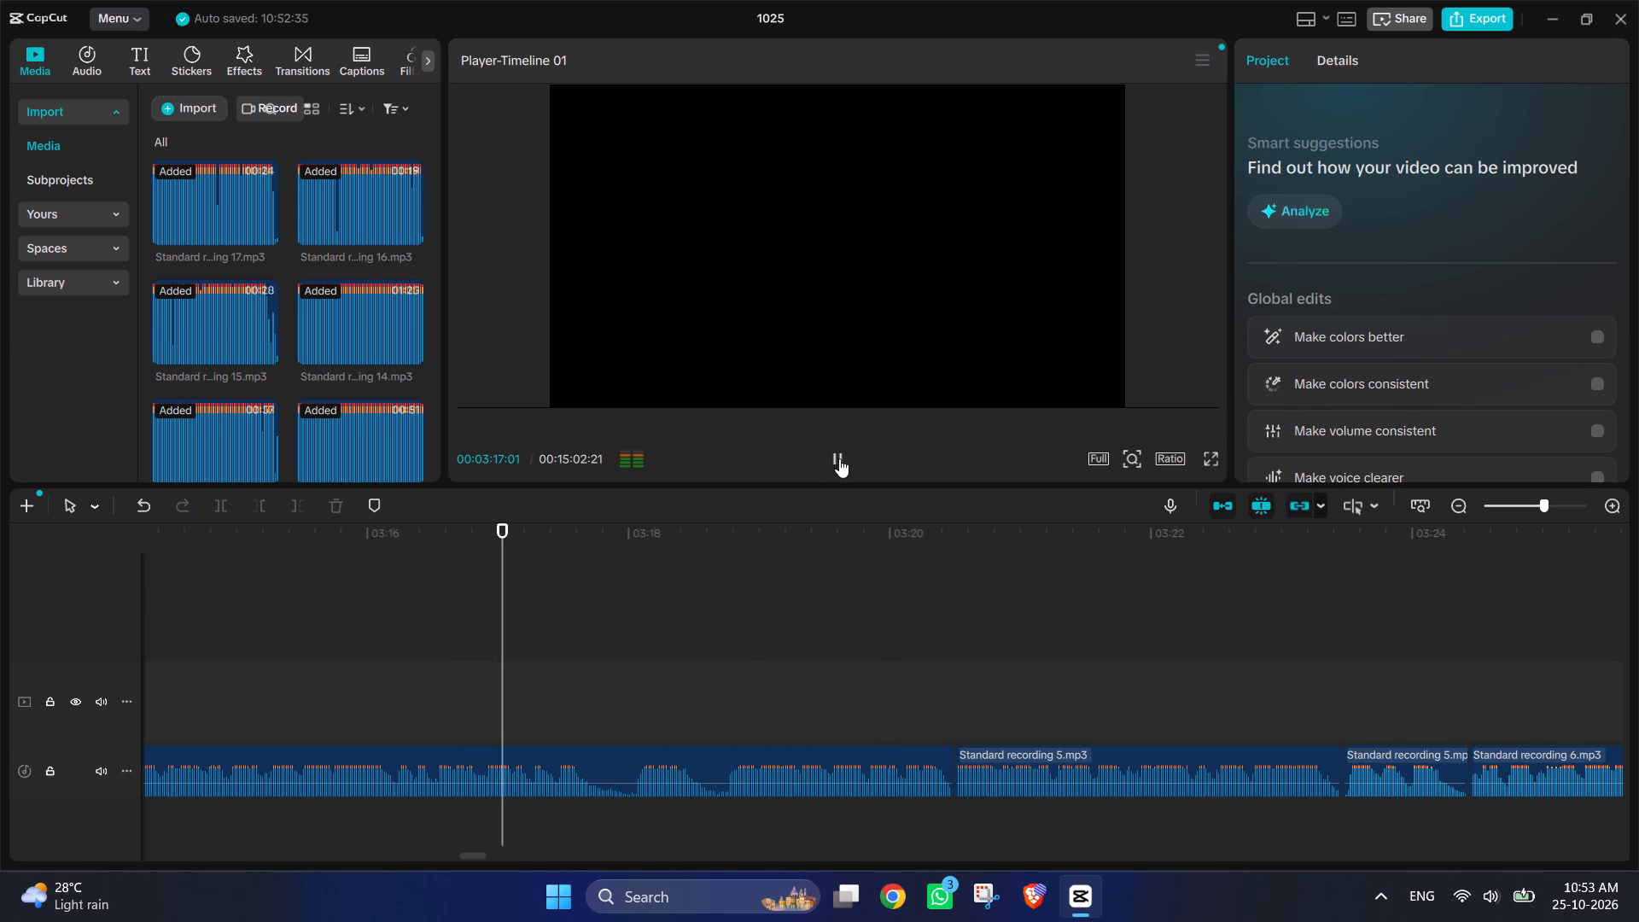
click(837, 458)
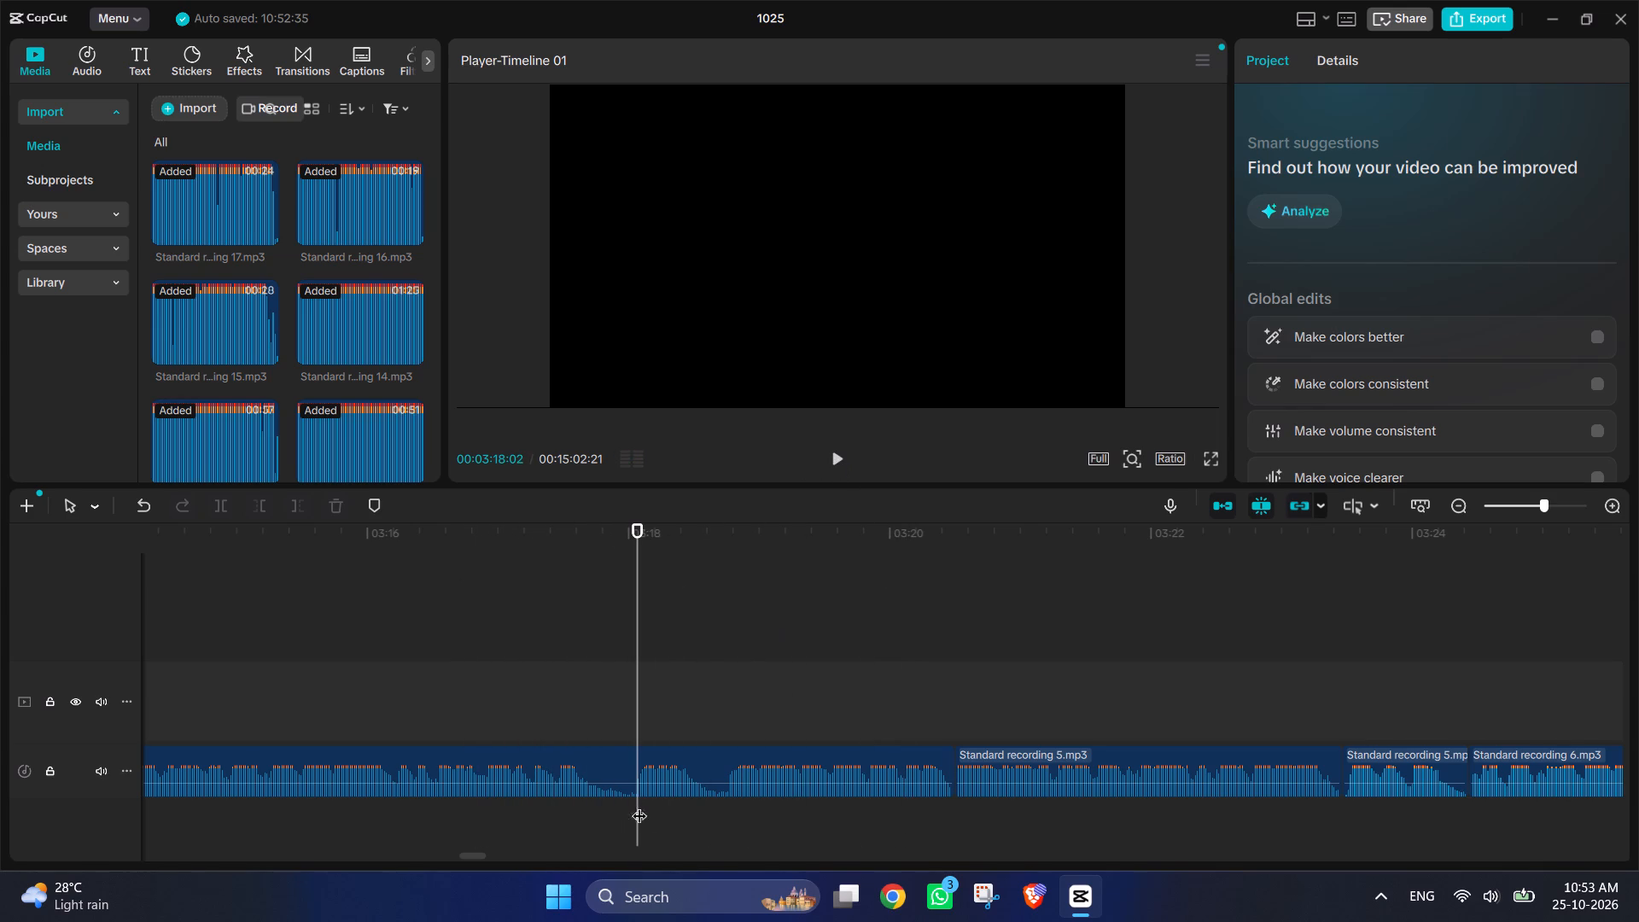
click(637, 756)
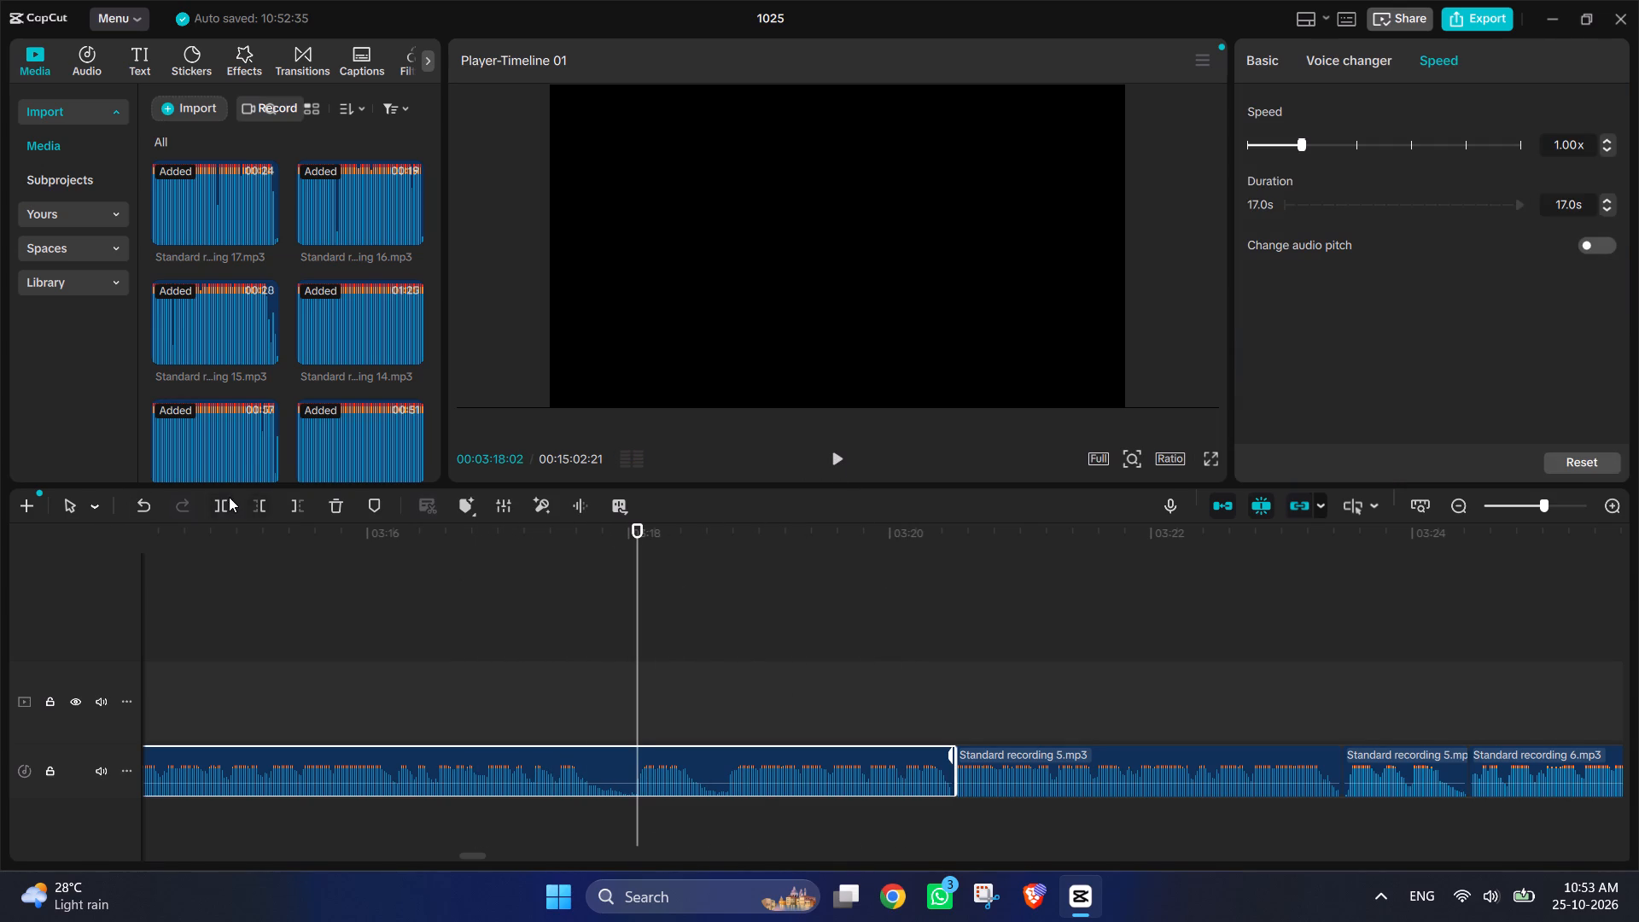
click(221, 499)
Move the three recording 5 clips after 00:03:18:02 up onto a separate audio track and mute that track.
drag(668, 667, 1054, 753)
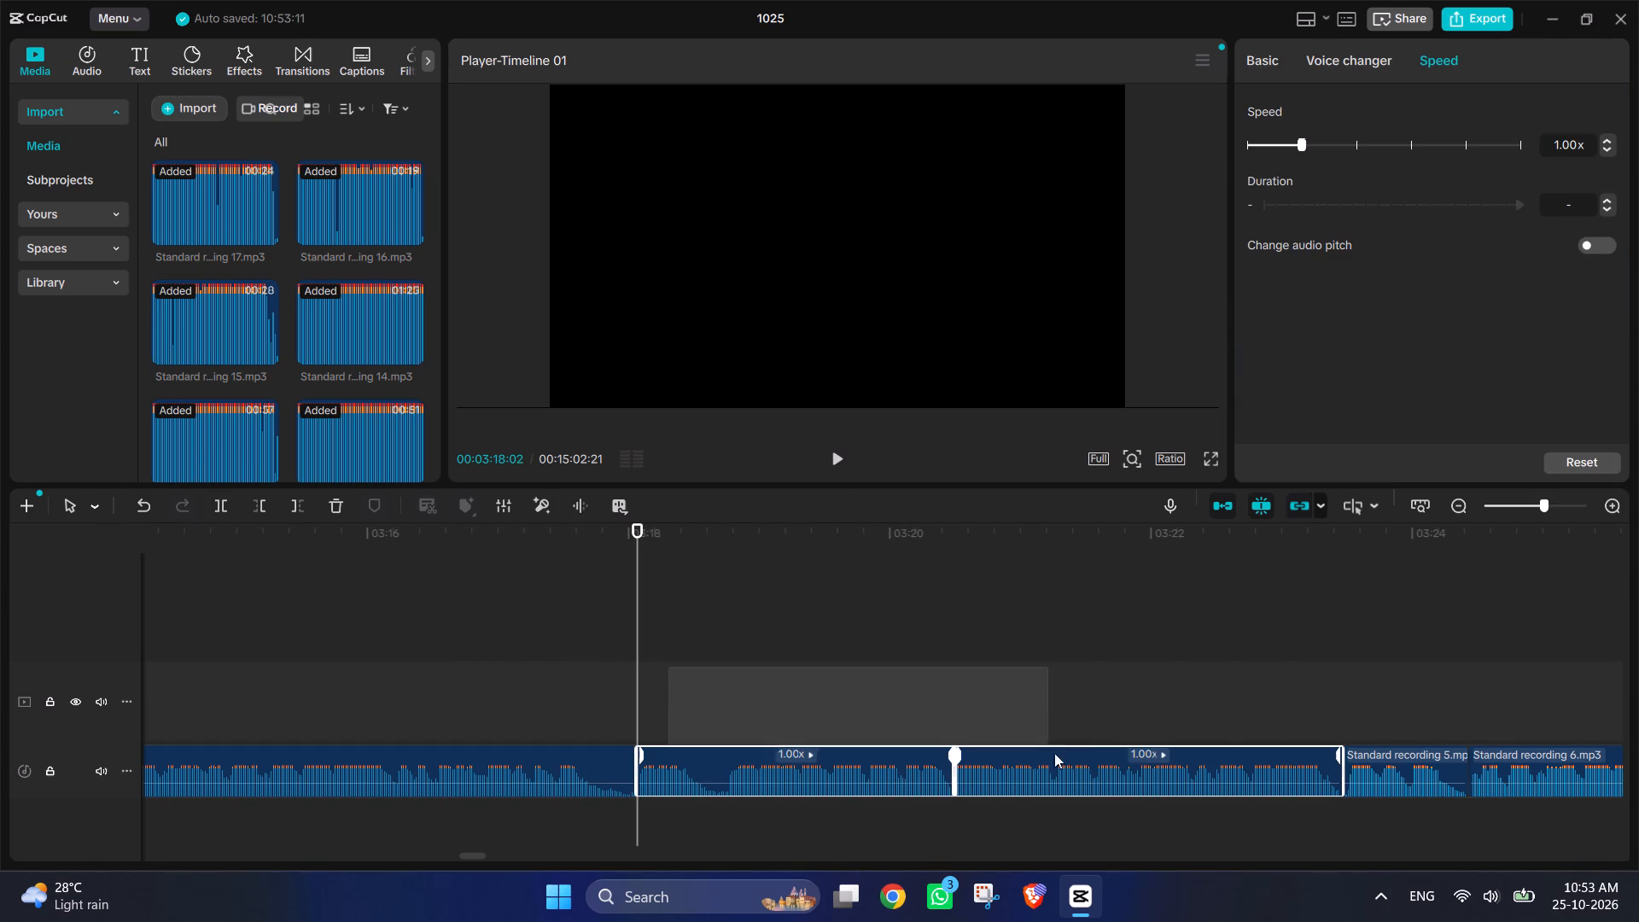
drag(1054, 753, 1392, 865)
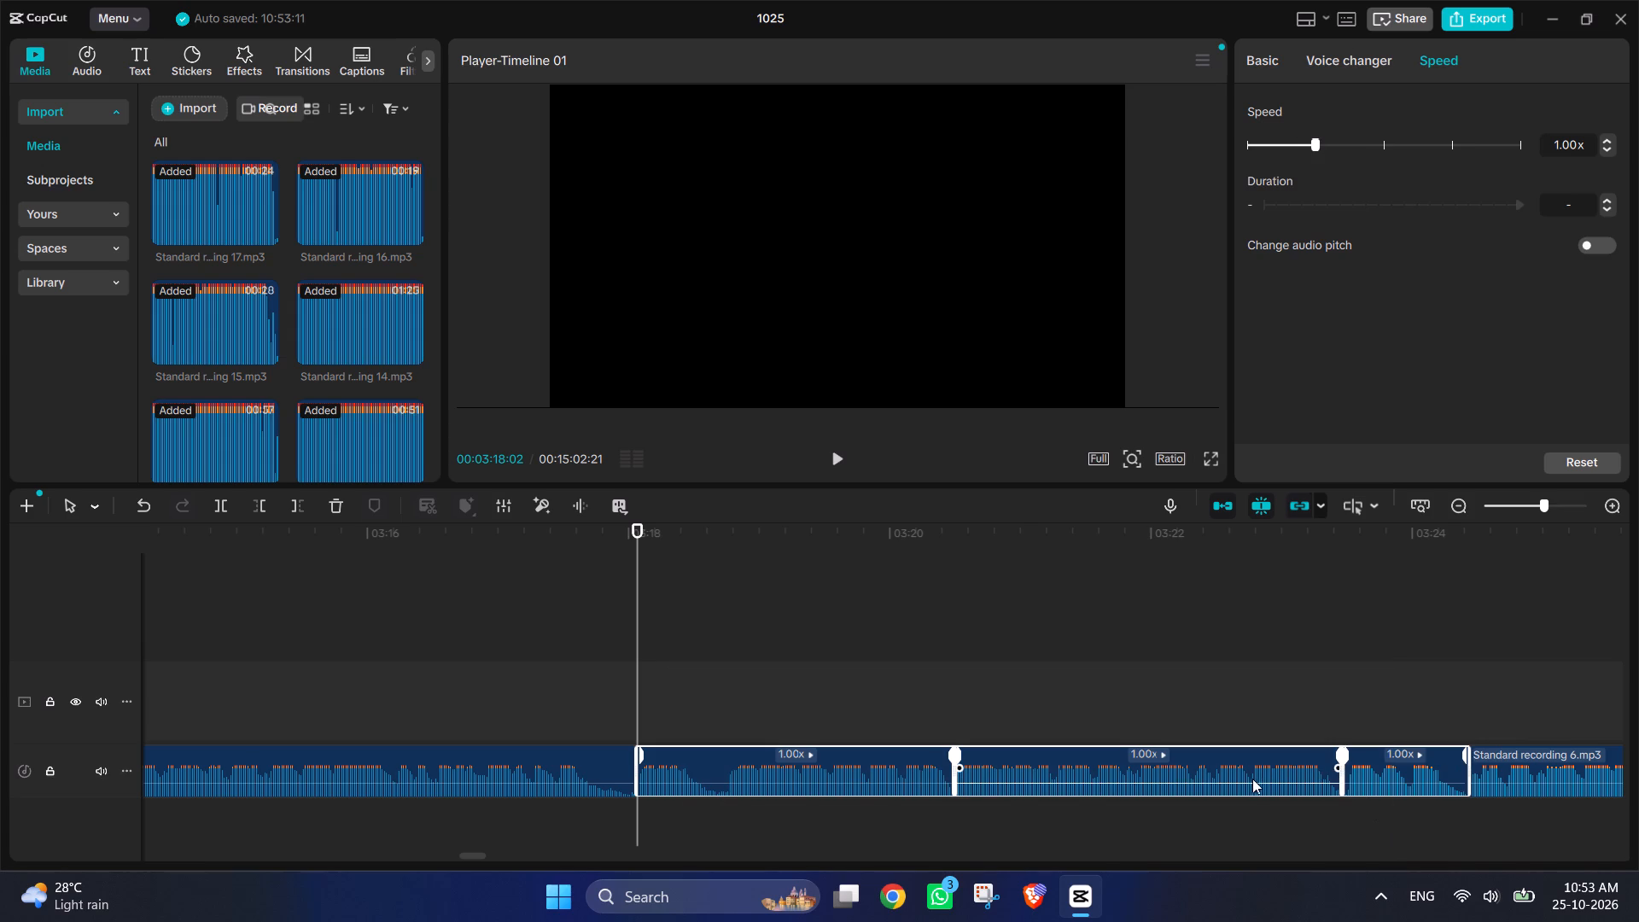
drag(1249, 779, 1247, 697)
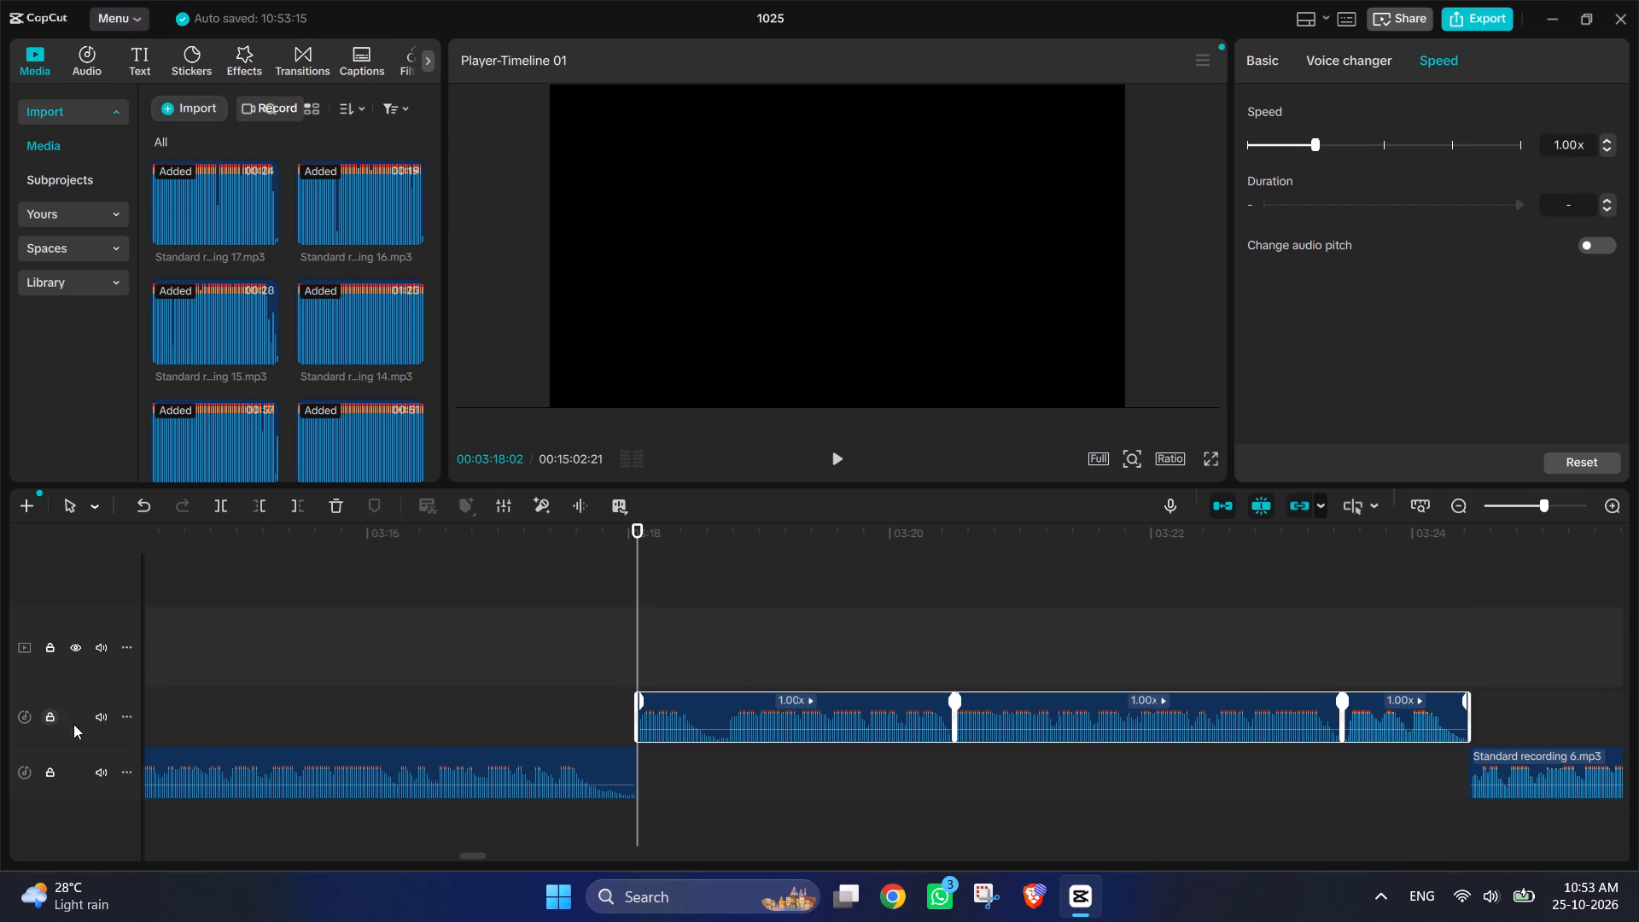
click(106, 709)
Move the recording 6 clip back against the end of recording 5 at 00:03:18:02.
drag(1539, 756, 713, 761)
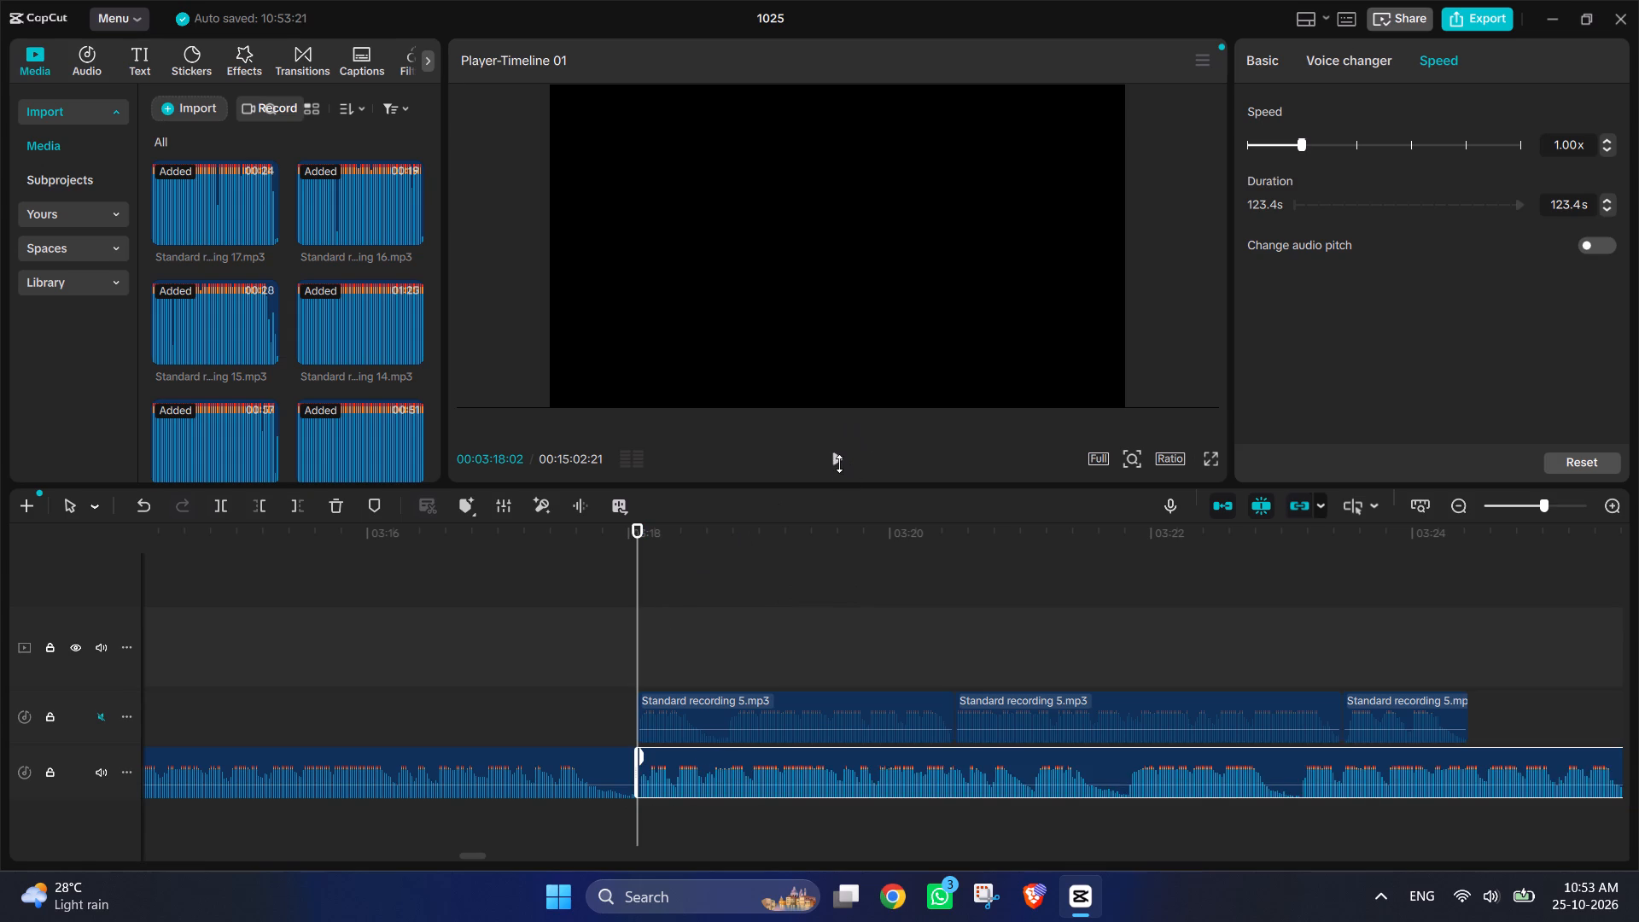
Listen to the start of recording 6, split it at 00:03:21:03 and delete its first 3.0 s.
click(839, 462)
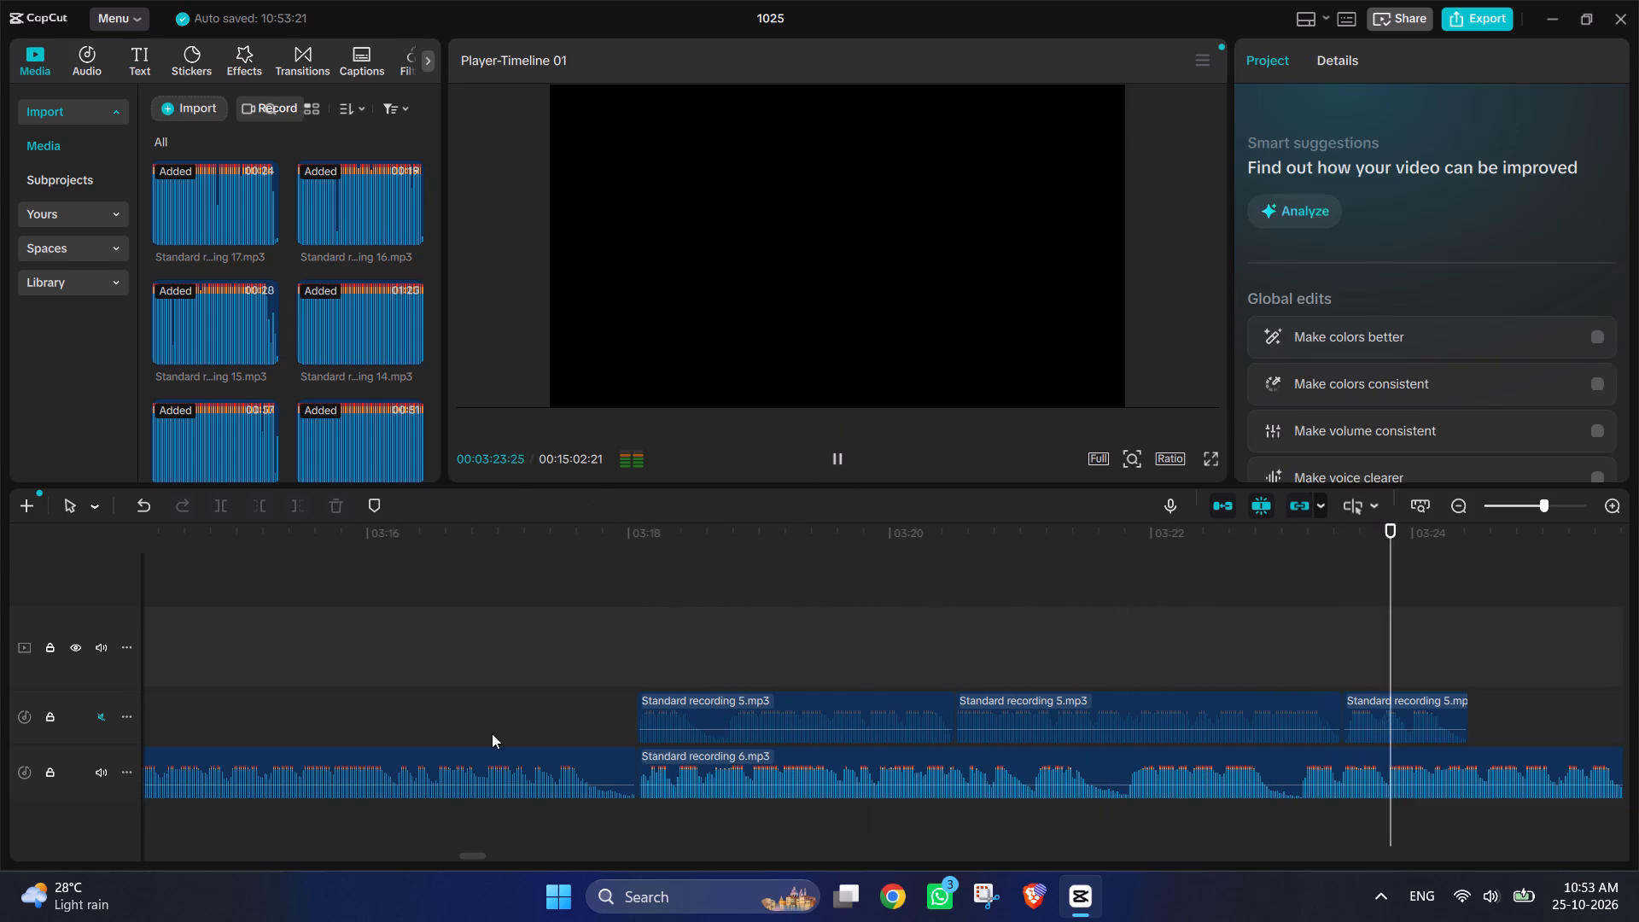
click(492, 733)
drag(487, 712, 345, 674)
click(837, 446)
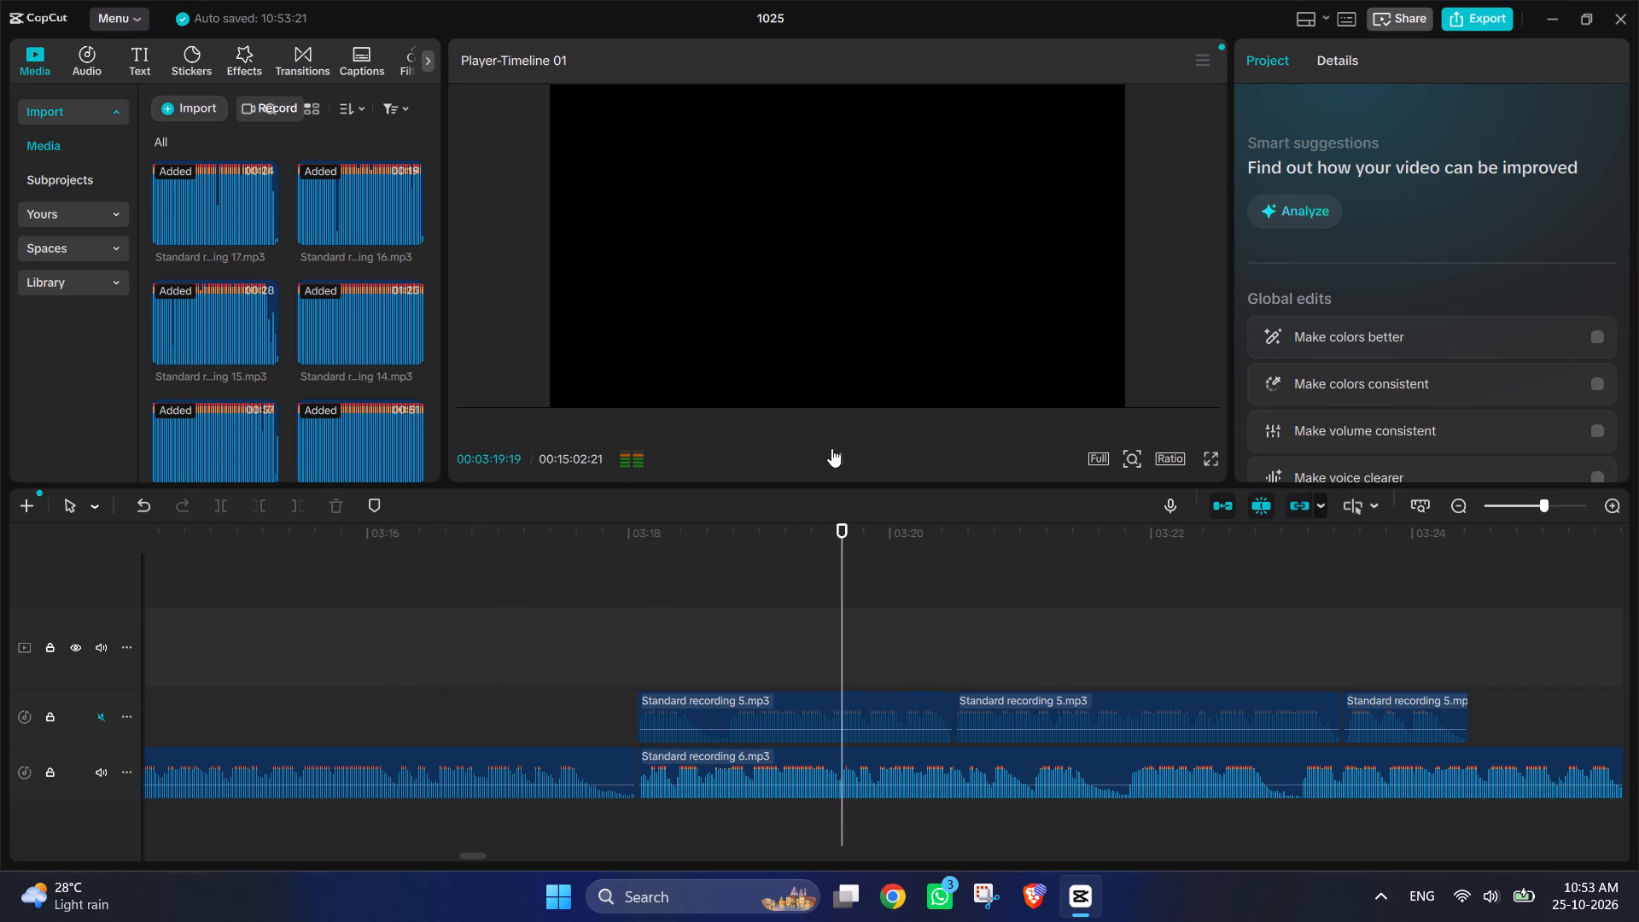
click(831, 448)
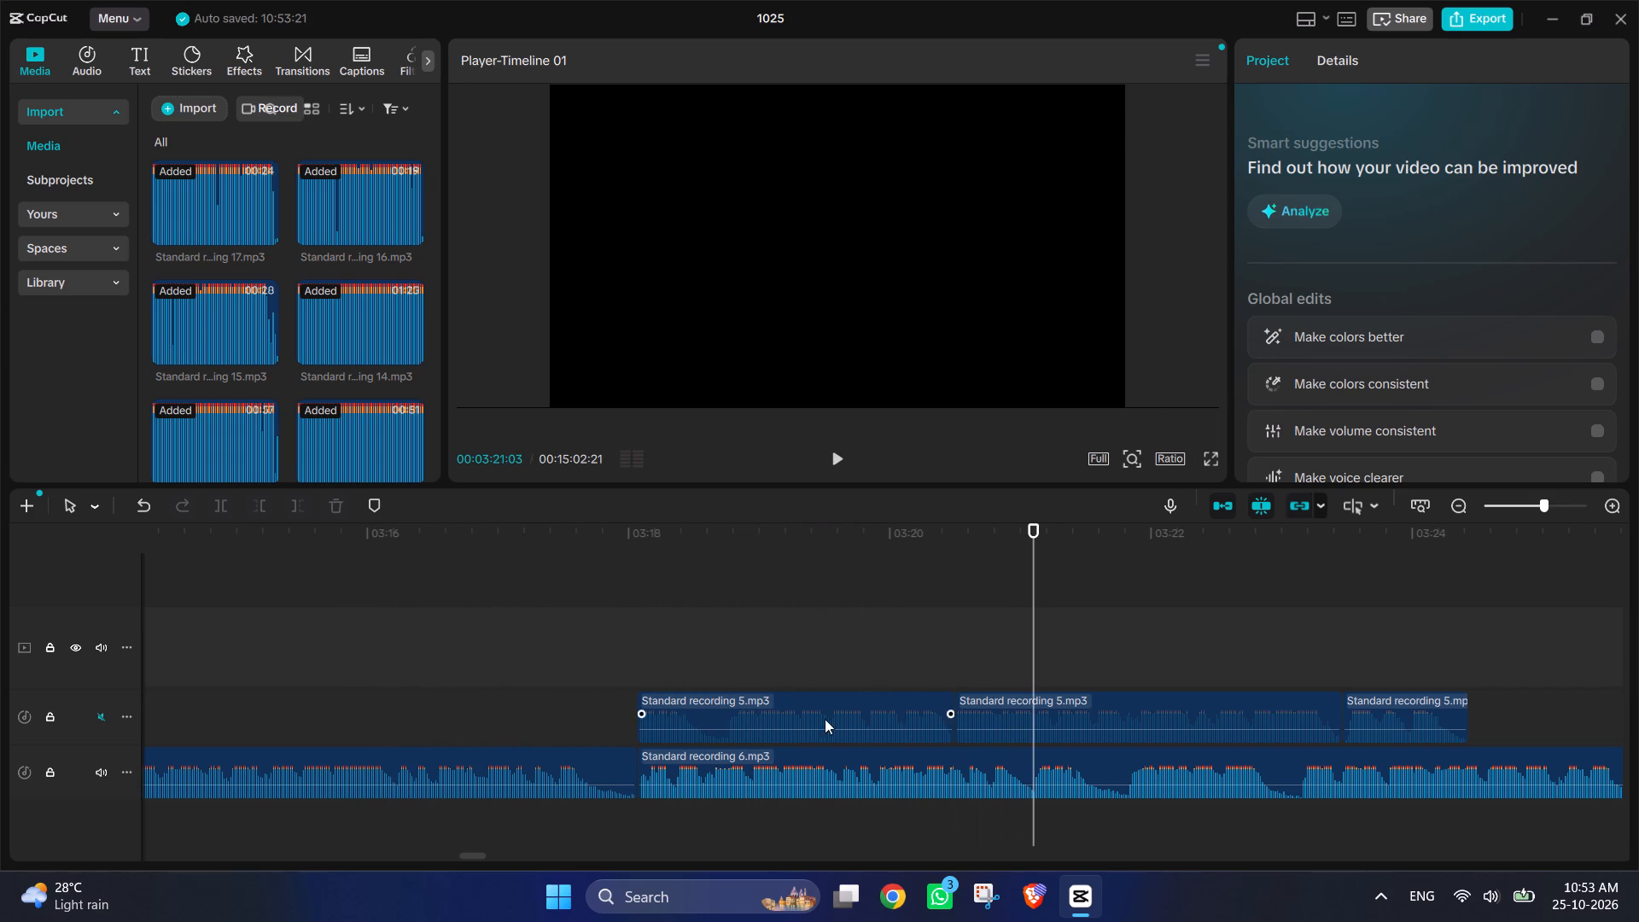
click(1018, 760)
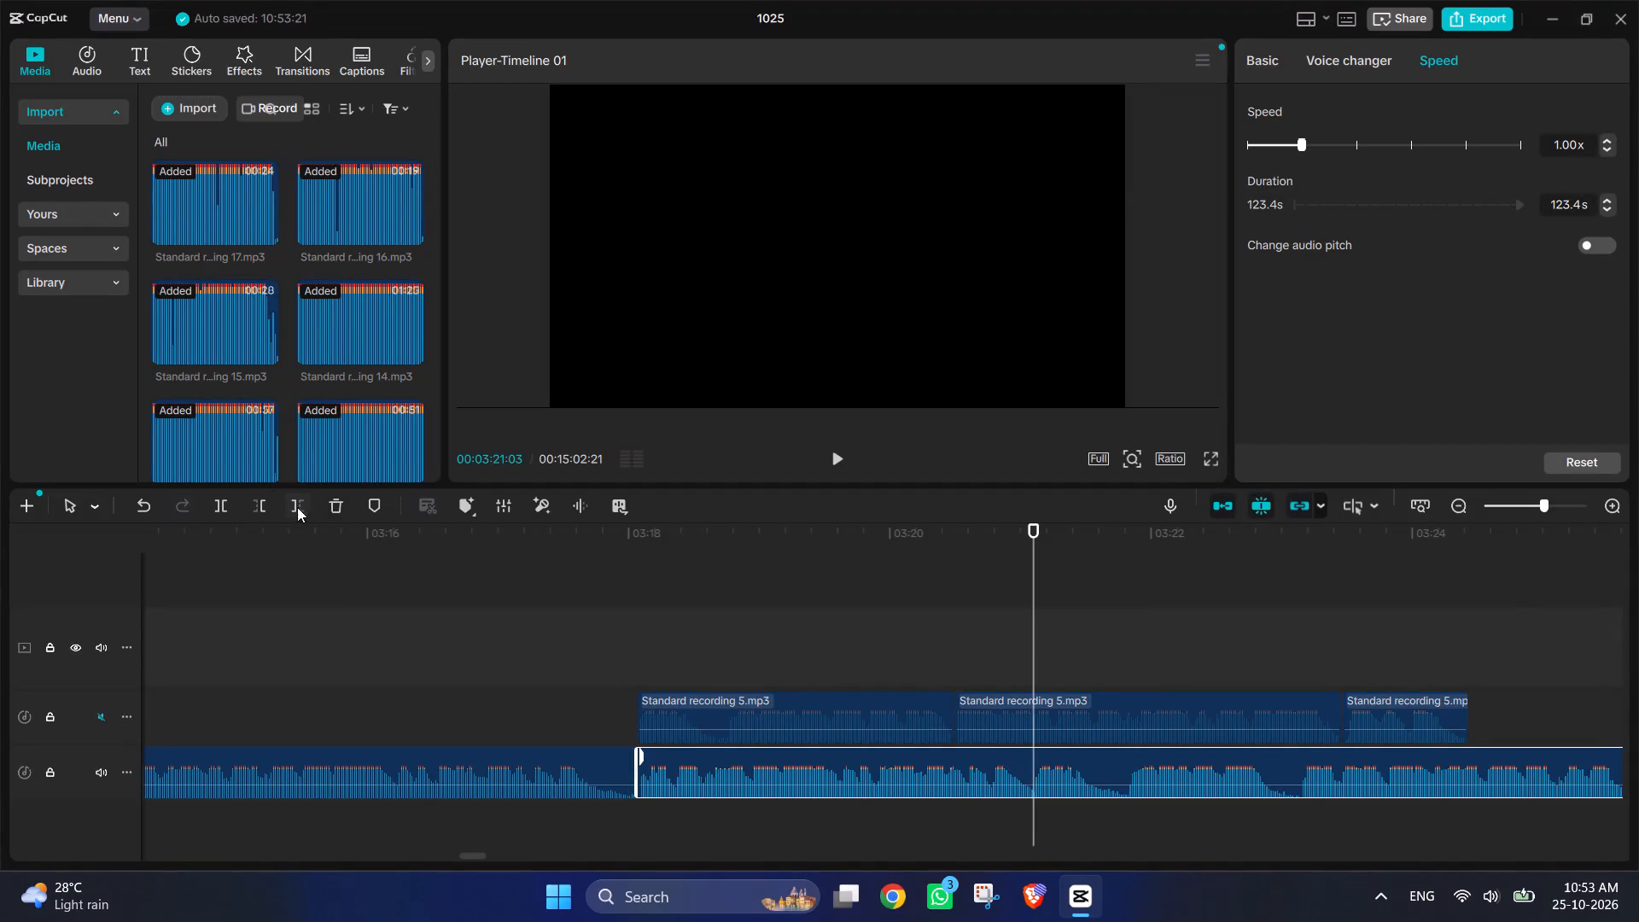
click(229, 503)
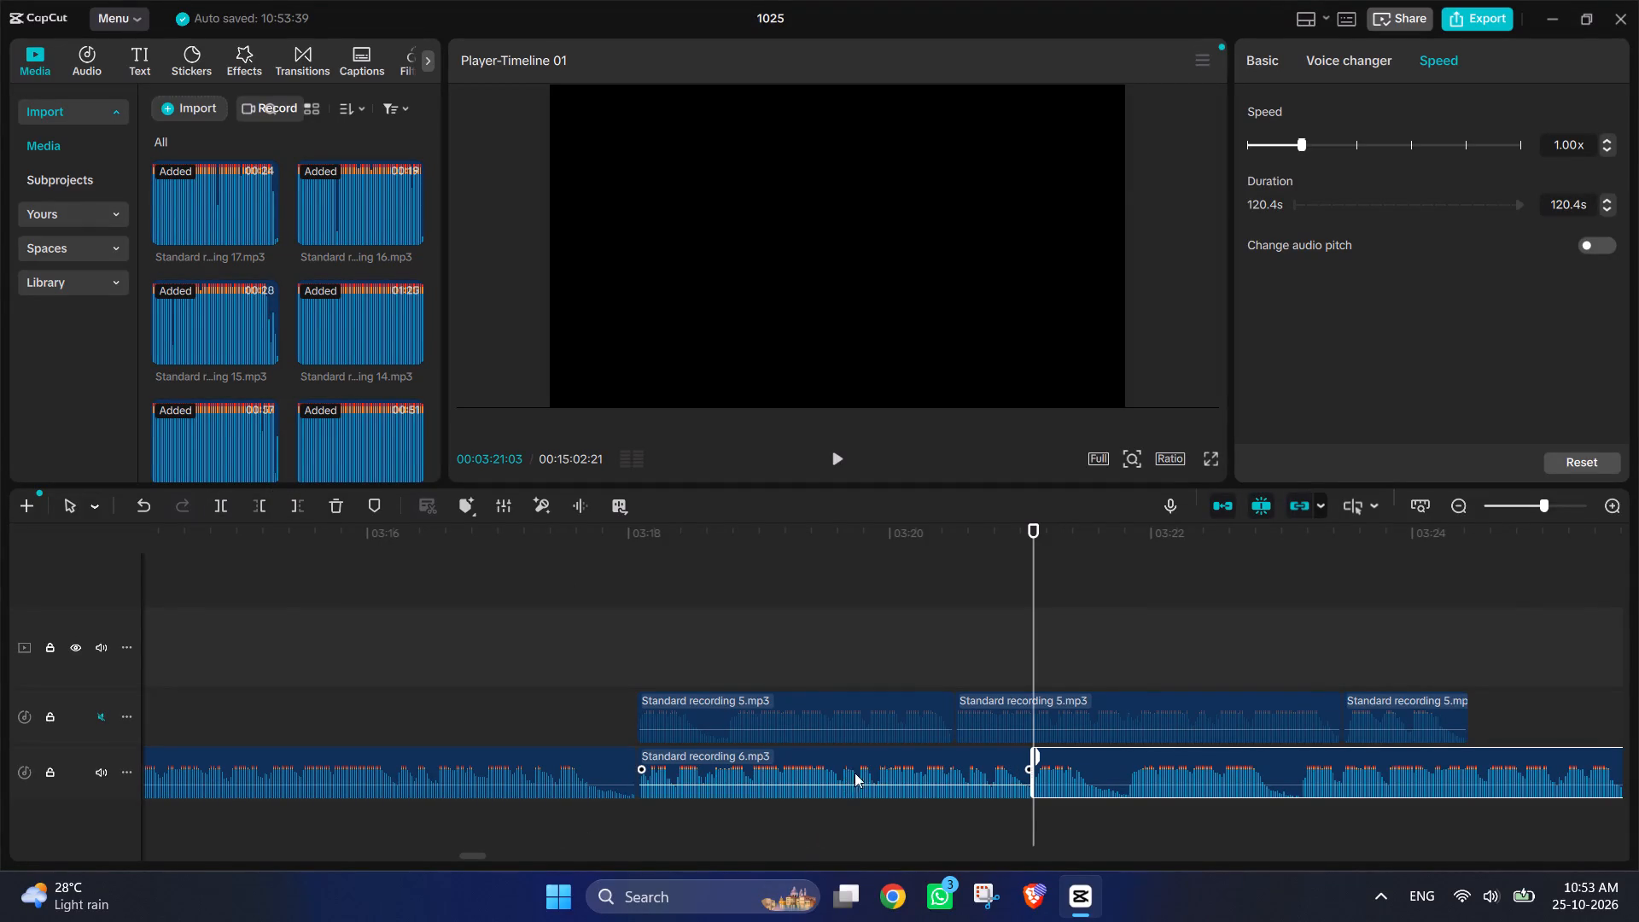
click(866, 760)
key(Delete)
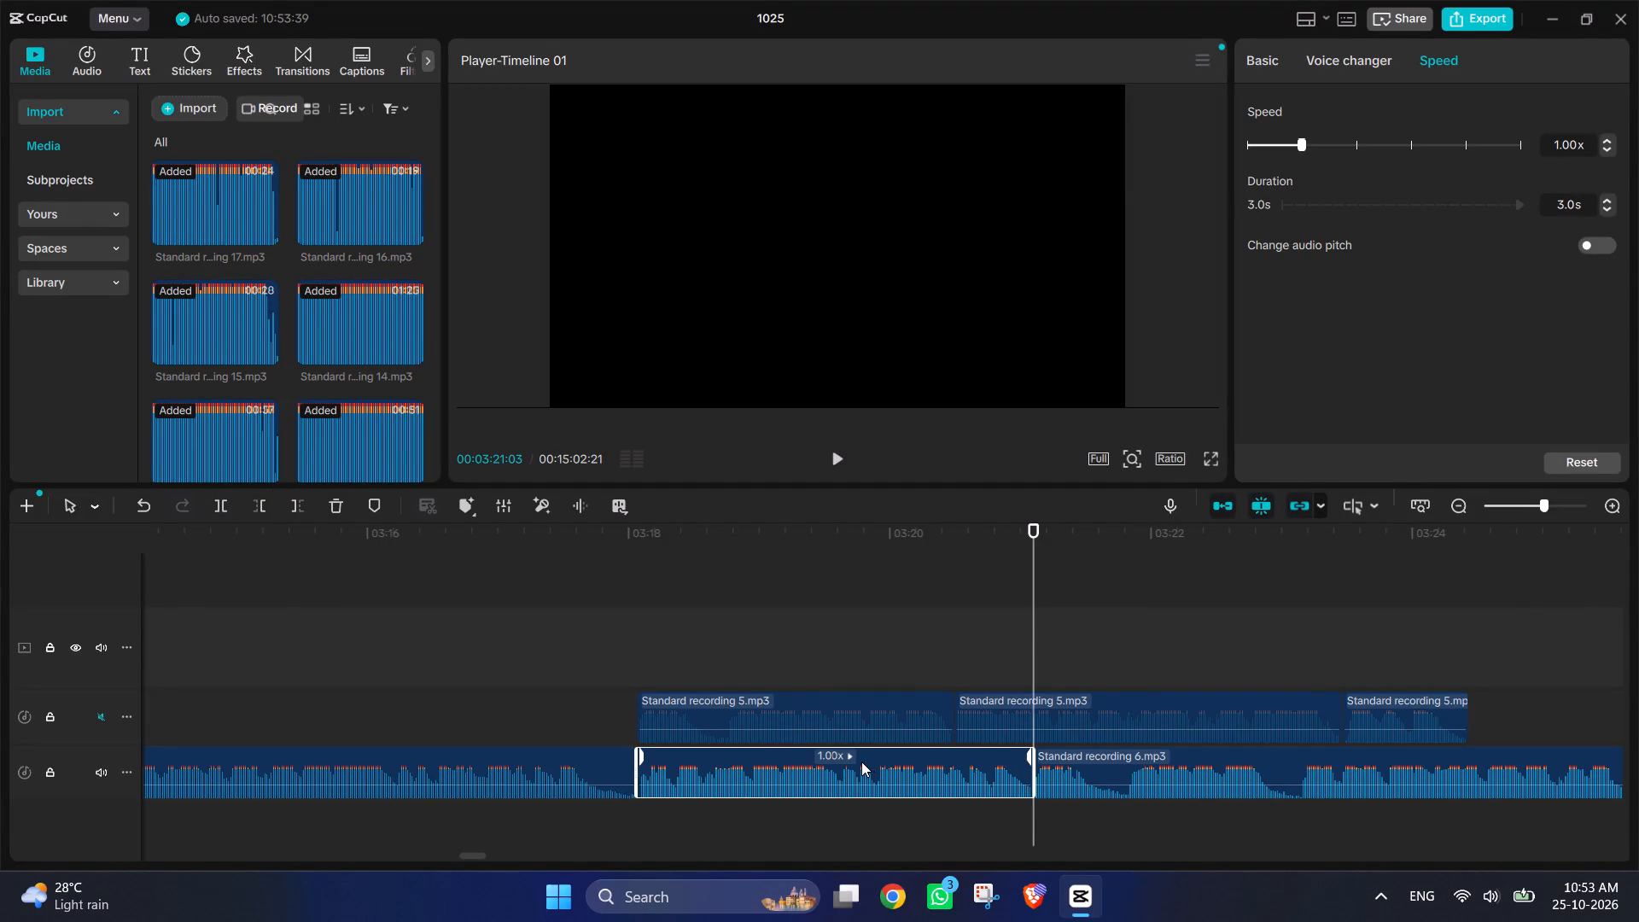
Move the remaining recording 6 clip back against the end of recording 5 at 00:03:18:02, on the same track.
drag(1311, 749, 909, 754)
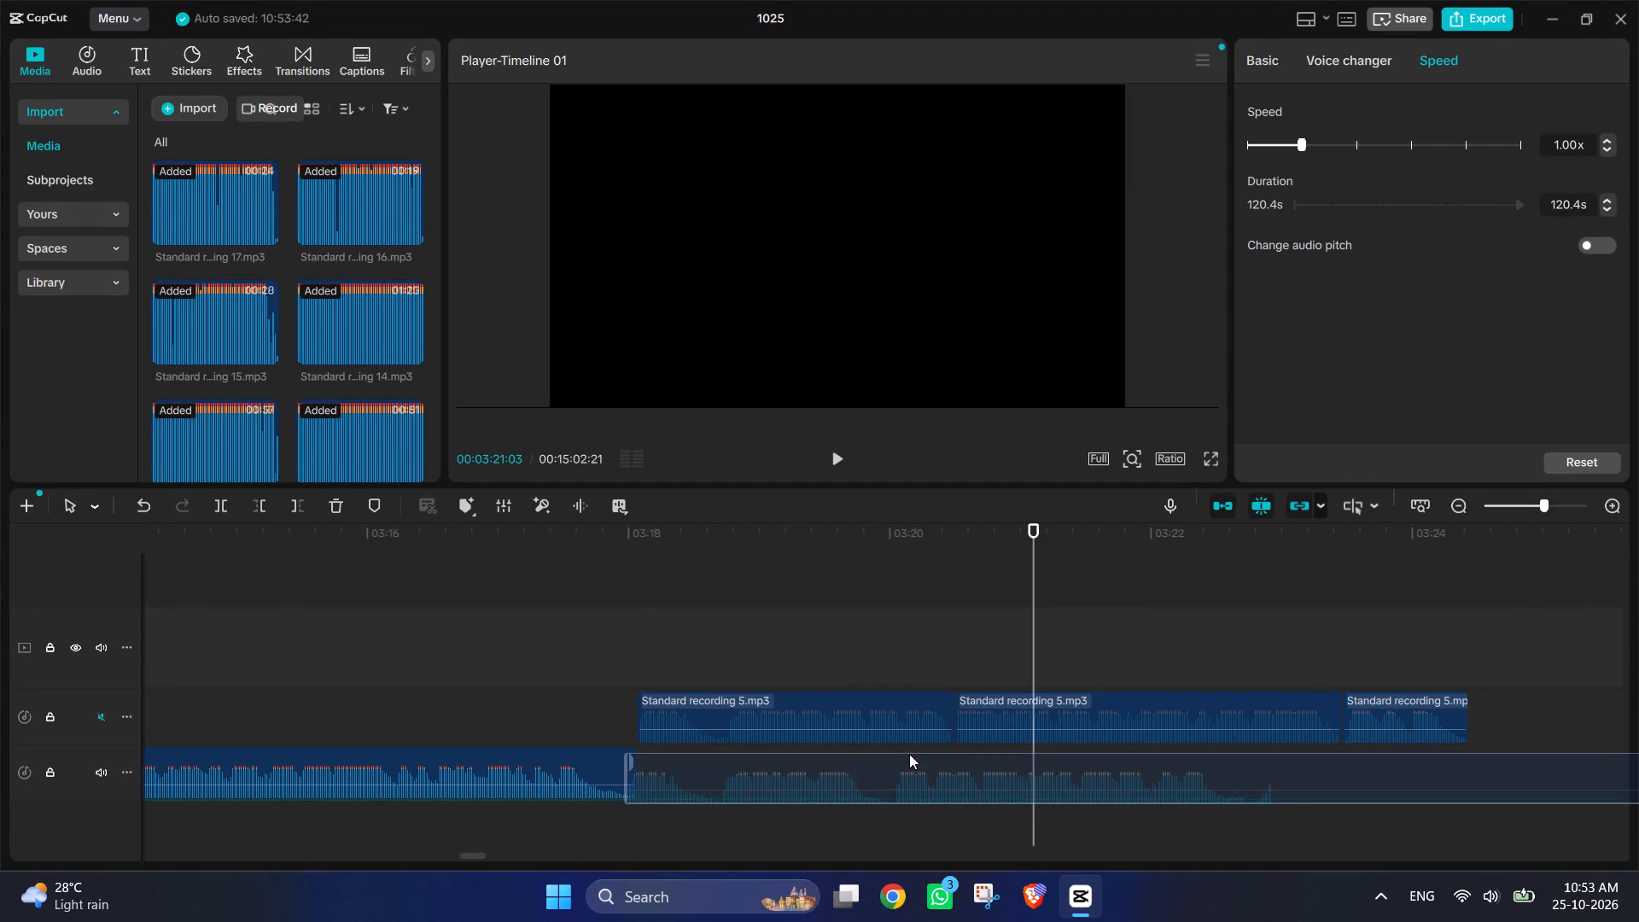
drag(909, 754, 919, 749)
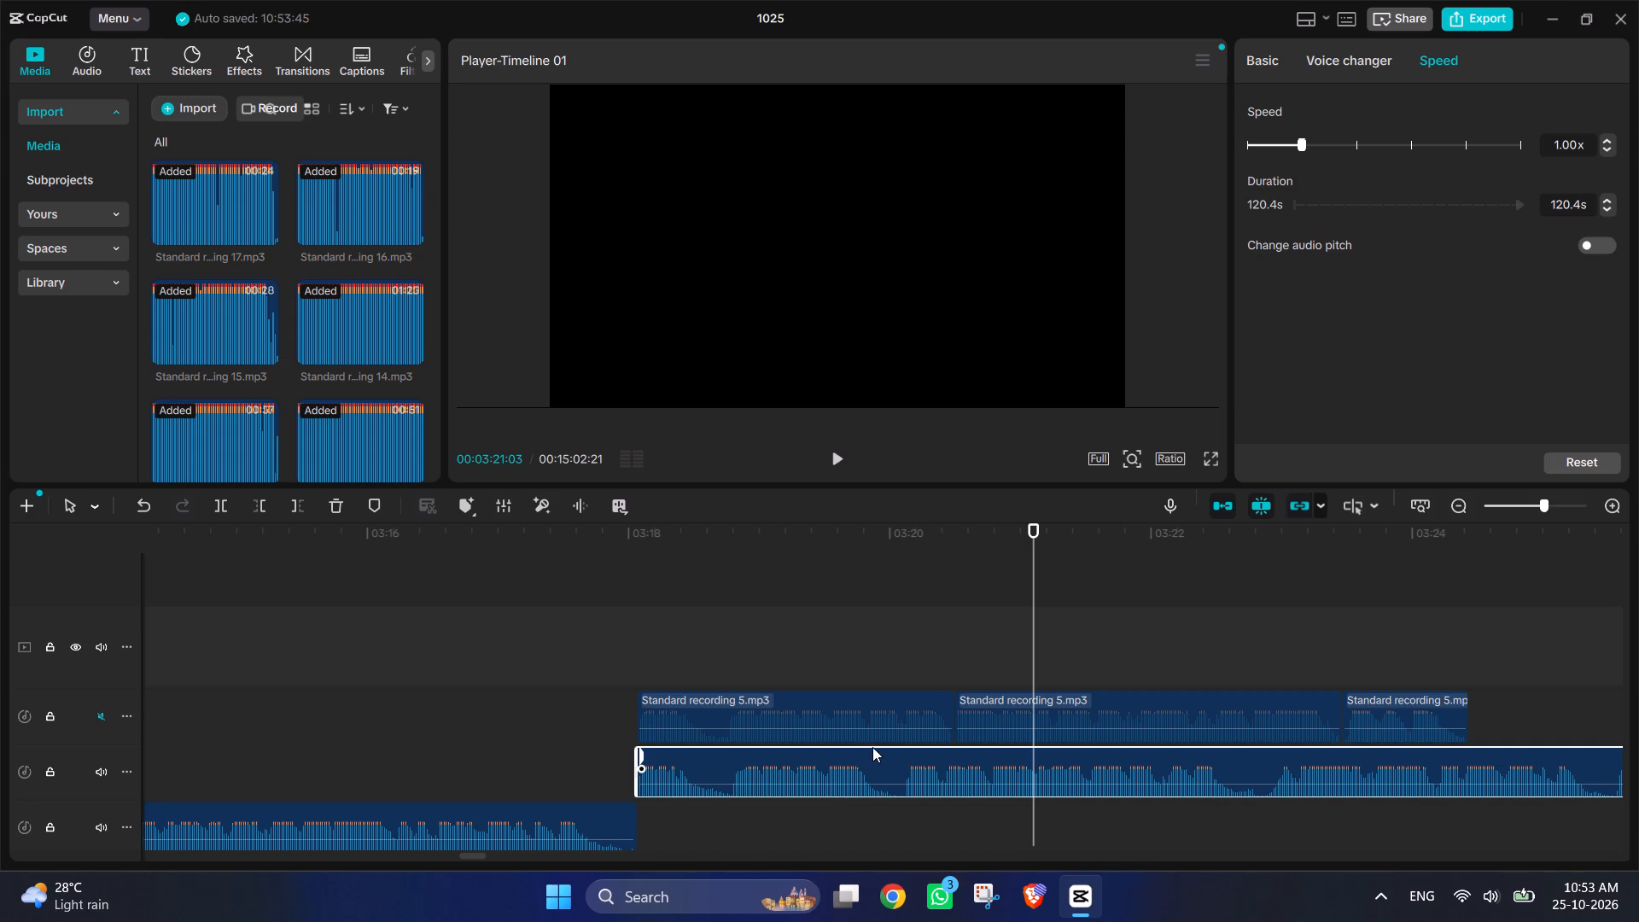
drag(872, 750, 866, 809)
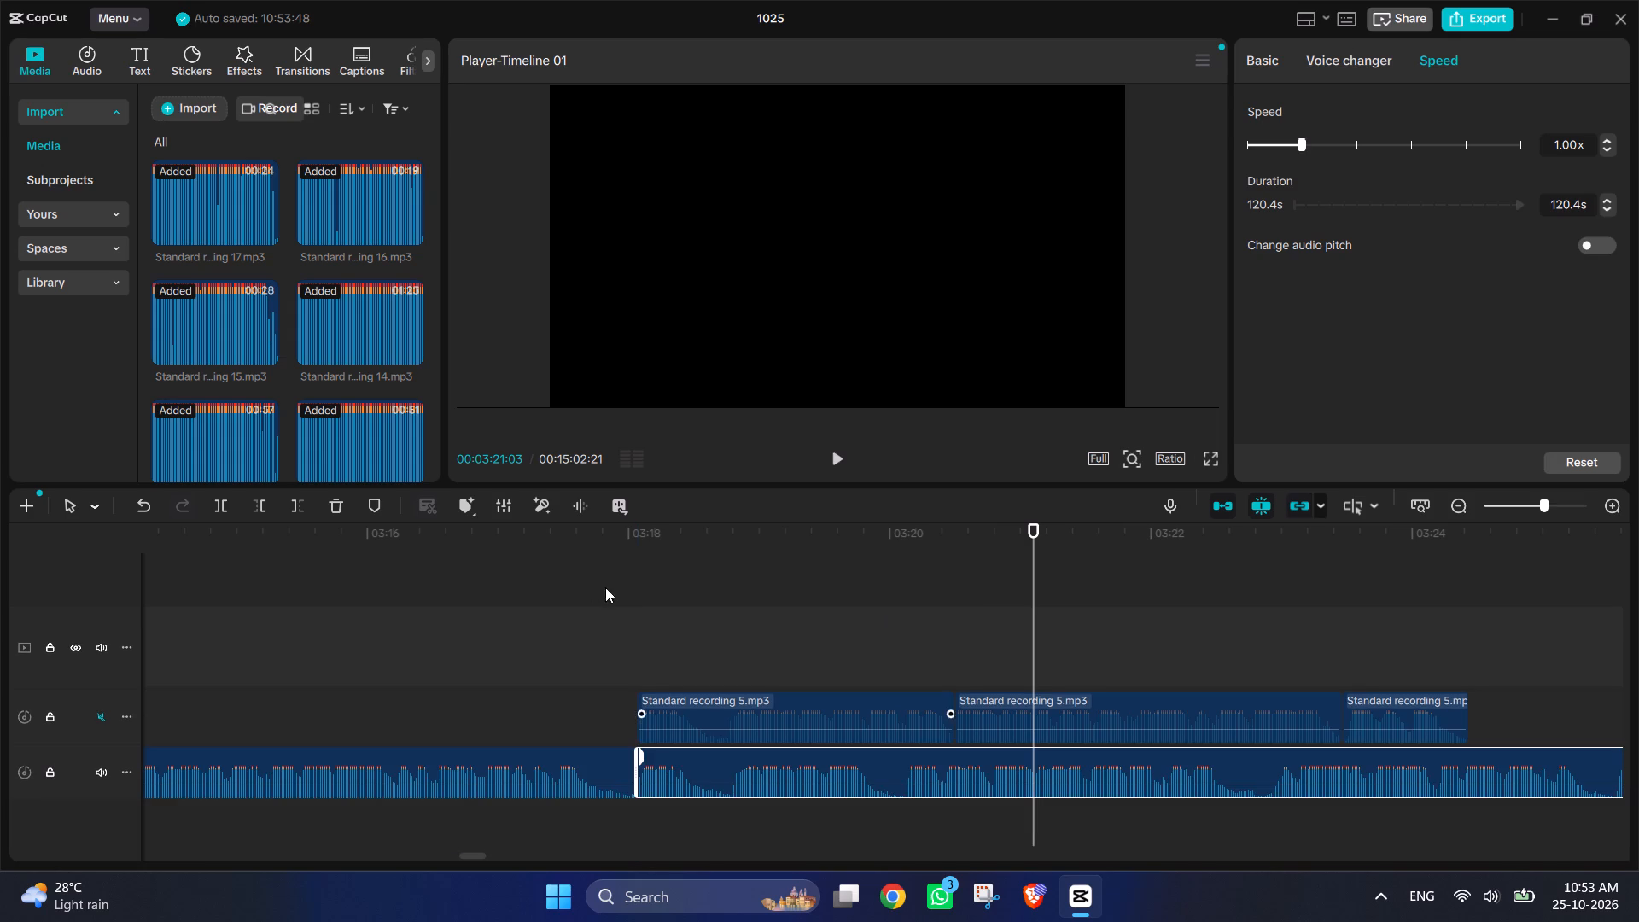
Play from 00:03:17:26 across the join into recording 6, up to about 00:03:50, to listen for pauses.
drag(1039, 576, 611, 595)
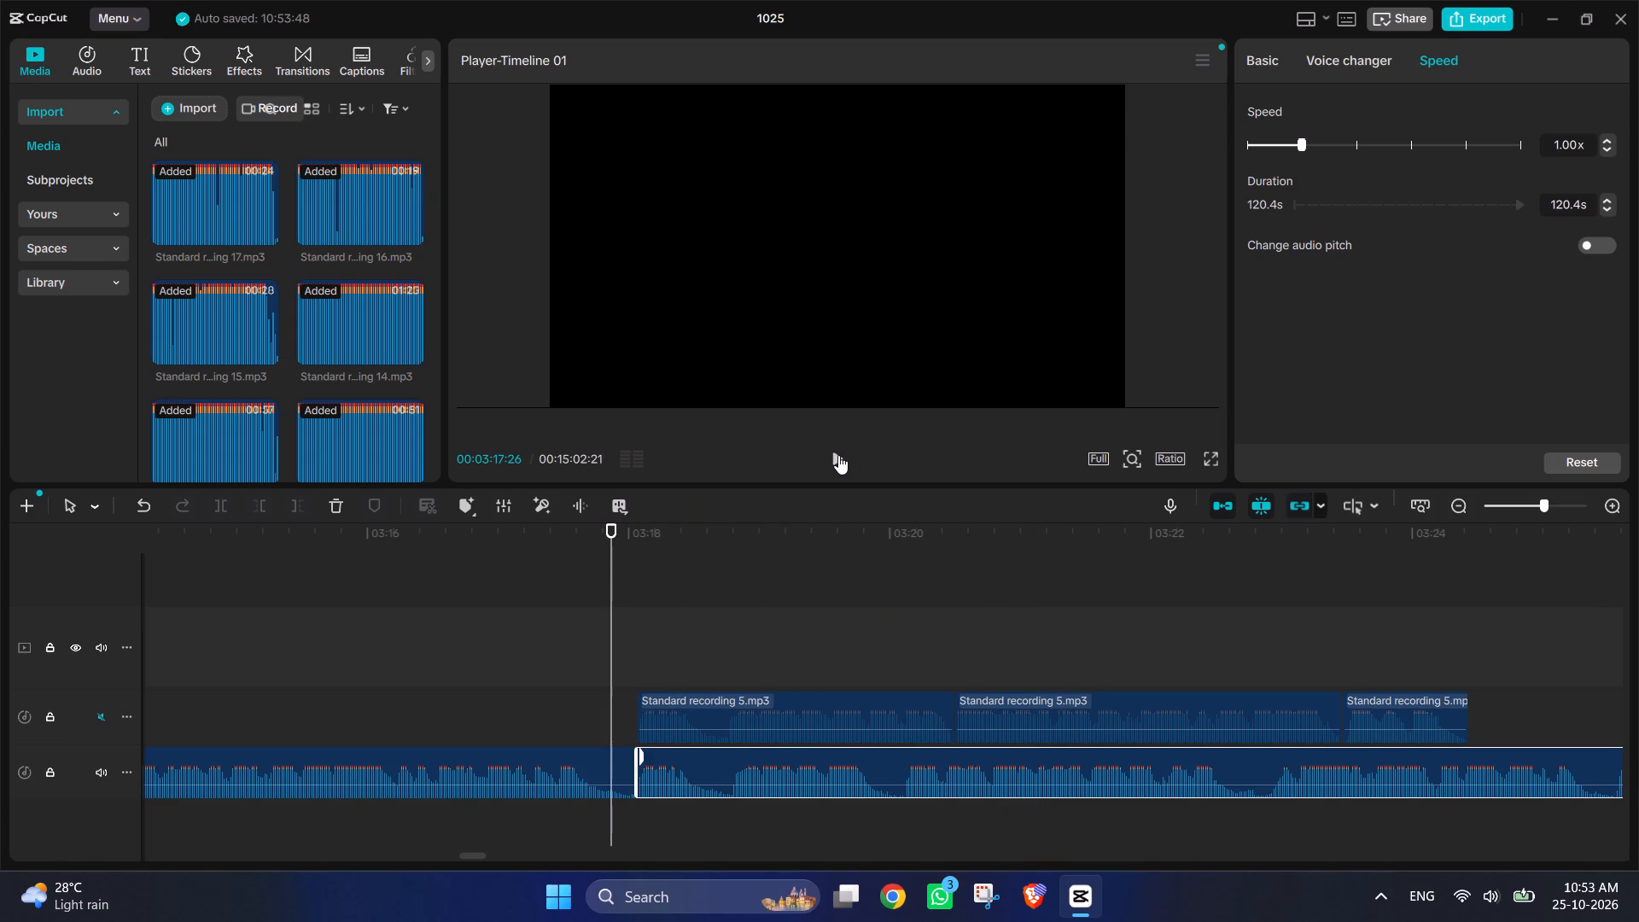
click(838, 455)
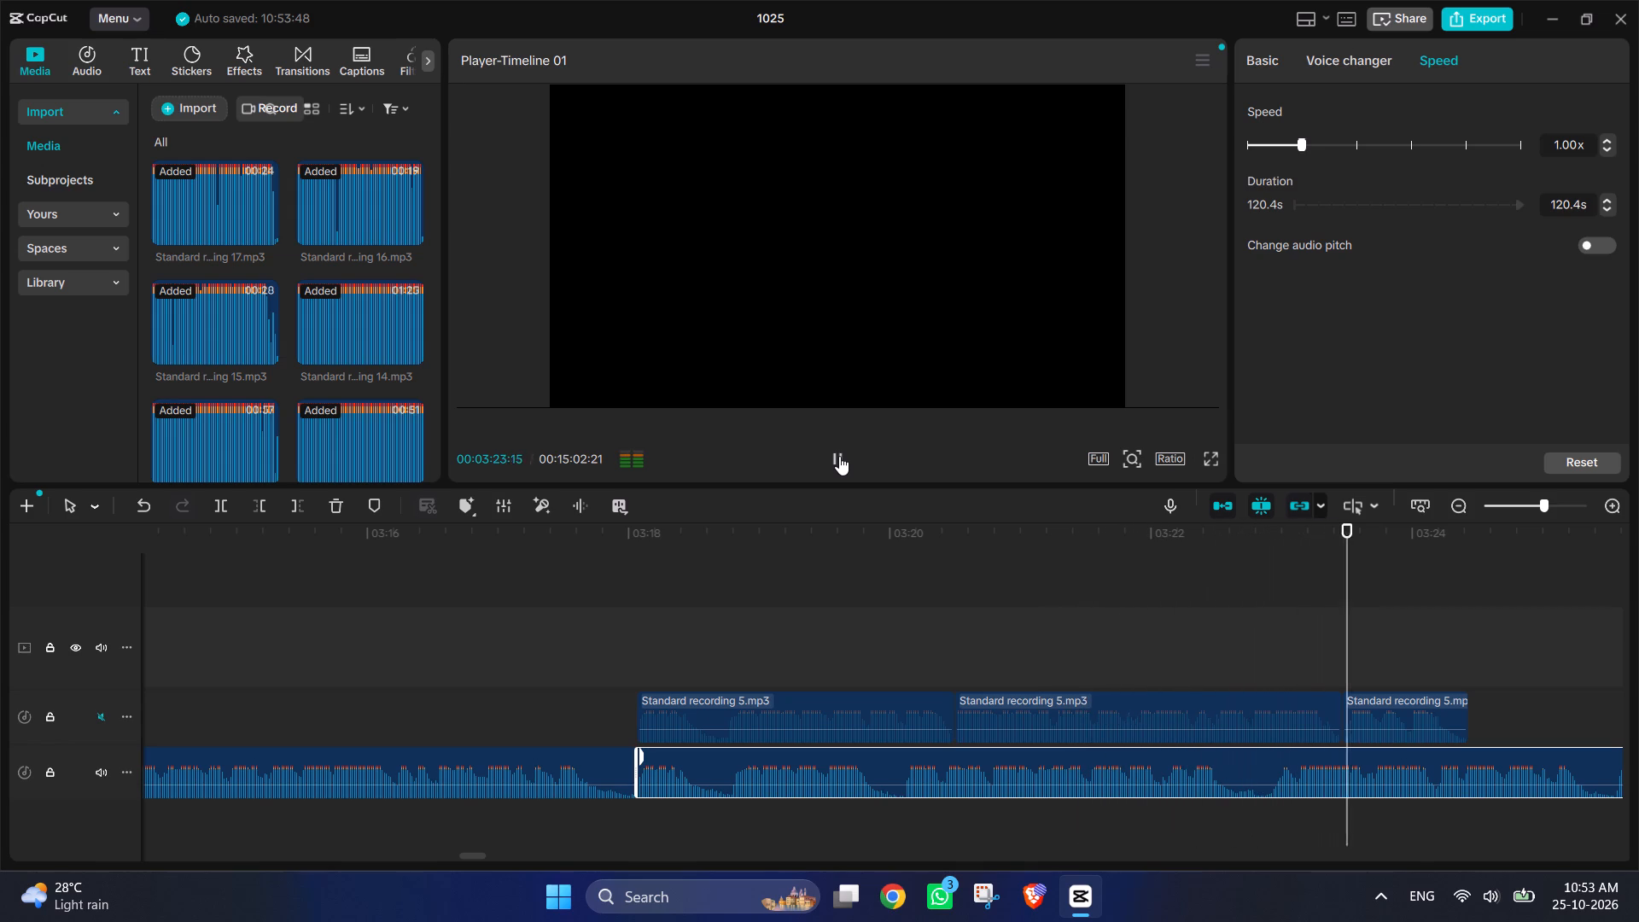
scroll(839, 456, left, 3)
scroll(1108, 528, left, 1)
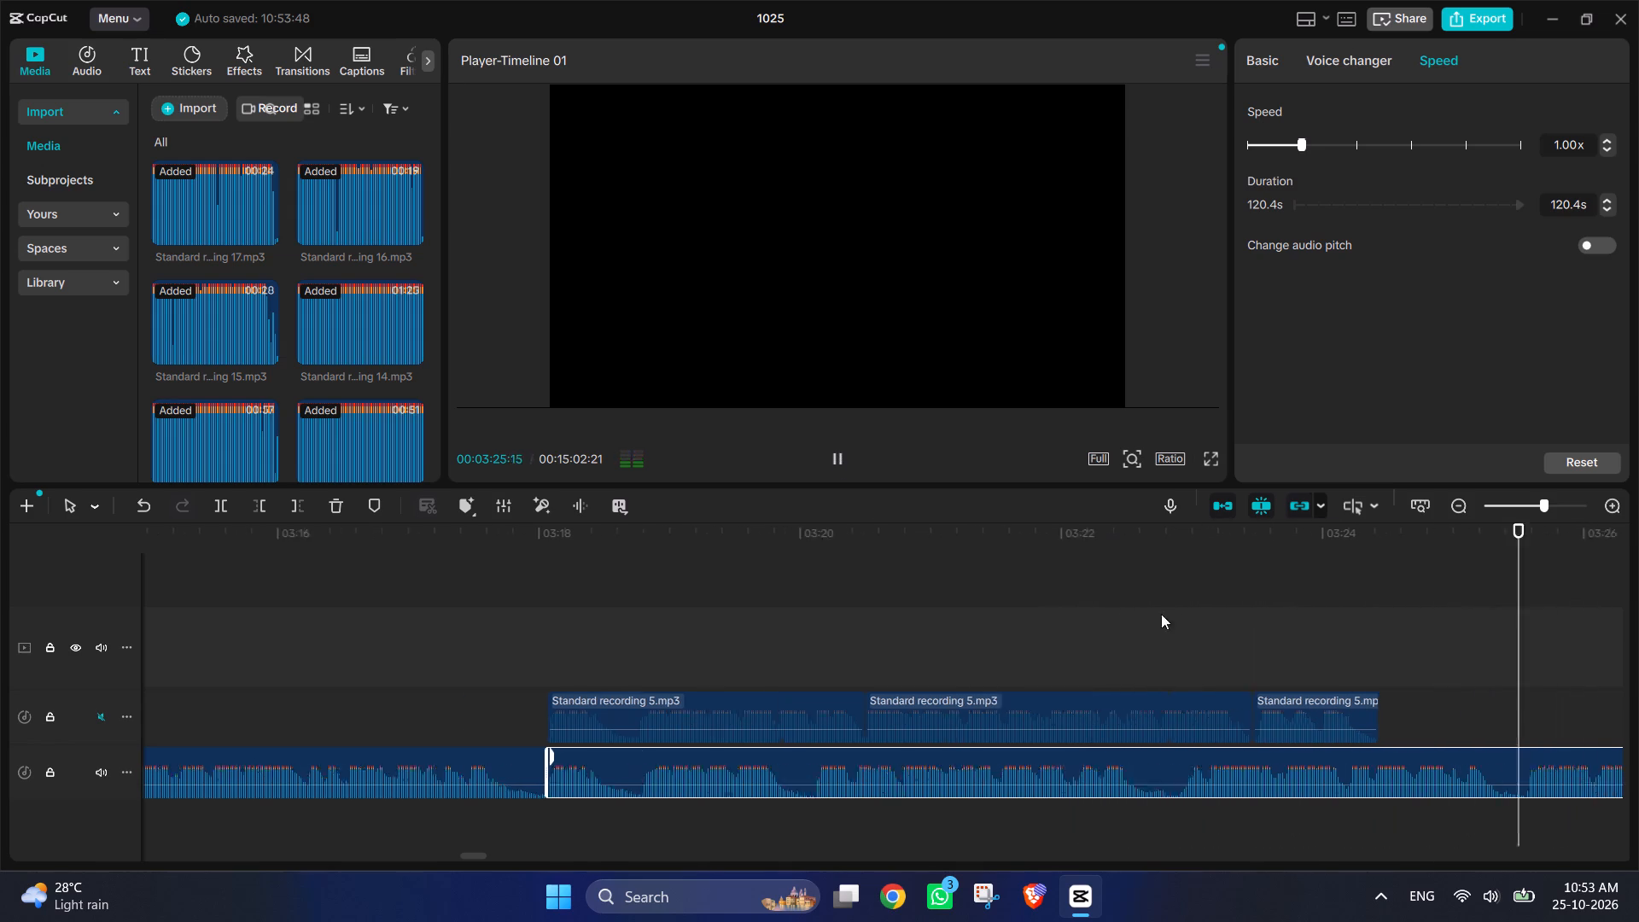
scroll(1161, 614, left, 2)
ctrl+scroll(1190, 617, down, 5)
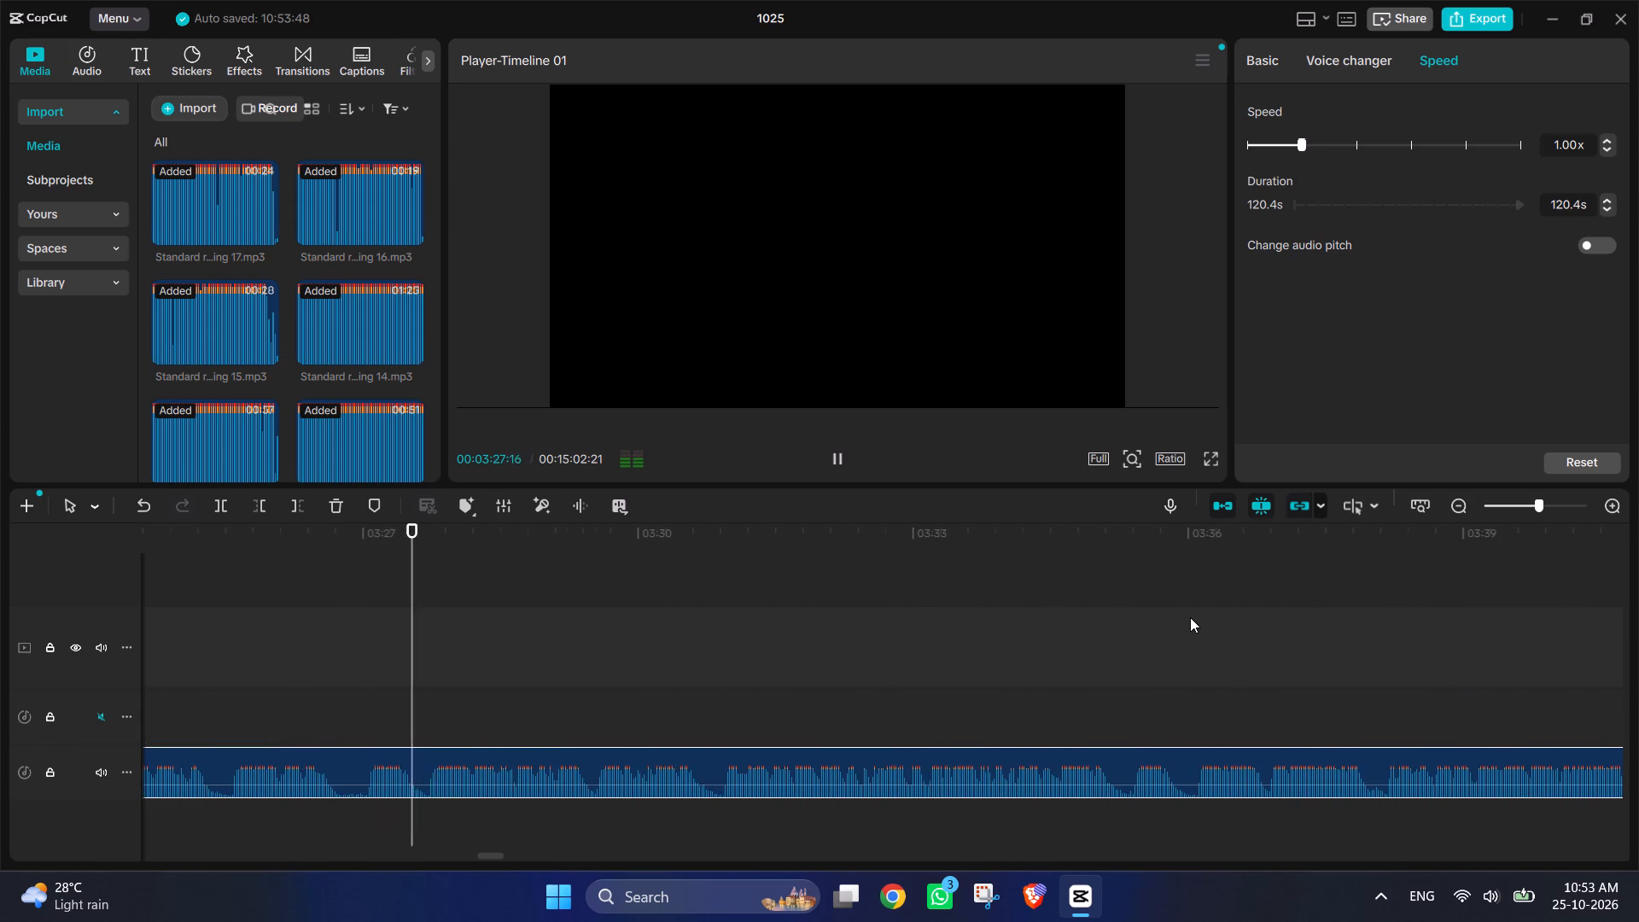
ctrl+scroll(1190, 617, down, 3)
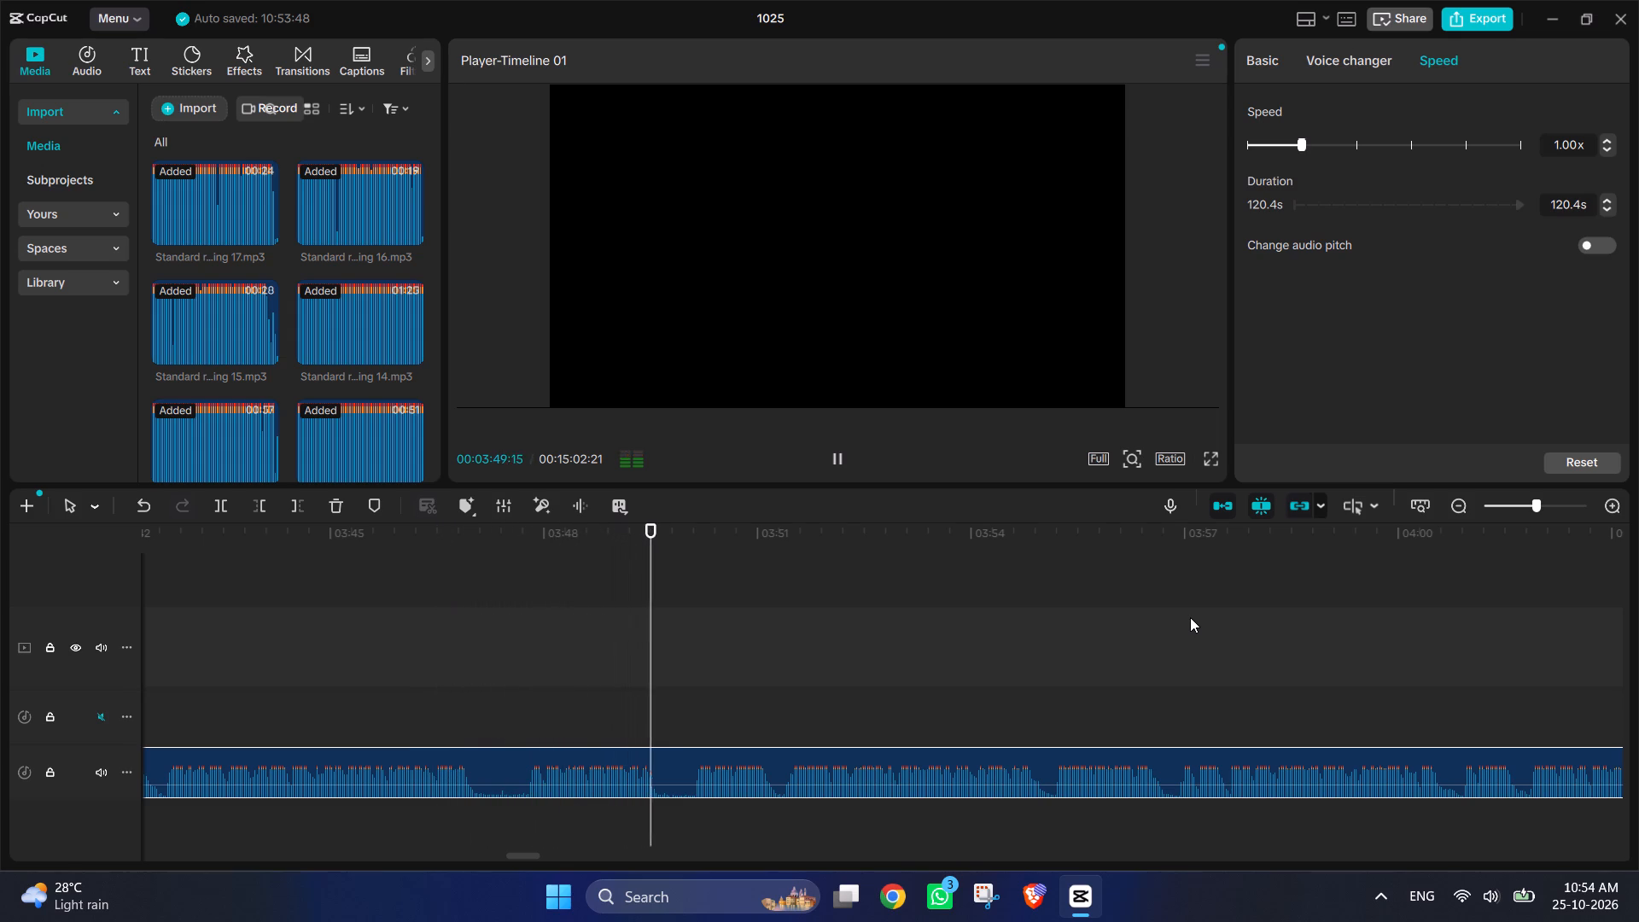
double_click(703, 605)
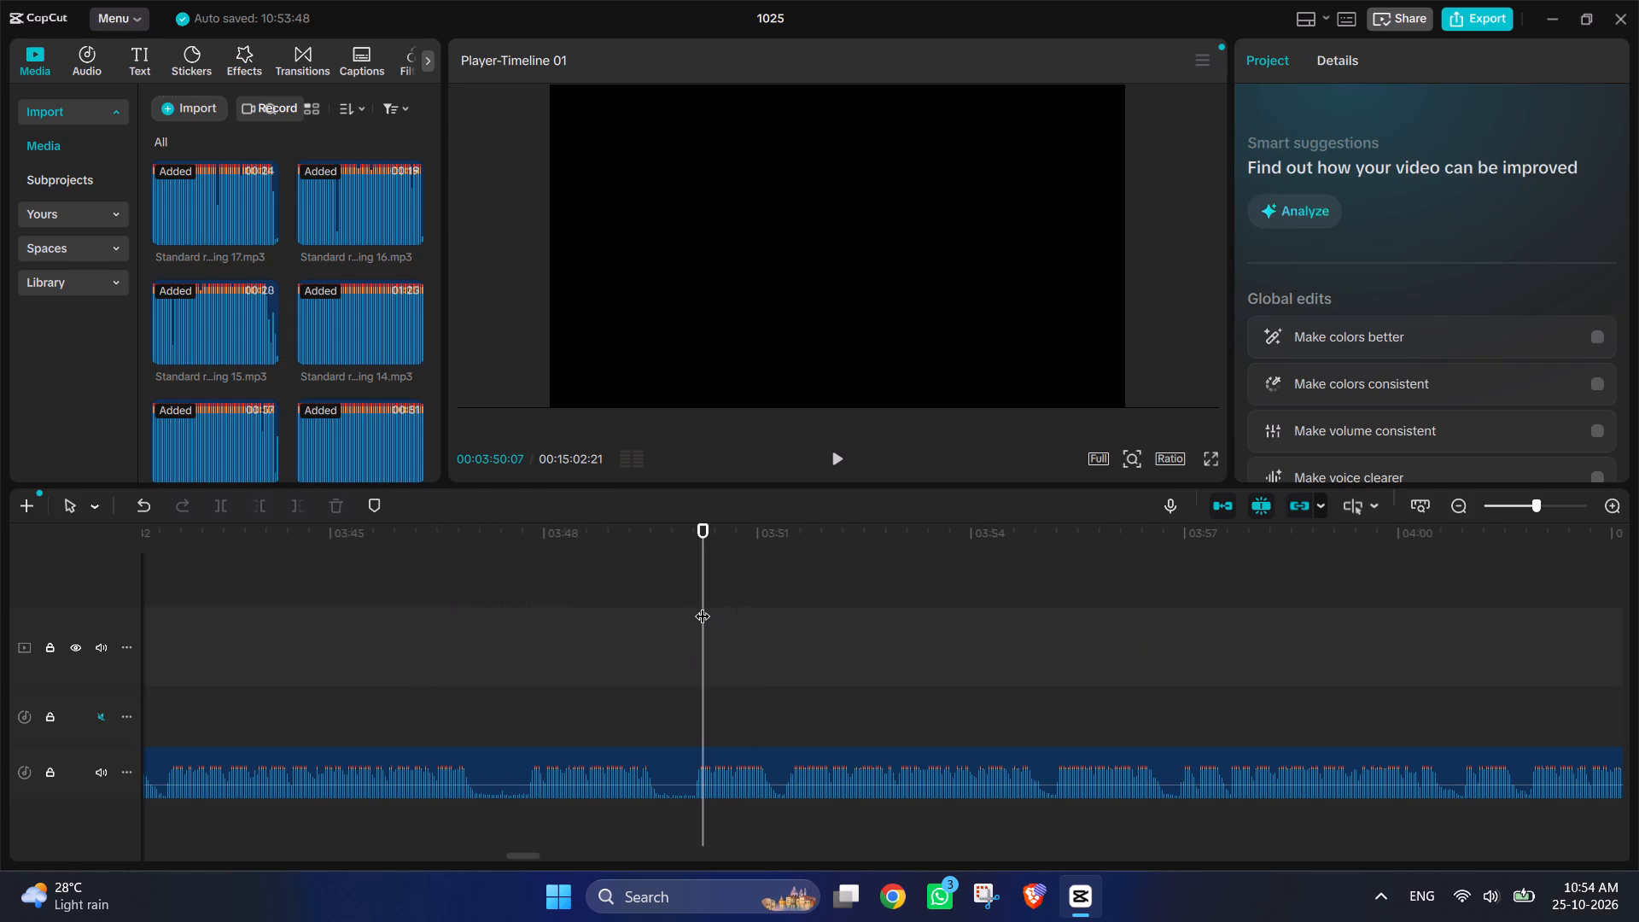
Cut the pause from 00:03:47:01 to 00:03:47:22 out of recording 6 and move the remaining clip back to close the gap.
drag(703, 605, 475, 586)
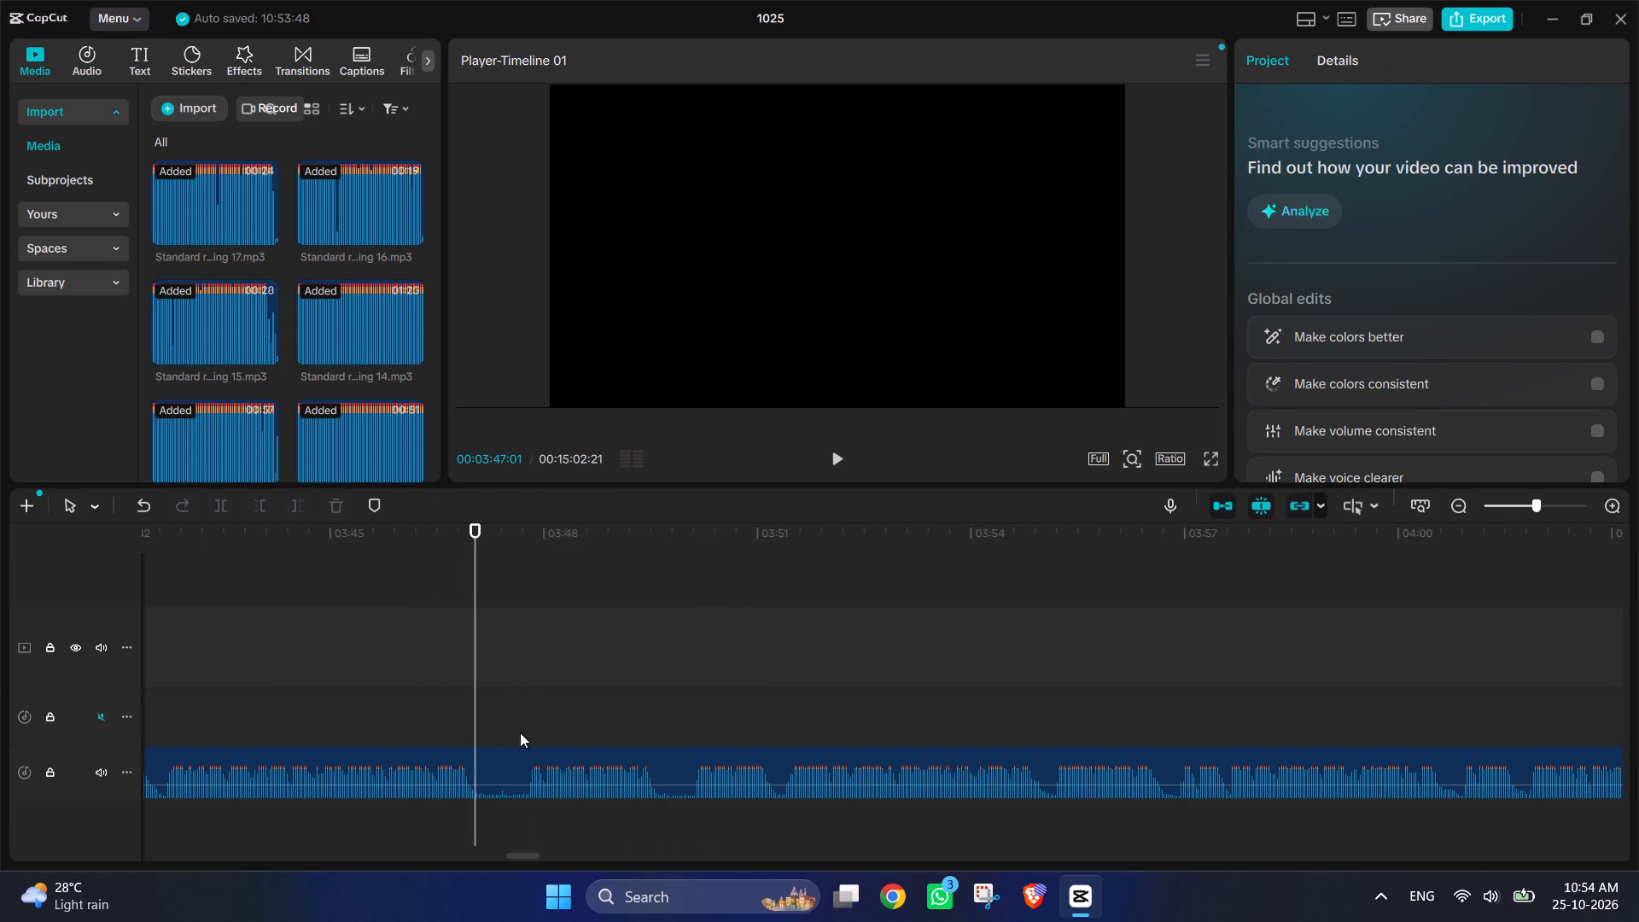
click(493, 760)
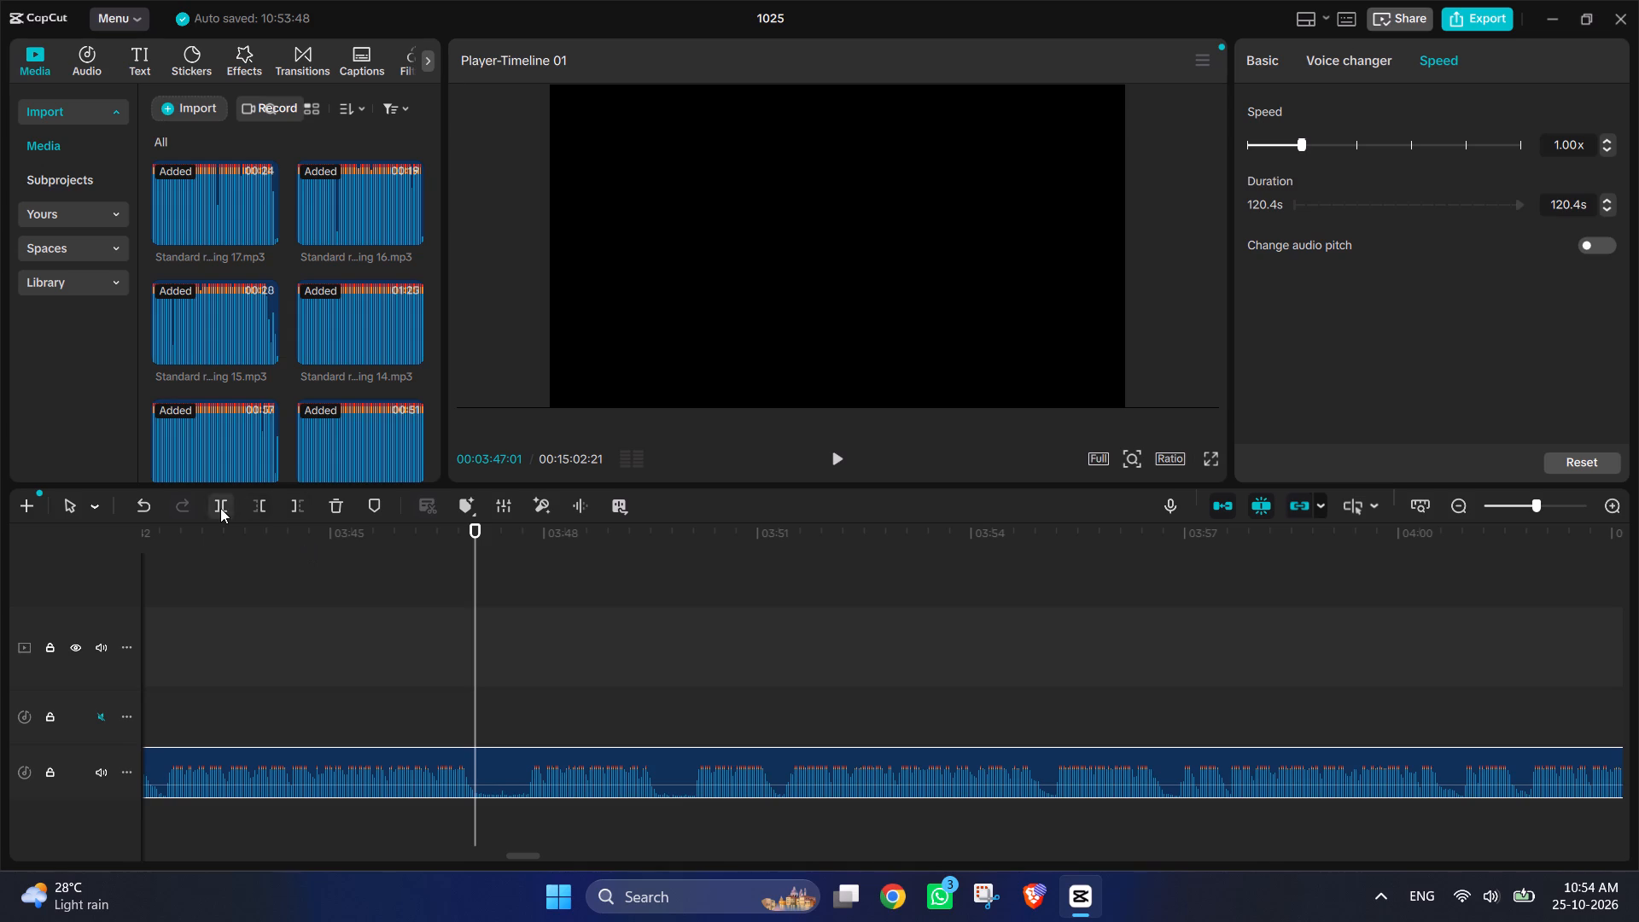
click(220, 508)
click(536, 680)
drag(520, 678, 507, 678)
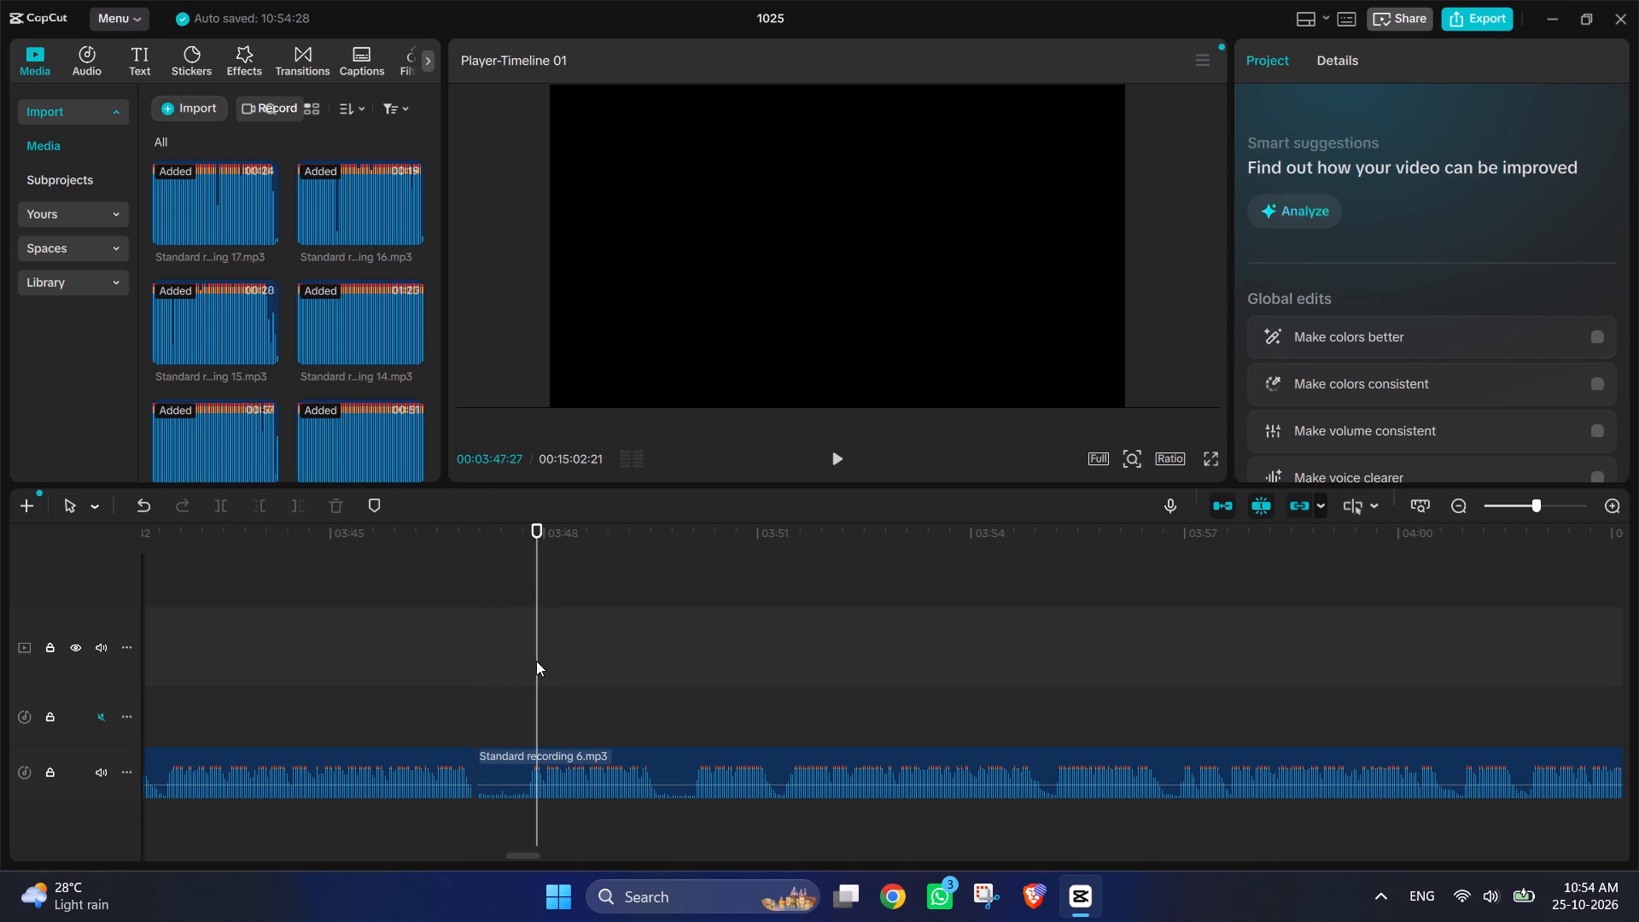
drag(505, 657, 526, 662)
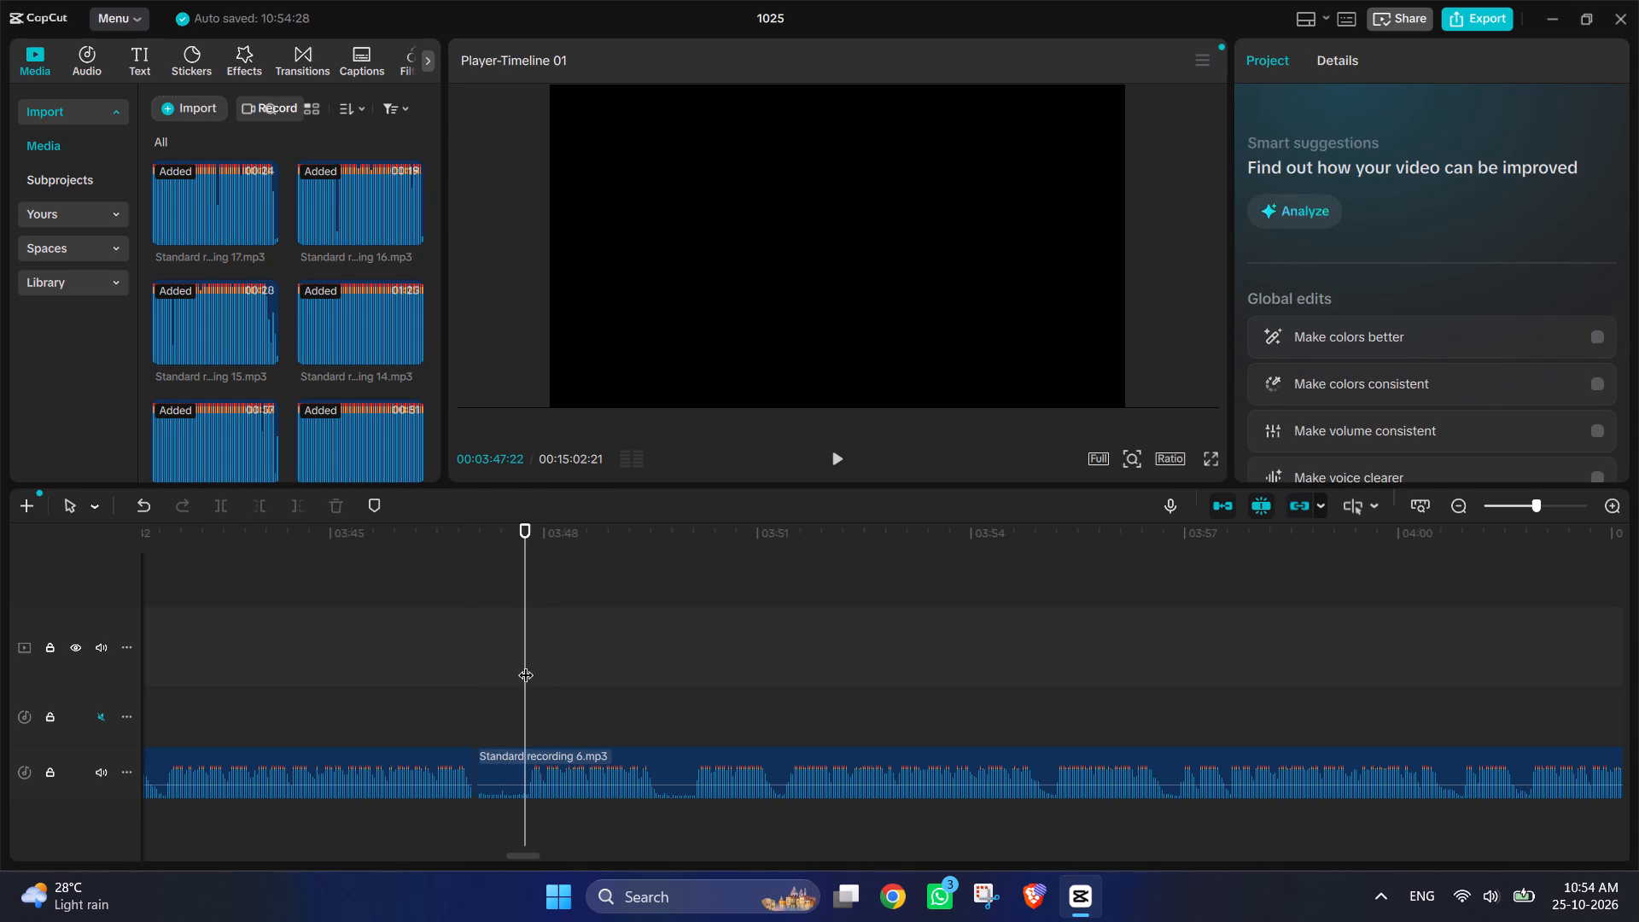
click(507, 775)
click(228, 507)
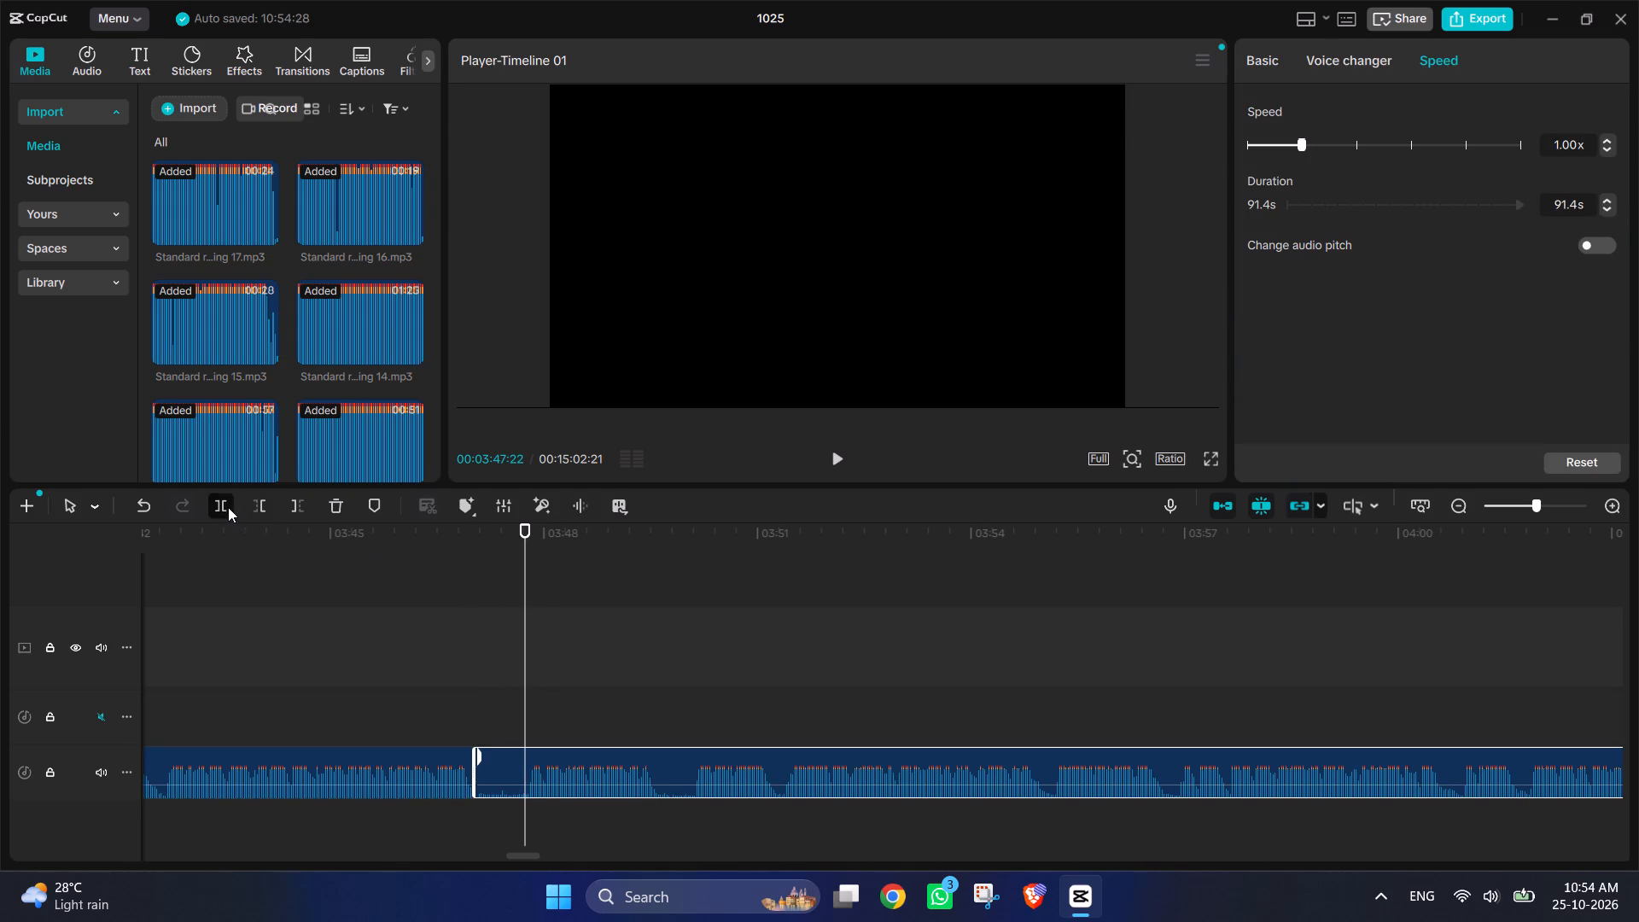
click(497, 781)
key(Delete)
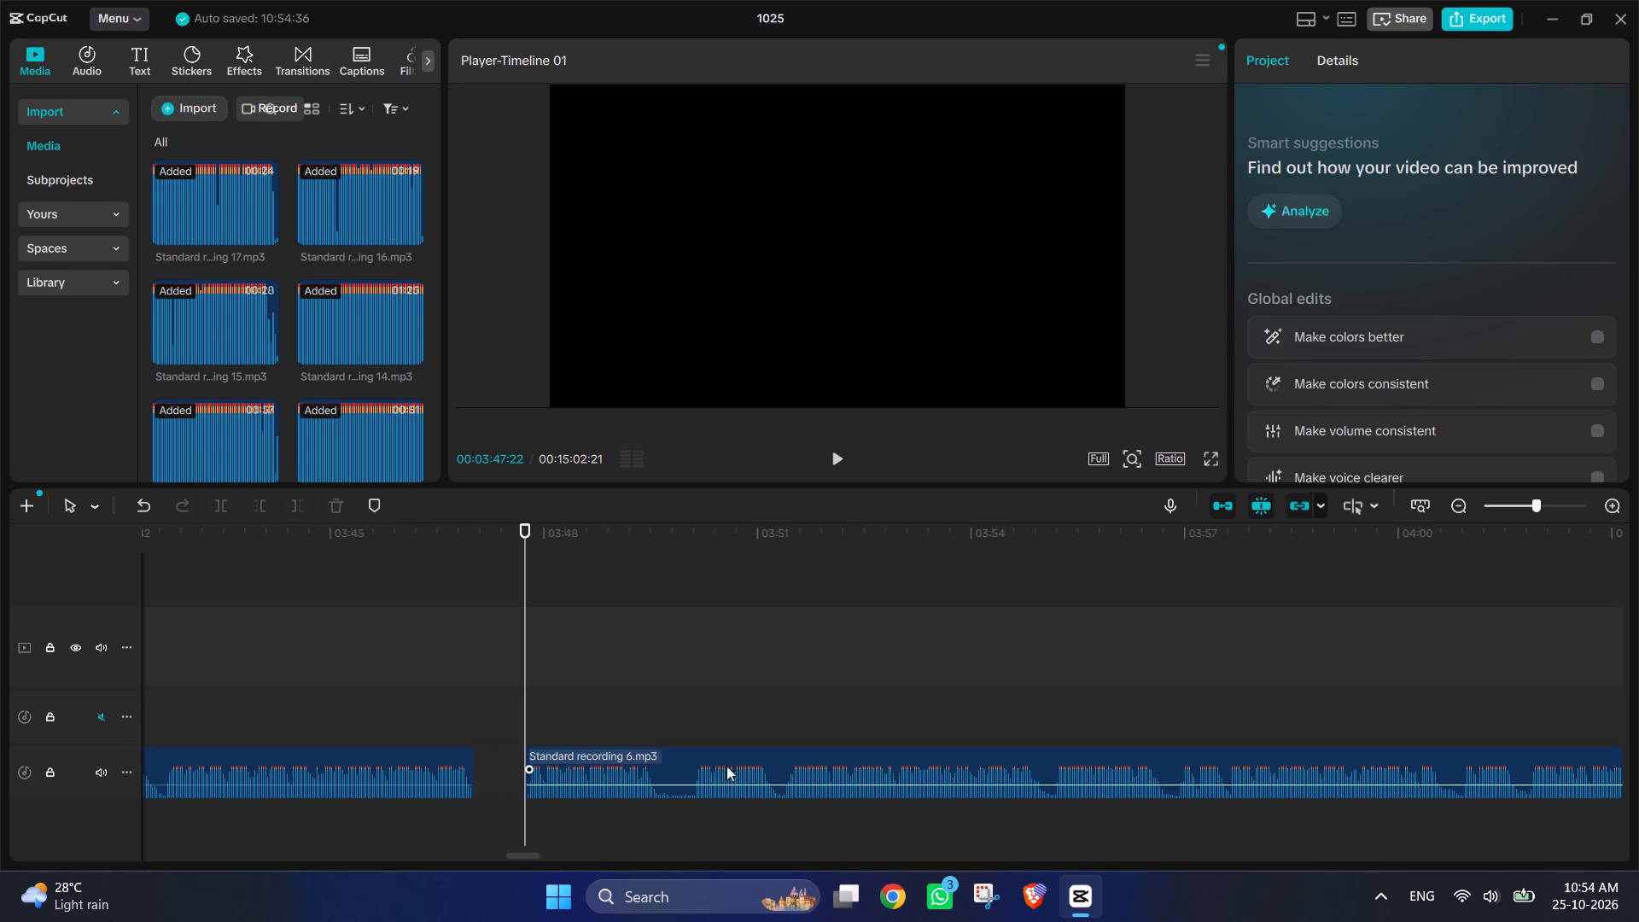
drag(693, 754, 645, 754)
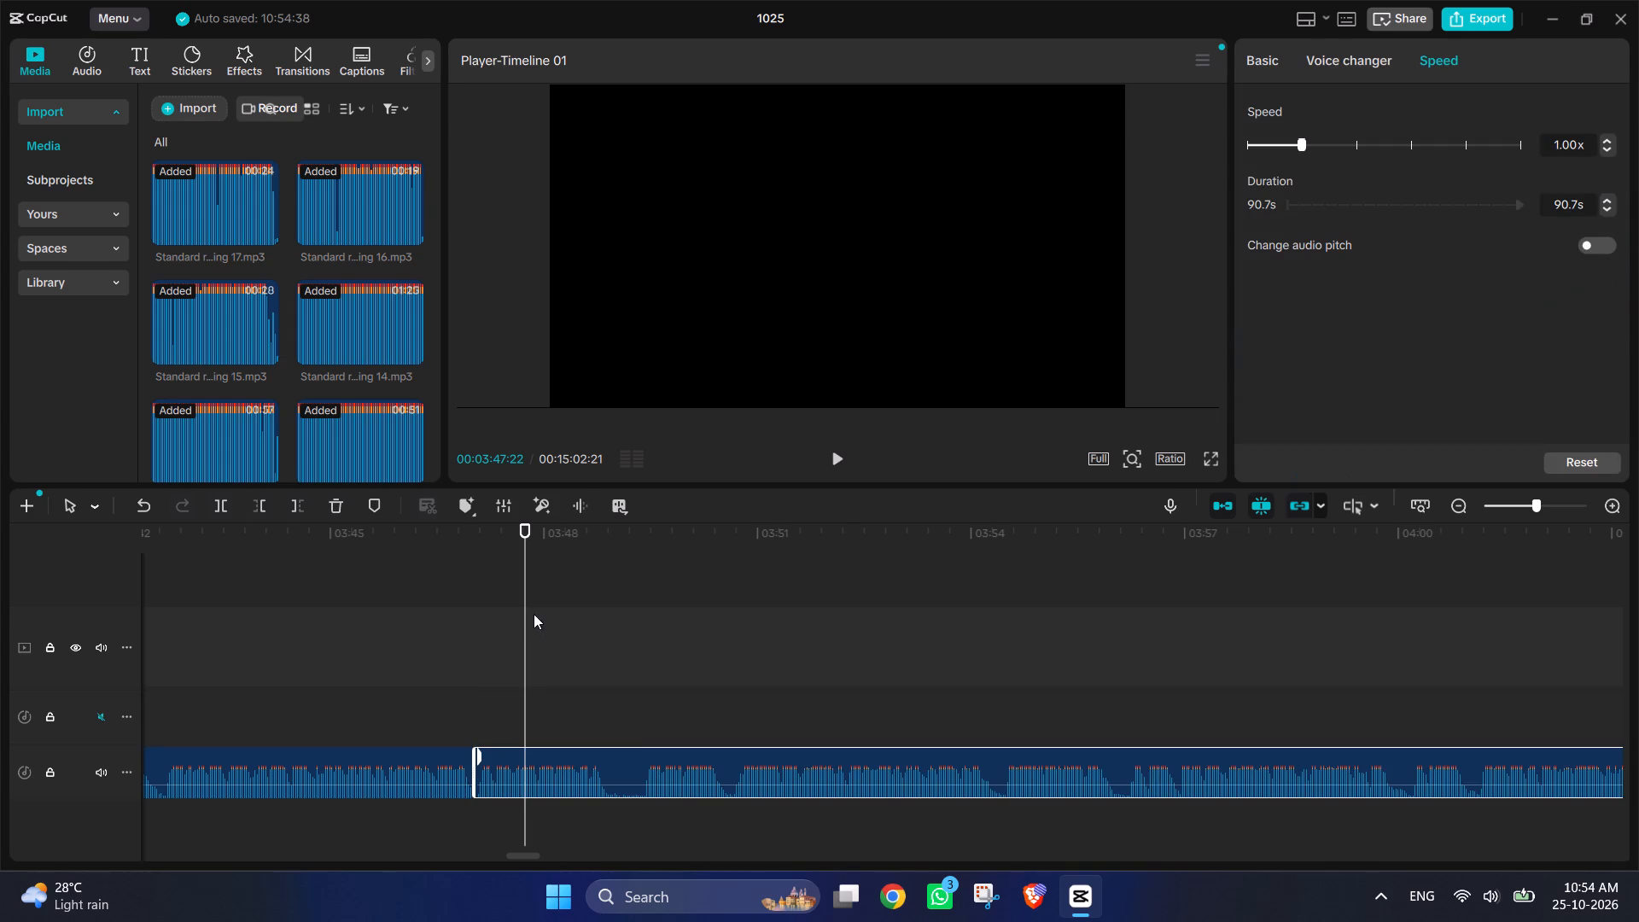
Play across the join in recording 6, cut out the pause from 00:03:48:28 to 00:03:49:12 and close the gap.
drag(518, 610, 473, 603)
click(825, 457)
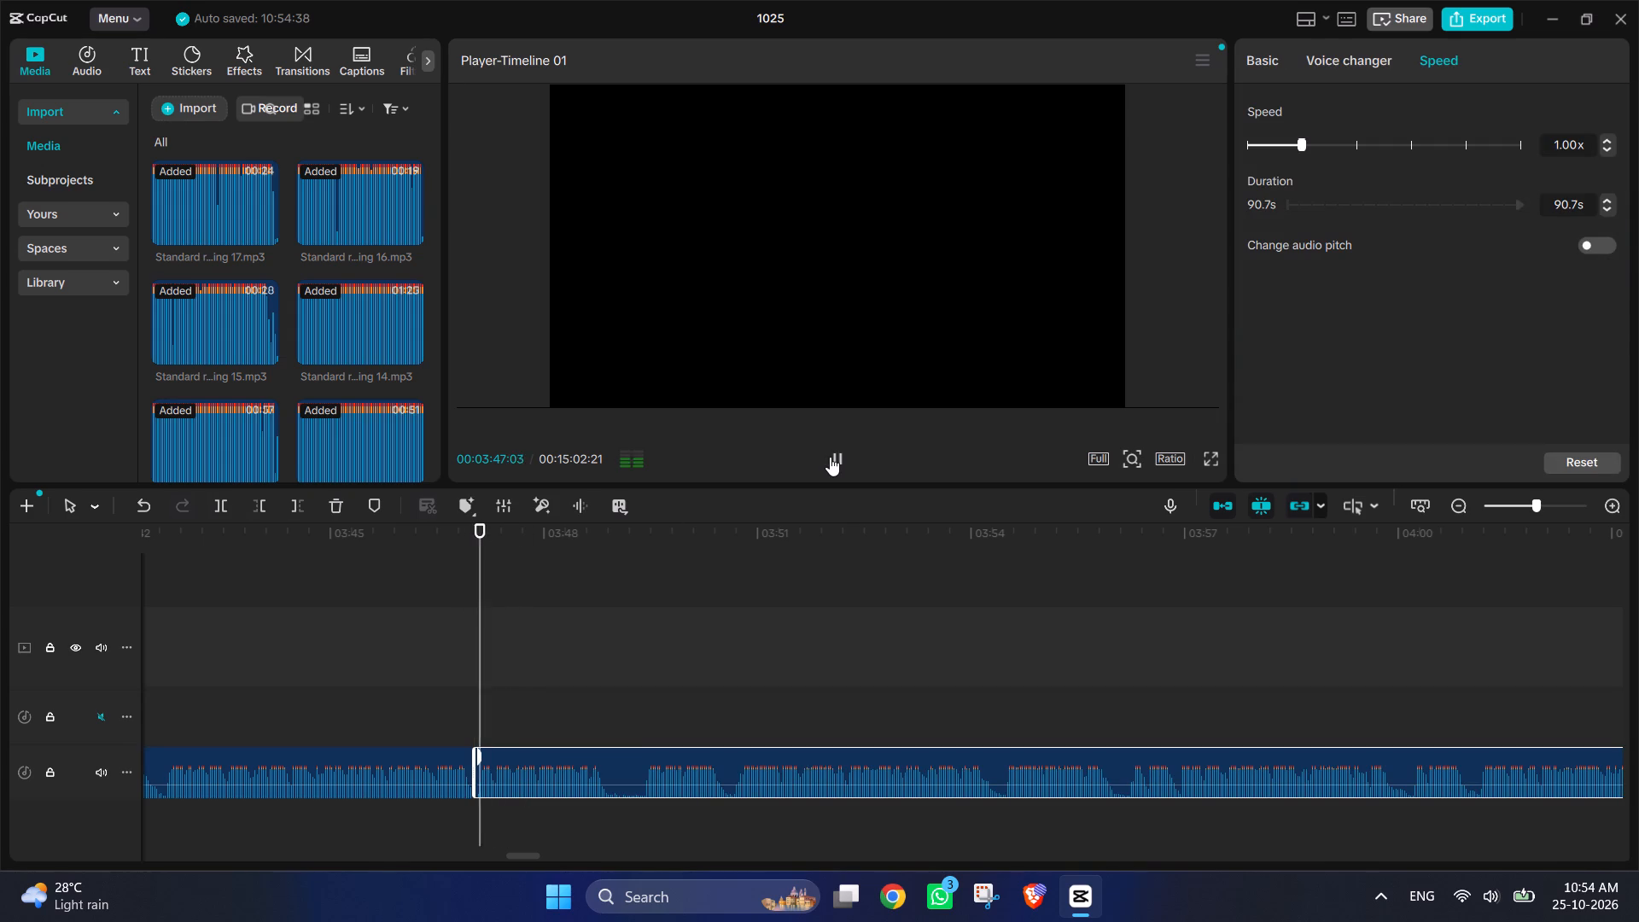
click(835, 448)
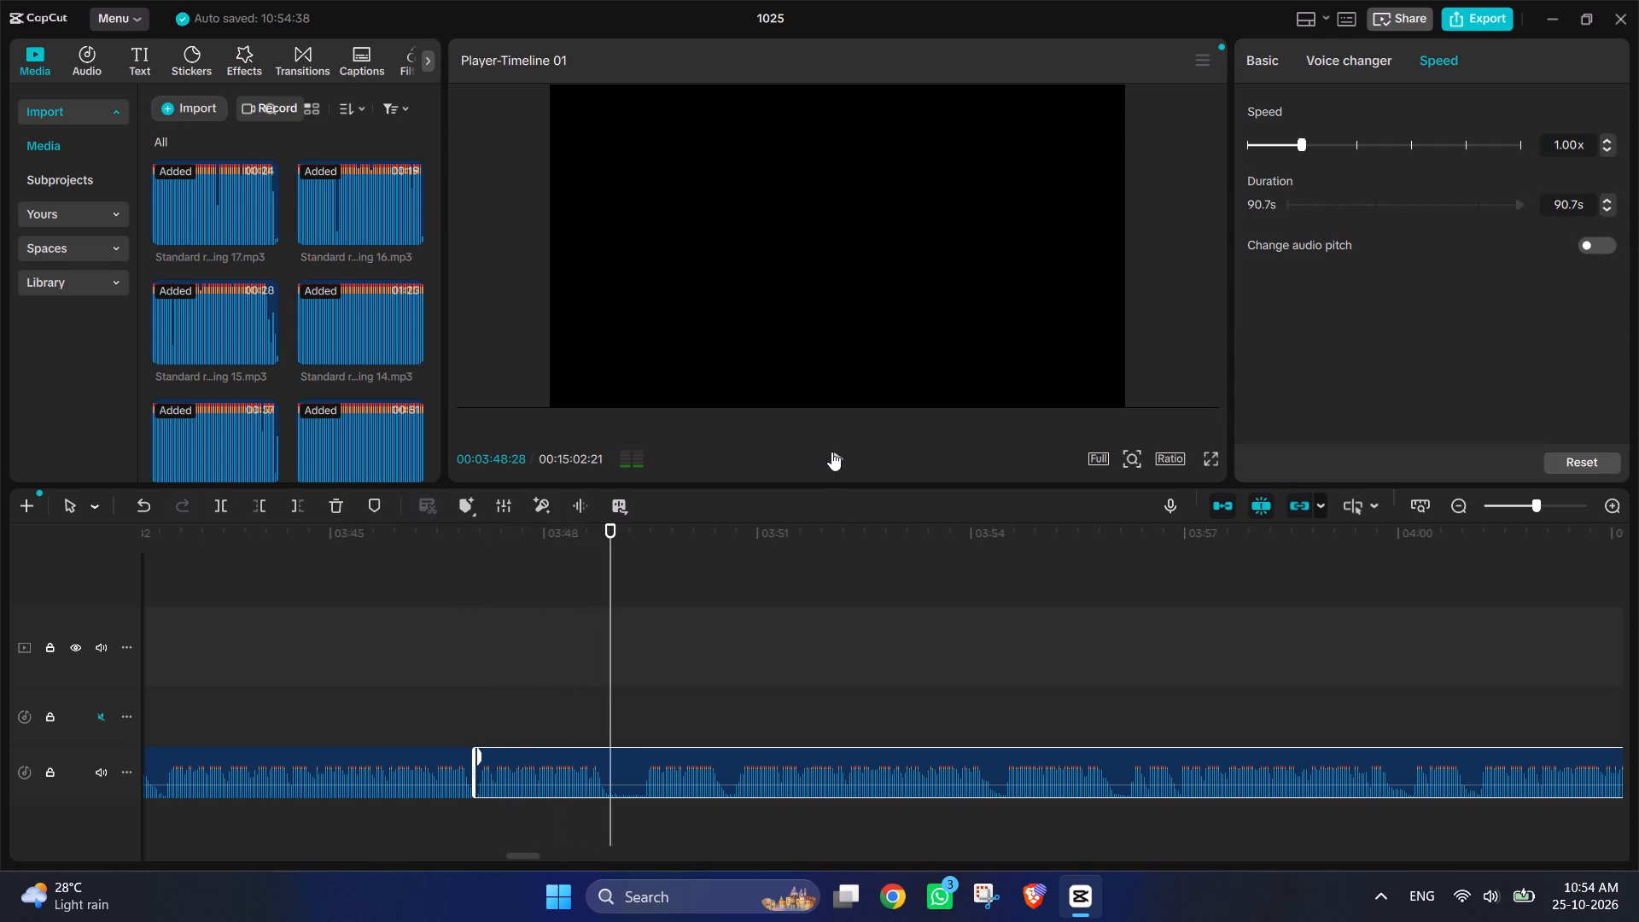
click(225, 500)
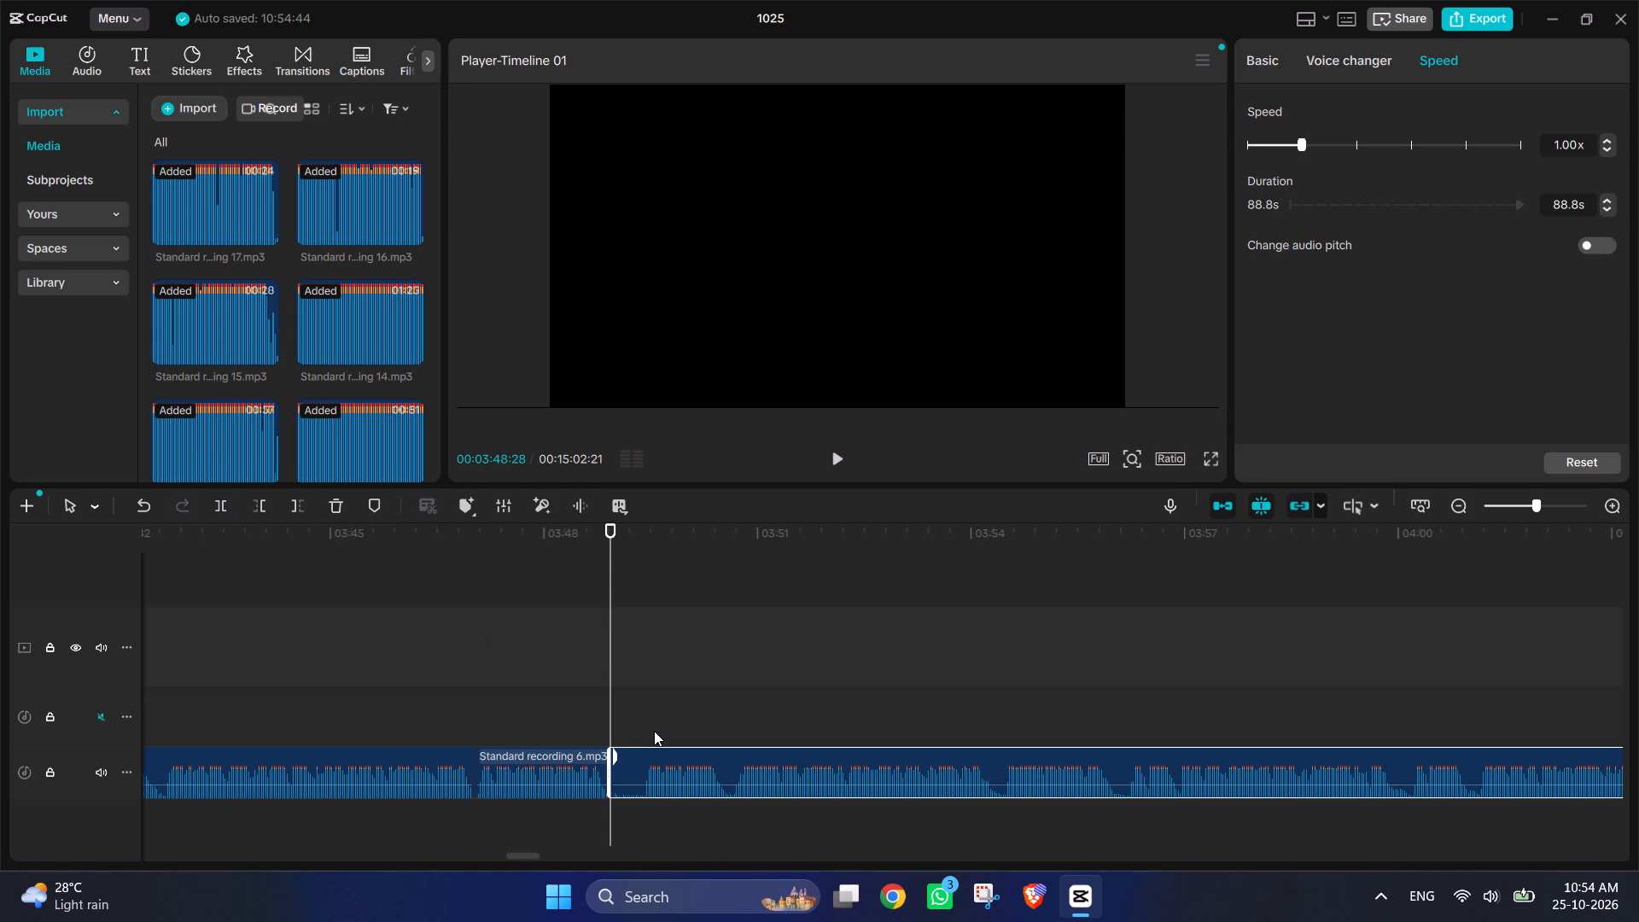
click(640, 719)
drag(634, 711, 635, 711)
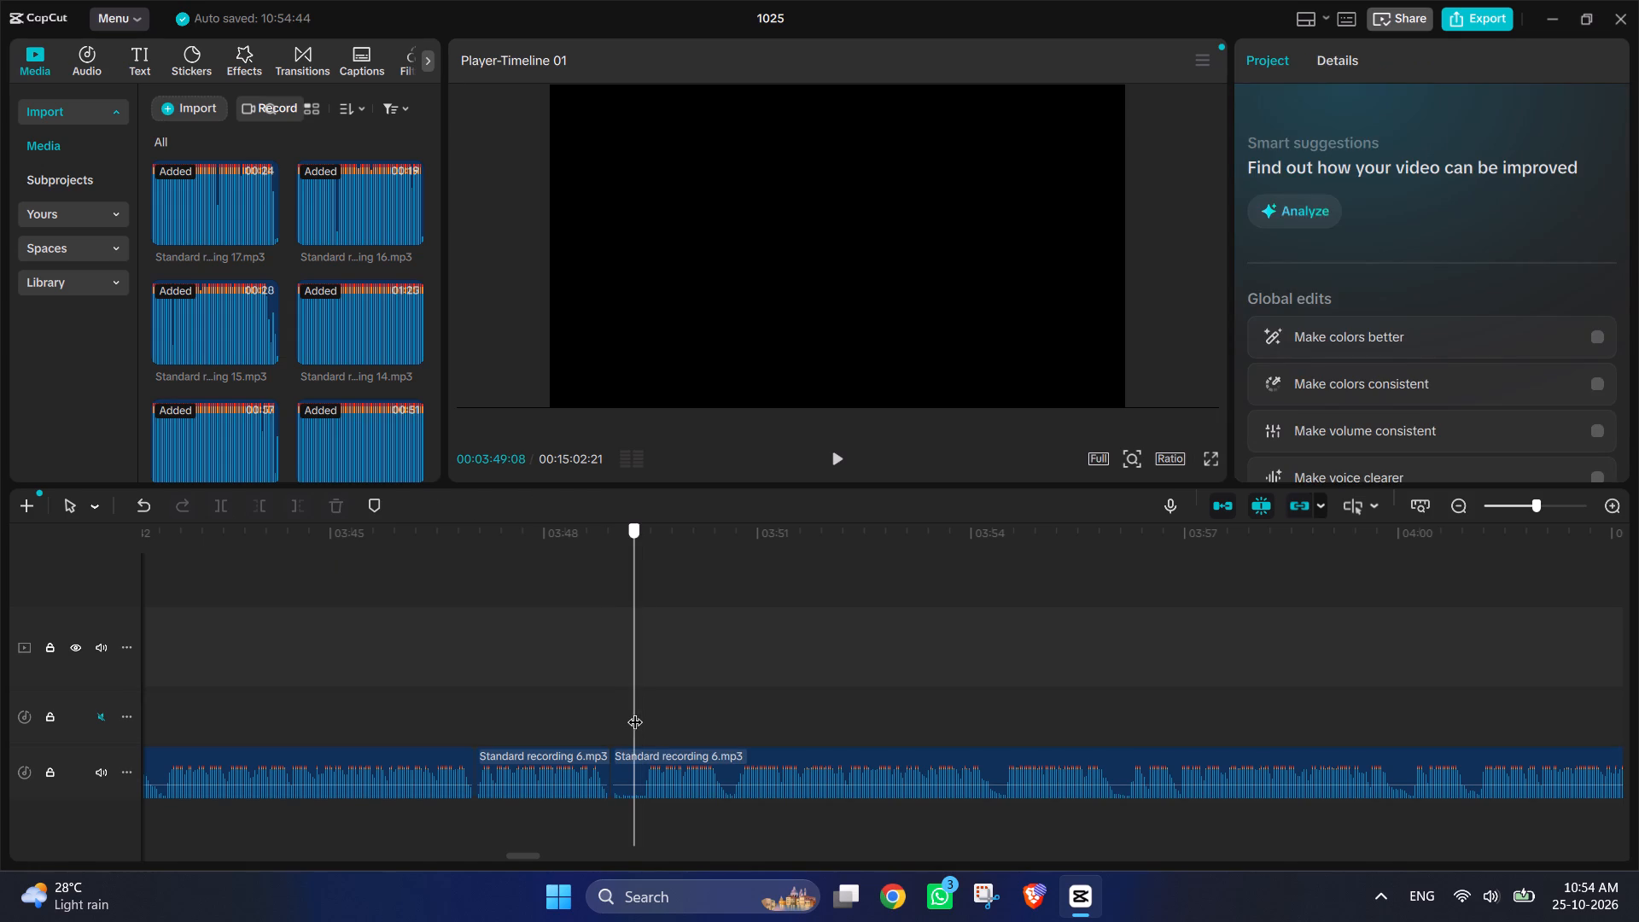
drag(635, 711, 642, 710)
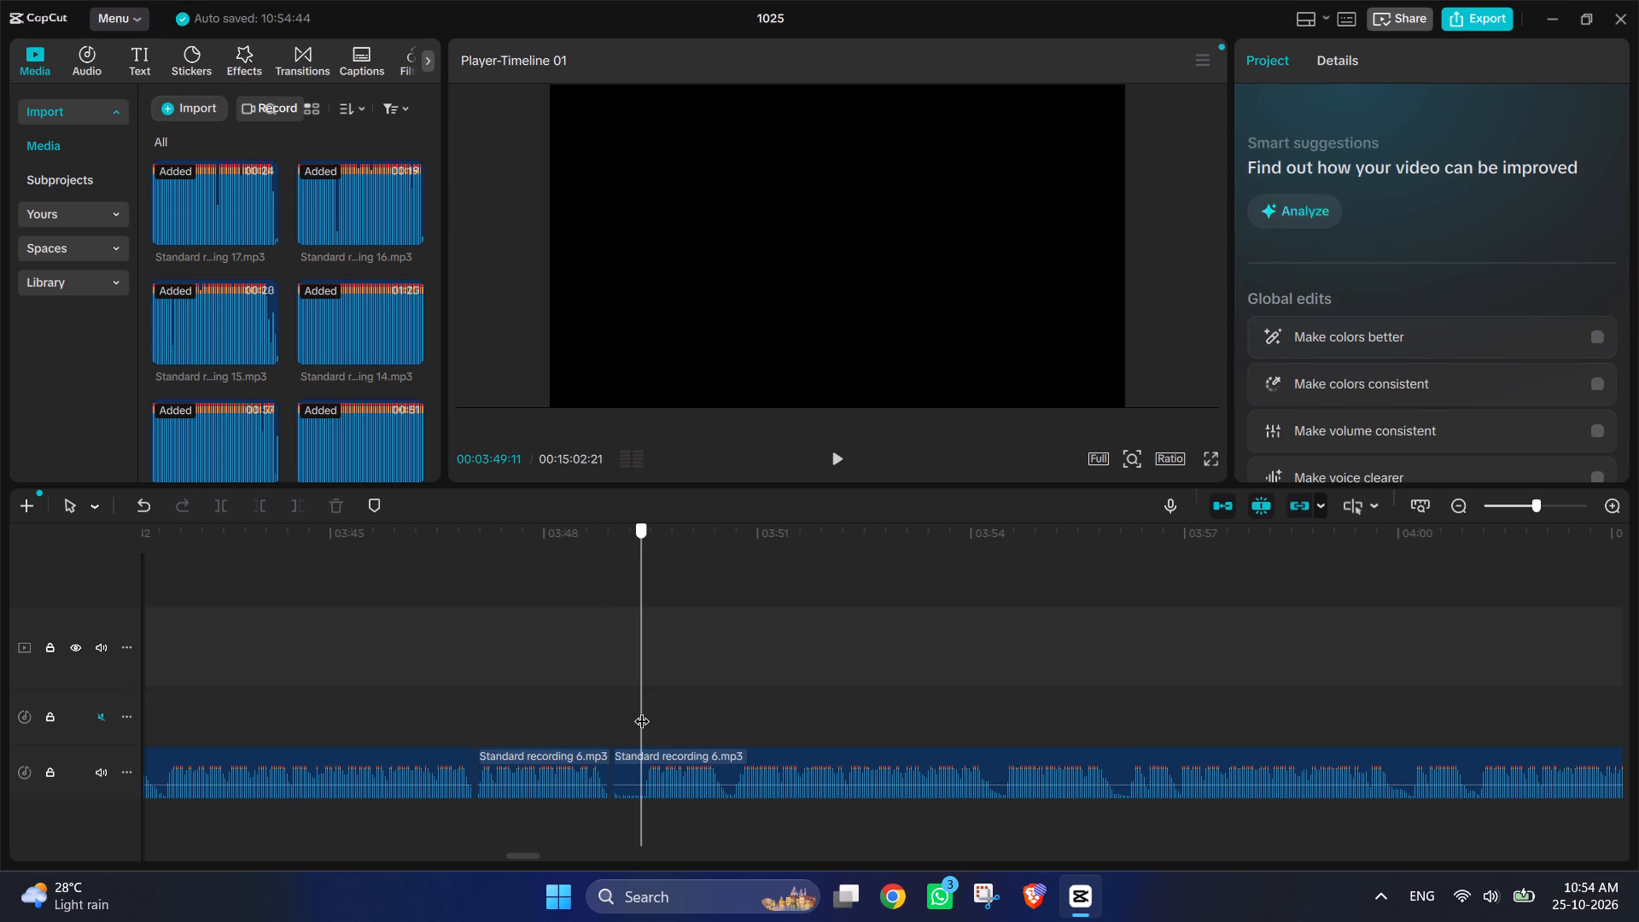
drag(642, 710, 643, 710)
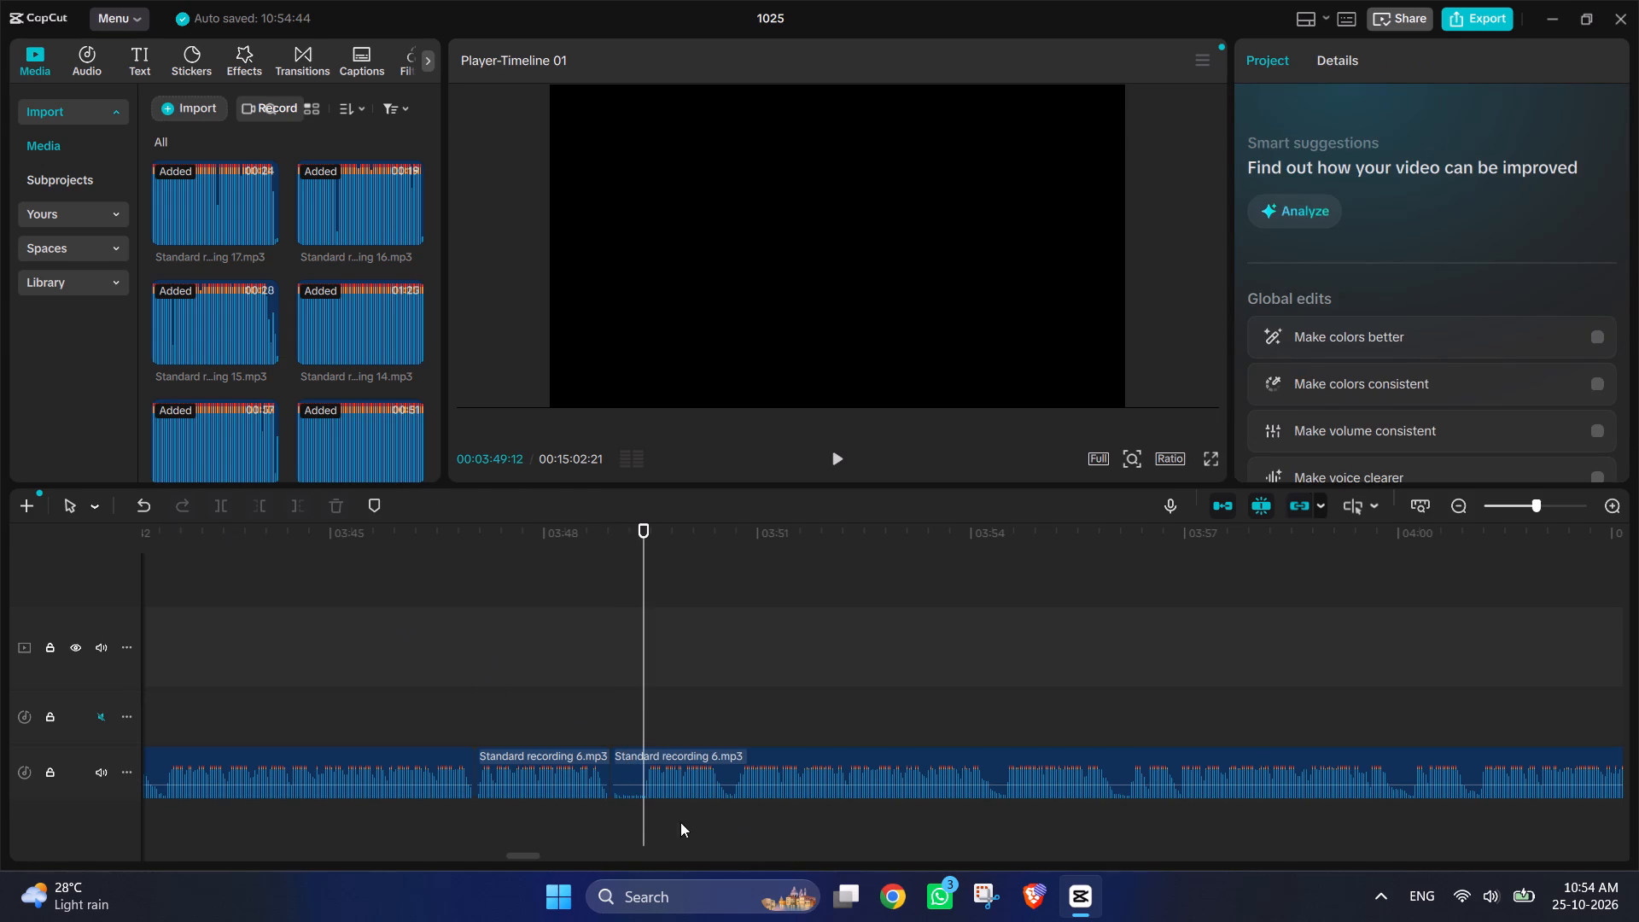
click(633, 759)
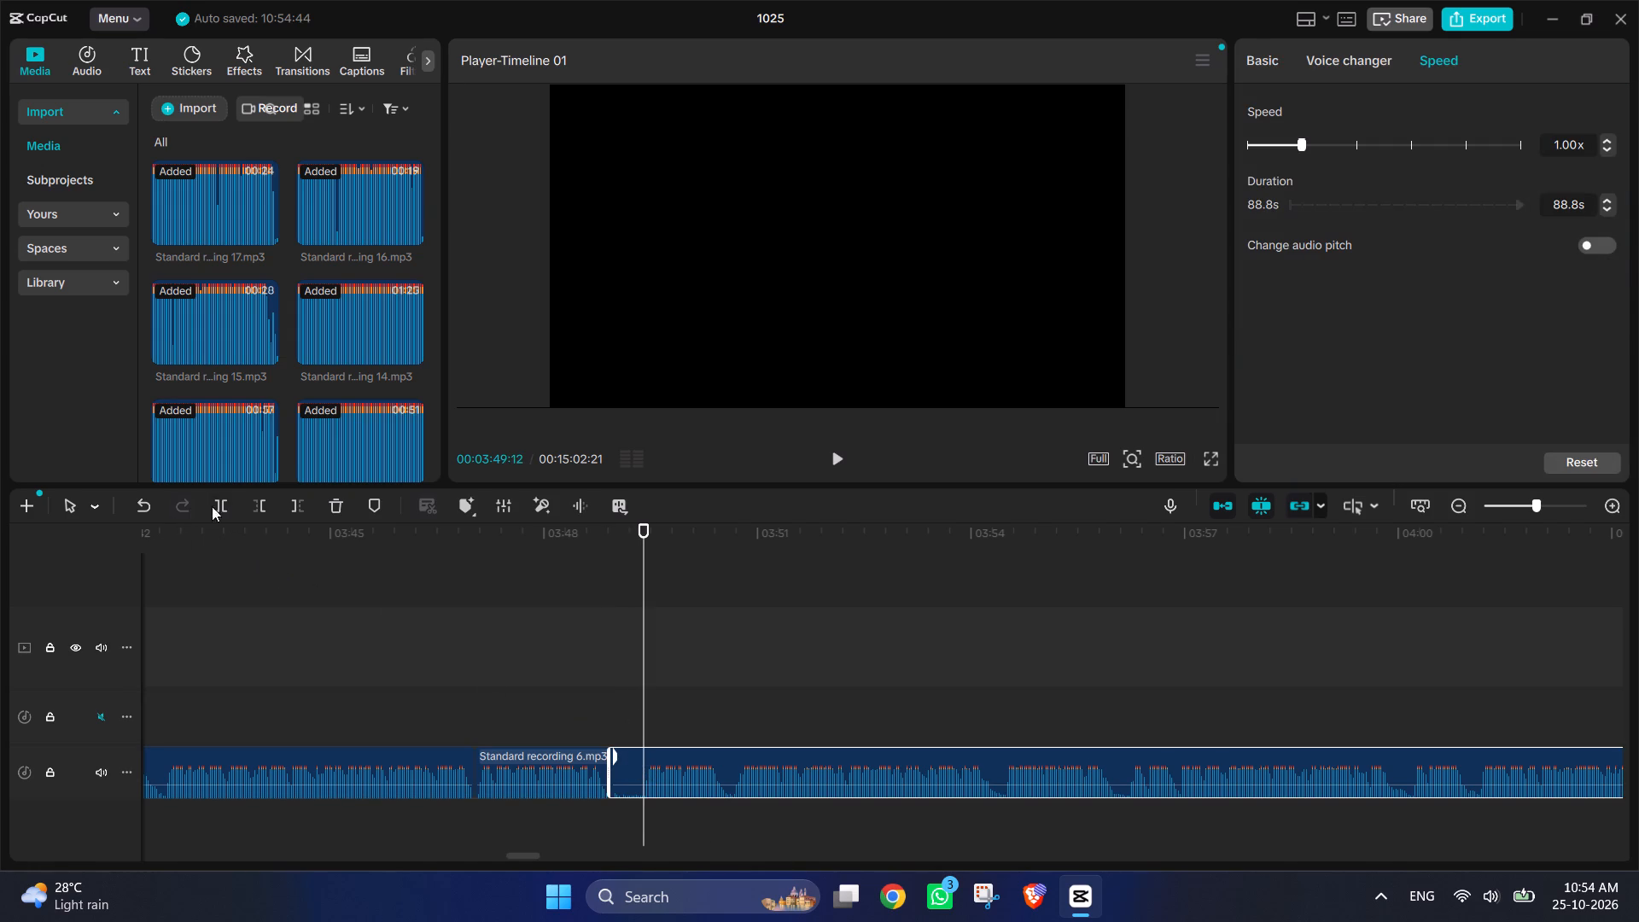
click(232, 510)
click(624, 782)
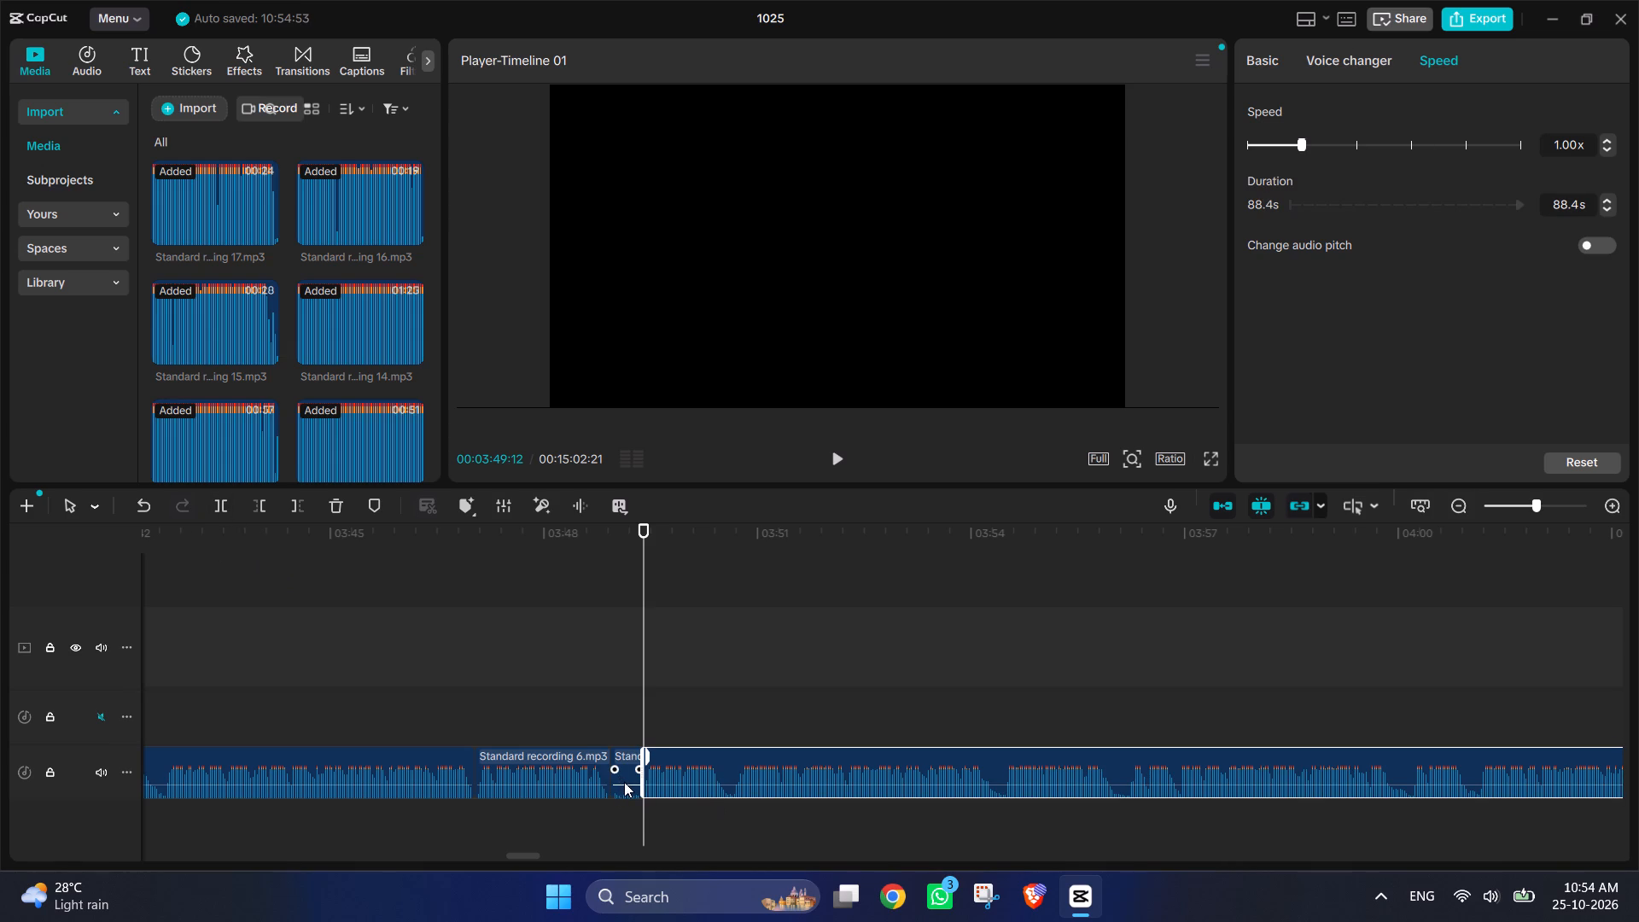
key(Delete)
drag(816, 756, 791, 756)
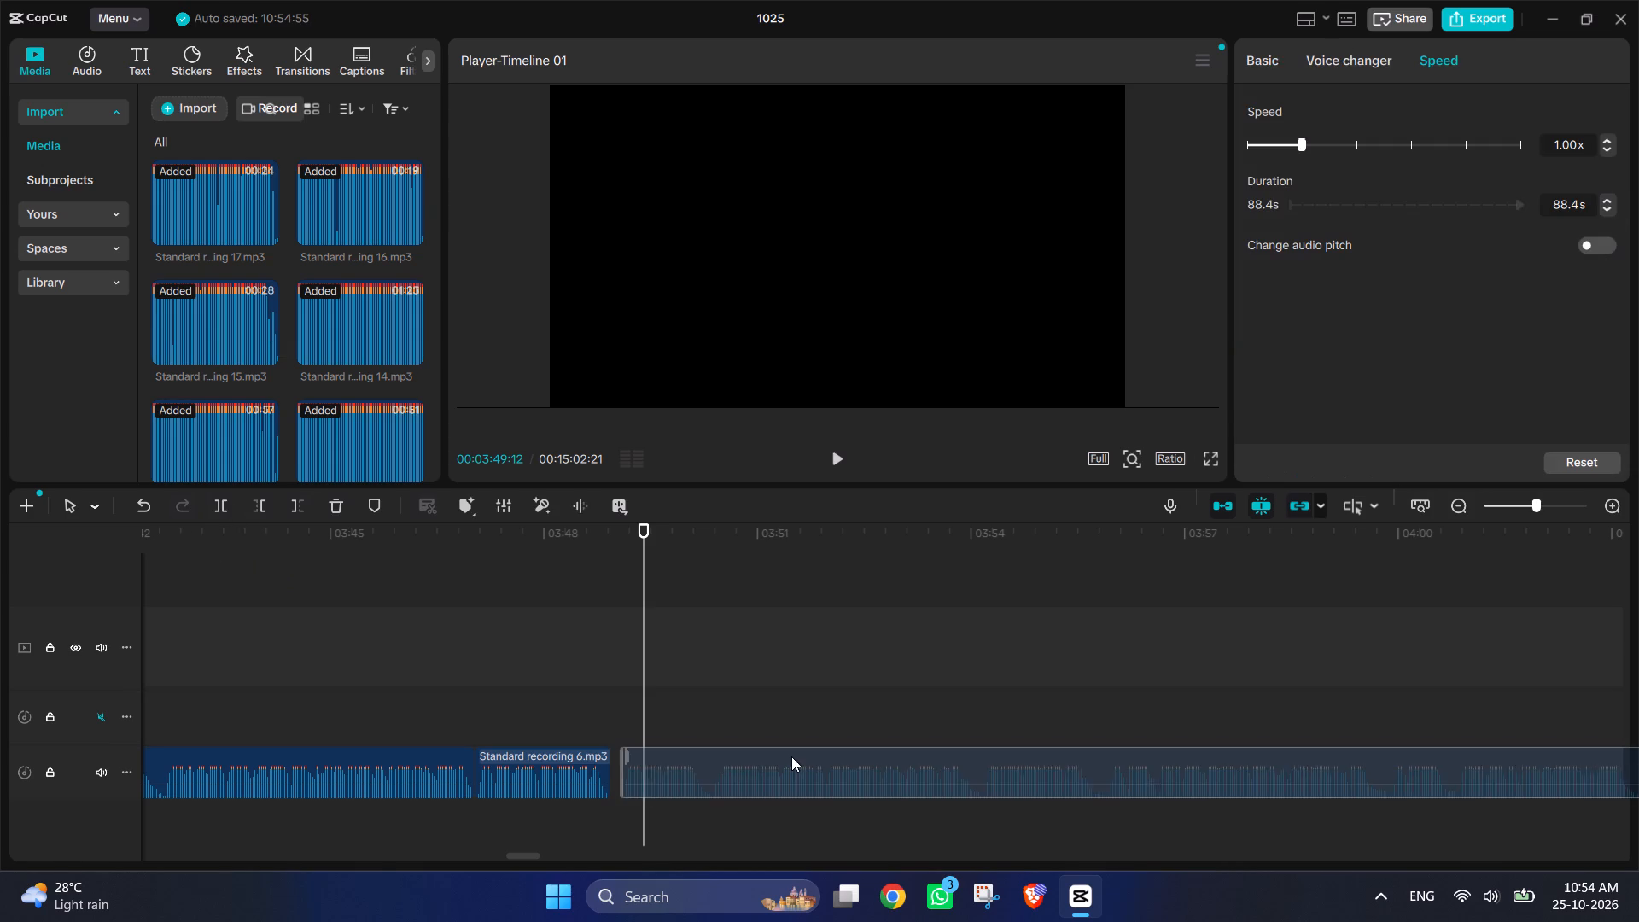
drag(791, 756, 782, 757)
Play on from the join at 00:03:48:28, cut out recording 6's pause from 00:04:13:22 to 00:04:15:17 and close the gap.
drag(645, 639, 619, 633)
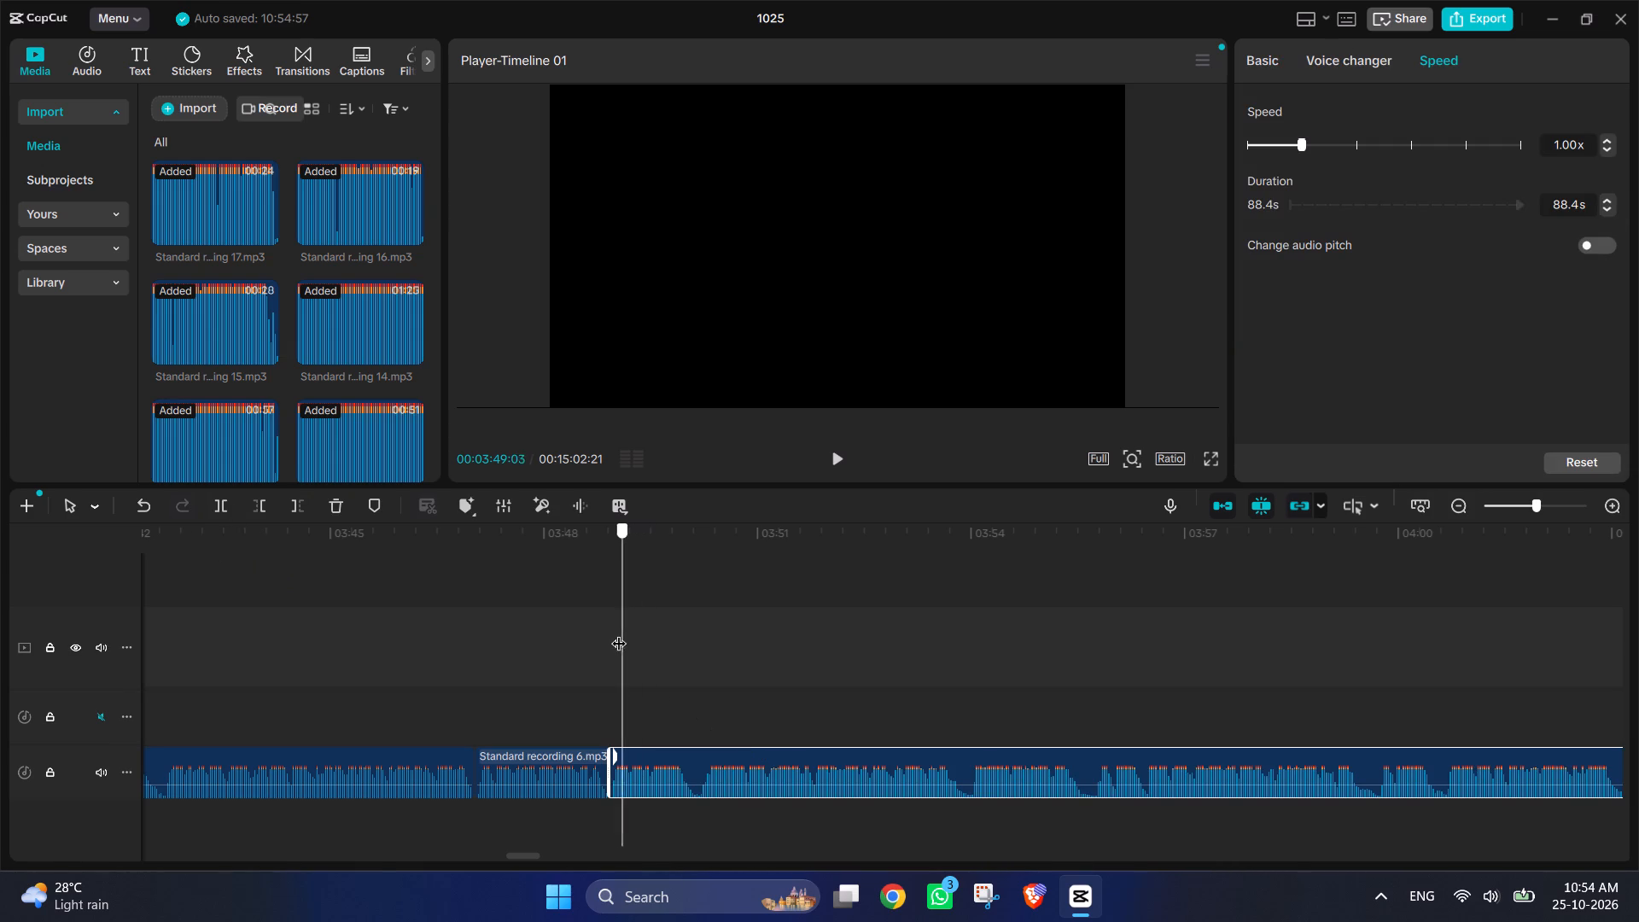
drag(619, 633, 613, 633)
click(836, 463)
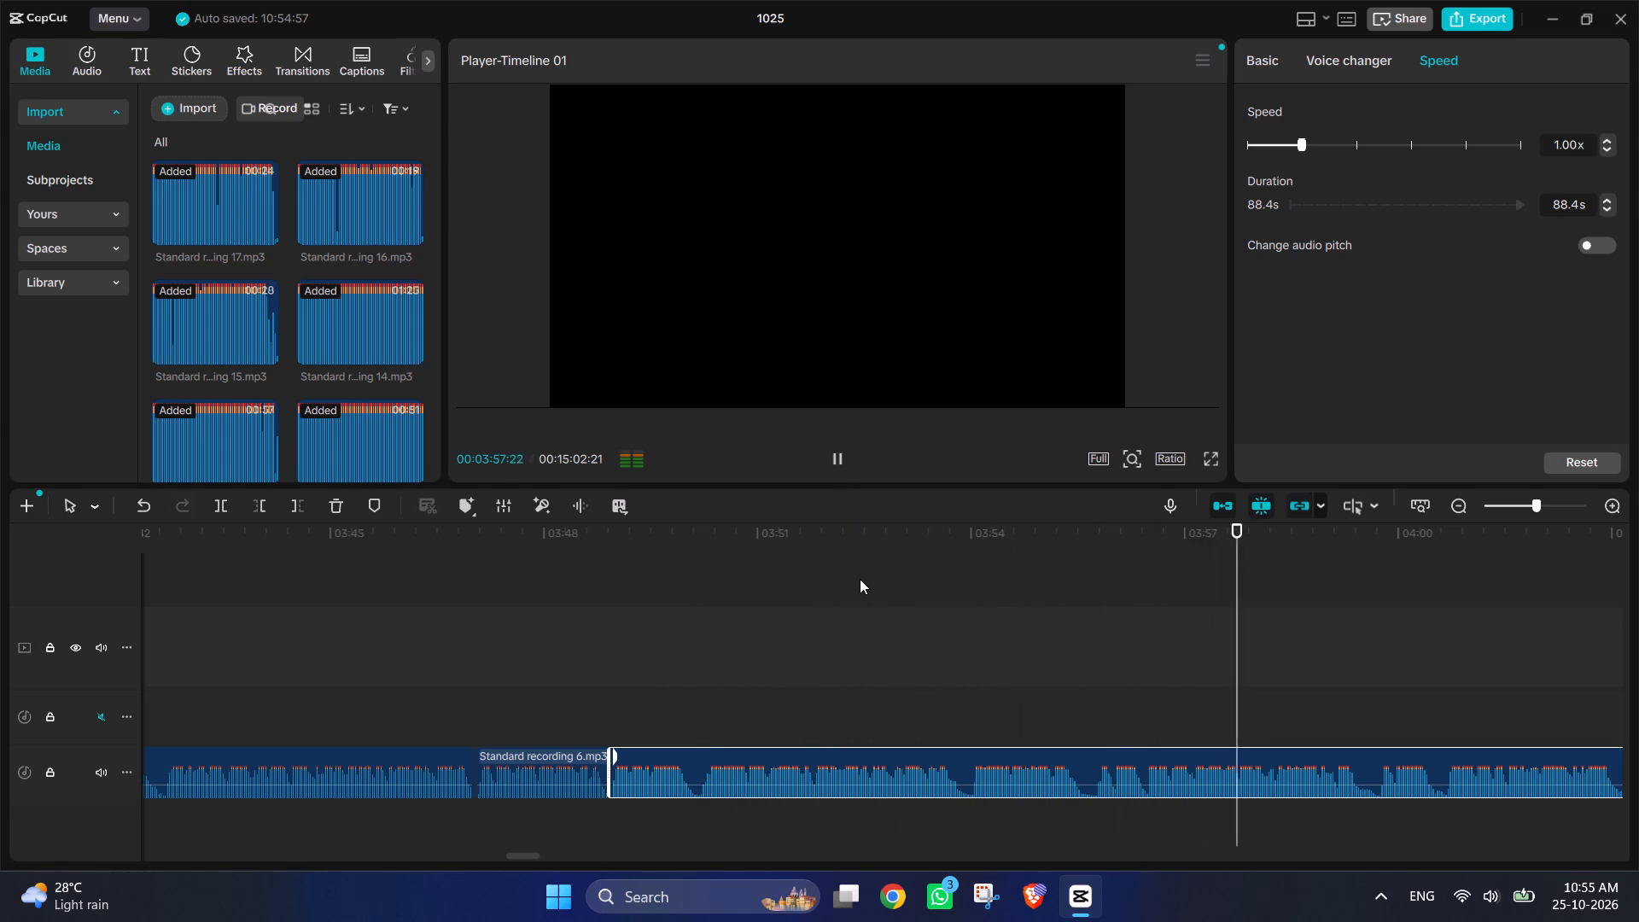
ctrl+scroll(860, 579, down, 5)
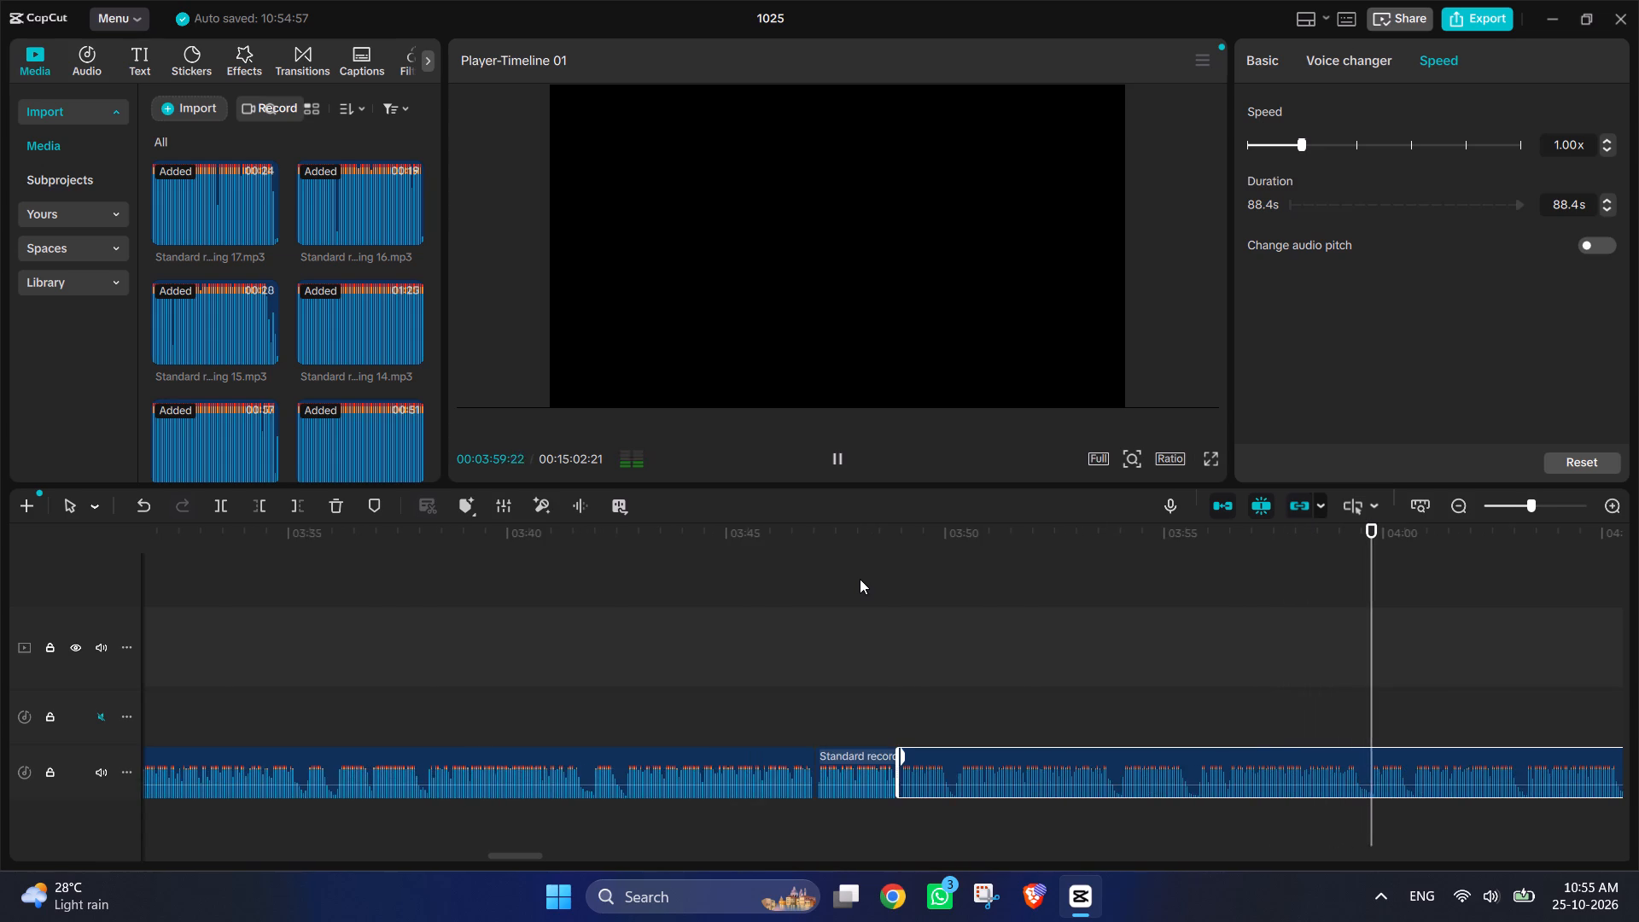
scroll(860, 579, left, 3)
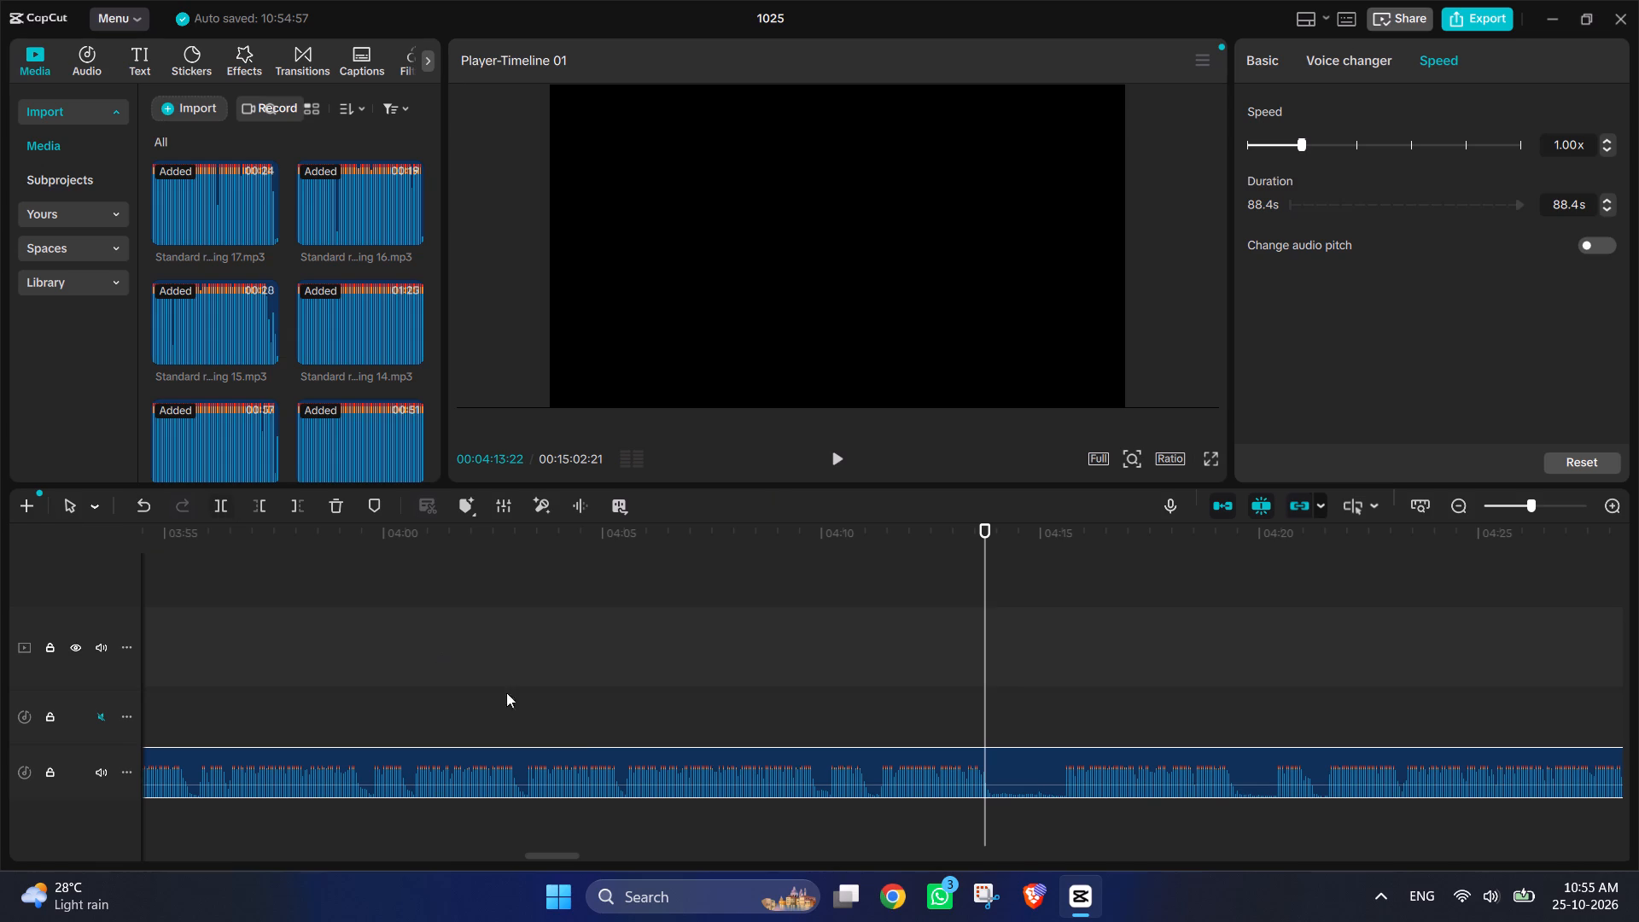
click(221, 516)
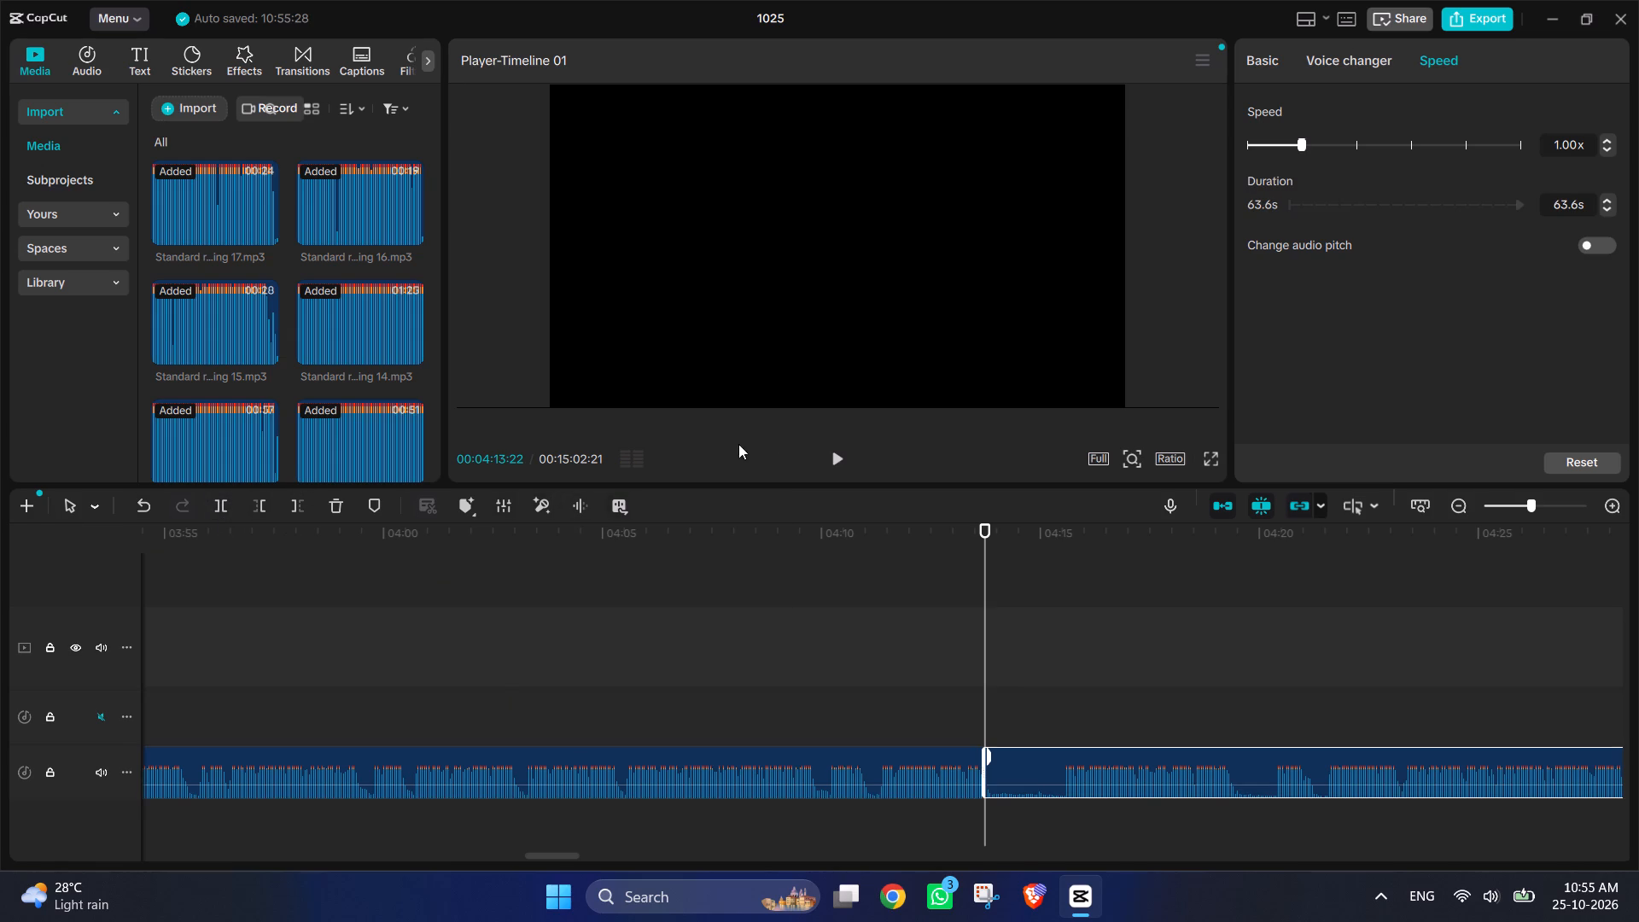
click(838, 460)
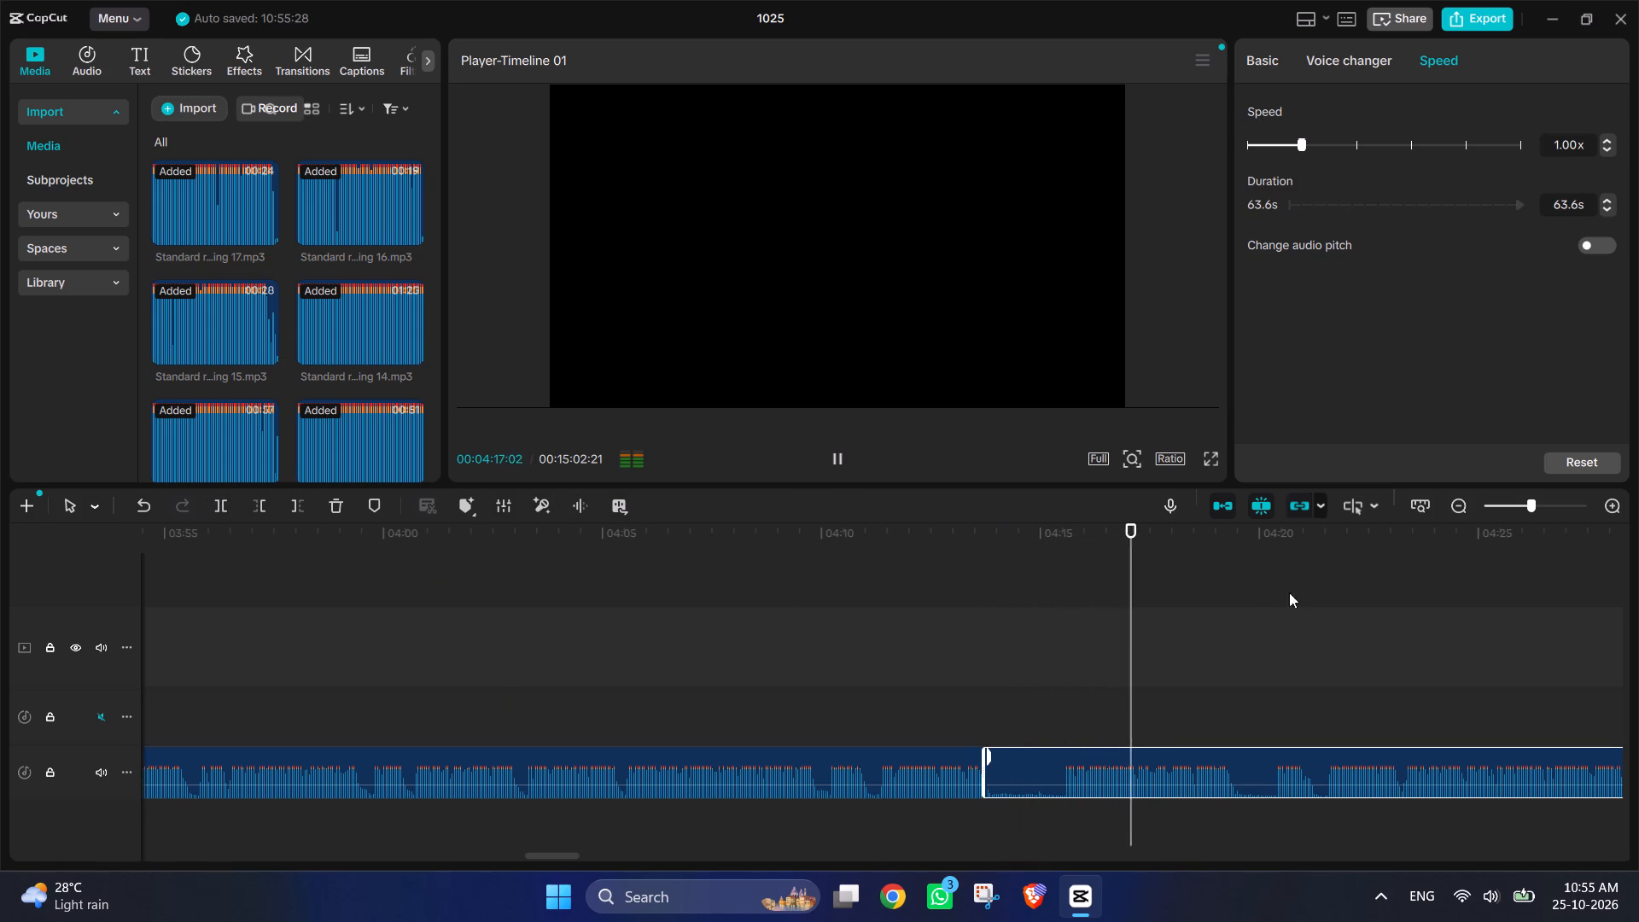
click(1216, 567)
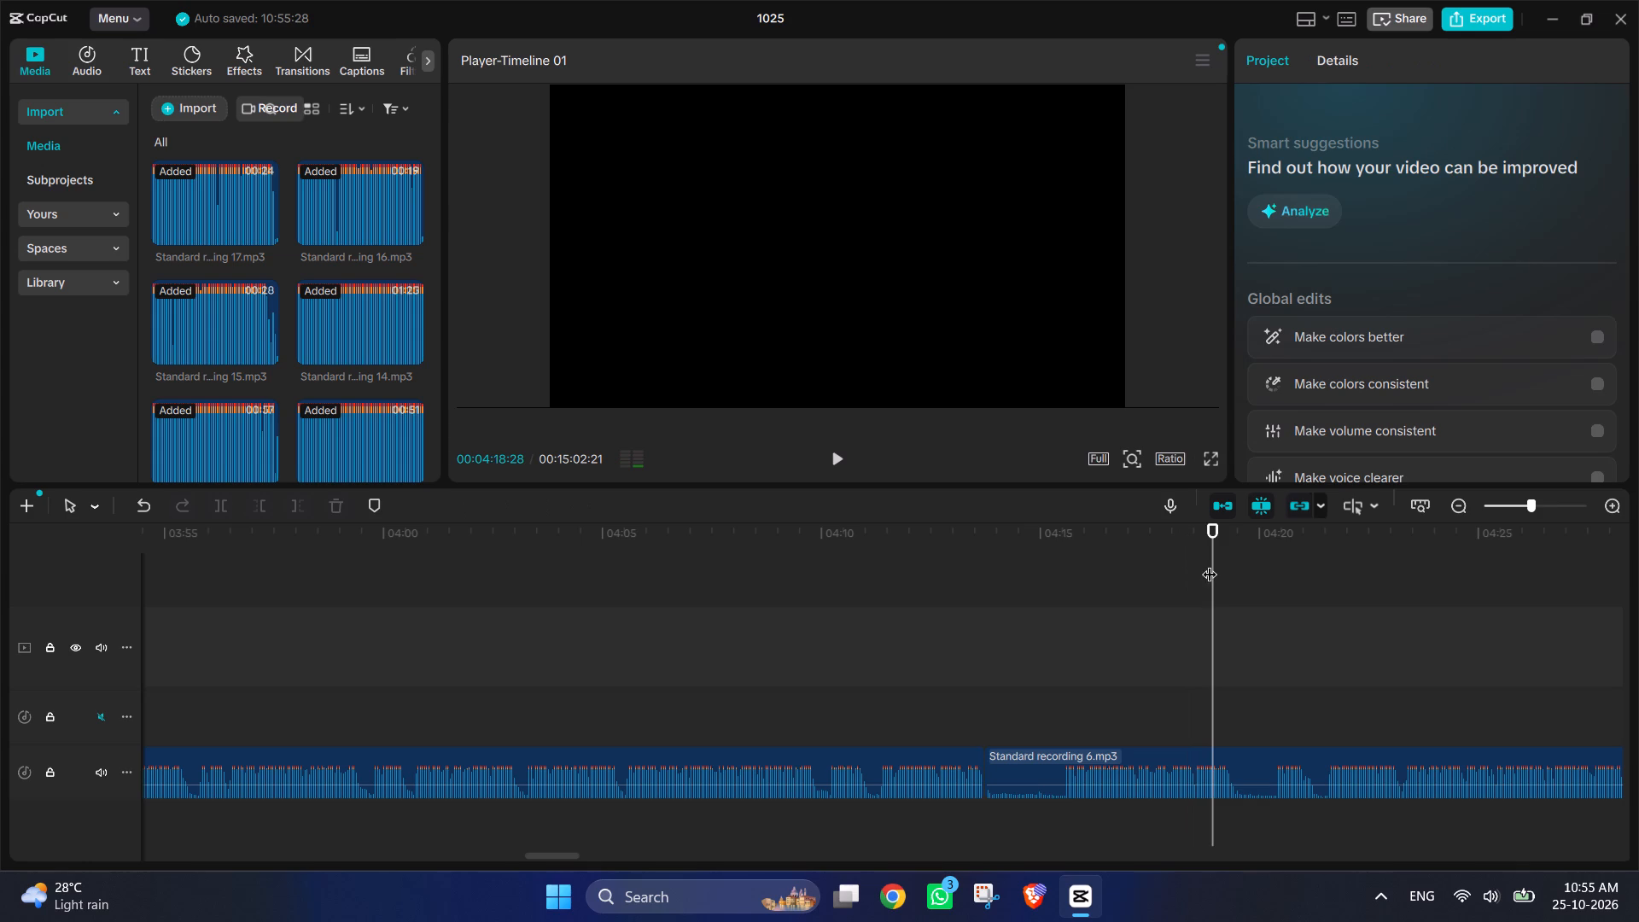
drag(1211, 564, 1065, 566)
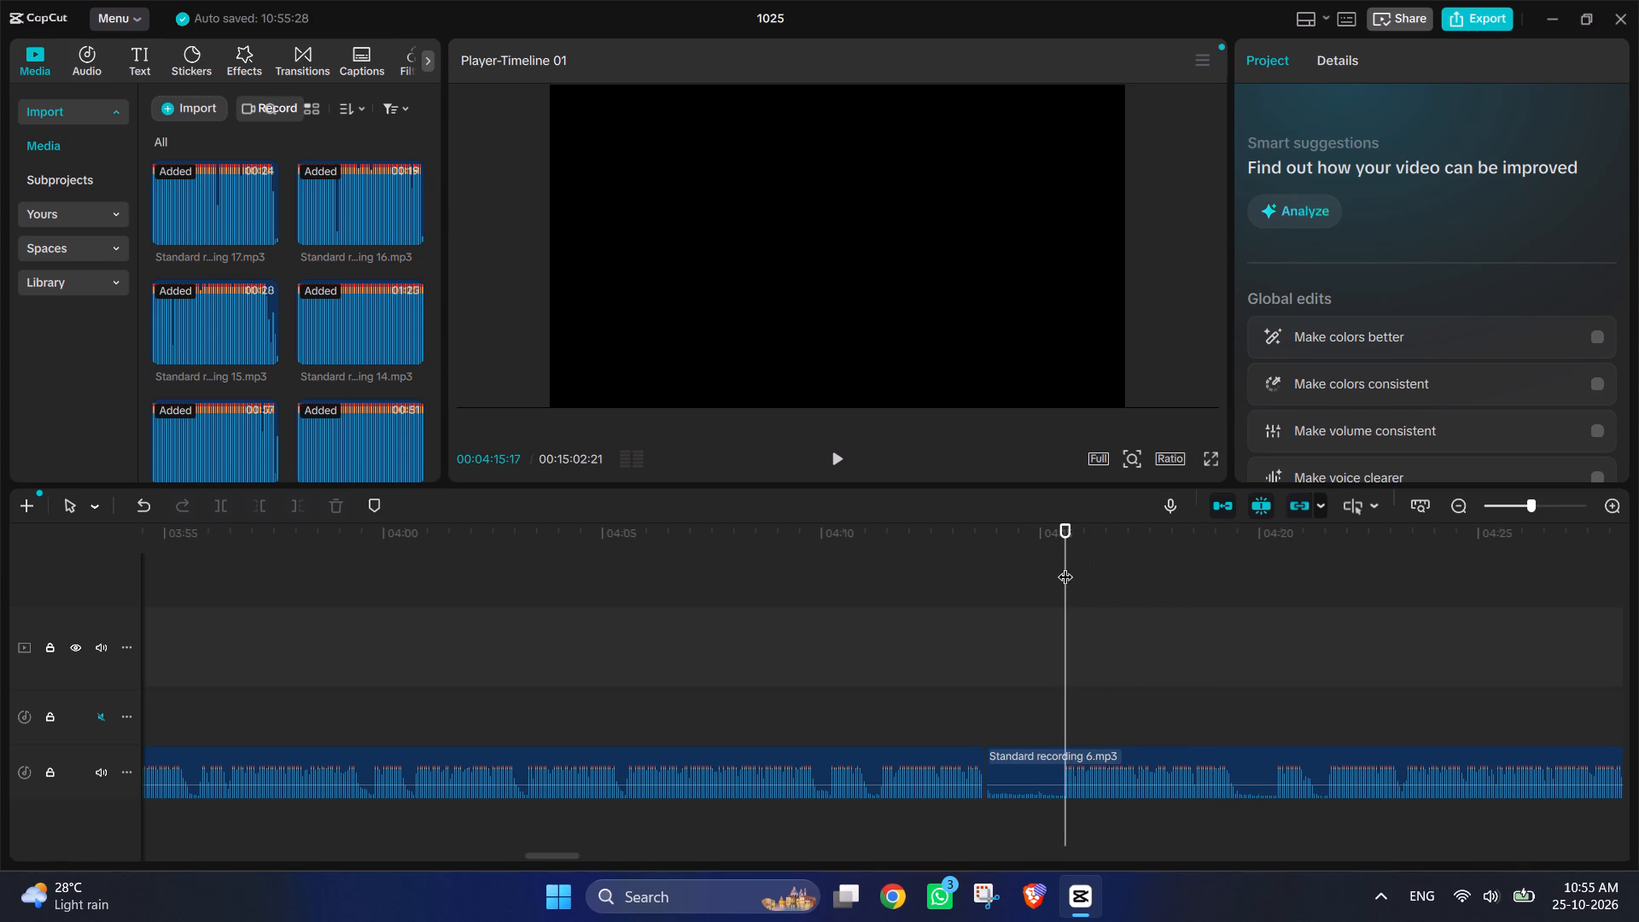
click(1050, 786)
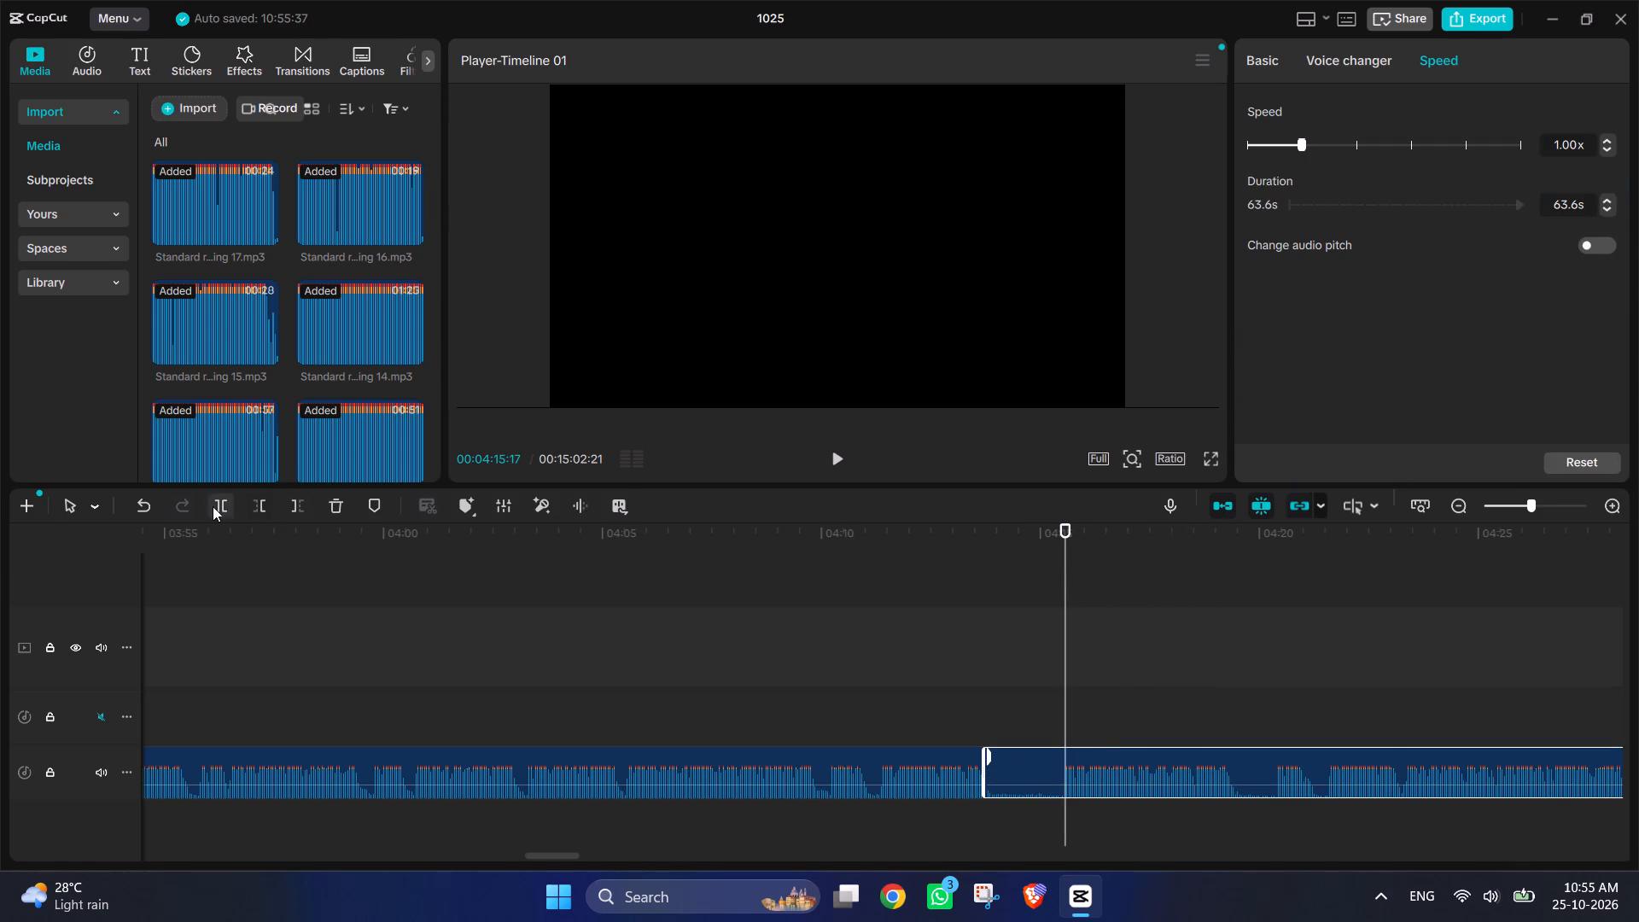
click(255, 505)
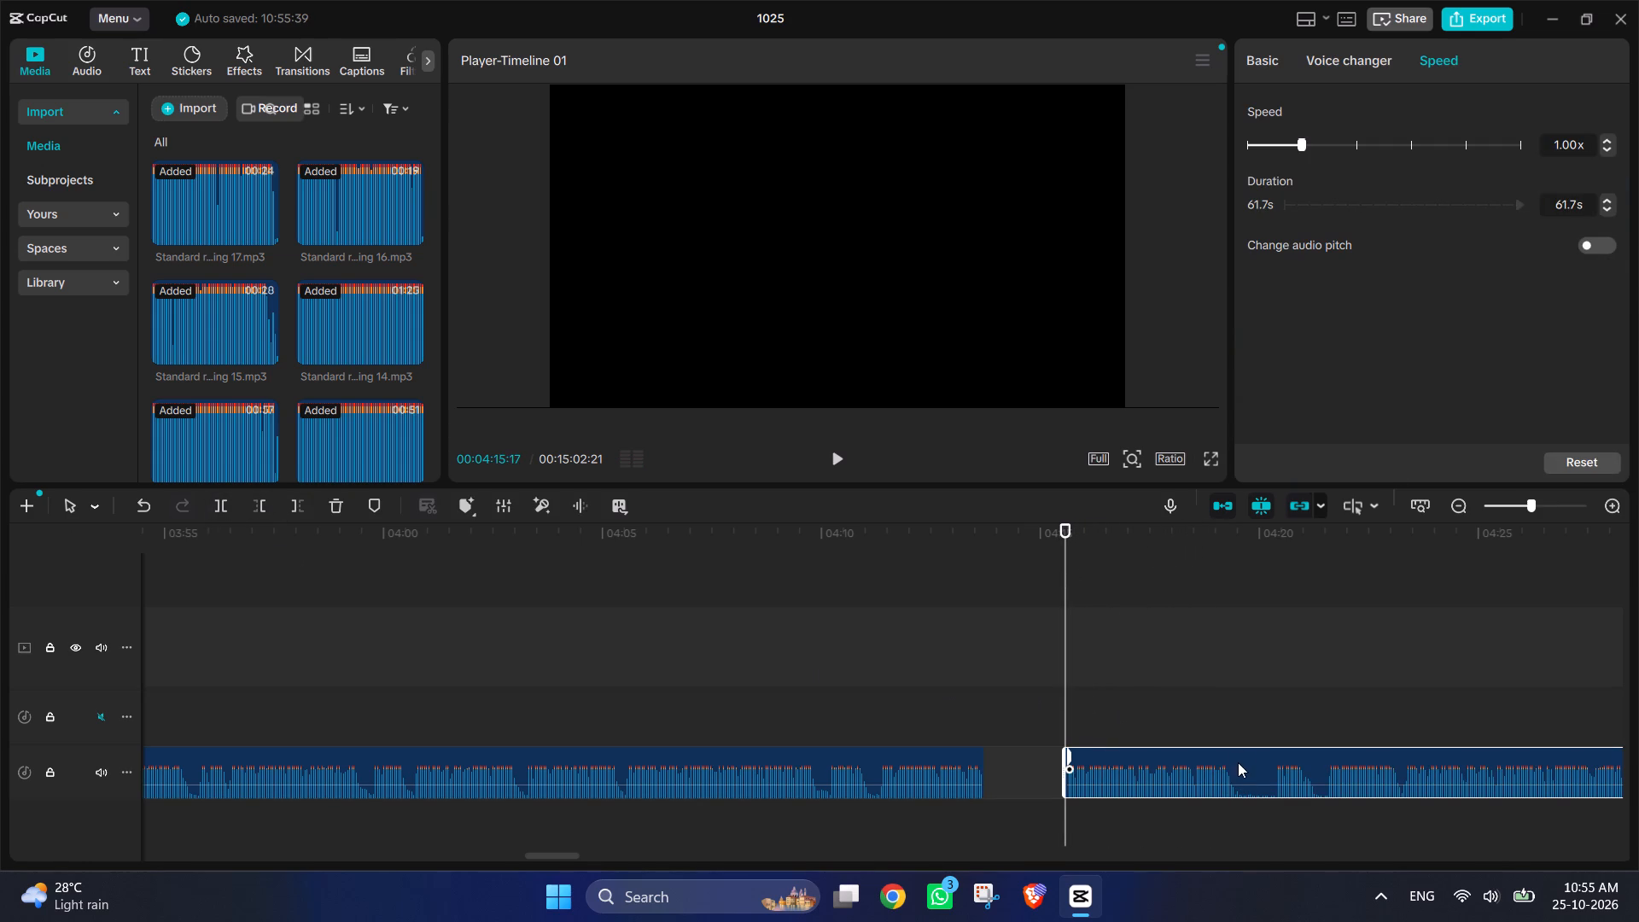
drag(1239, 758, 1158, 760)
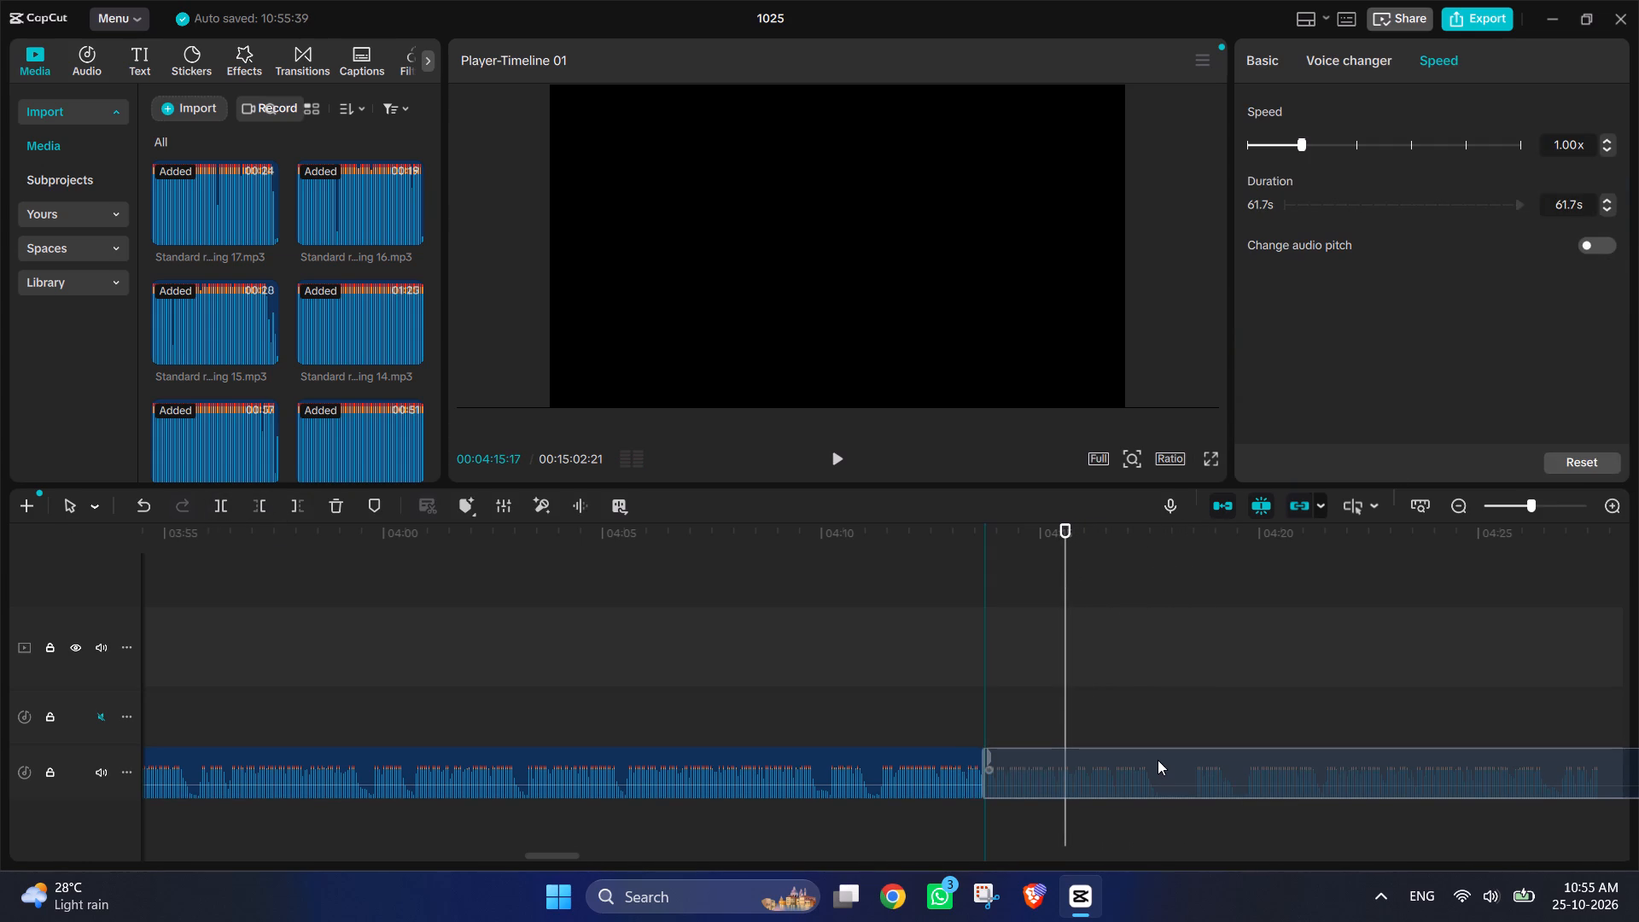
drag(1158, 760, 1158, 761)
Play from just before the join at 00:04:13:22 to check the cut and listen on through recording 6.
drag(1070, 666, 964, 642)
click(831, 456)
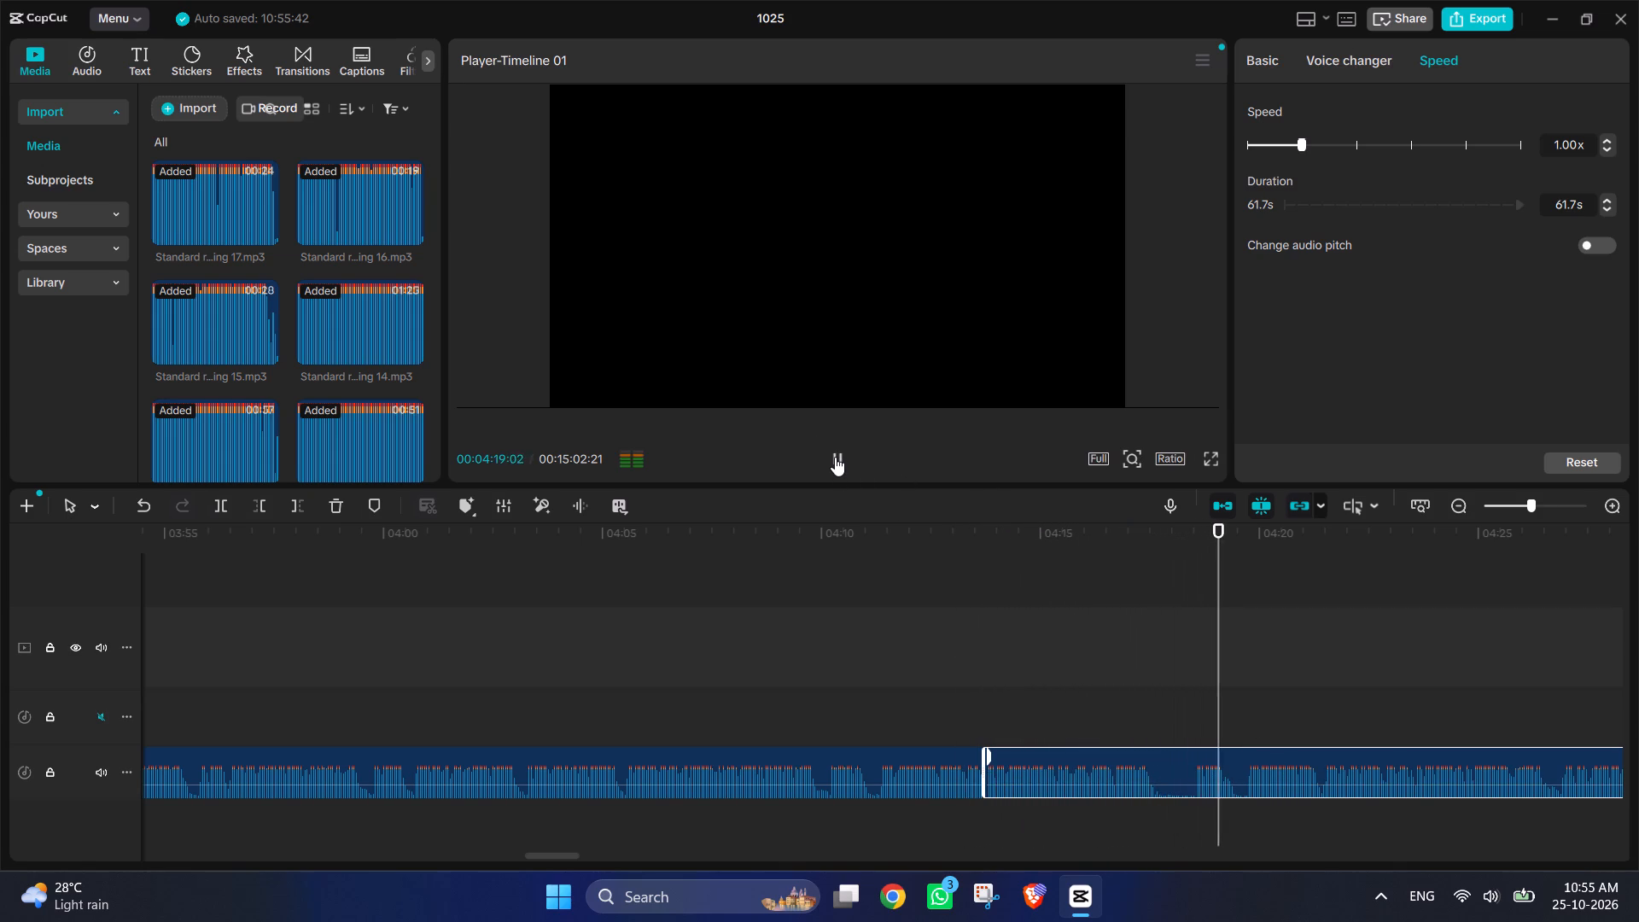
Move the clips of Standard recordings 7 to 17 together back against the end of recording 6 to close the gap.
scroll(1302, 779, left, 1)
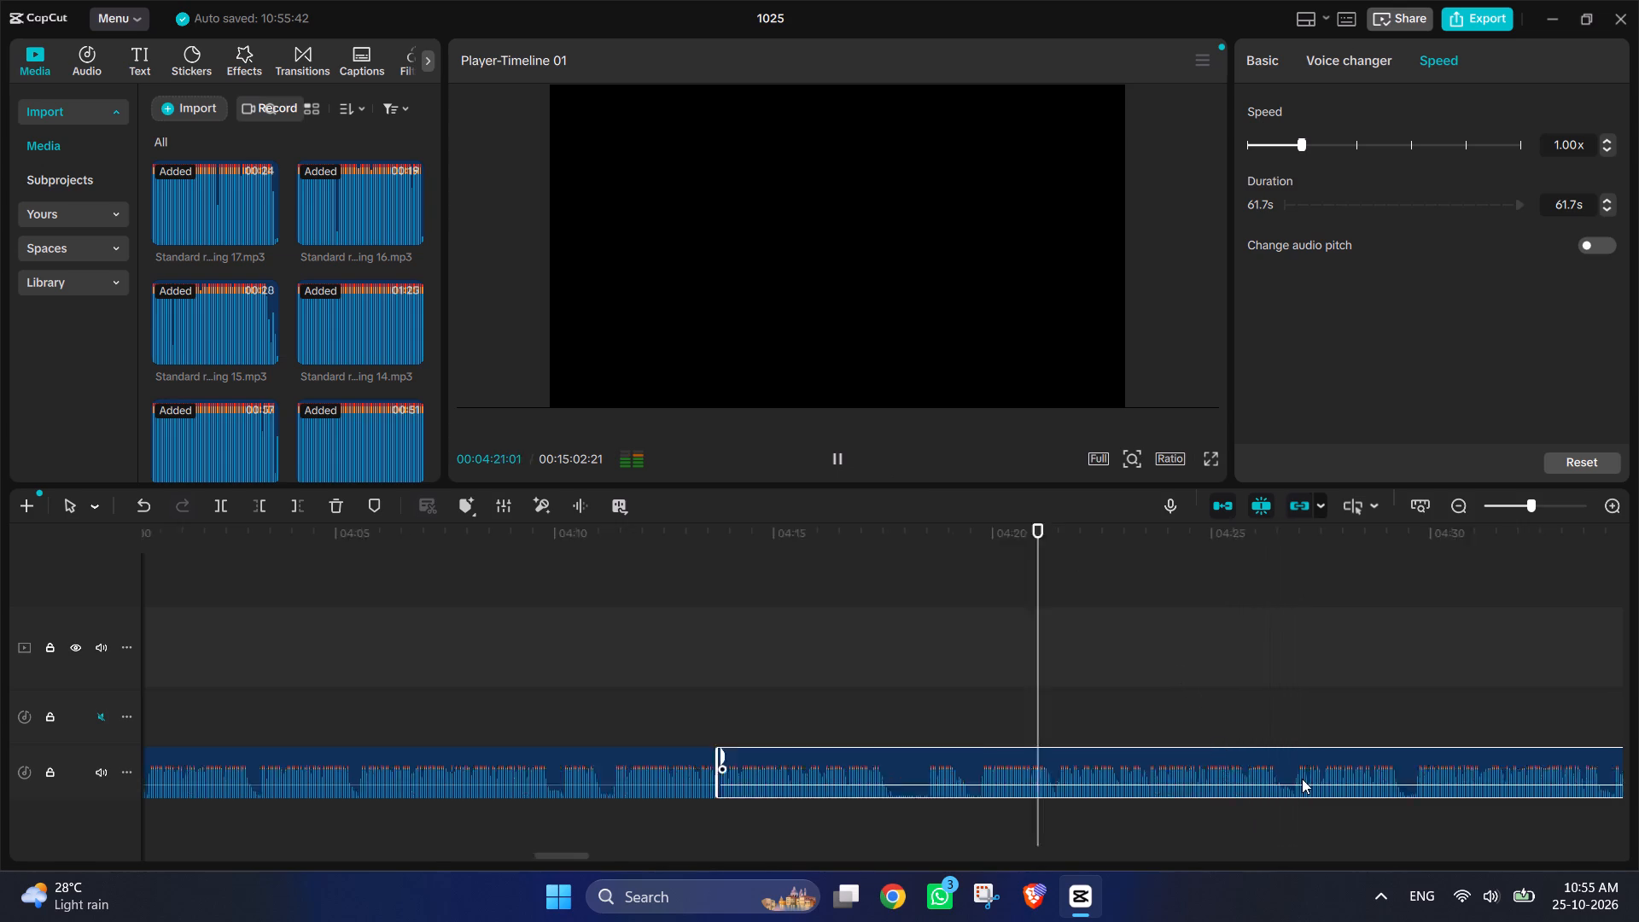
scroll(1302, 779, left, 3)
ctrl+scroll(1302, 779, down, 4)
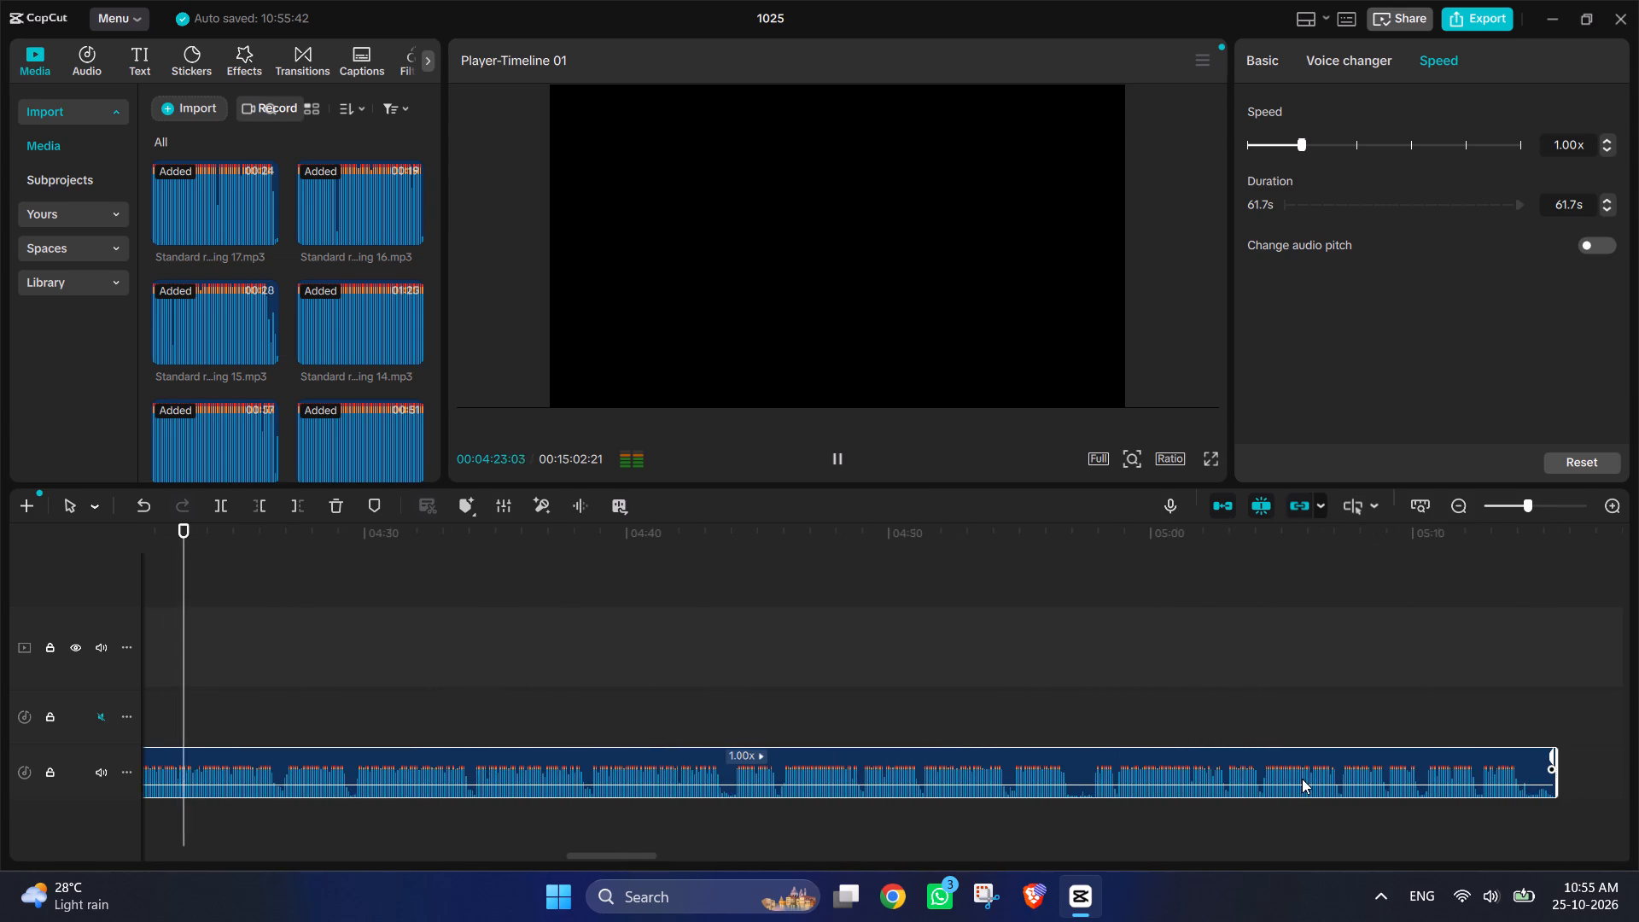
ctrl+scroll(1302, 779, down, 1)
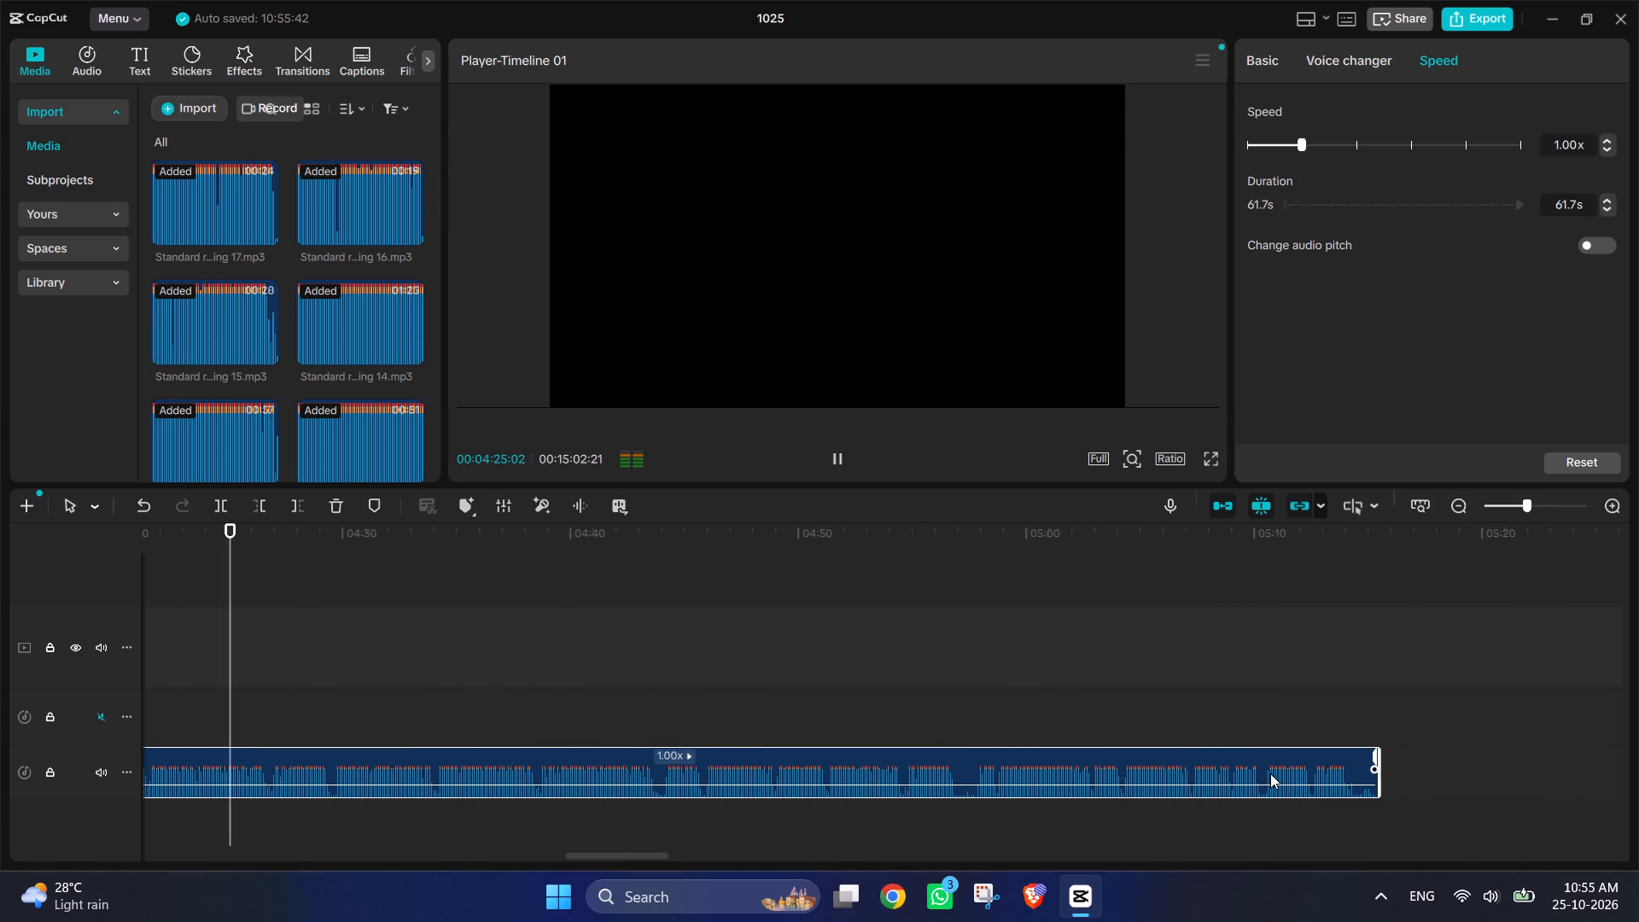
scroll(1537, 670, left, 5)
ctrl+scroll(1528, 680, down, 3)
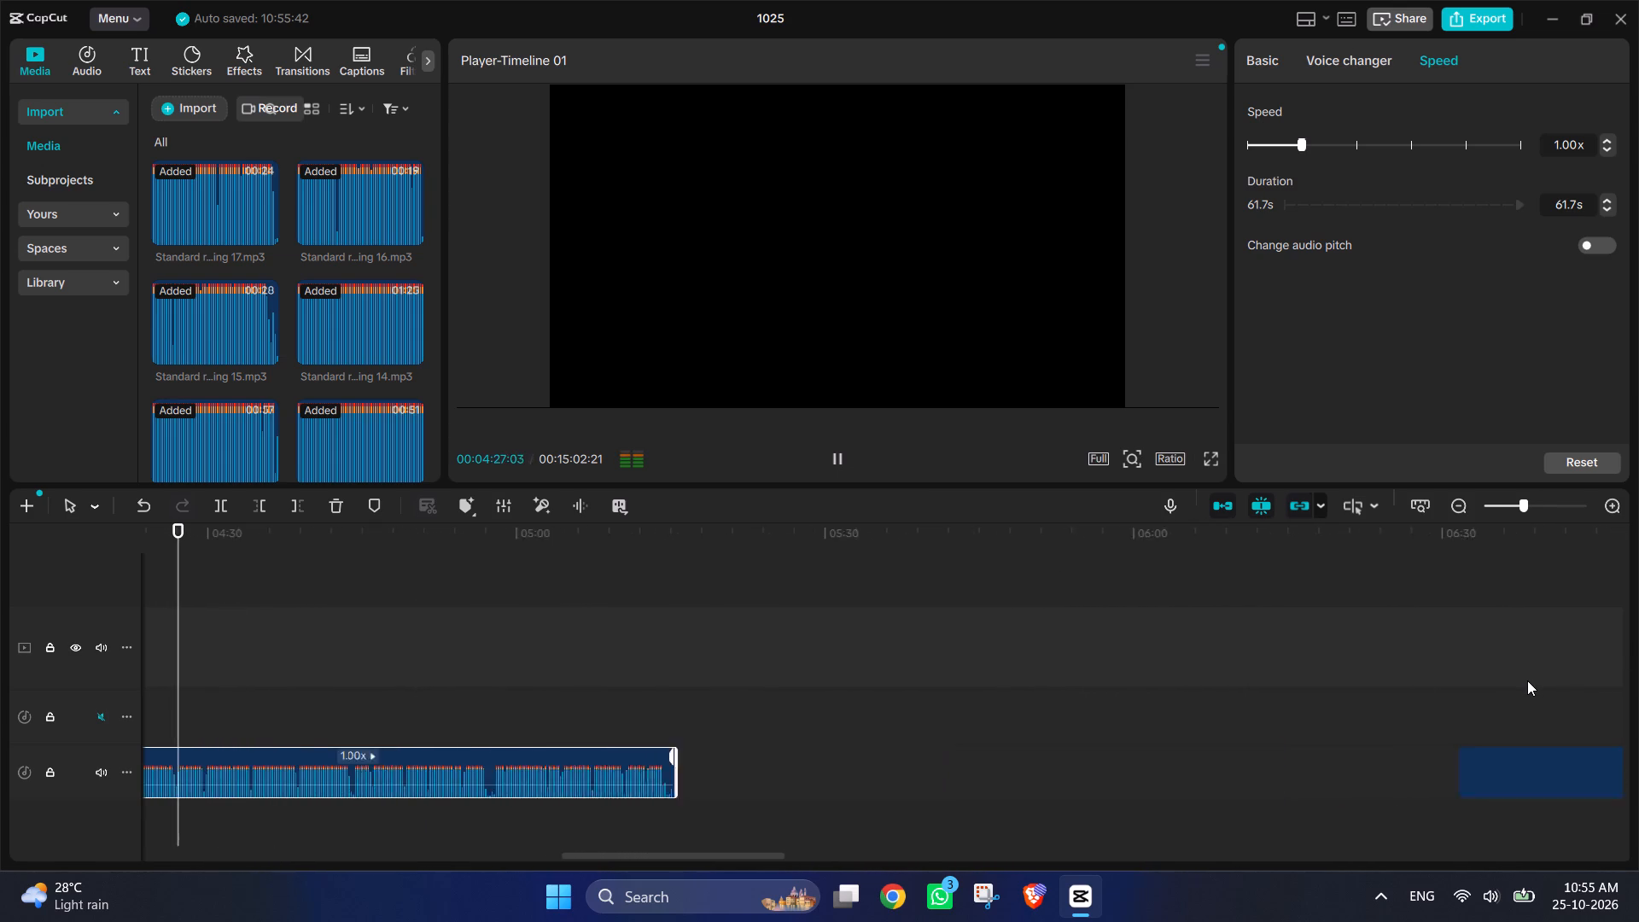
ctrl+scroll(1527, 680, down, 13)
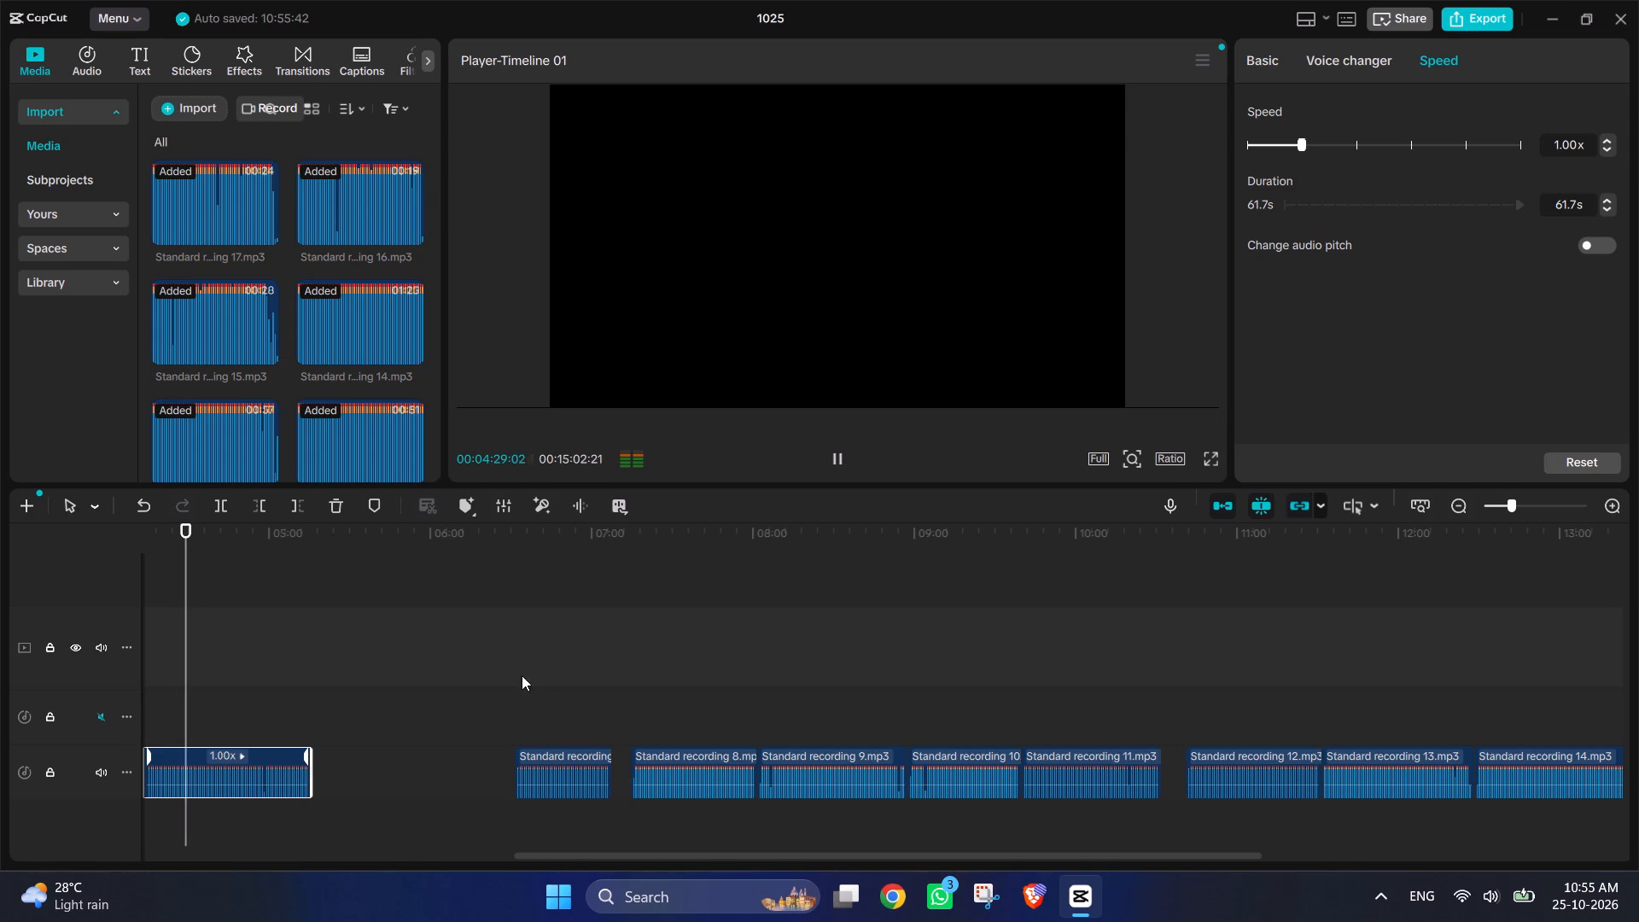
ctrl+scroll(507, 673, down, 4)
drag(450, 687, 865, 823)
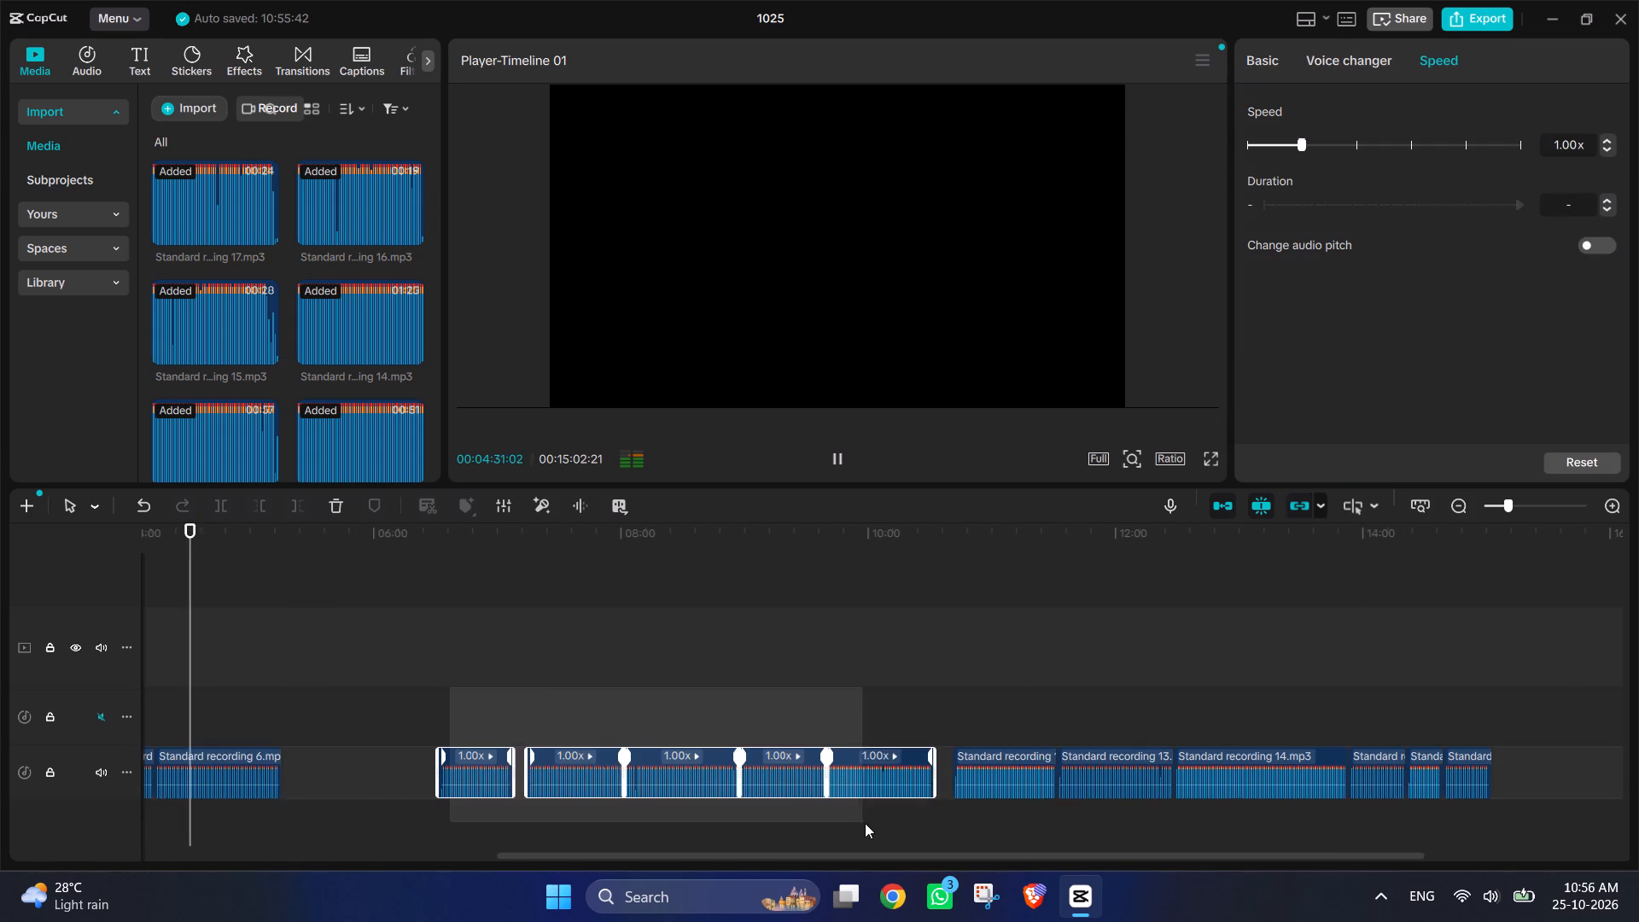
drag(865, 823, 1304, 860)
drag(1345, 763, 1277, 771)
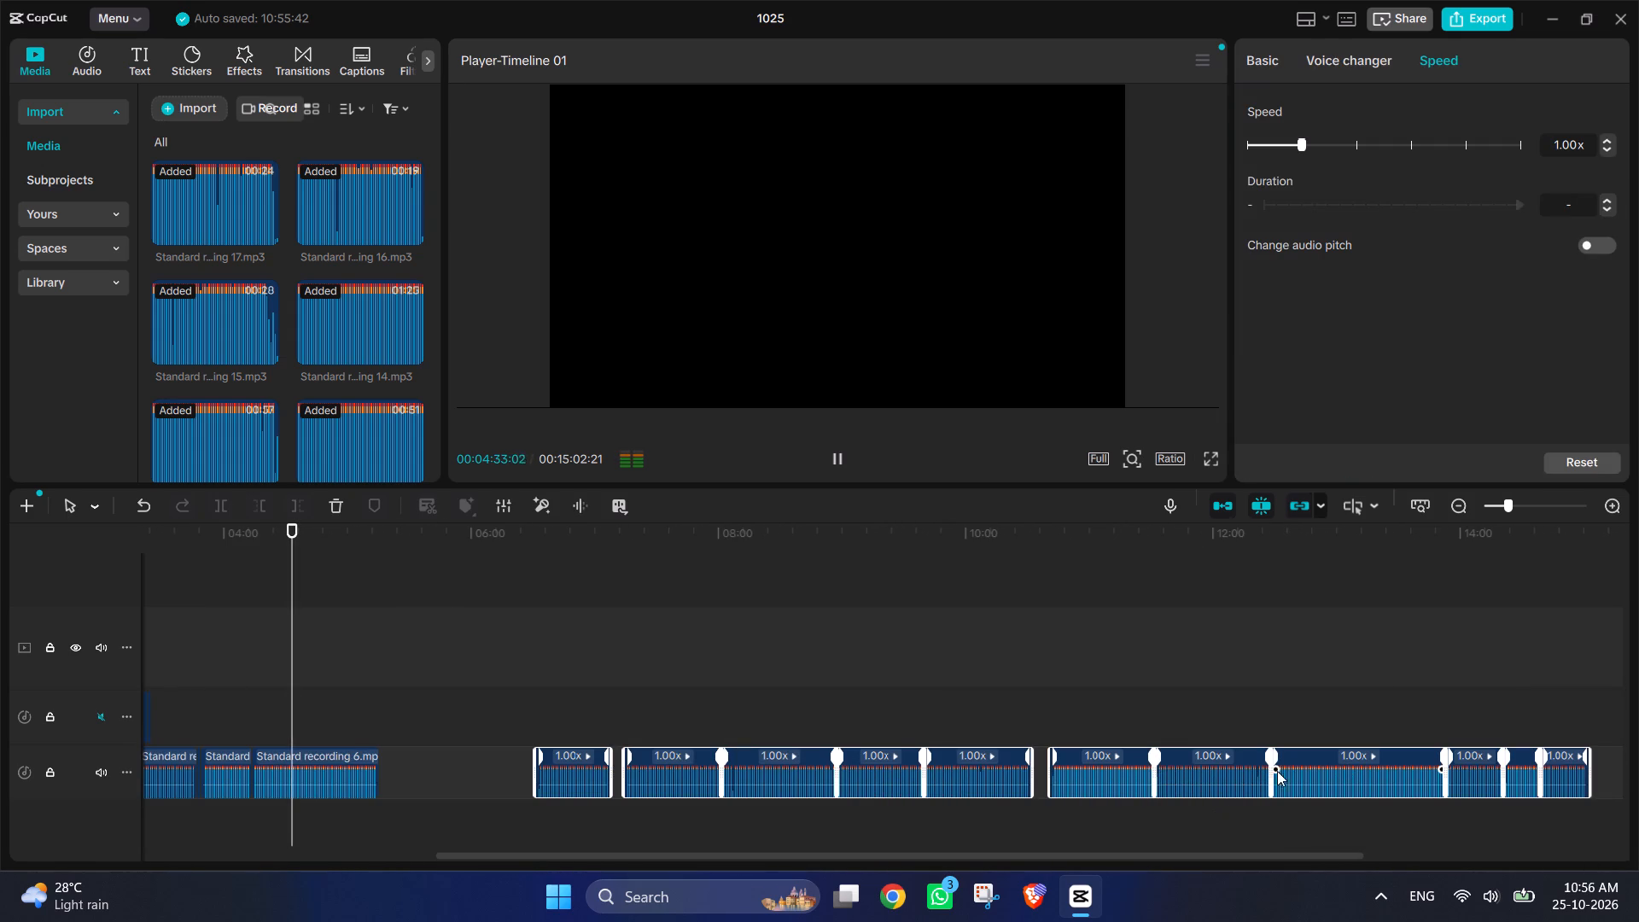
drag(1277, 771, 1152, 780)
drag(1218, 767, 1078, 767)
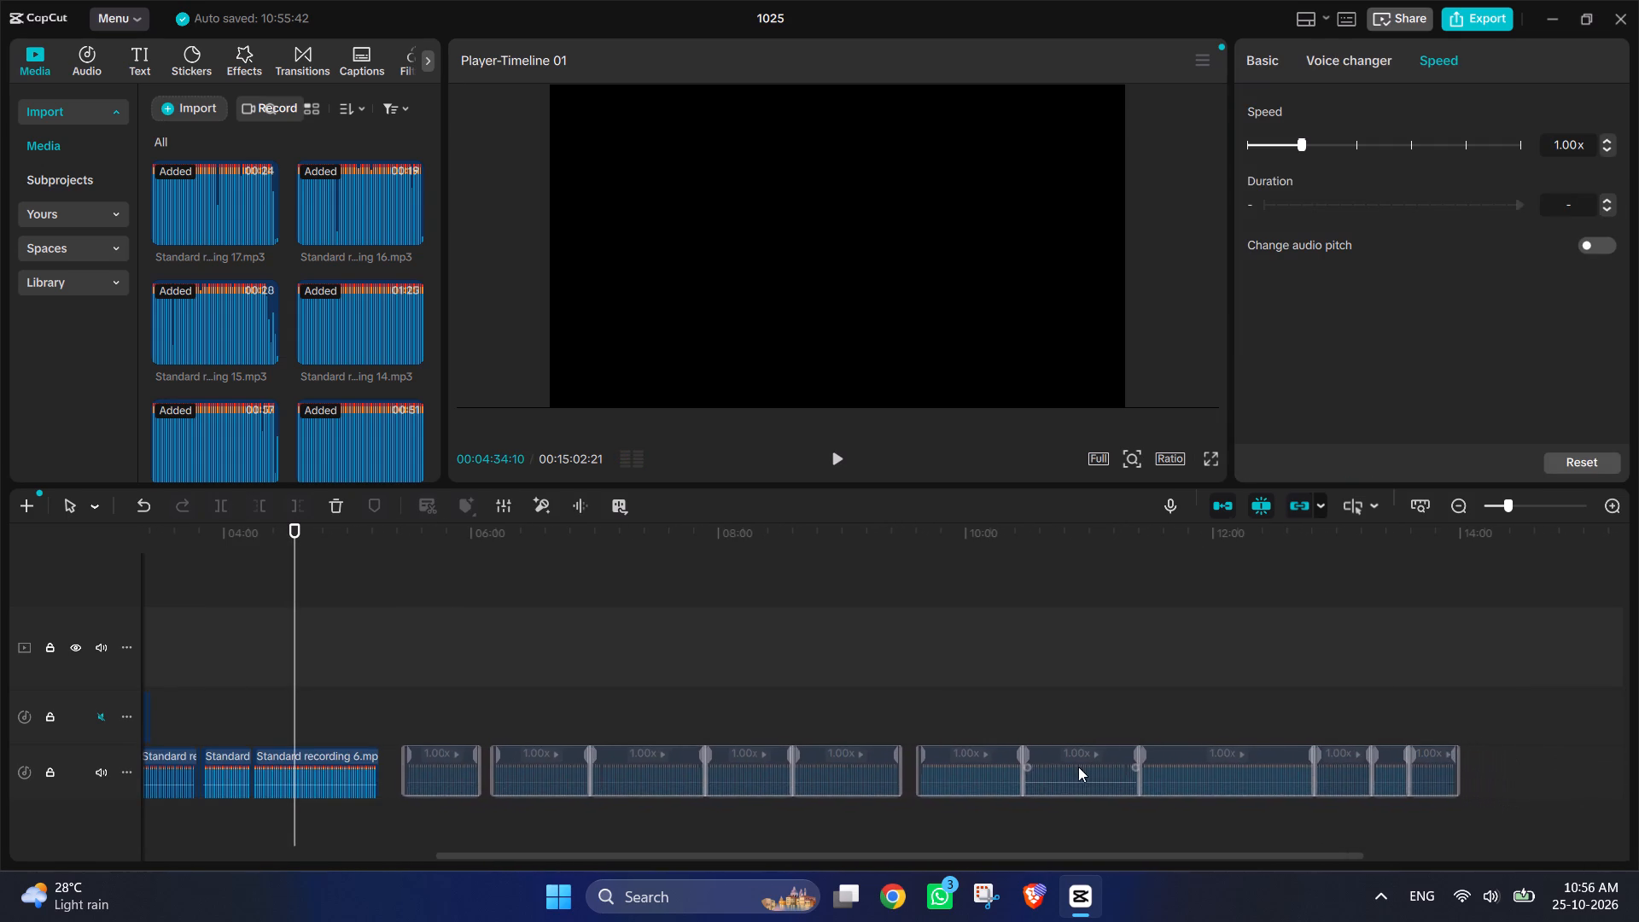
drag(1078, 767, 1062, 767)
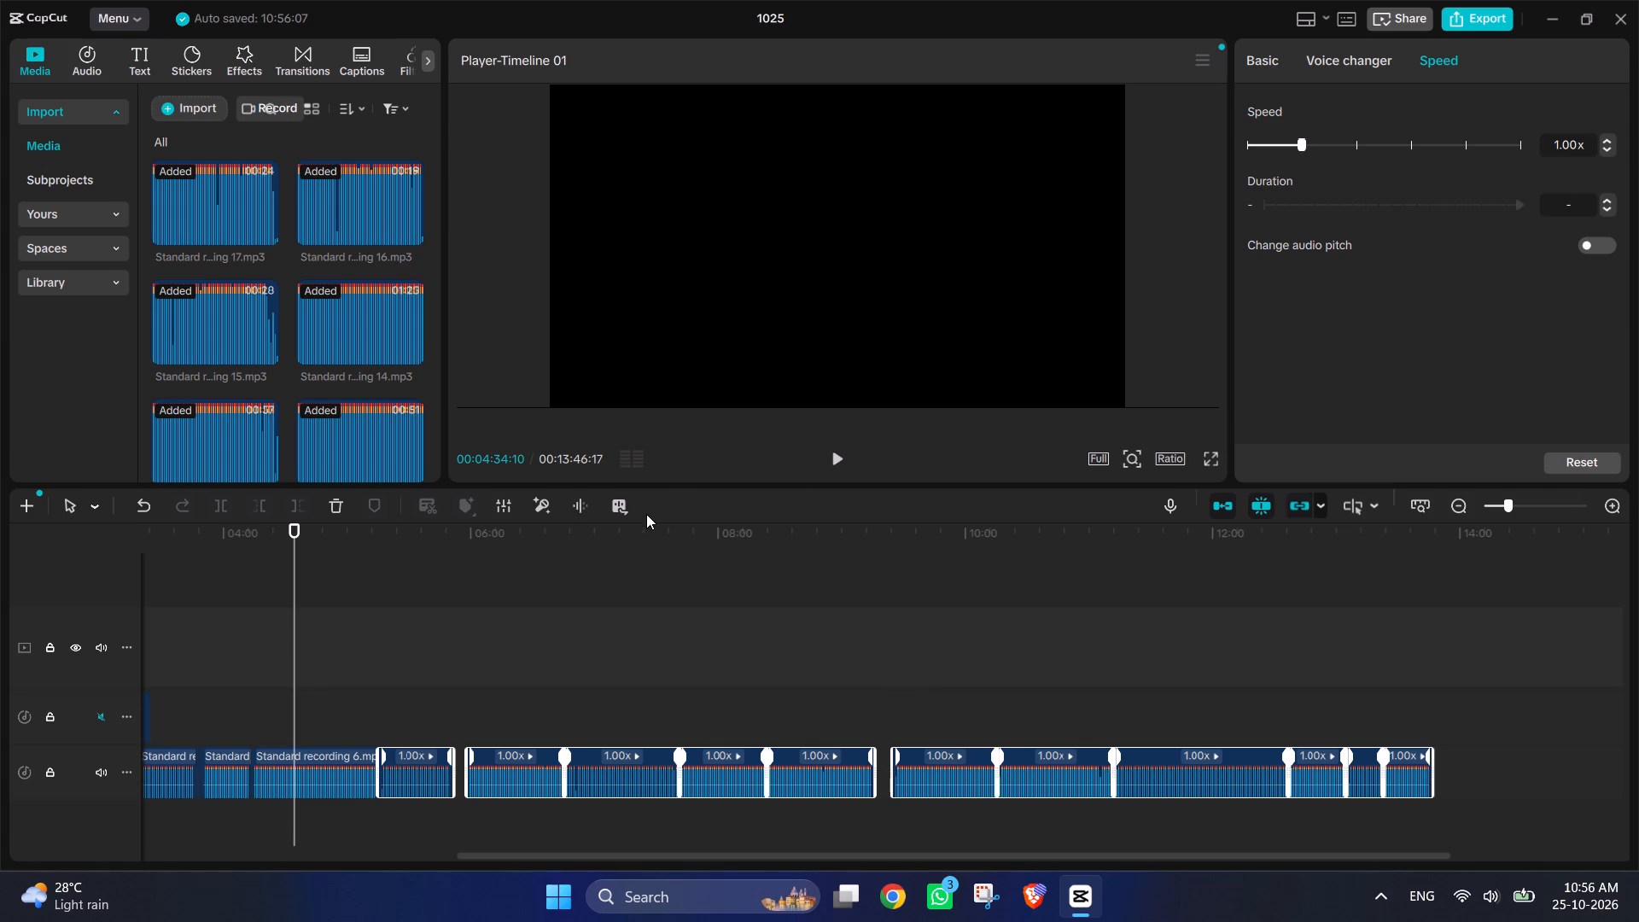
scroll(638, 533, right, 1)
click(494, 606)
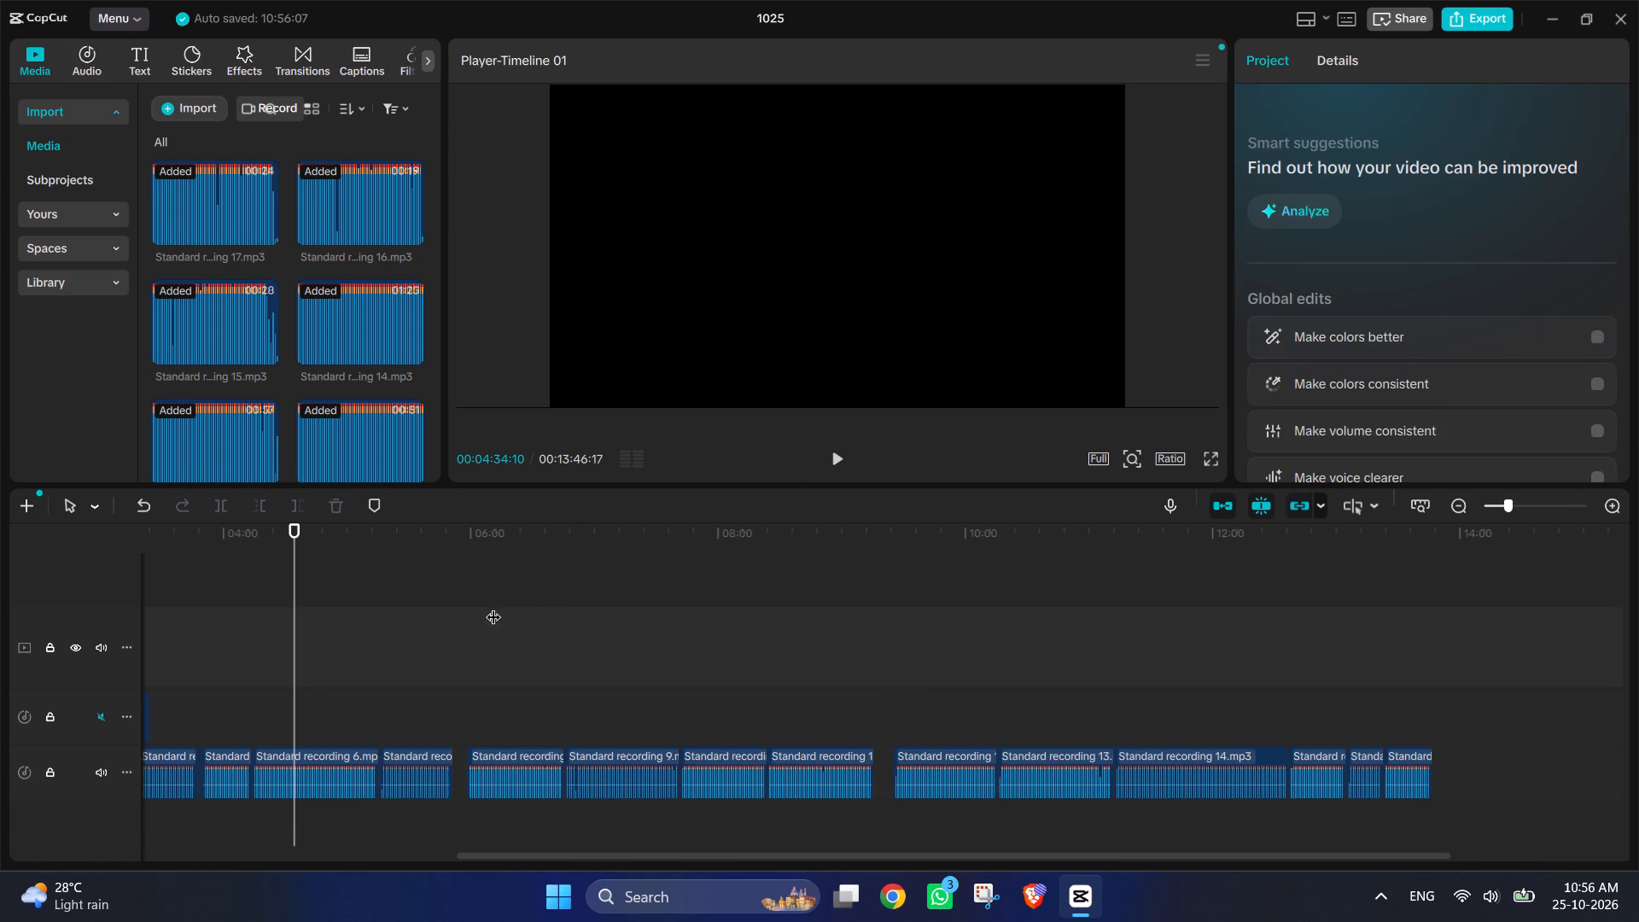
Play recording 6 from 00:04:48:16 to listen for its next pause before recording 7.
drag(491, 614, 255, 593)
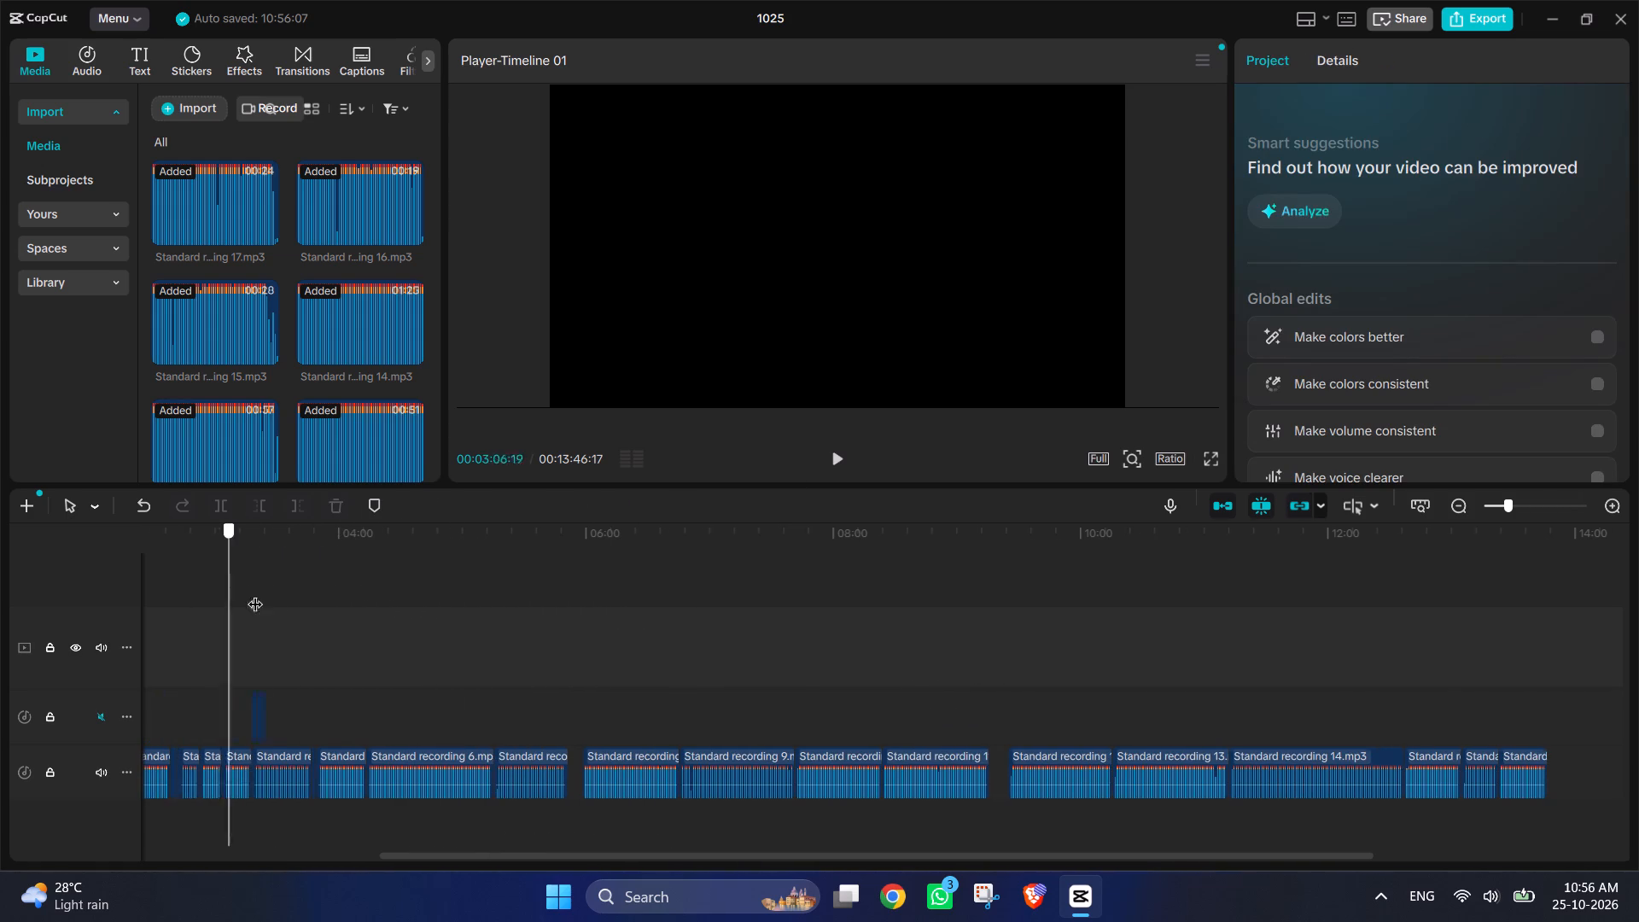
drag(255, 593, 439, 618)
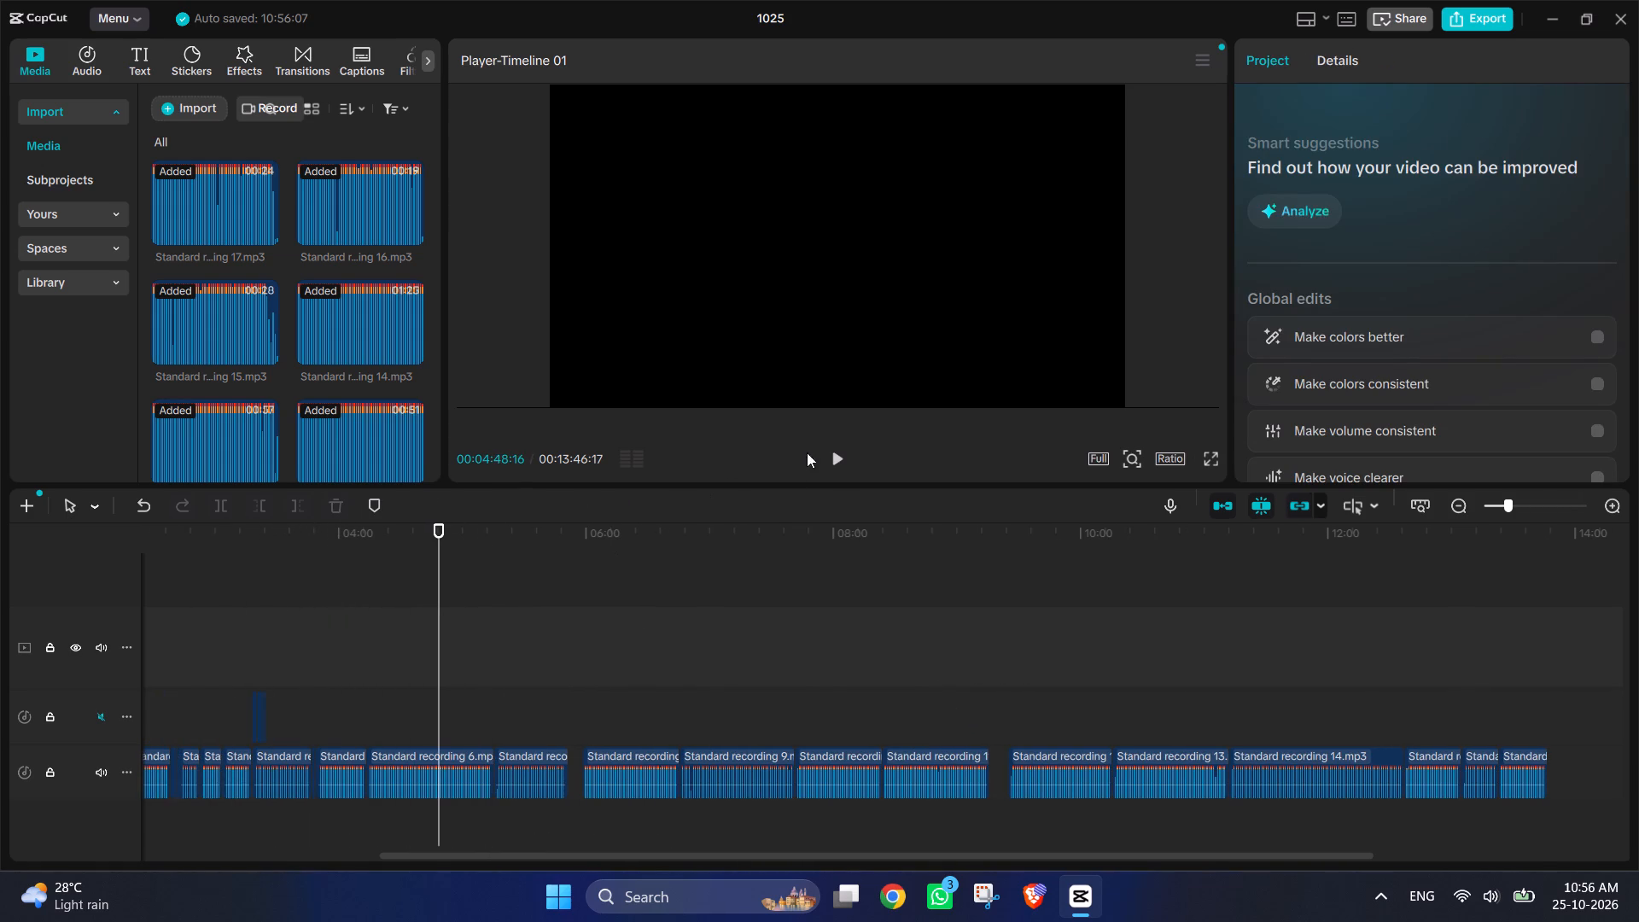
click(843, 459)
ctrl+scroll(831, 470, up, 7)
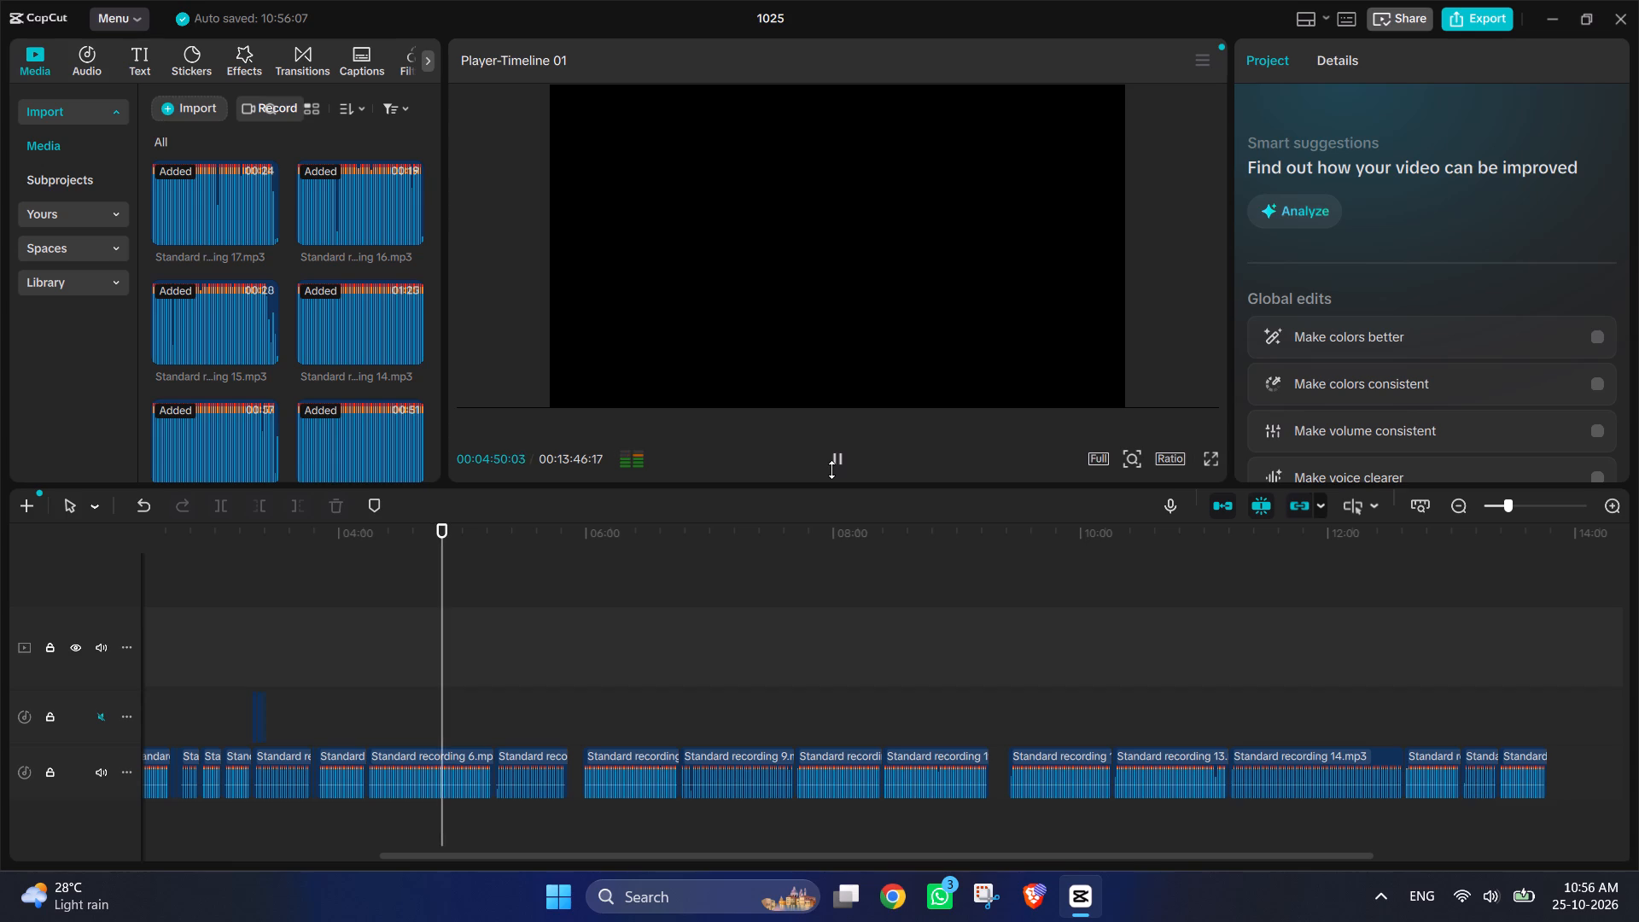
ctrl+scroll(563, 671, up, 18)
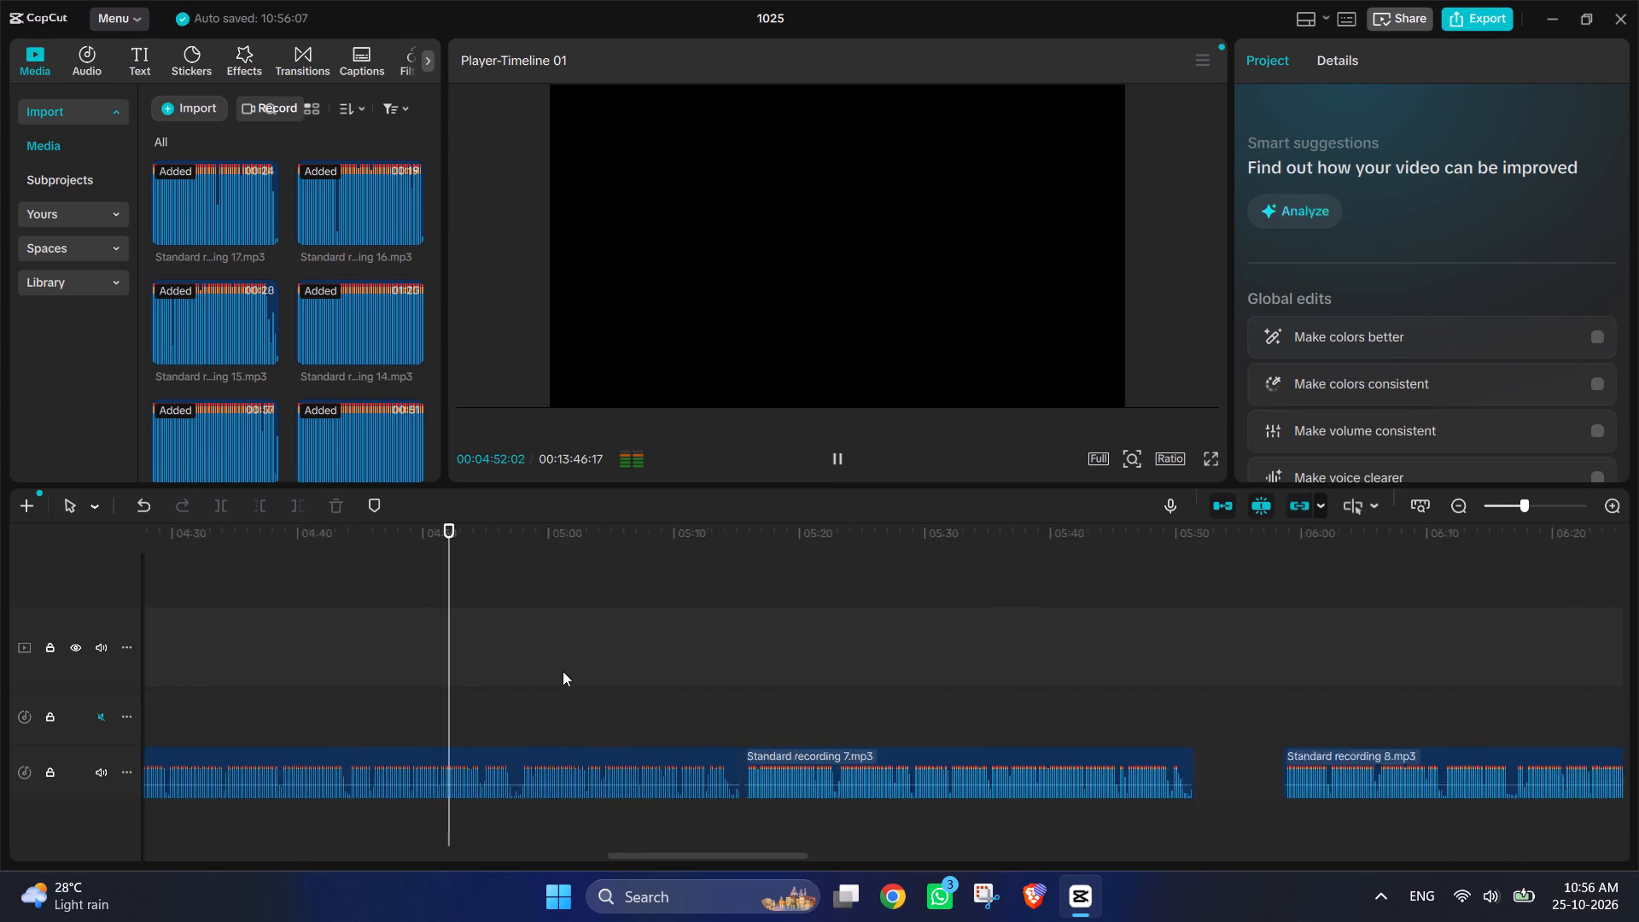
ctrl+scroll(563, 671, up, 7)
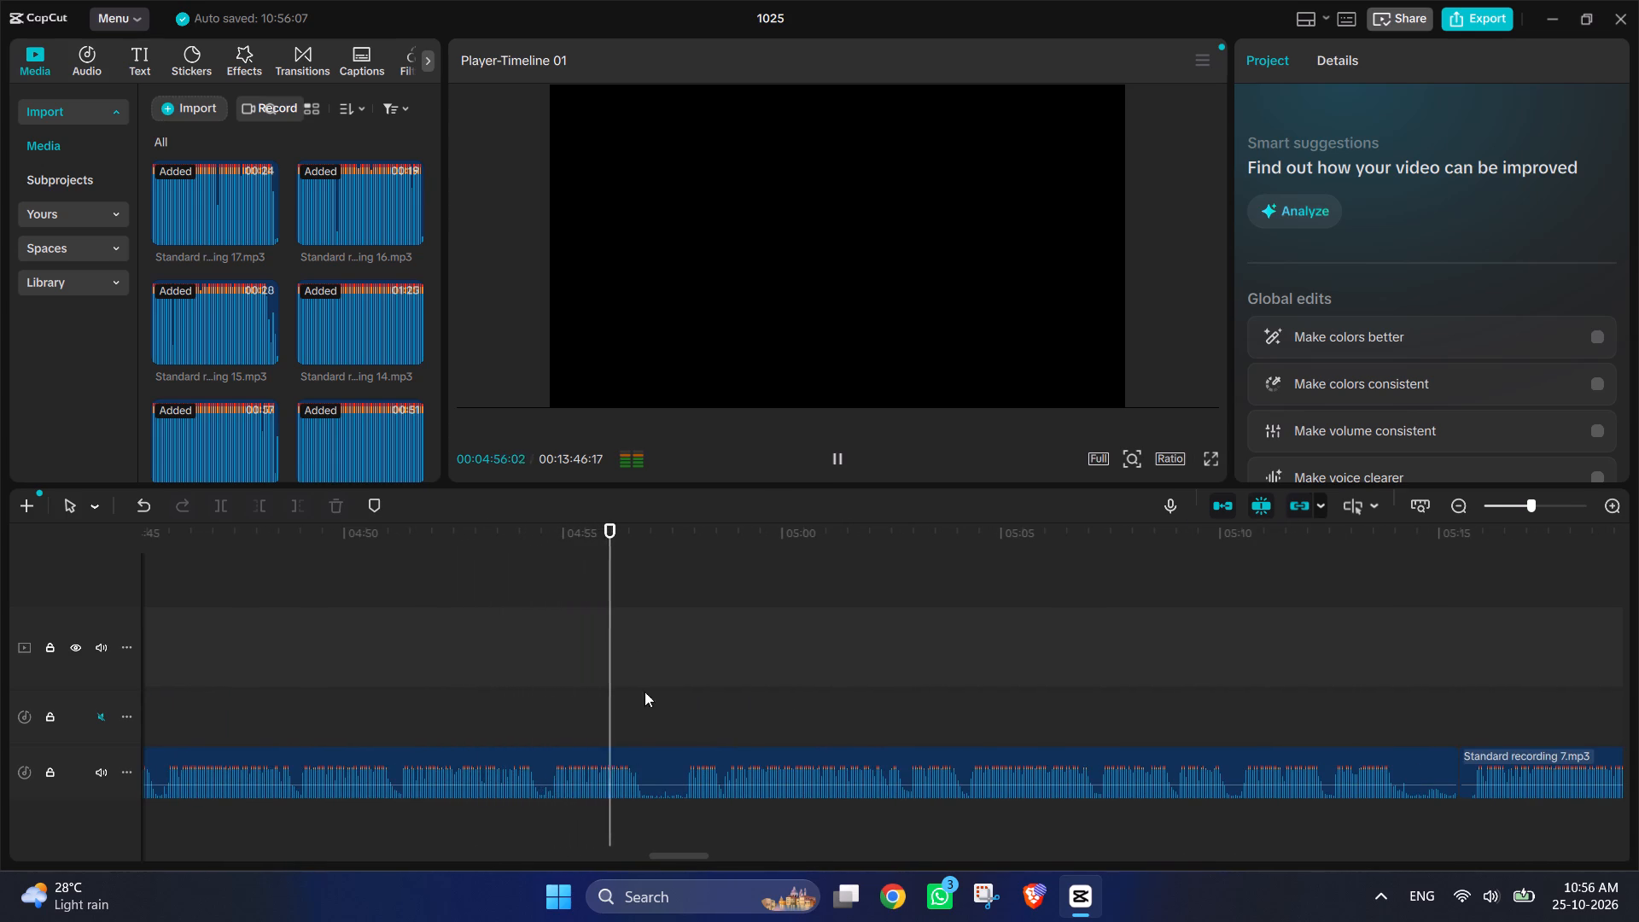
Cut the pause from 00:04:56:22 to 00:04:57:24 out of recording 6 and move the remaining clip back to close the gap.
drag(631, 668, 639, 669)
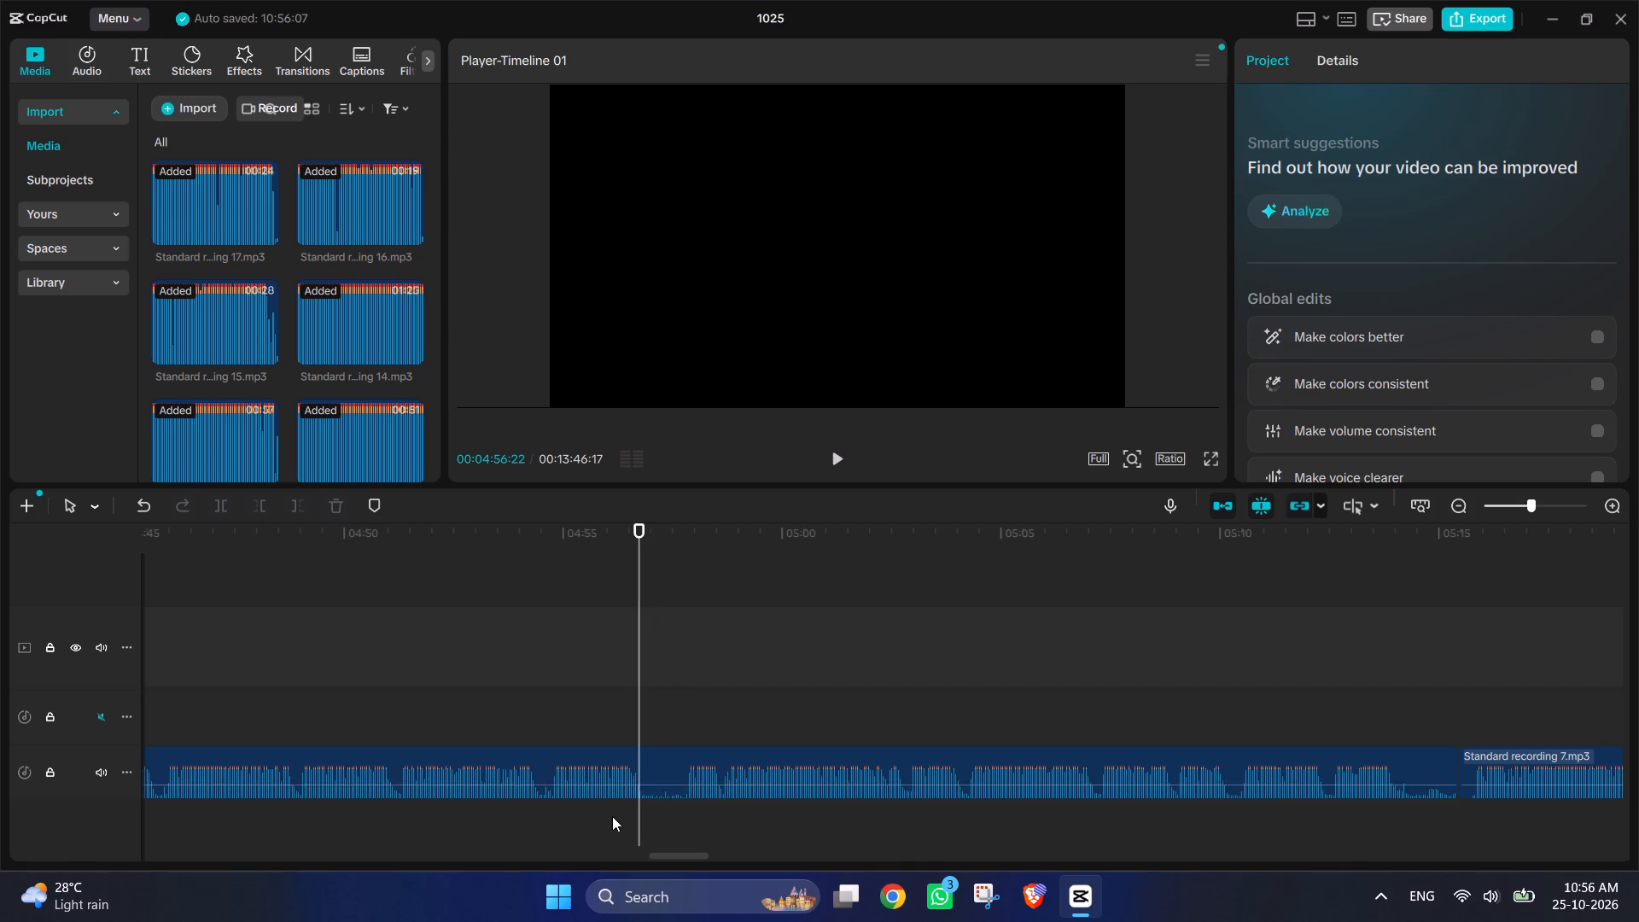
click(633, 772)
click(214, 509)
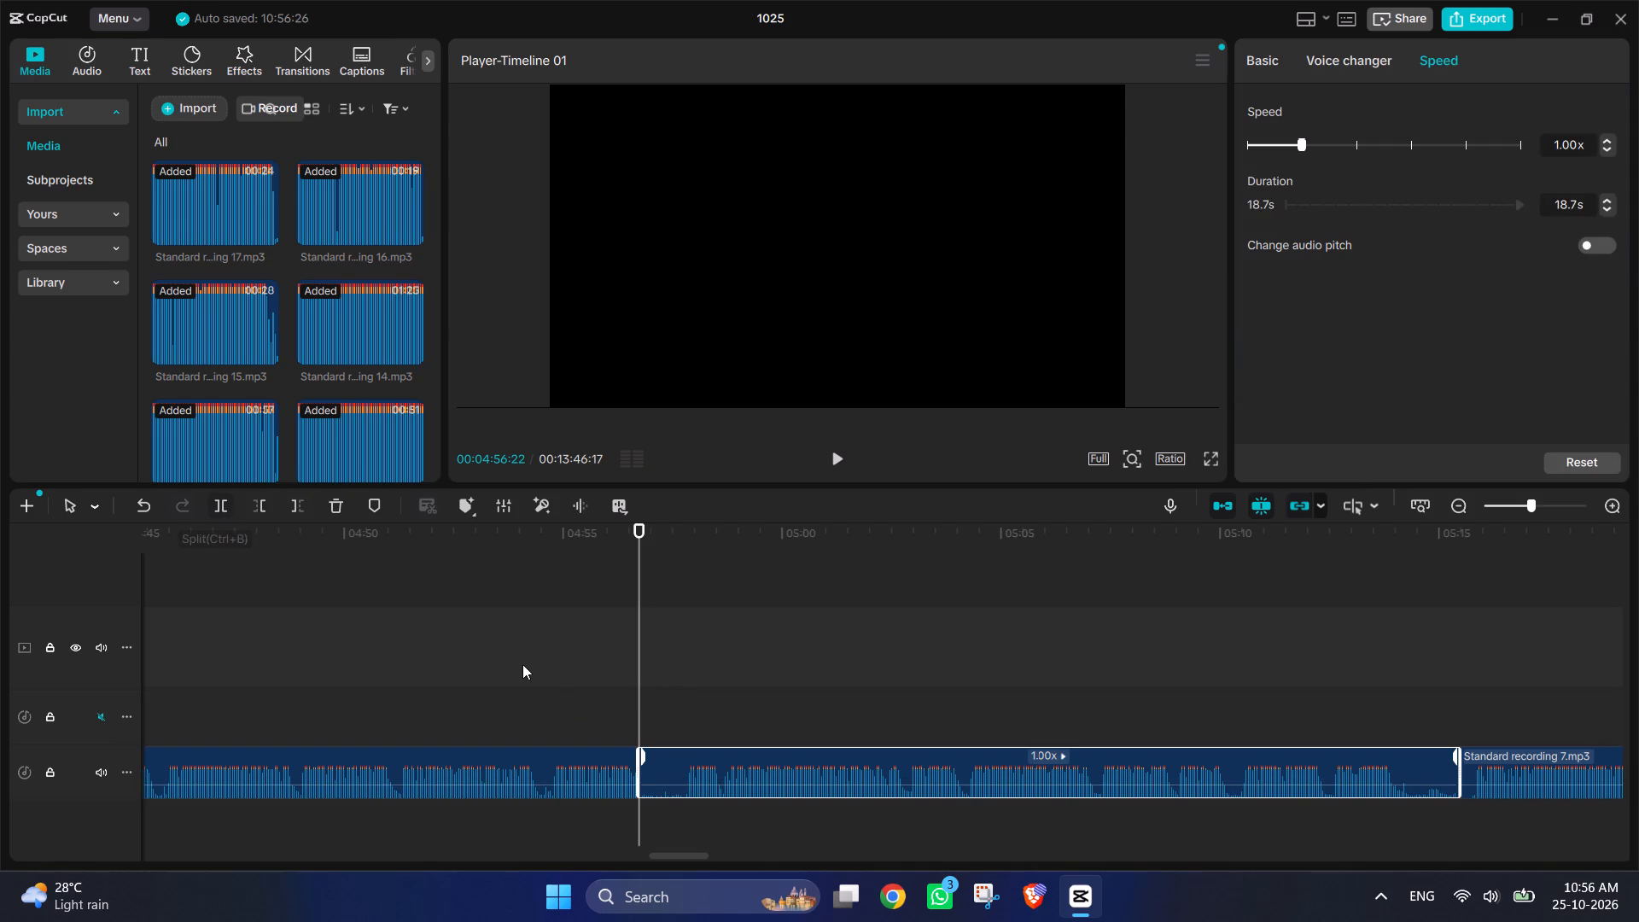
click(696, 668)
click(690, 667)
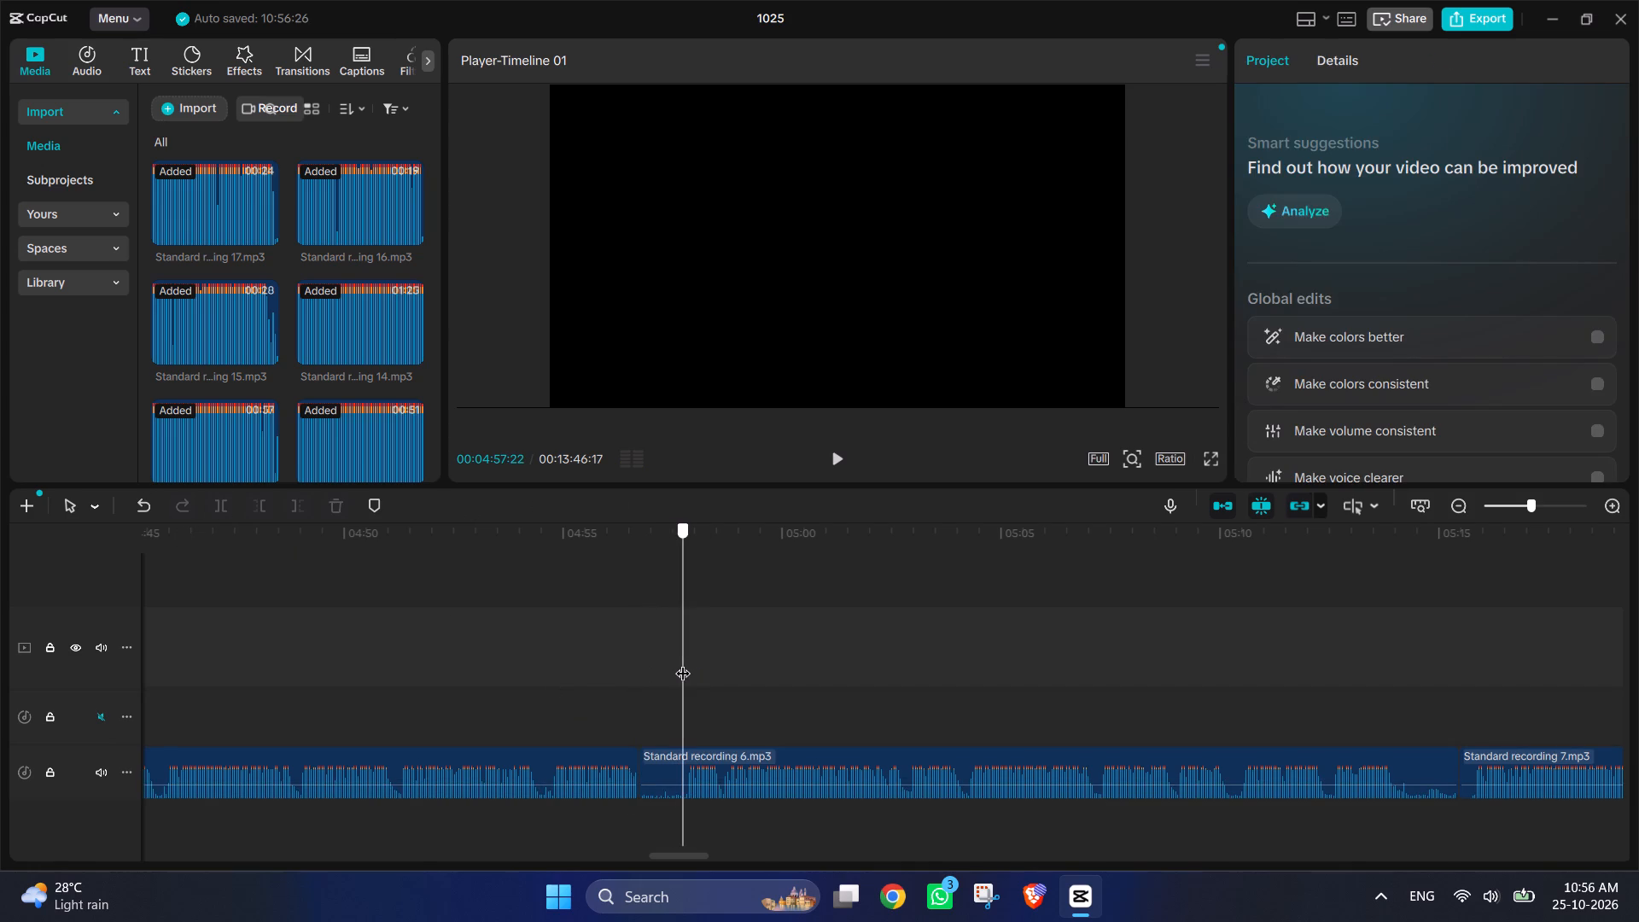
click(736, 779)
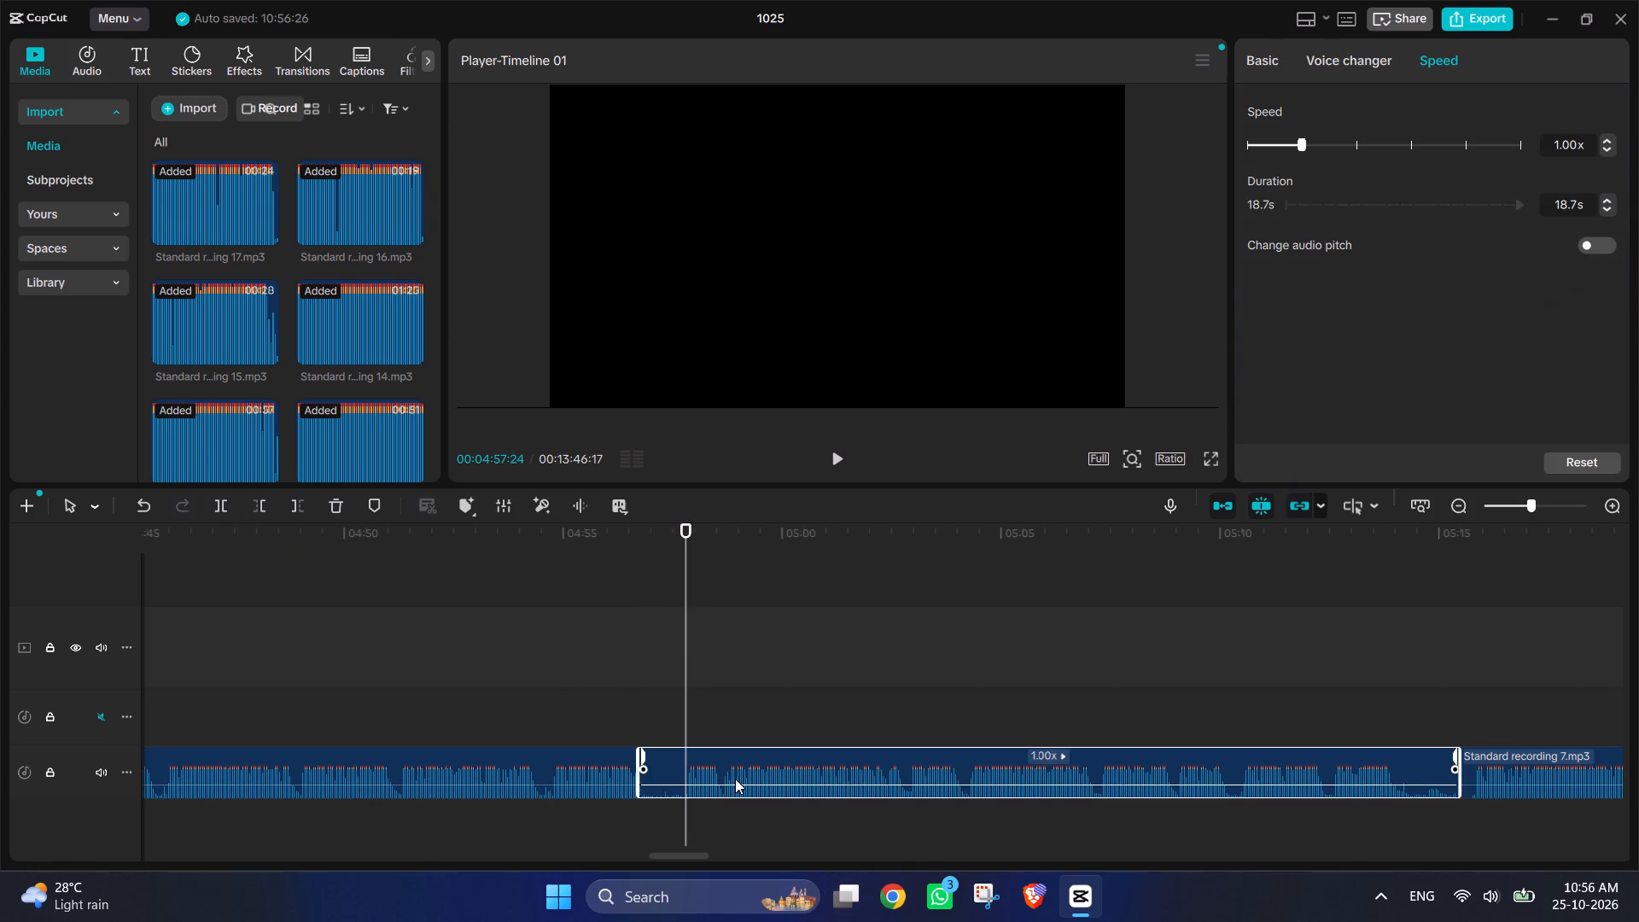
click(260, 490)
click(267, 505)
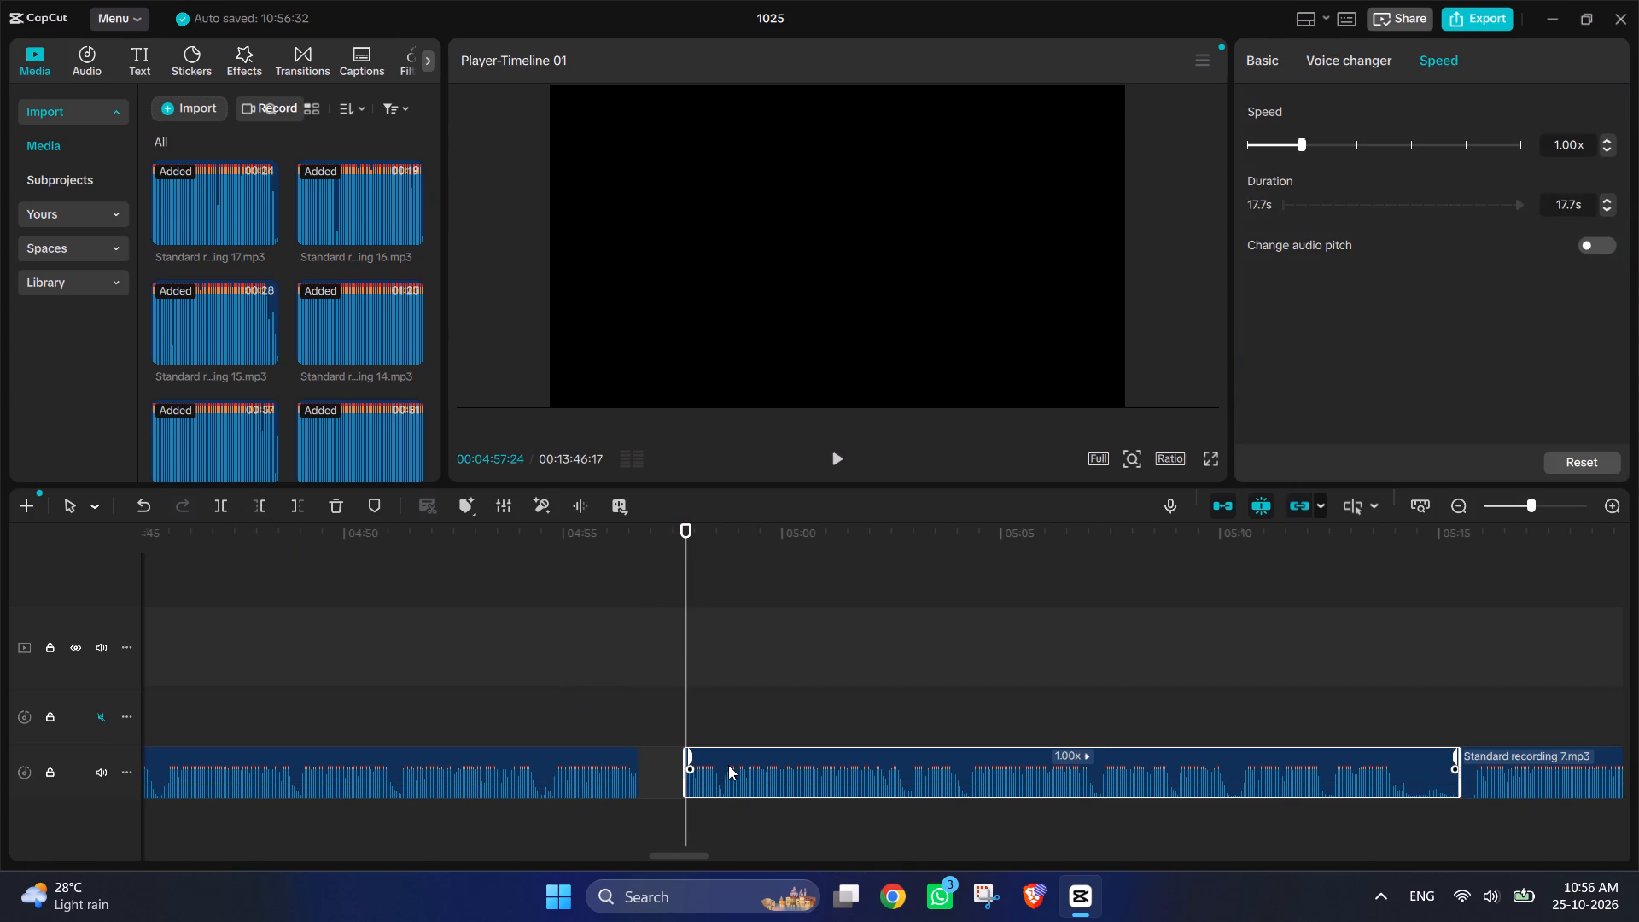
drag(767, 753, 721, 756)
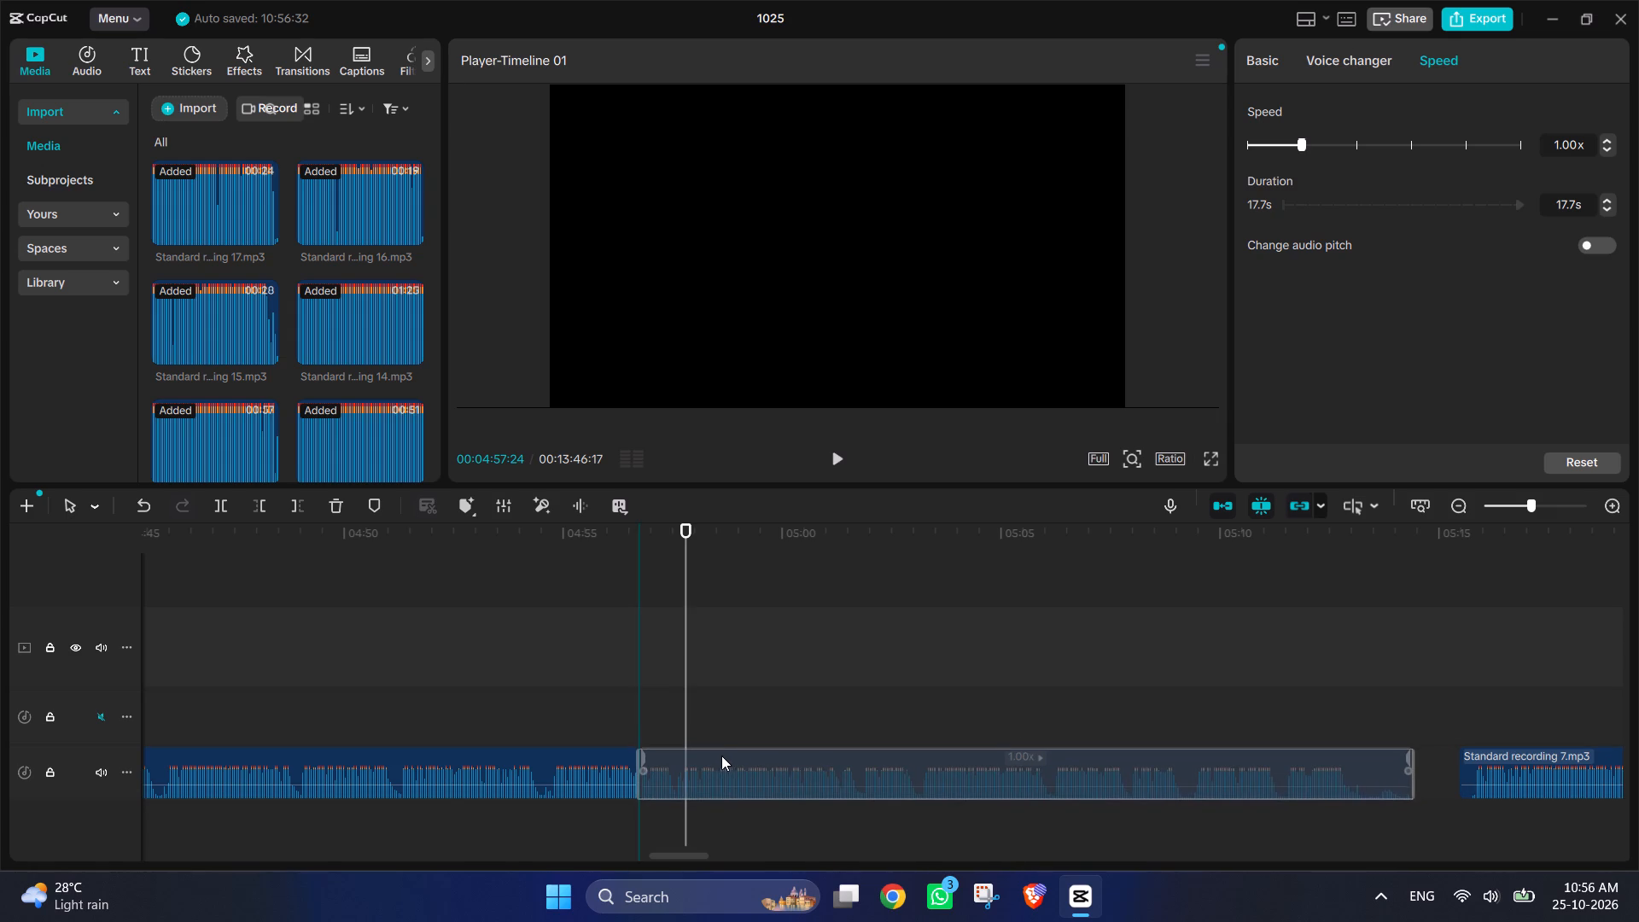
drag(721, 756, 723, 756)
Play on through the last part of recording 6, replaying from 00:05:09:17 to locate the next unwanted part.
click(826, 461)
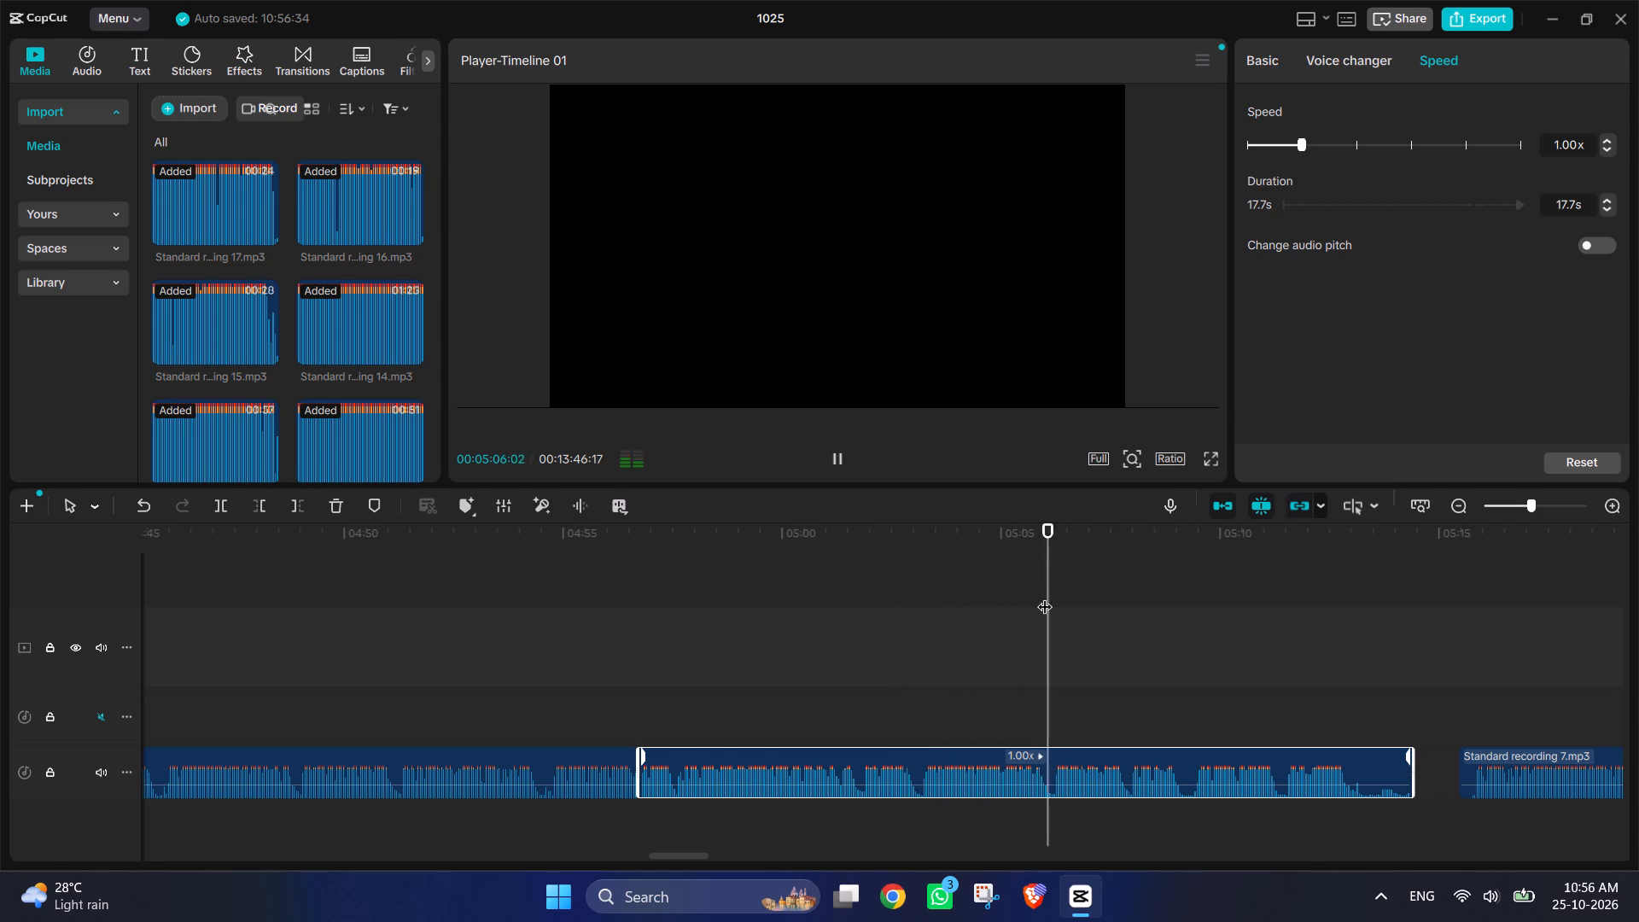
drag(1046, 596, 1218, 586)
click(844, 465)
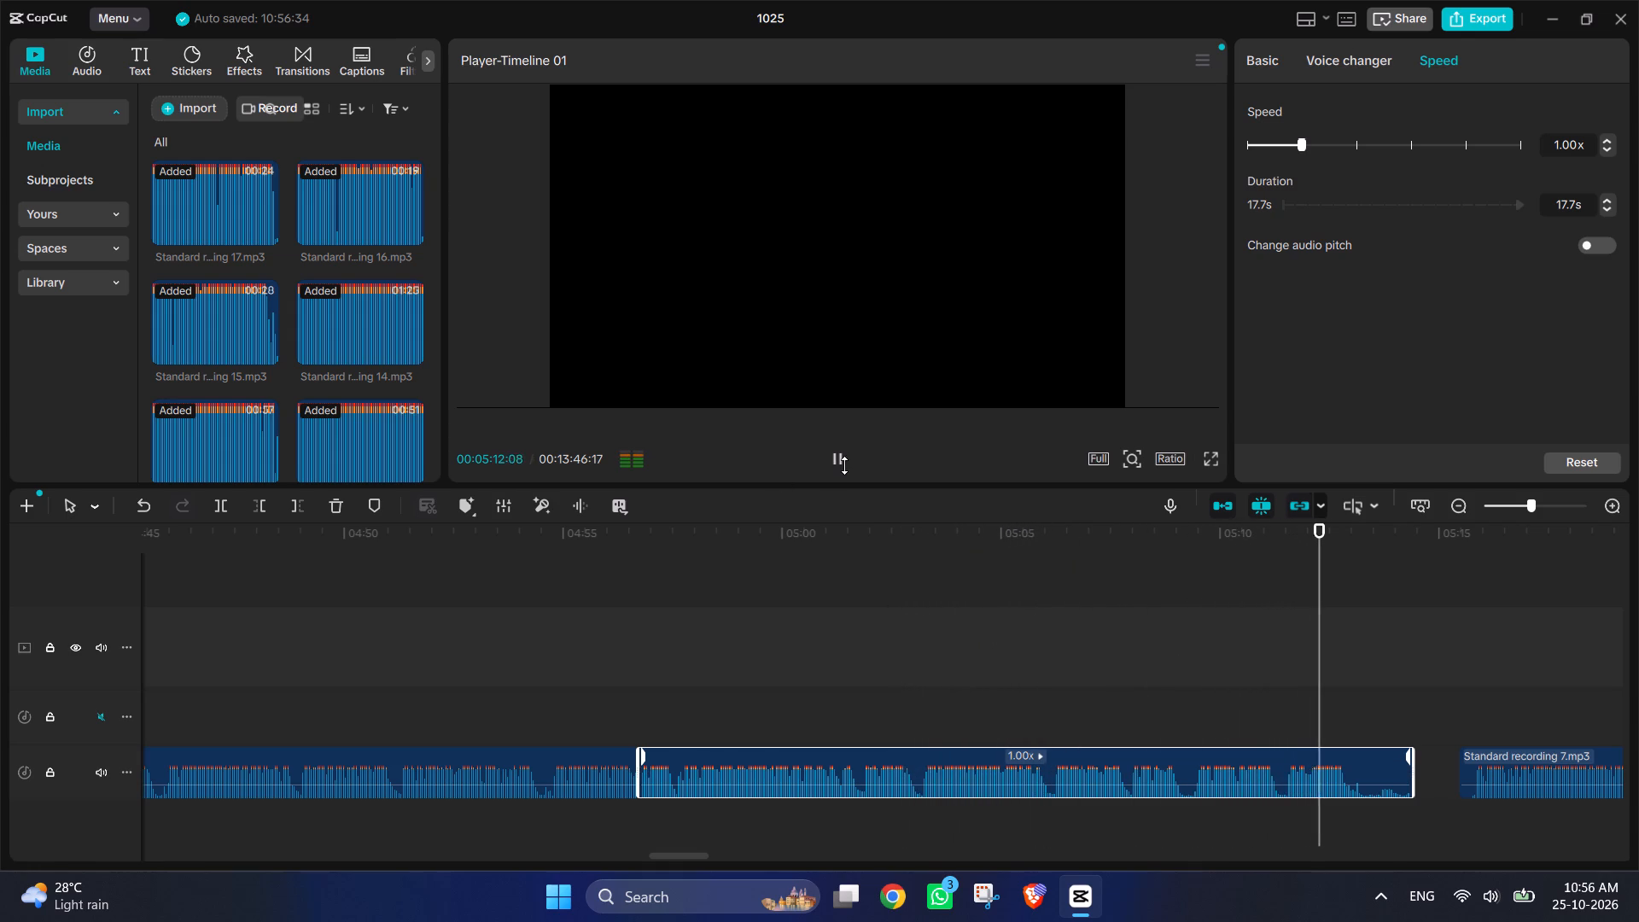
click(844, 465)
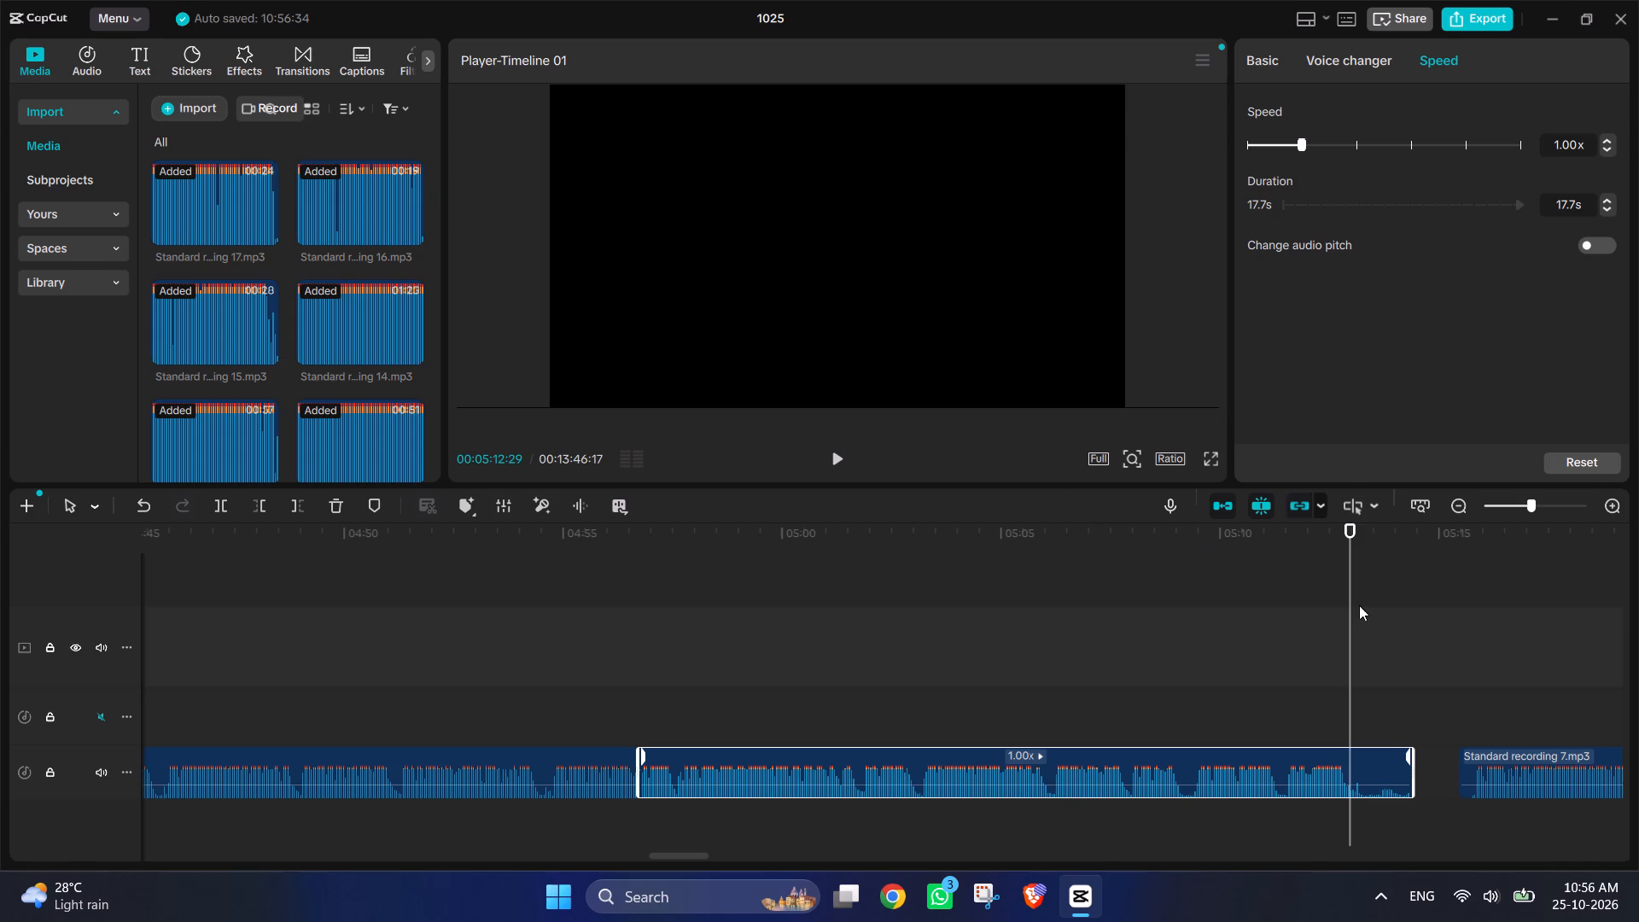
click(1359, 605)
drag(1352, 597, 1201, 588)
click(837, 462)
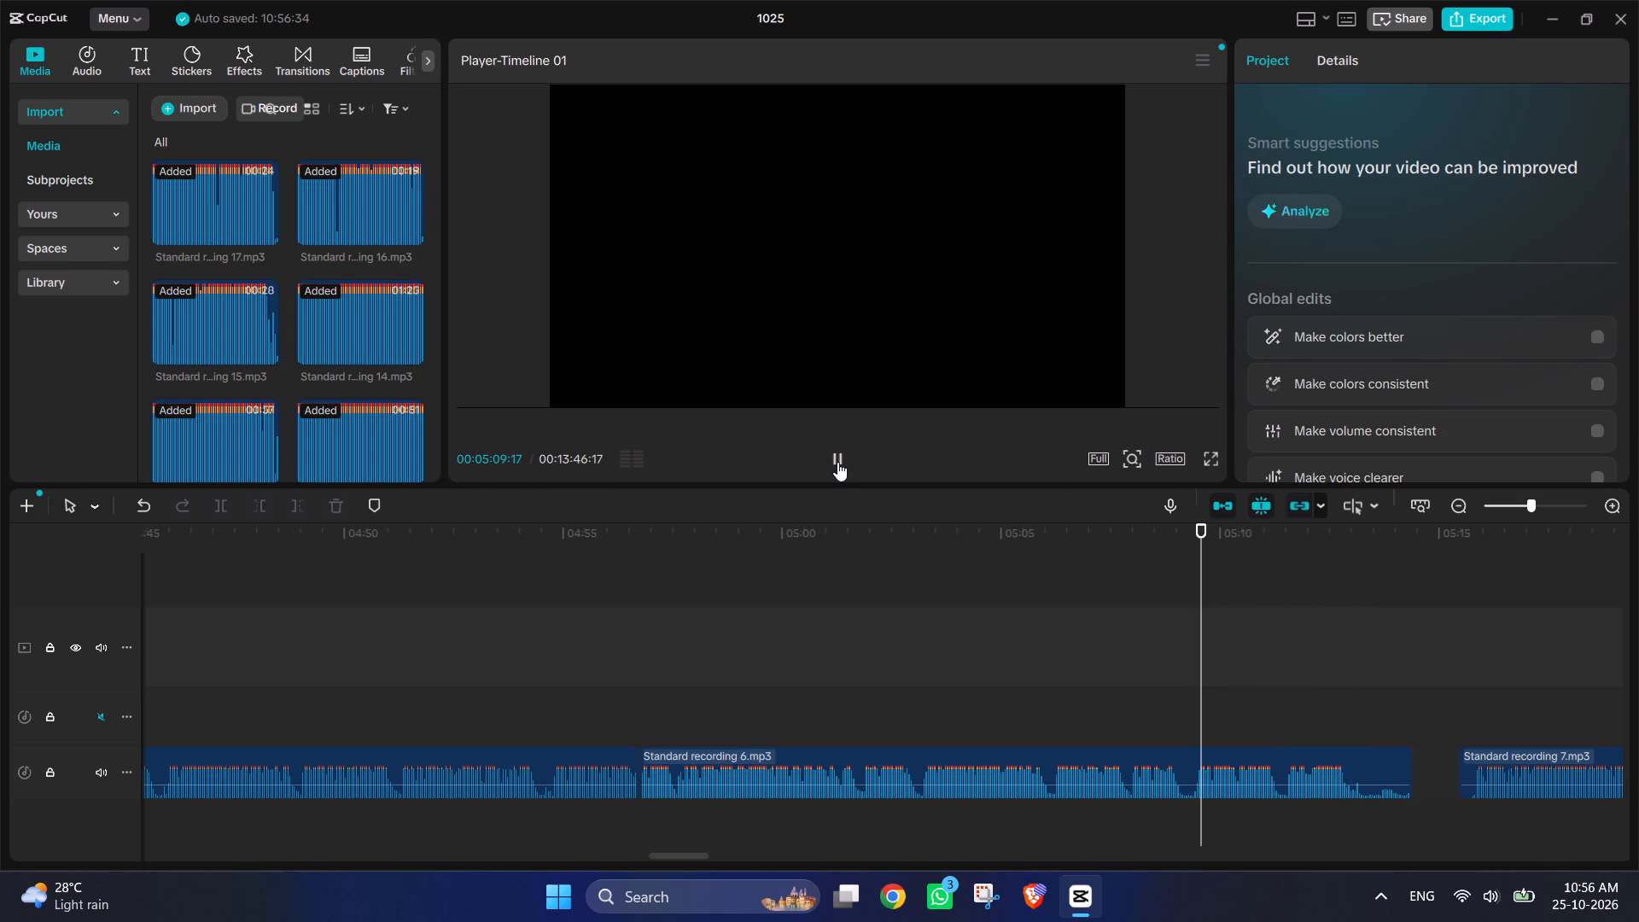
click(837, 462)
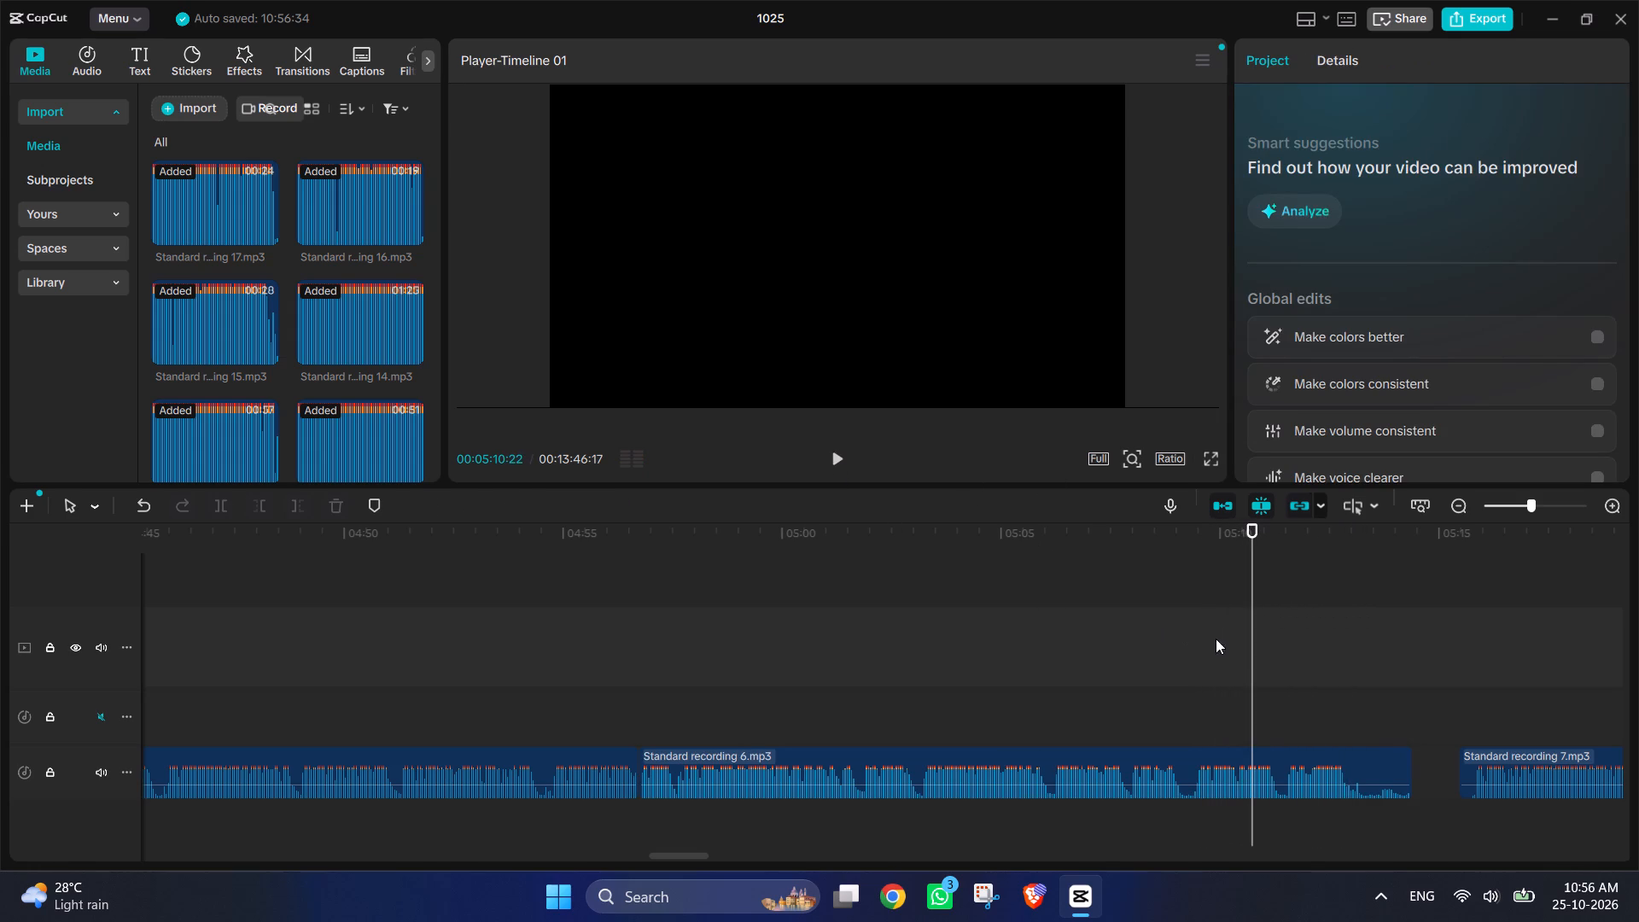
Cut the section from 00:05:10:17 to 00:05:11:15 out of recording 6 and move the remaining clip back to close the gap.
click(1252, 644)
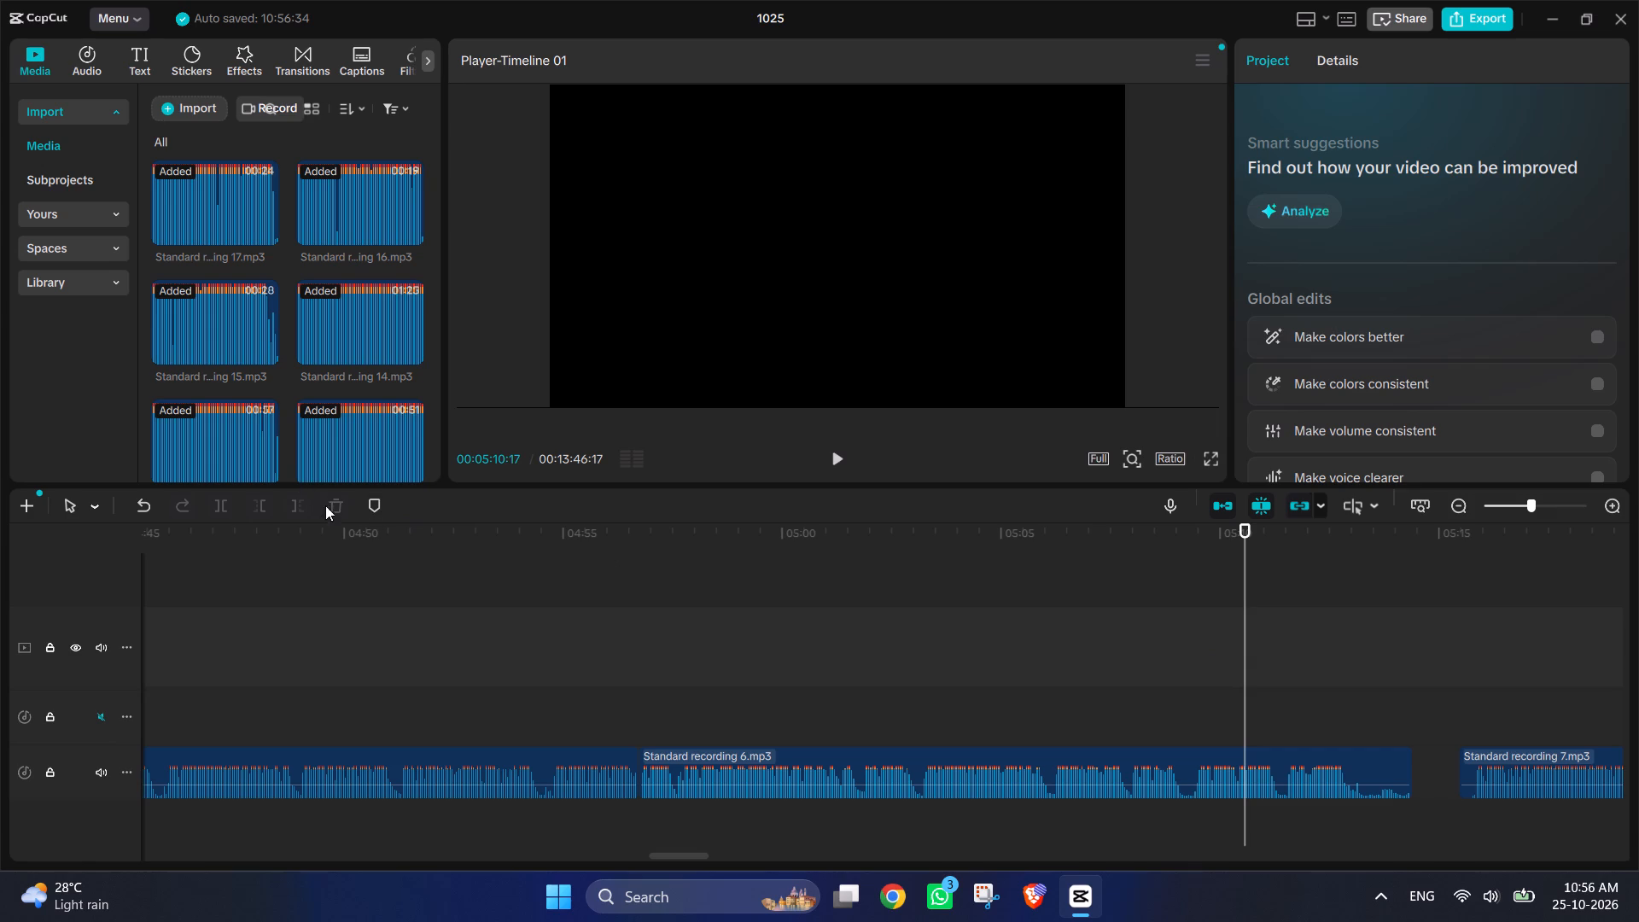
click(1264, 769)
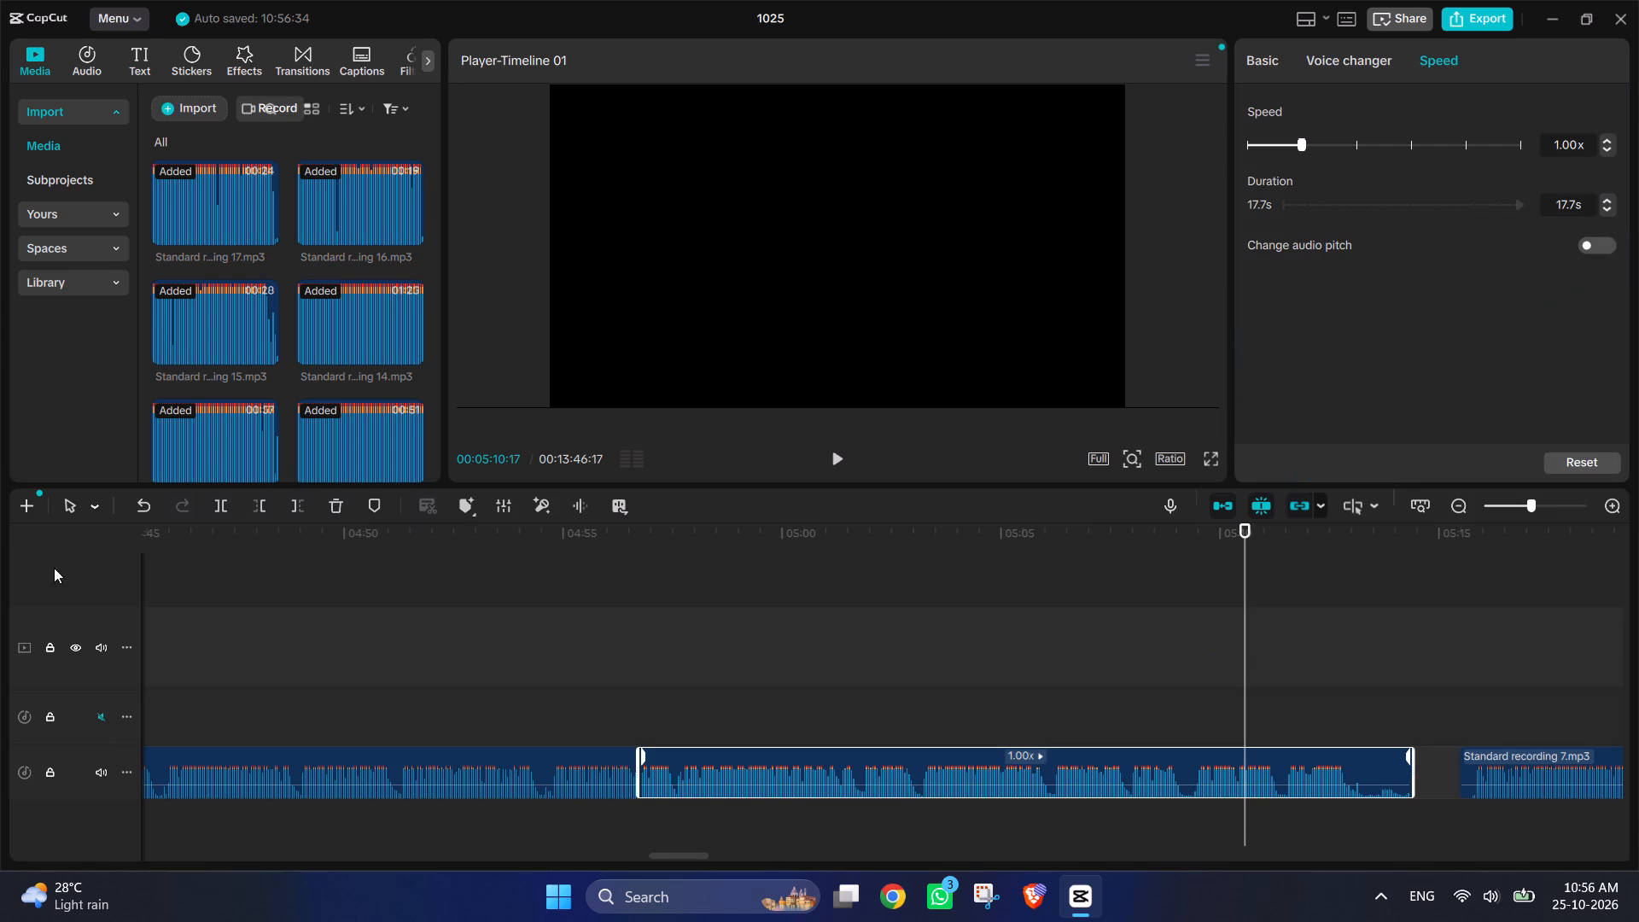
click(213, 499)
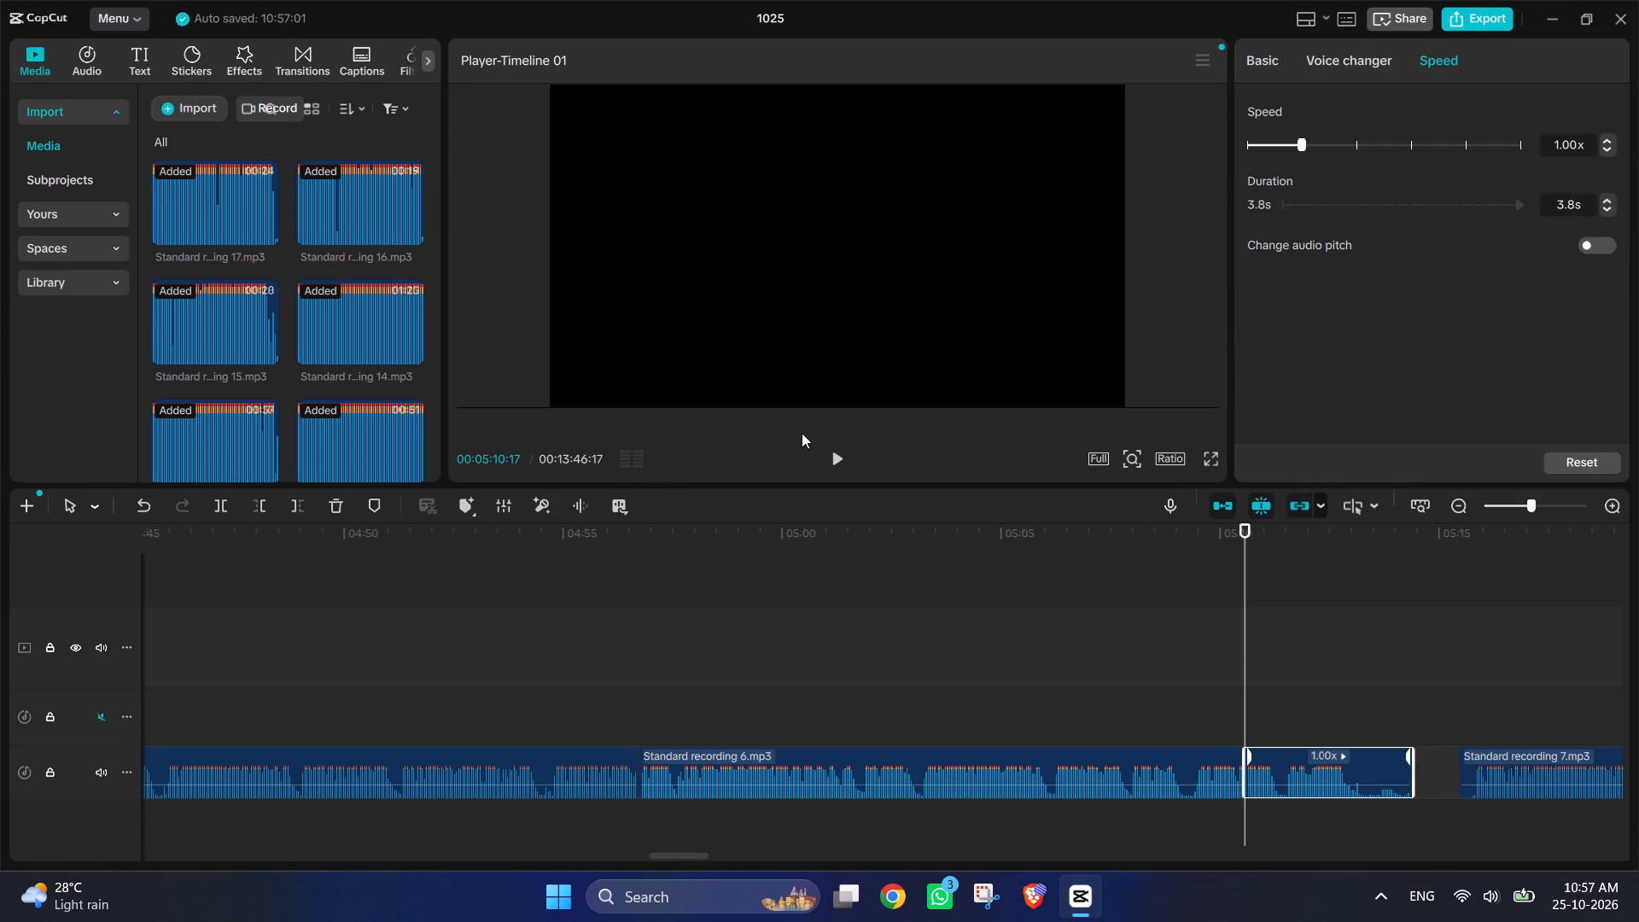
click(832, 446)
click(835, 447)
click(835, 447)
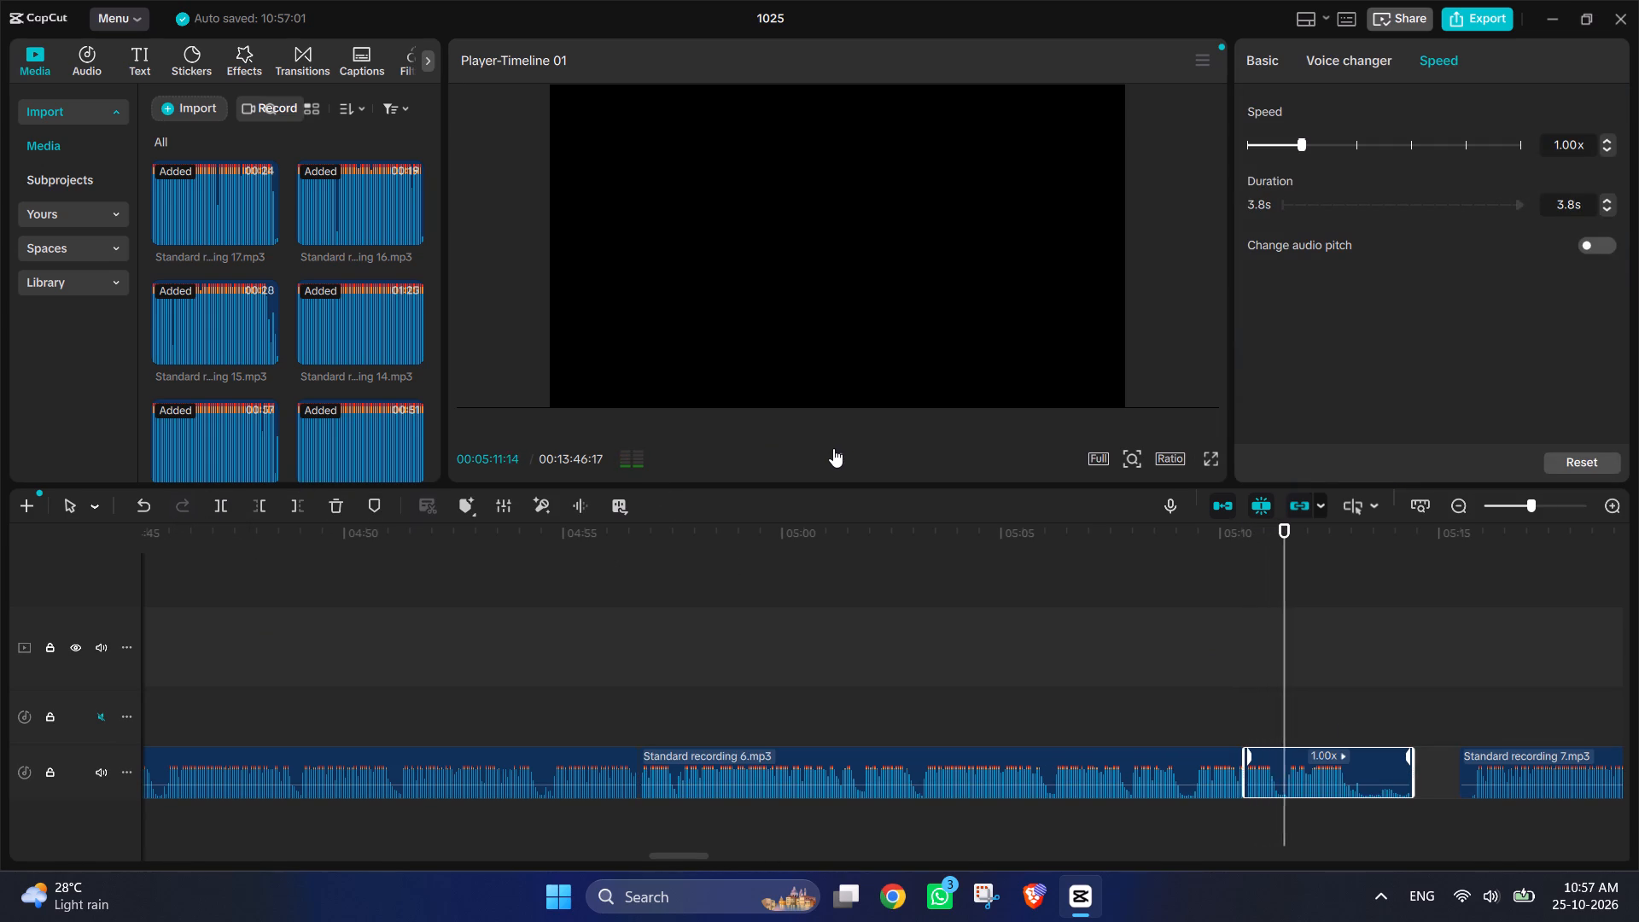
click(833, 448)
drag(1296, 673, 1286, 670)
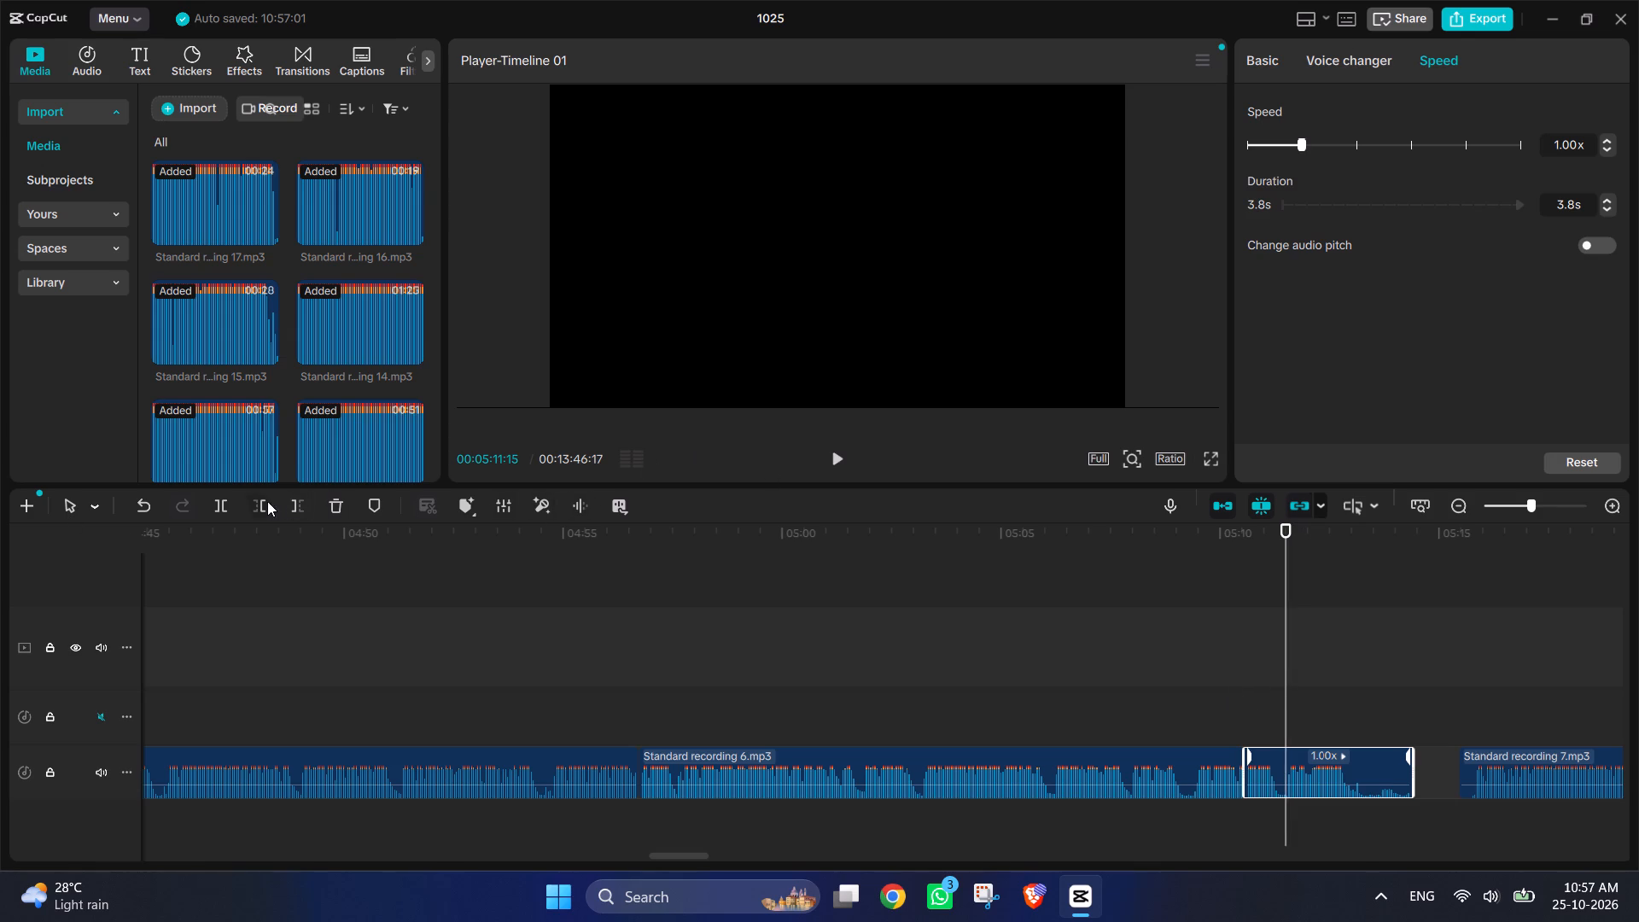
click(267, 501)
drag(1368, 764, 1347, 765)
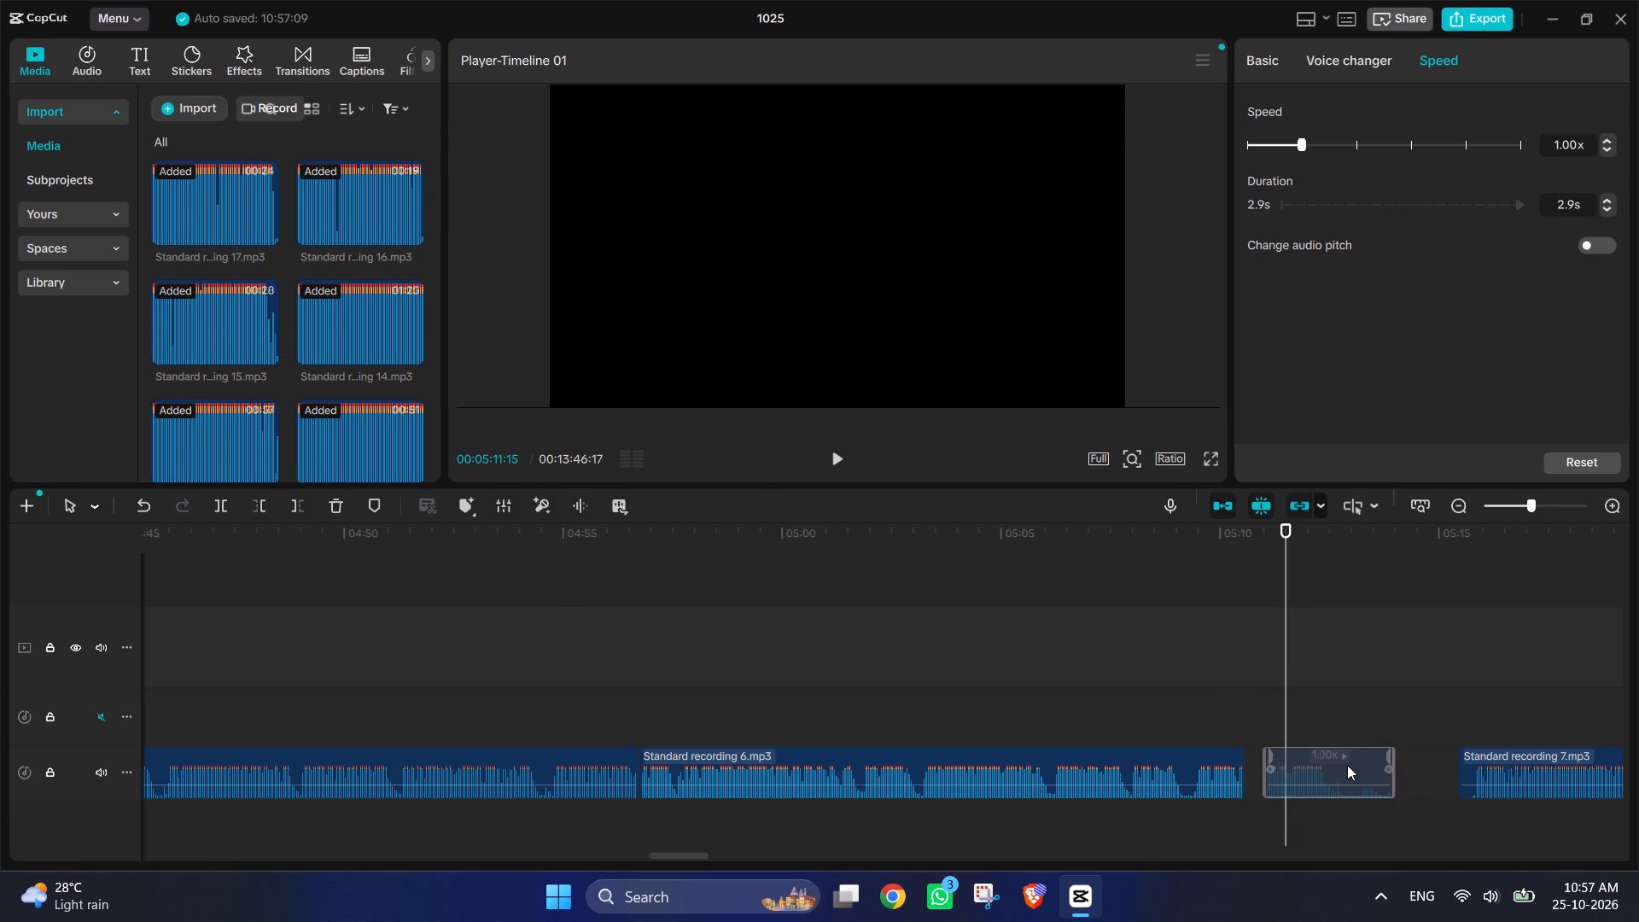
drag(1347, 765, 1329, 765)
Play across the join at 00:05:10:17 into recording 7, and replay recording 6 from the join at 00:04:56:22 to check the cuts.
drag(1285, 593, 1216, 595)
click(841, 460)
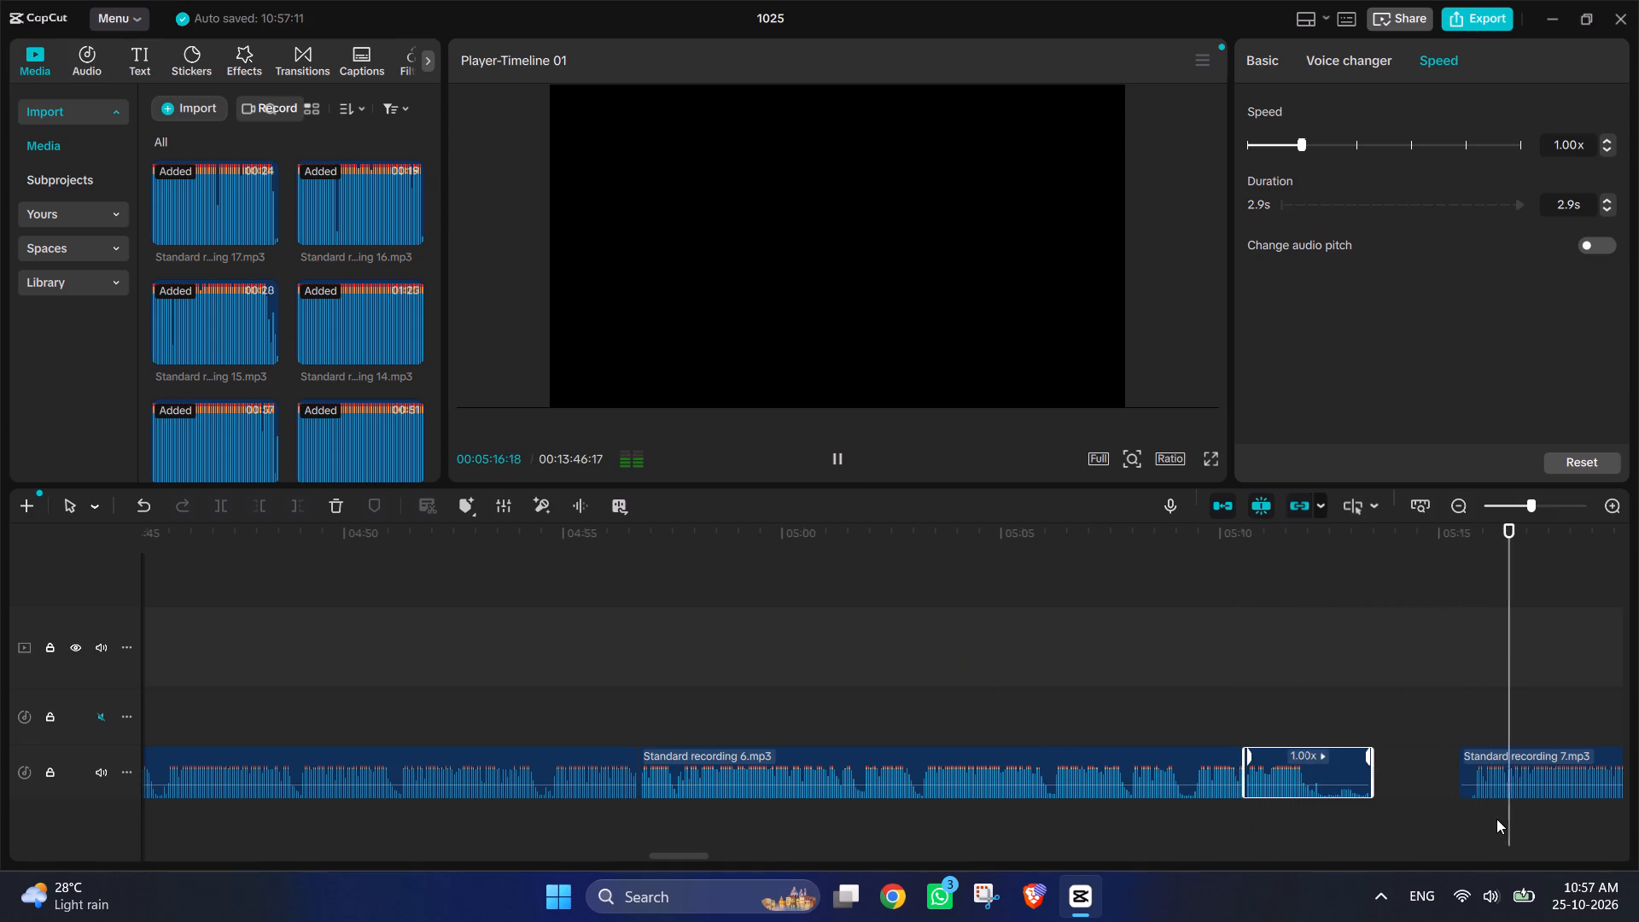
click(860, 763)
click(630, 668)
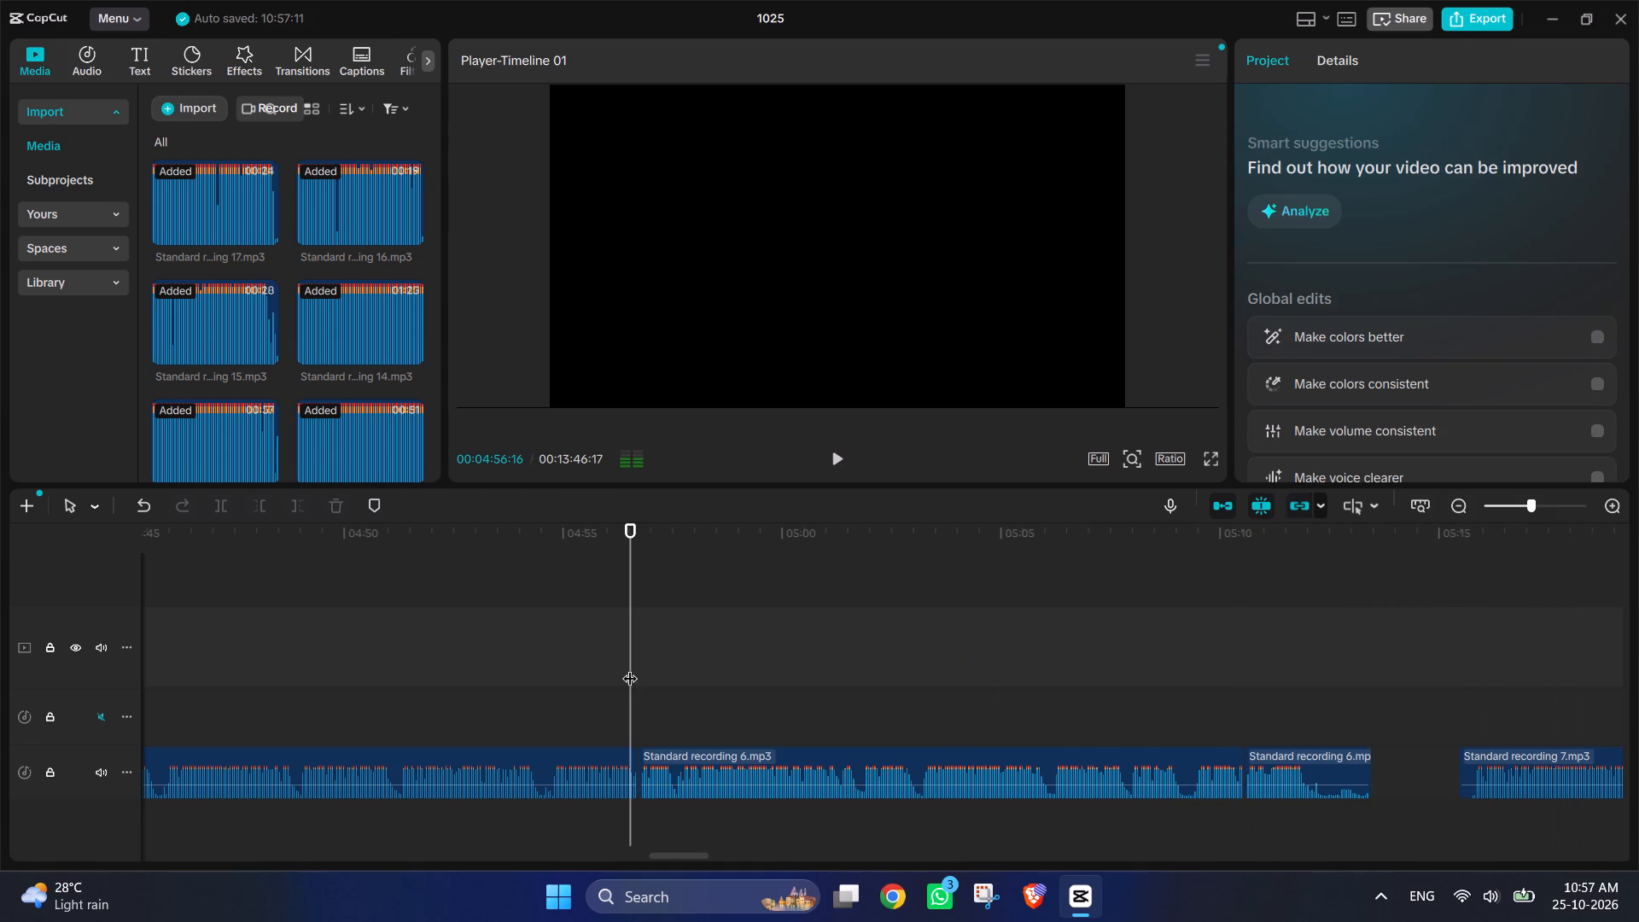
drag(635, 663, 651, 660)
drag(844, 464, 833, 457)
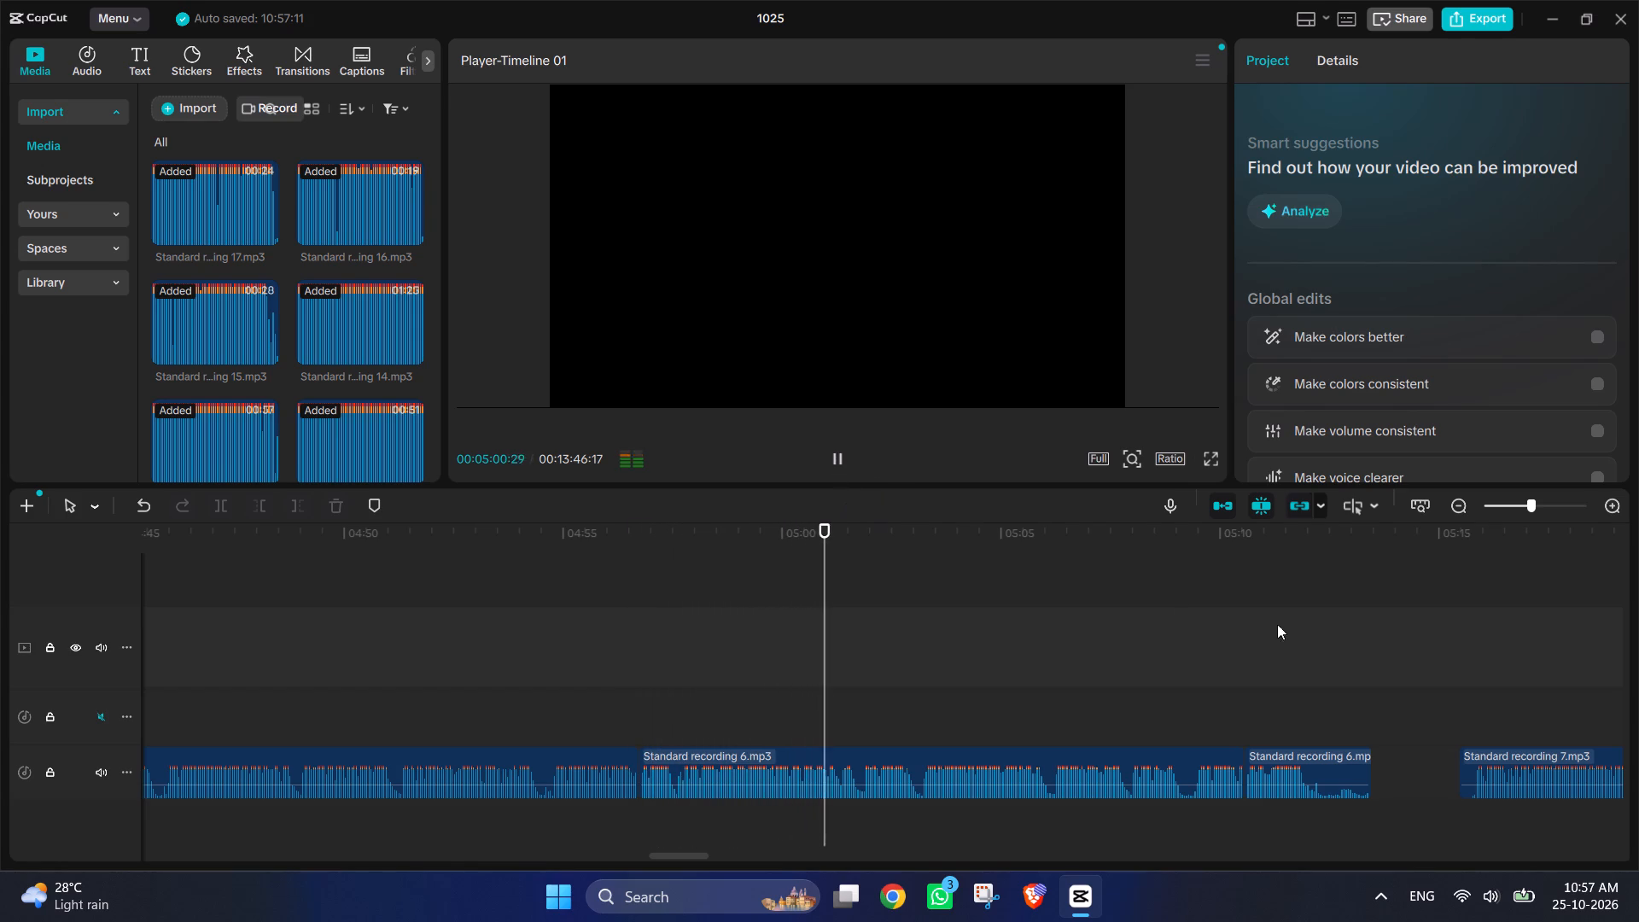
Play recording 7 from 00:05:16:12 to check its opening part.
click(1501, 686)
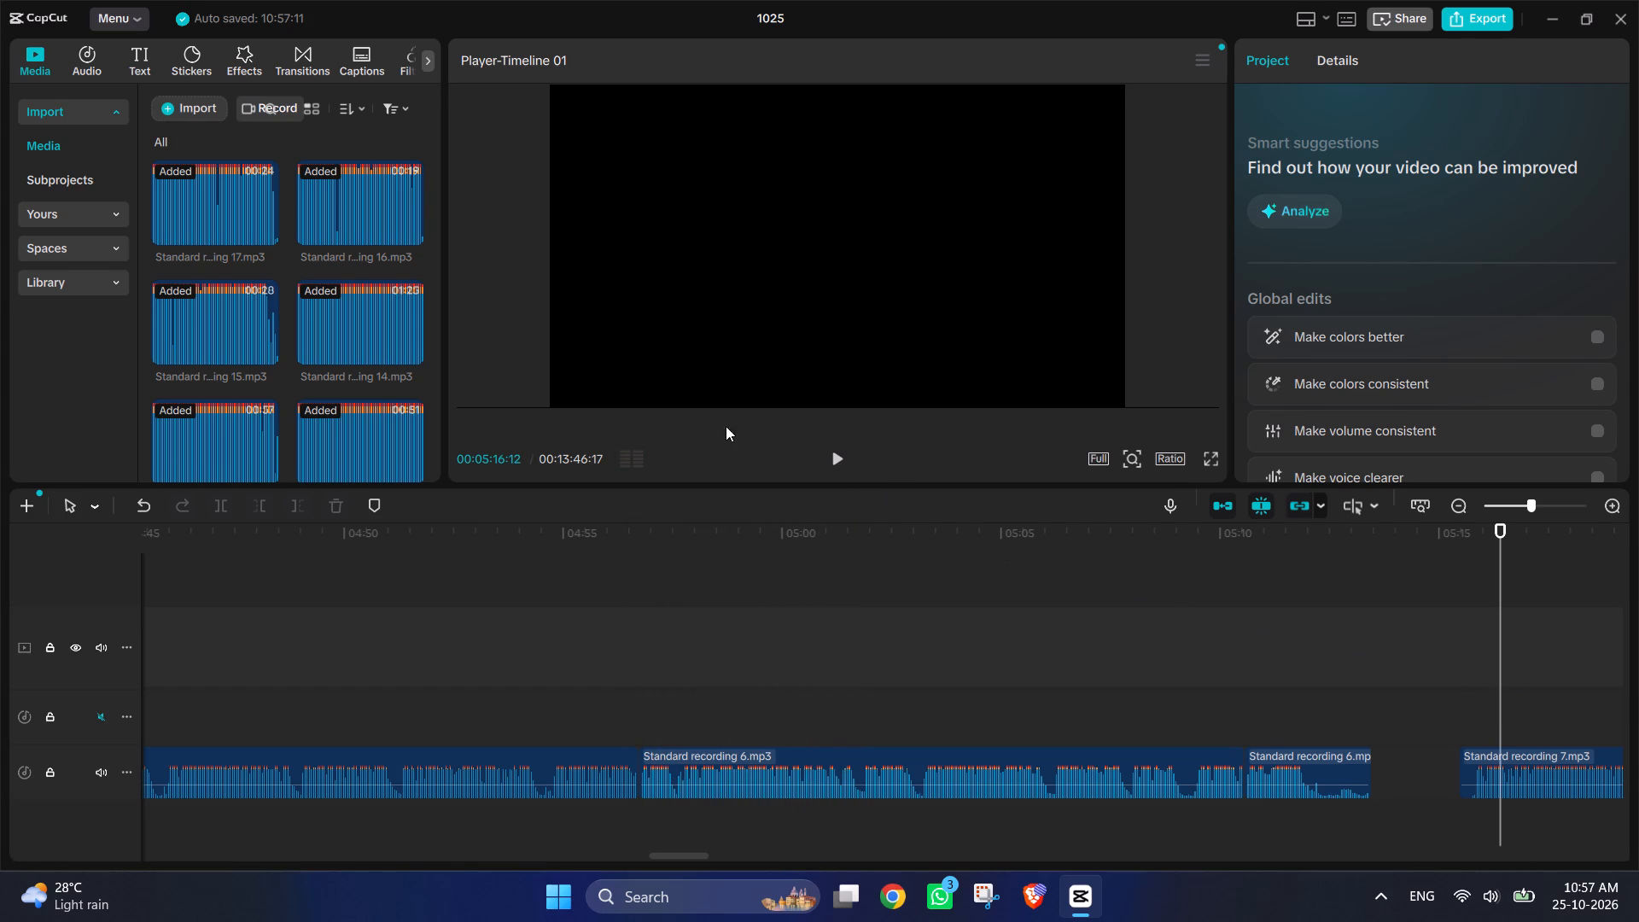
click(826, 459)
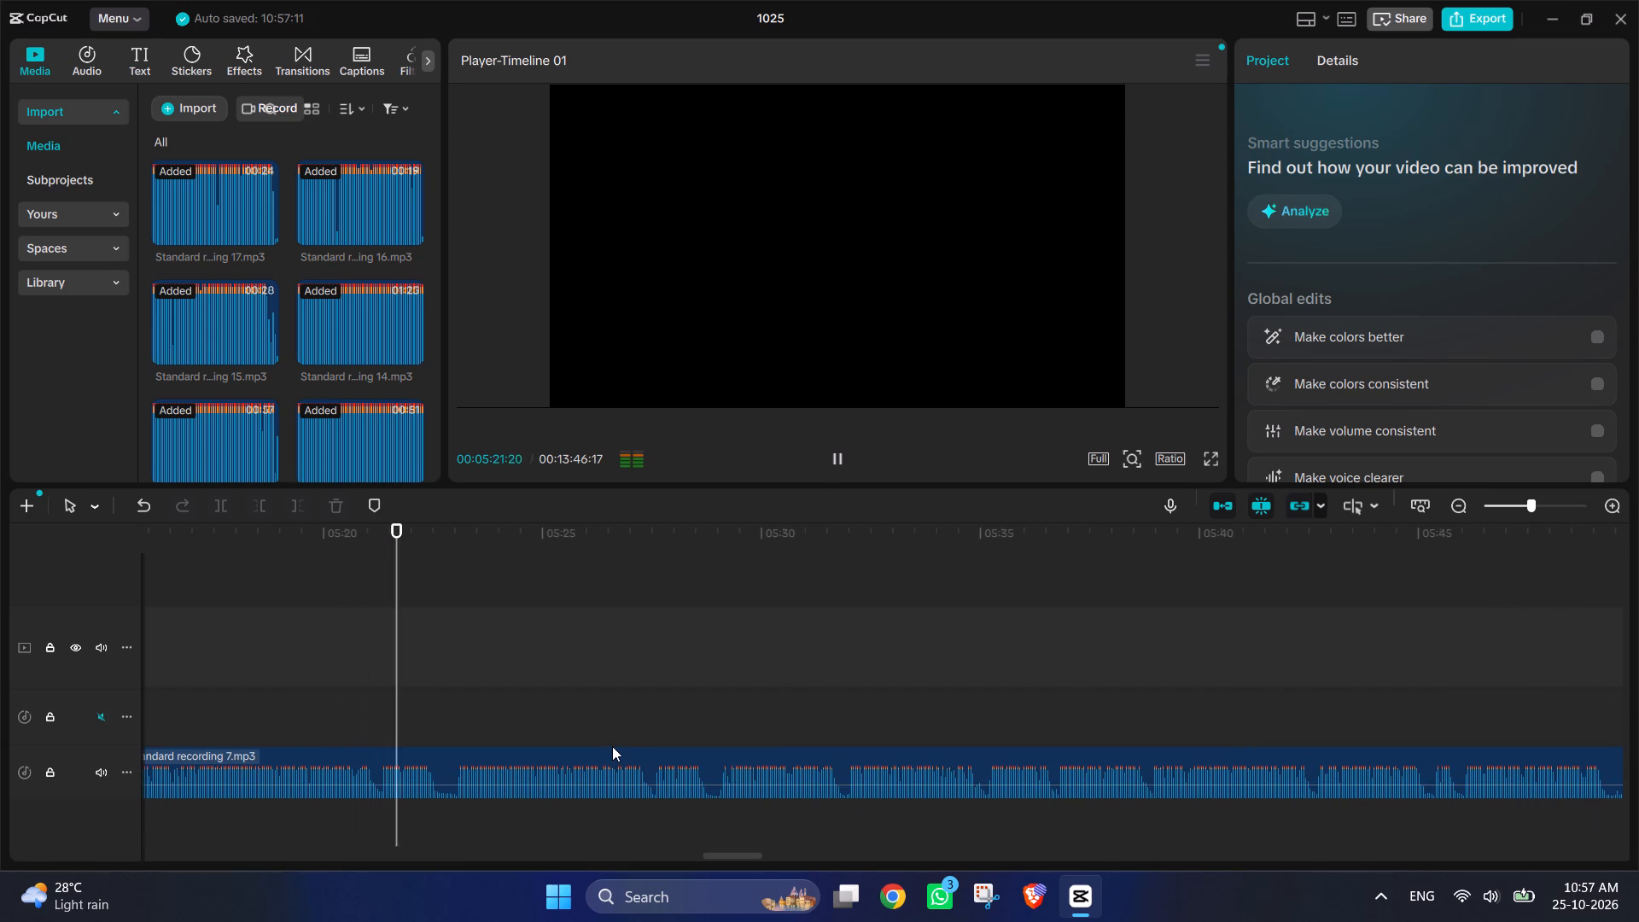
ctrl+scroll(611, 745, down, 3)
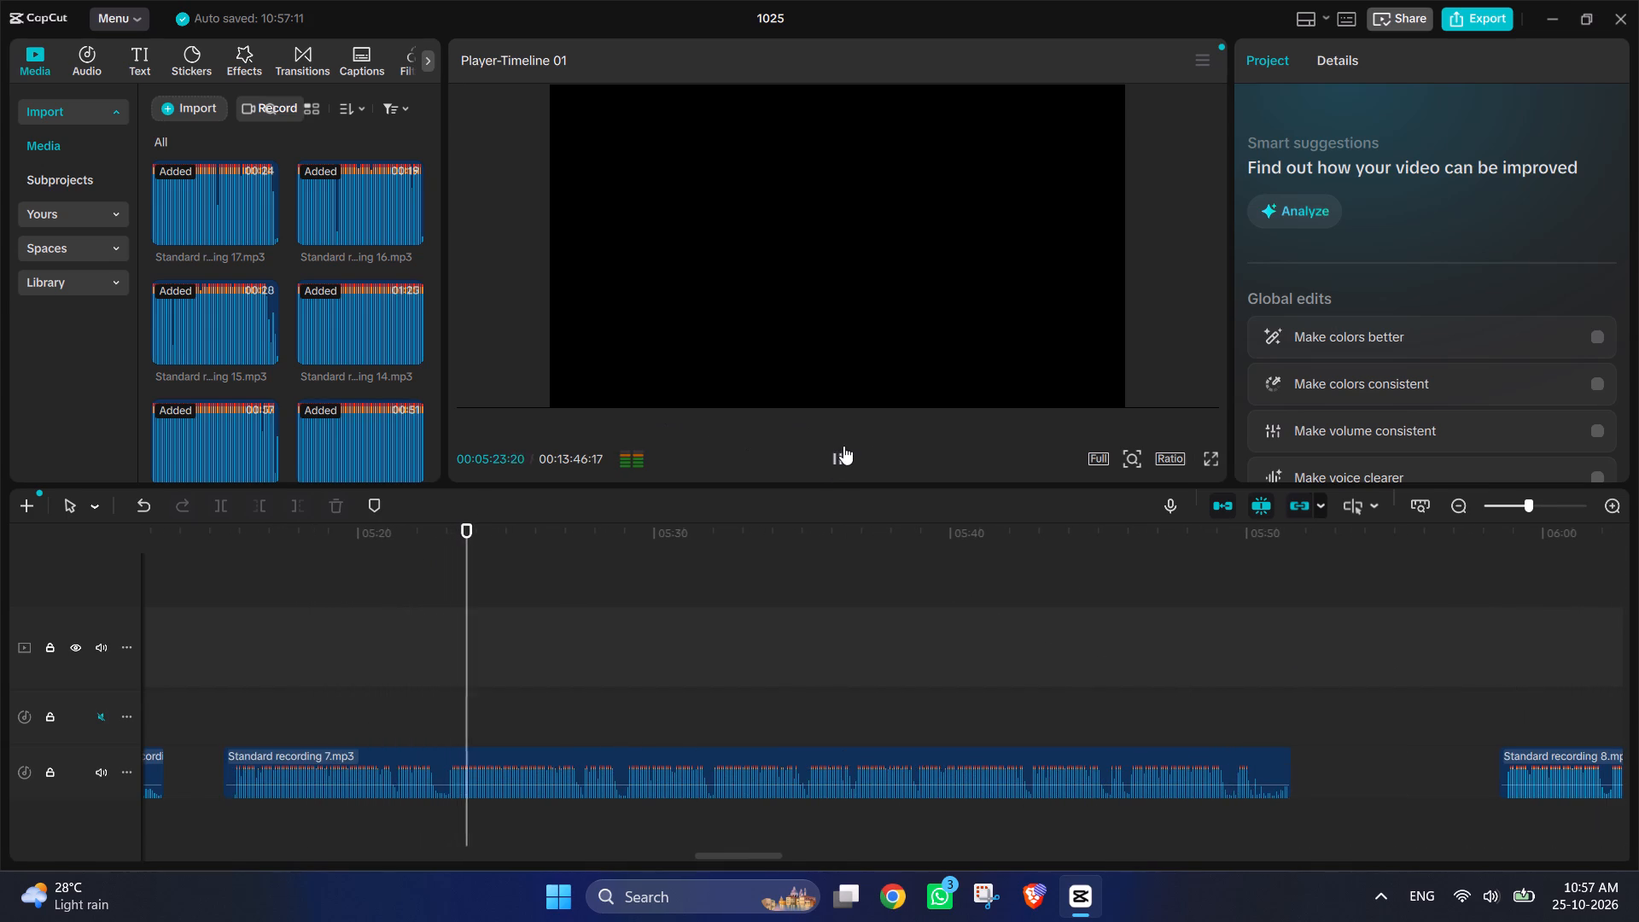
click(843, 451)
Delete the last two clips of recording 6 and move recording 7 back to the end of the remaining recording 6 audio.
scroll(830, 462, right, 3)
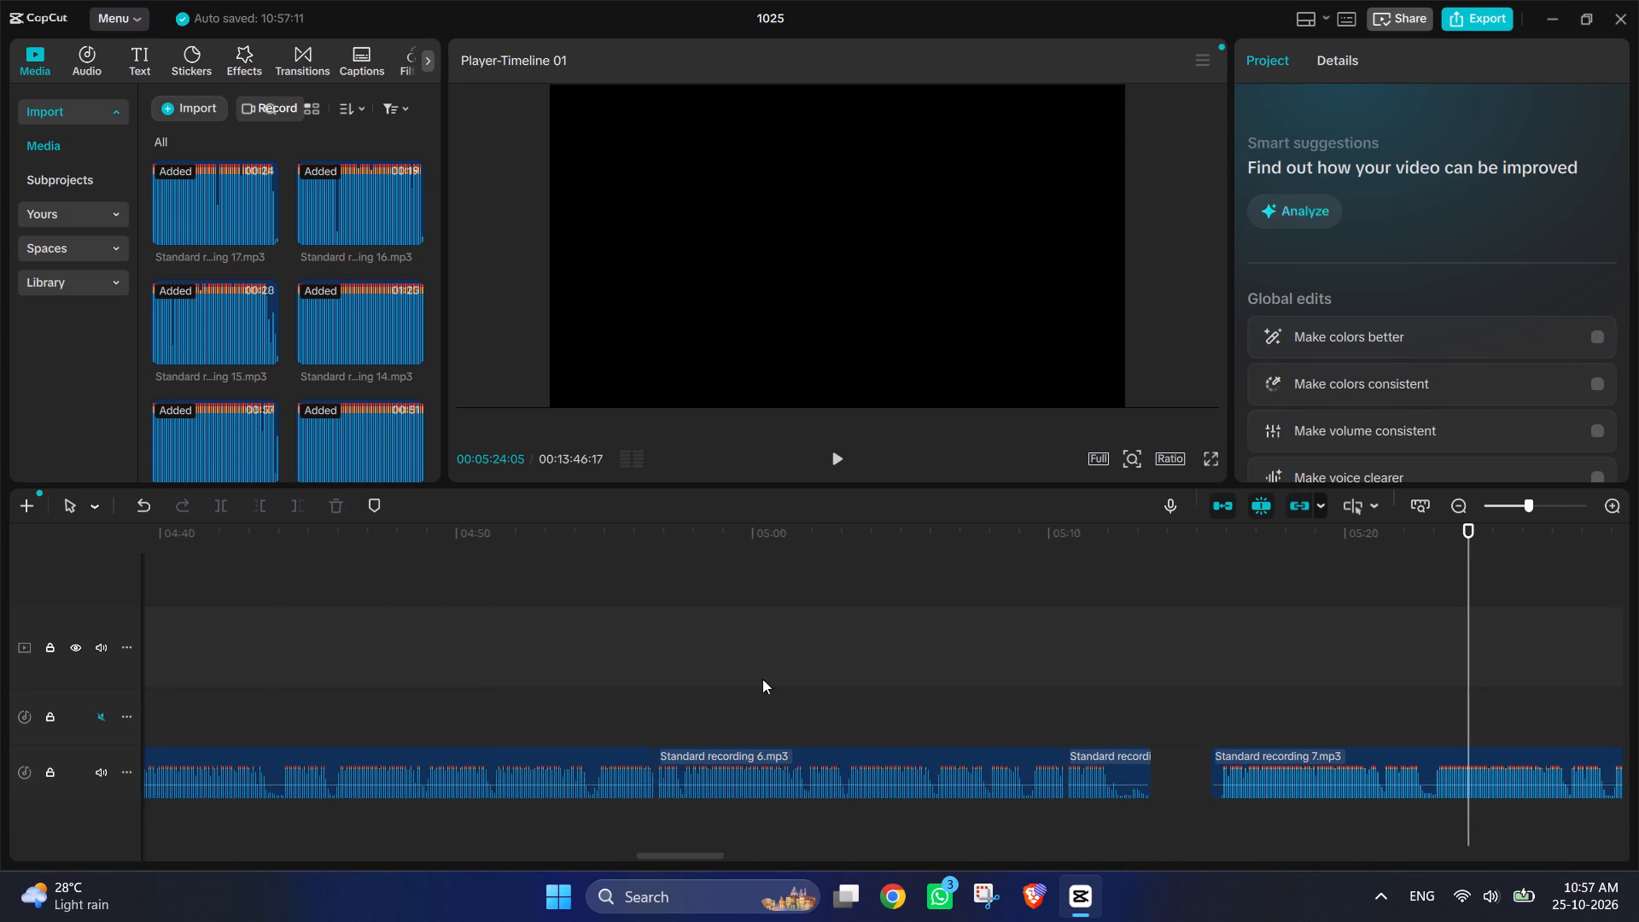
scroll(762, 679, right, 1)
drag(830, 694, 1175, 876)
key(Delete)
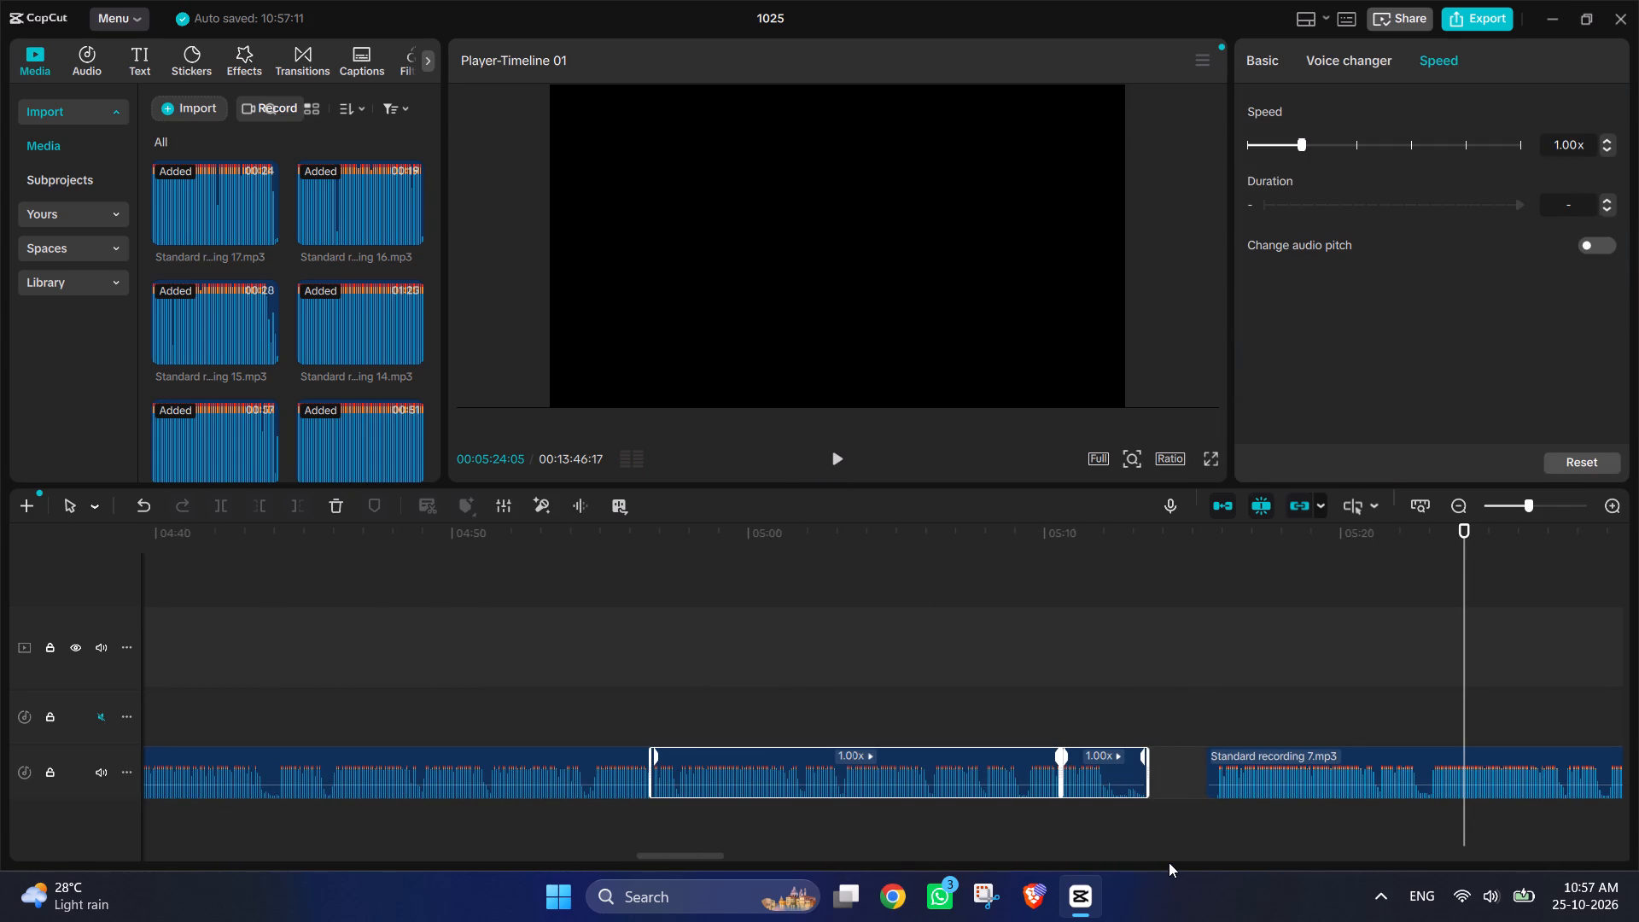
drag(1384, 750, 997, 762)
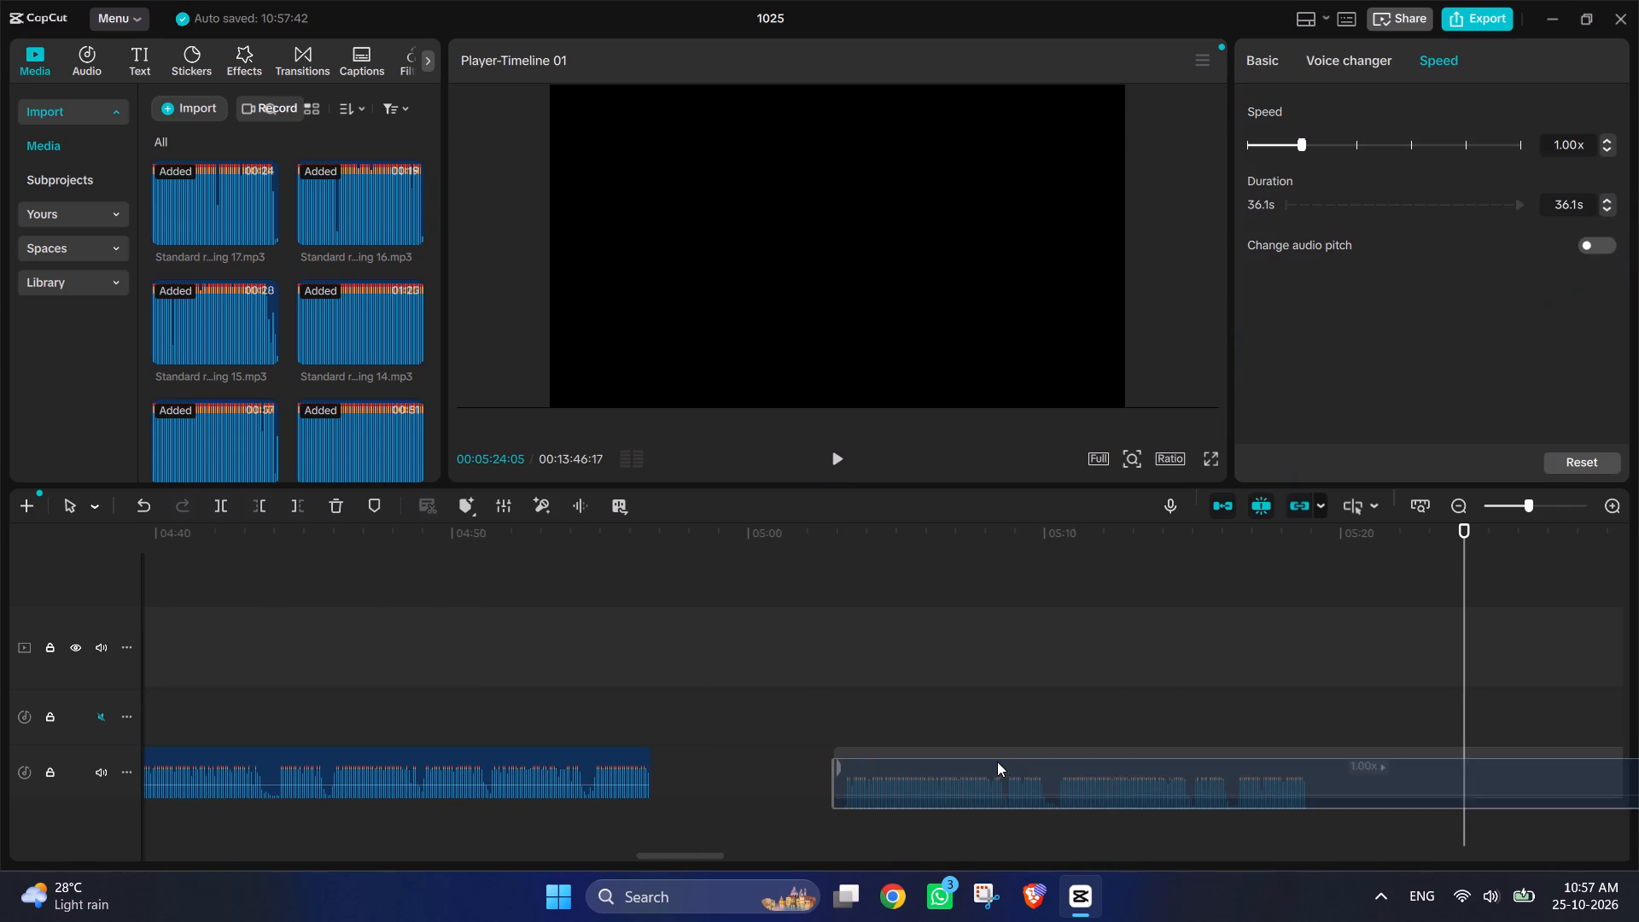
drag(997, 762, 834, 755)
Trim the start of recording 7 to a 35.7 s duration and move it back against recording 6 on the same track.
scroll(640, 761, right, 1)
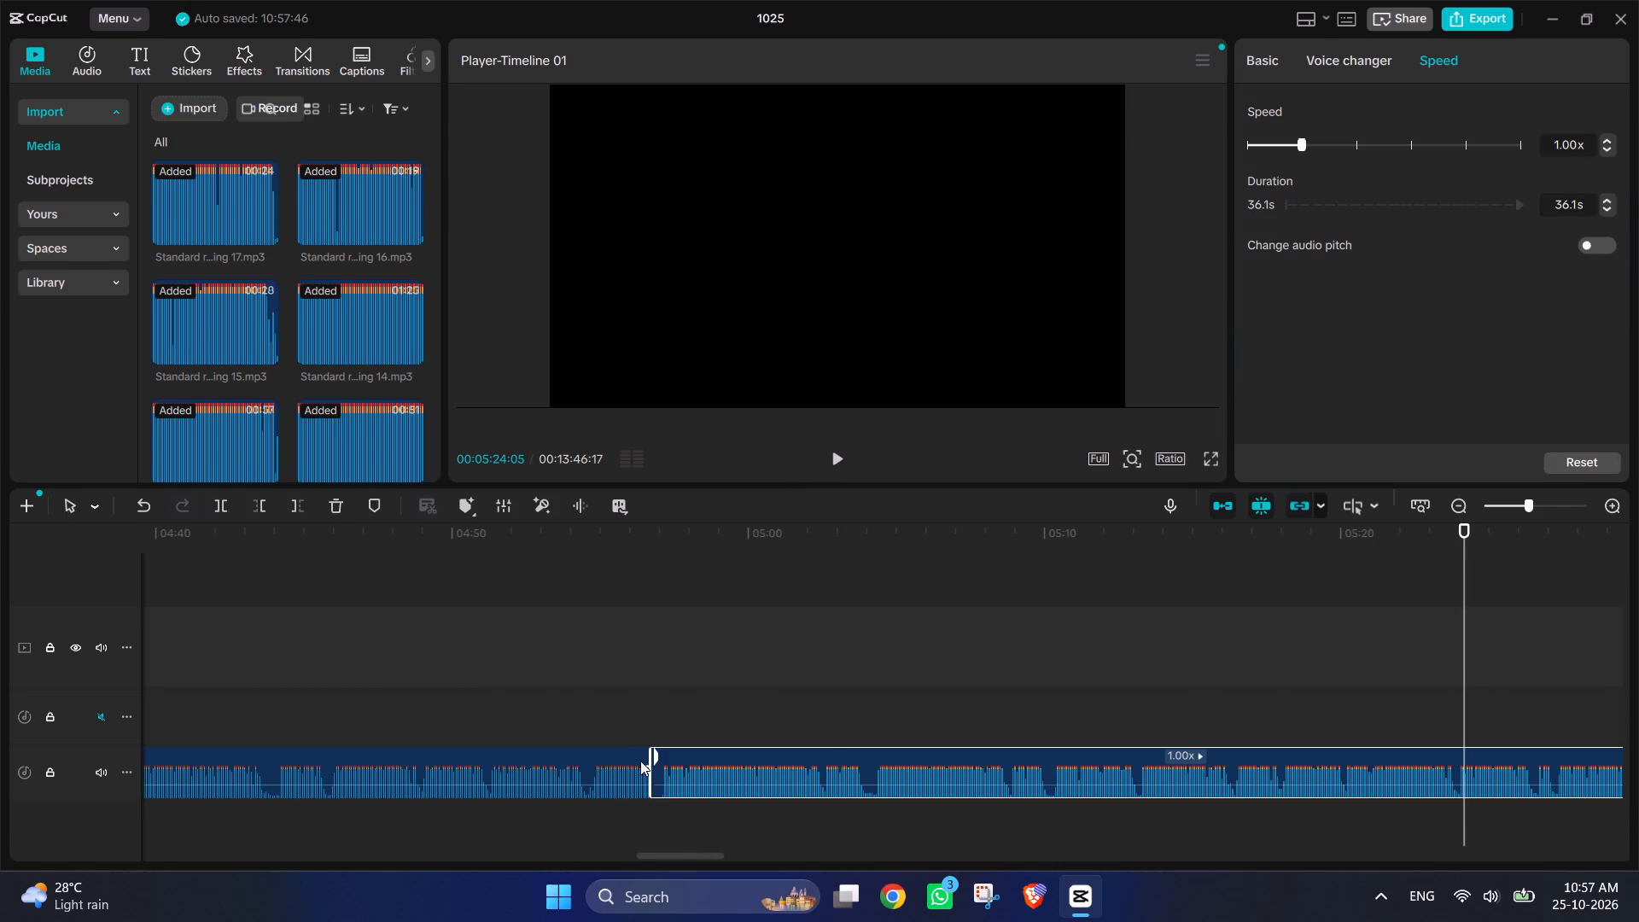
scroll(640, 761, right, 1)
ctrl+scroll(640, 761, up, 8)
scroll(640, 761, right, 3)
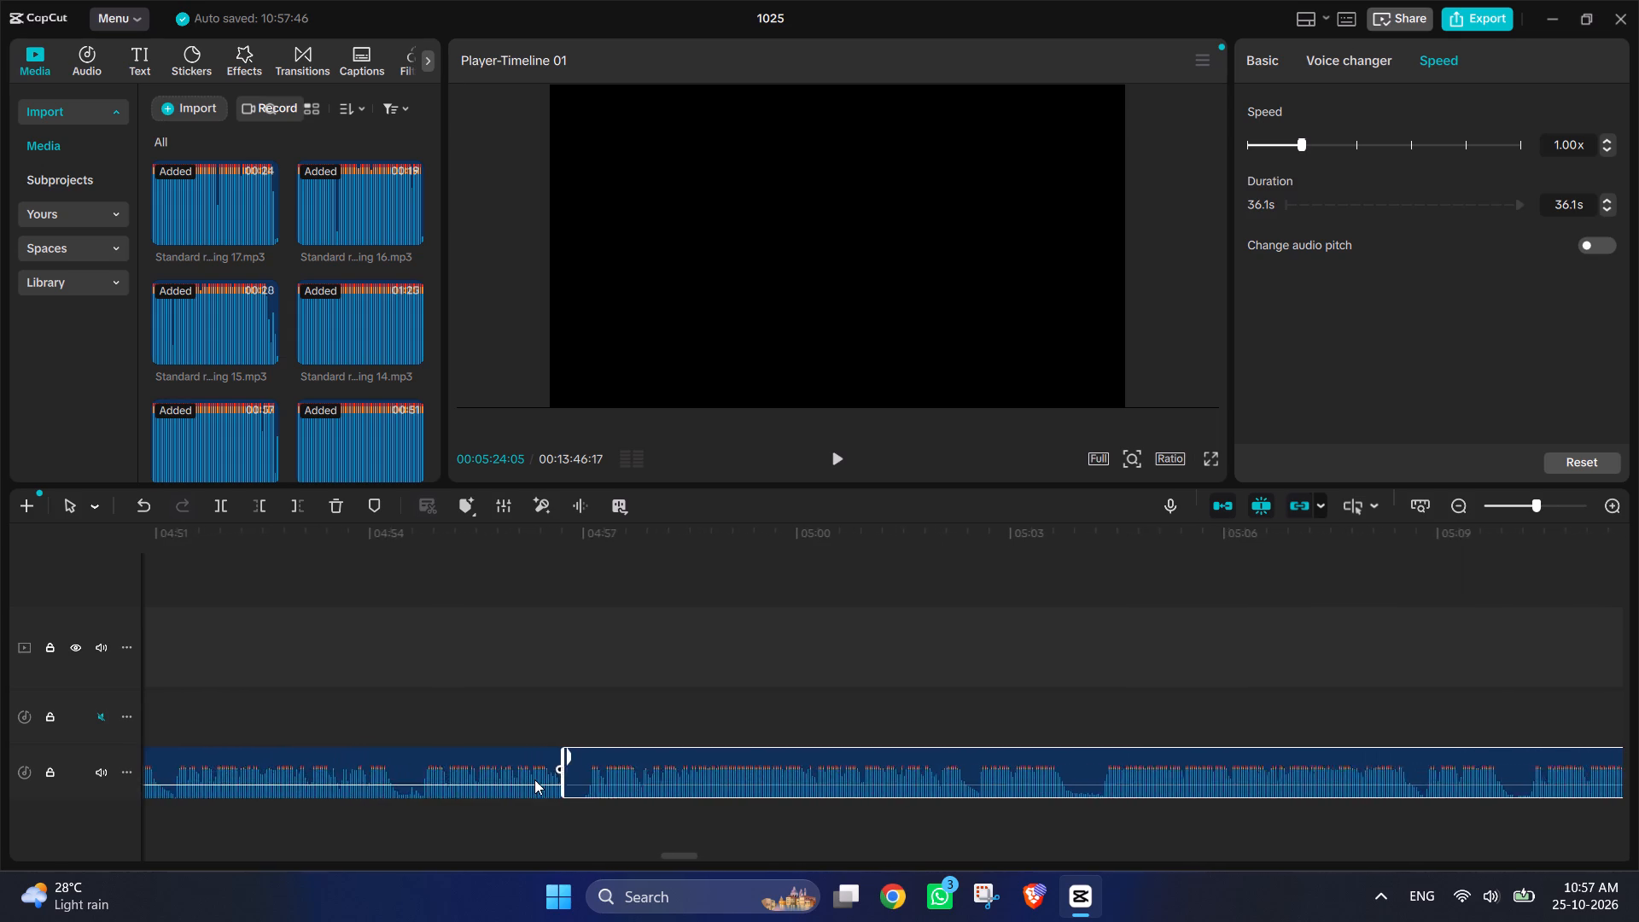
scroll(534, 779, right, 1)
drag(598, 794, 622, 814)
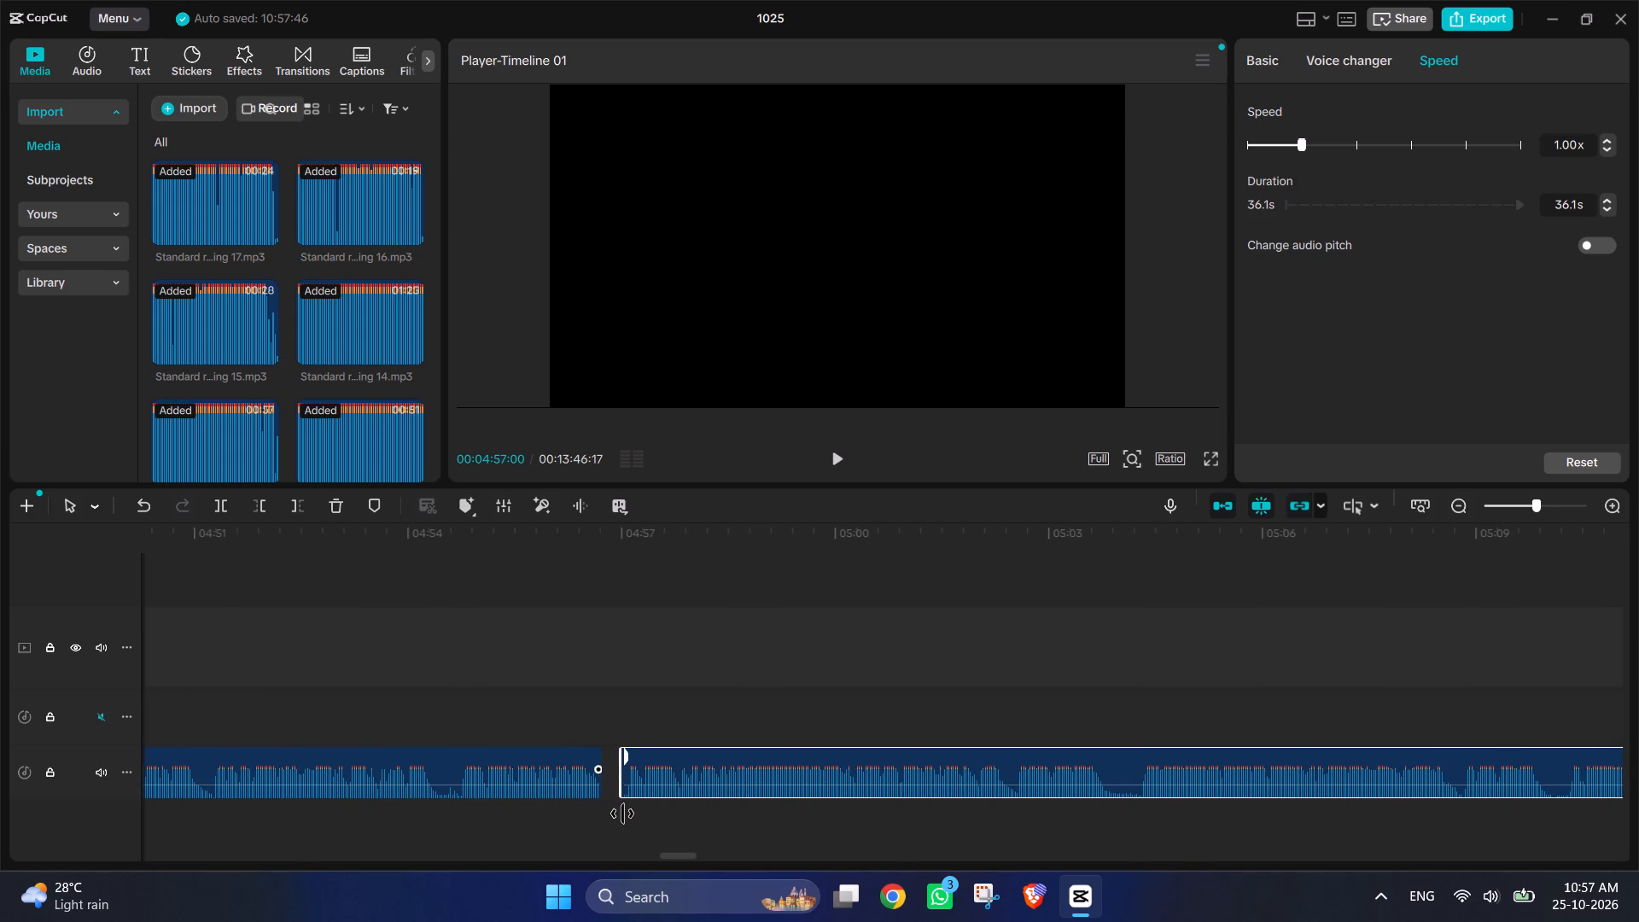
drag(622, 814, 625, 816)
drag(723, 748, 703, 748)
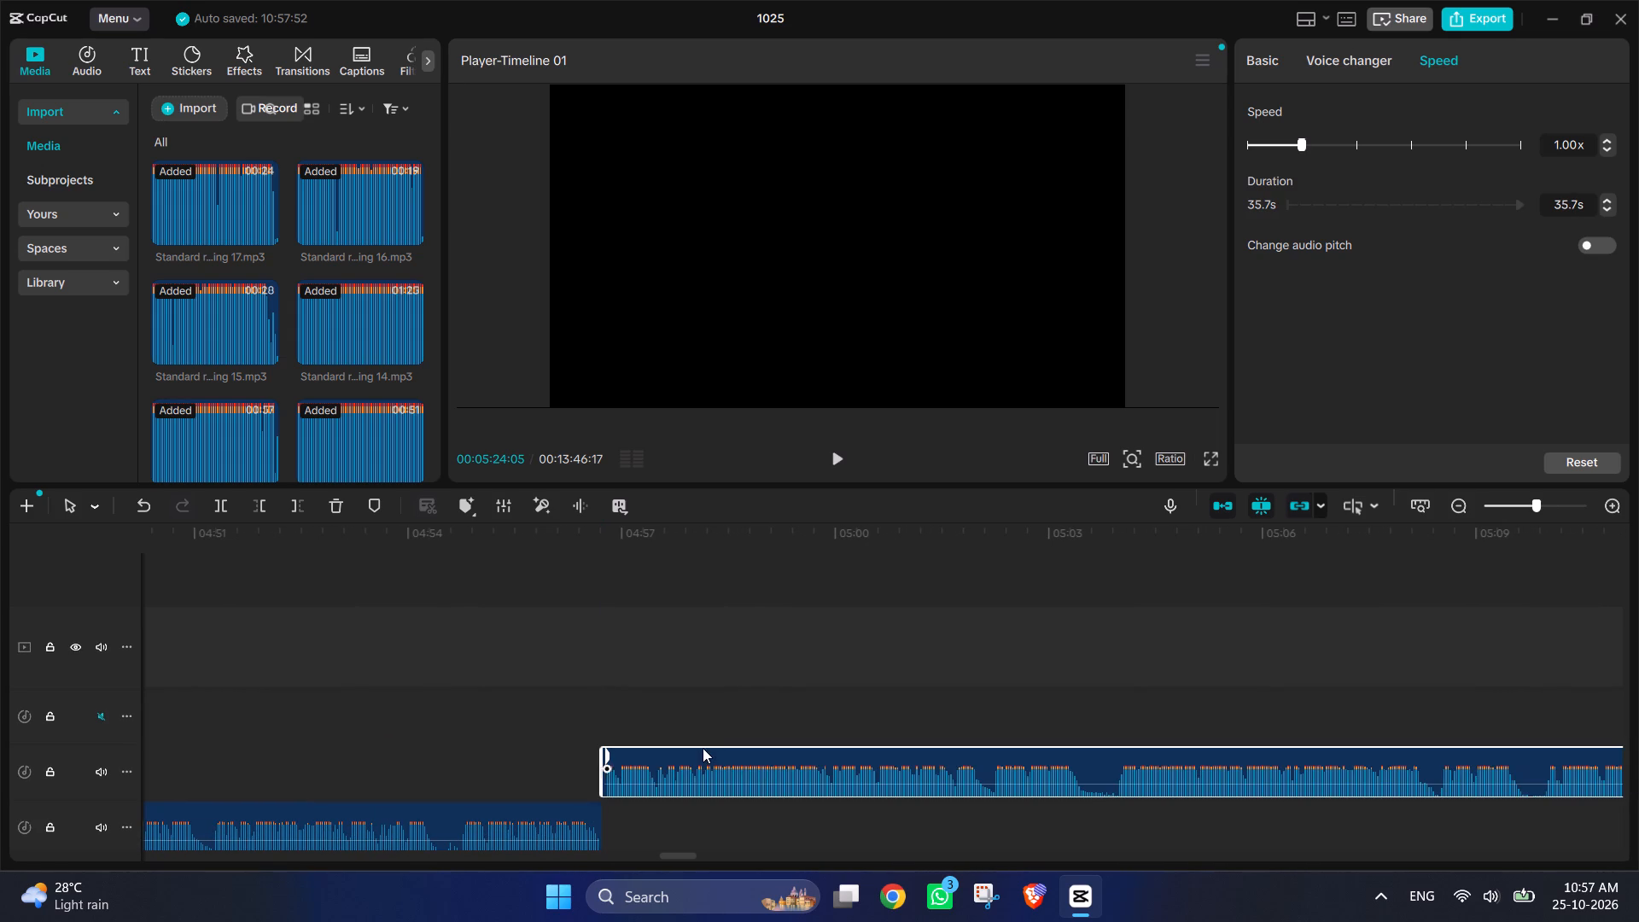
drag(680, 756, 685, 808)
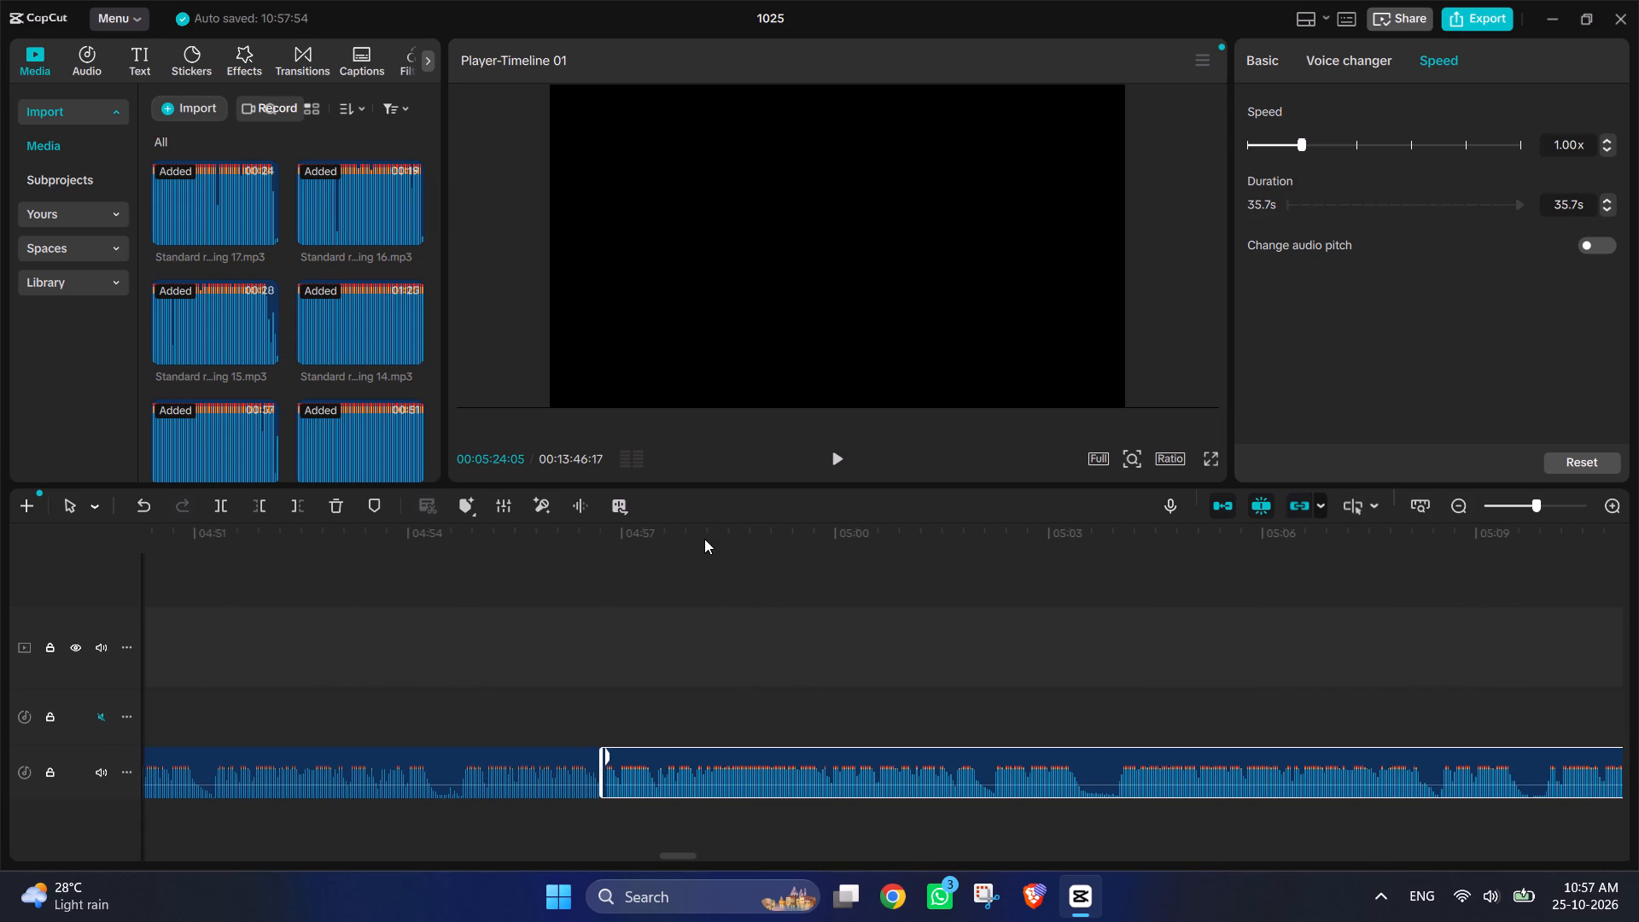
Play recording 7 from 00:04:57:07 and from 00:05:17:01 to its end, and replay it from about 00:05:18:22.
click(639, 608)
drag(627, 629, 602, 621)
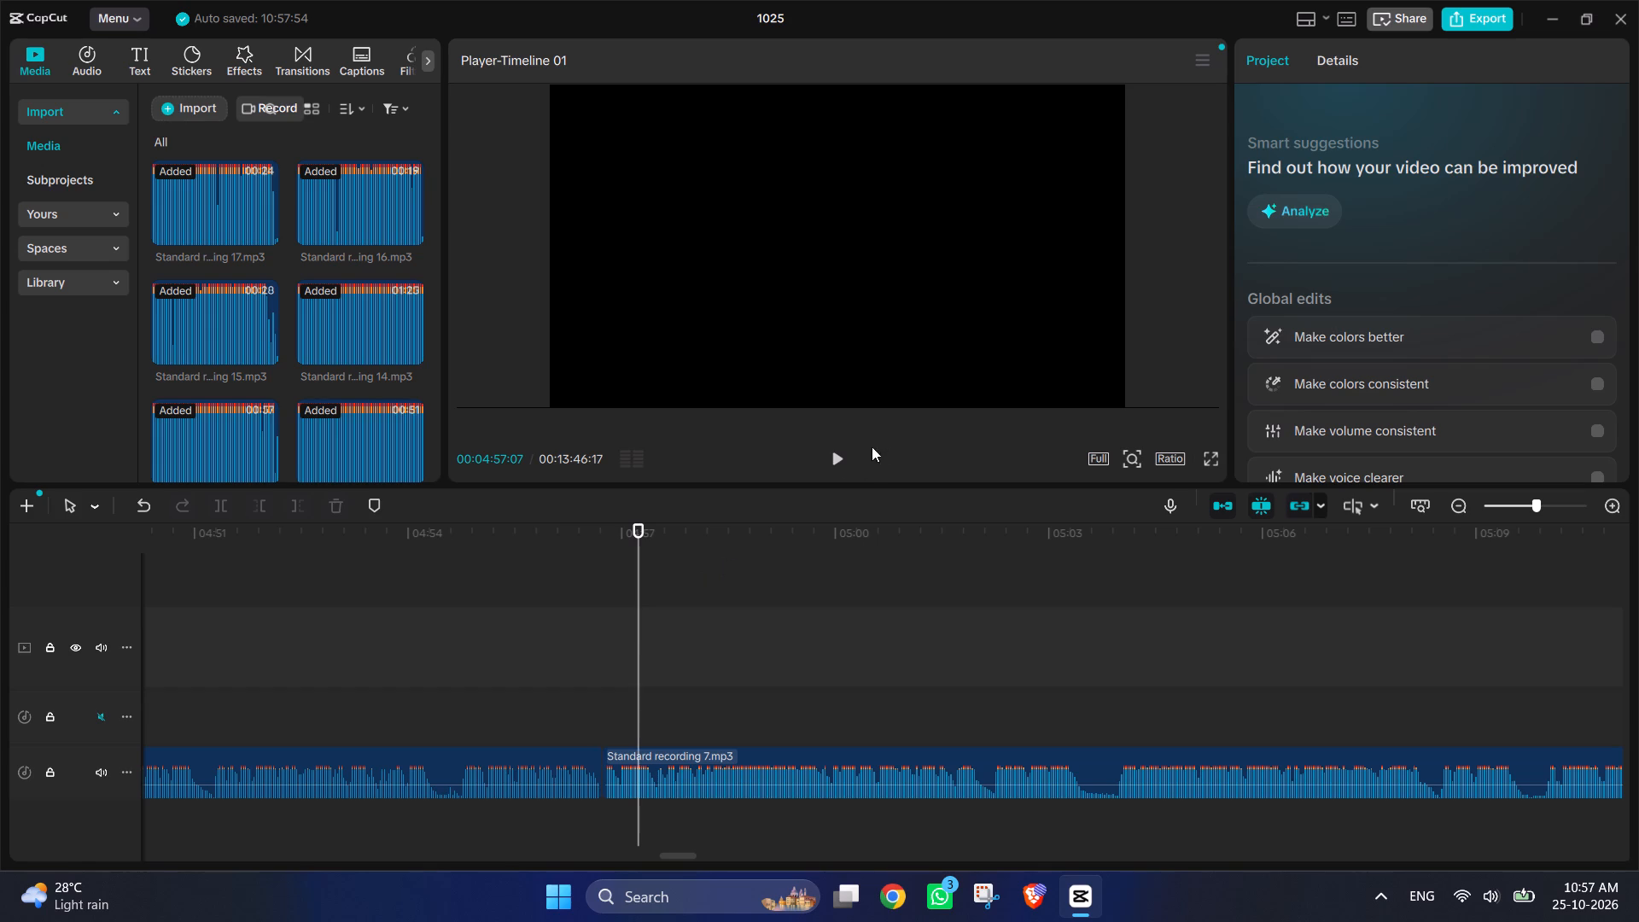
click(830, 458)
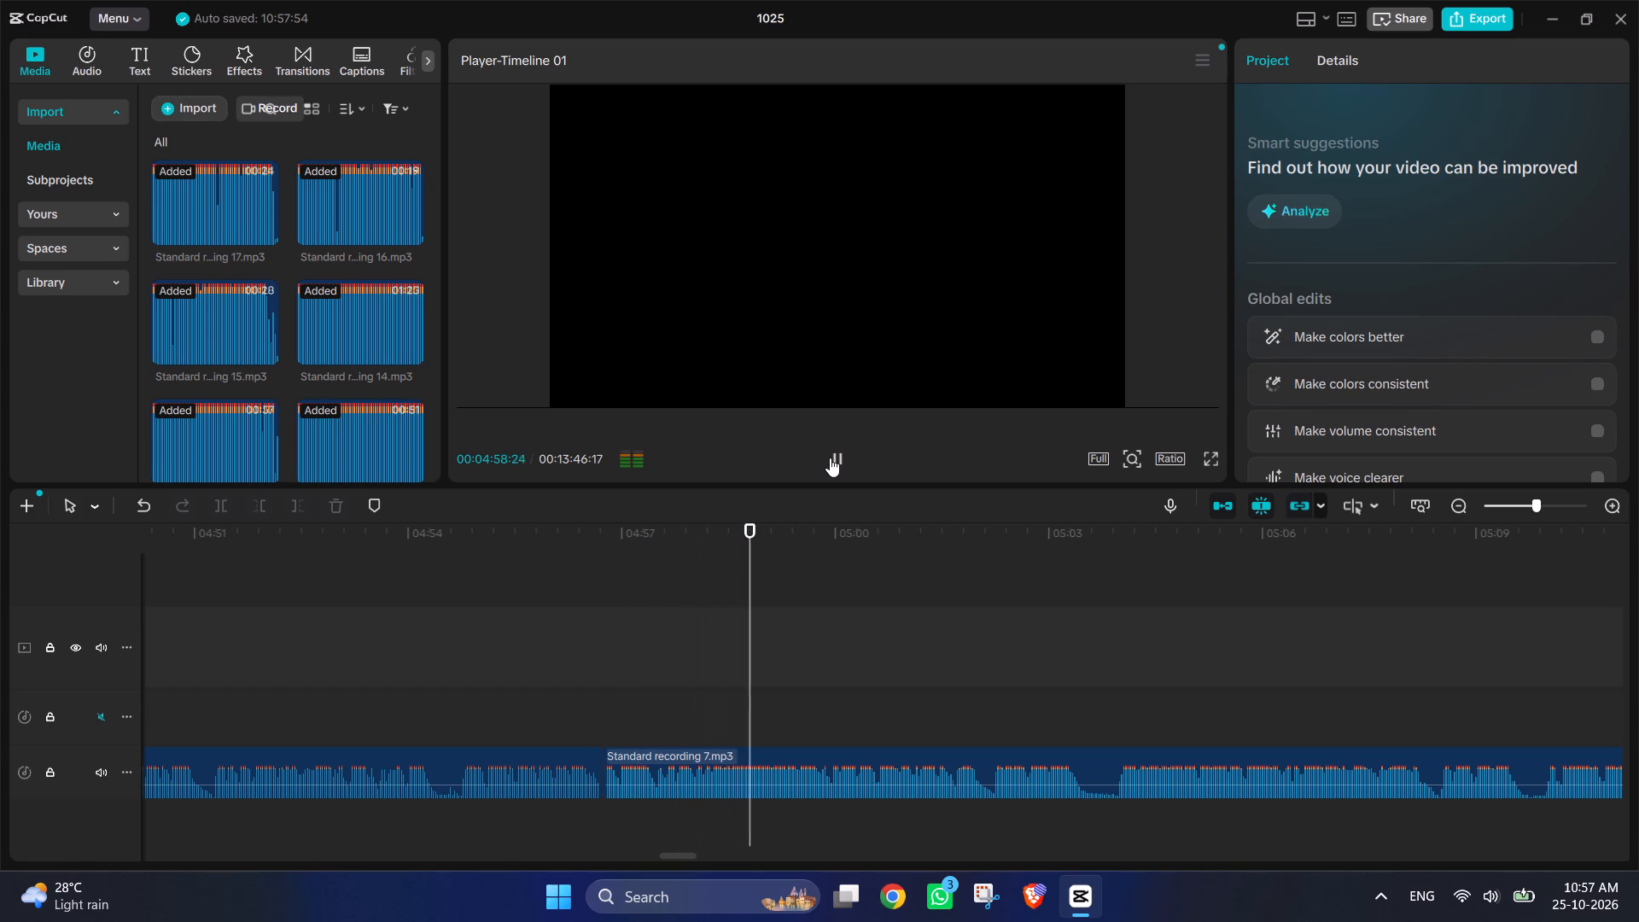
scroll(1010, 569, left, 4)
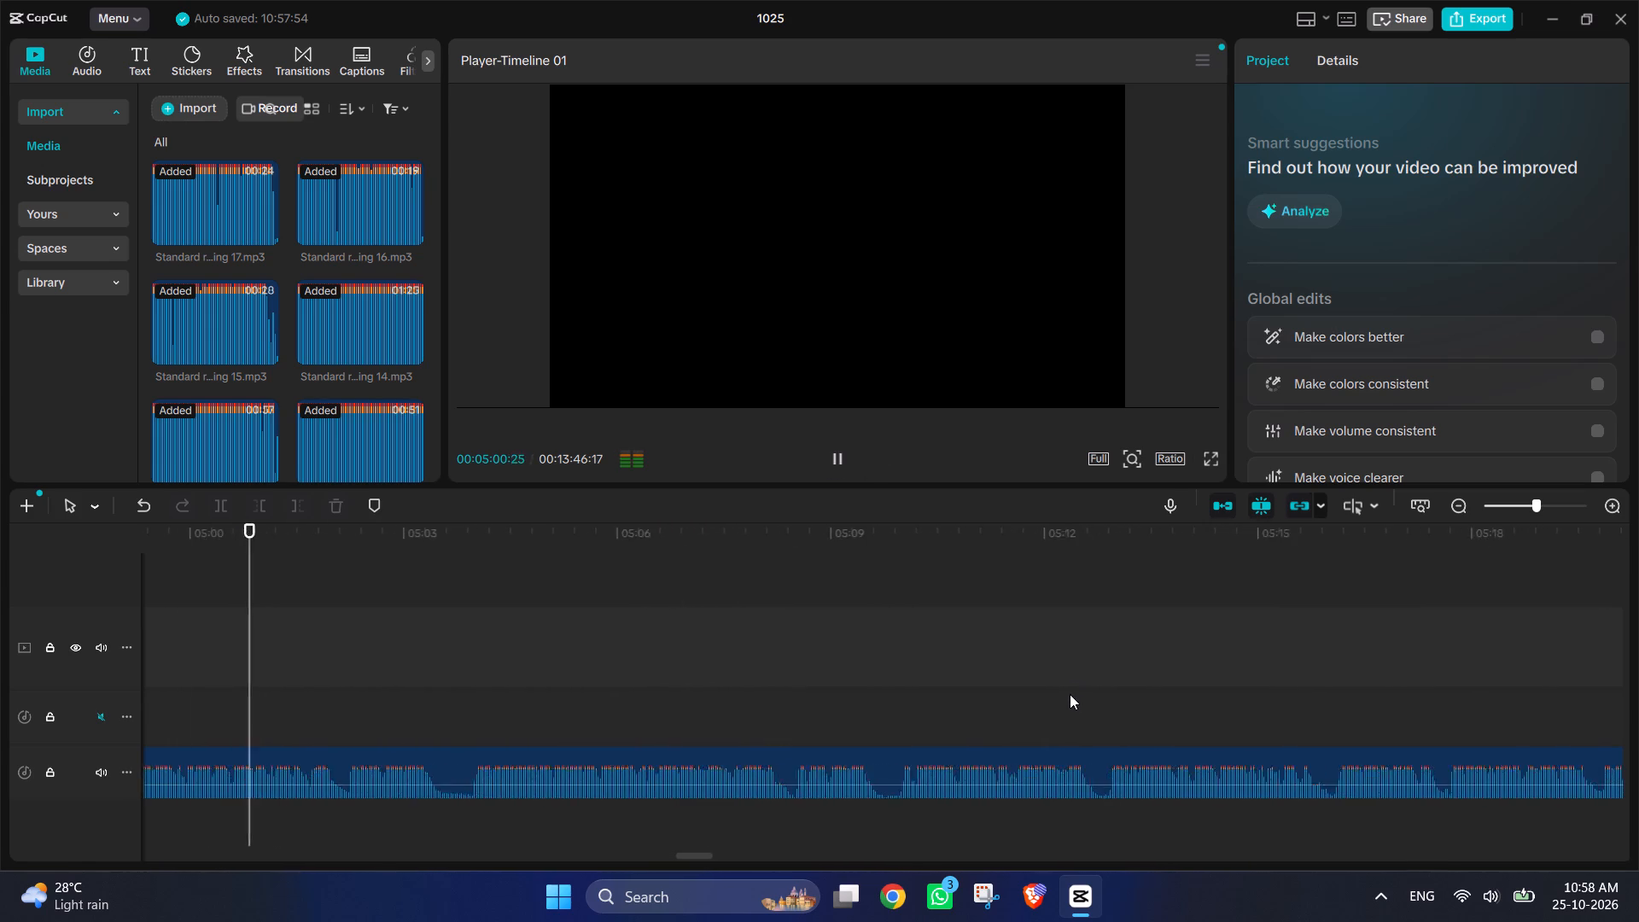
scroll(1070, 694, left, 3)
ctrl+scroll(1029, 695, down, 10)
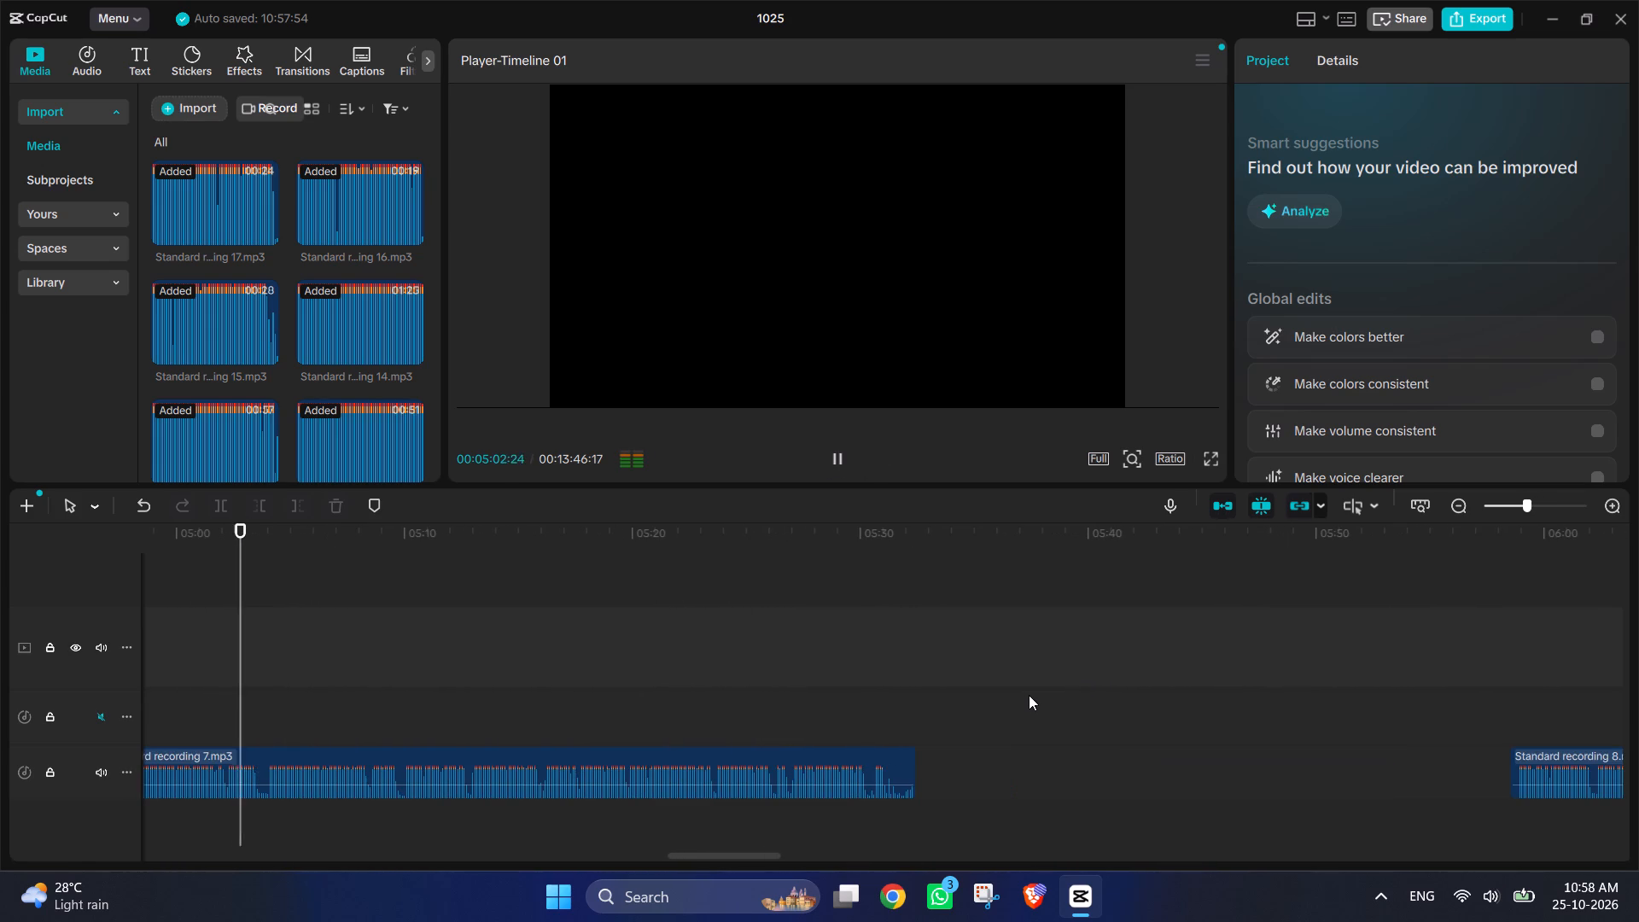
click(565, 687)
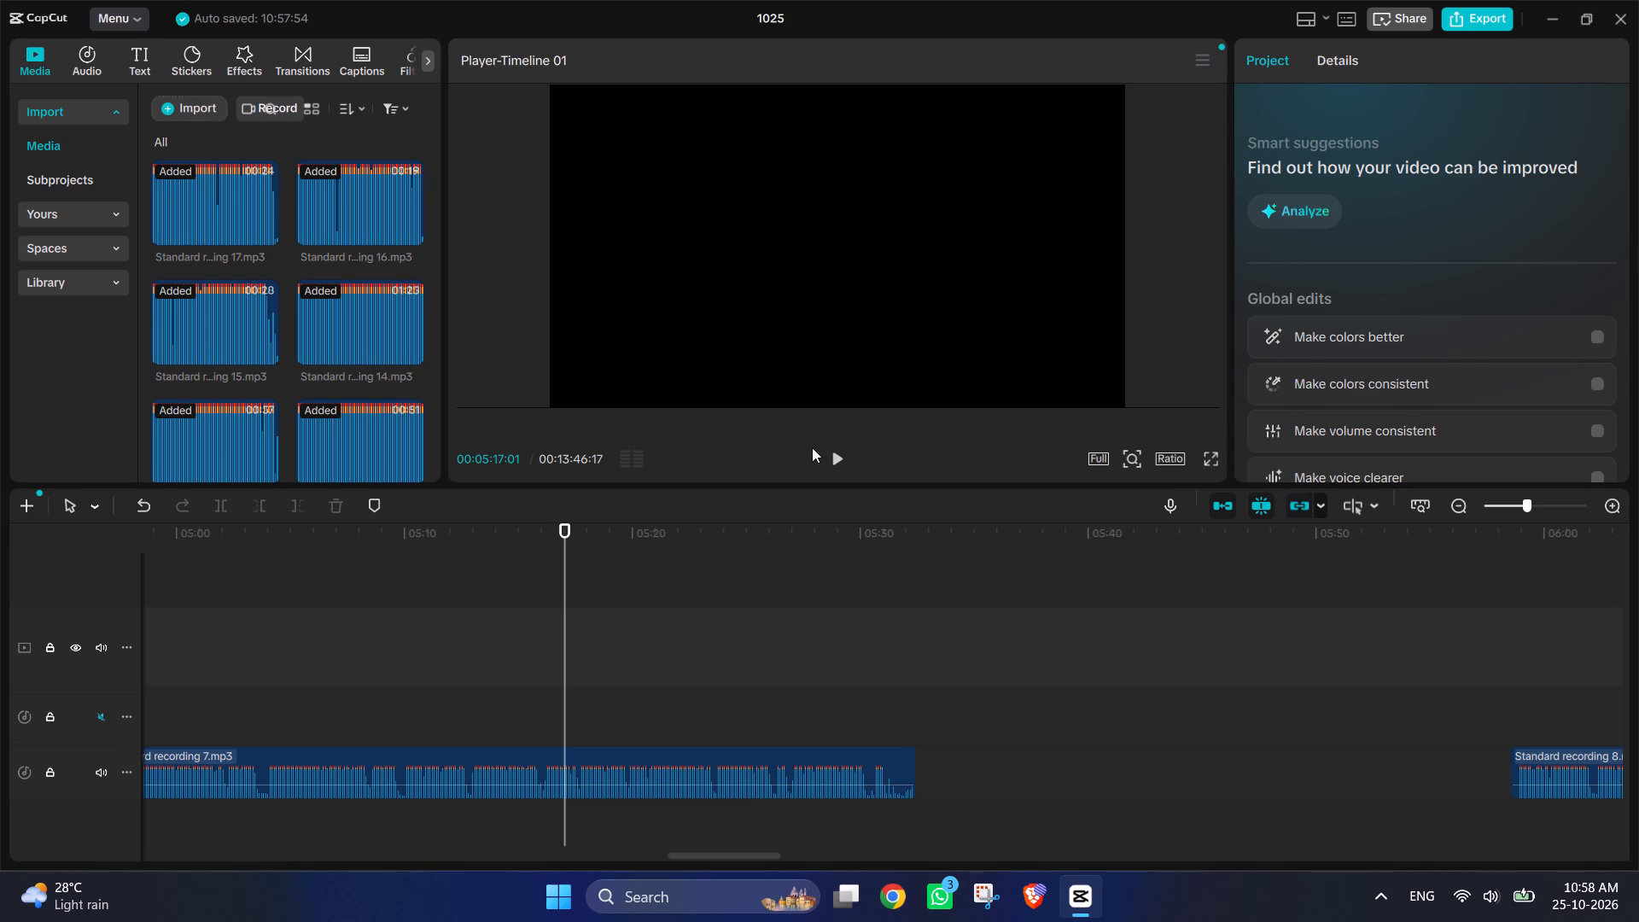
click(839, 448)
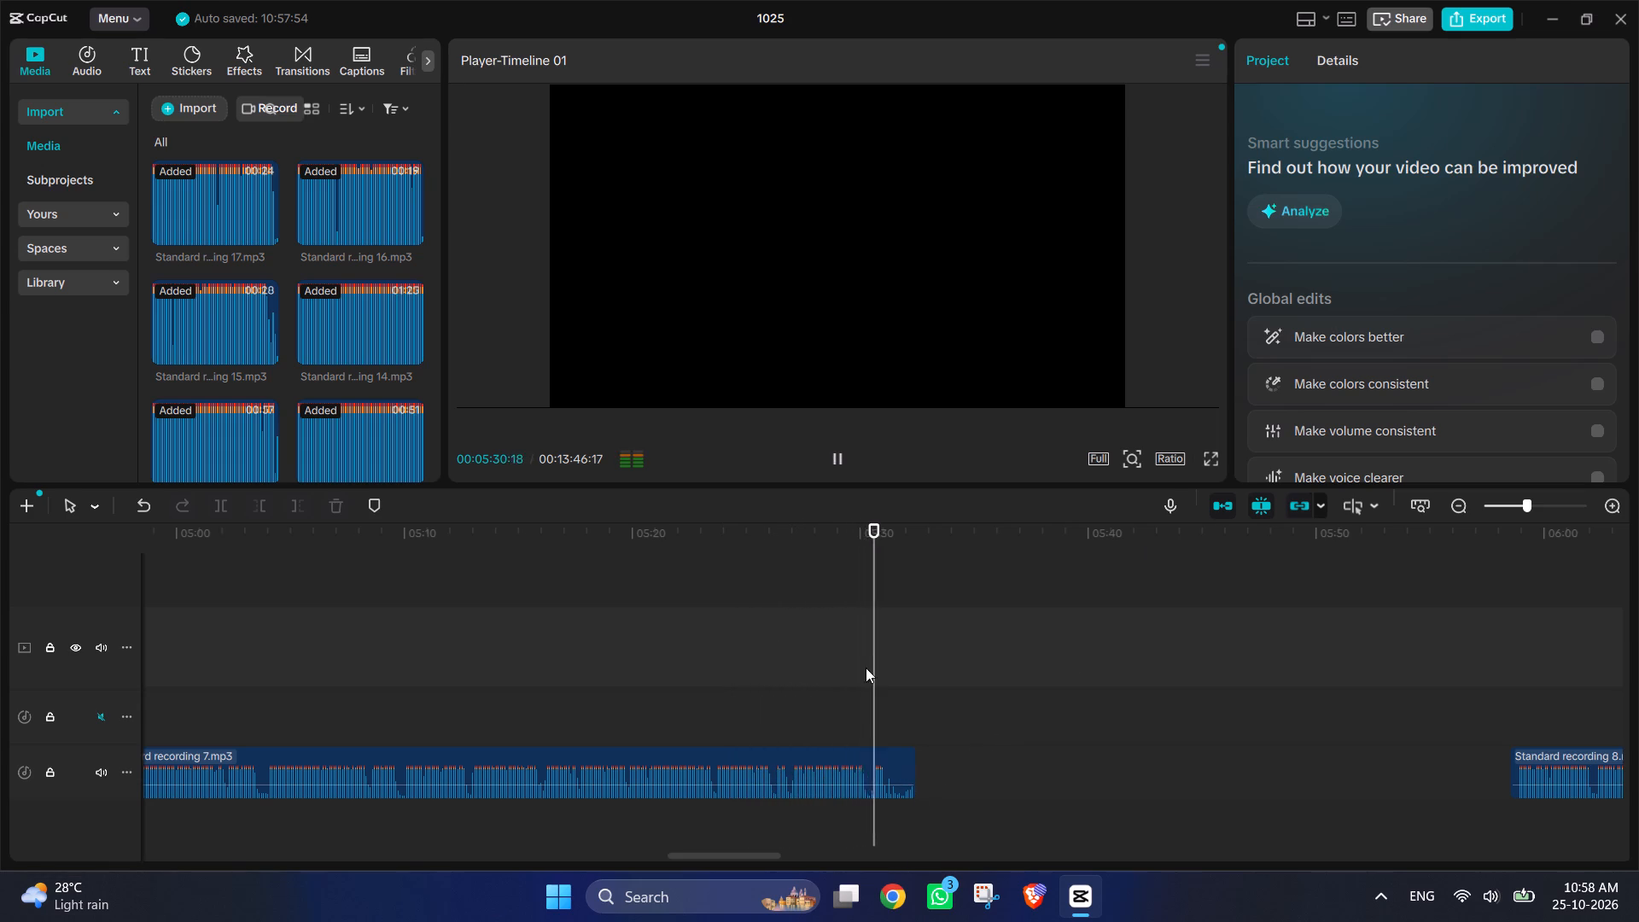
drag(889, 651, 604, 689)
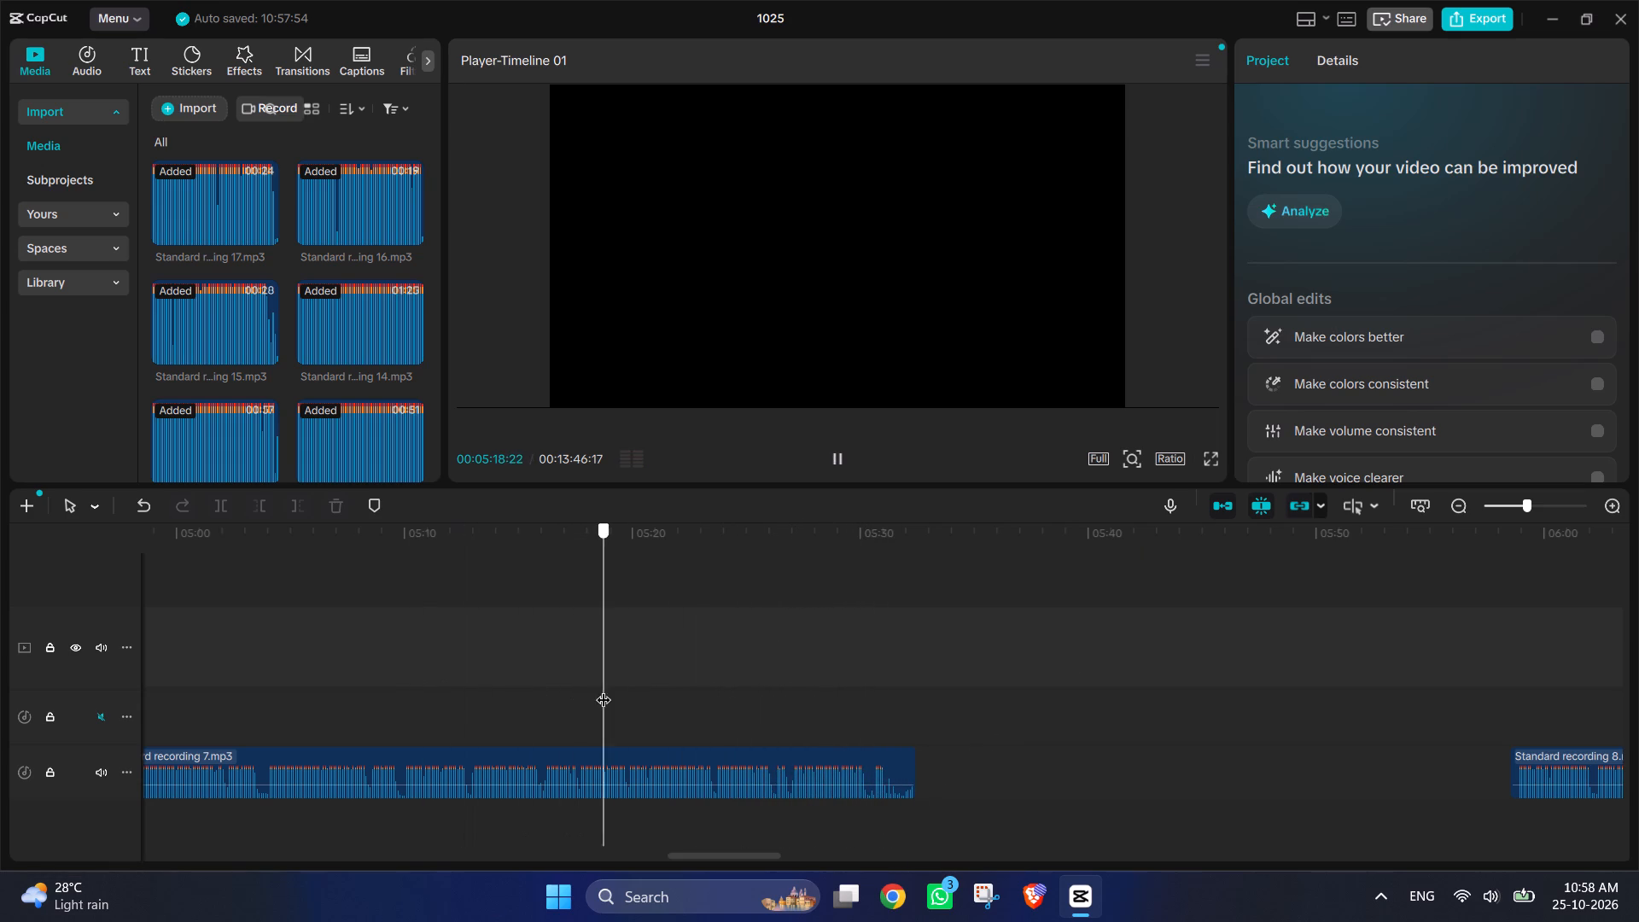
drag(604, 689, 605, 689)
click(841, 460)
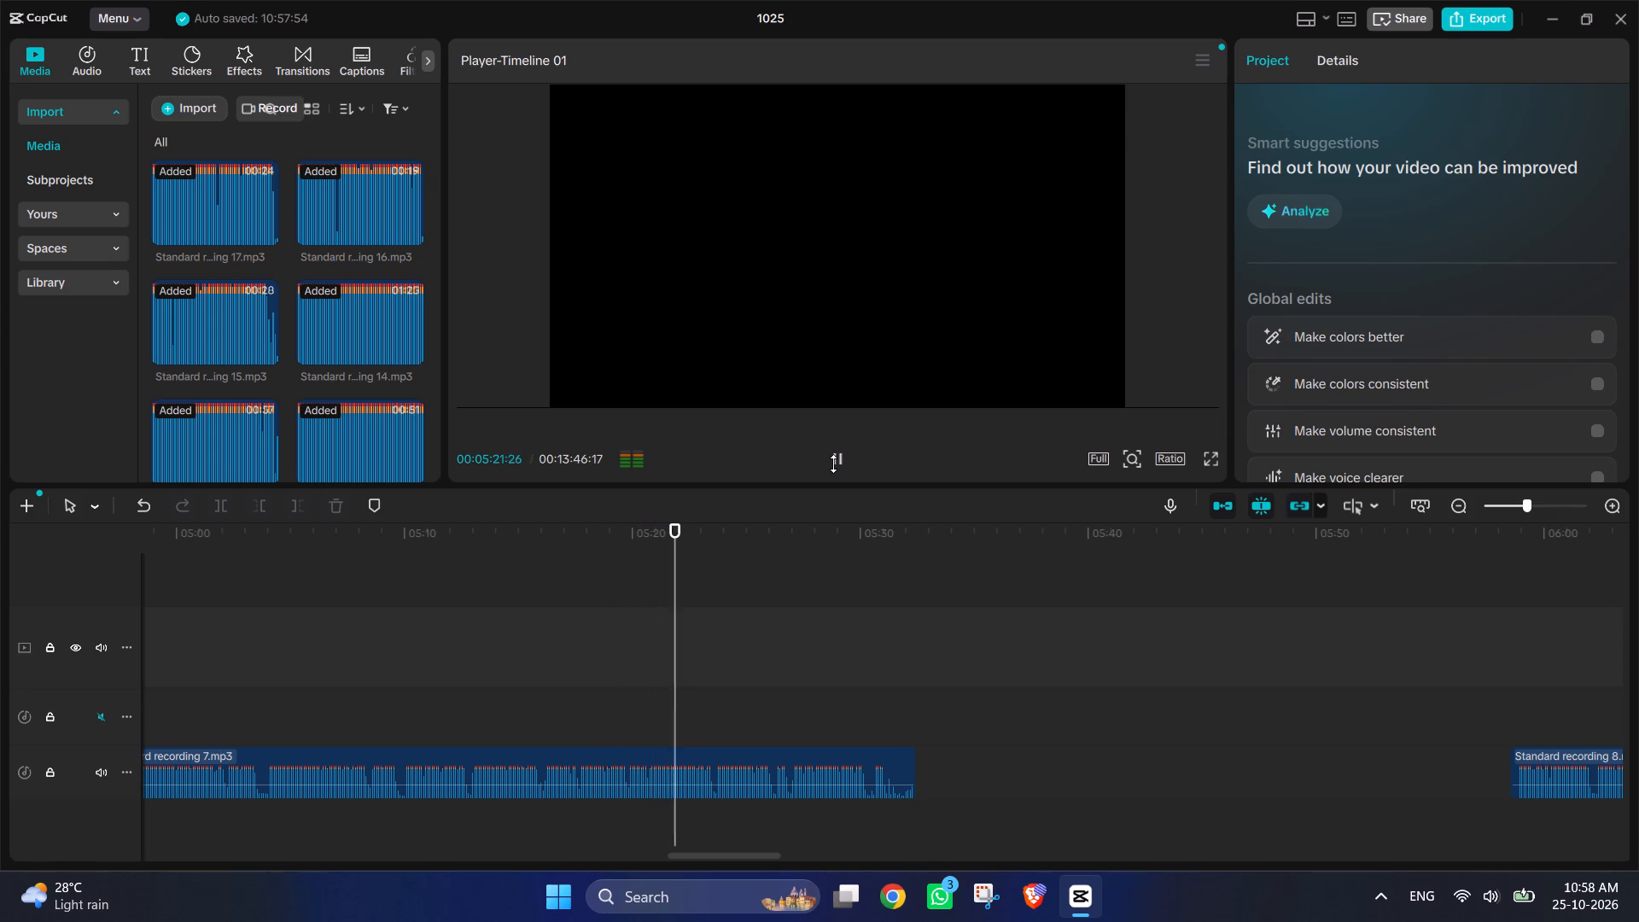
Play the start of recording 8 and compare it with the end of recording 7, replayed from 00:05:25:13.
click(1539, 686)
drag(1531, 681, 1515, 678)
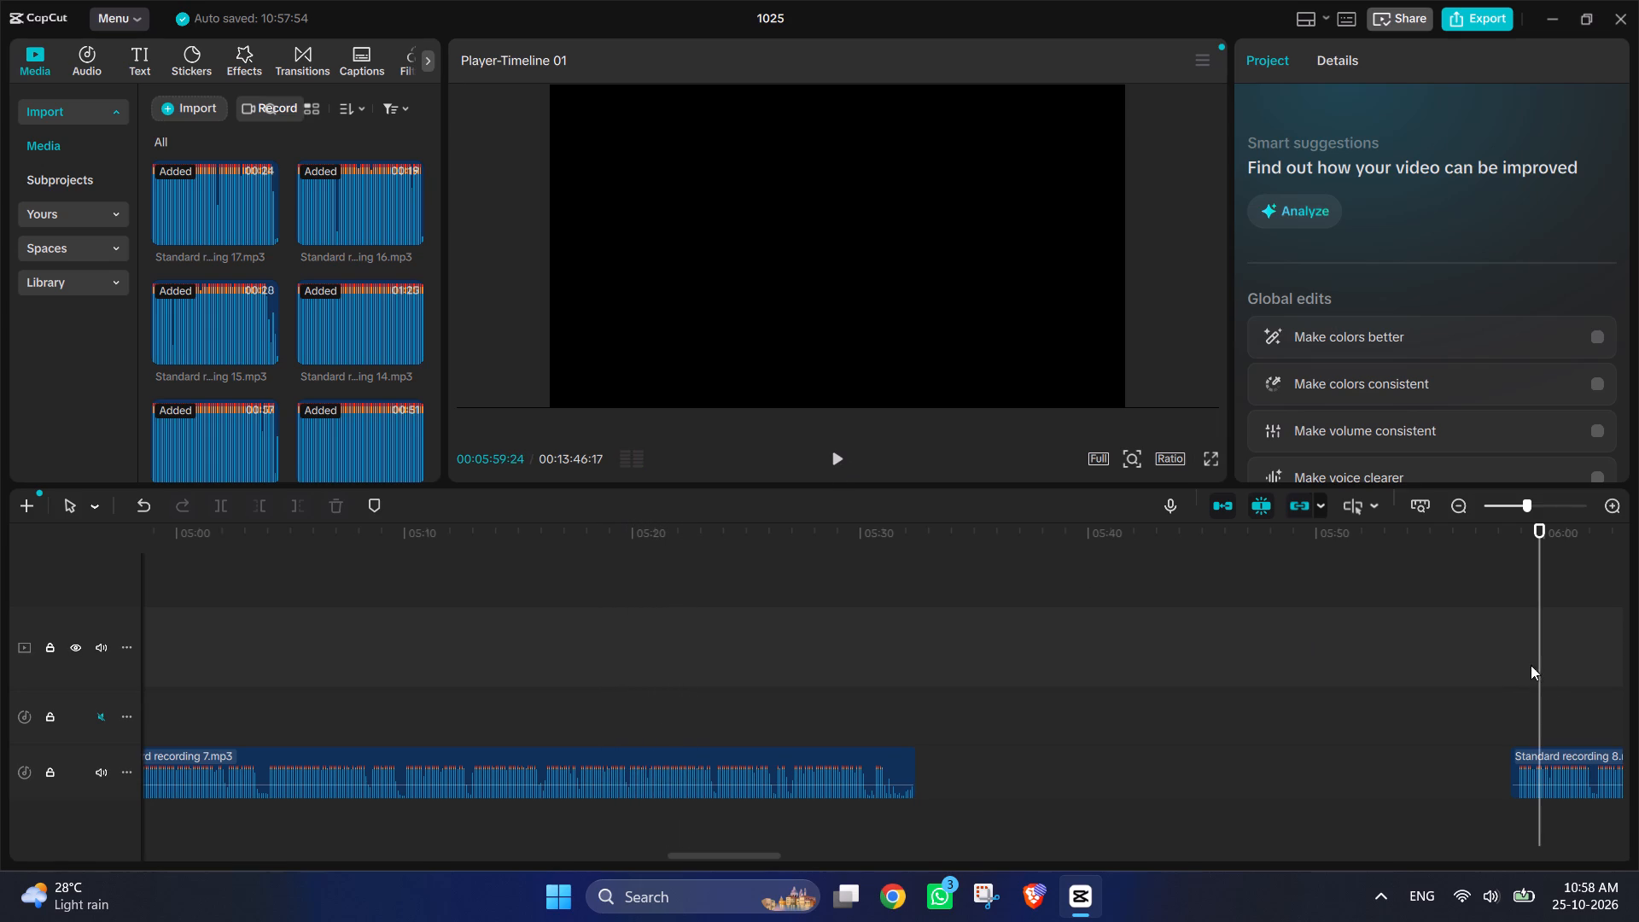
click(832, 458)
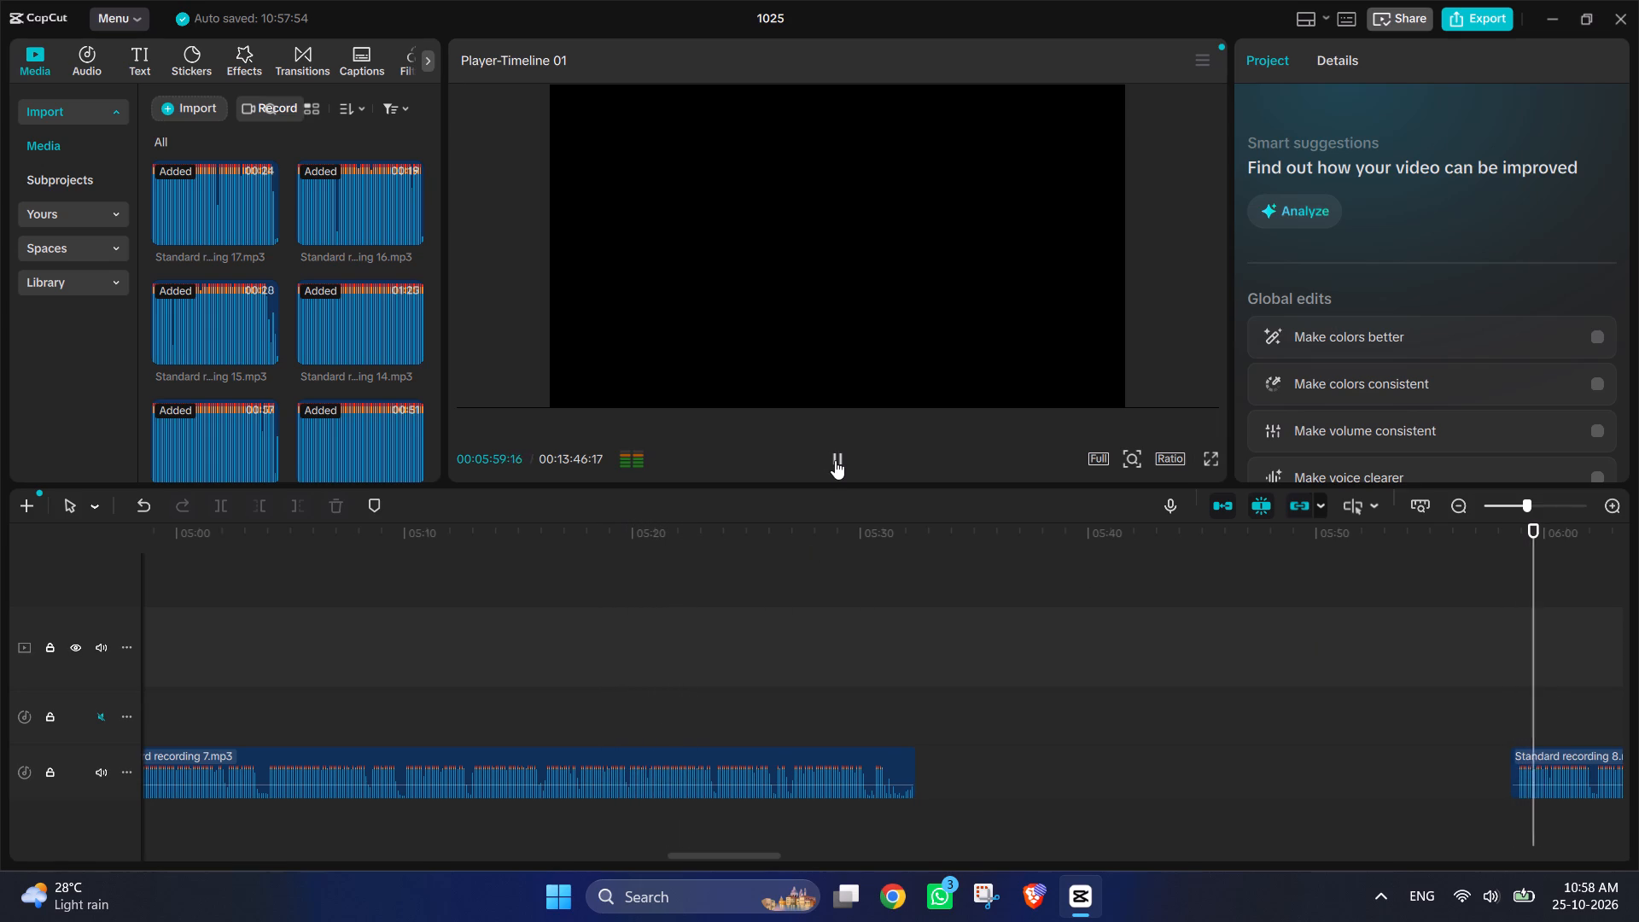
click(835, 460)
click(791, 693)
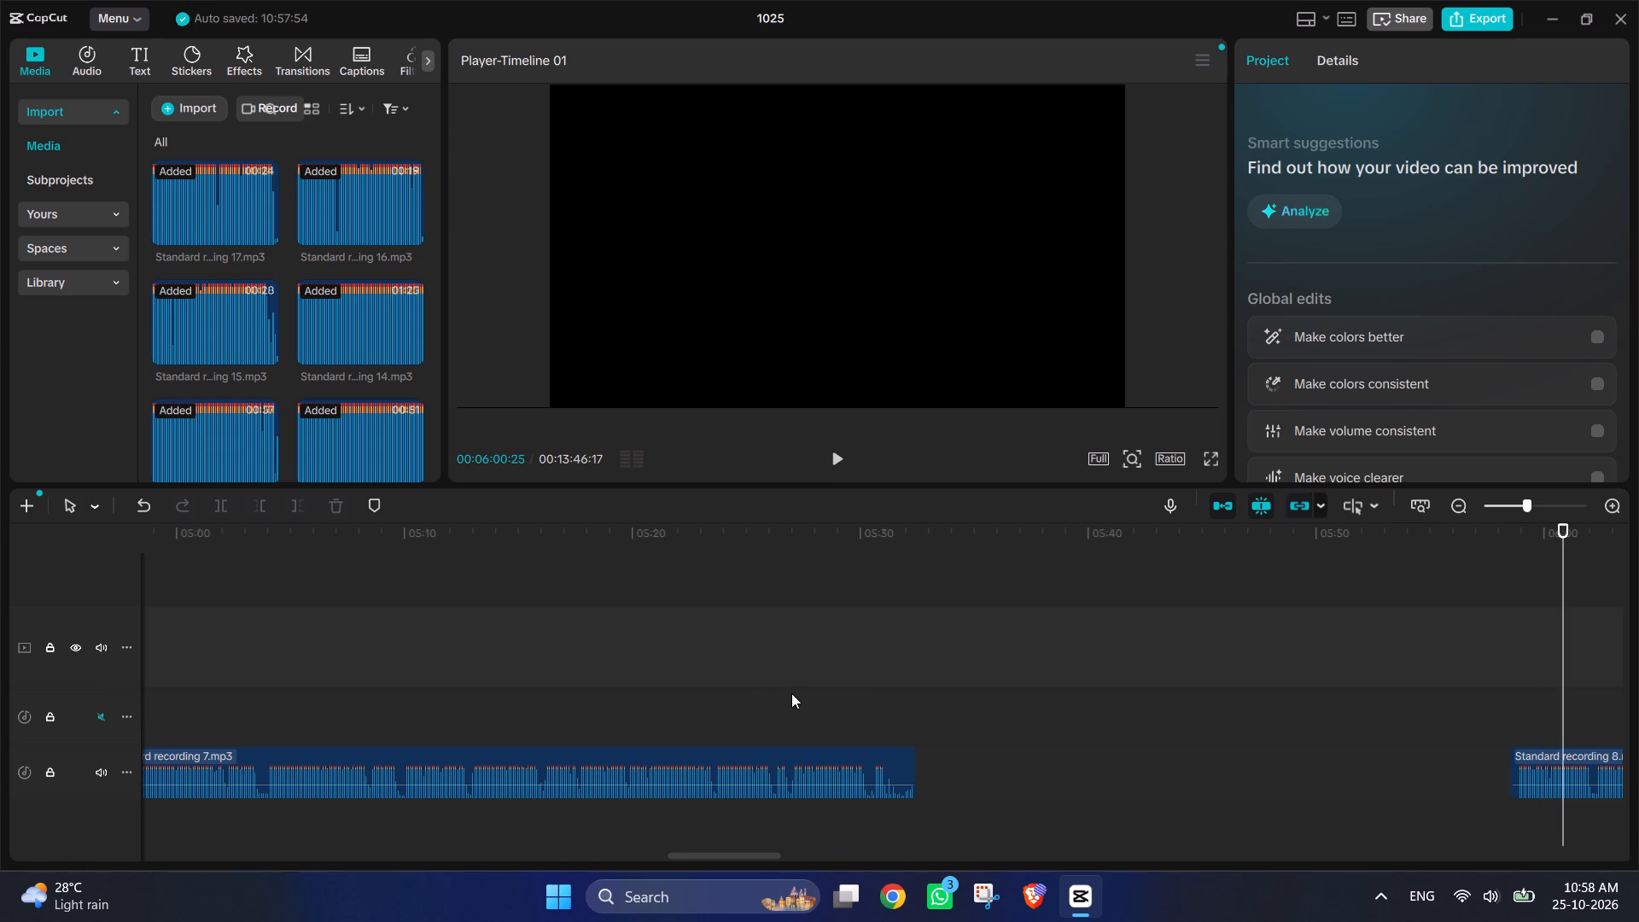
drag(766, 693, 707, 698)
drag(790, 634, 756, 634)
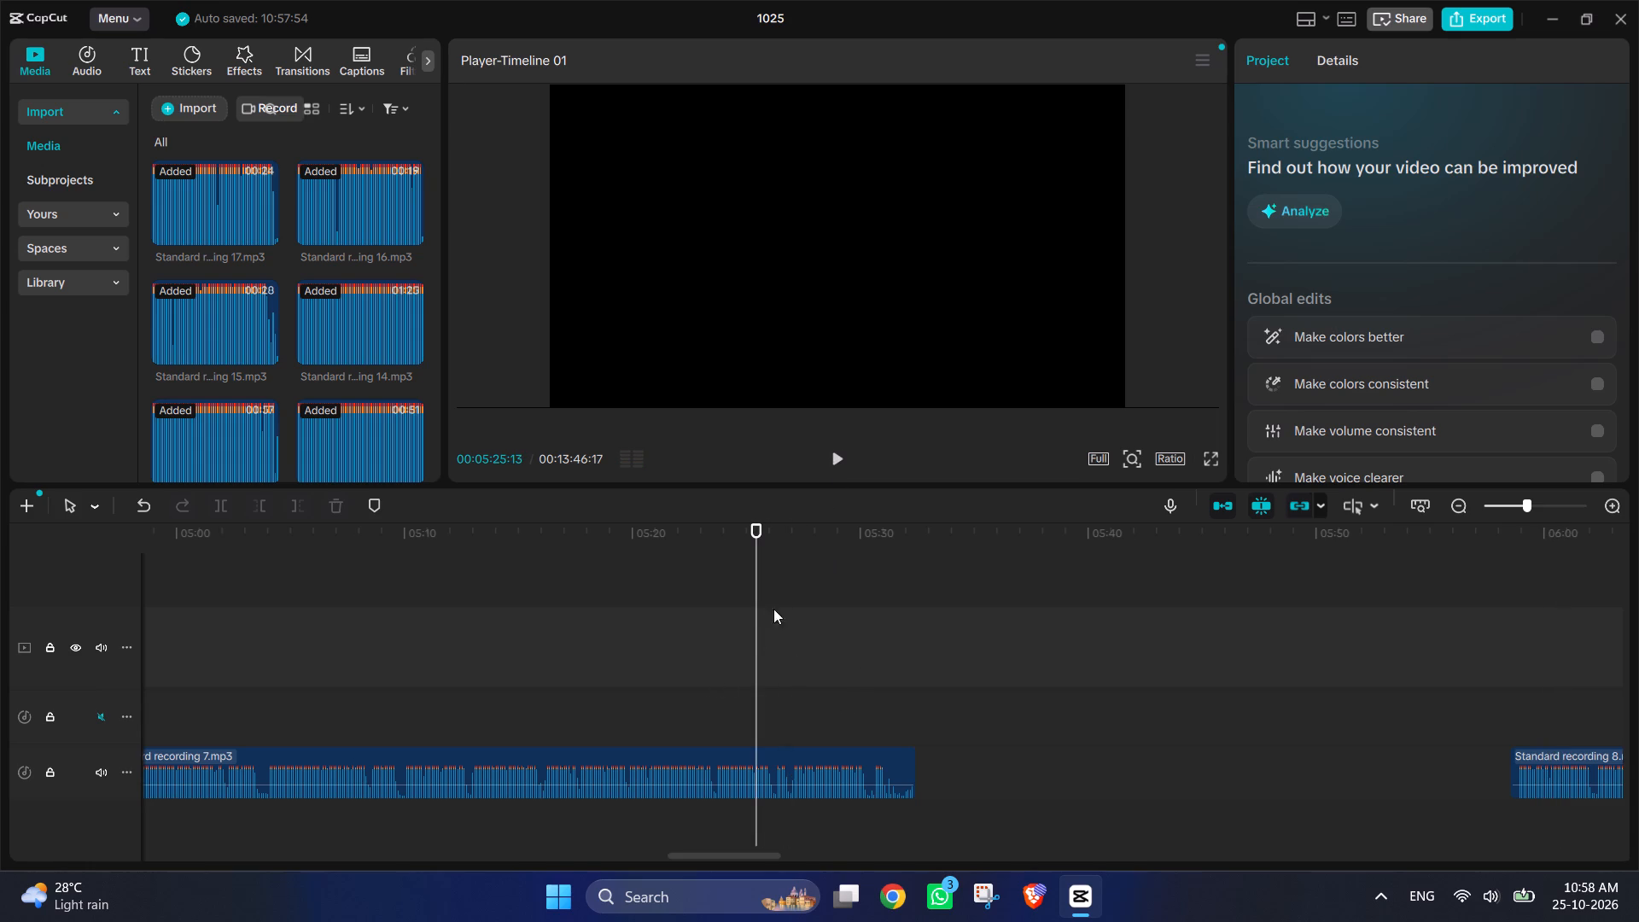
click(837, 471)
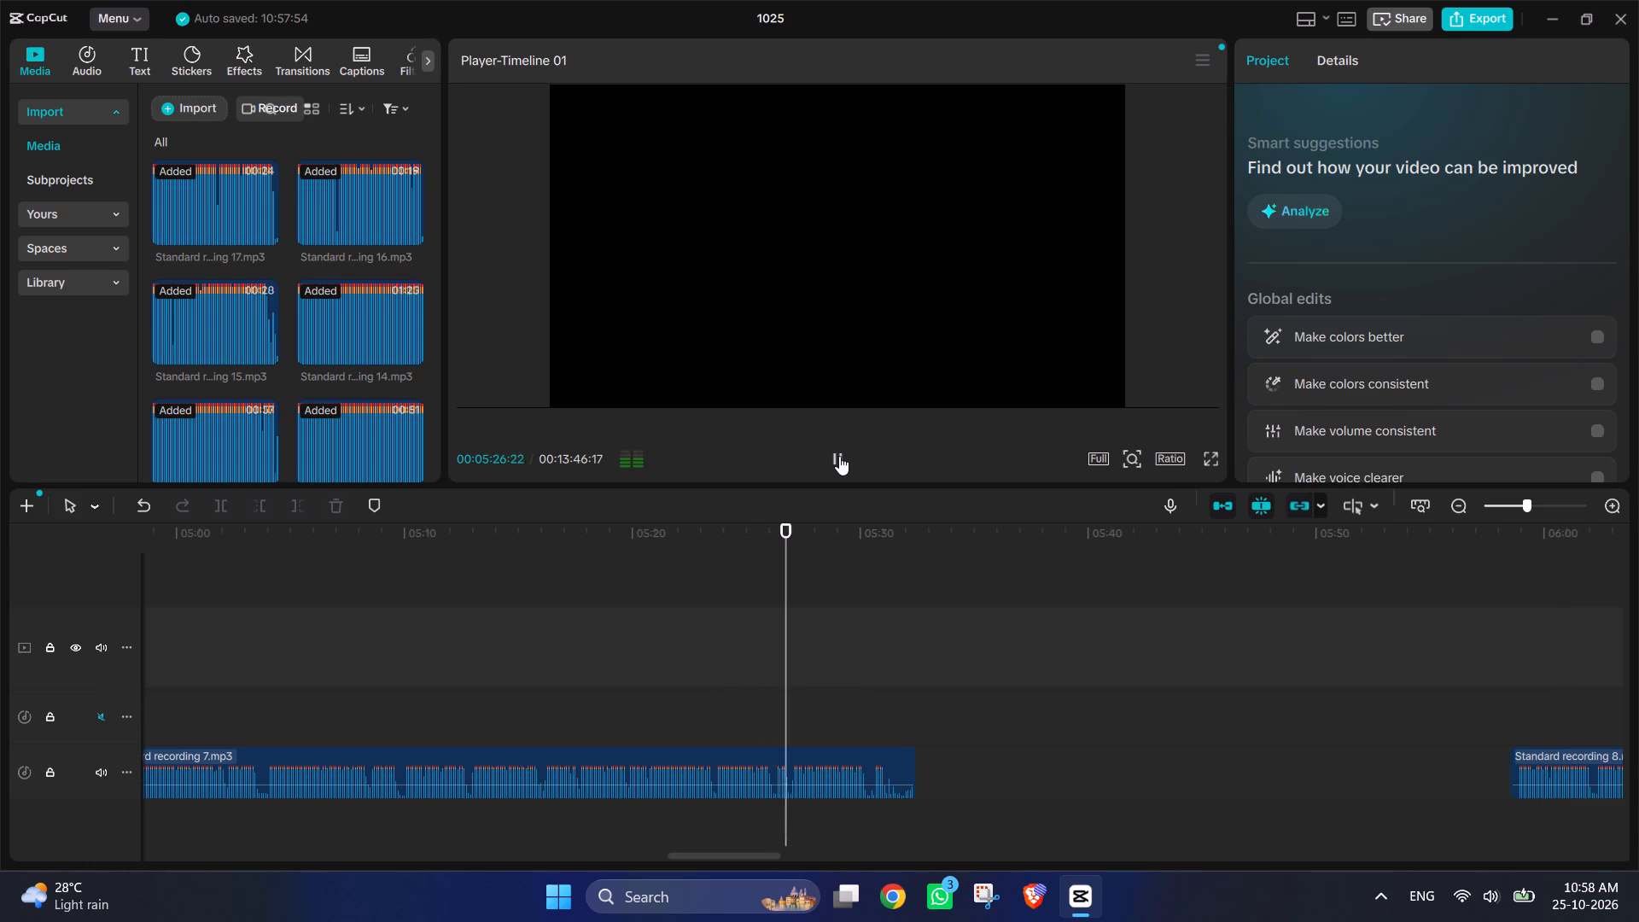
Split recording 7 at 00:05:26:06, delete the part after the split and move recording 8 back to that point.
drag(811, 624, 772, 619)
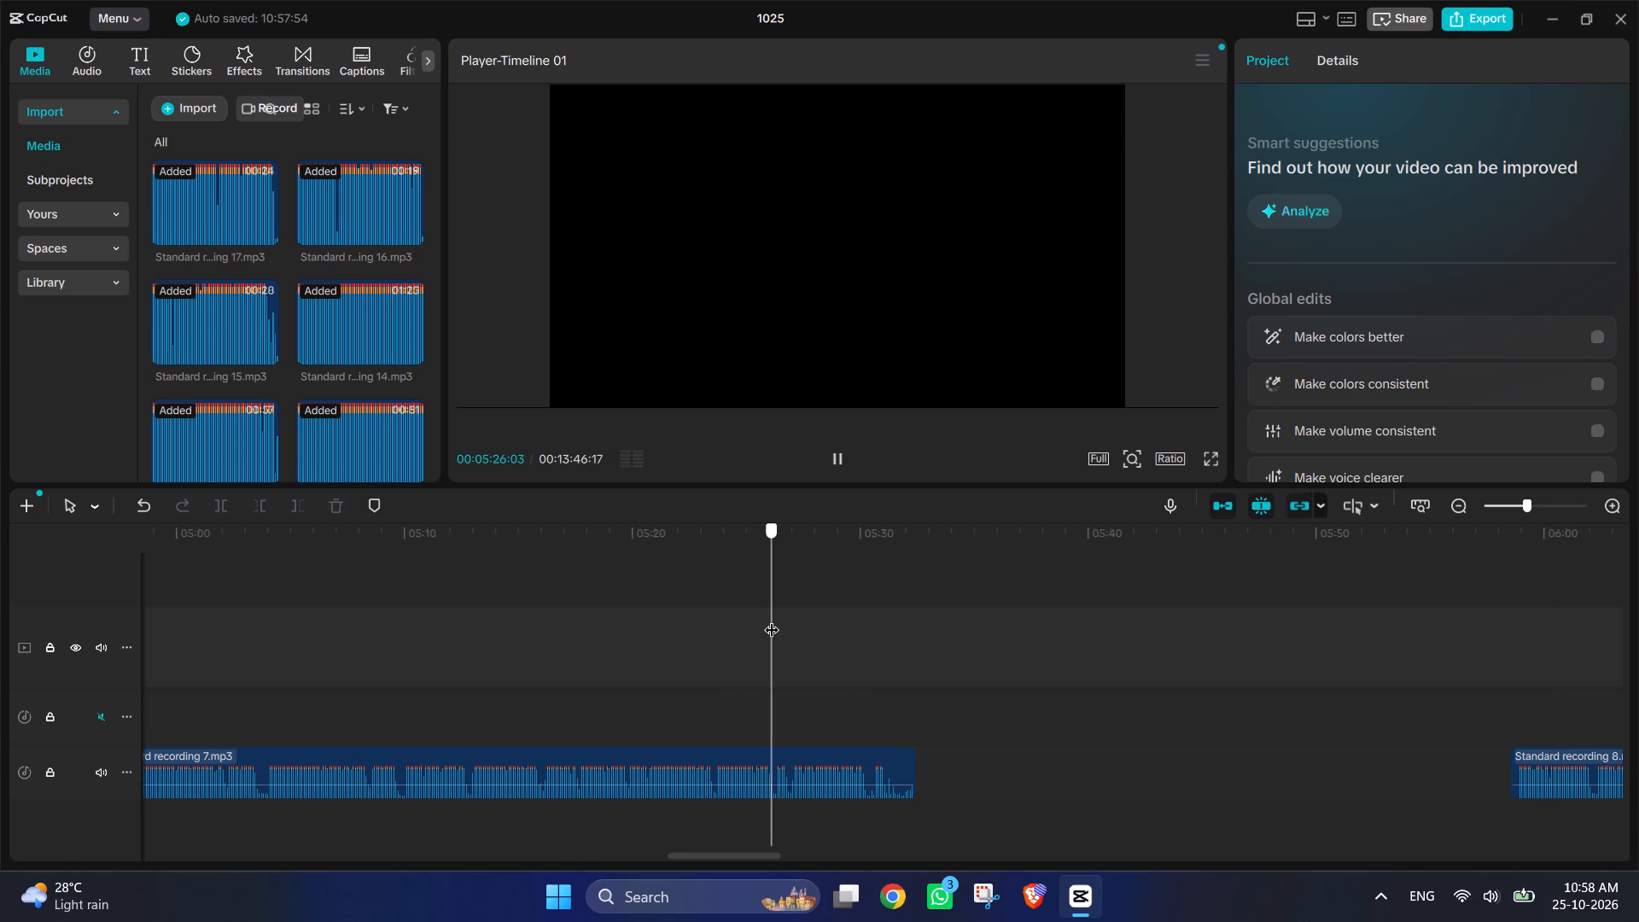
drag(772, 619, 773, 619)
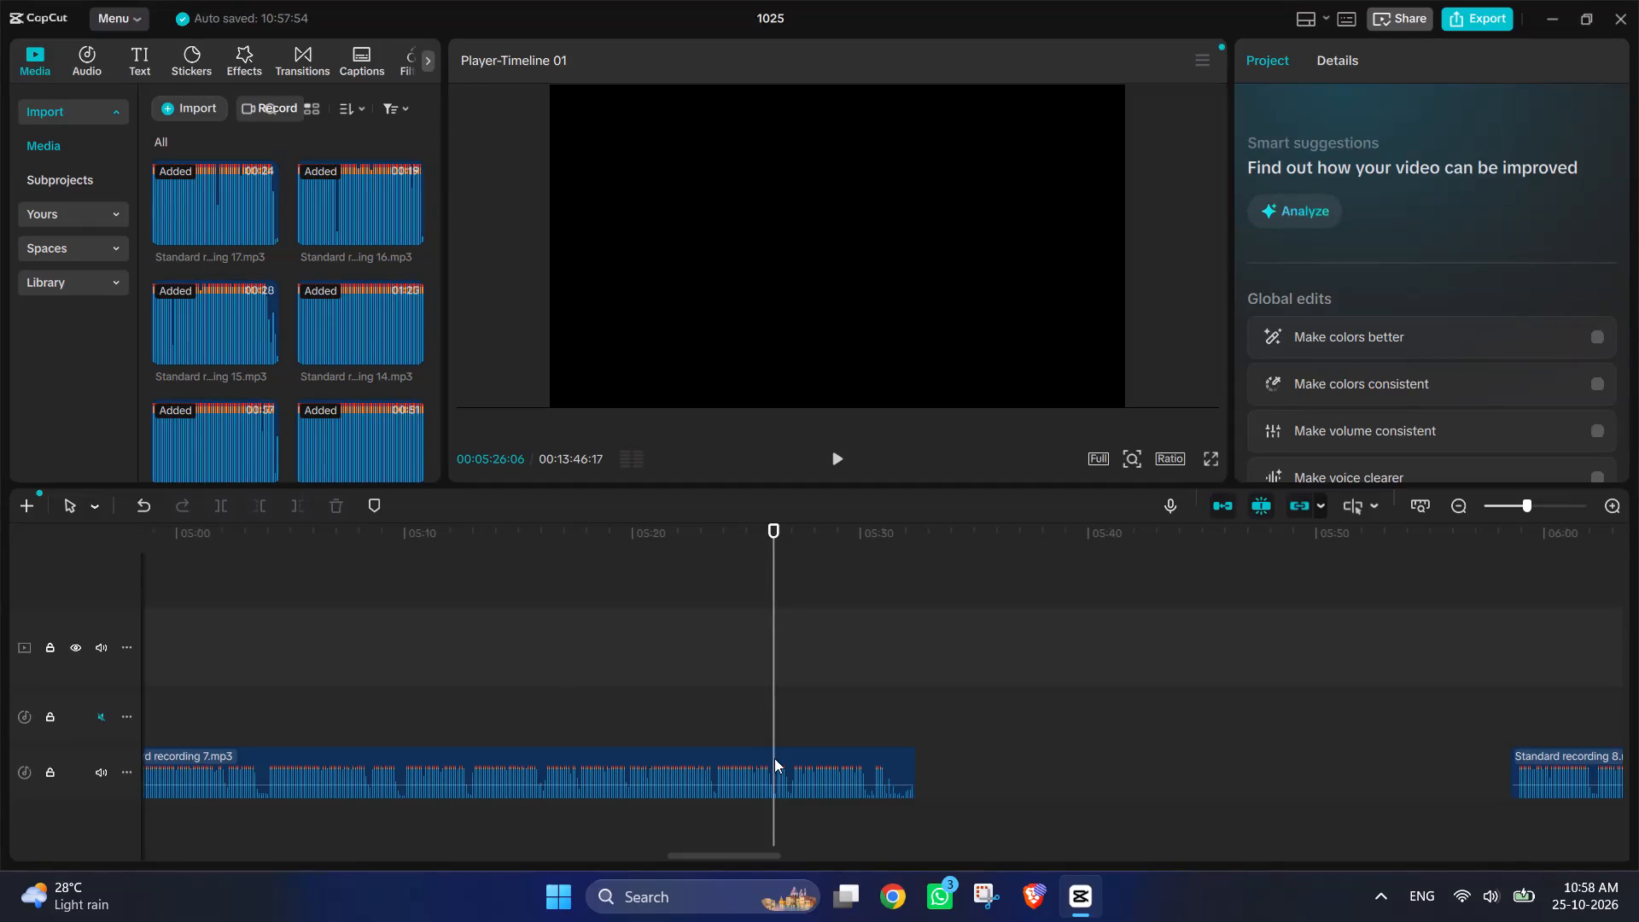
click(776, 758)
click(217, 508)
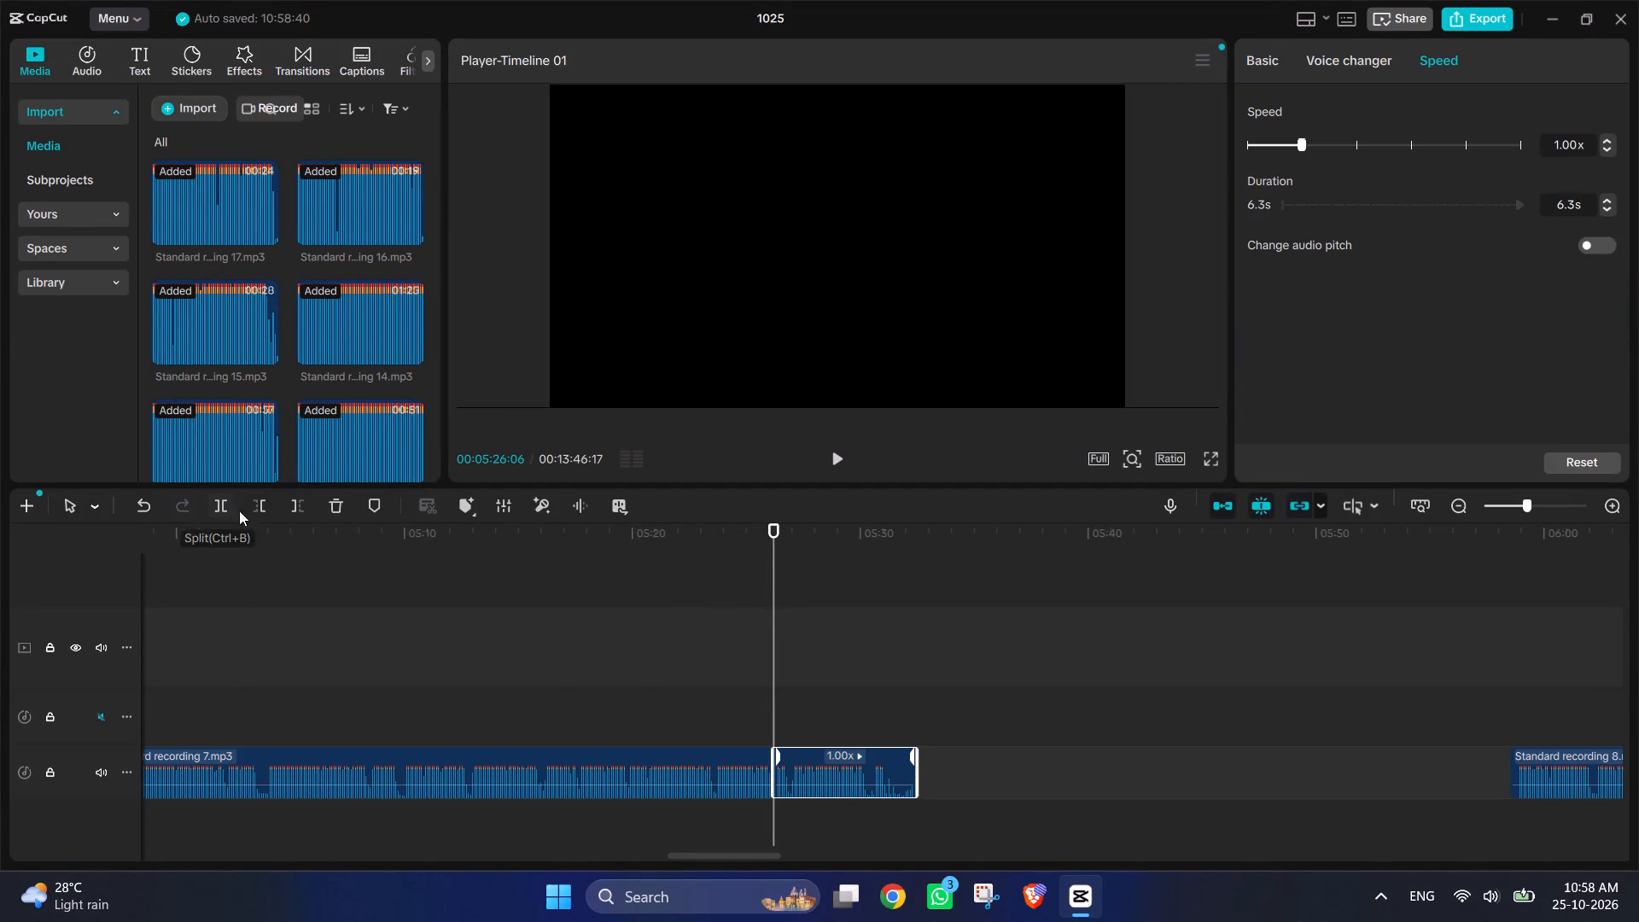
click(333, 503)
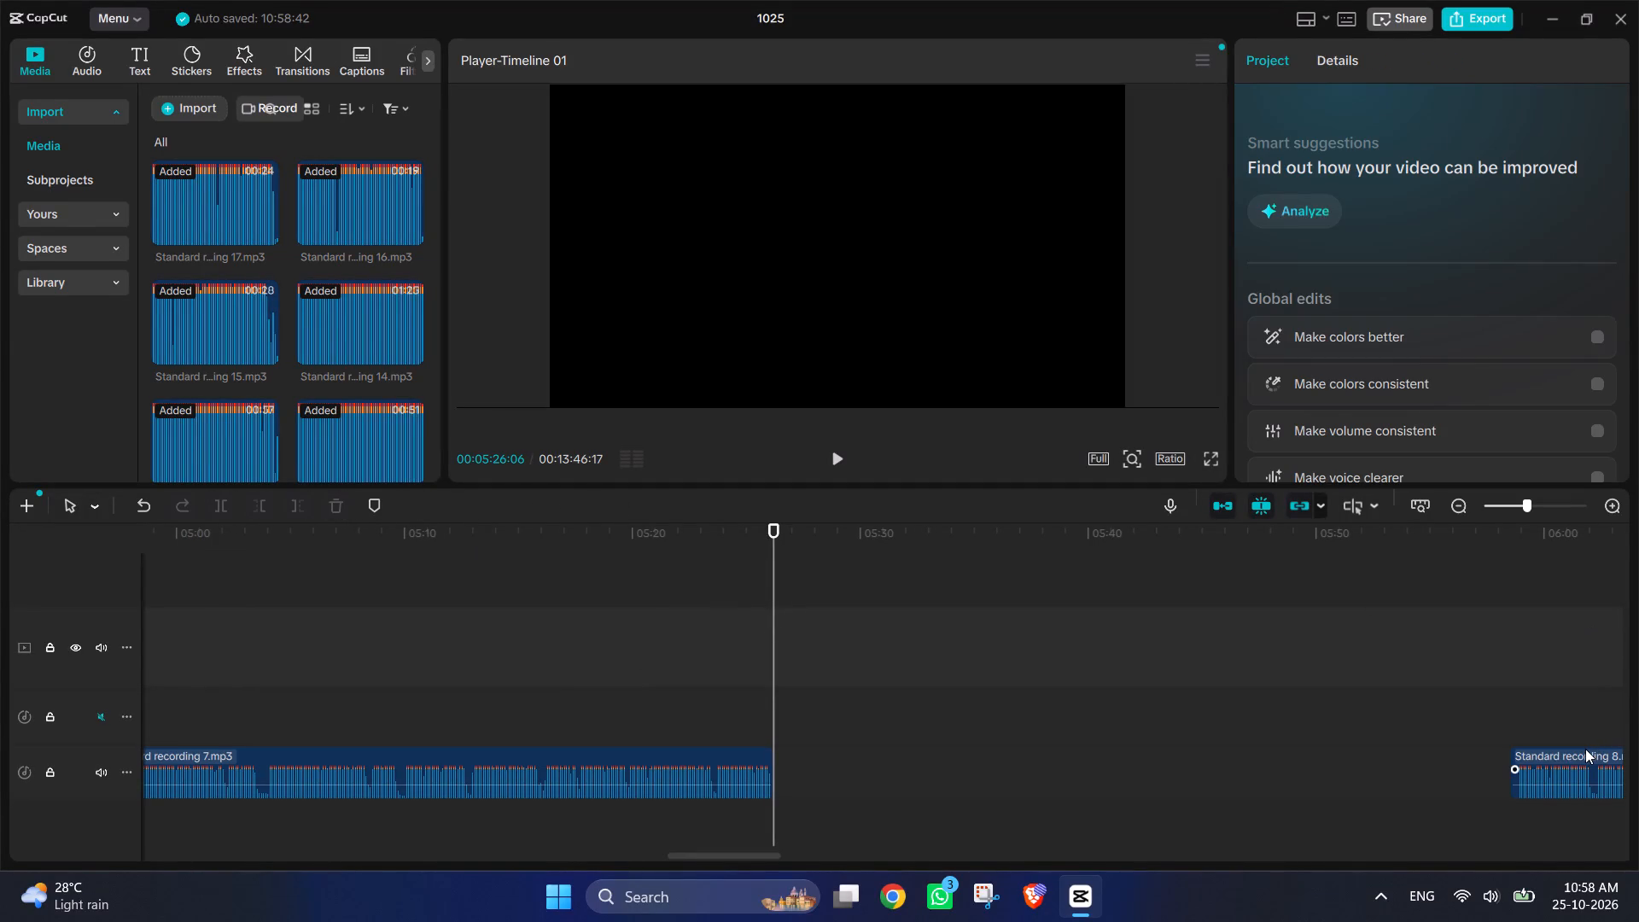
click(1585, 749)
drag(1583, 750, 849, 753)
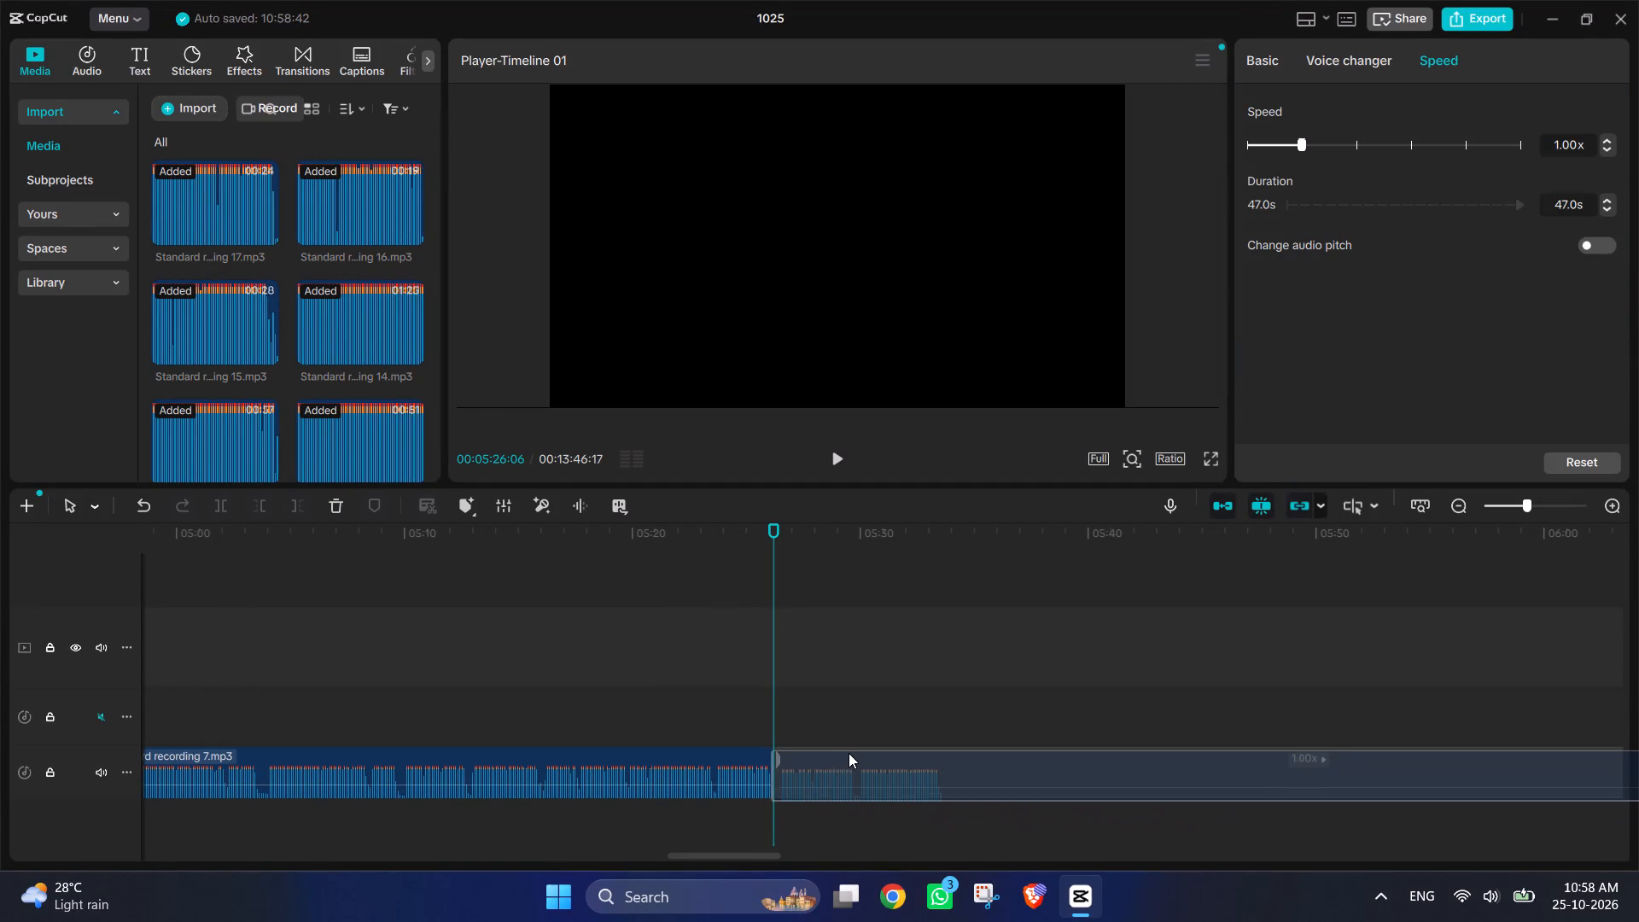
drag(849, 753, 853, 752)
Trim the start of recording 8 to a 46.7 s duration and move it back against recording 7 at 00:05:26:06.
drag(776, 788, 781, 799)
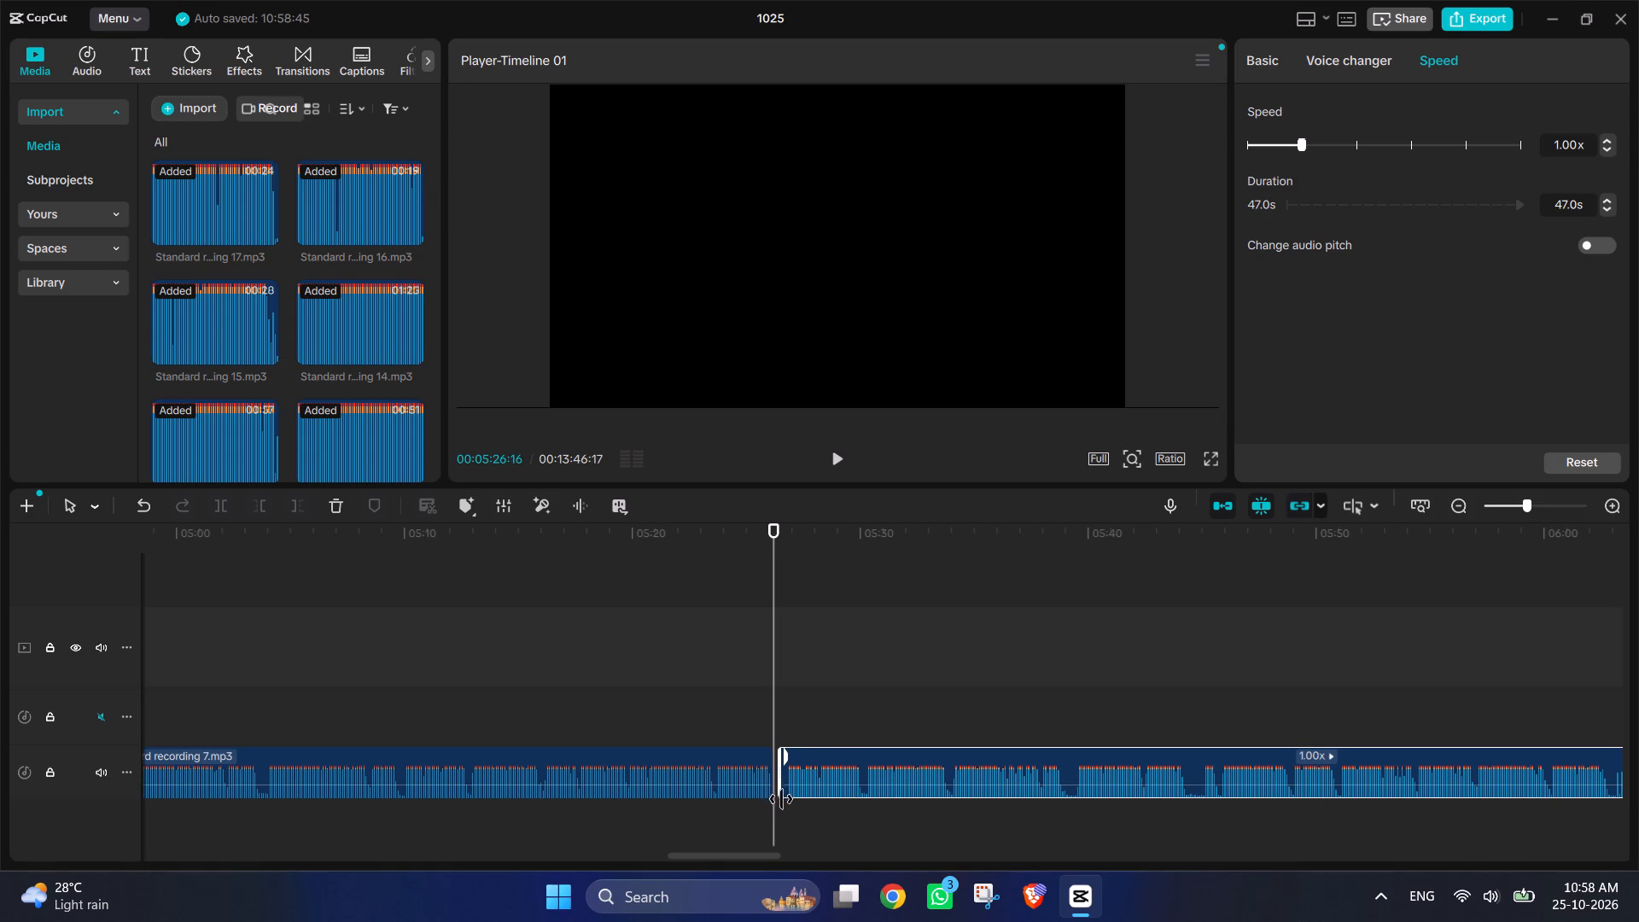
drag(781, 799, 787, 805)
drag(842, 748, 831, 748)
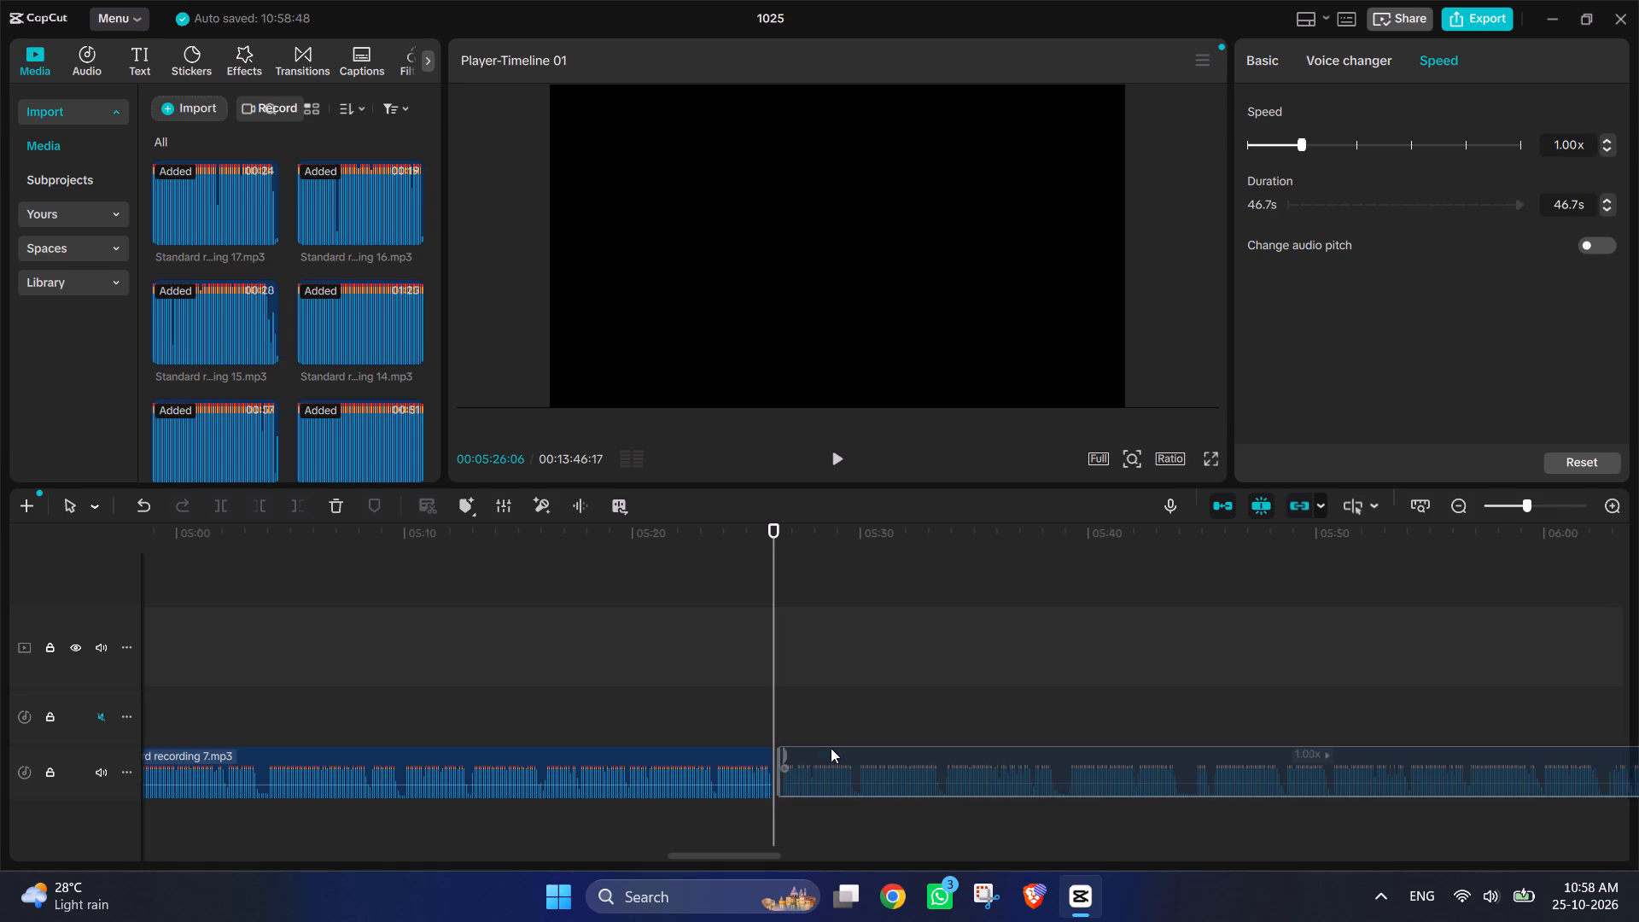
drag(831, 748, 827, 748)
drag(835, 754, 836, 802)
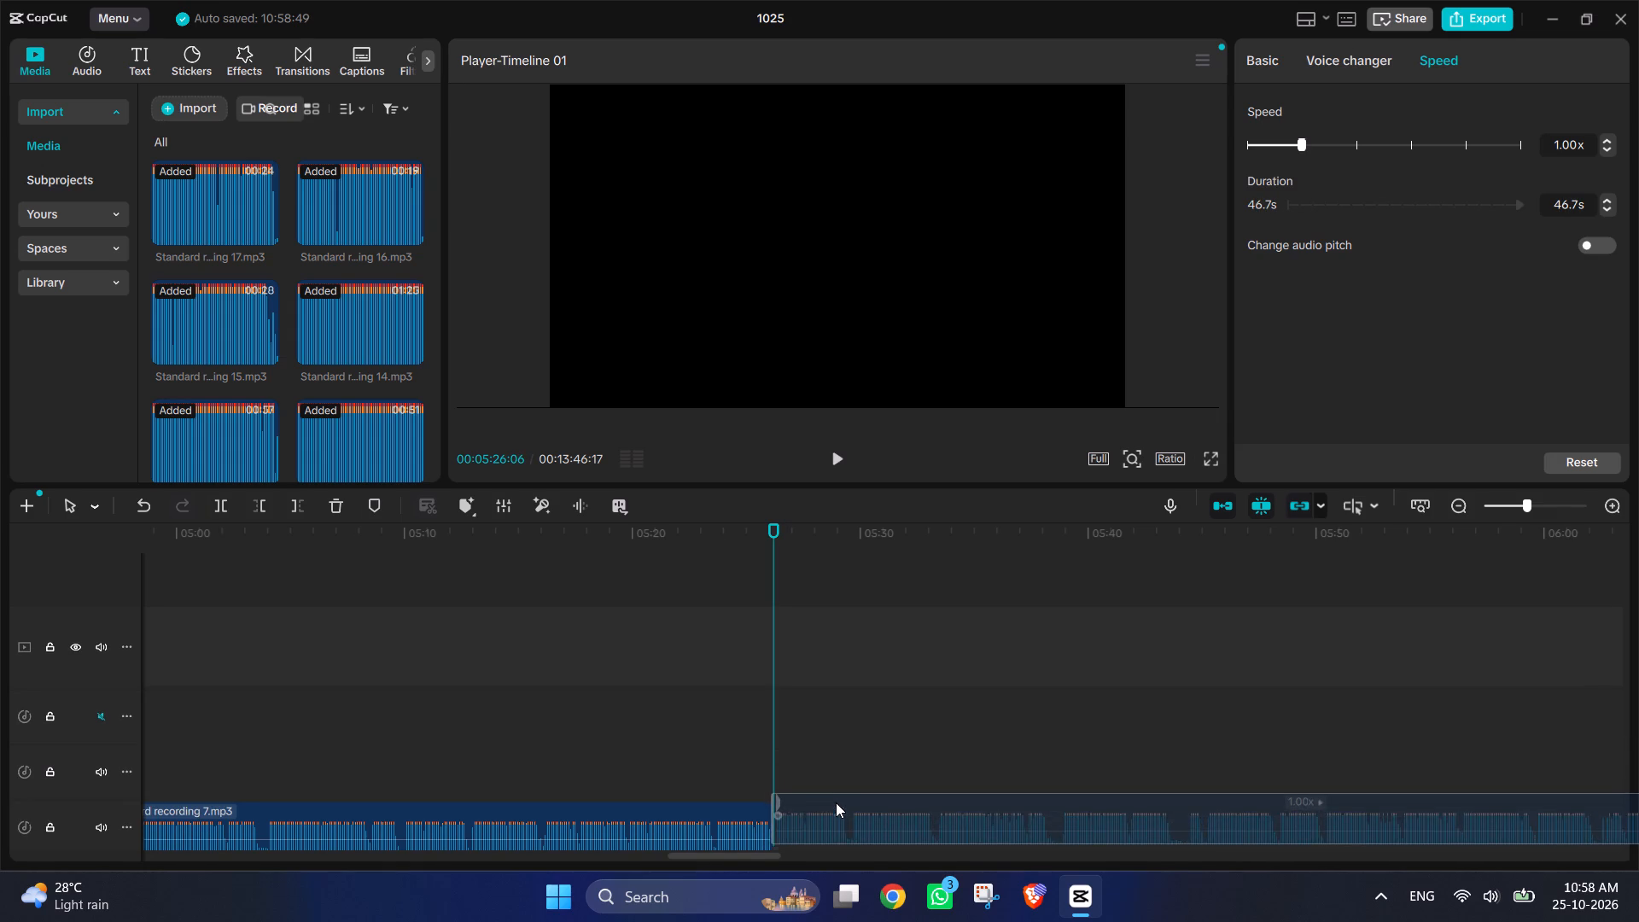
drag(836, 802, 836, 813)
Play recording 8 from its start at 00:05:26:06 to listen for pauses.
click(841, 461)
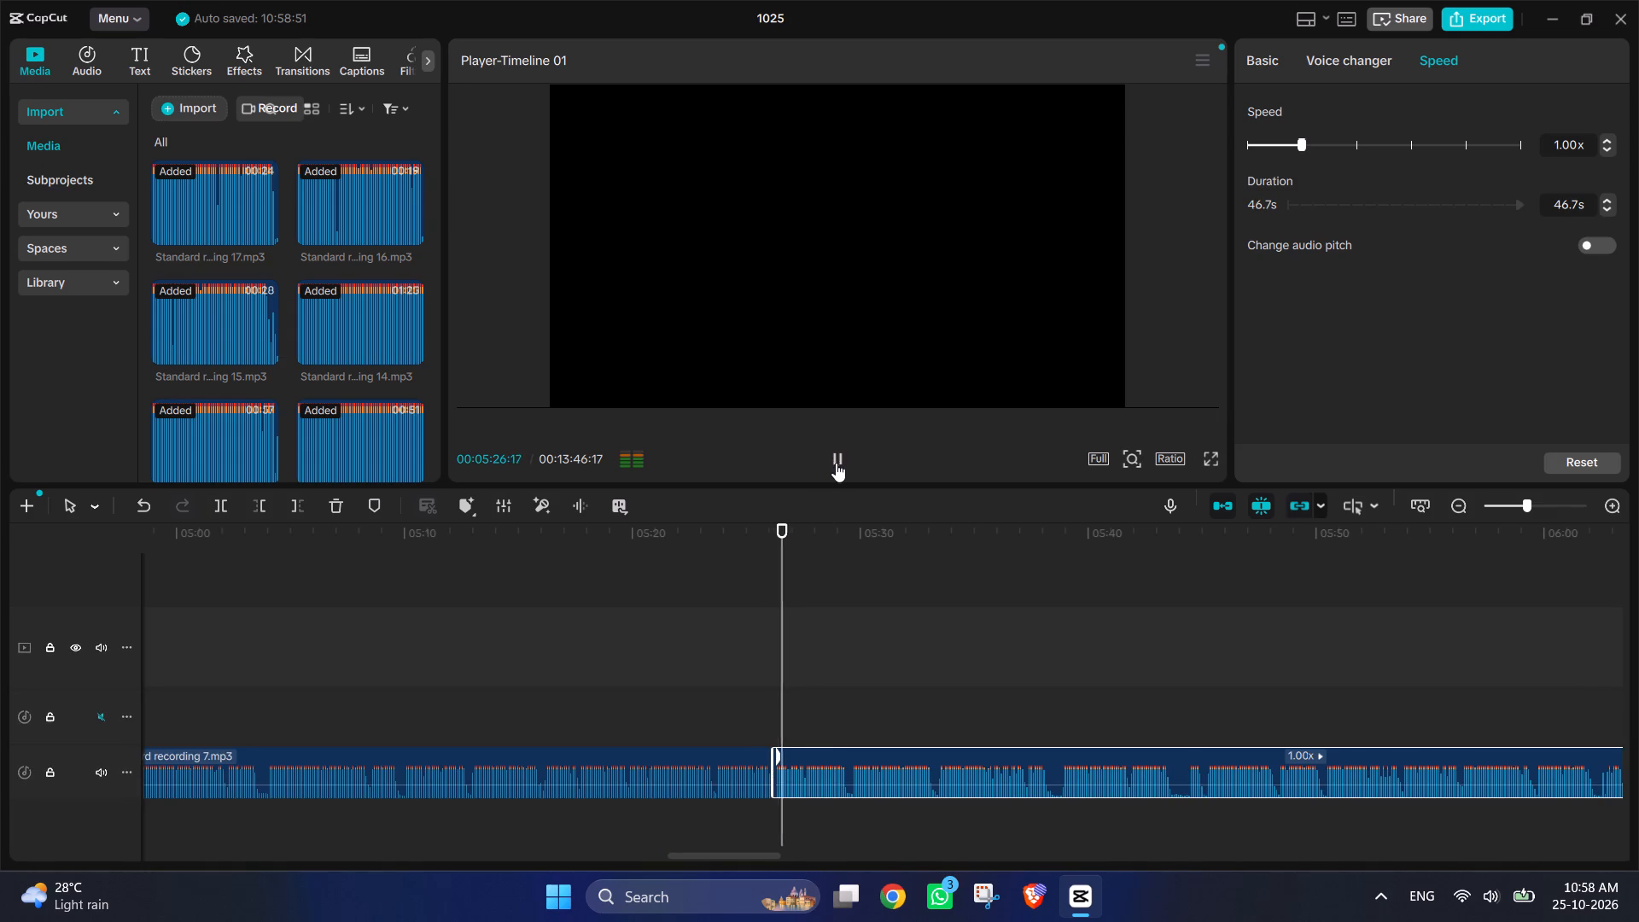
click(834, 465)
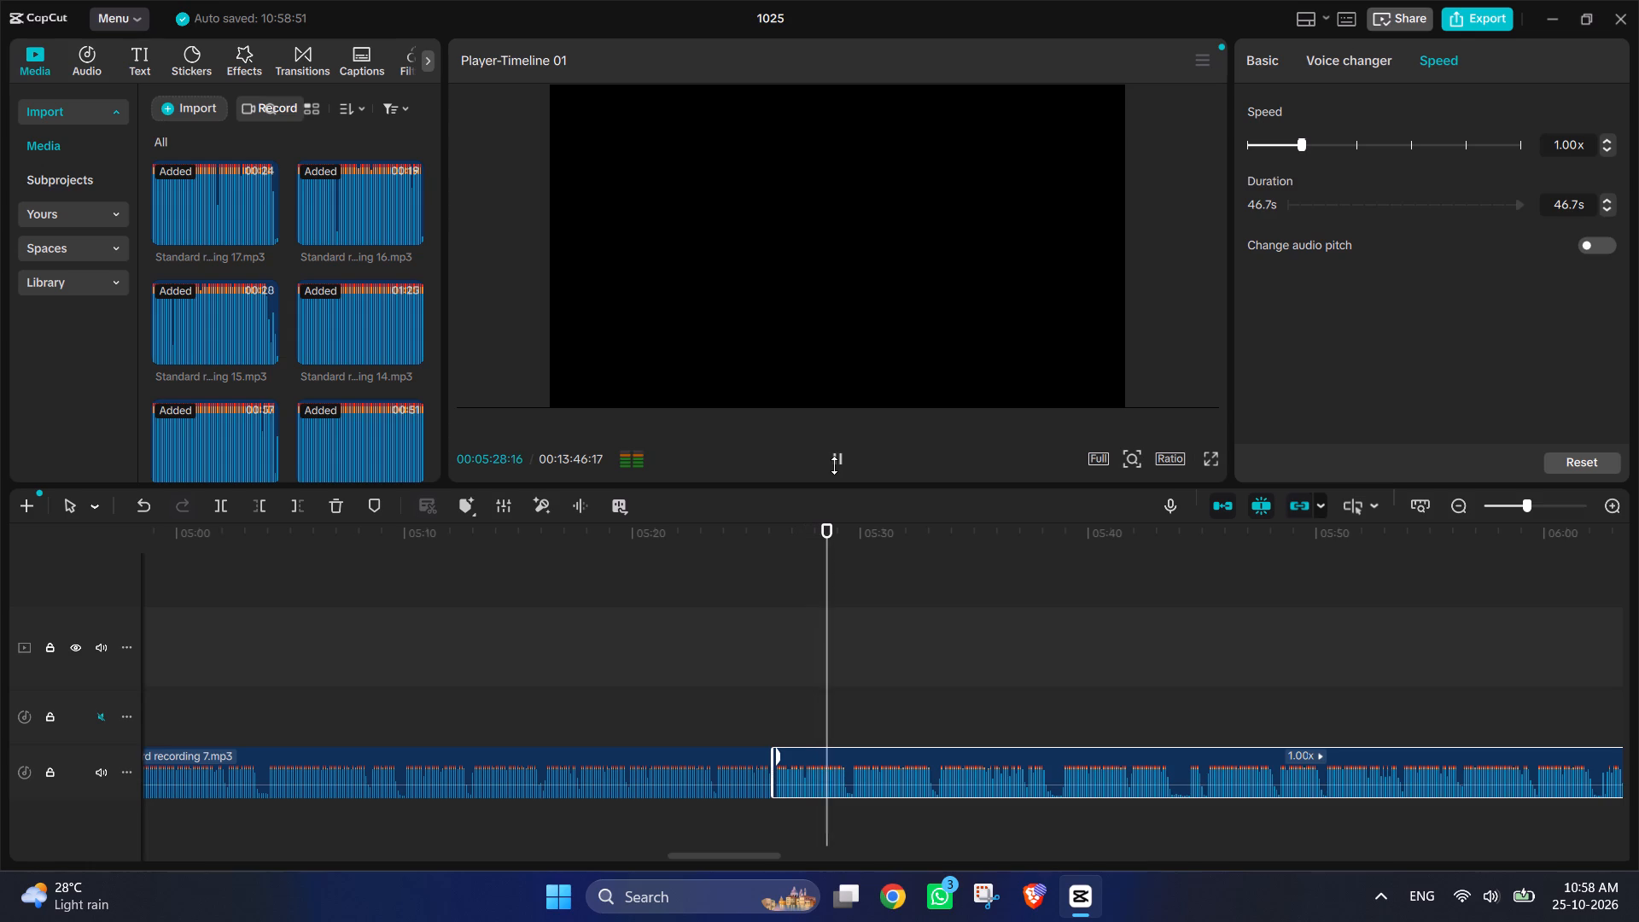
click(845, 458)
scroll(837, 458, left, 1)
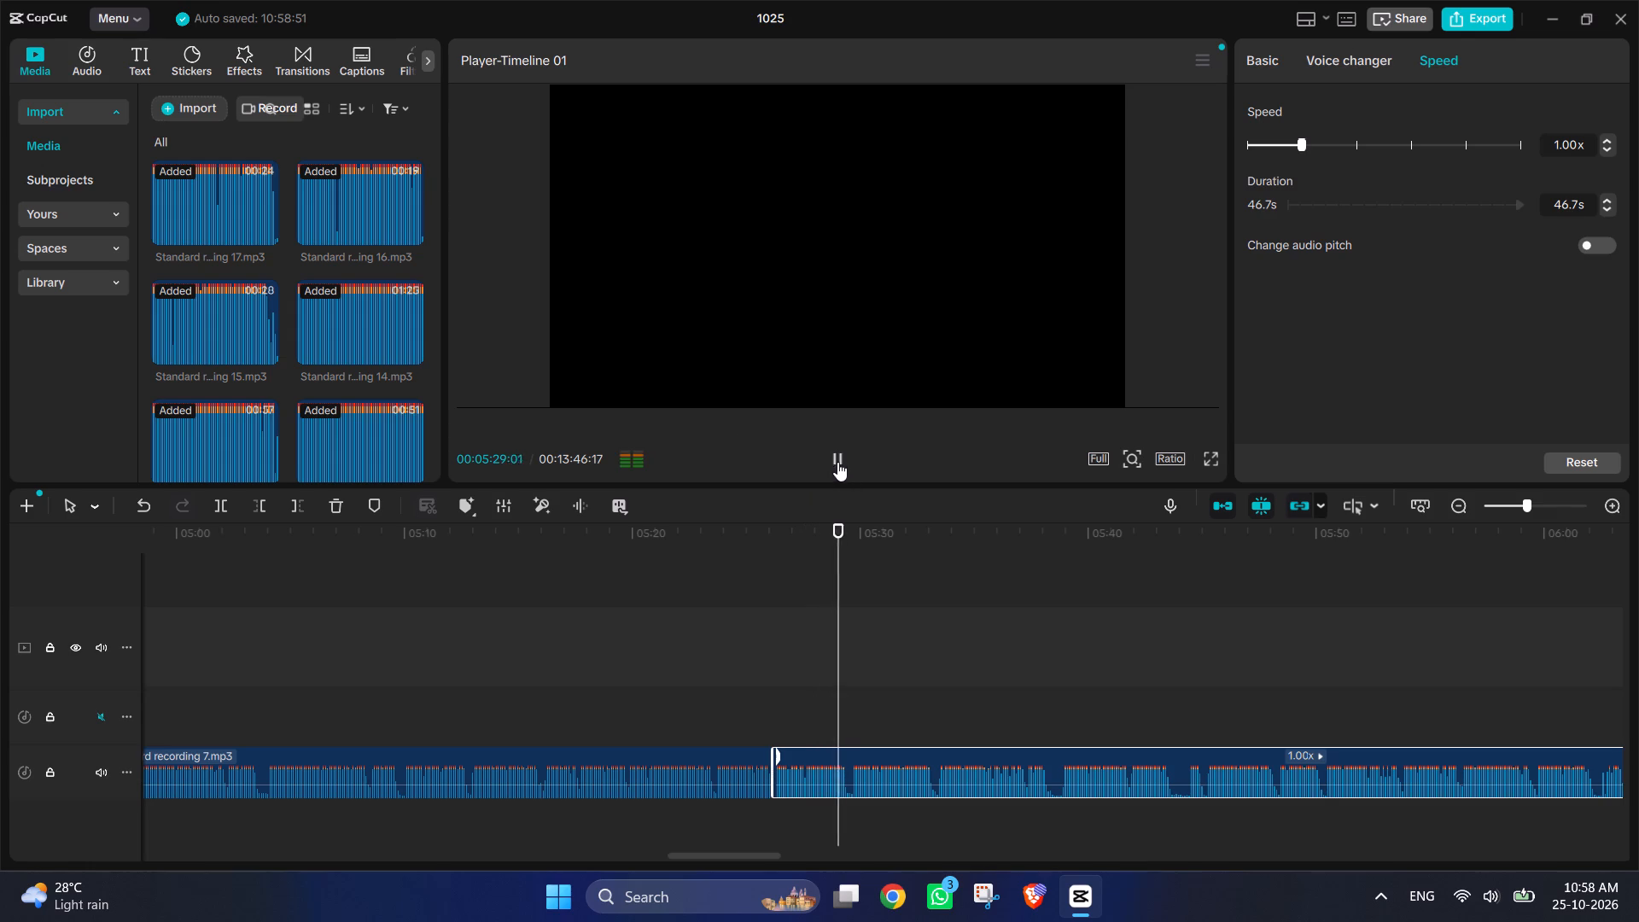
scroll(837, 462, left, 3)
scroll(1059, 592, left, 1)
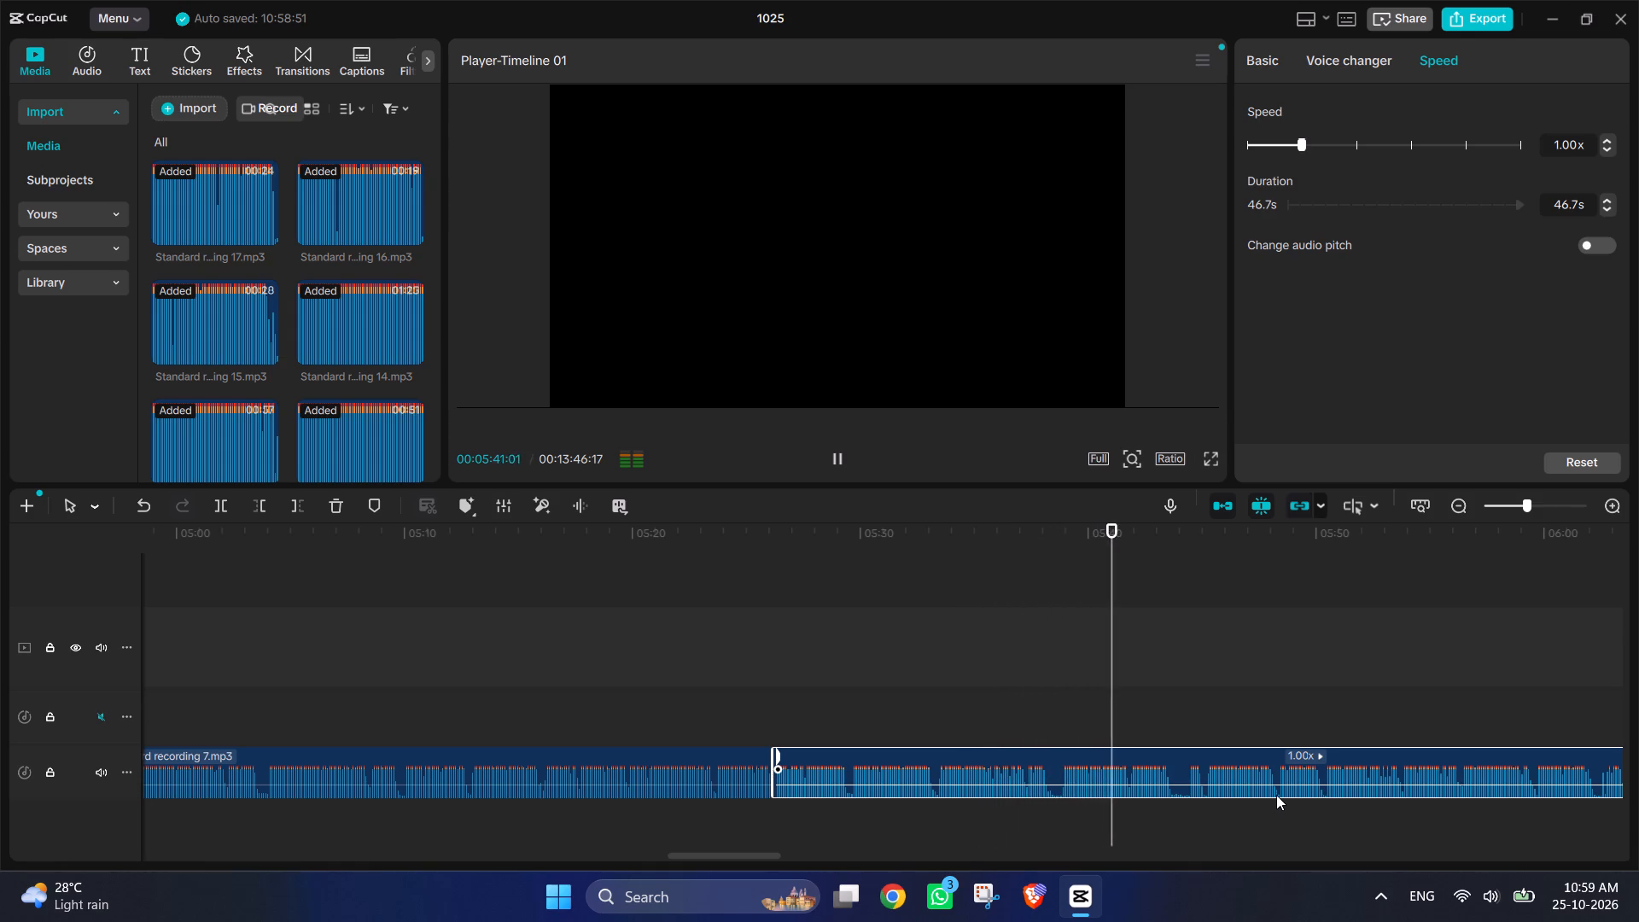
Cut the pause between 00:05:38:06 and 00:05:38:24 out of recording 8 and move the remaining part back to close the gap.
ctrl+scroll(1169, 728, up, 6)
ctrl+scroll(1094, 762, up, 4)
click(872, 740)
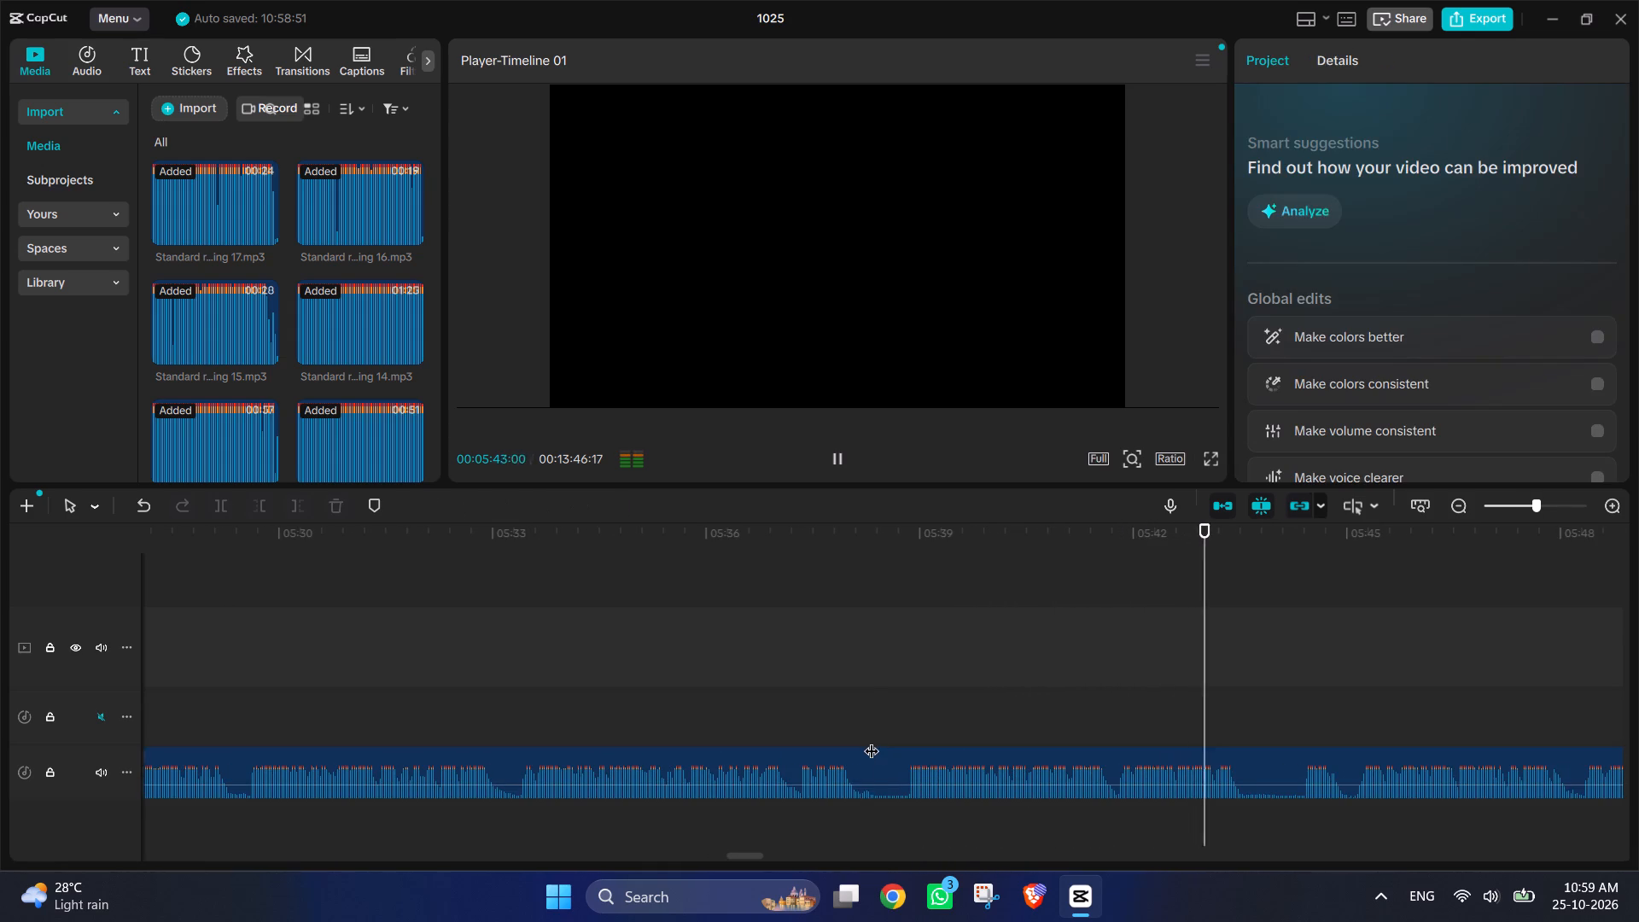
drag(872, 740, 862, 734)
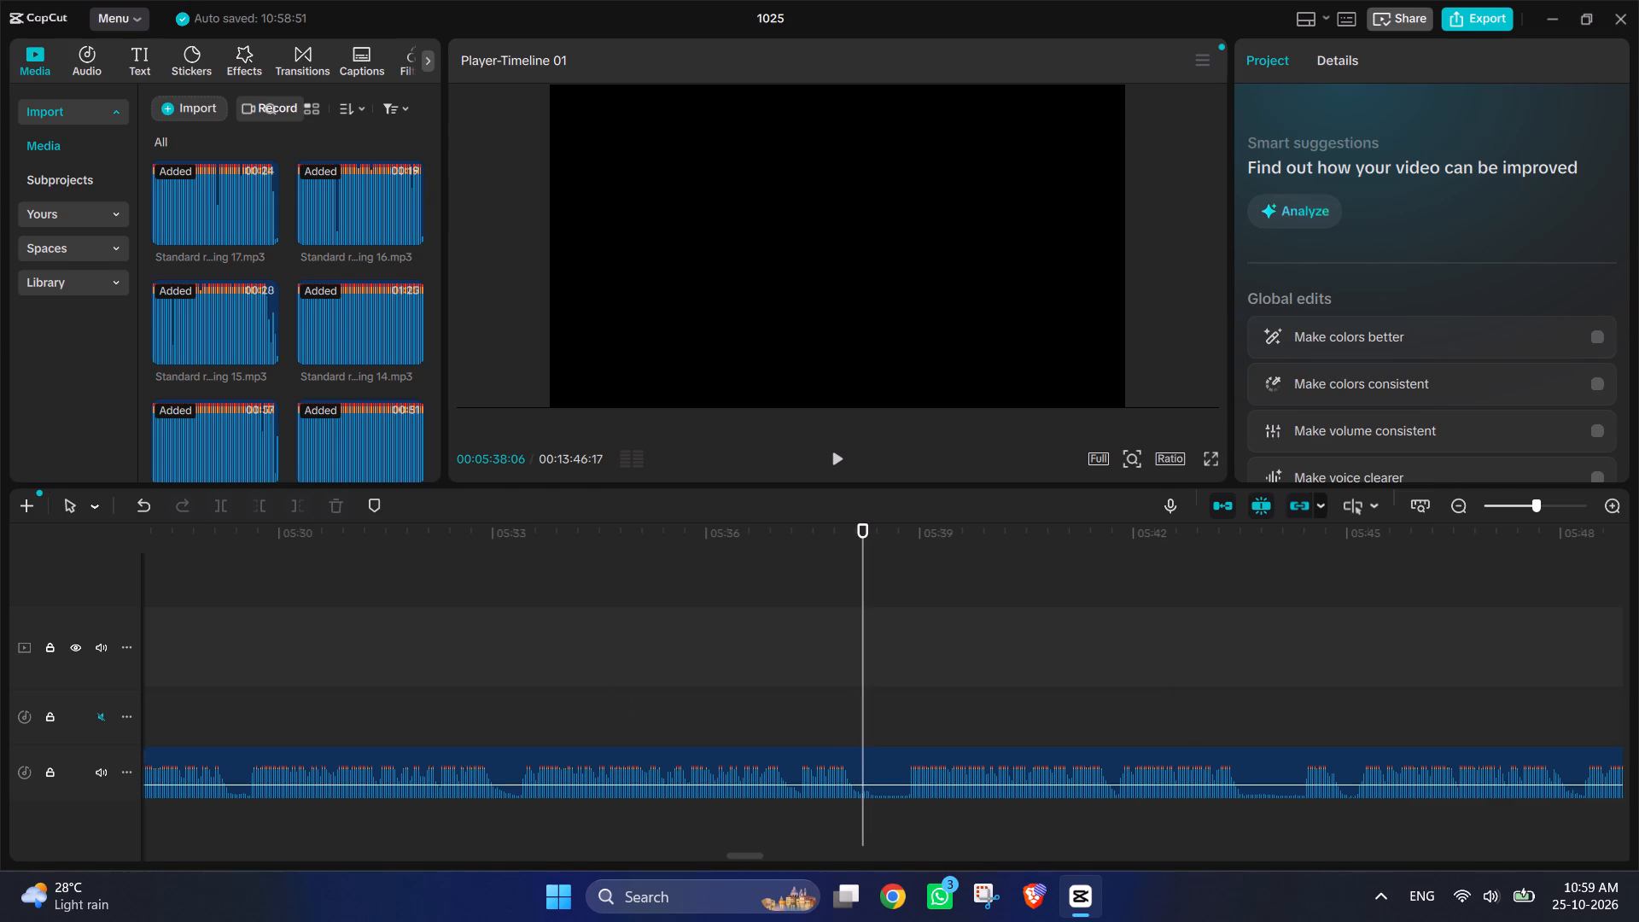
click(925, 779)
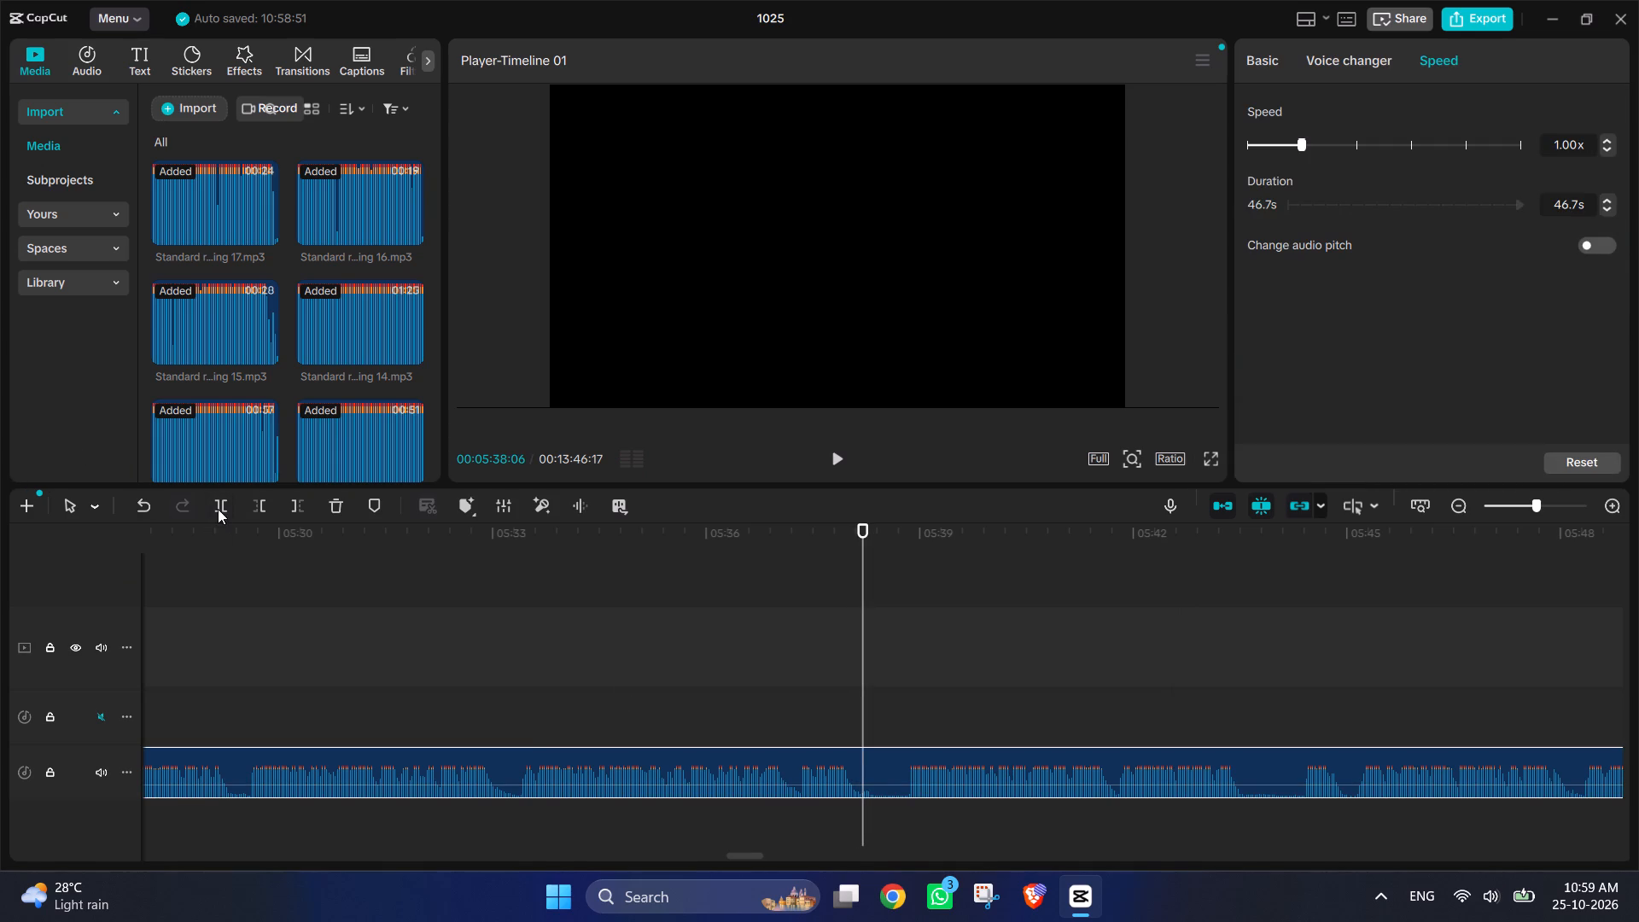
click(218, 508)
click(906, 719)
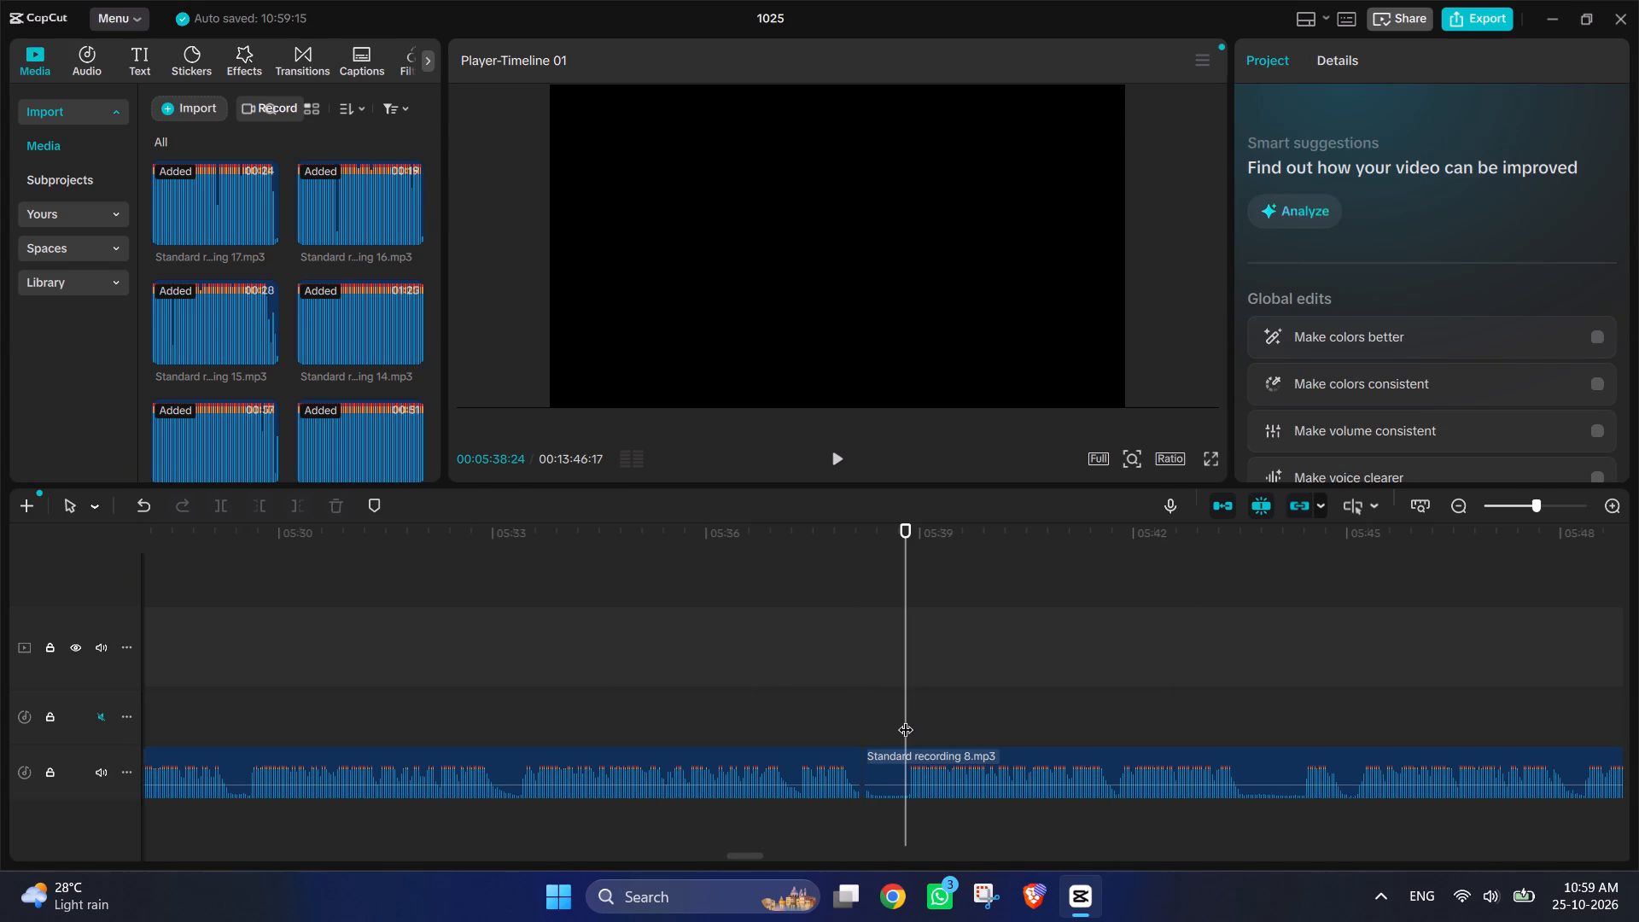
click(906, 719)
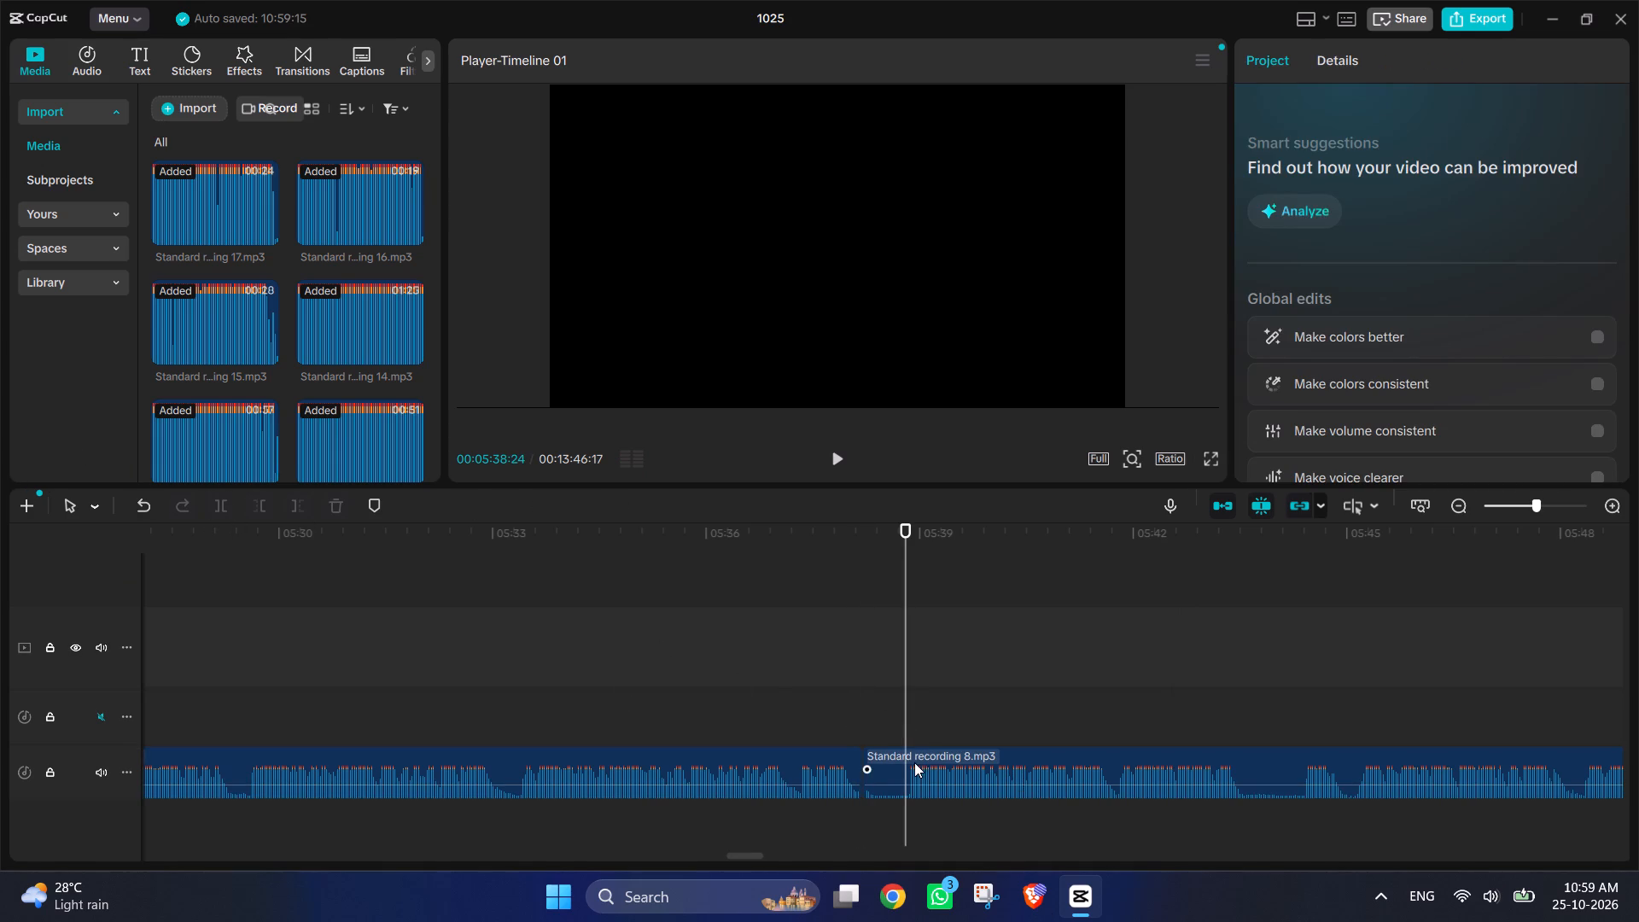
click(914, 762)
click(262, 504)
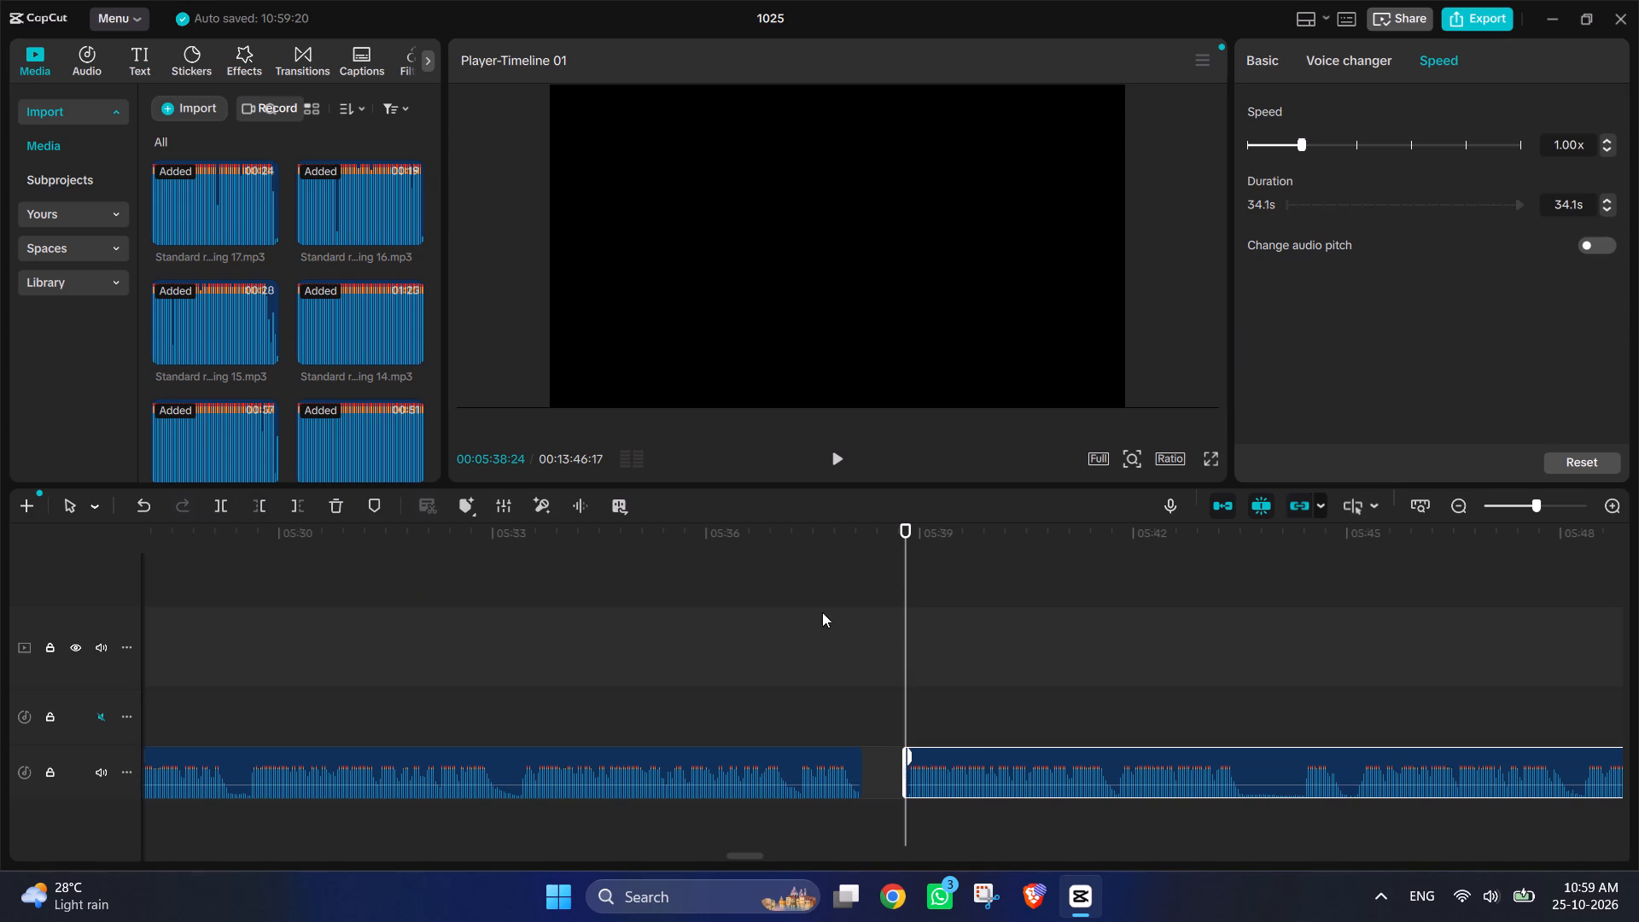
drag(1078, 752, 1037, 752)
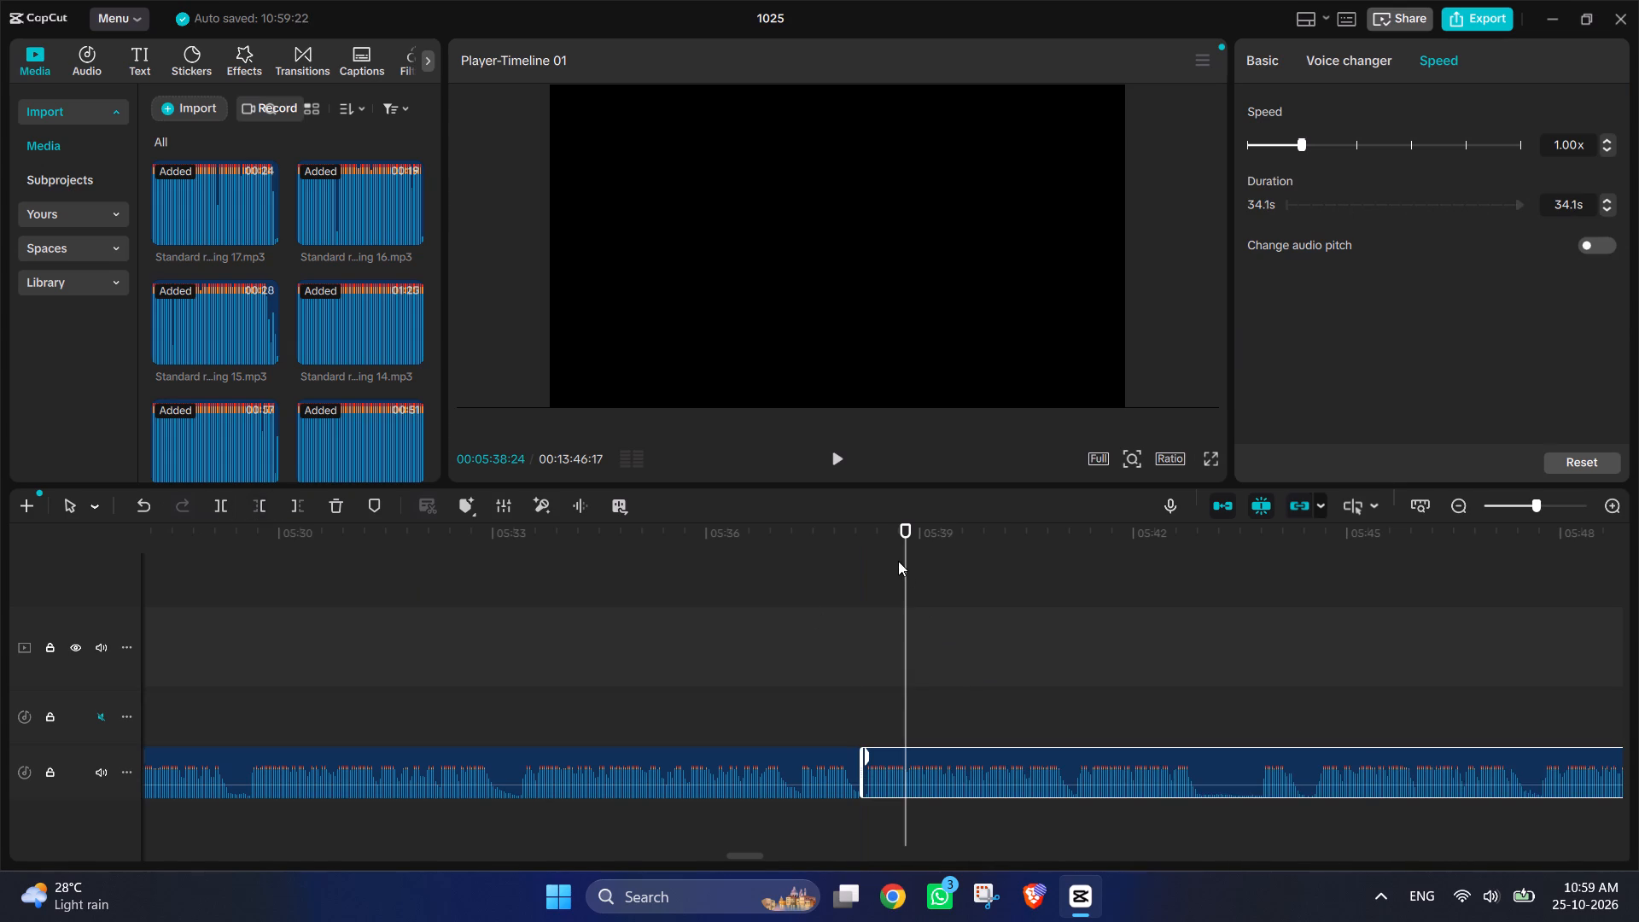
Split recording 8 at 00:05:42:25 and 00:05:43:22, delete the pause between the splits and move the remainder back to close the gap.
click(844, 464)
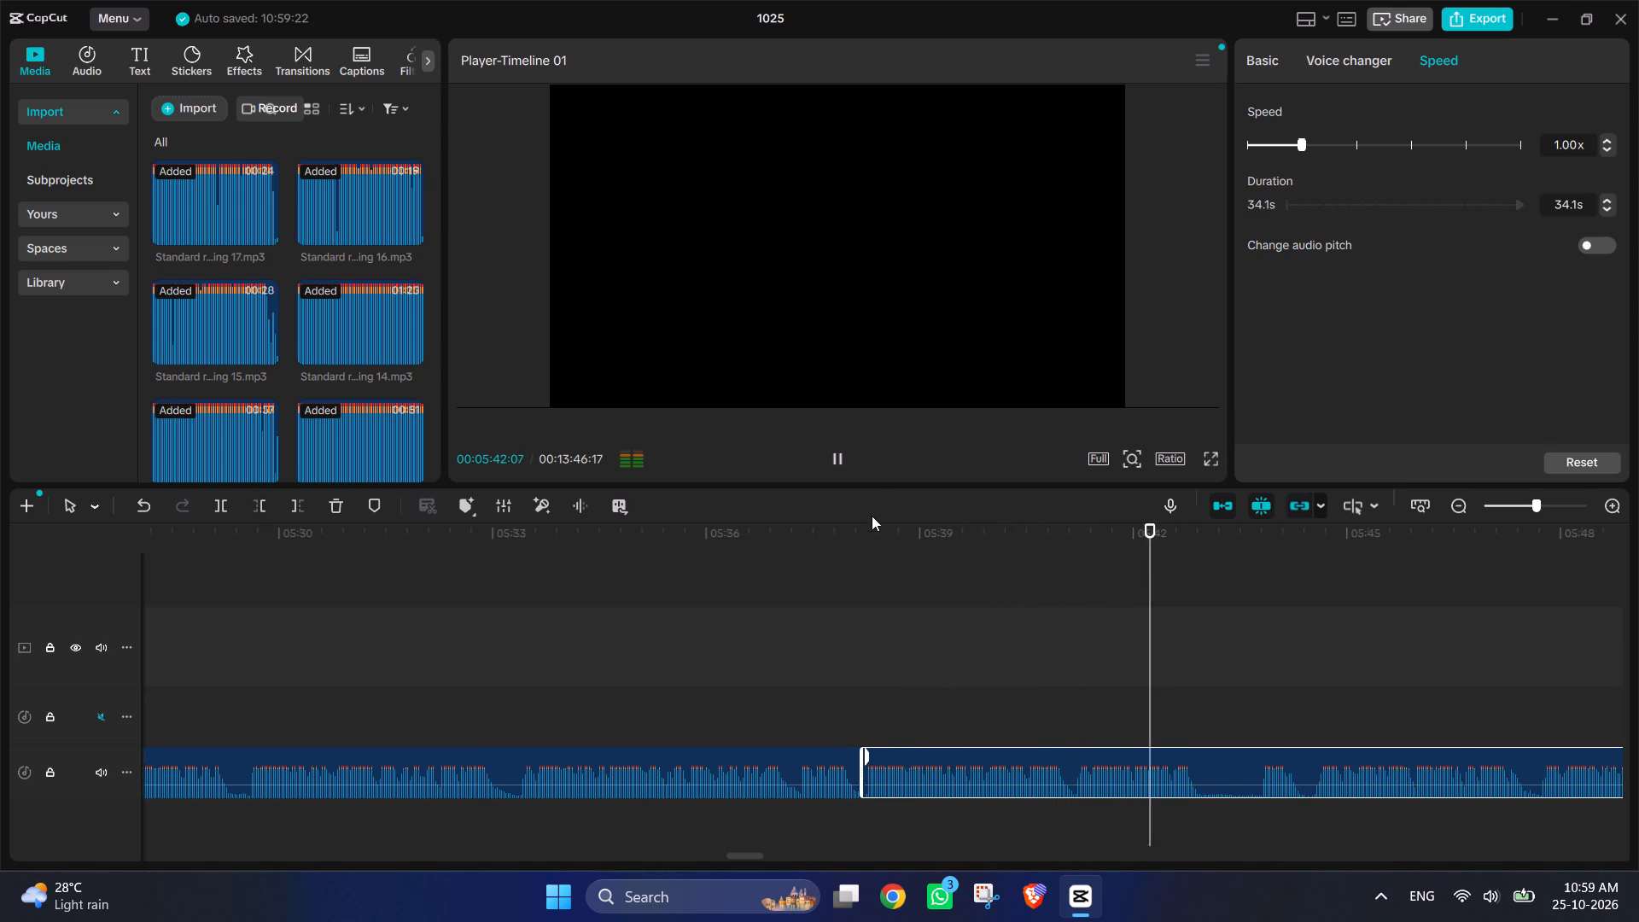
click(846, 470)
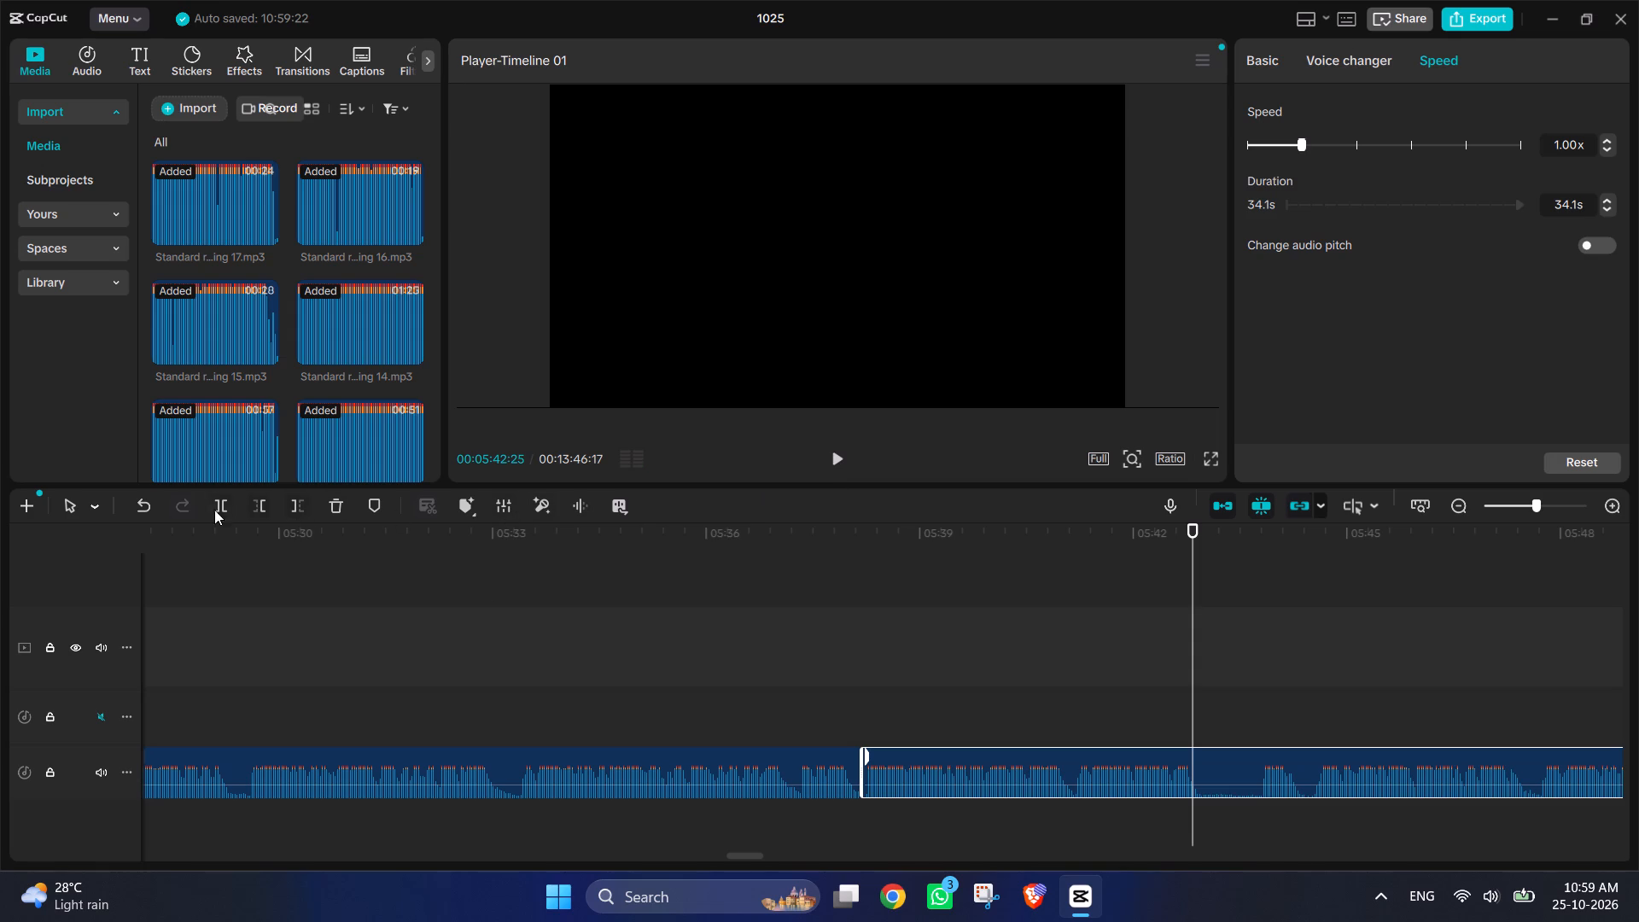
click(223, 508)
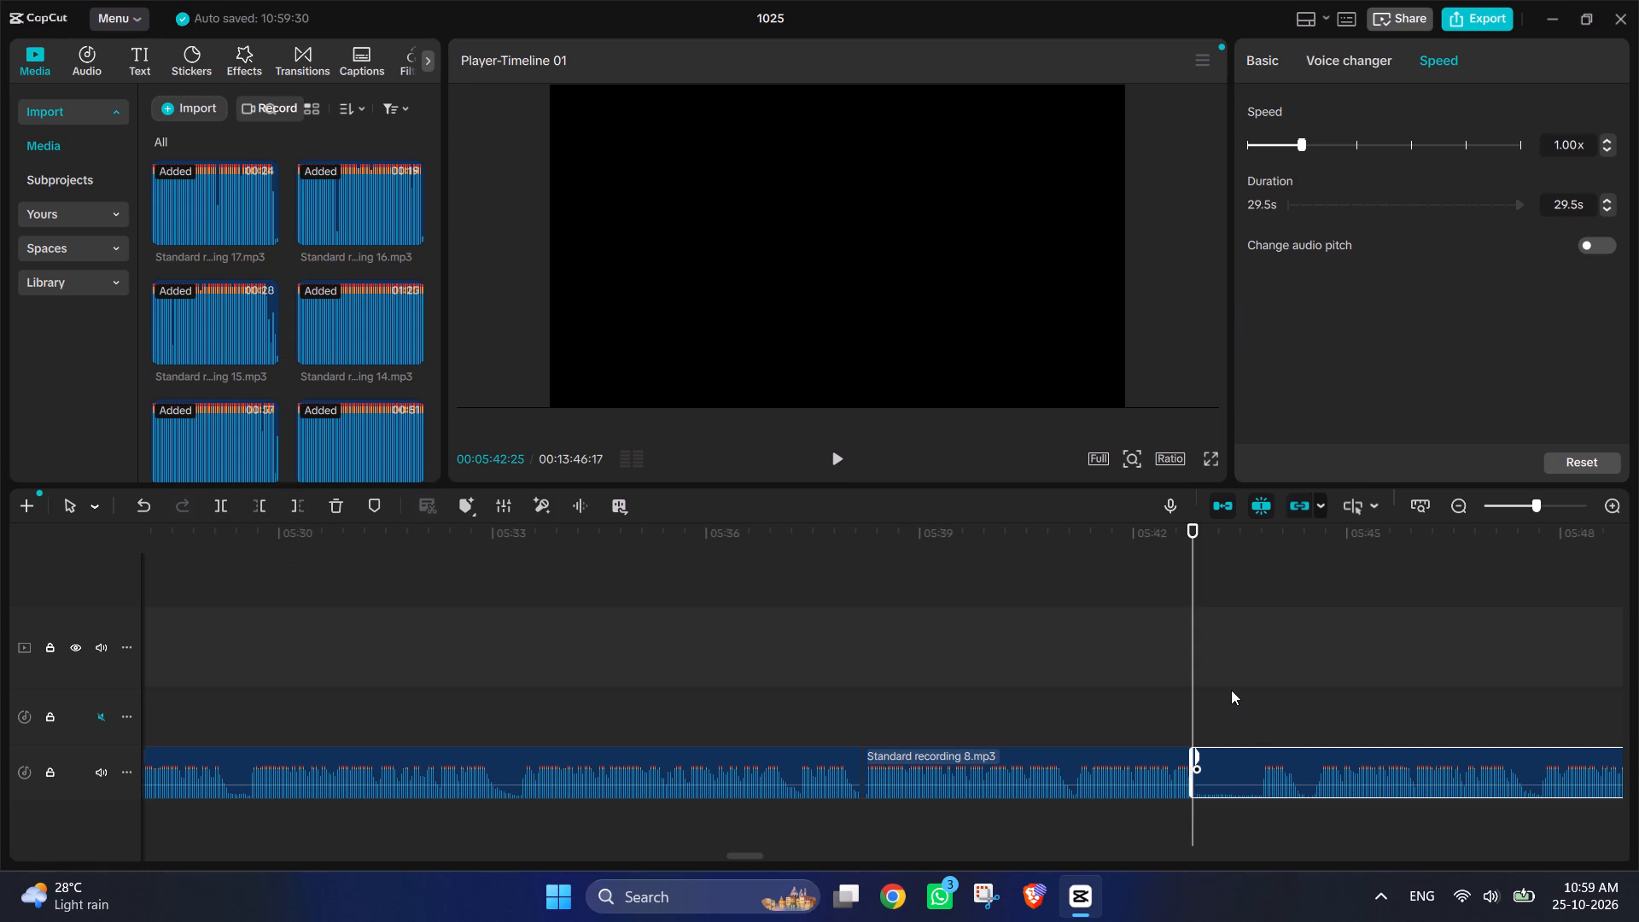
click(1231, 690)
drag(1243, 690, 1257, 692)
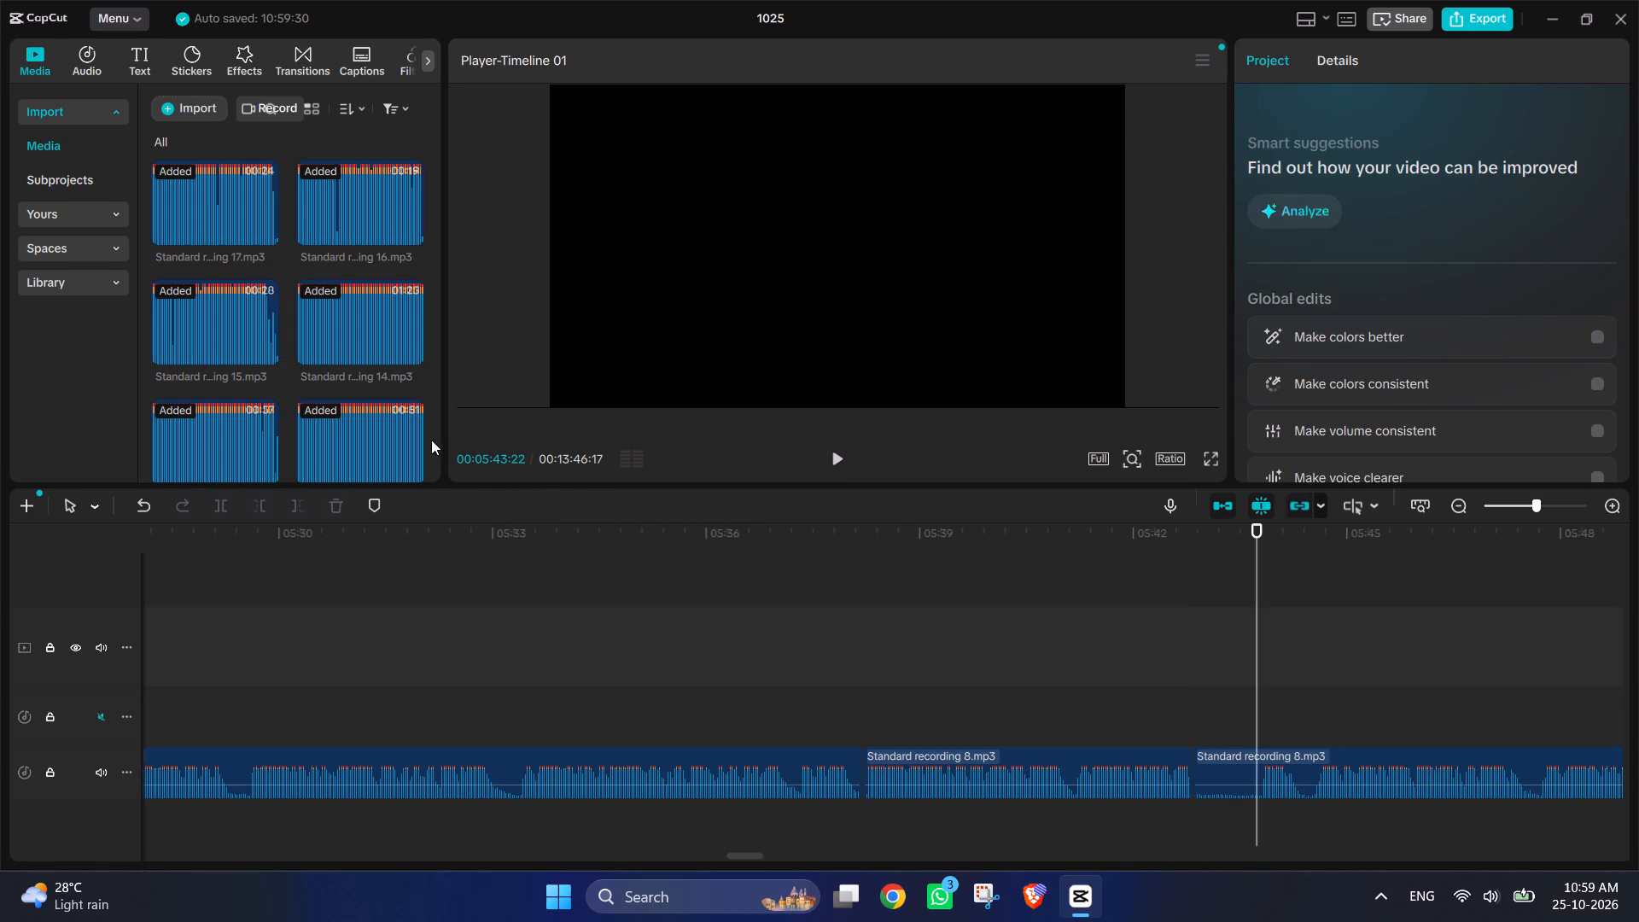
click(1327, 773)
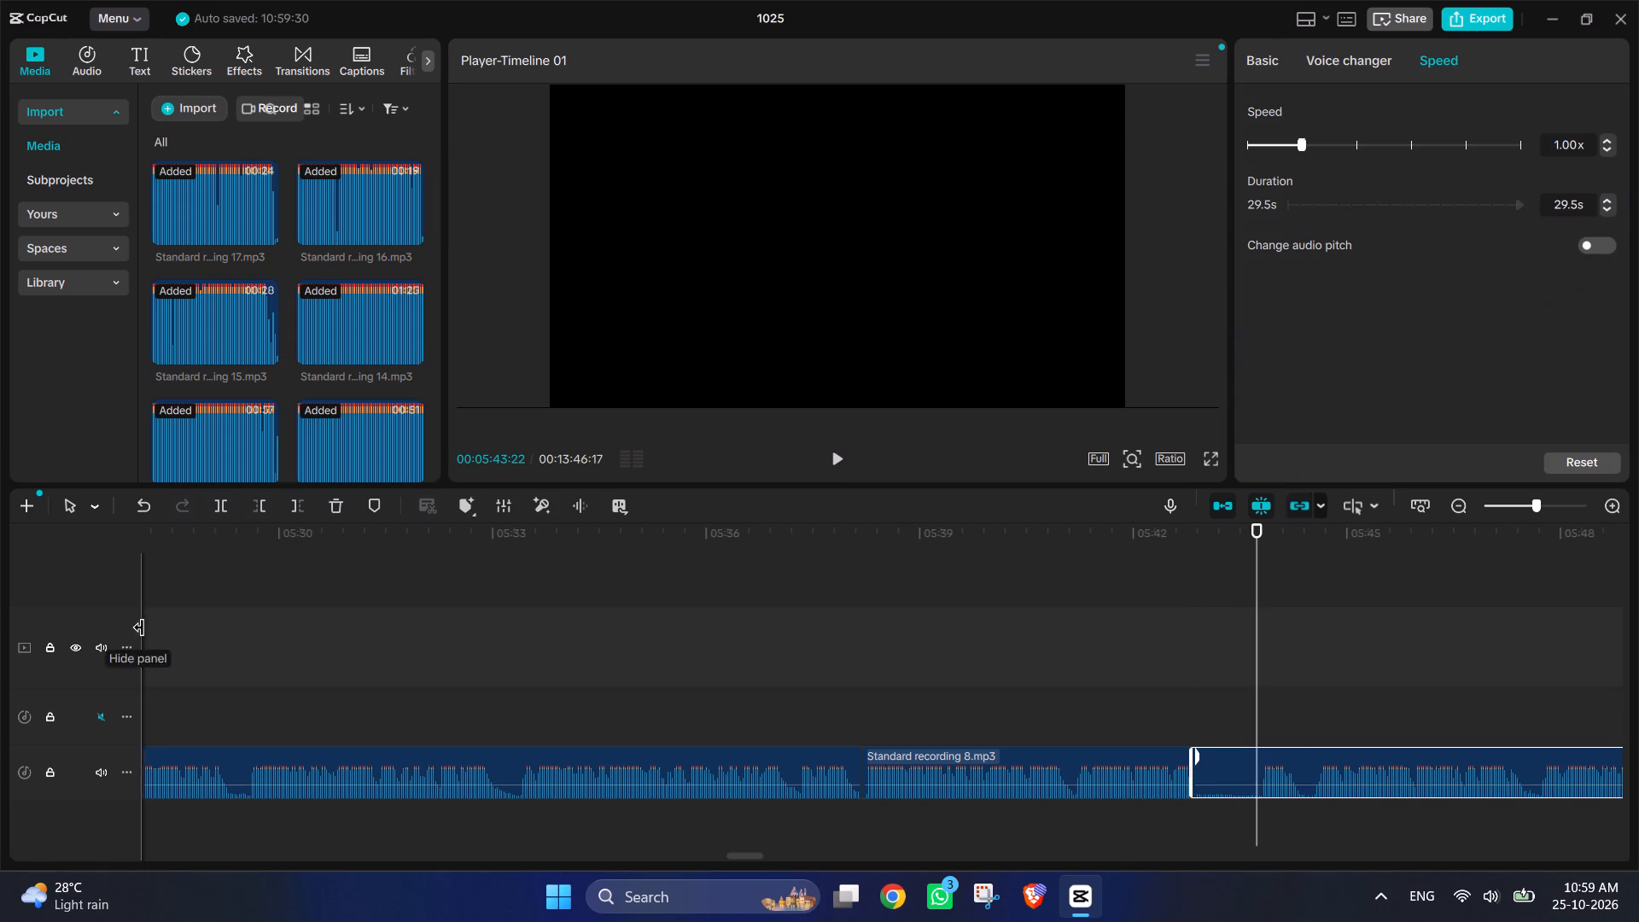
click(222, 511)
click(1212, 758)
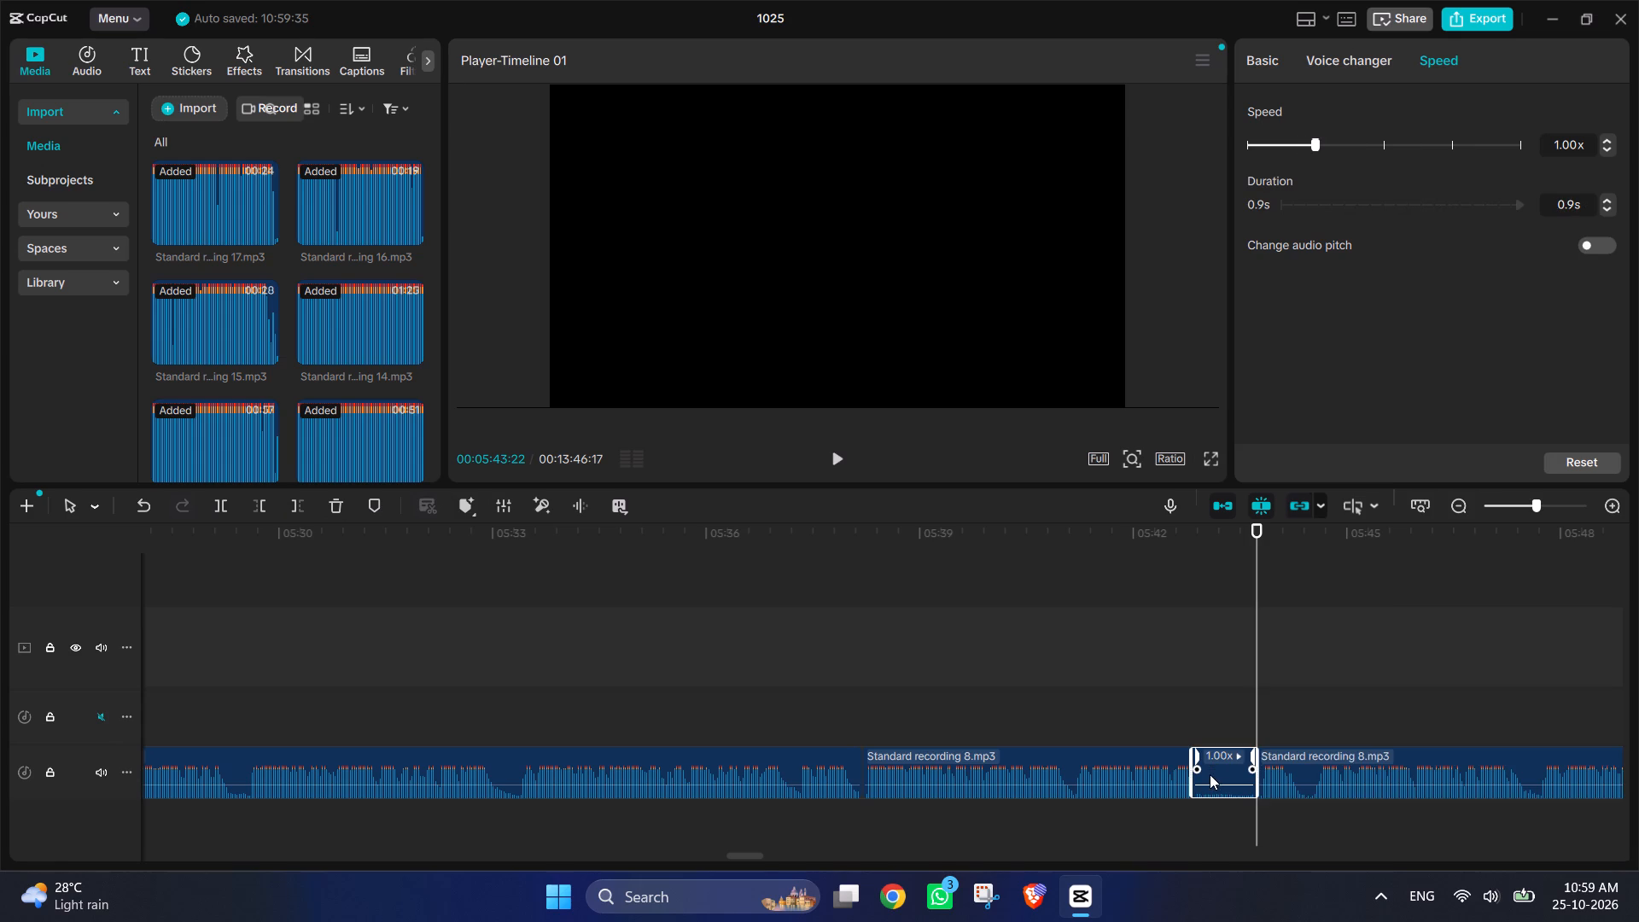
key(Delete)
click(841, 457)
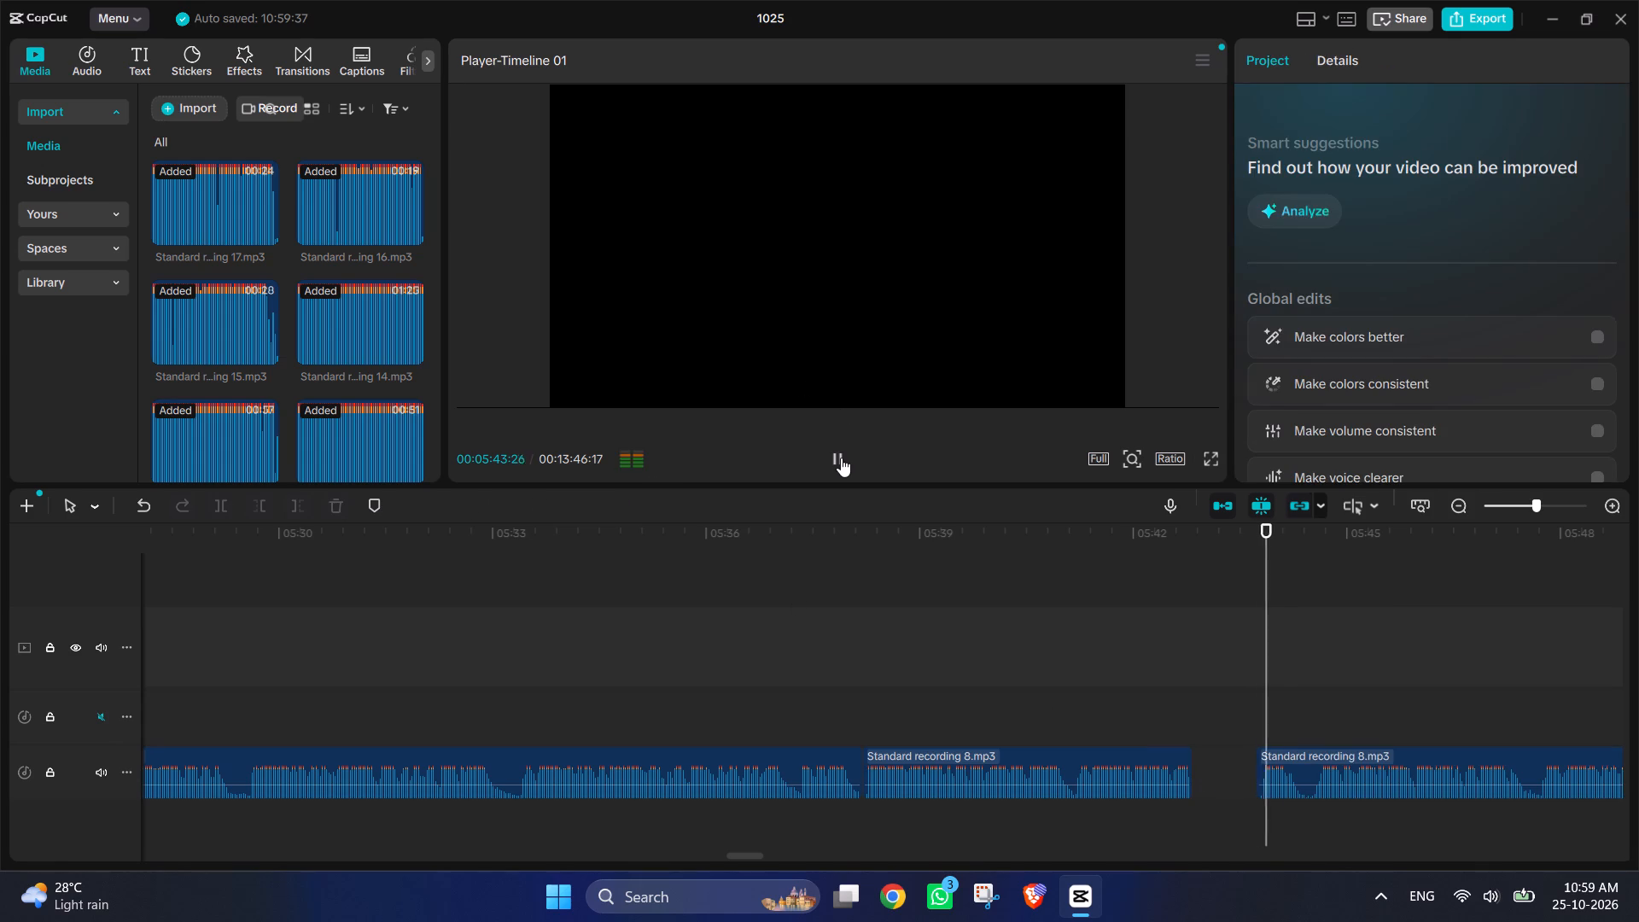
drag(1467, 750, 1408, 754)
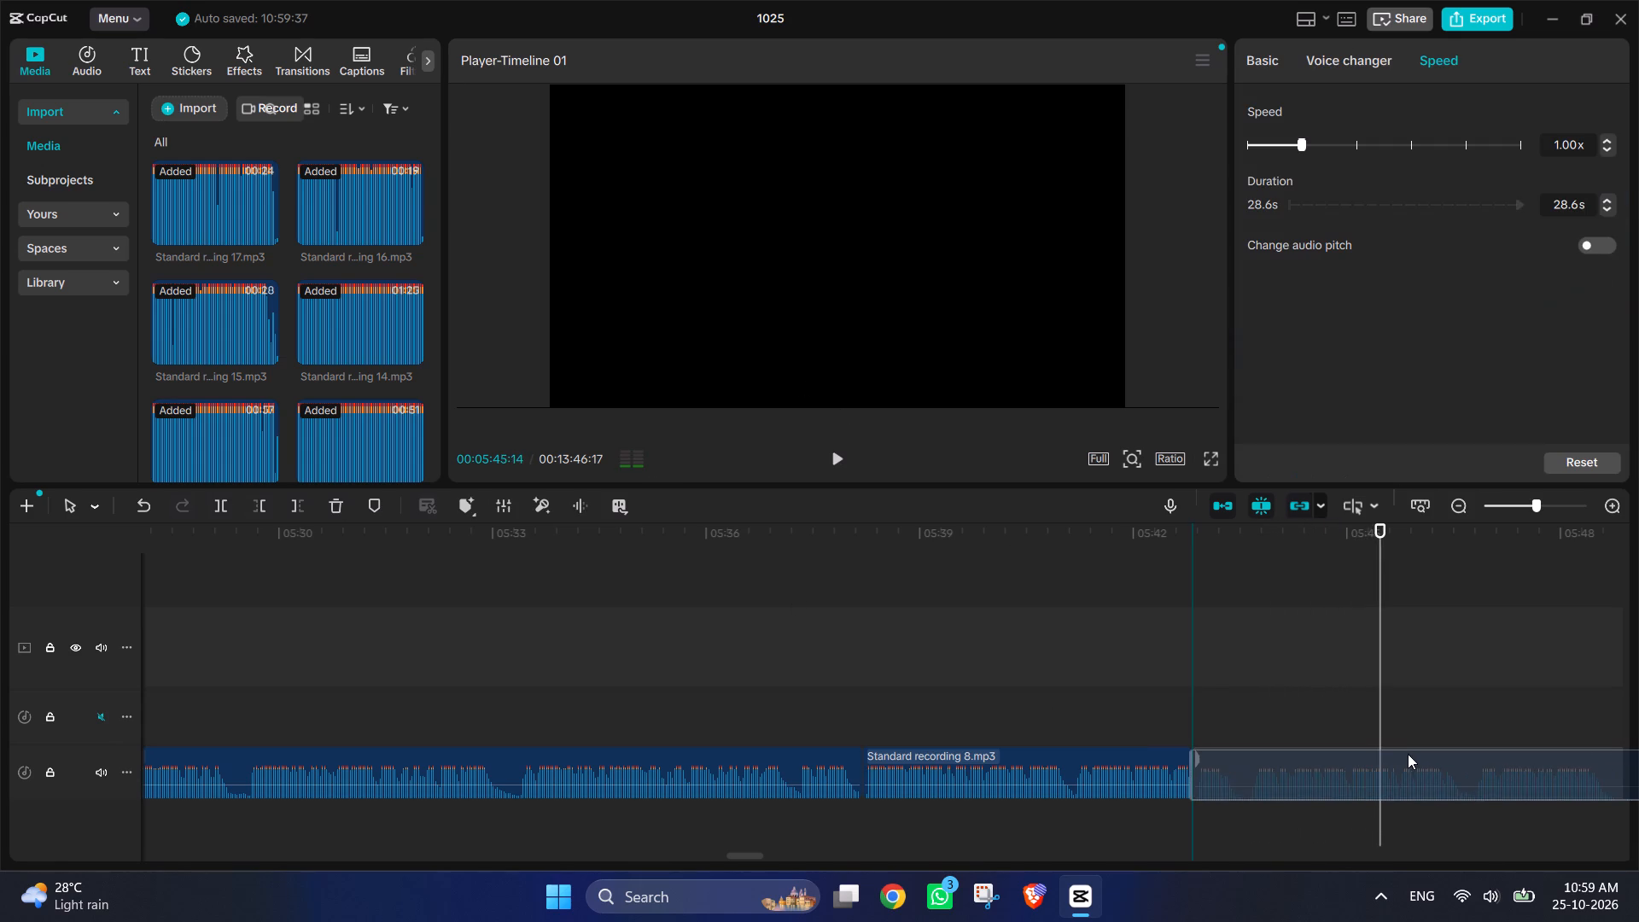
drag(1408, 754, 1407, 754)
Play the rest of recording 8 from around the join at 00:05:42:25 to check for further pauses.
click(1136, 615)
click(1214, 628)
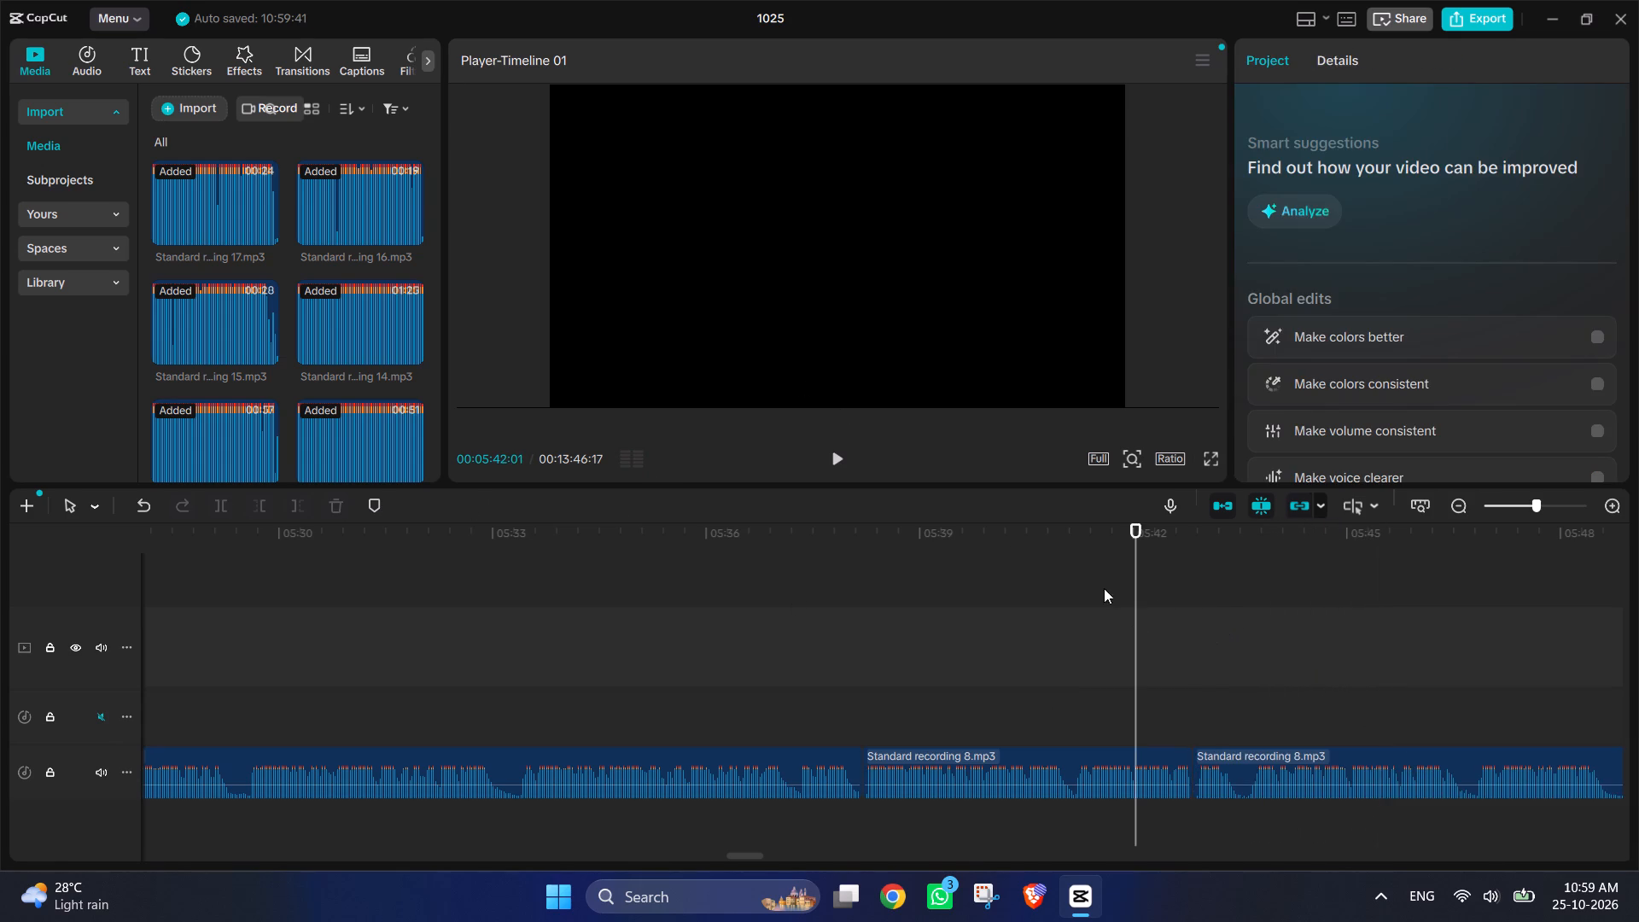
click(844, 455)
scroll(1195, 657, left, 1)
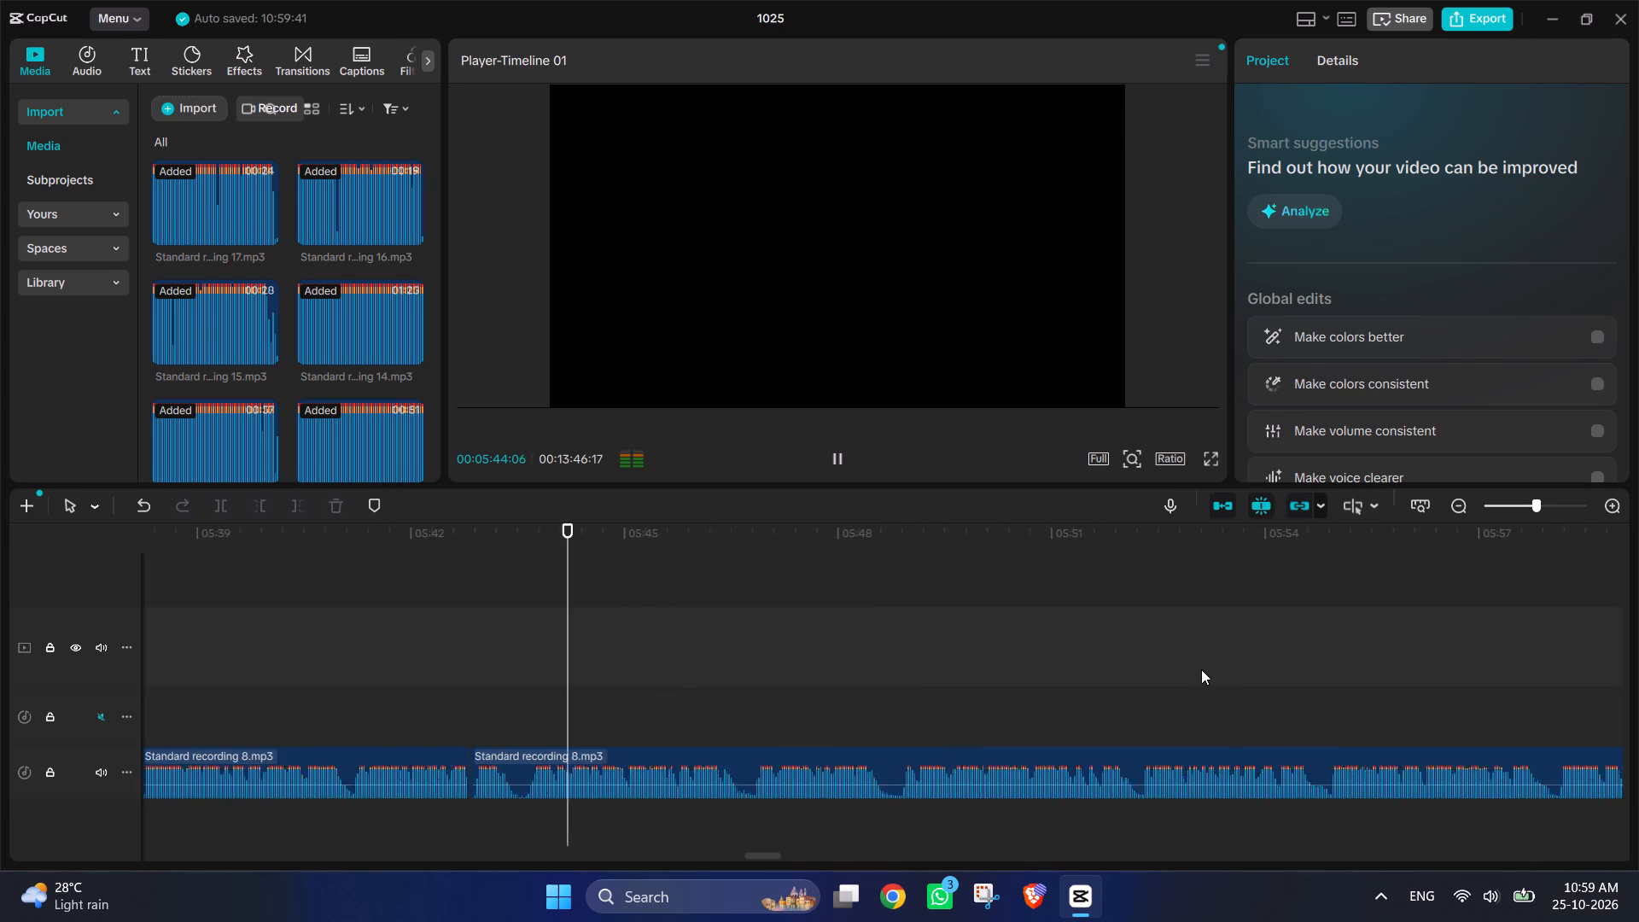
scroll(1201, 669, left, 3)
ctrl+scroll(1201, 702, down, 4)
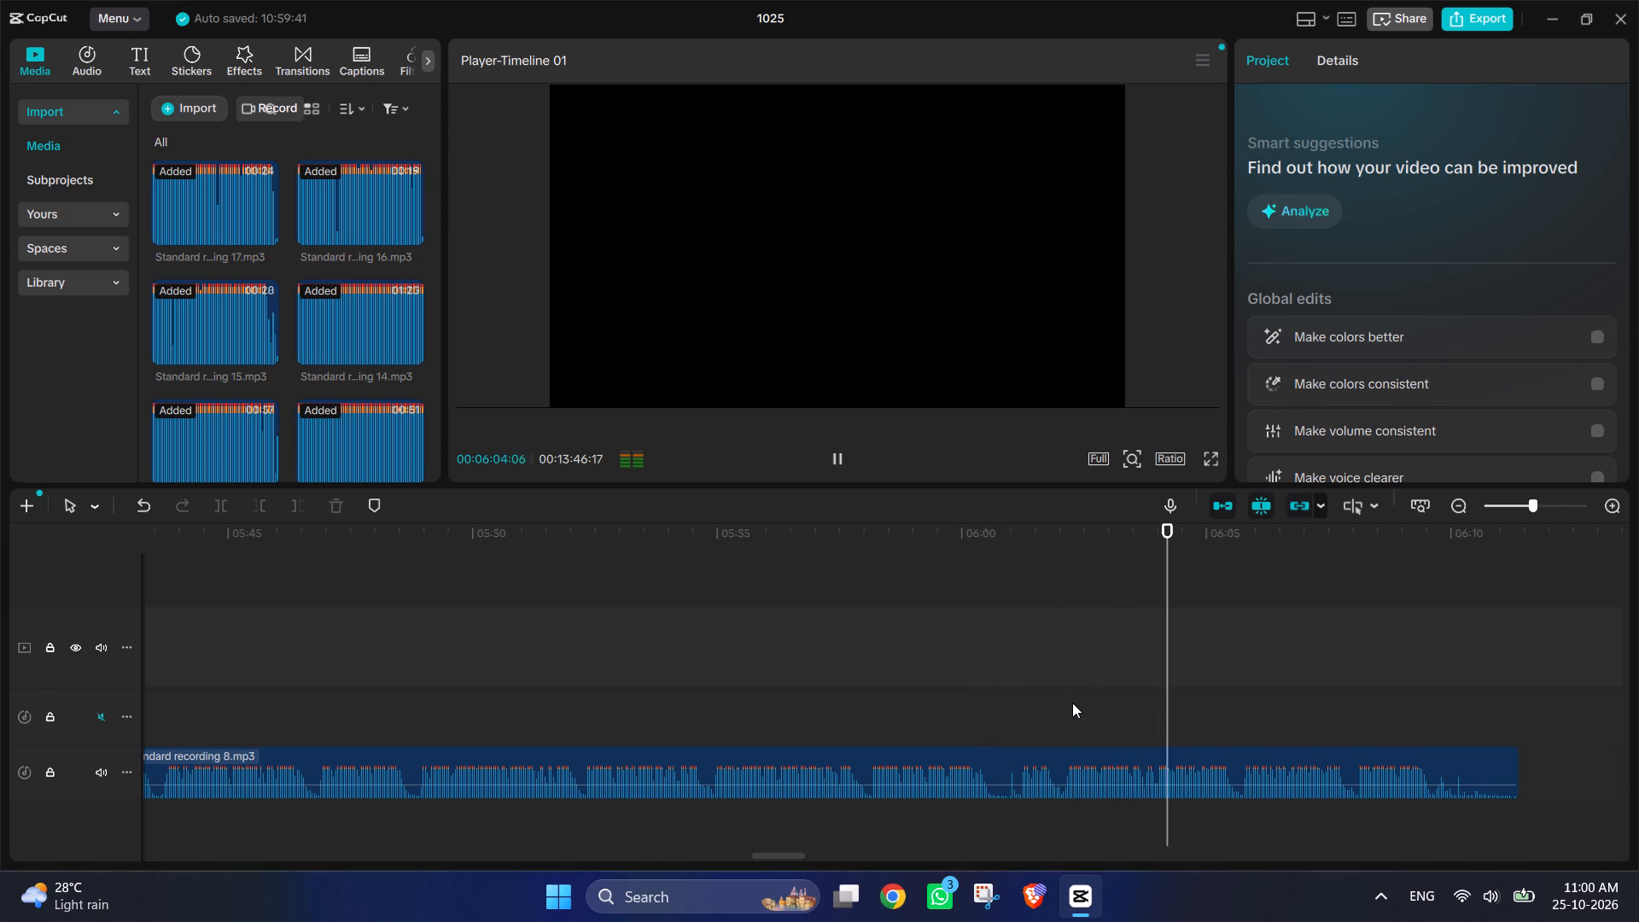
Examine the pause in recording 8 around 00:06:00:18, playing it to find where to cut.
click(1011, 687)
drag(1000, 681, 930, 676)
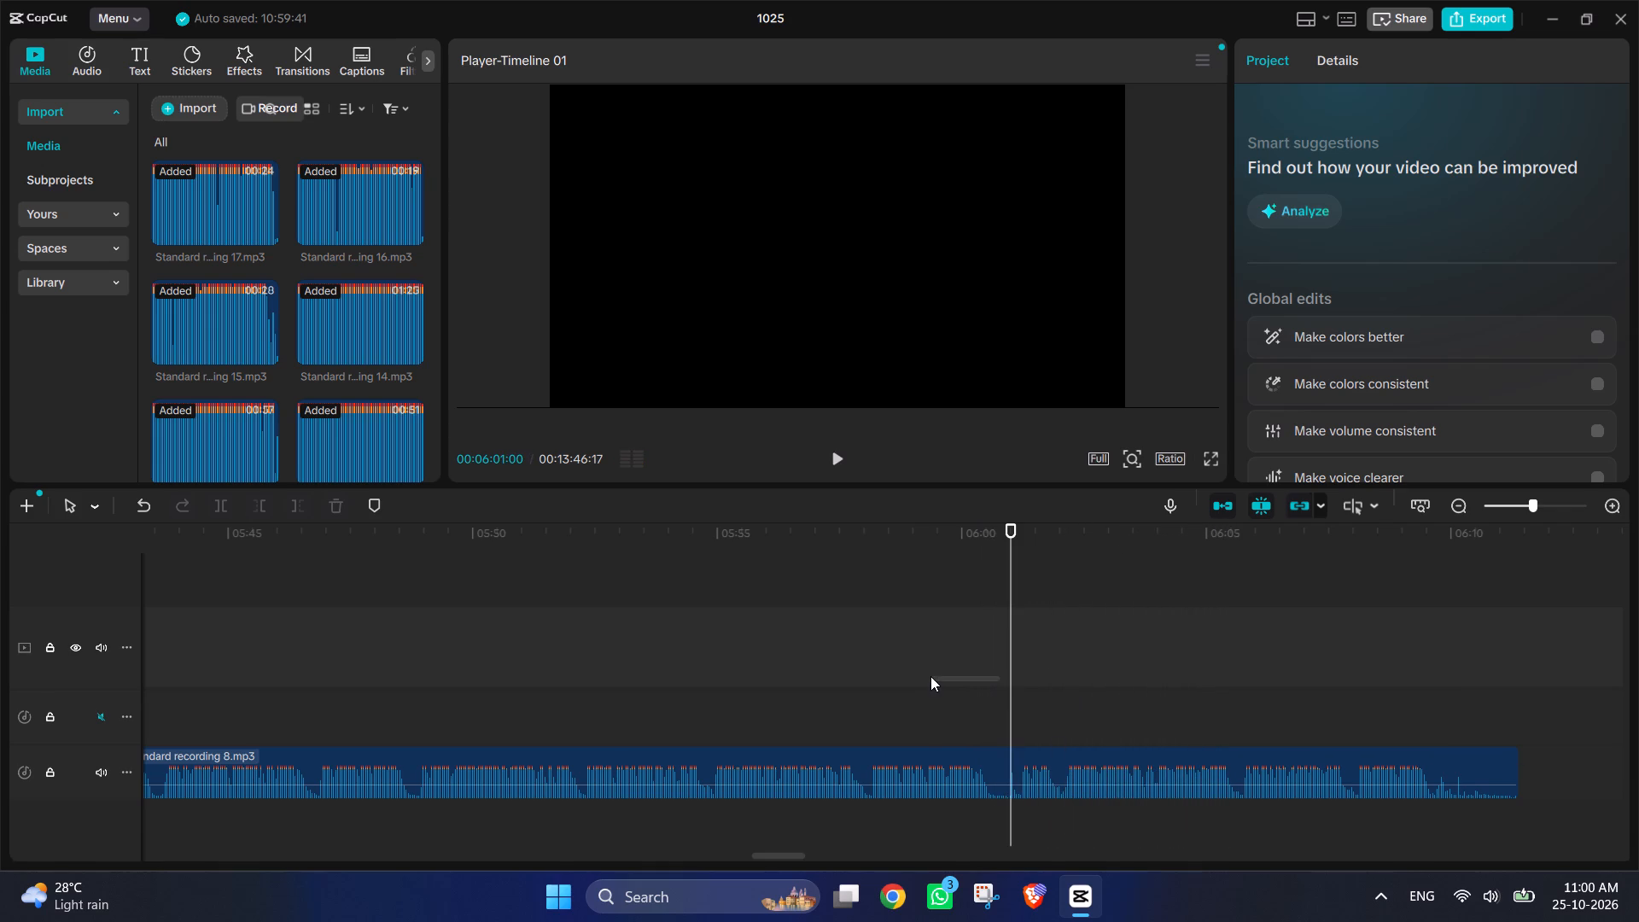
drag(1007, 629, 978, 621)
ctrl+scroll(979, 623, up, 6)
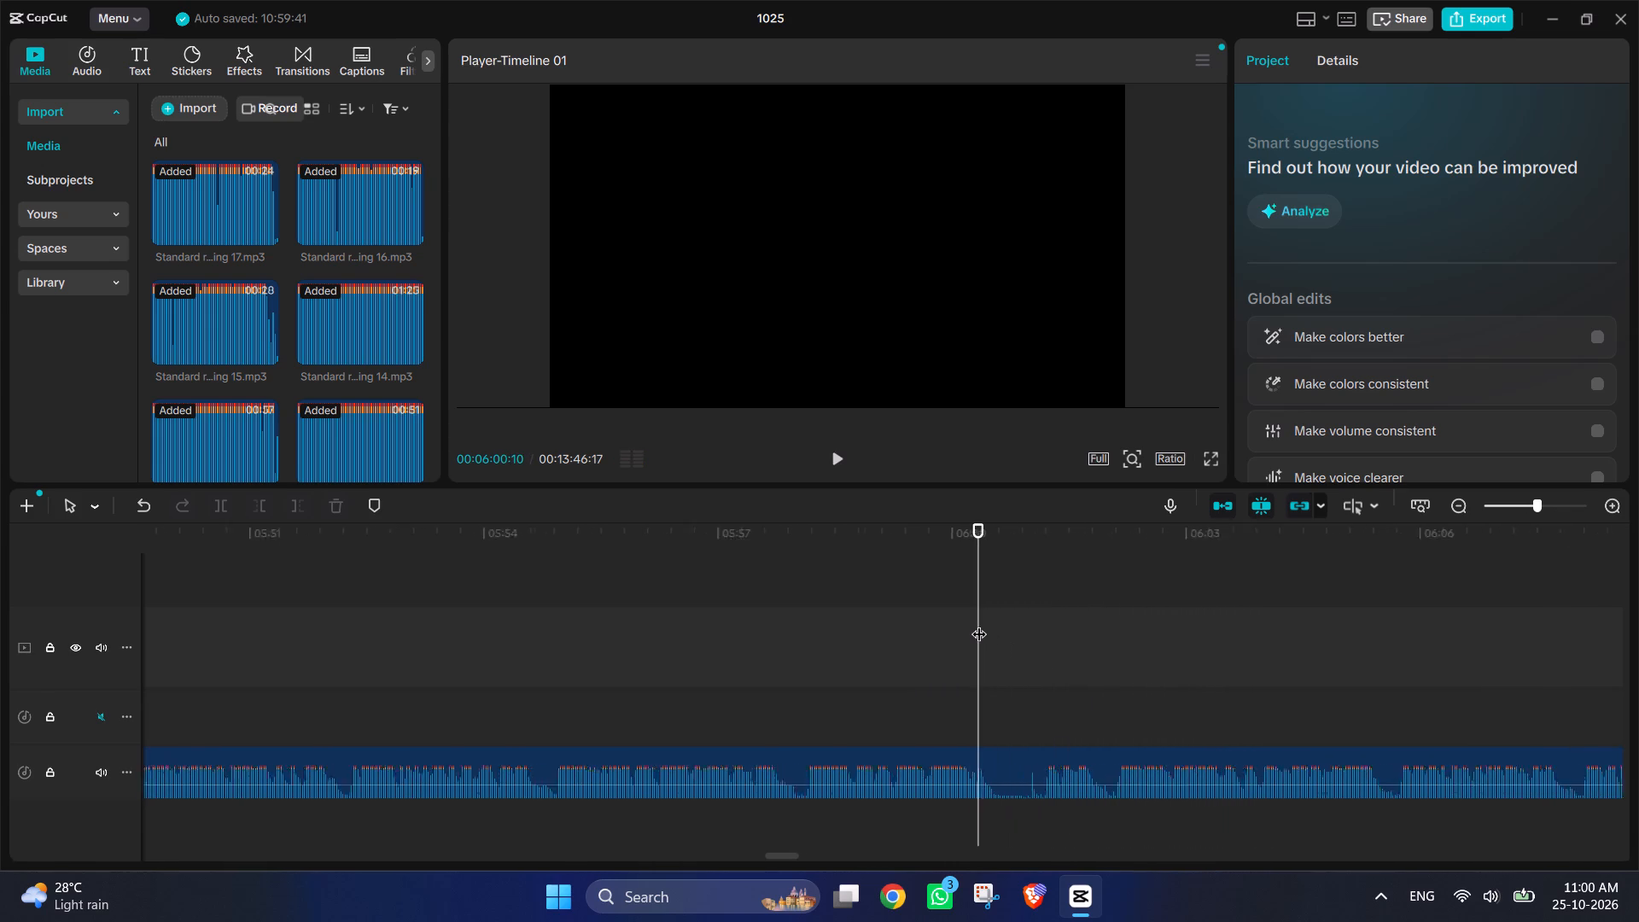
ctrl+scroll(979, 623, up, 5)
click(1012, 712)
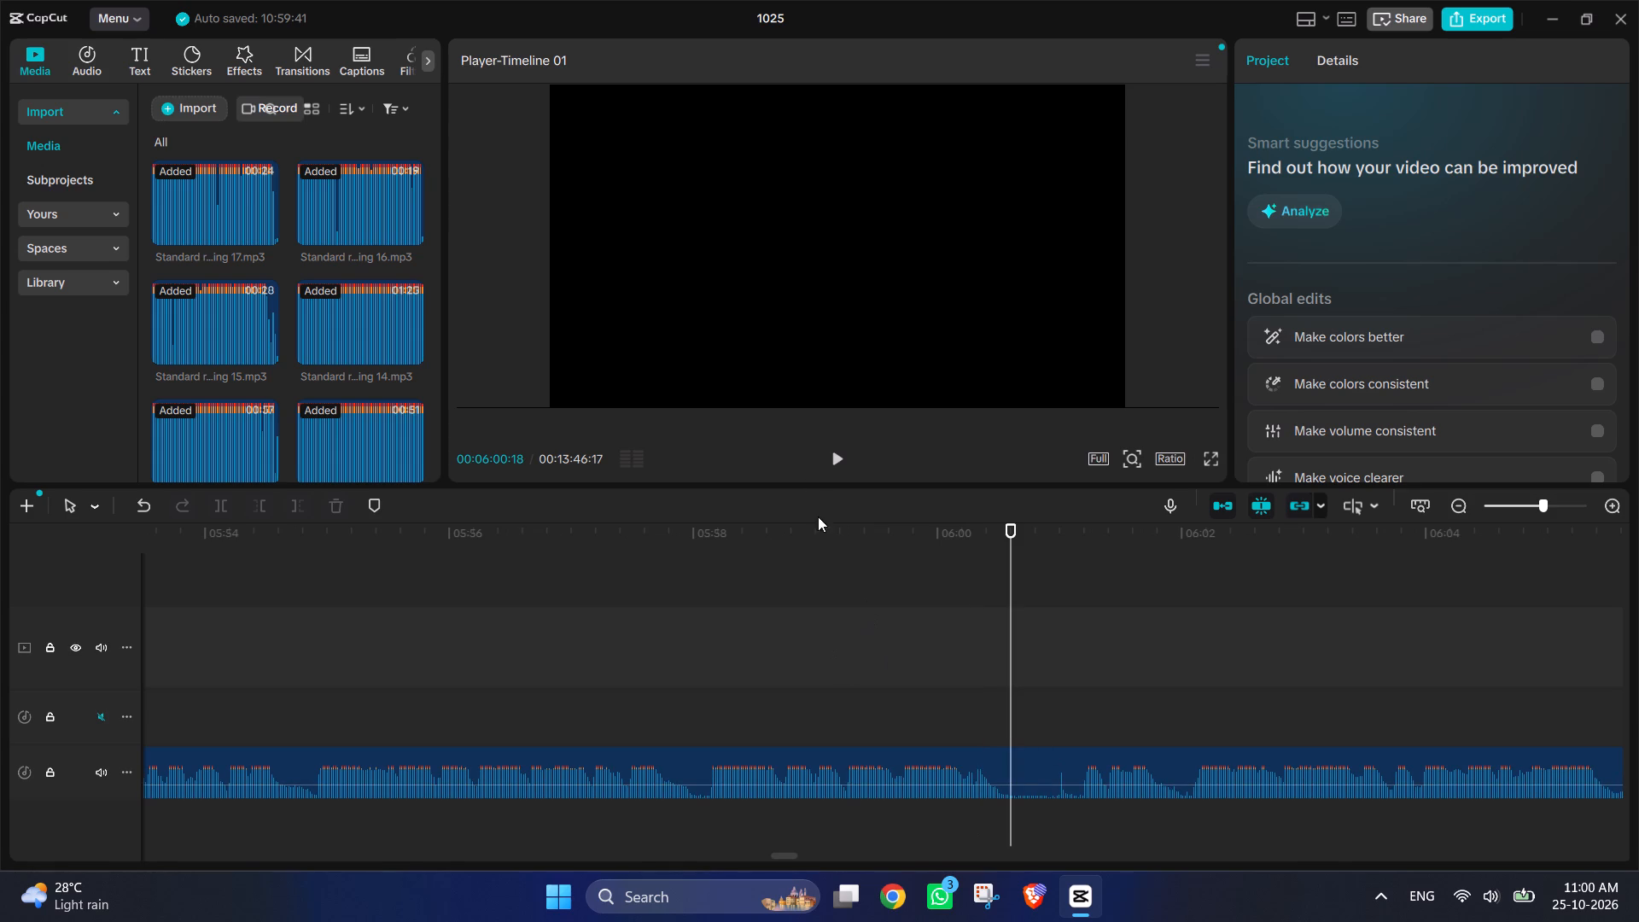
click(841, 464)
click(837, 458)
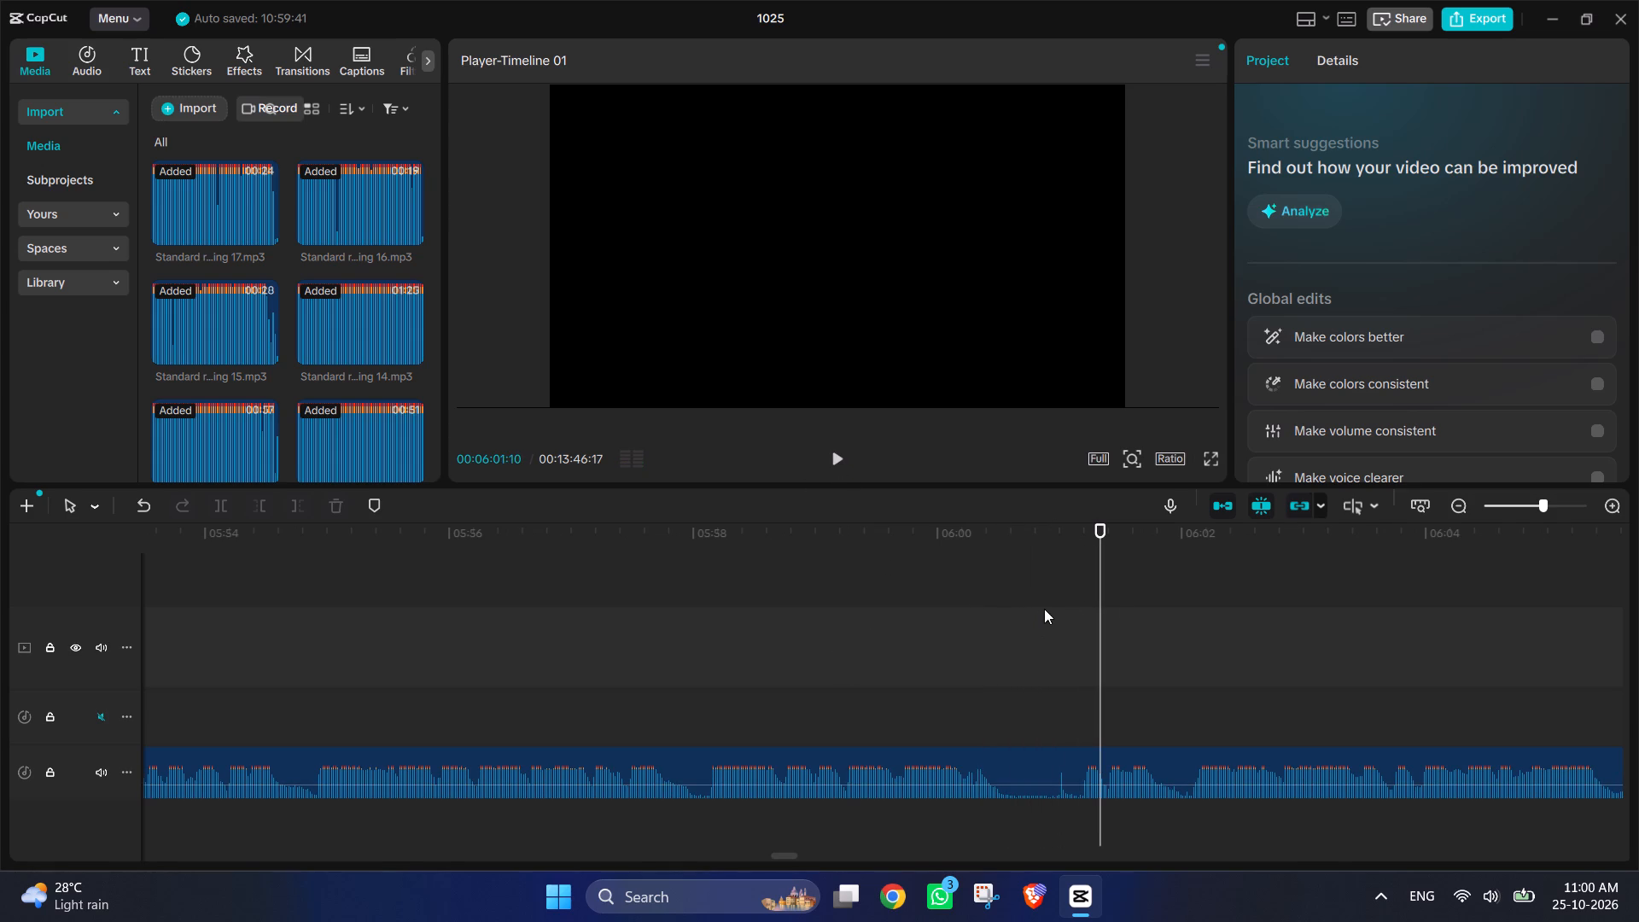
drag(1102, 608, 1007, 582)
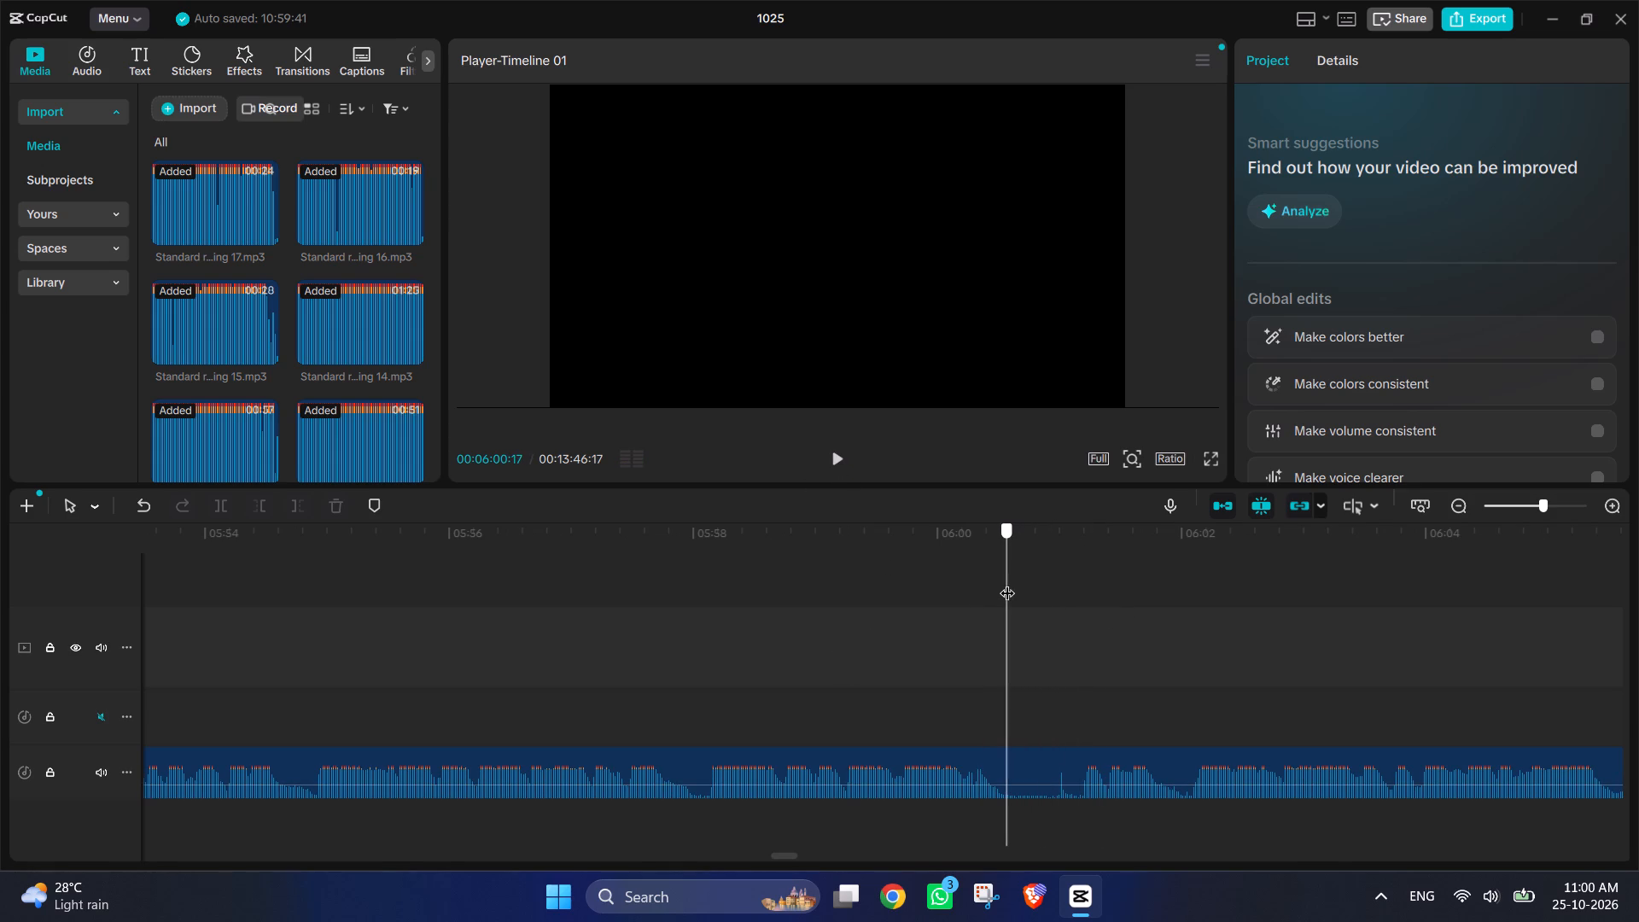
drag(1007, 582, 1006, 583)
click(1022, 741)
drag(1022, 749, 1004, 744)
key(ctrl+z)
Split recording 8 at 00:06:00:18 and 00:06:01:06, delete the pause between the splits and move the remainder back to close the gap.
scroll(1009, 765, down, 1)
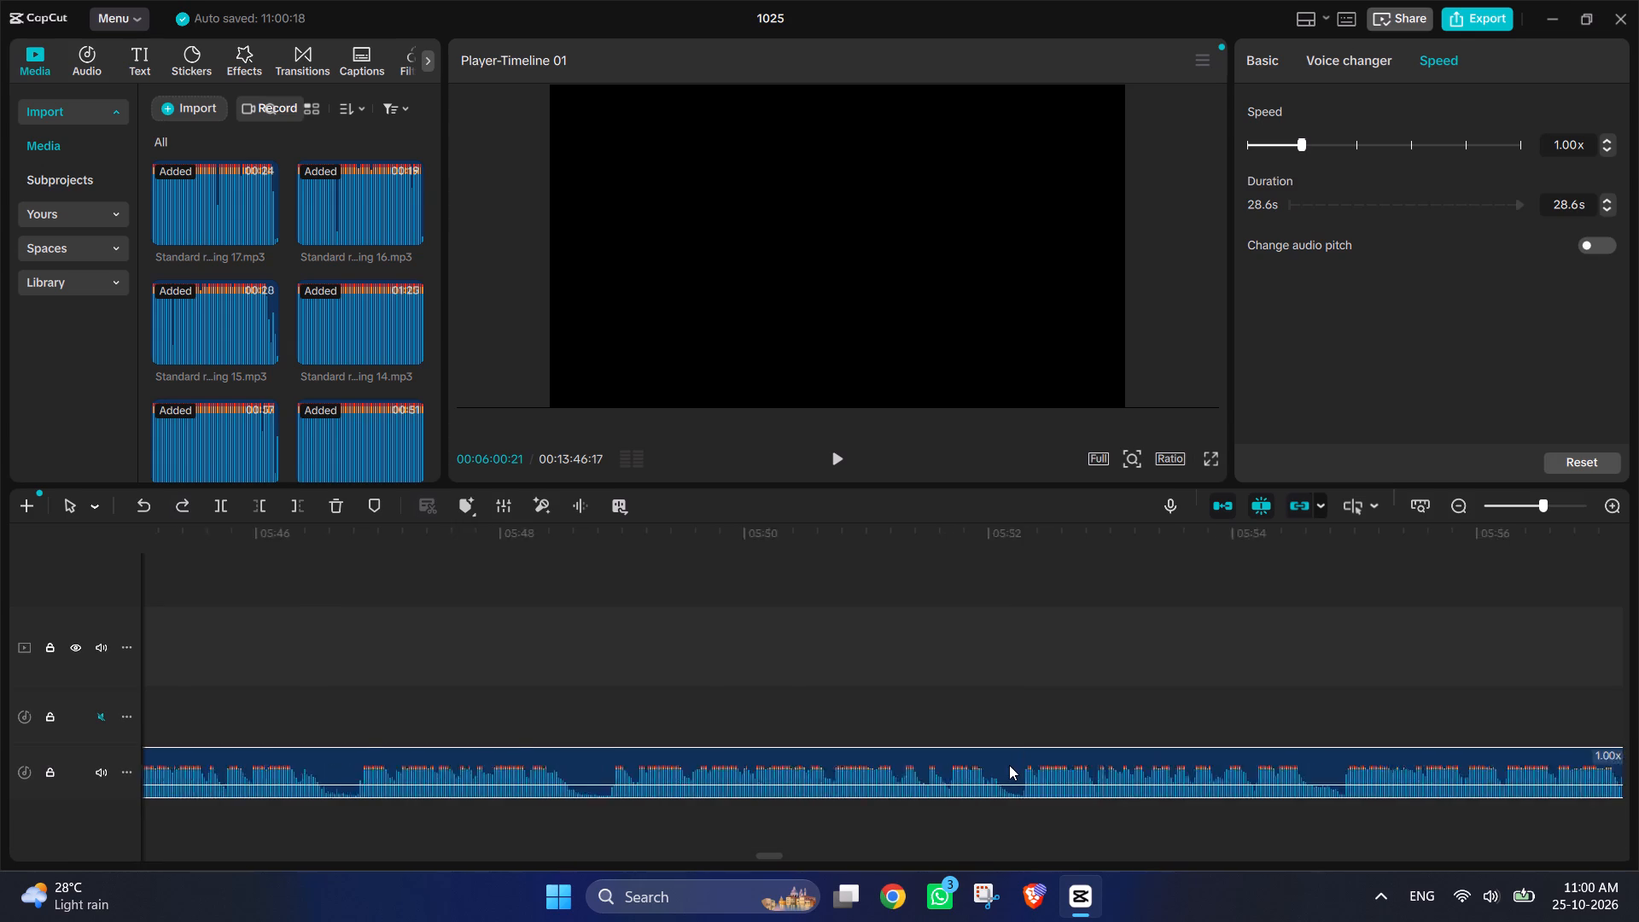
scroll(1009, 765, down, 1)
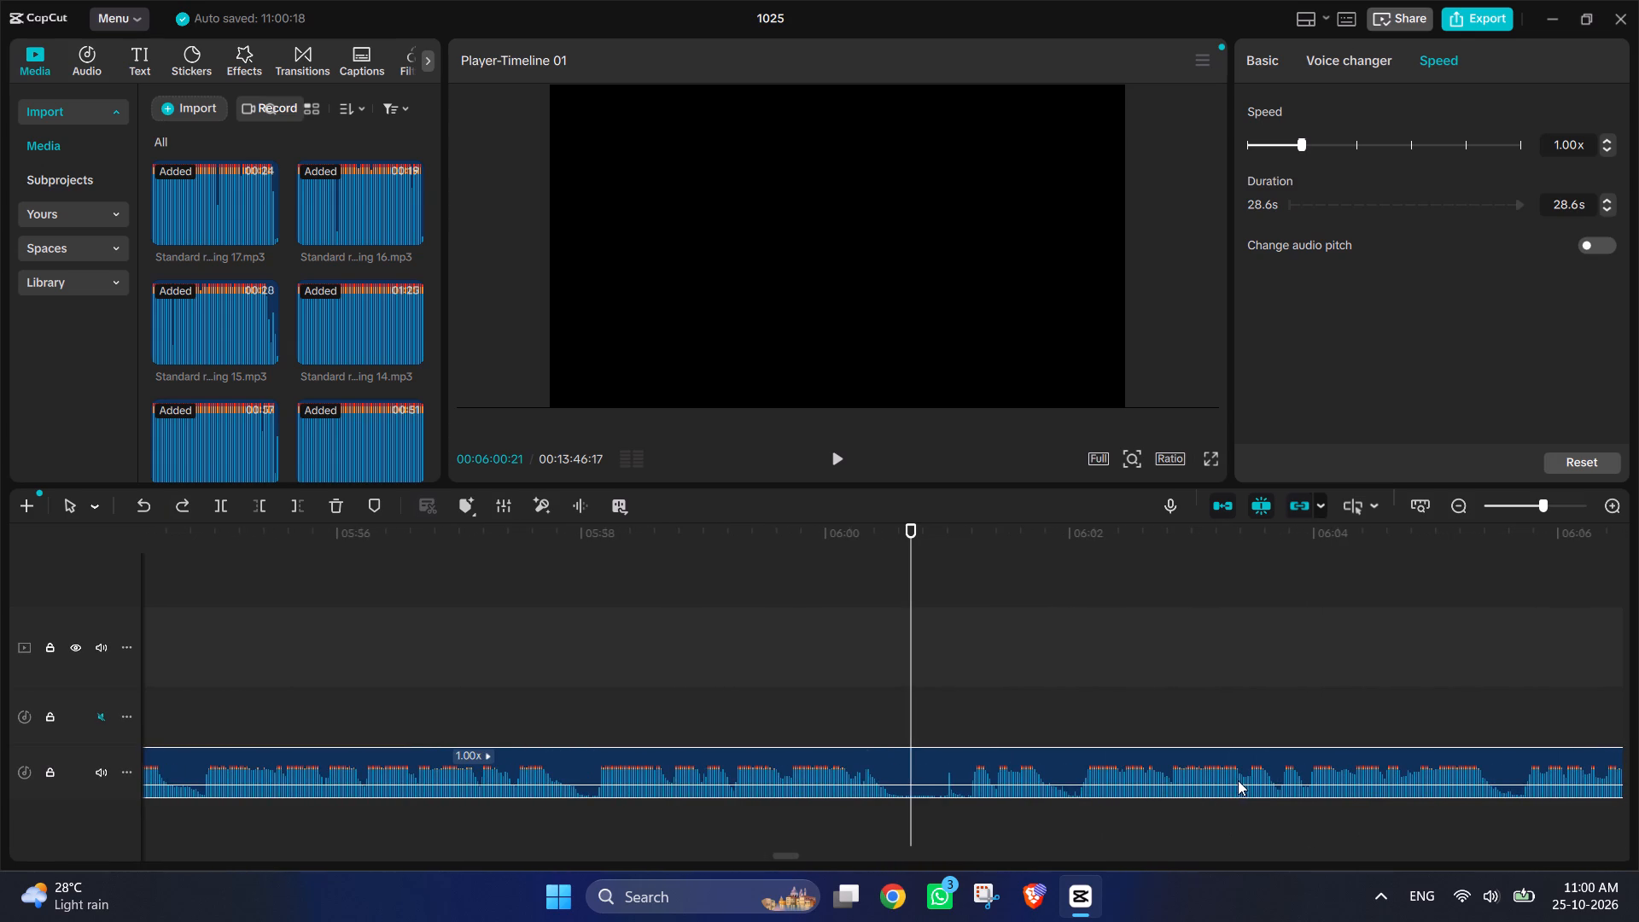
drag(913, 645, 903, 645)
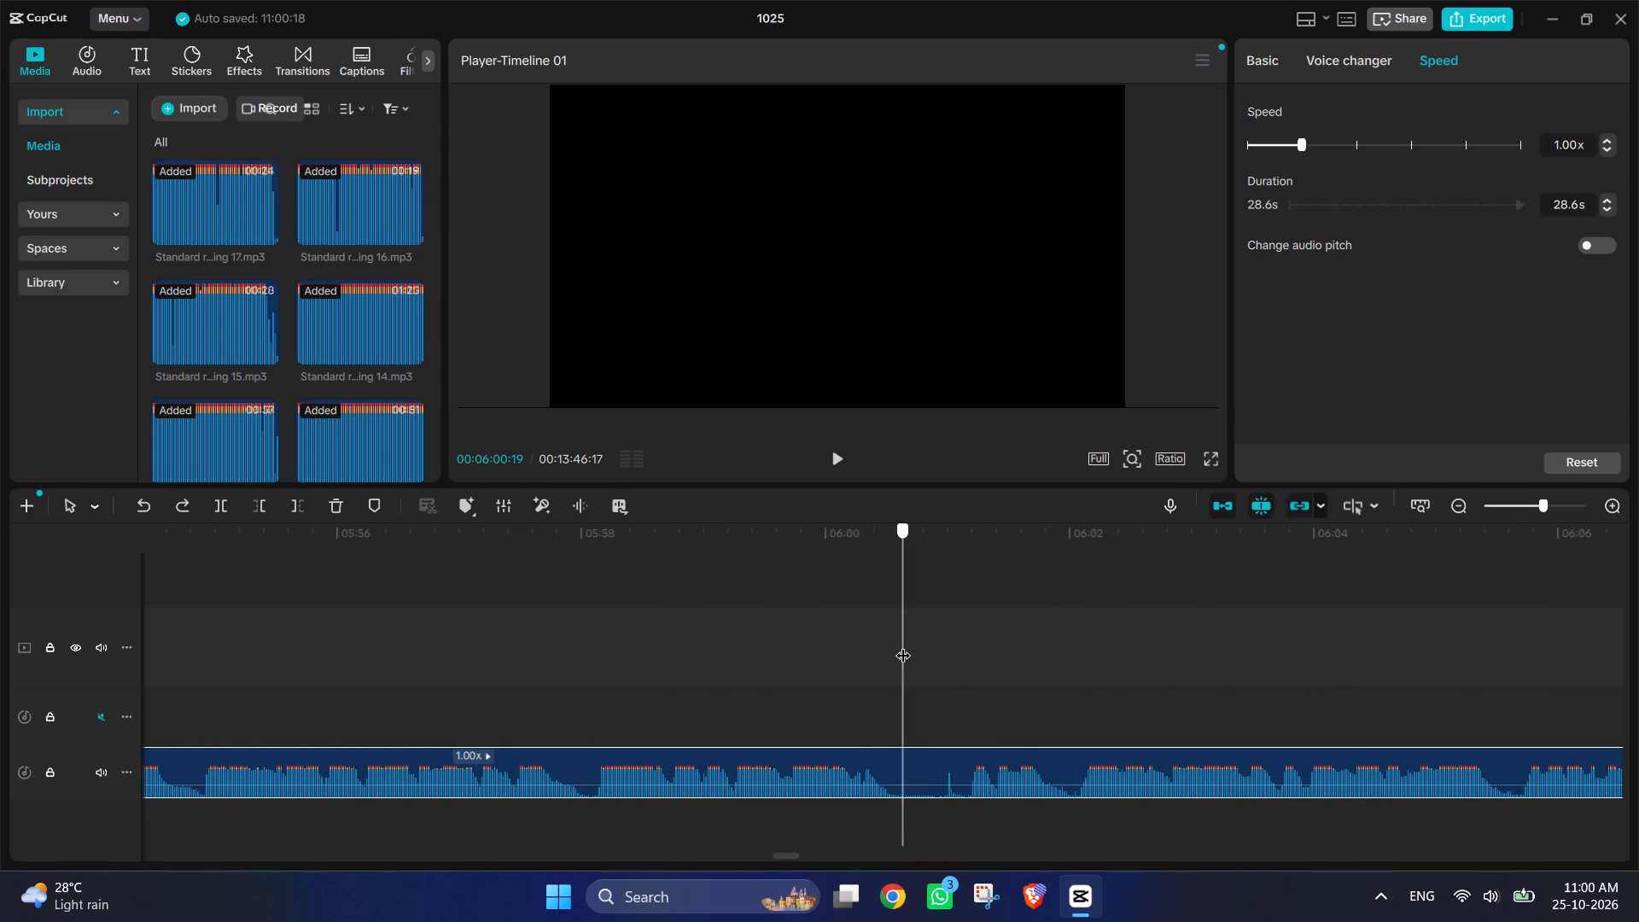
drag(903, 645, 897, 645)
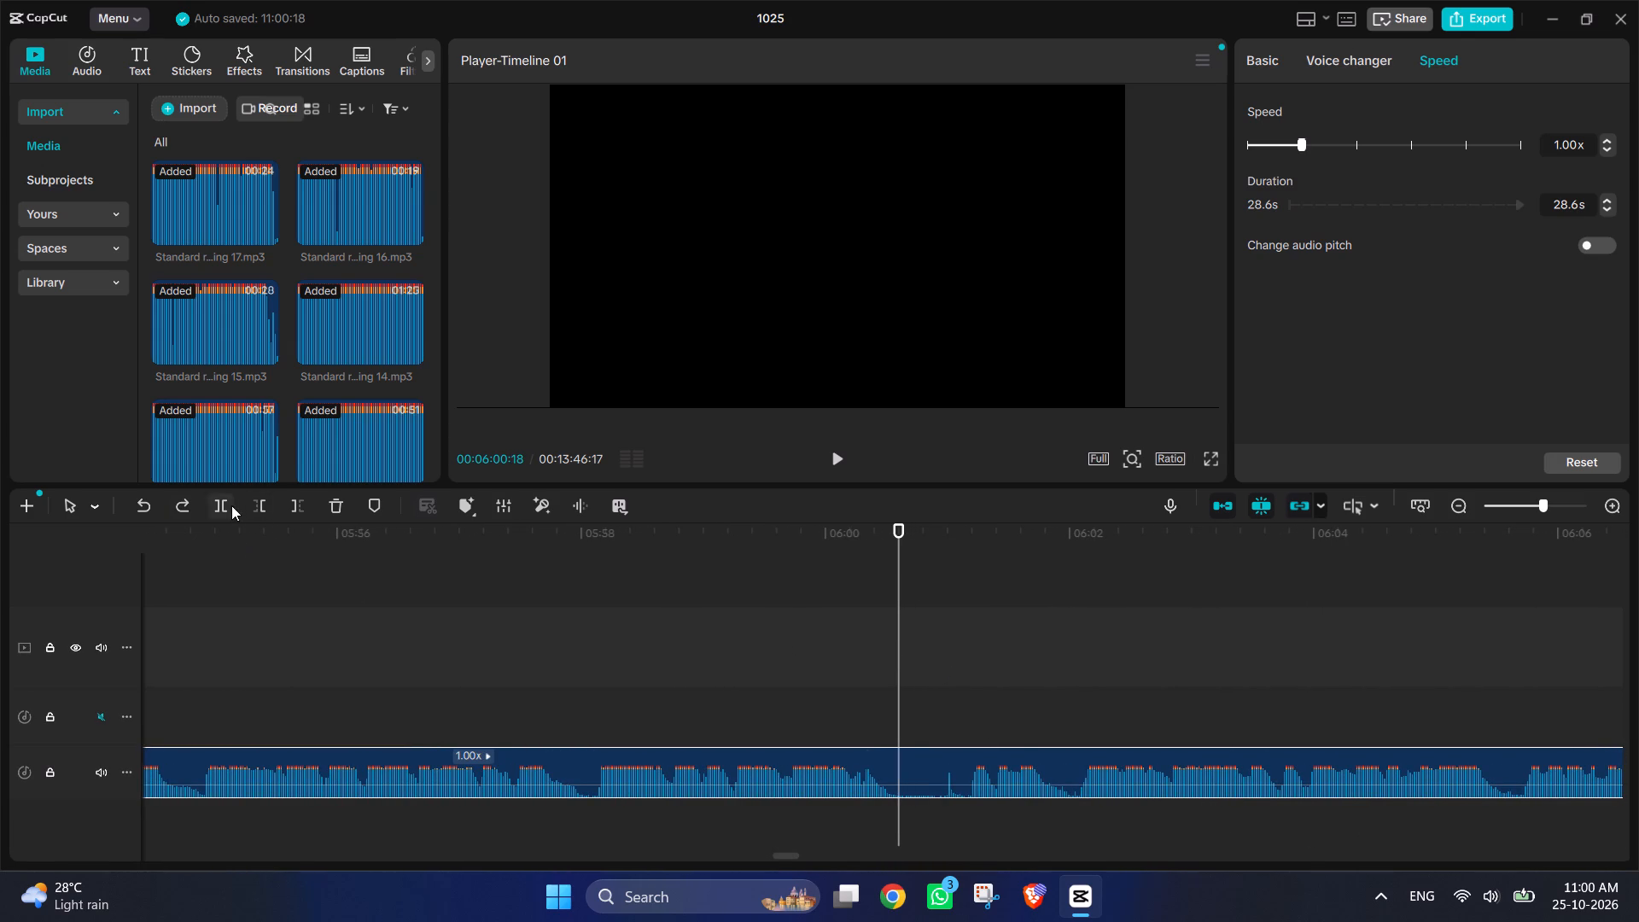
click(231, 505)
click(972, 678)
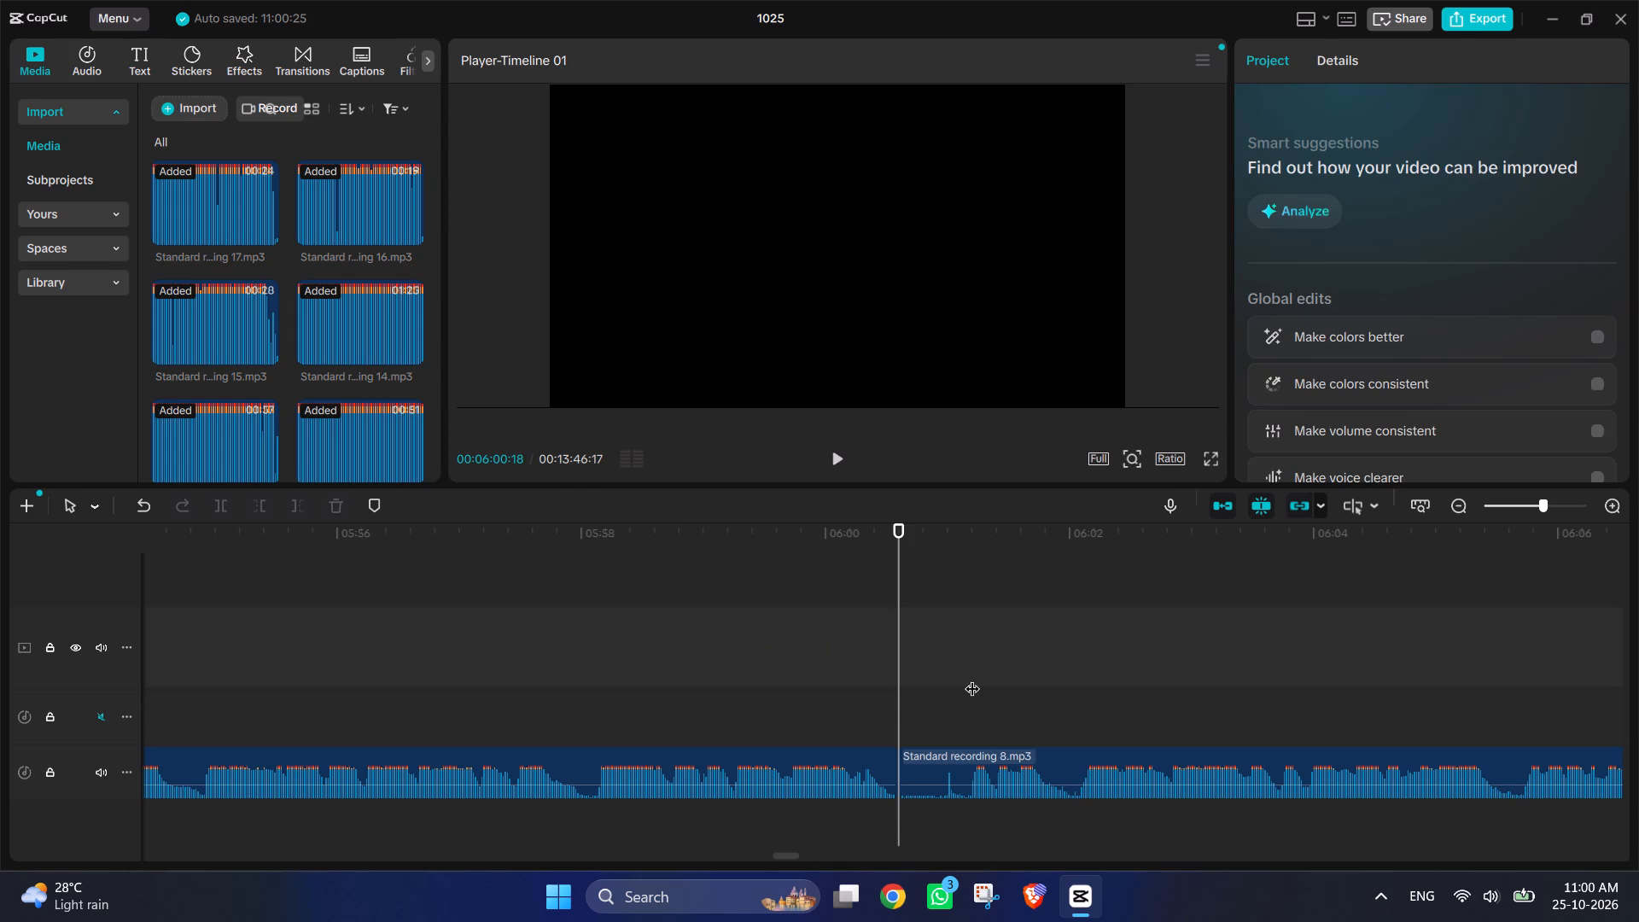
click(944, 782)
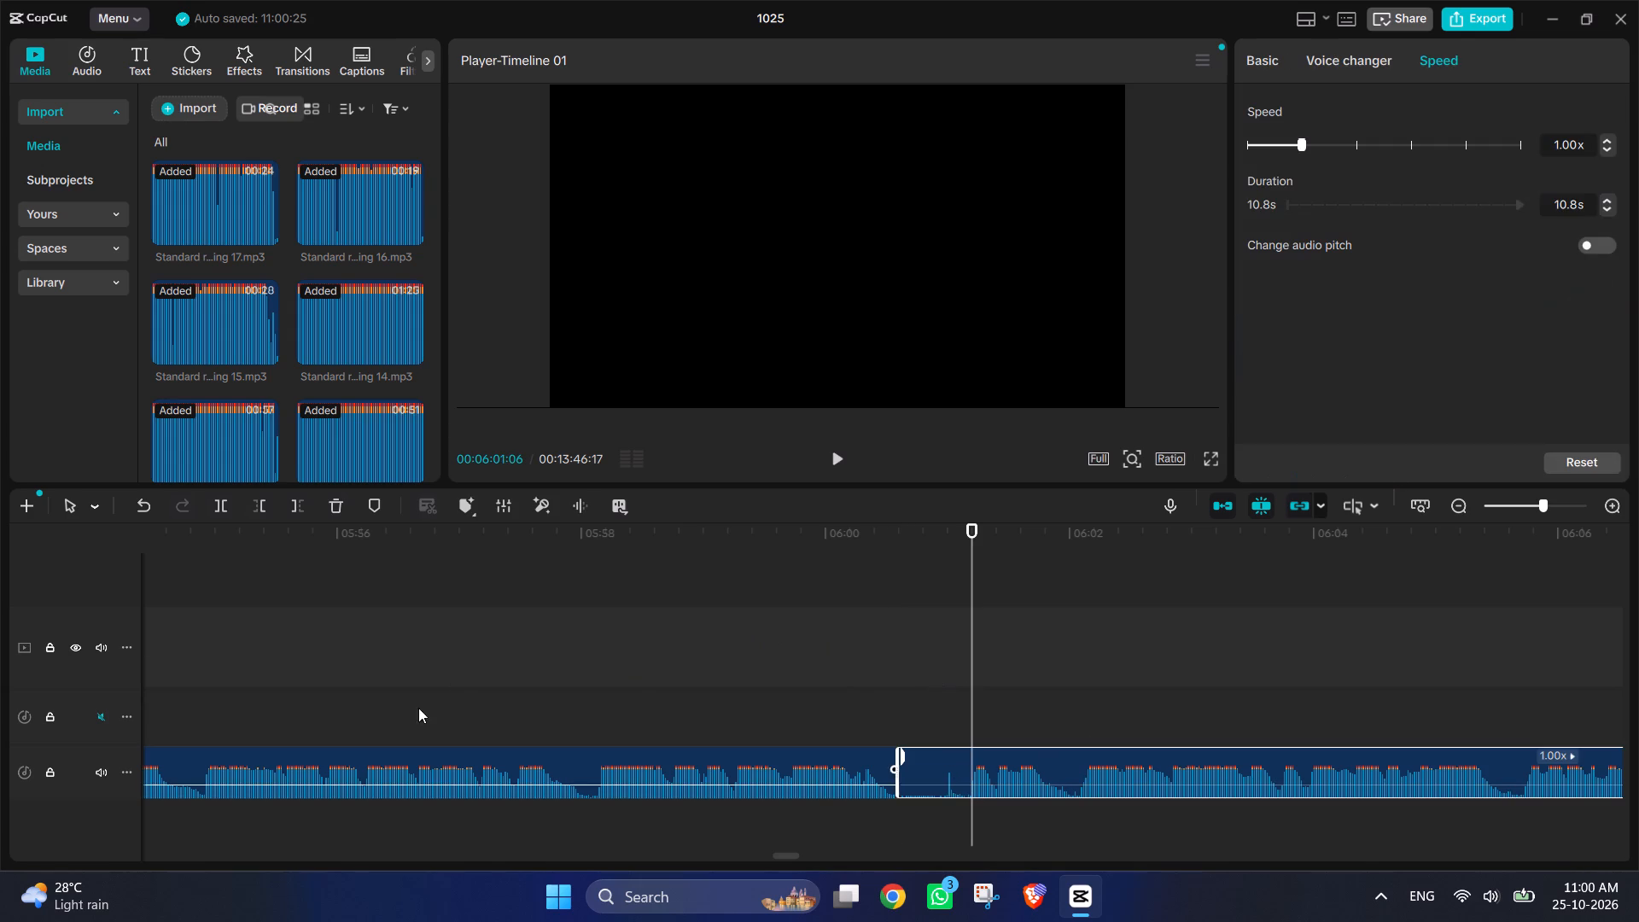
click(218, 503)
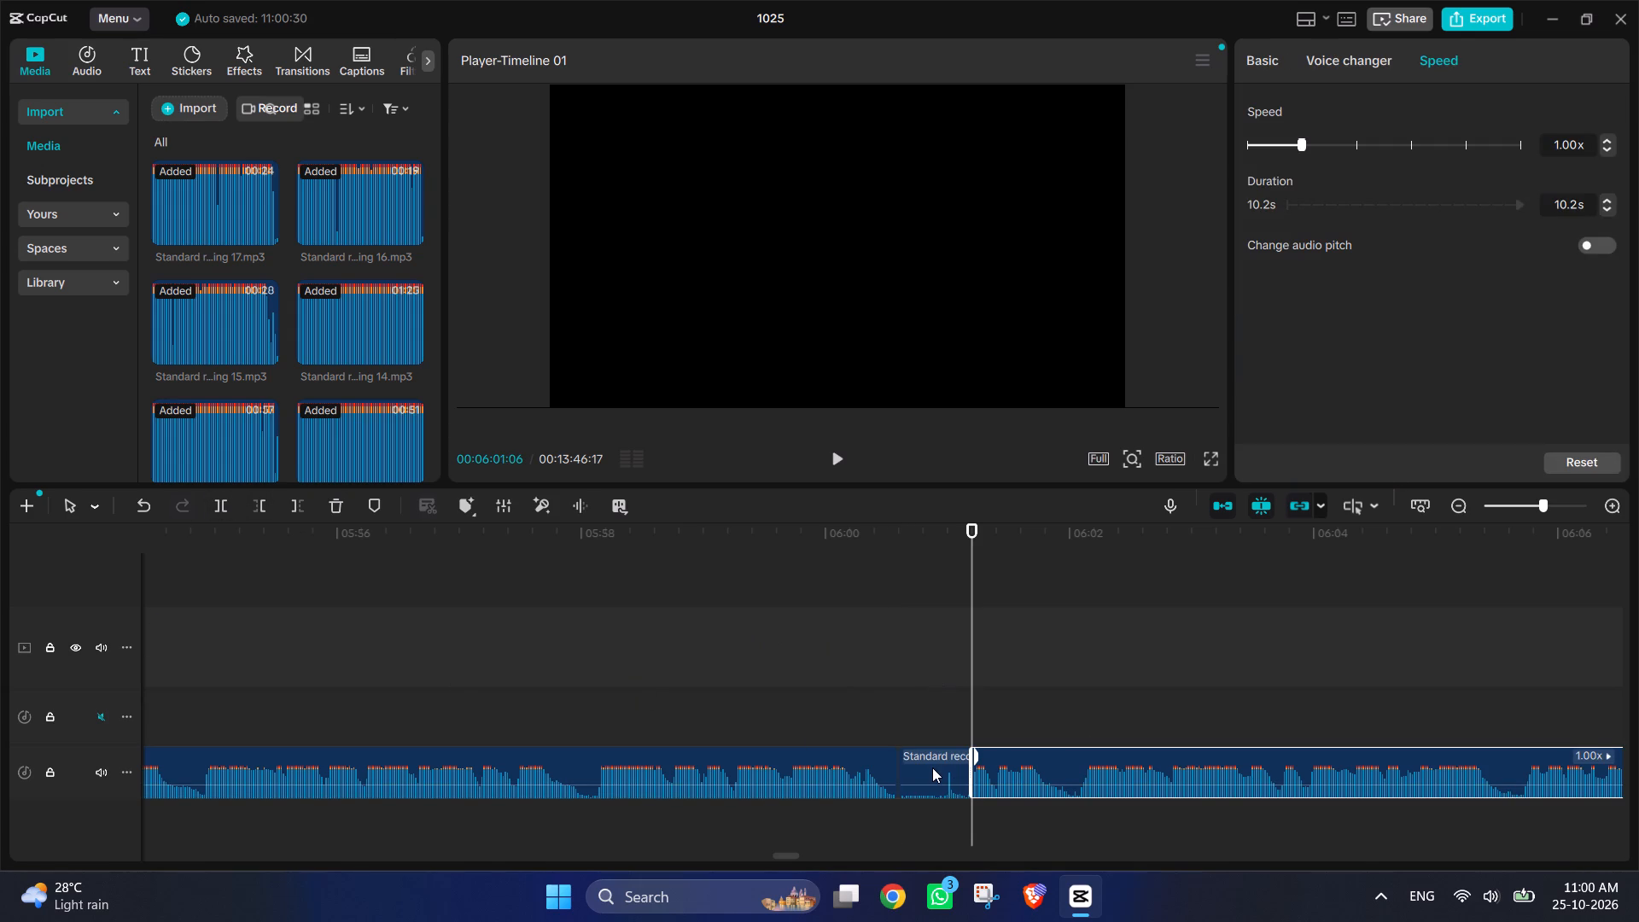
click(932, 767)
key(Delete)
drag(1049, 760, 1006, 763)
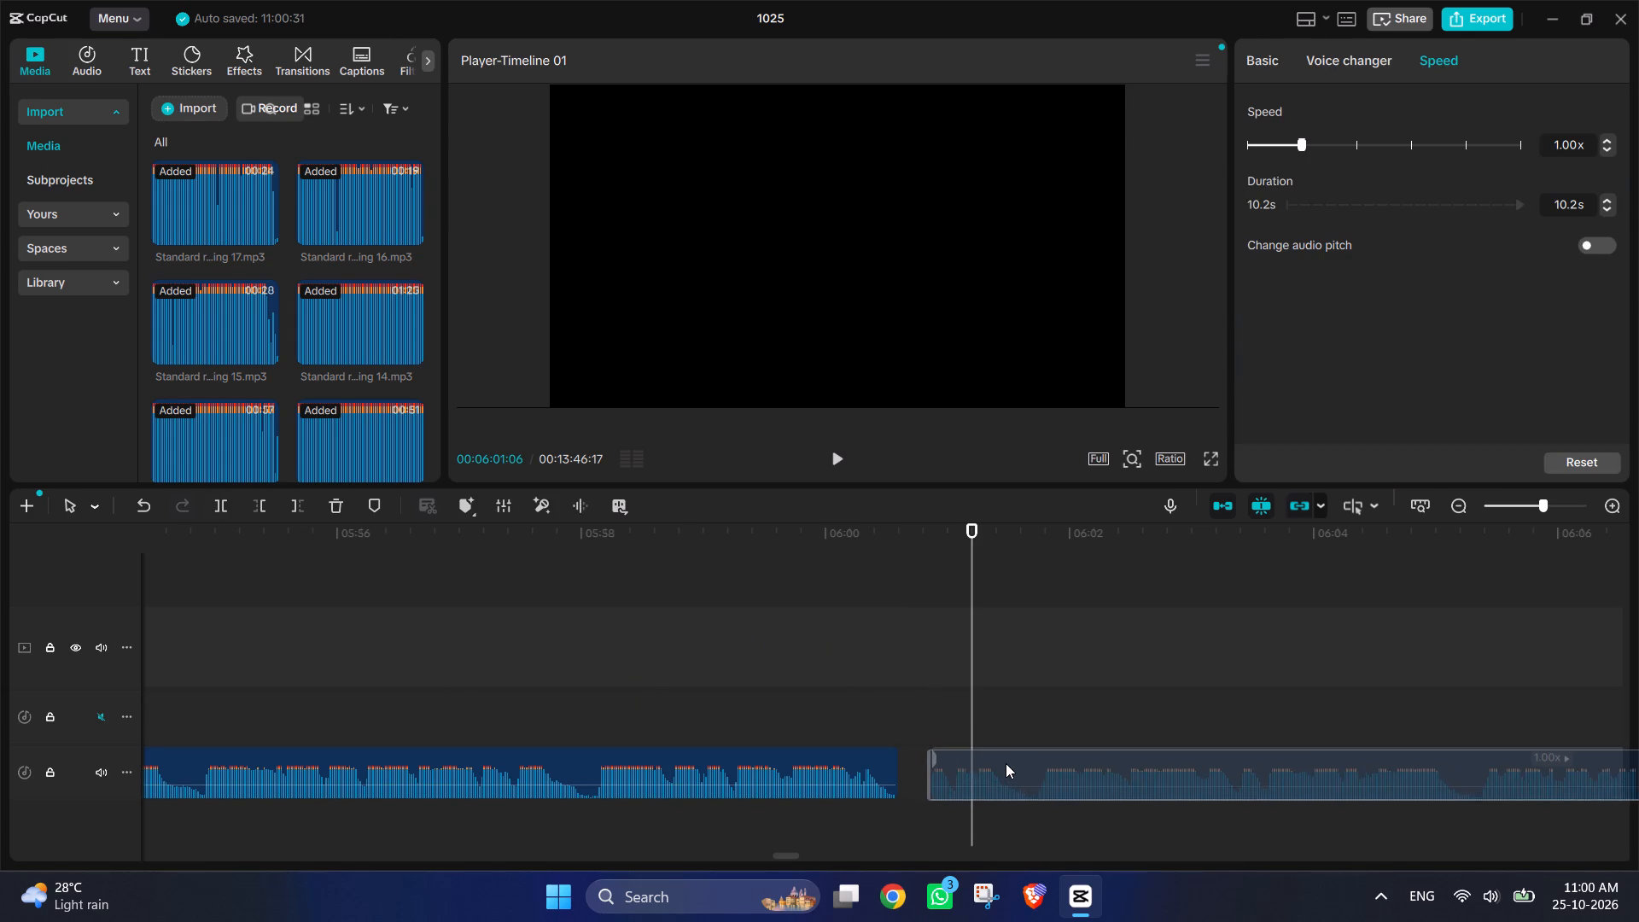
drag(1006, 763, 979, 762)
Play recording 8 from 00:06:01:06 to its closing pause near 00:06:09:11 to check for further pauses.
click(844, 464)
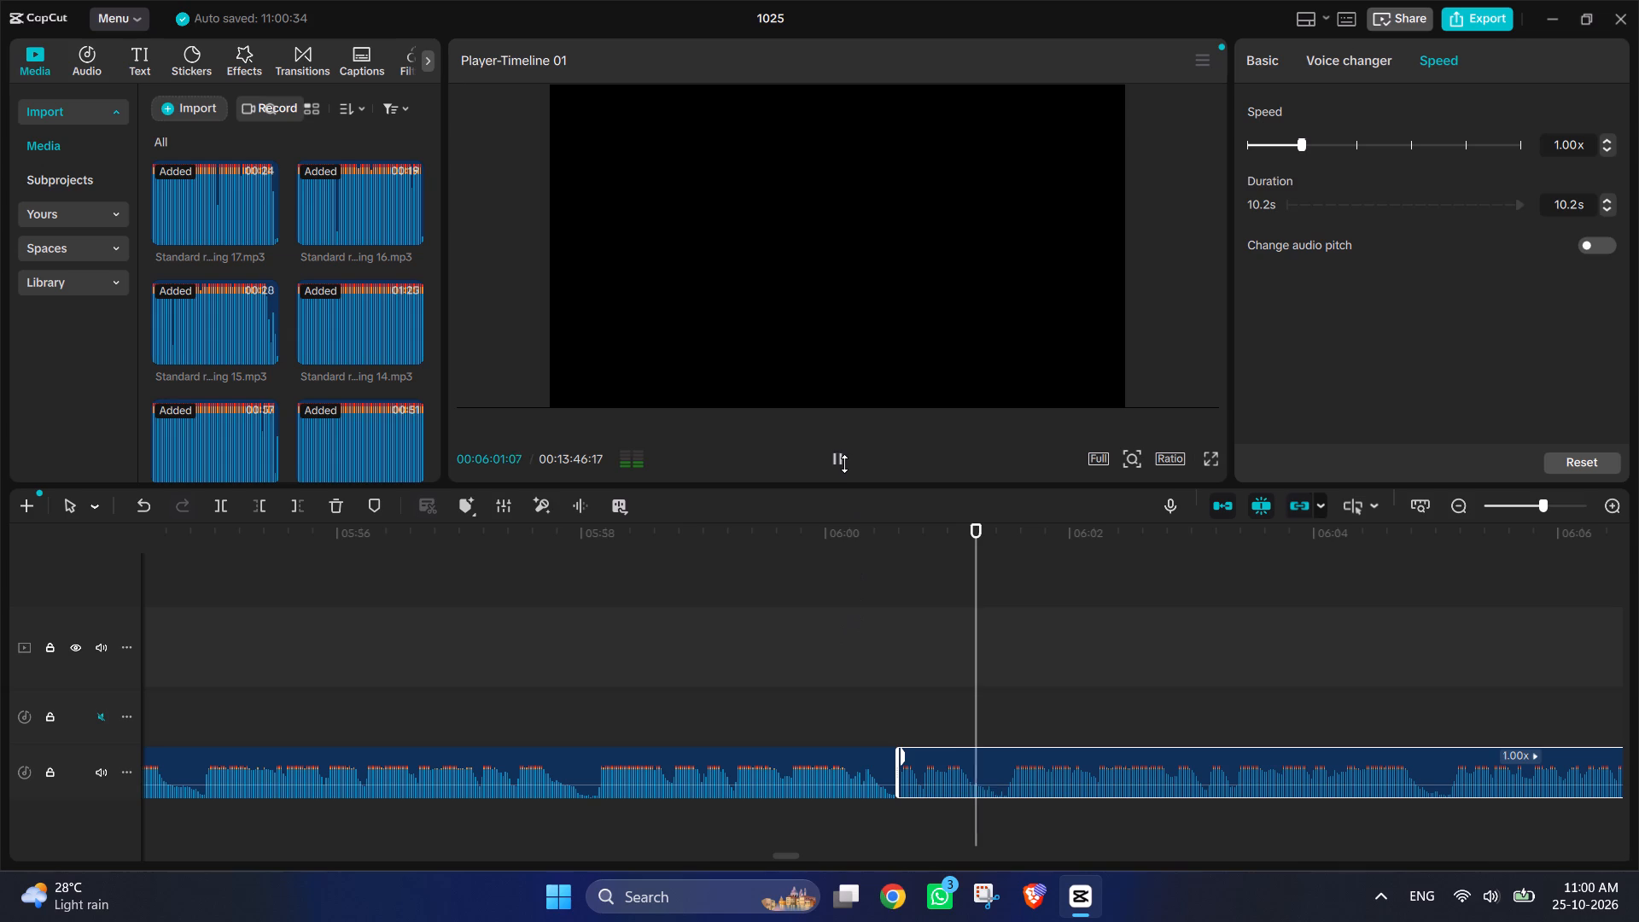
scroll(1002, 558, left, 3)
ctrl+scroll(1005, 603, down, 7)
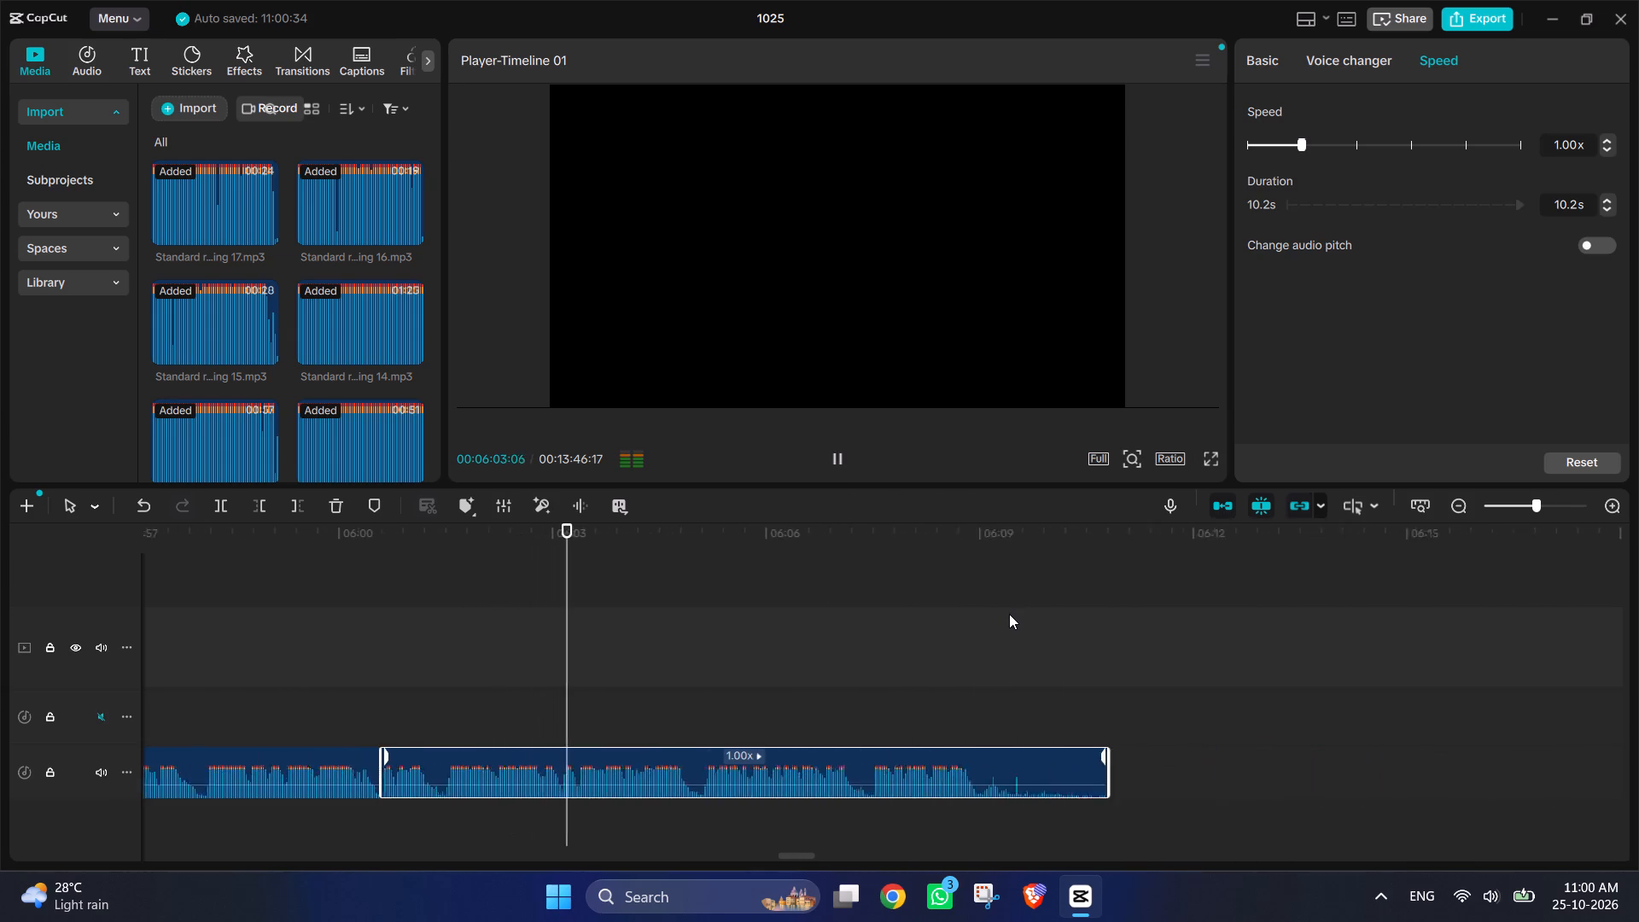
ctrl+scroll(1009, 614, down, 2)
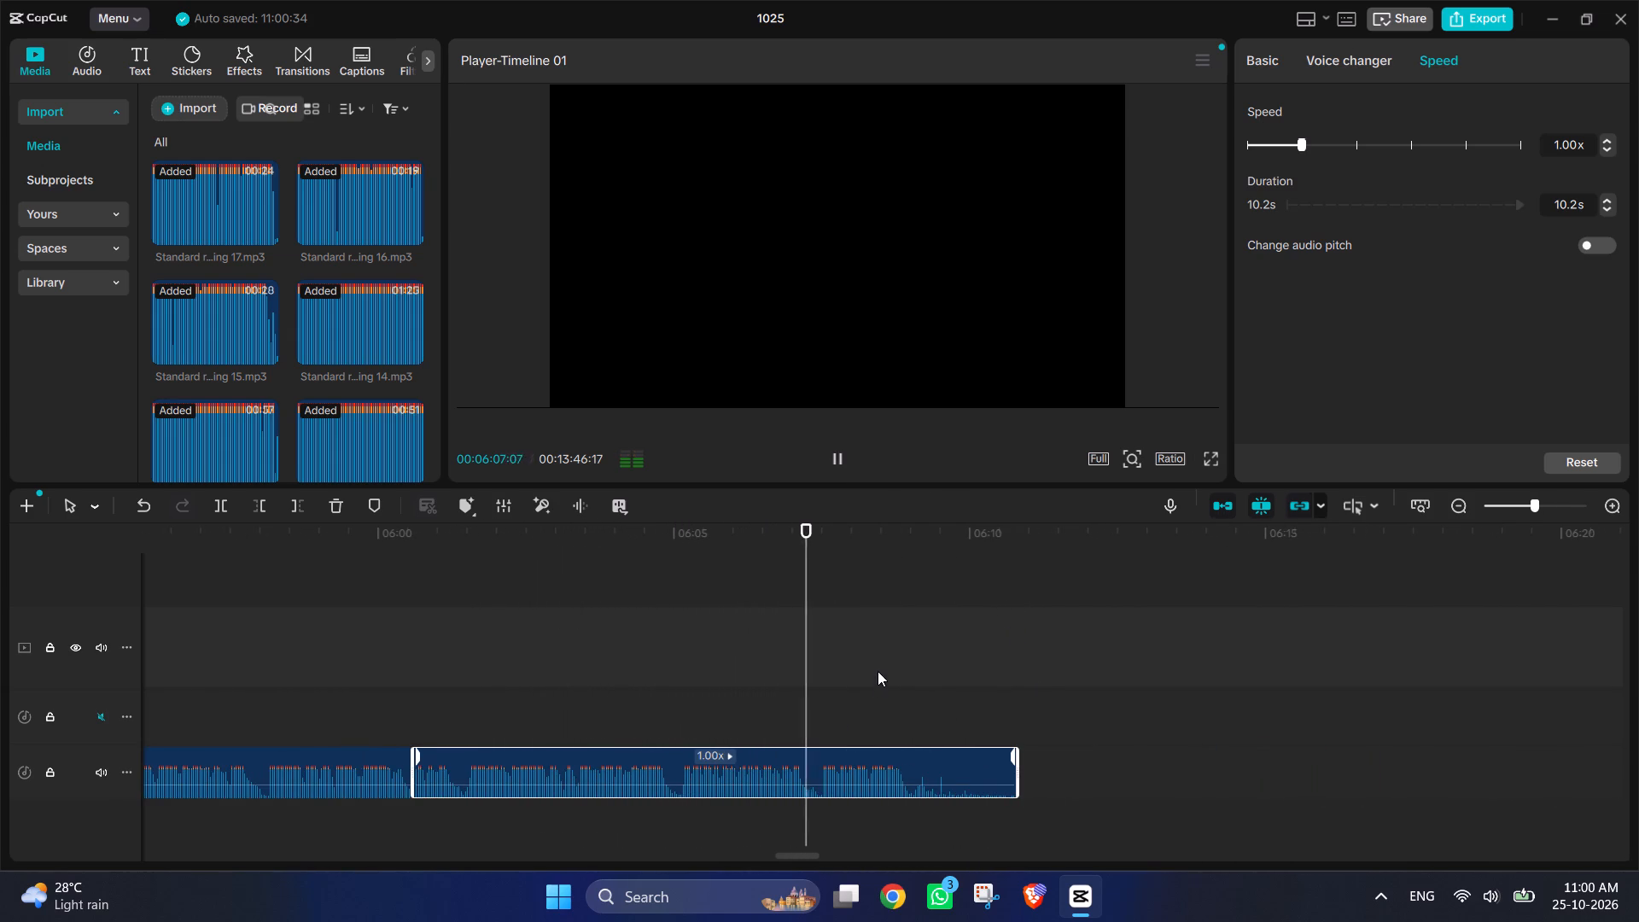
click(837, 458)
Select recordings 9 to 17 together and move them back against the end of recording 8 to close the gap.
scroll(1263, 788, left, 2)
ctrl+scroll(1259, 785, down, 9)
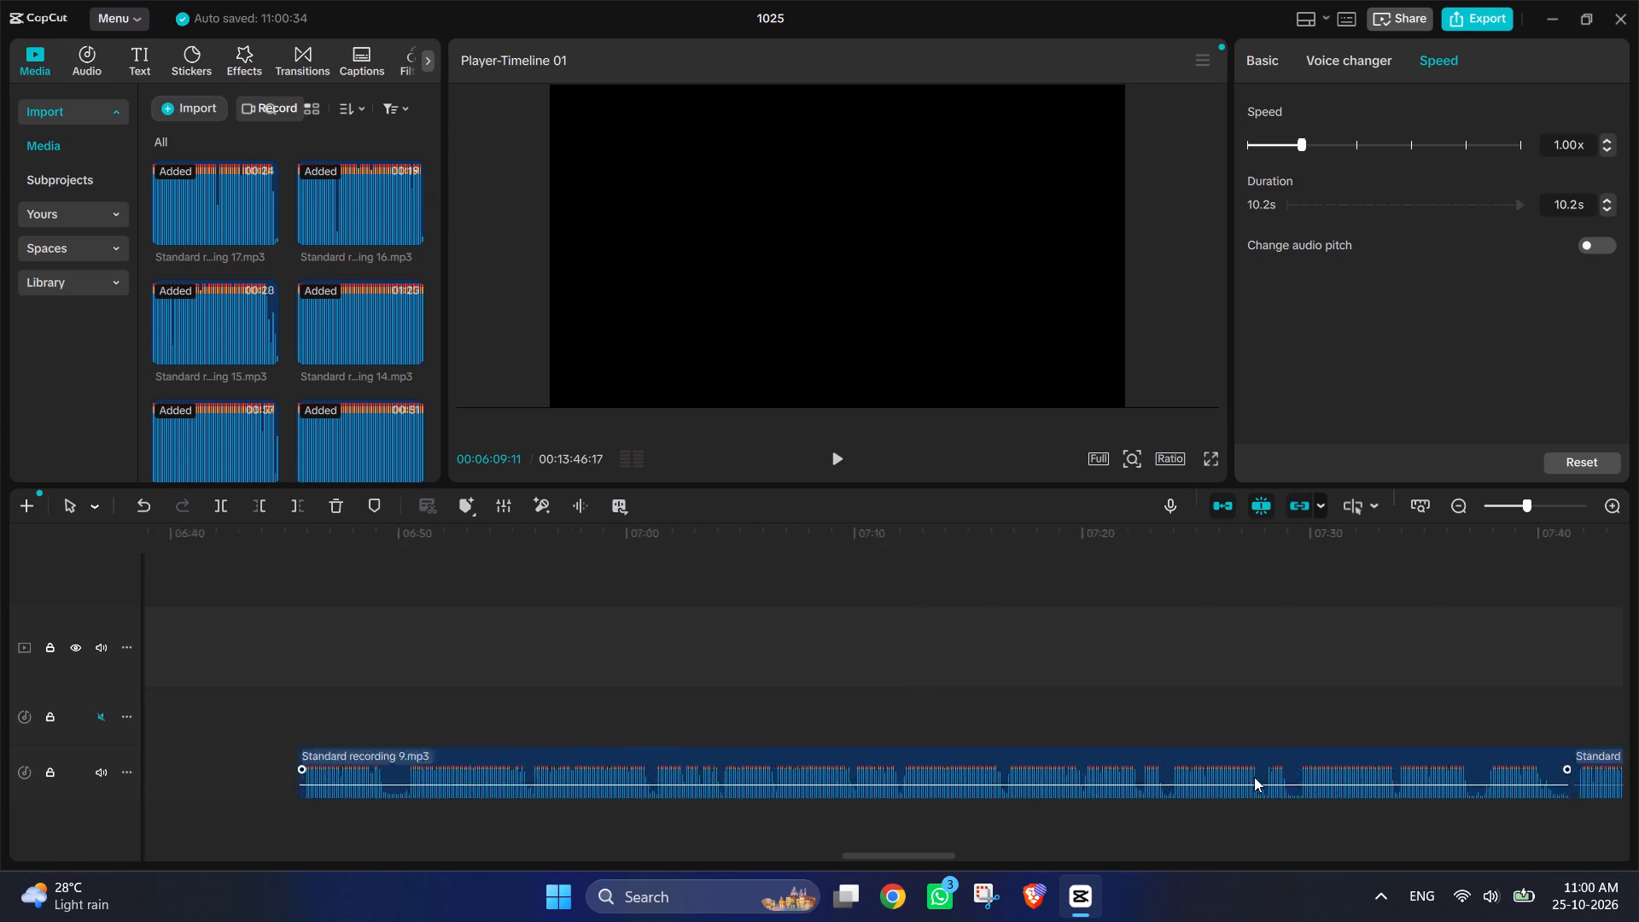
ctrl+scroll(1254, 777, down, 12)
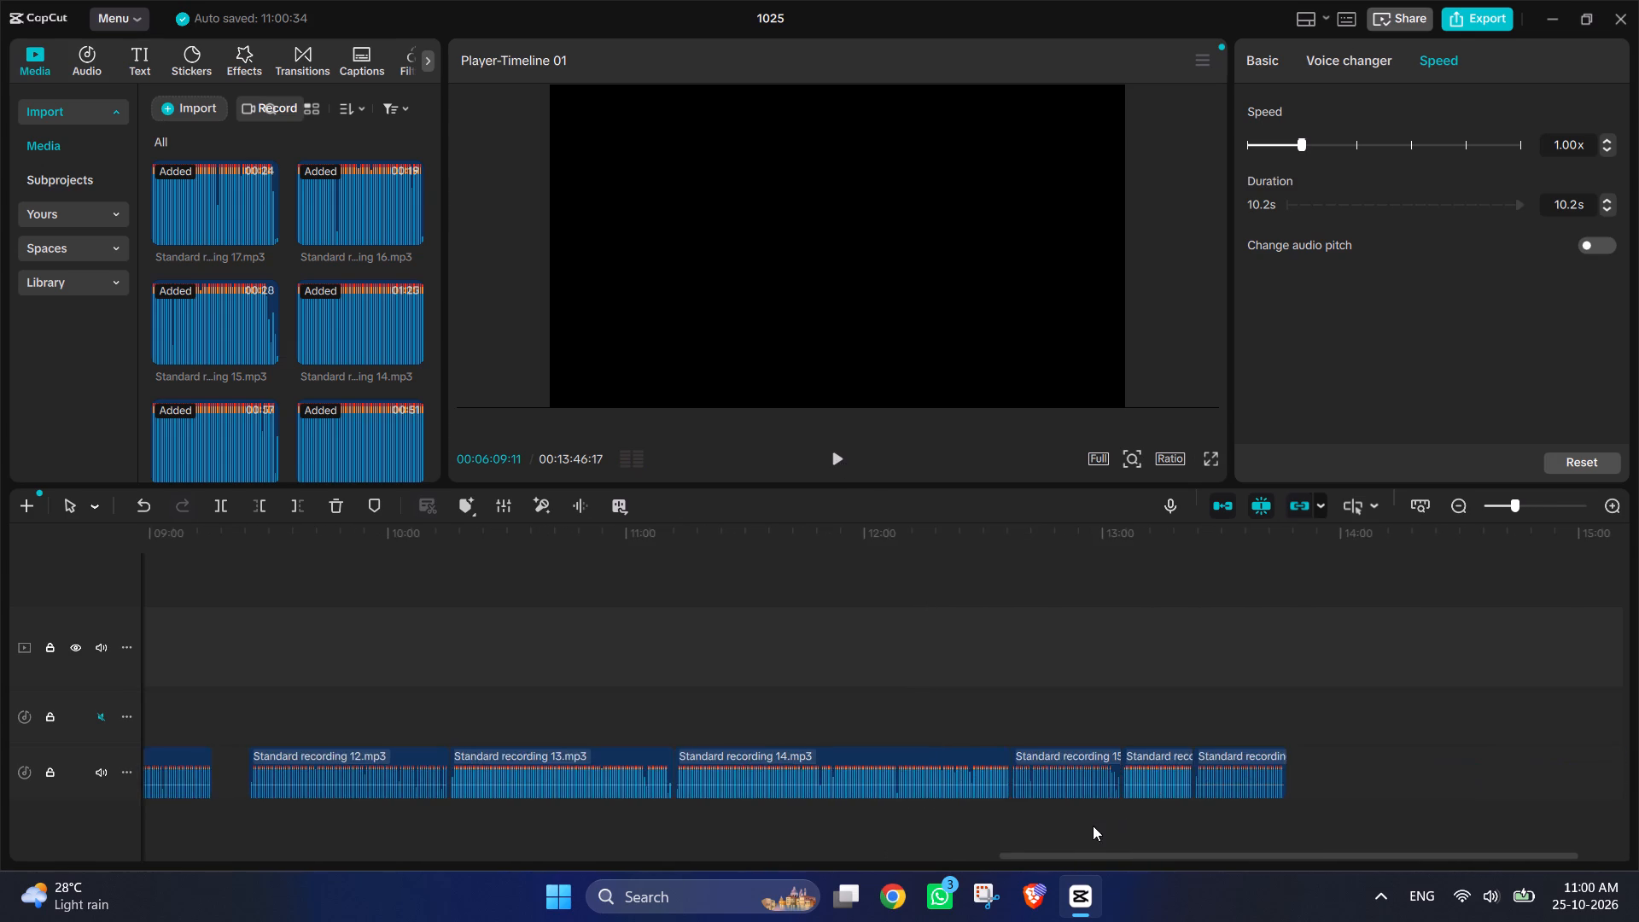
scroll(1092, 826, down, 1)
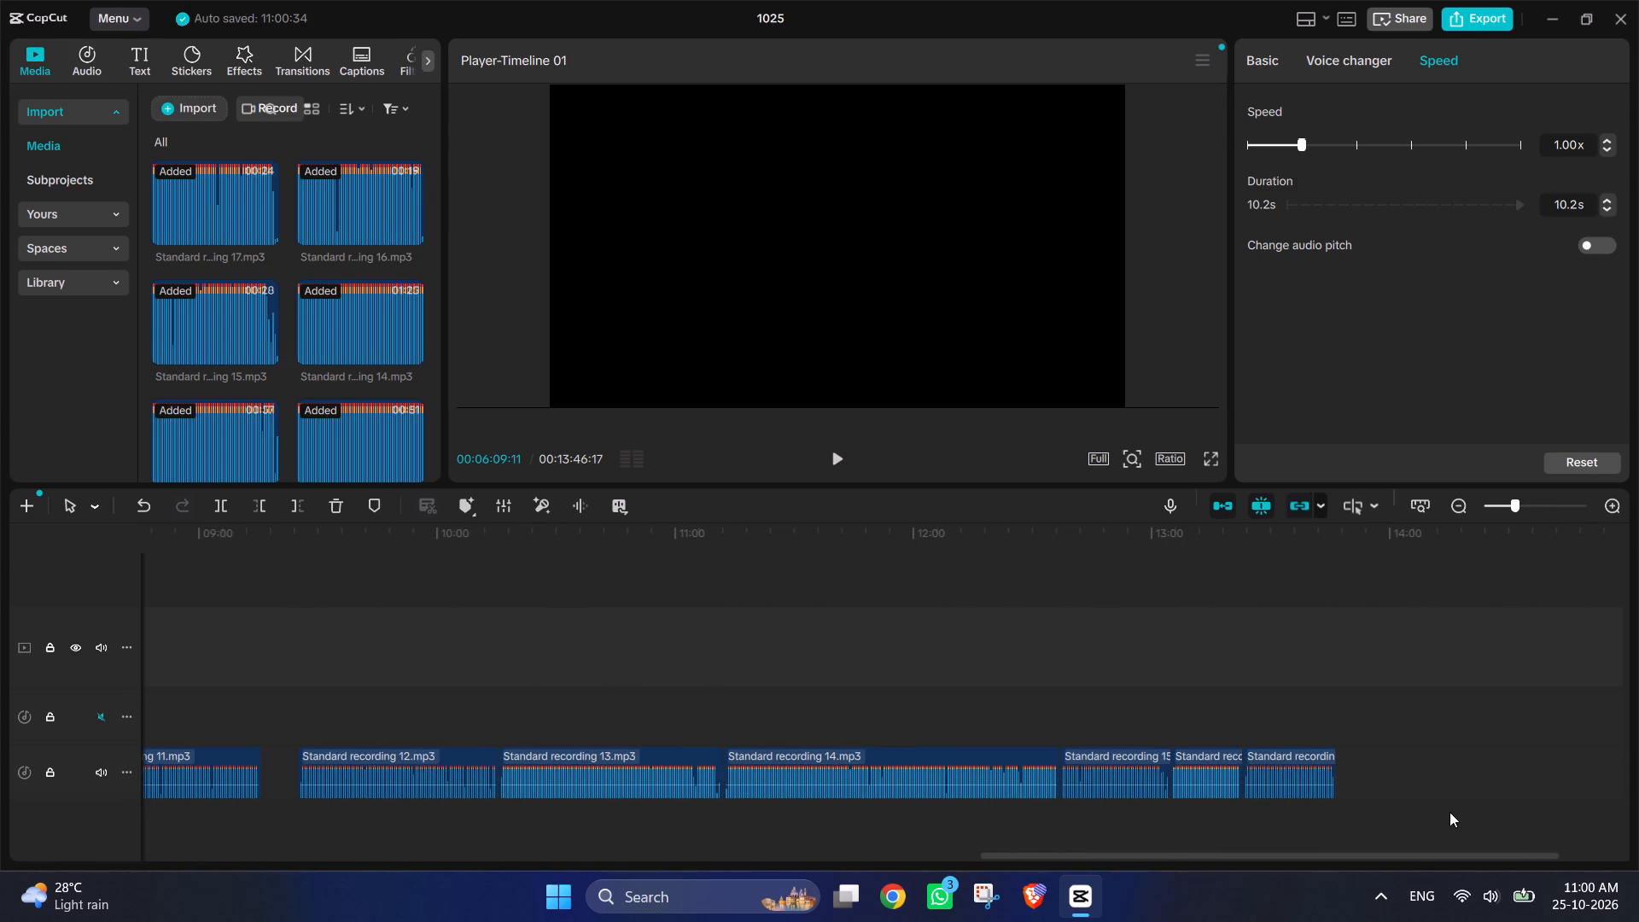
scroll(1449, 812, down, 1)
drag(1448, 820, 681, 759)
scroll(810, 818, right, 3)
drag(911, 773, 773, 779)
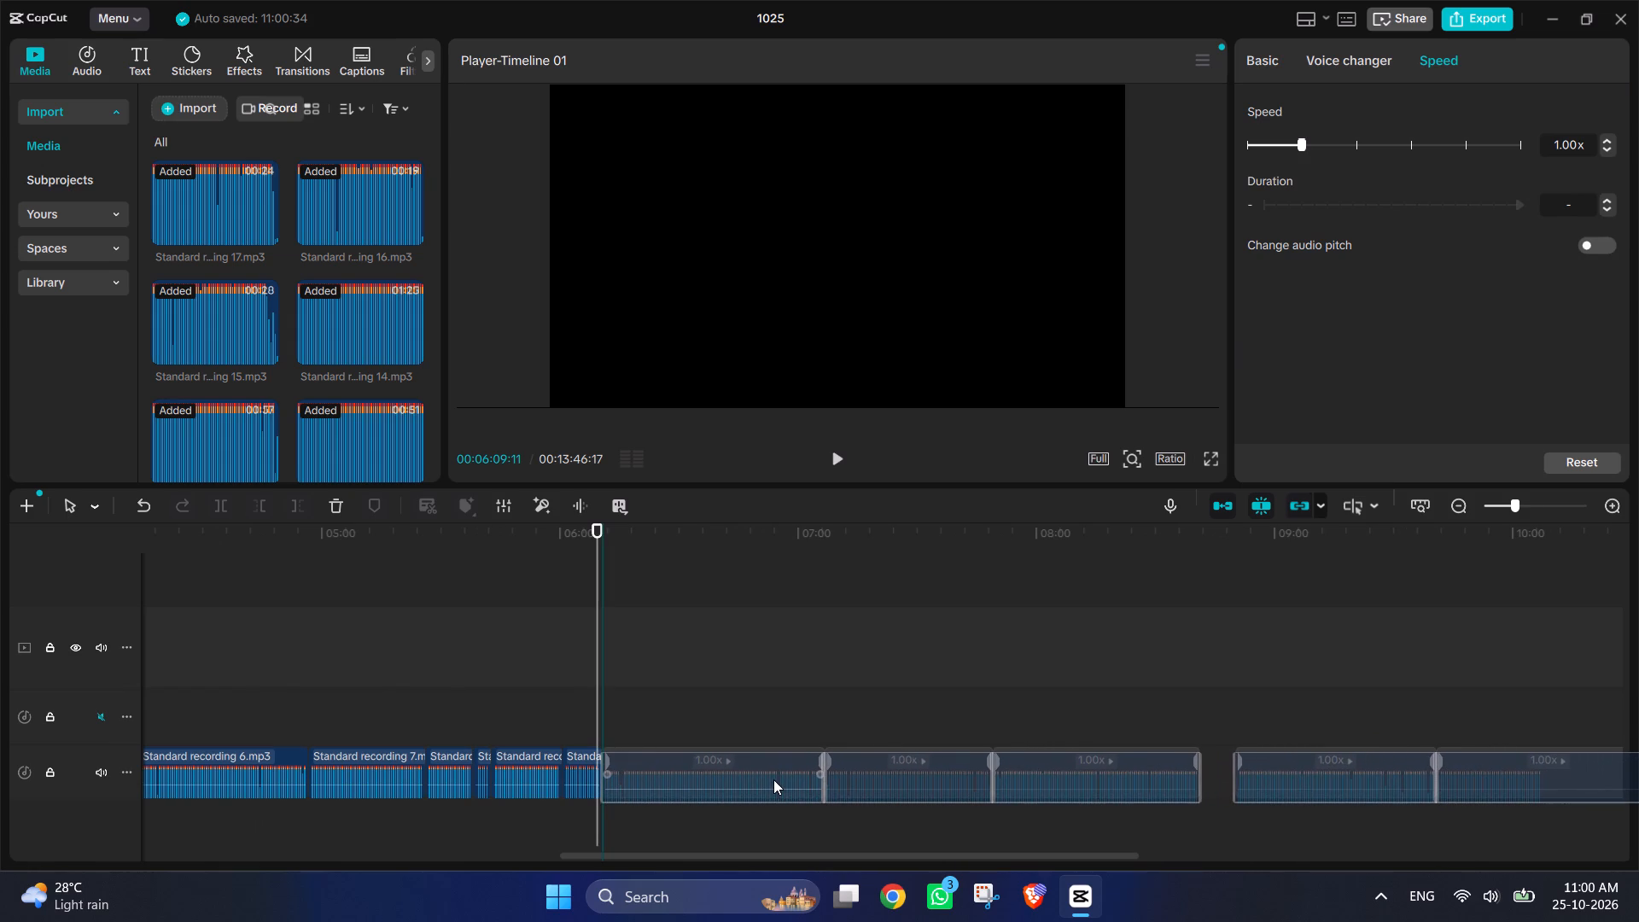
drag(773, 779, 779, 779)
Review the audio track from recording 8 through recording 17, checking clip order, remaining gaps and pauses.
ctrl+scroll(545, 682, up, 5)
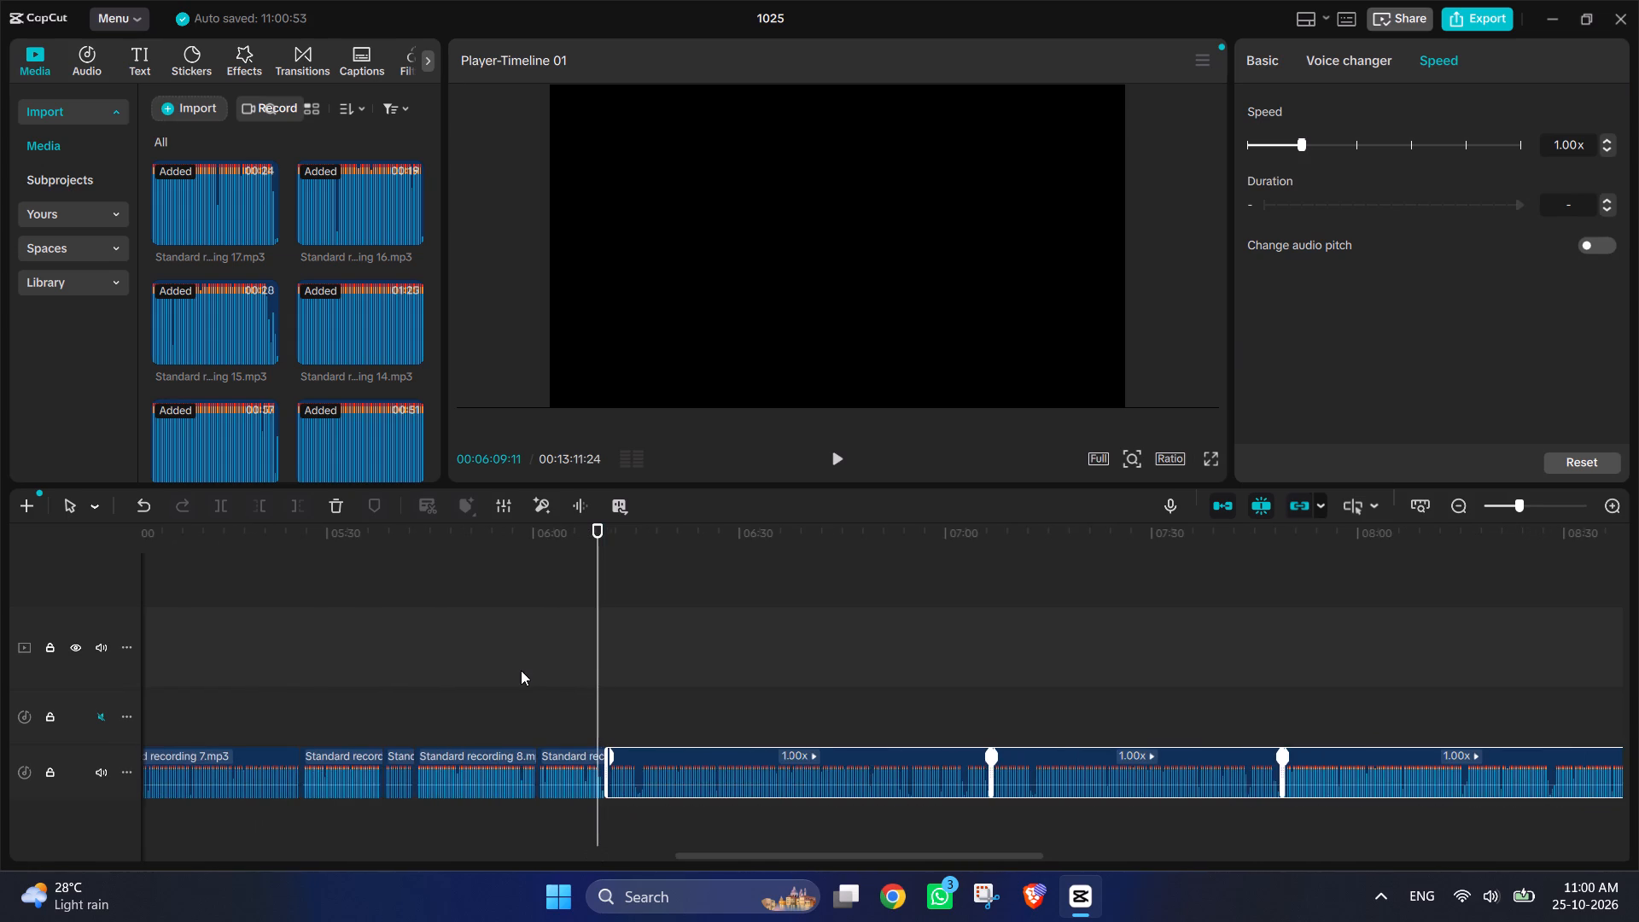
ctrl+scroll(521, 670, up, 6)
scroll(866, 603, left, 1)
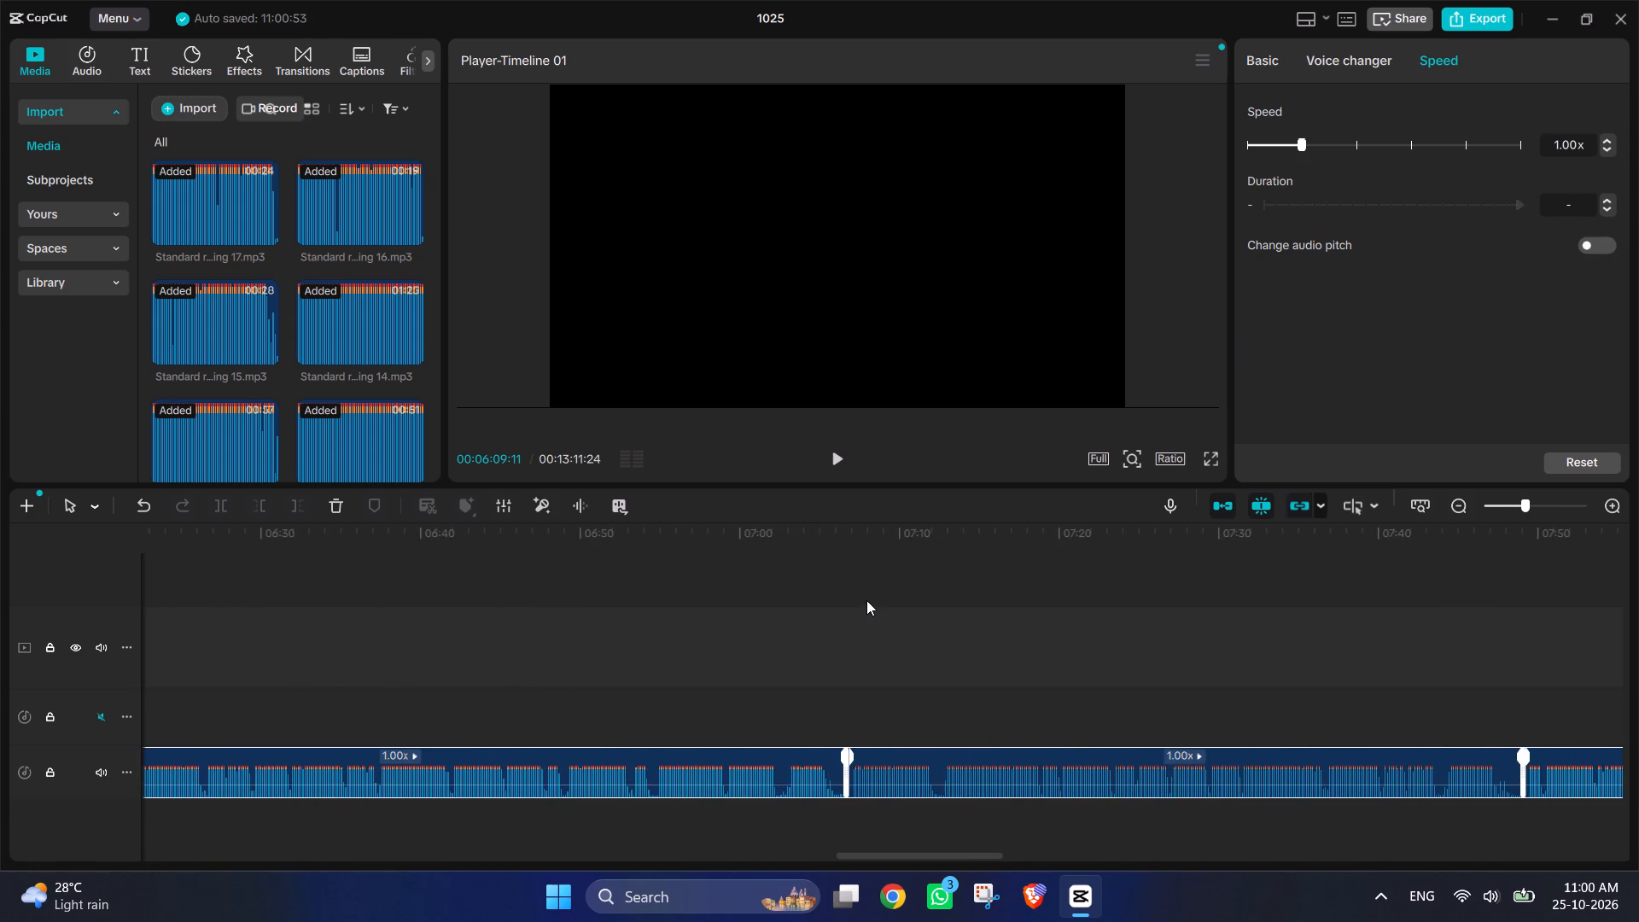
ctrl+scroll(866, 600, down, 4)
ctrl+scroll(1146, 646, down, 5)
ctrl+scroll(1236, 683, down, 5)
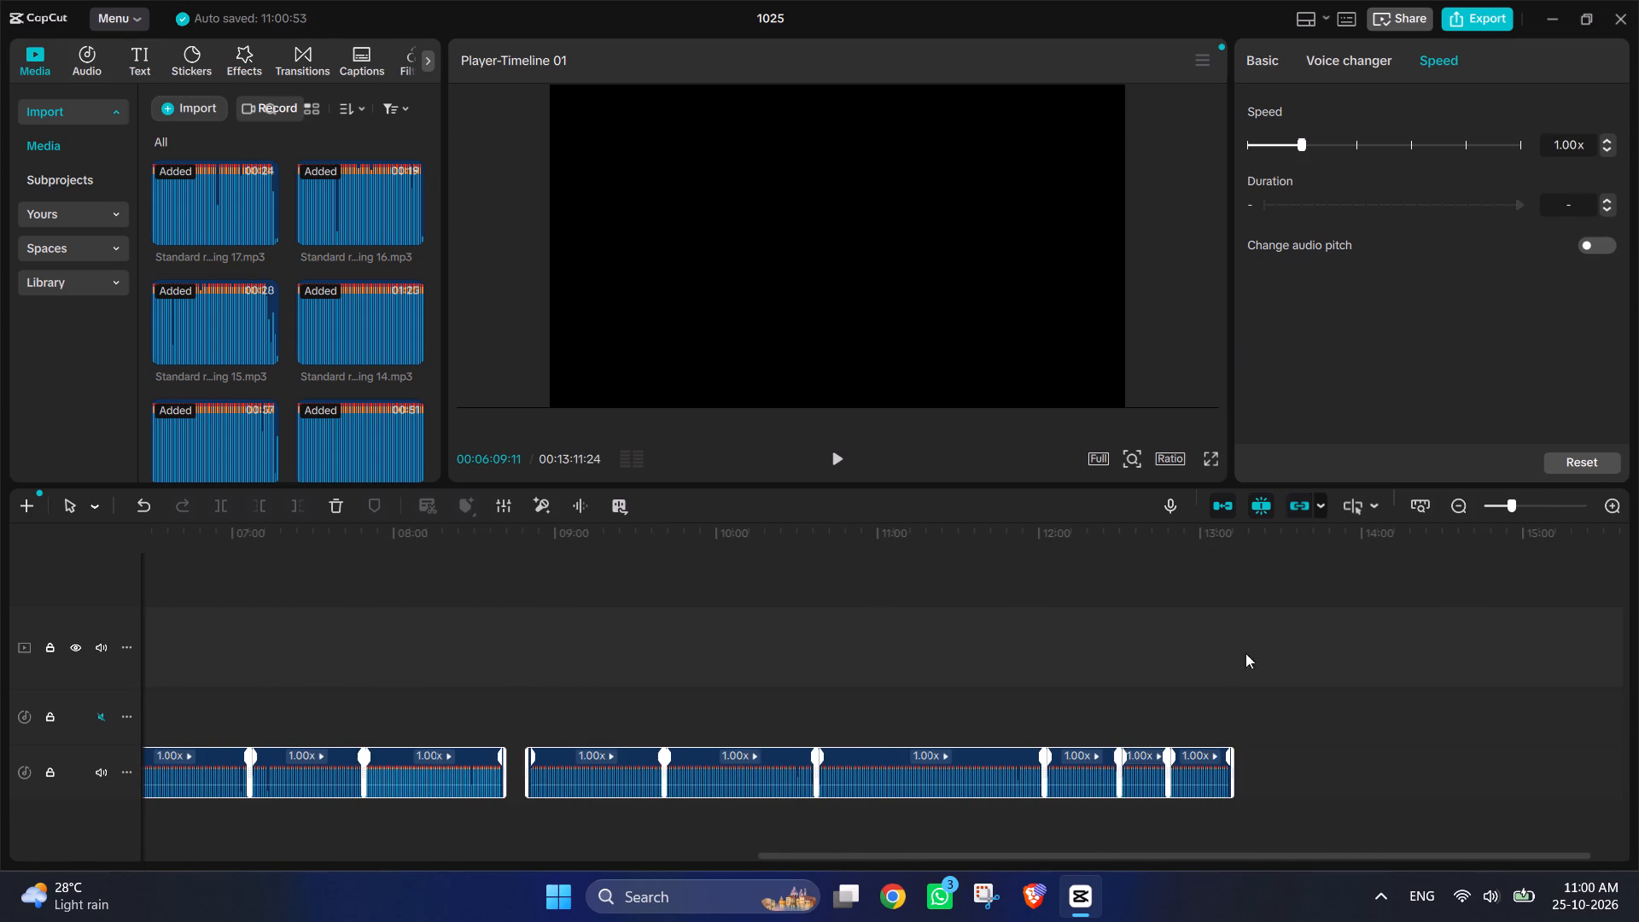
click(1200, 637)
click(1231, 665)
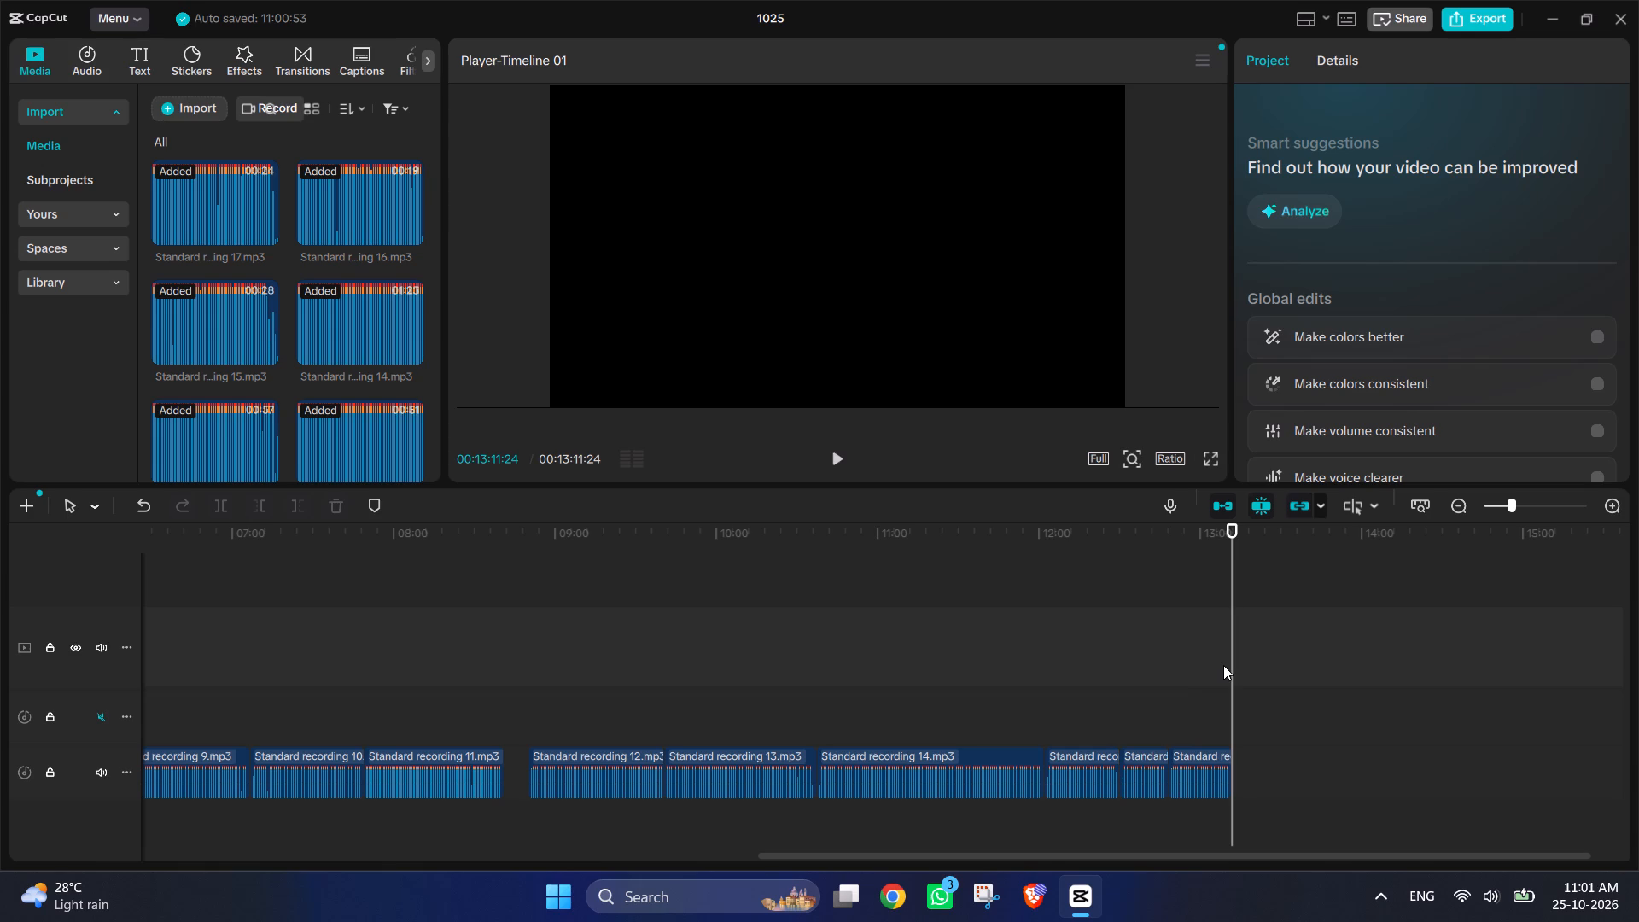
scroll(1223, 665, right, 6)
ctrl+scroll(954, 727, up, 3)
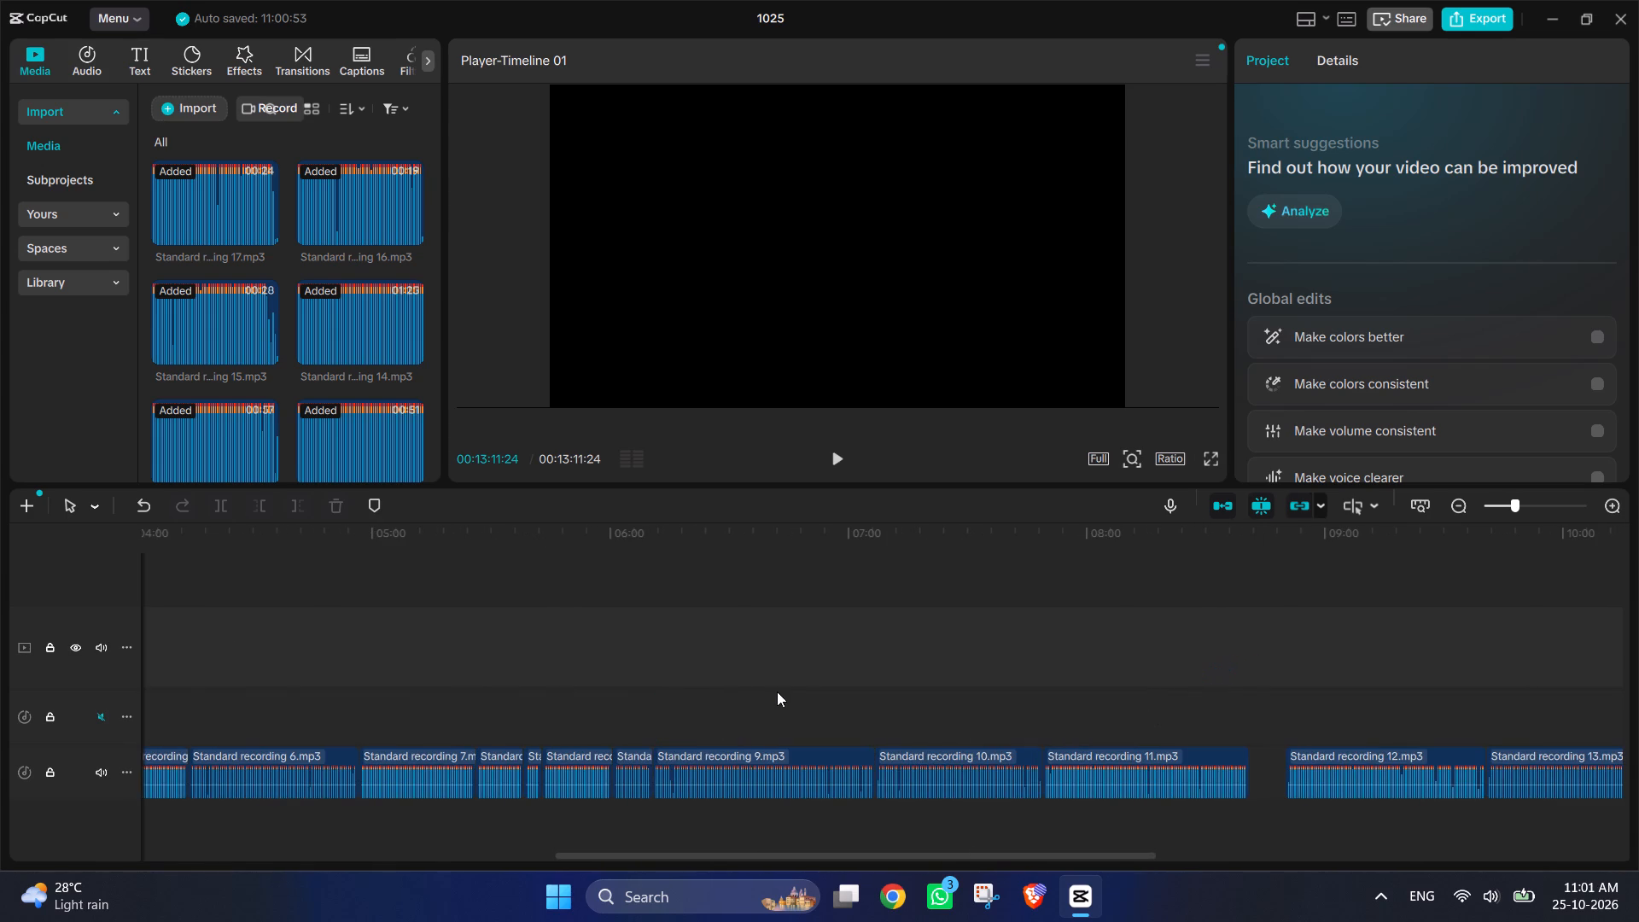
ctrl+scroll(1308, 685, up, 5)
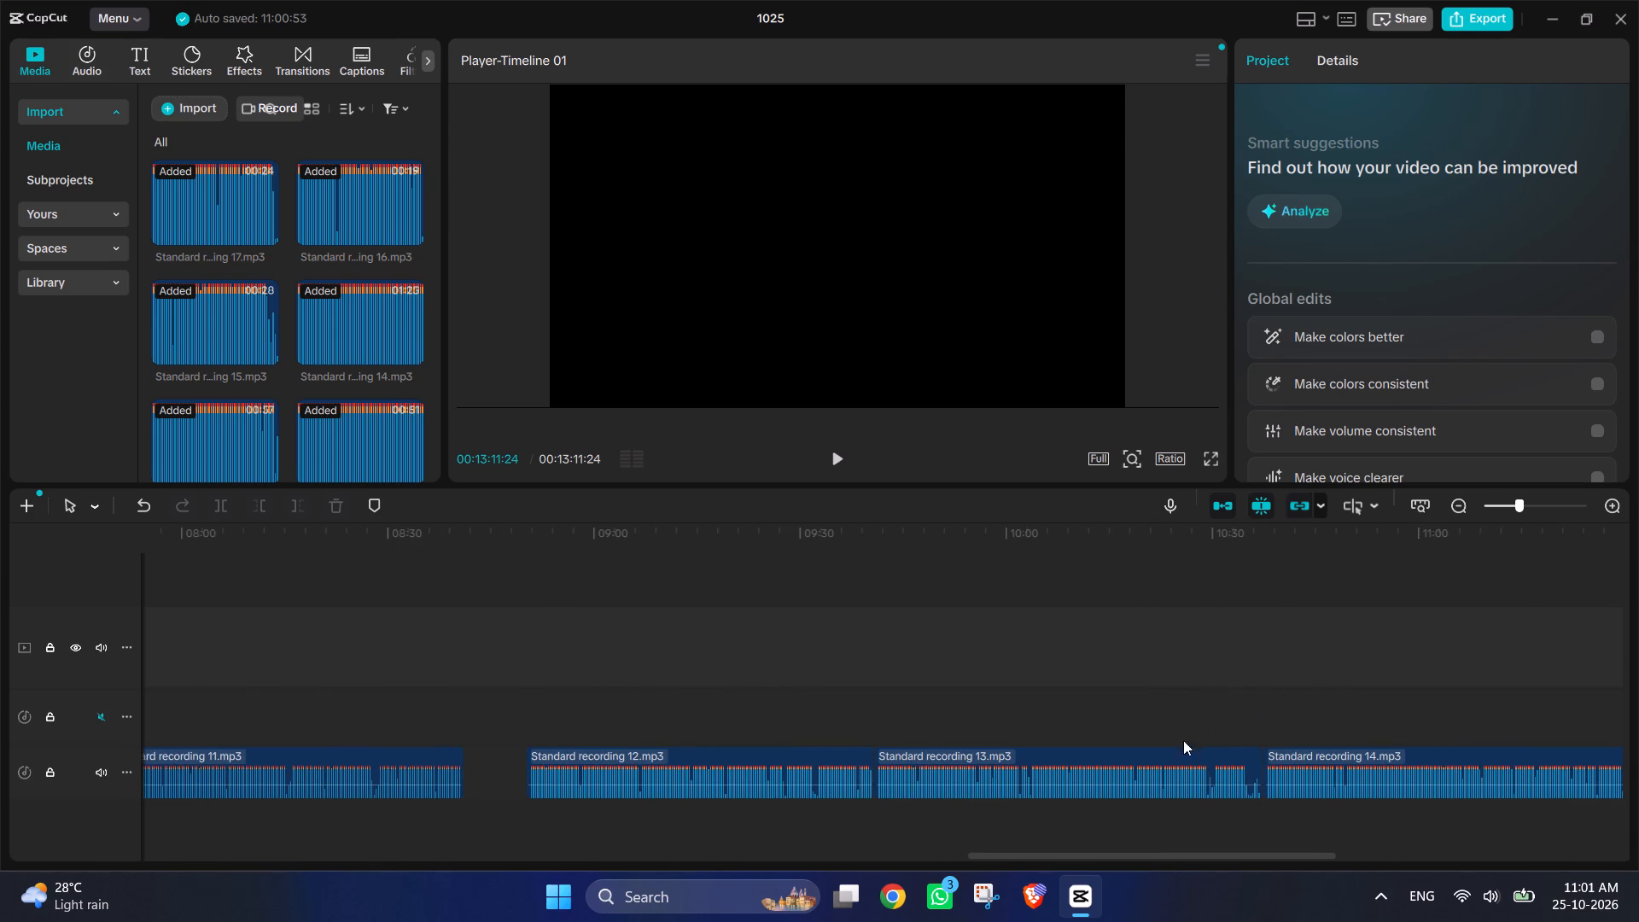
scroll(1031, 783, right, 3)
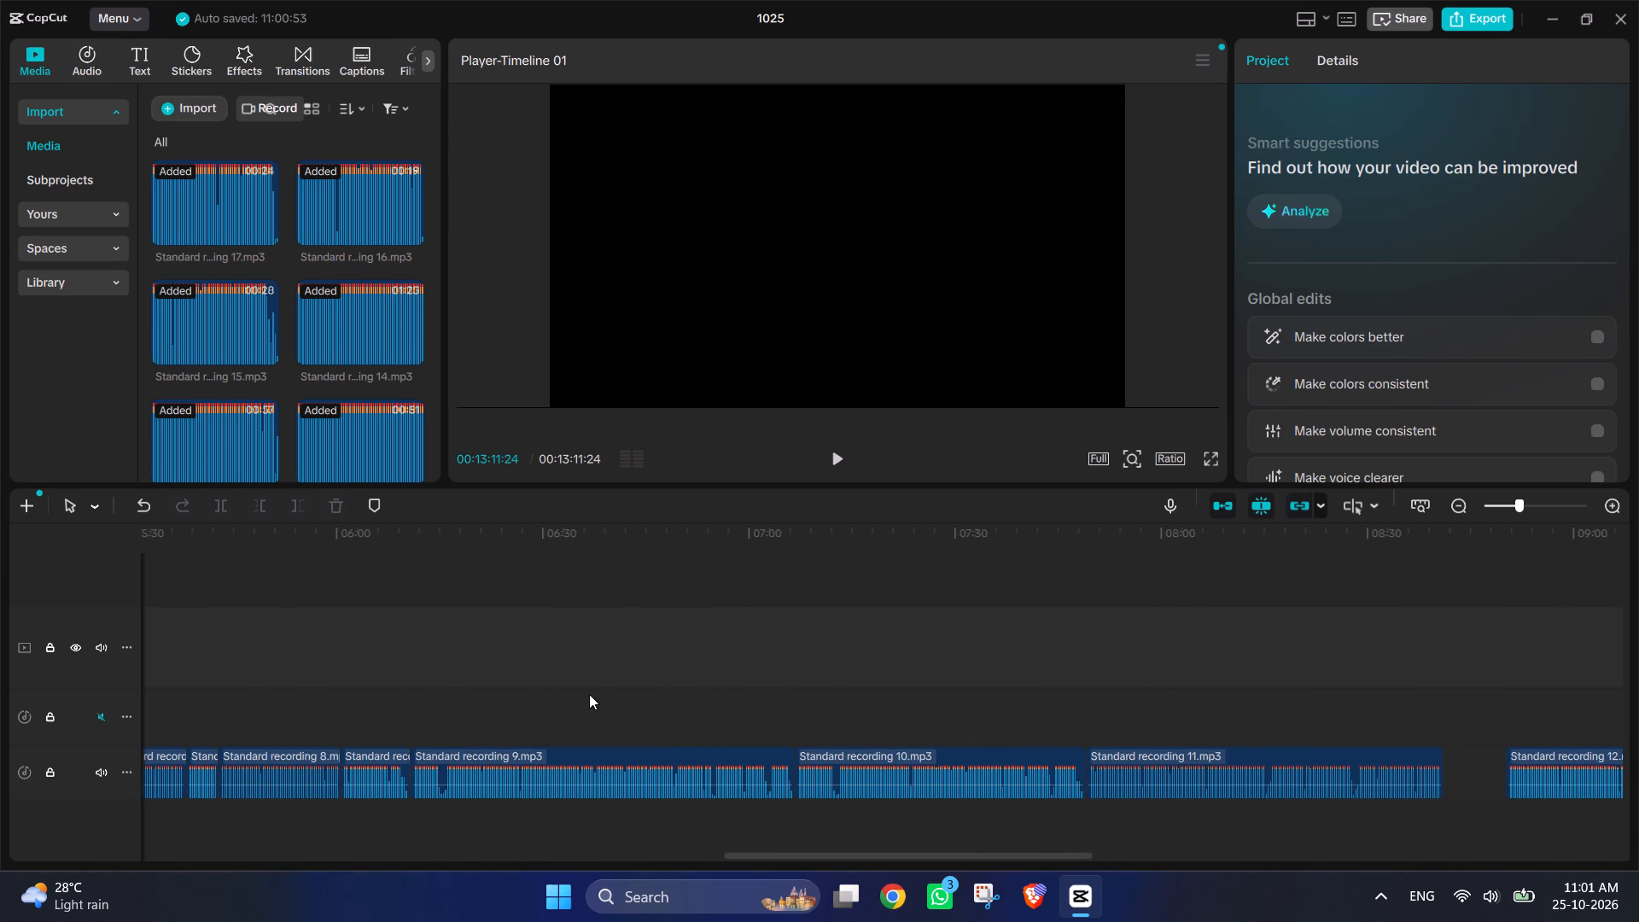
scroll(589, 694, right, 2)
ctrl+scroll(598, 693, up, 7)
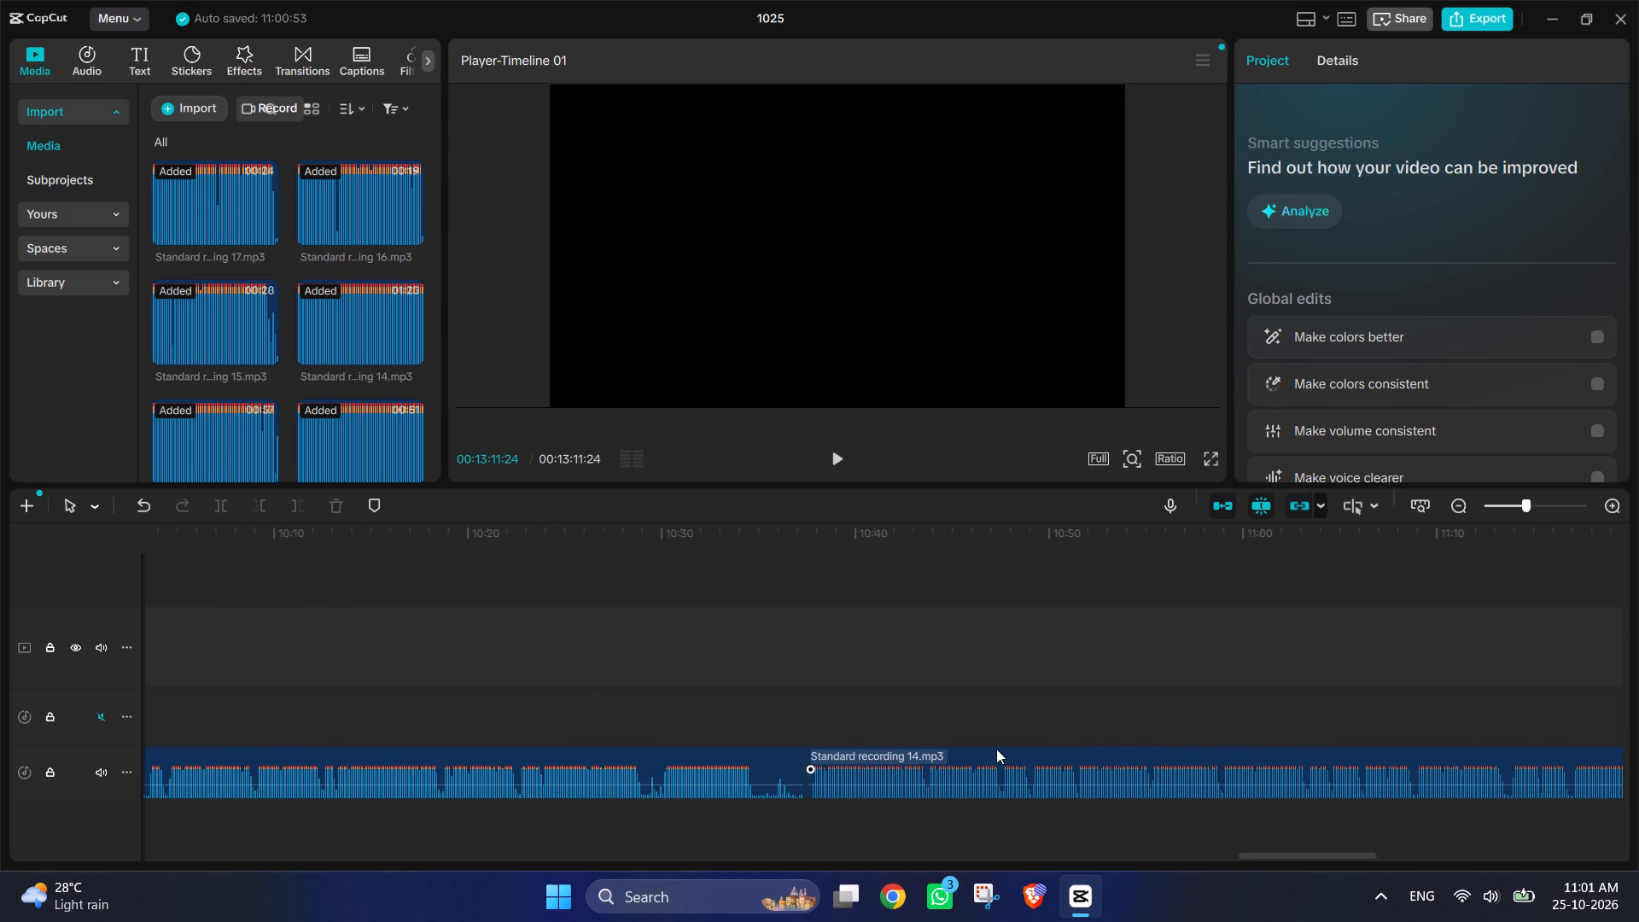
scroll(1000, 749, left, 1)
scroll(1000, 749, right, 2)
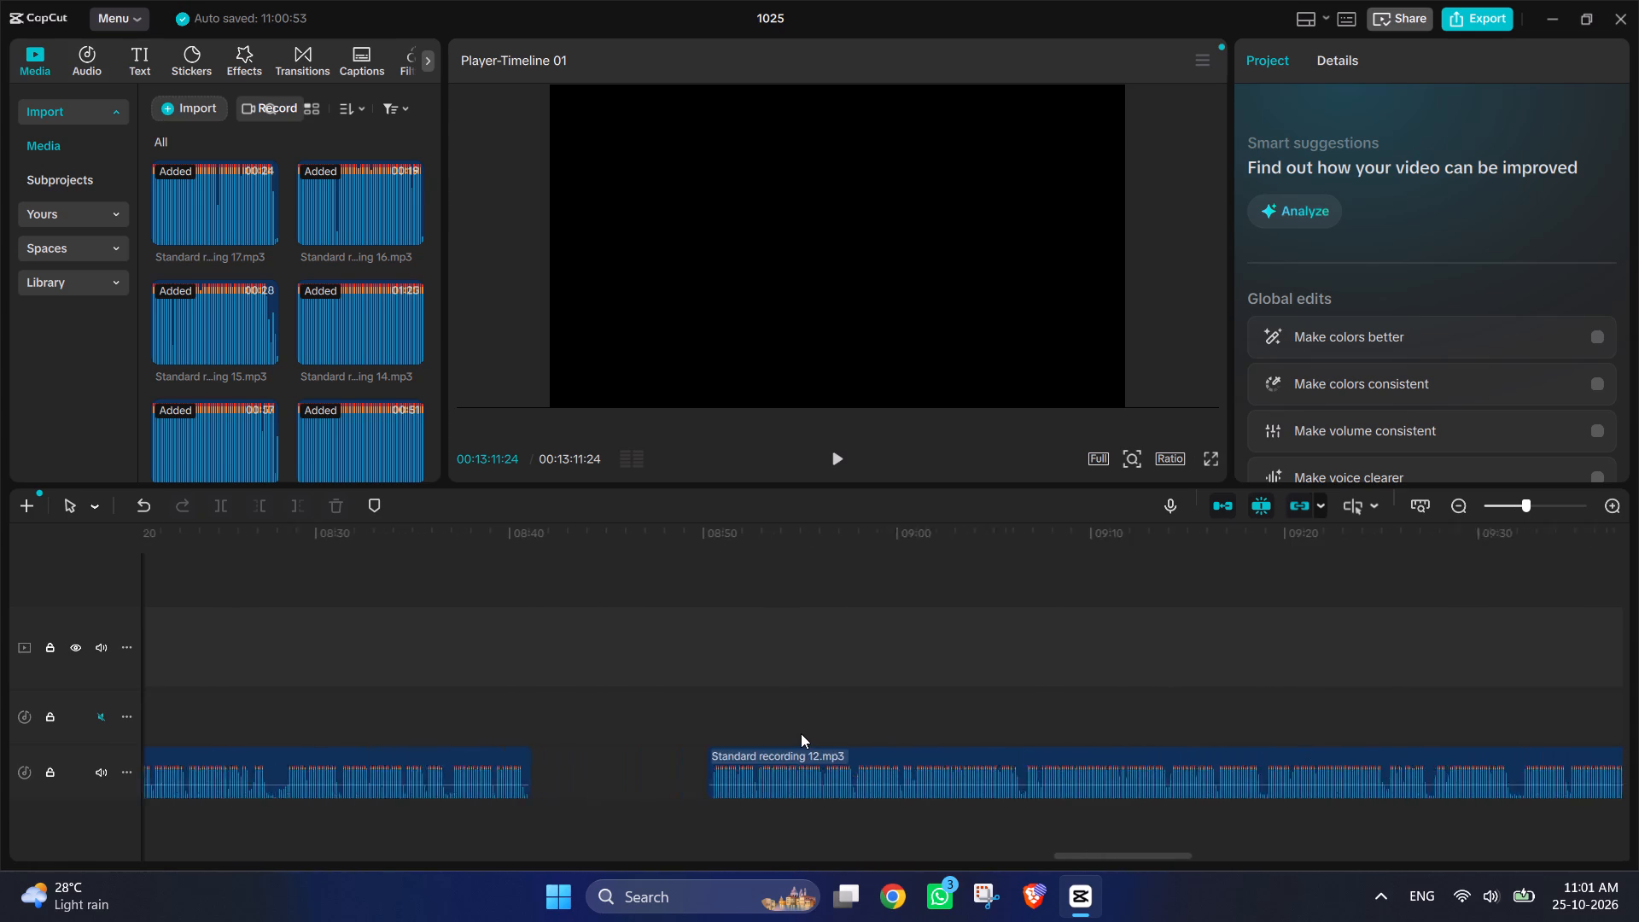
scroll(801, 733, right, 1)
scroll(732, 745, right, 4)
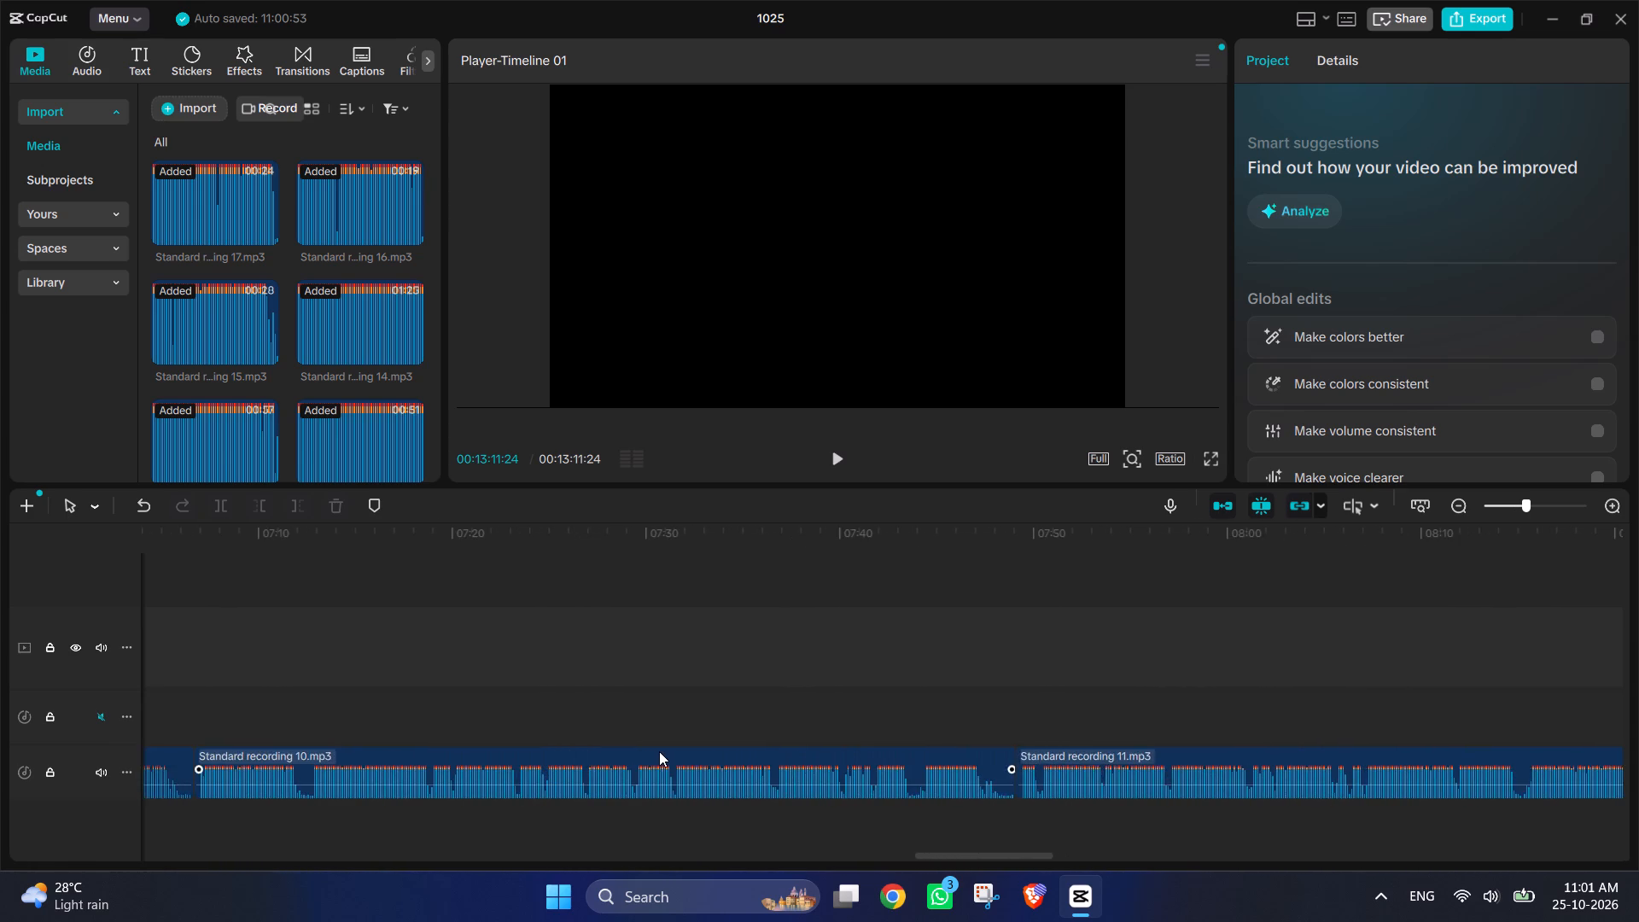
scroll(659, 751, right, 3)
Play from 00:06:09:21 across the join between recordings 8 and 9 to check the transition.
drag(631, 656, 621, 651)
click(588, 659)
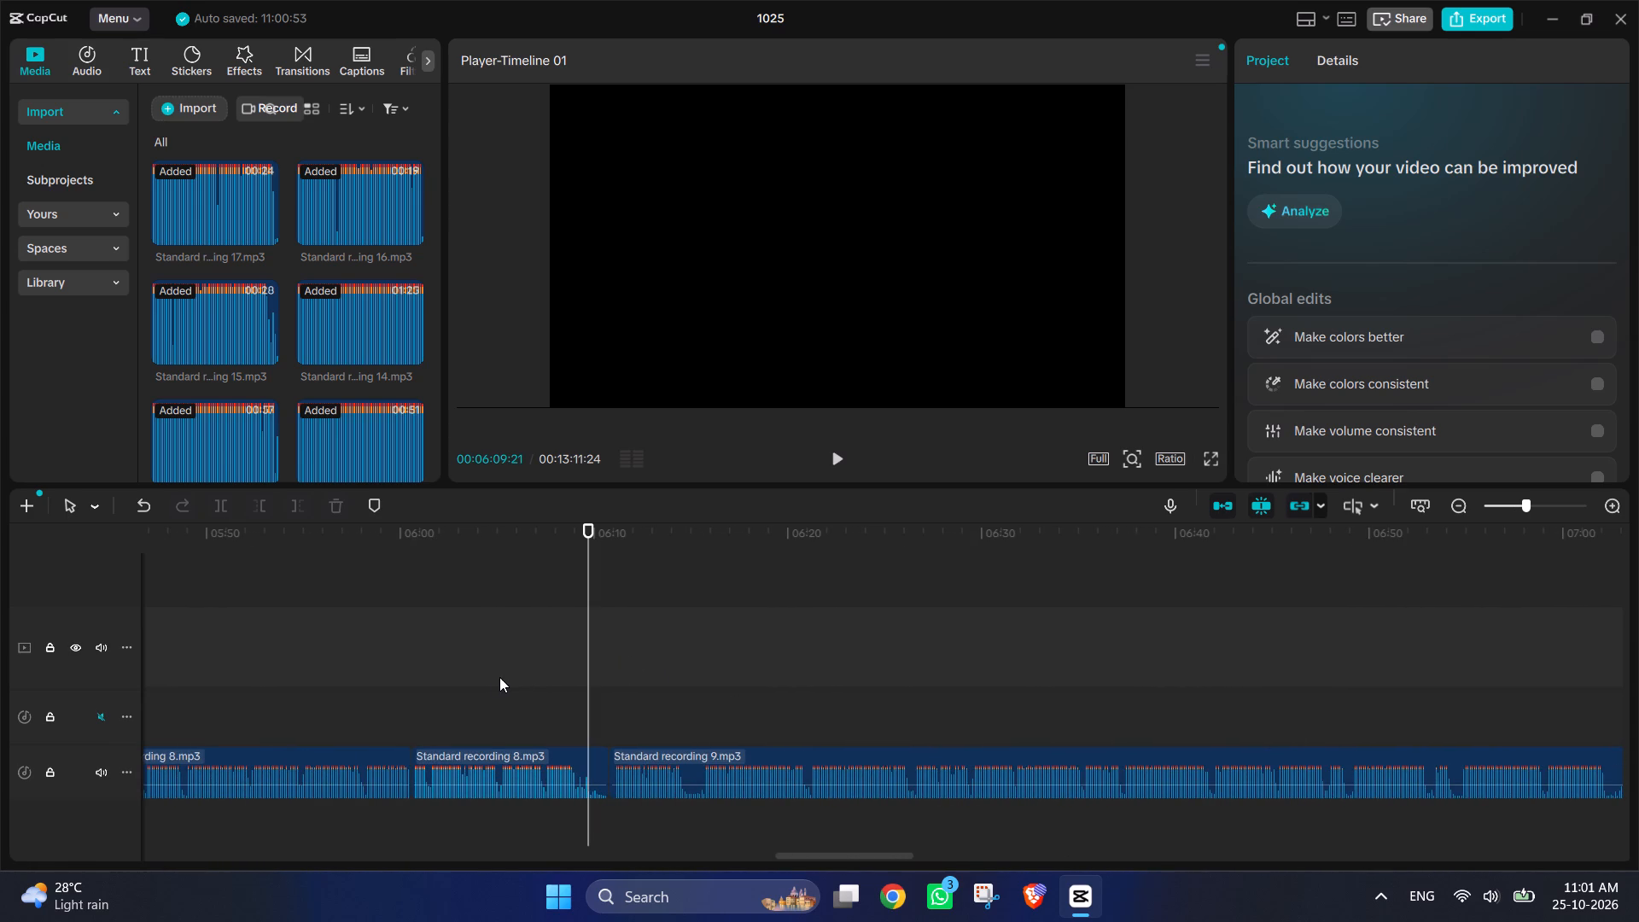
click(832, 454)
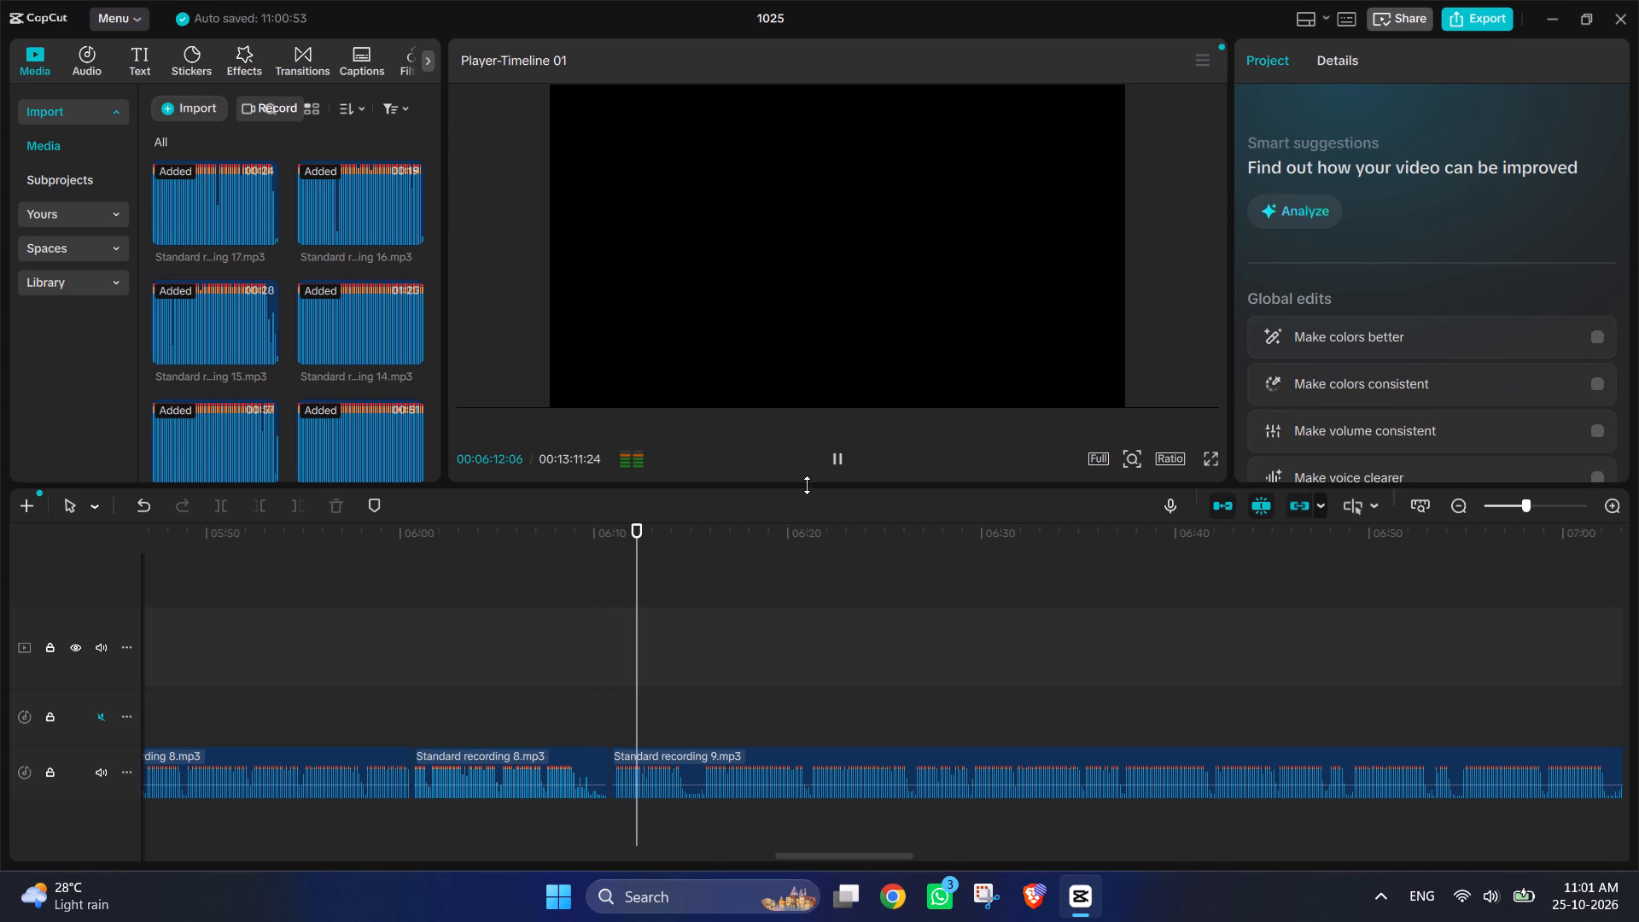
scroll(806, 487, left, 1)
scroll(806, 487, down, 1)
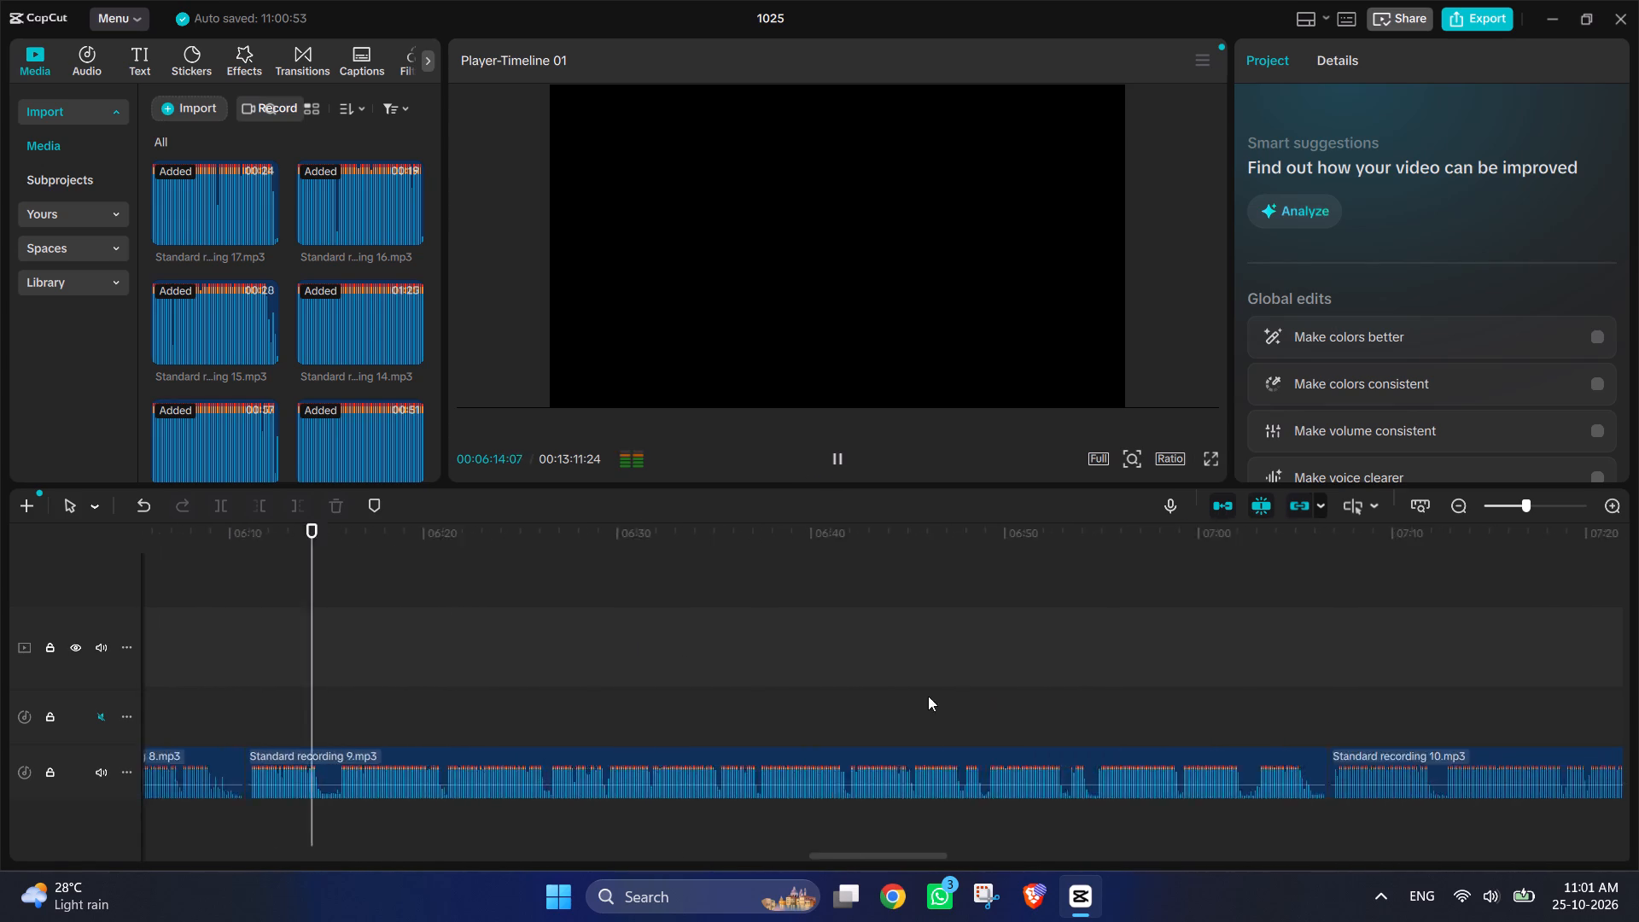
scroll(928, 696, down, 1)
Play part of recording 7 and recording 8 from 00:05:40:26 to check the narration and pauses ahead of recording 9.
click(349, 677)
scroll(349, 677, right, 1)
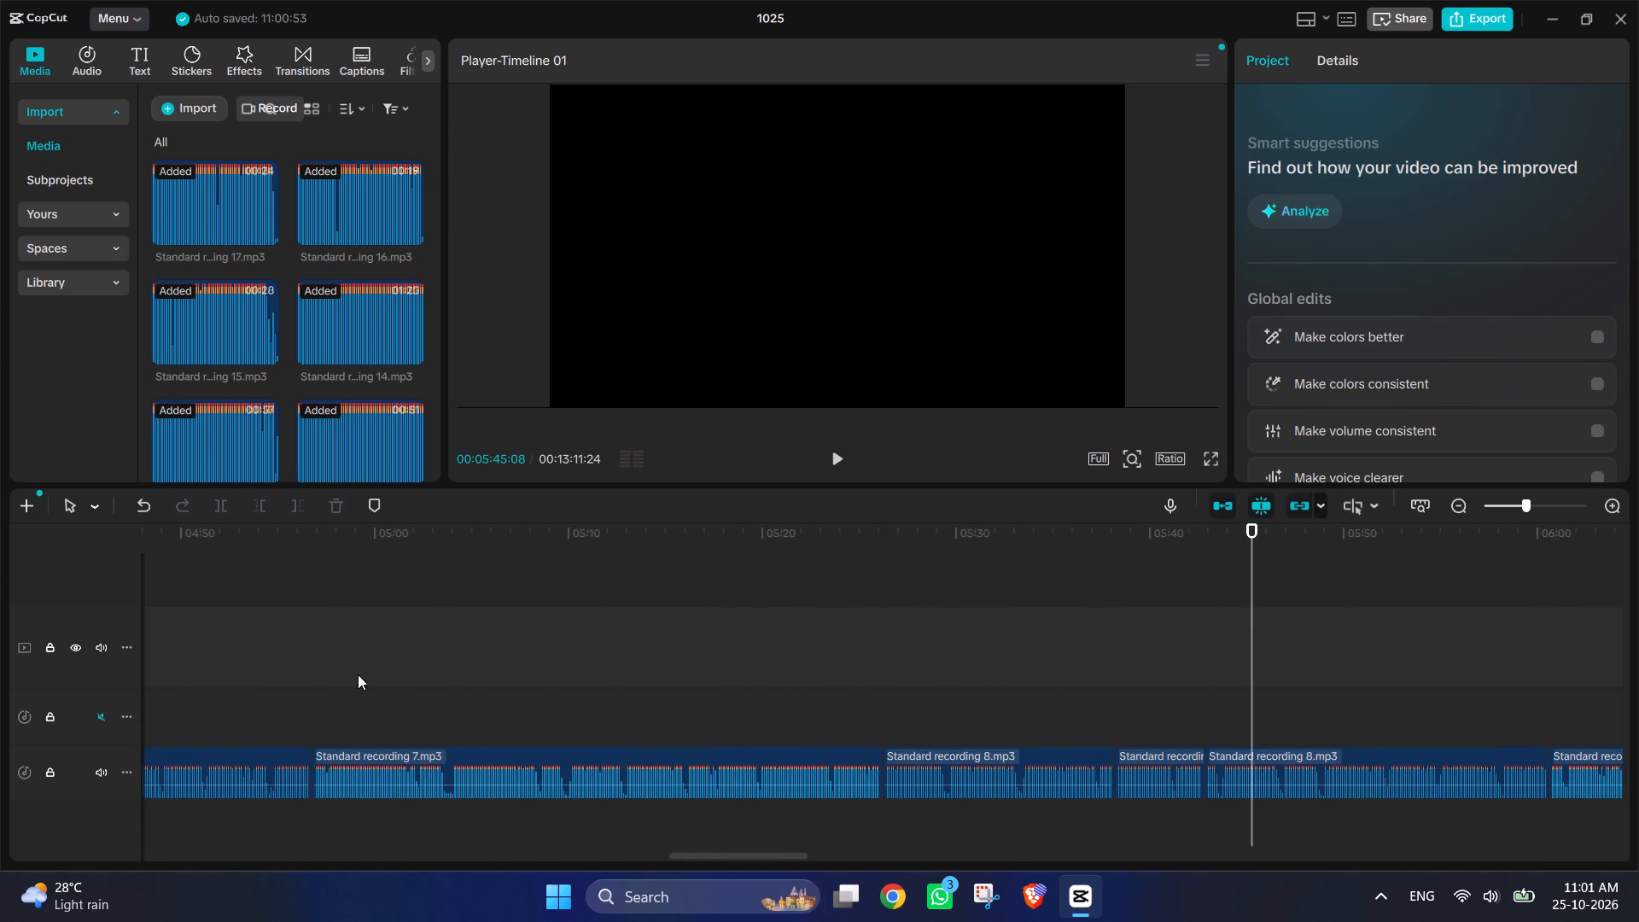
scroll(358, 674, right, 1)
click(709, 663)
click(838, 443)
click(837, 458)
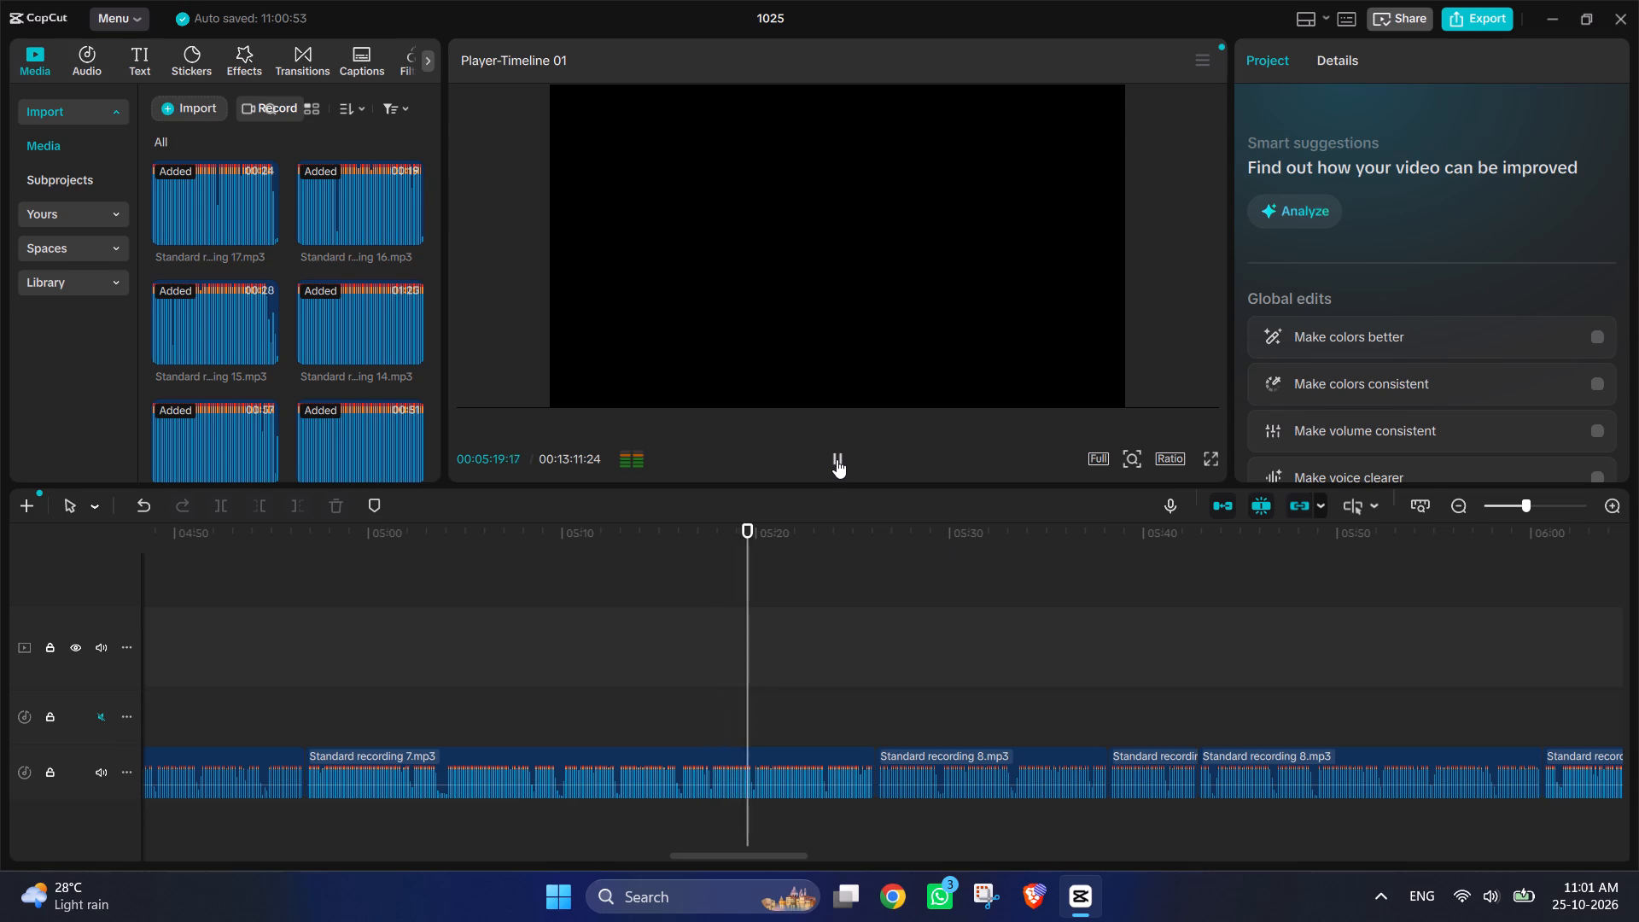
click(1160, 697)
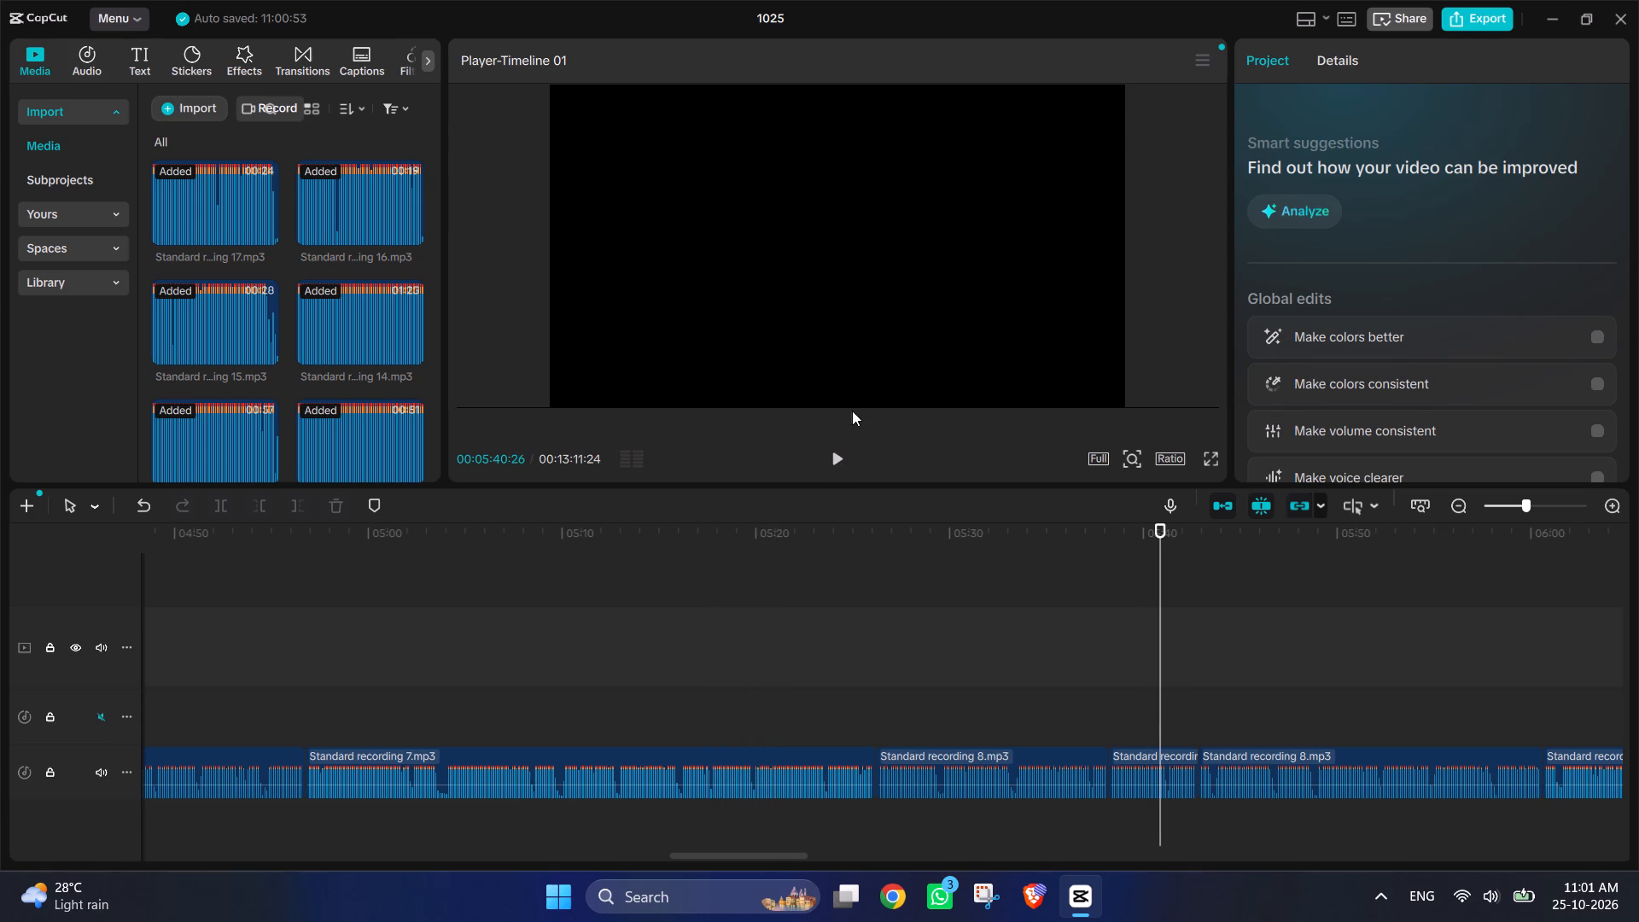
click(829, 458)
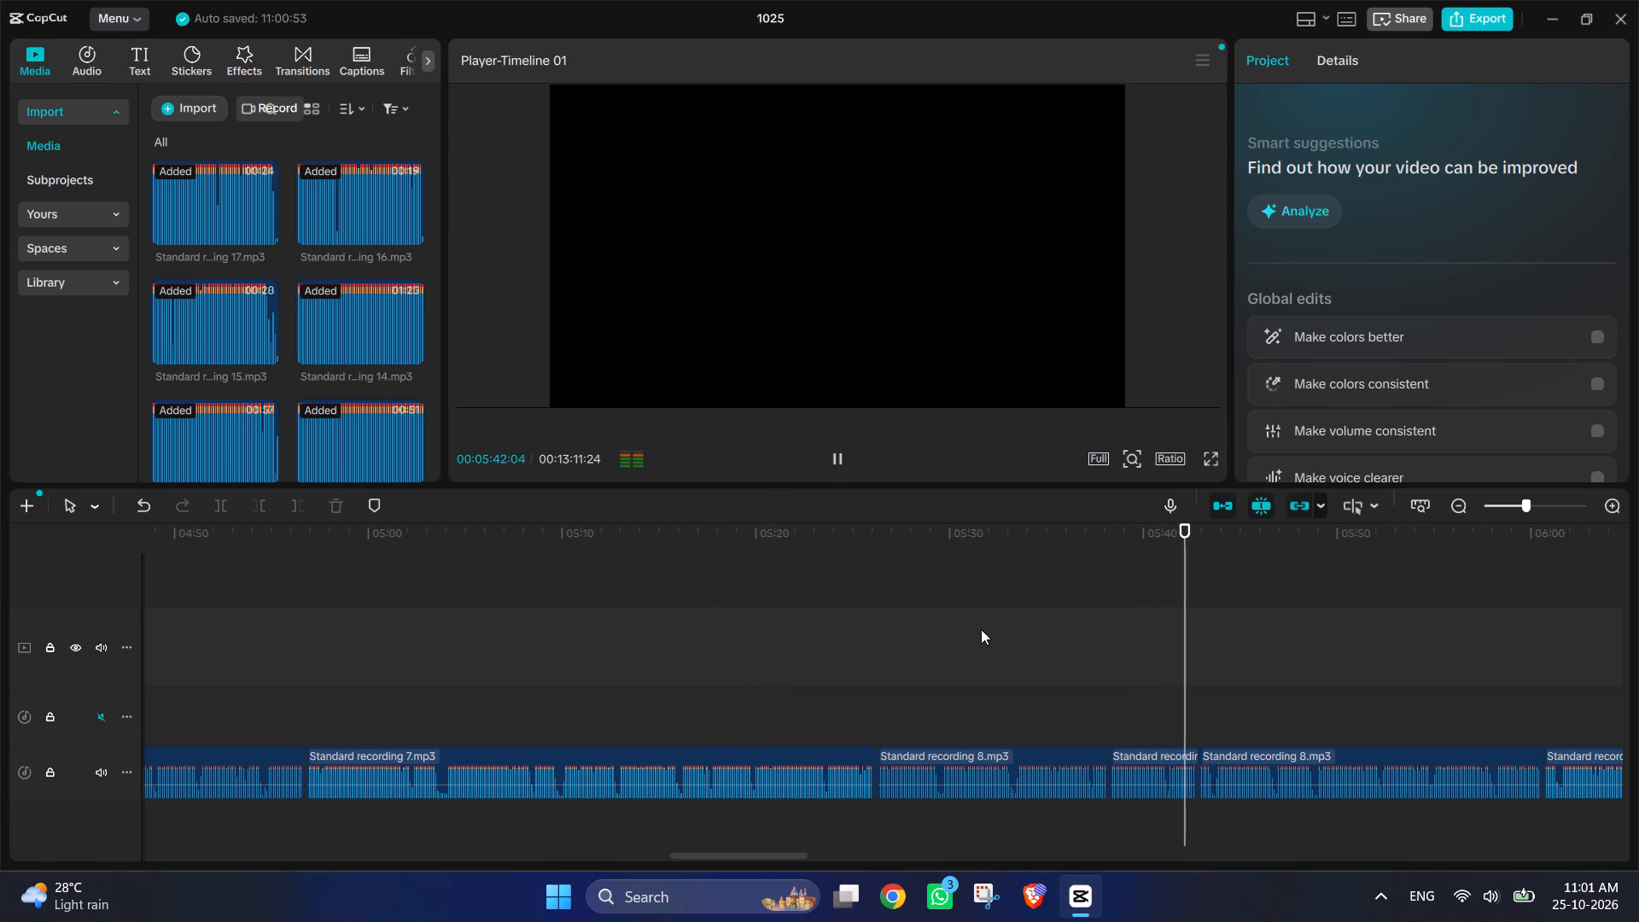
ctrl+scroll(981, 628, up, 18)
ctrl+scroll(992, 658, down, 1)
scroll(992, 659, left, 14)
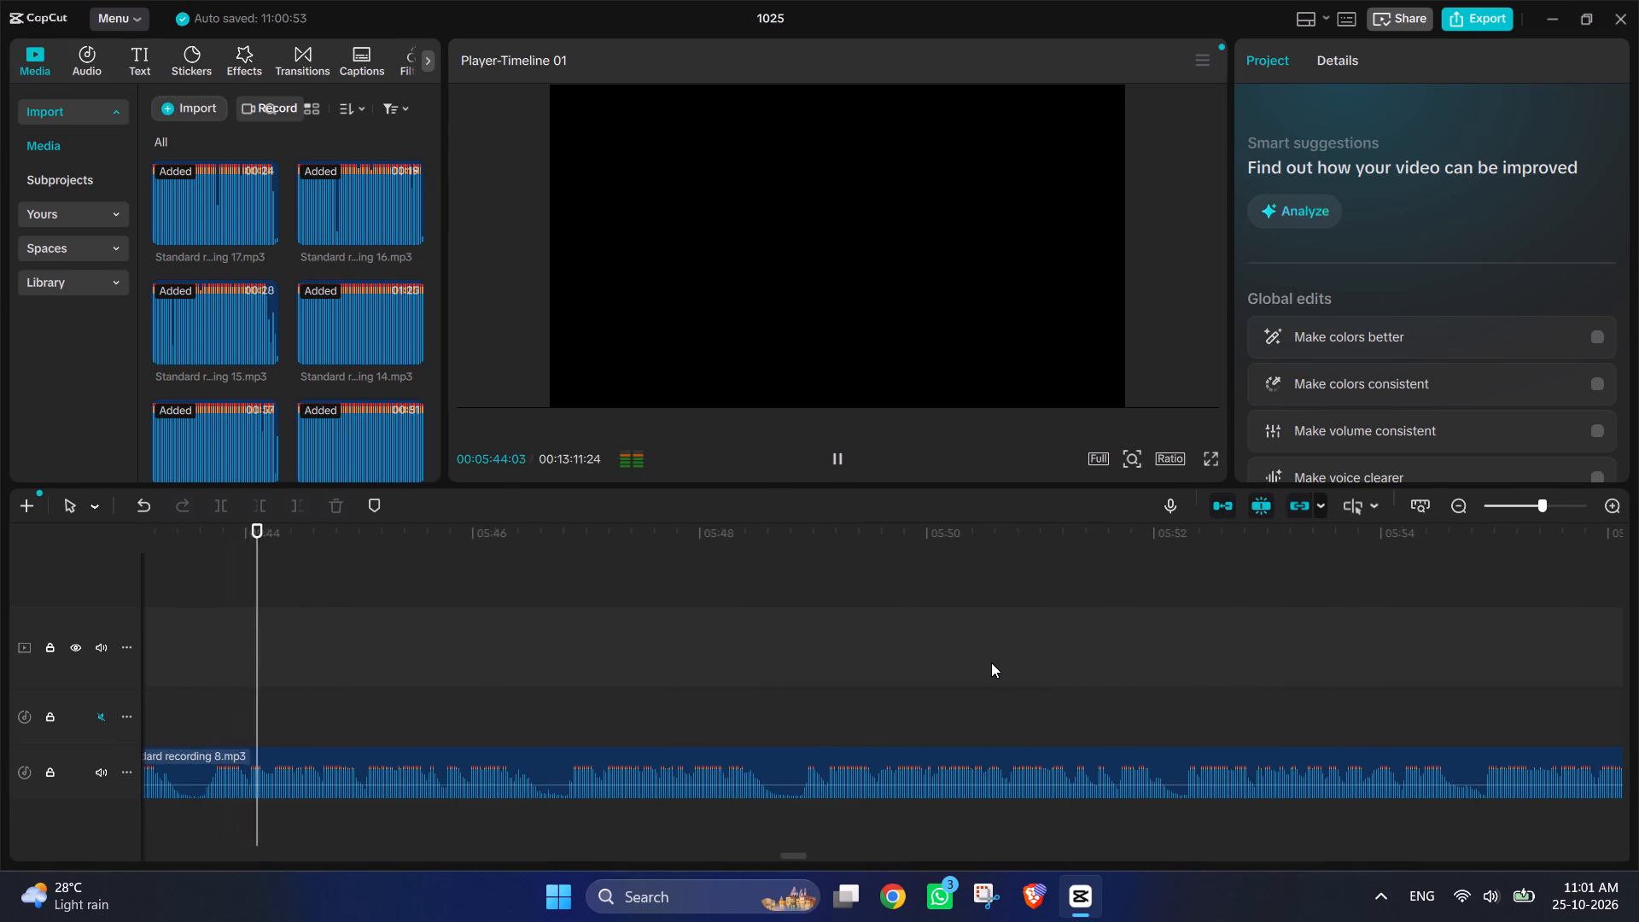
scroll(989, 673, left, 4)
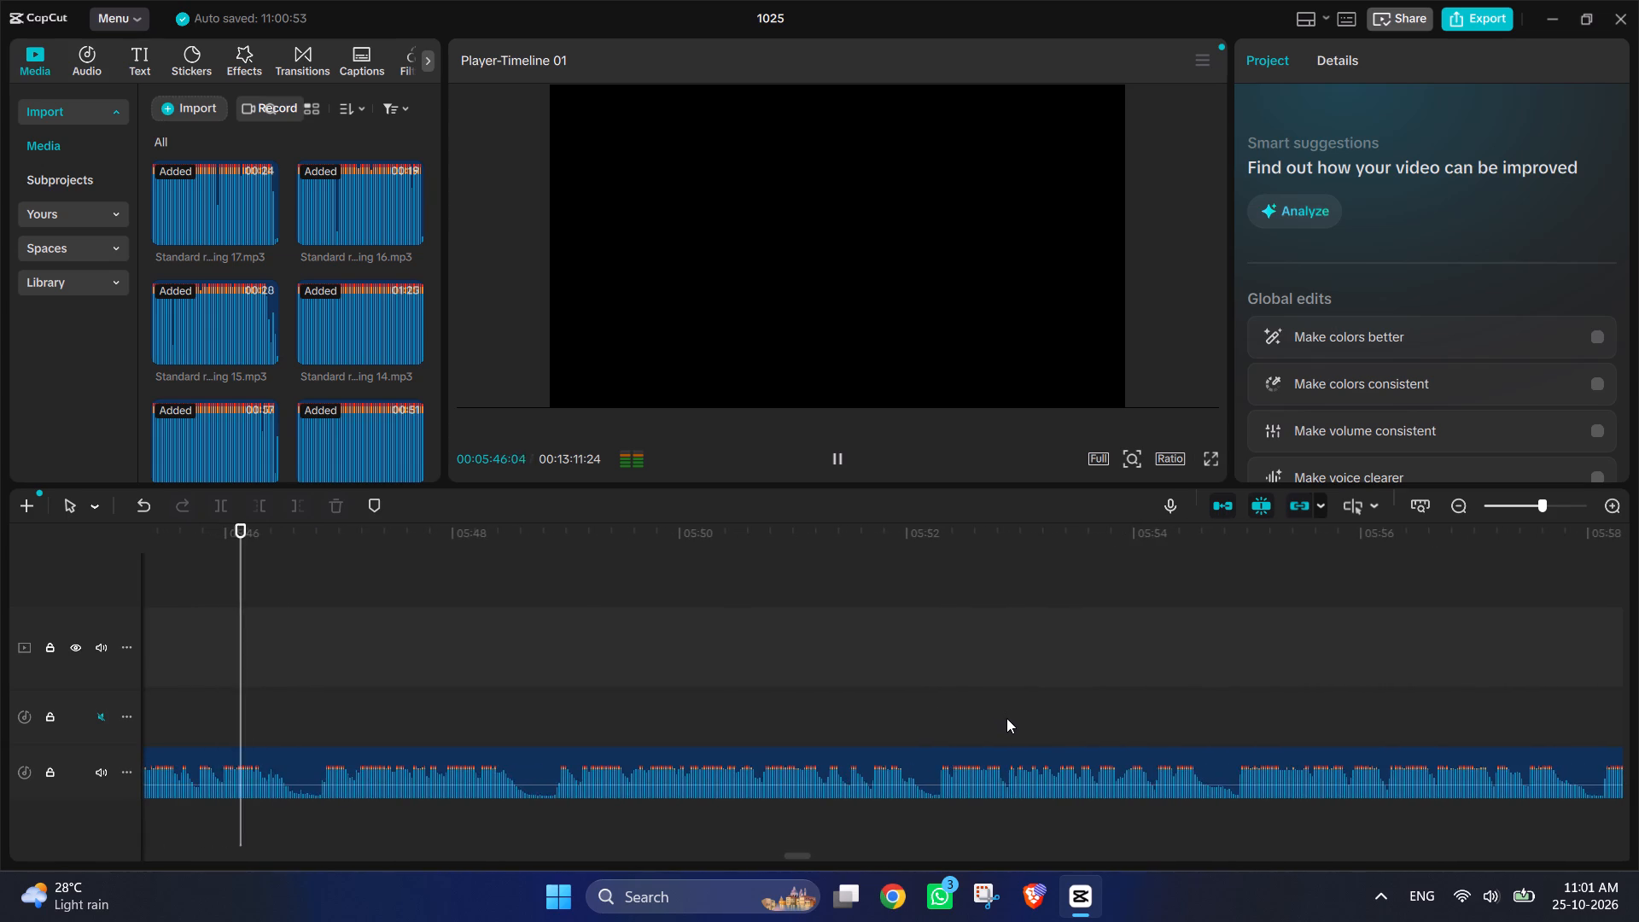
ctrl+scroll(1006, 718, down, 7)
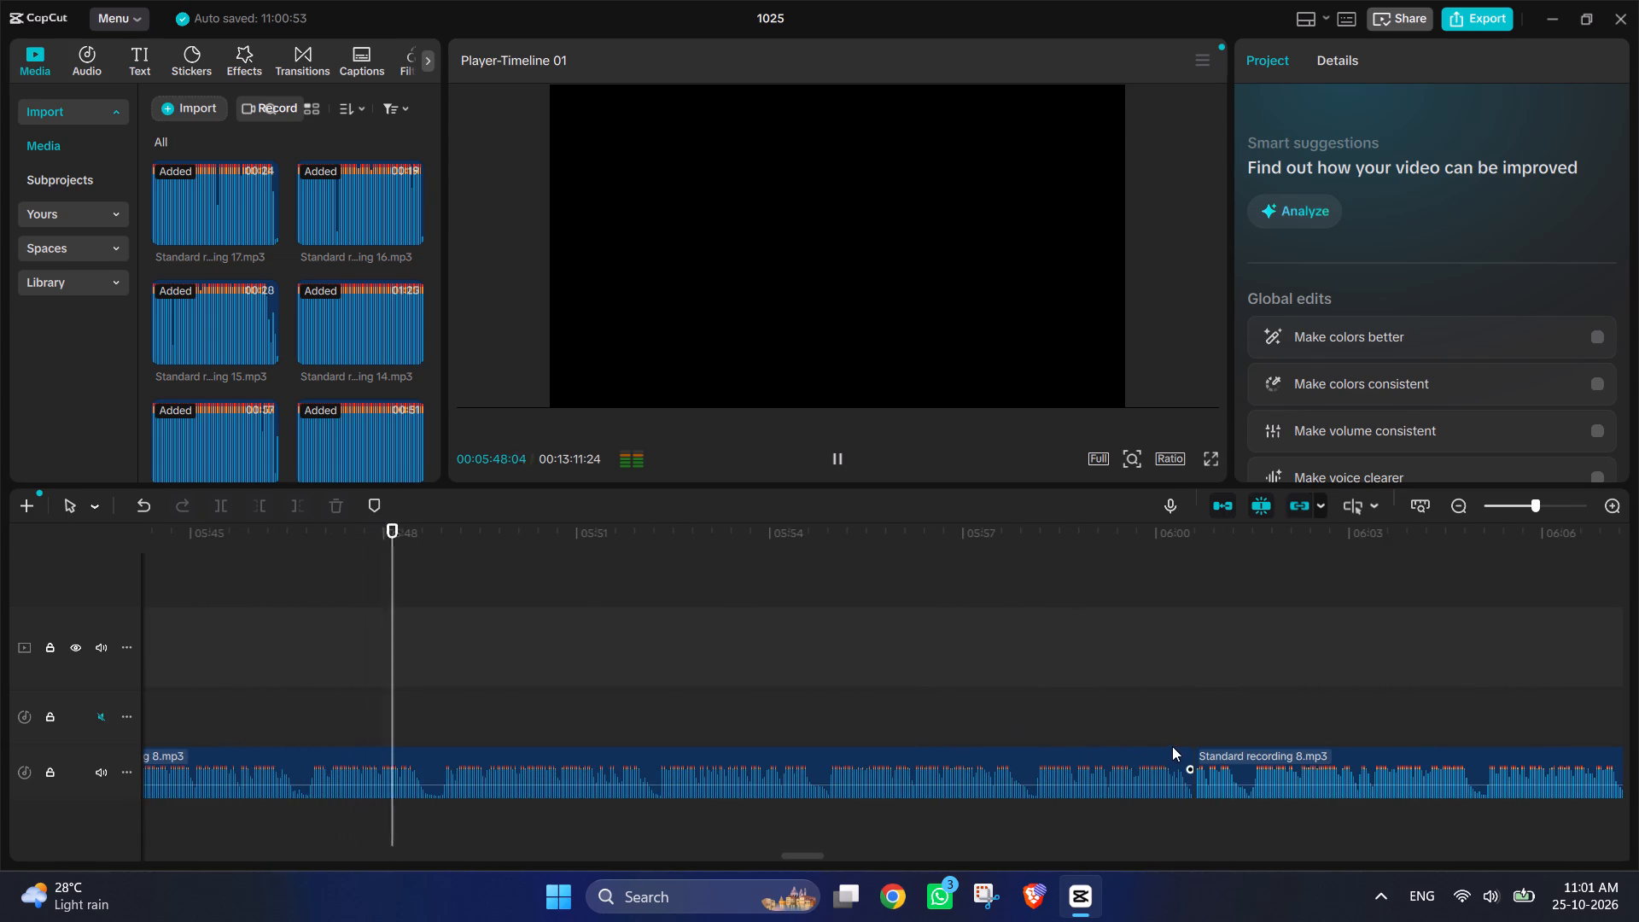
Compare the start of recording 9 with the end of recording 8, playing from 00:06:02:24 and stopping at 00:06:07:11.
click(1344, 693)
scroll(1344, 693, left, 1)
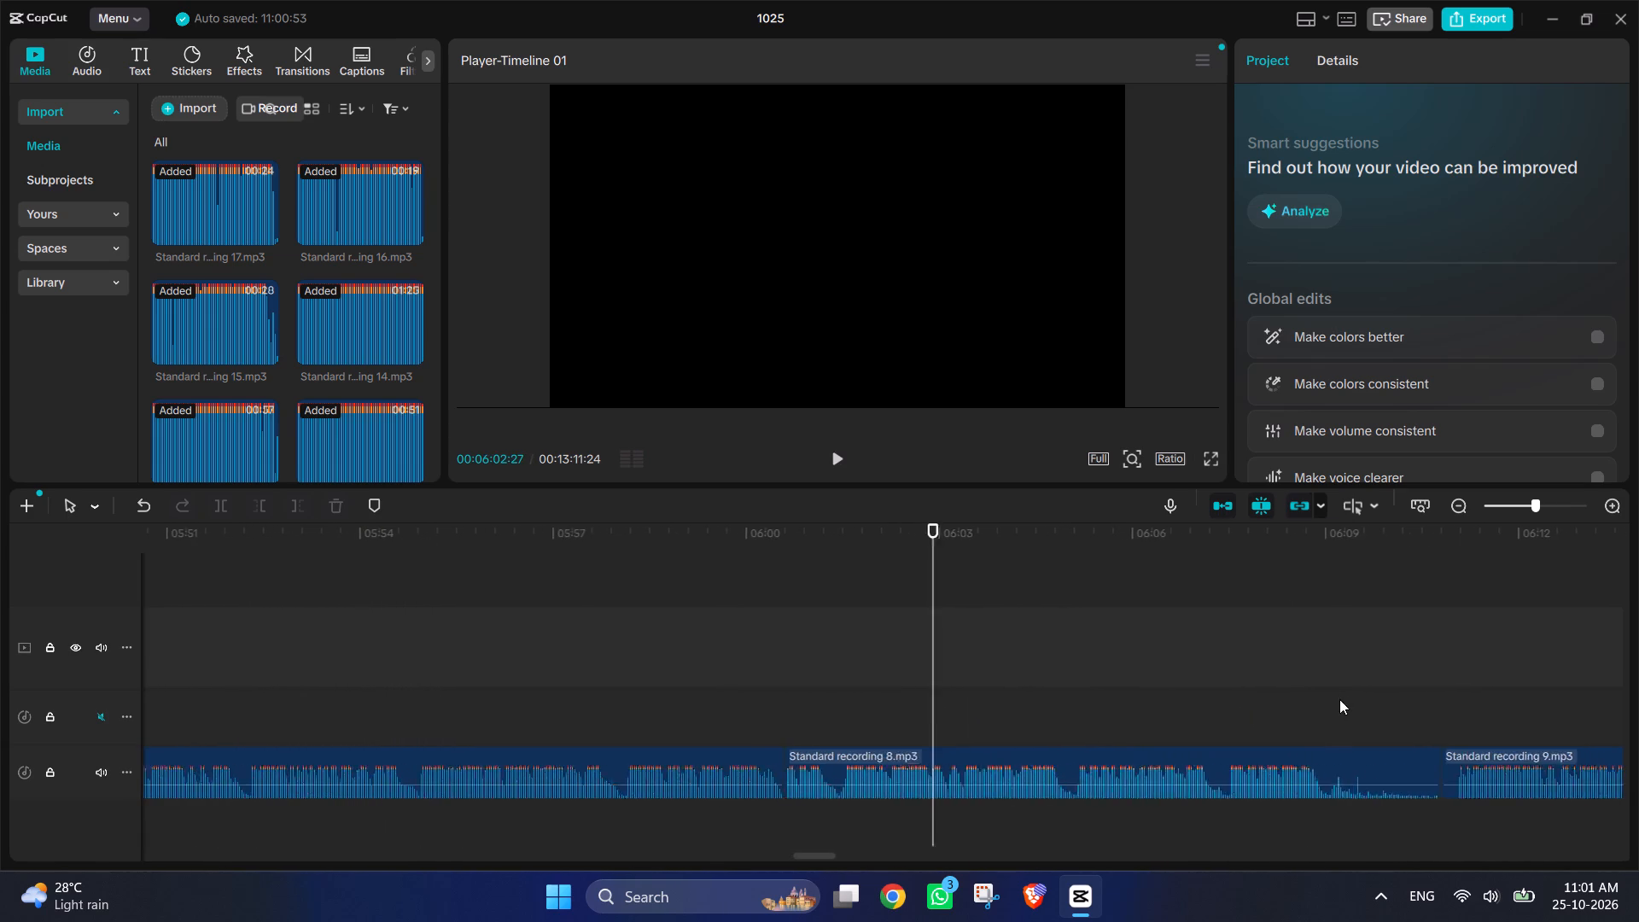
scroll(1339, 699, left, 1)
click(1376, 709)
click(1350, 707)
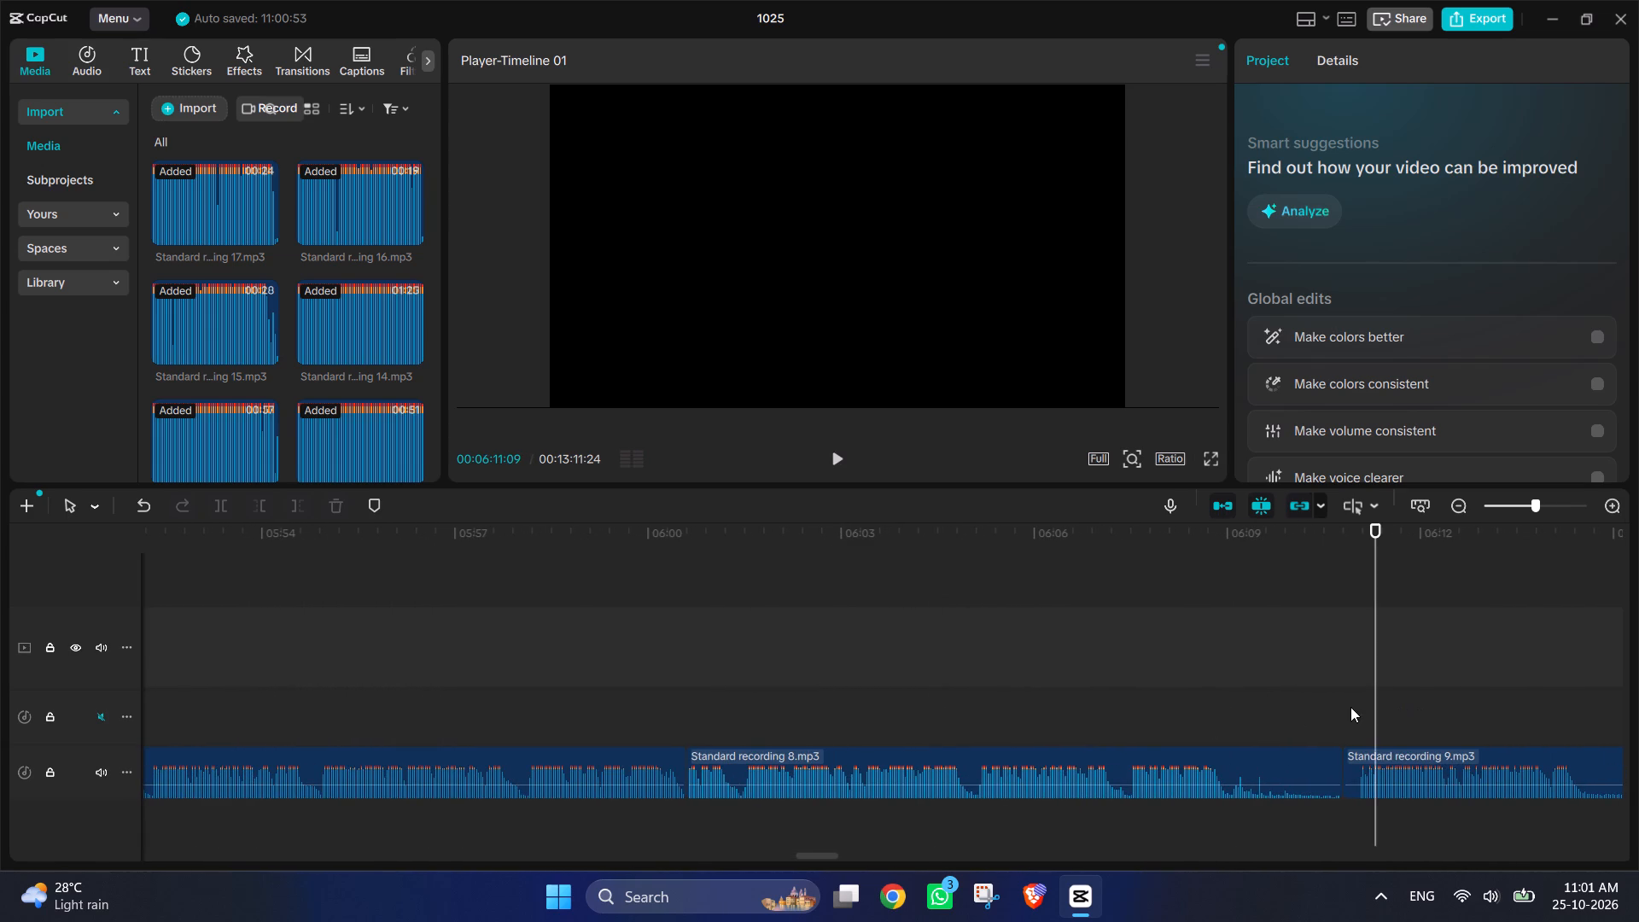
click(830, 452)
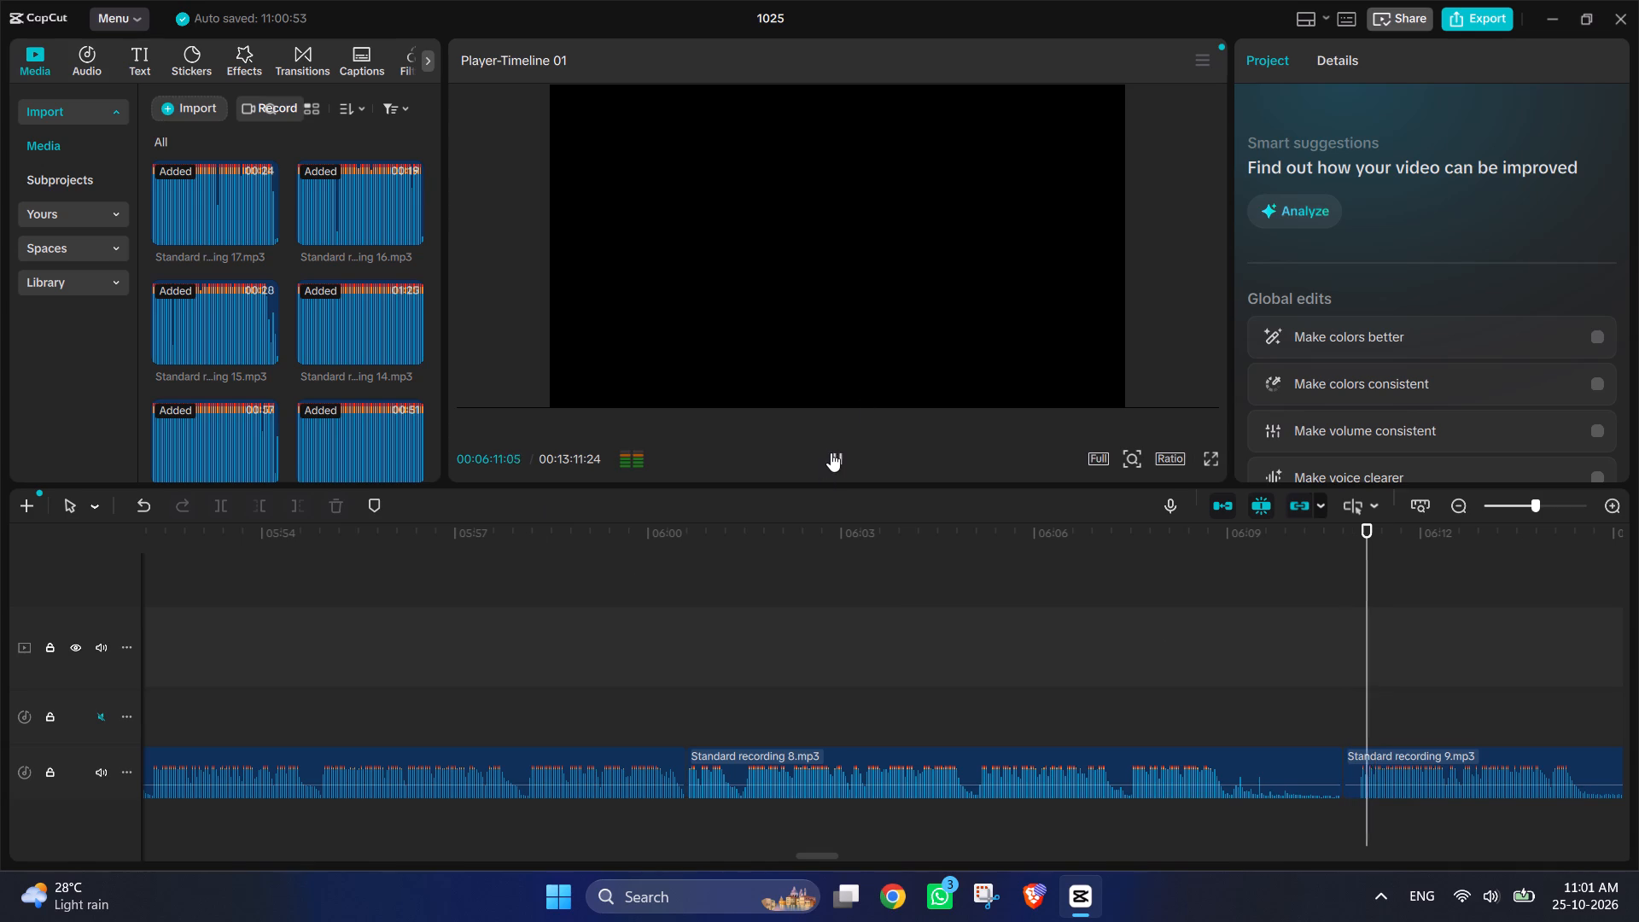
click(829, 684)
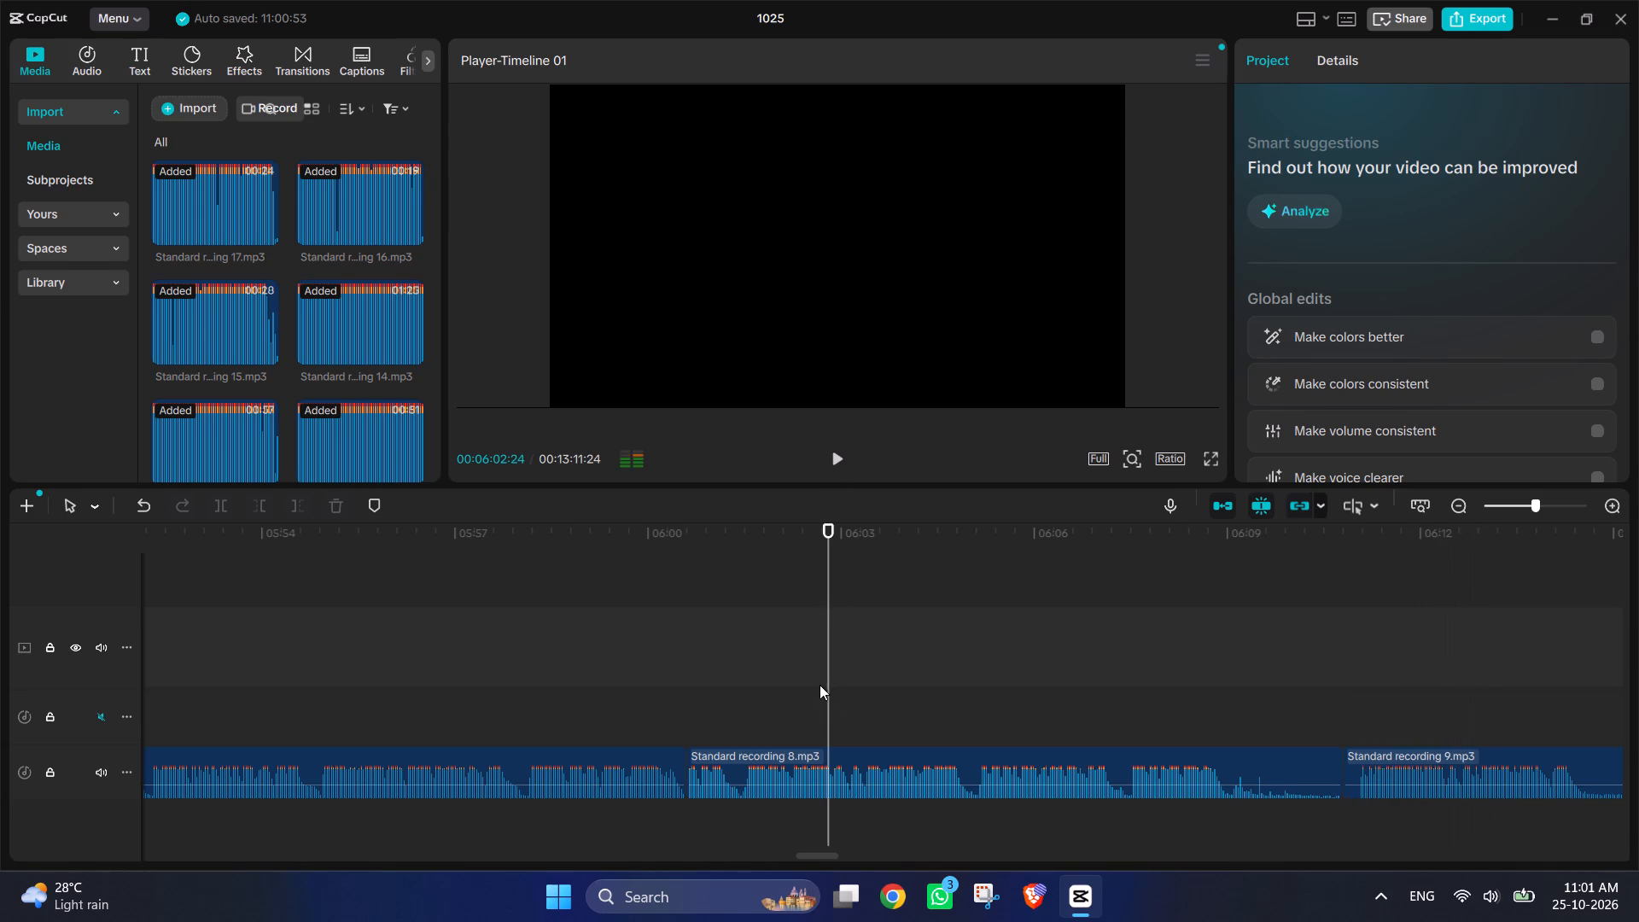
click(833, 452)
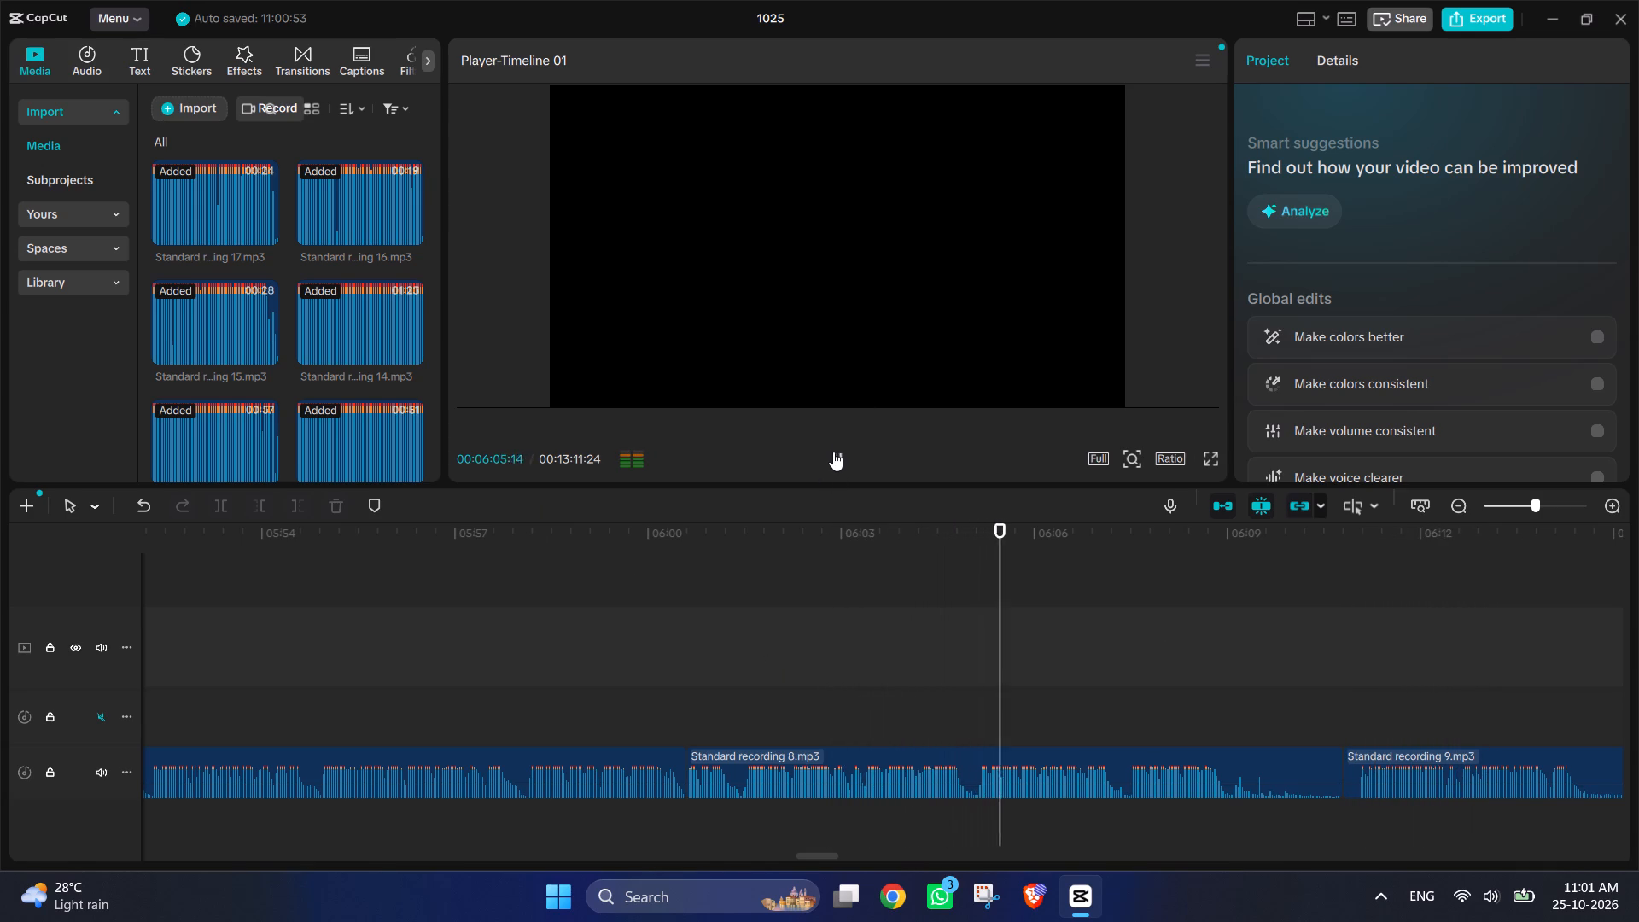
click(833, 452)
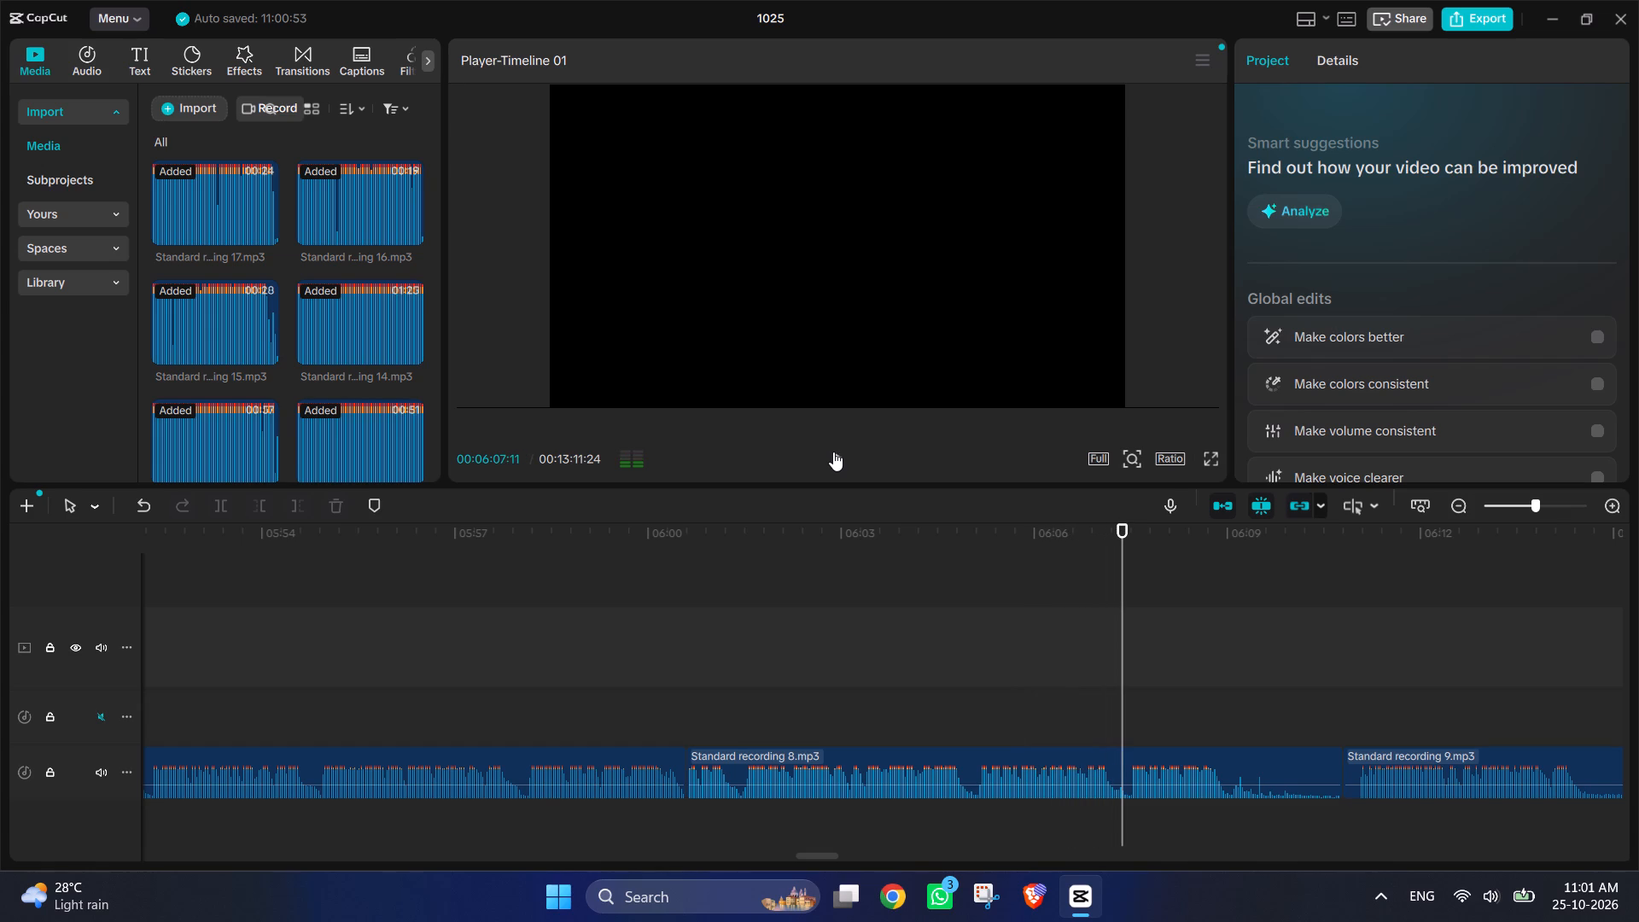
Trim off the end of the last recording 8 clip after 00:06:07:11.
click(1156, 758)
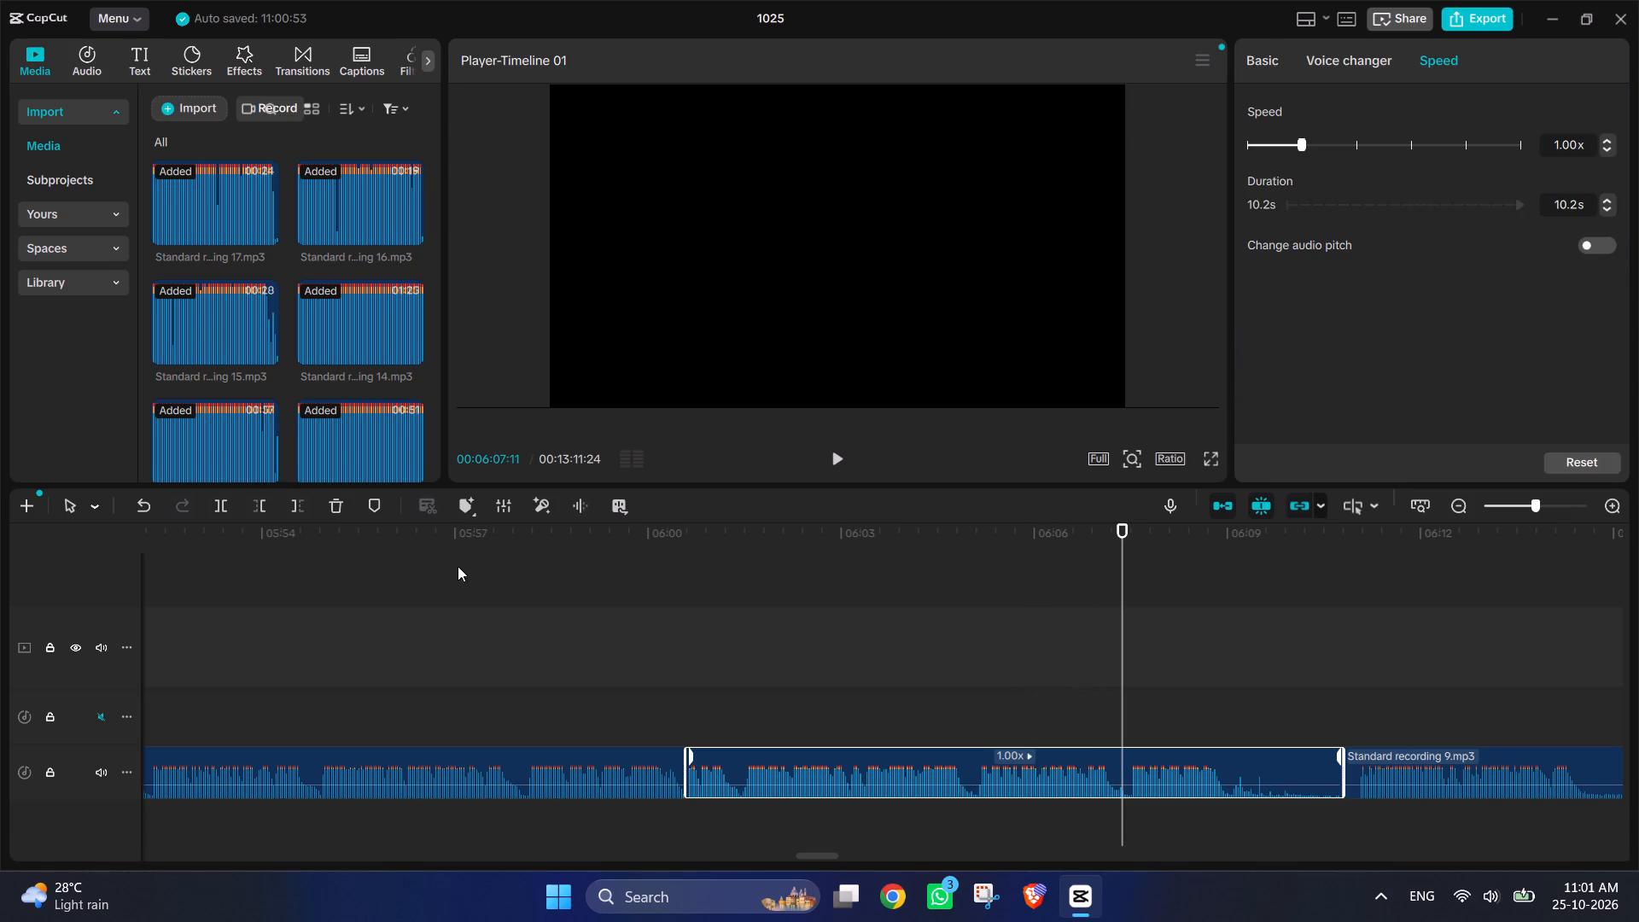
click(295, 502)
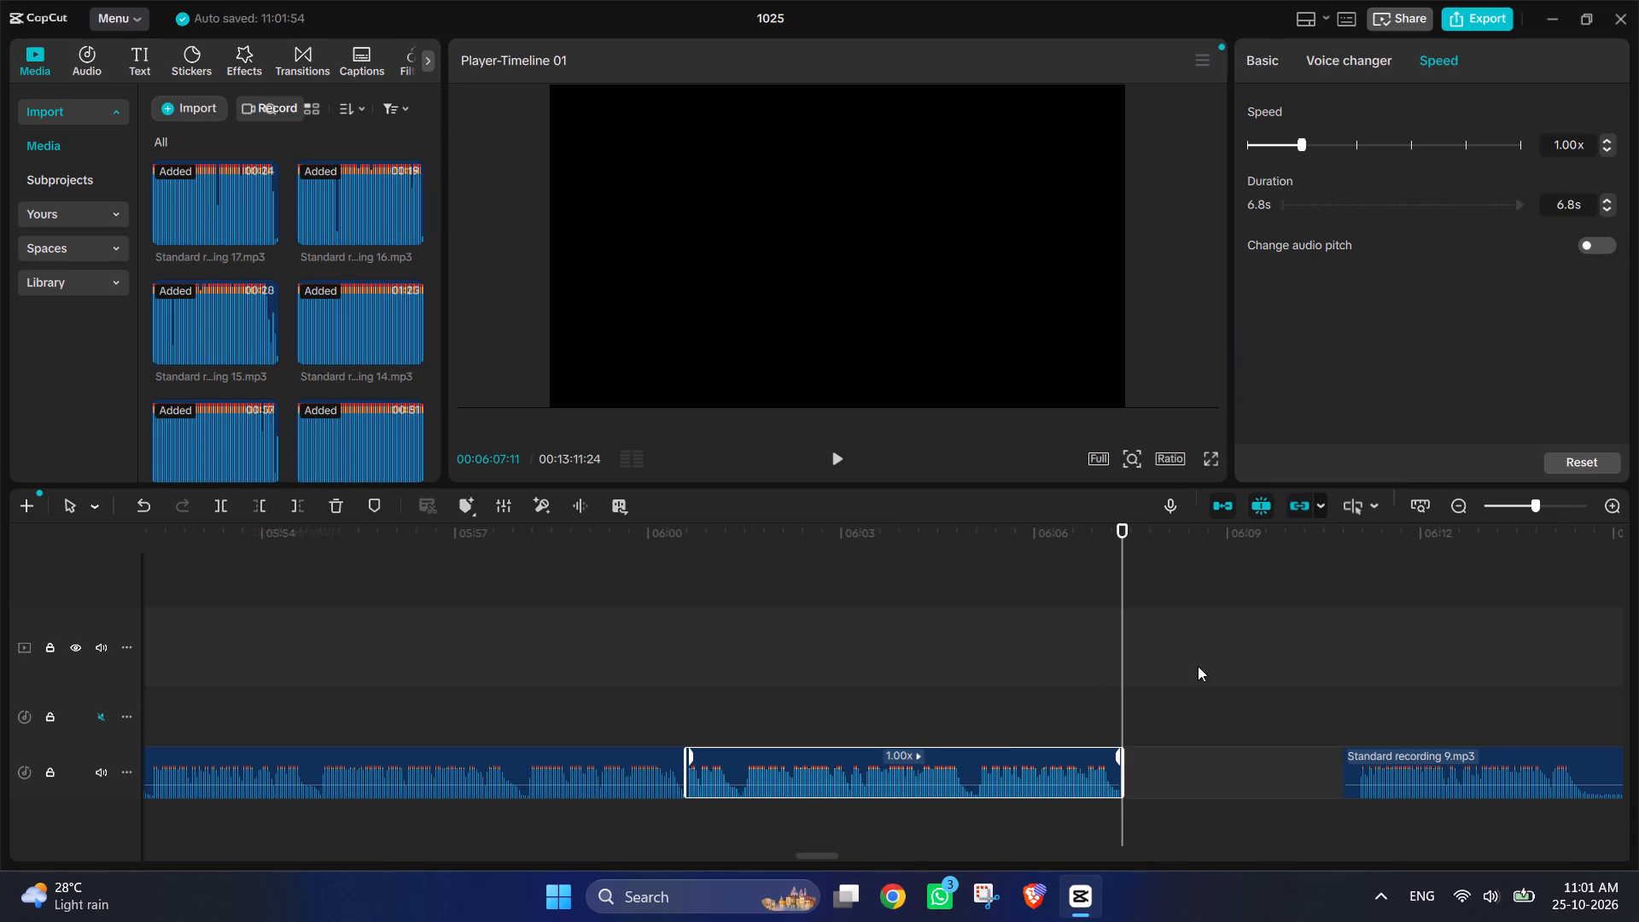
Trim the silence at the start of recording 9 to a 55.7 s clip and place it directly against recording 8.
drag(1479, 755, 1263, 759)
drag(1122, 785, 1134, 802)
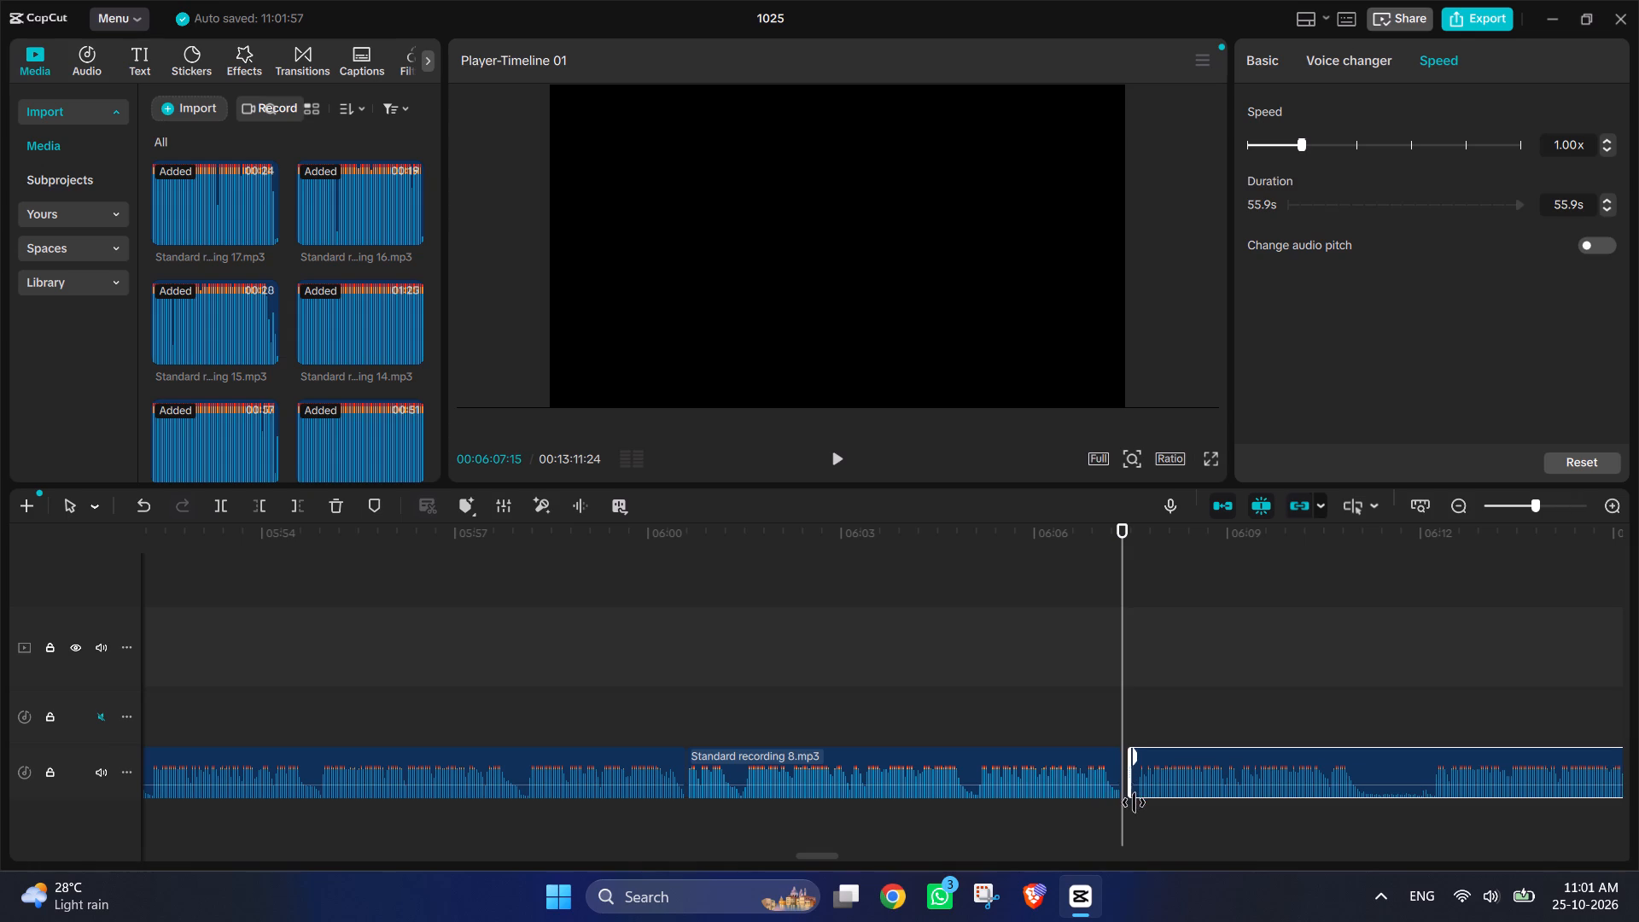
drag(1134, 802, 1140, 805)
drag(1190, 749, 1174, 750)
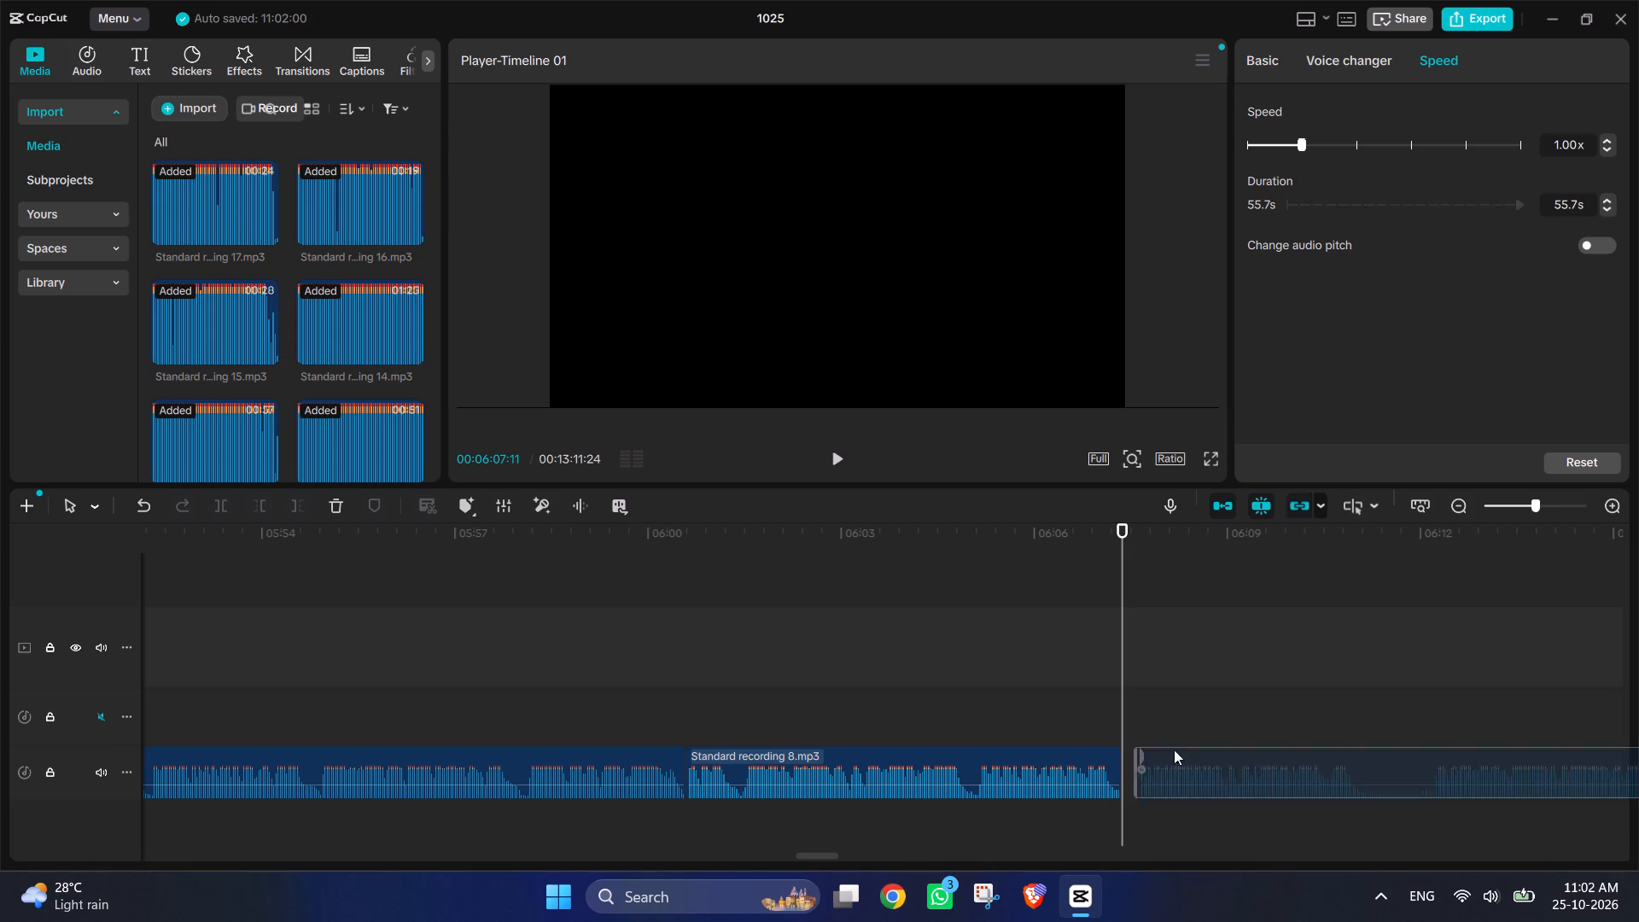
drag(1174, 750, 1169, 750)
Play from the new join between recordings 8 and 9 into the first pause of recording 9.
click(843, 452)
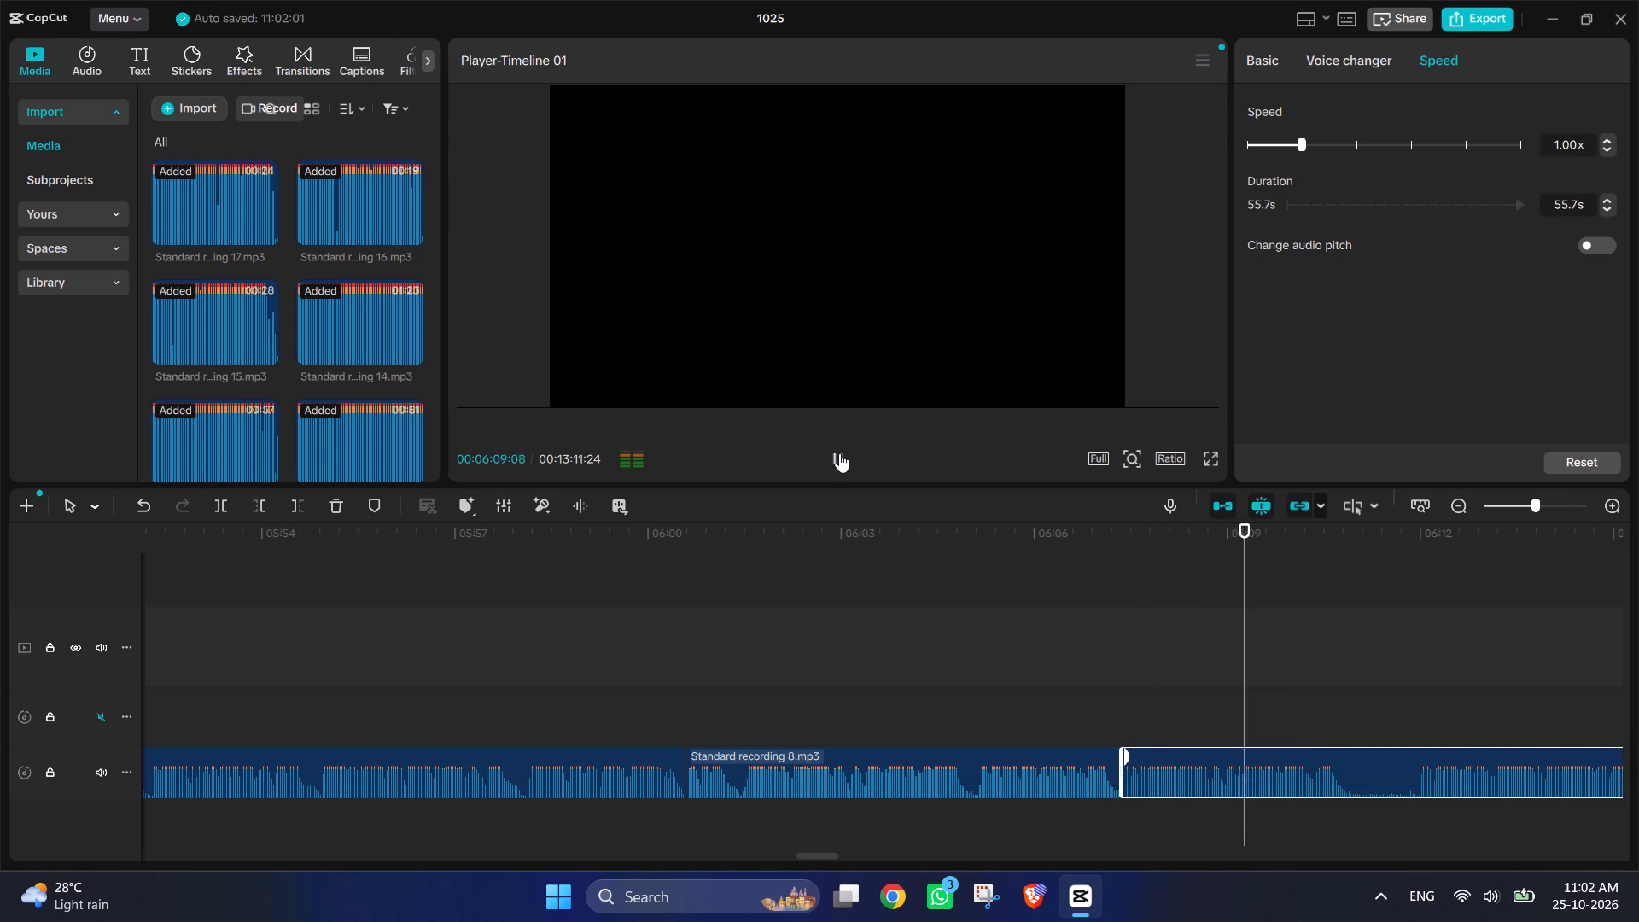
drag(839, 453, 812, 442)
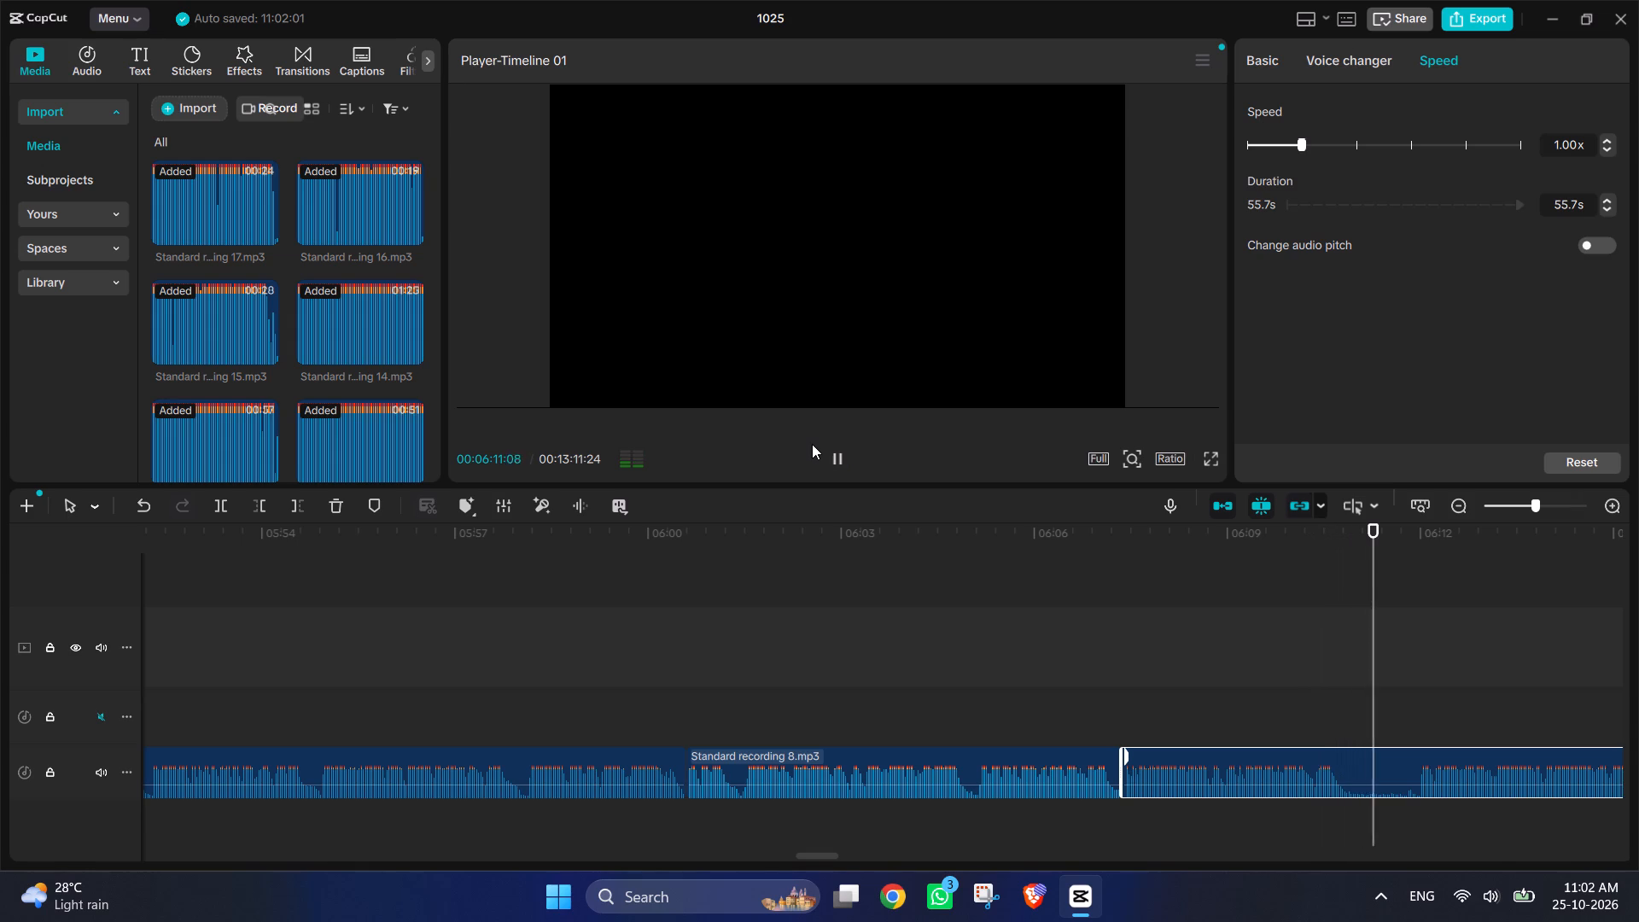
Cut the pause between 00:06:10:26 and 00:06:11:29 from recording 9 and move the remaining part back to close the gap.
drag(1426, 570, 1438, 570)
drag(1478, 569, 1467, 569)
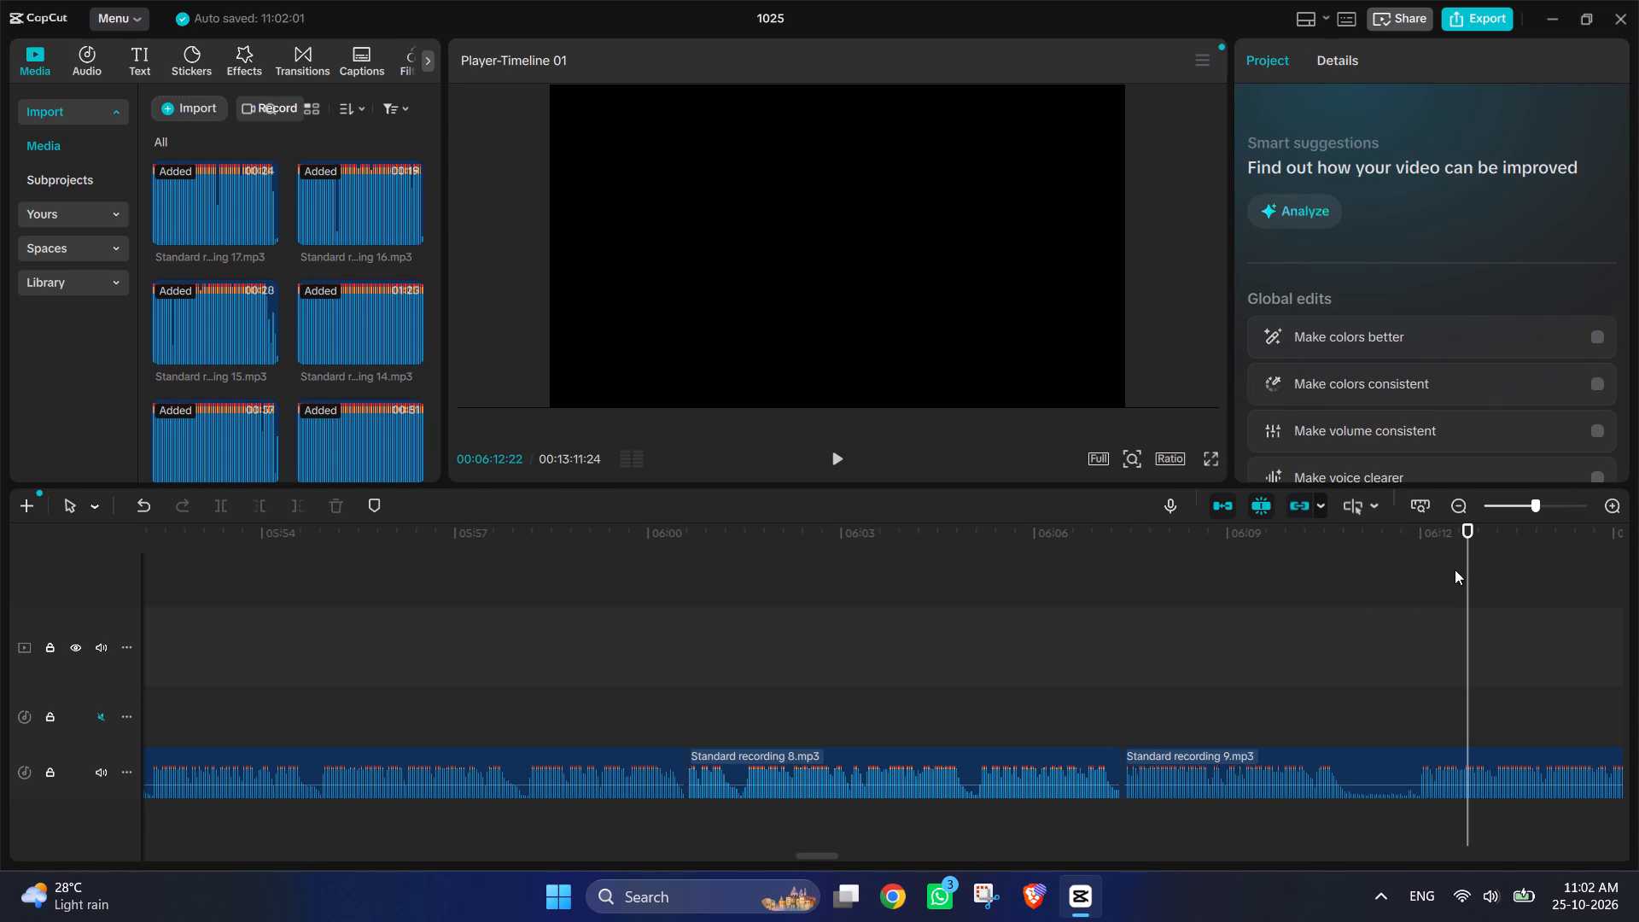
drag(1473, 563, 1347, 568)
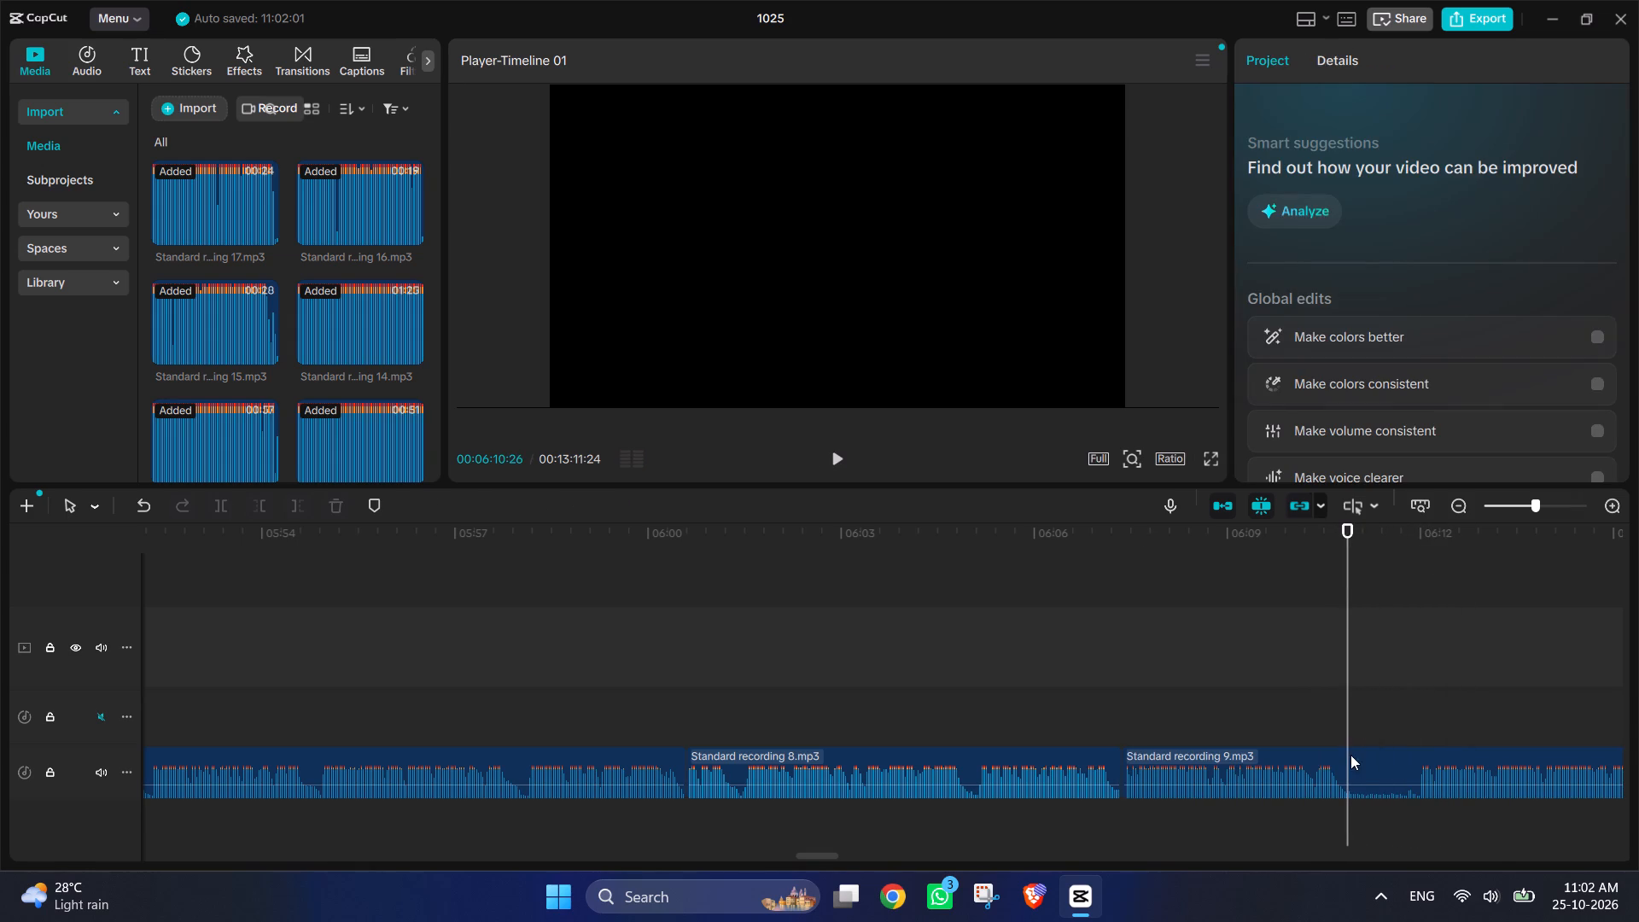
click(1350, 782)
click(229, 499)
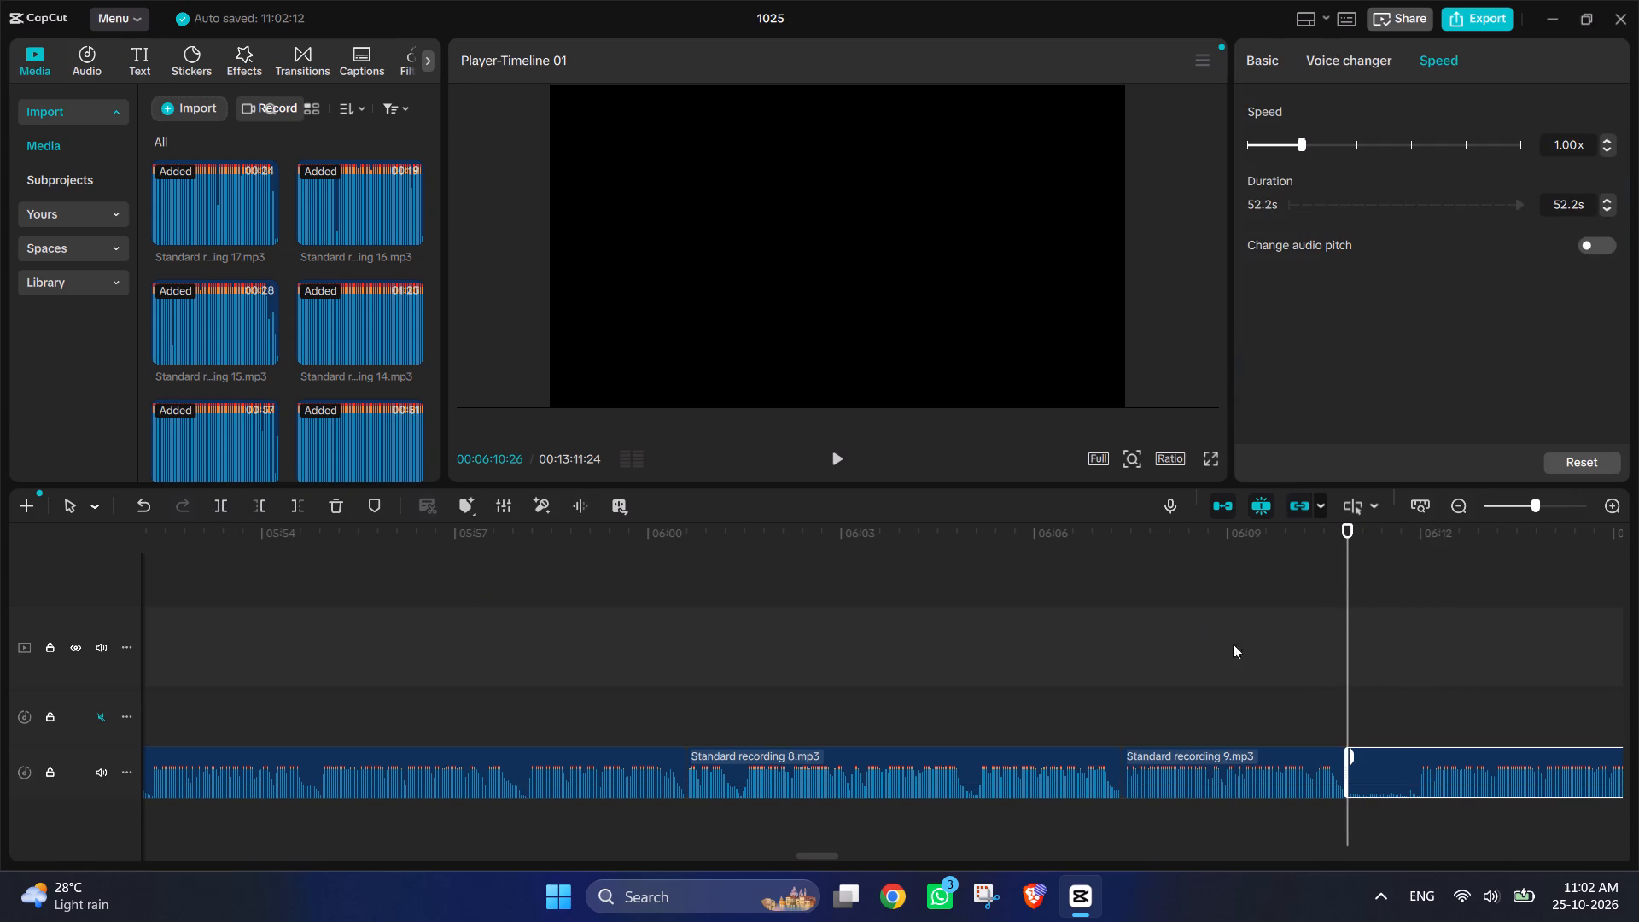
click(1396, 694)
click(1416, 702)
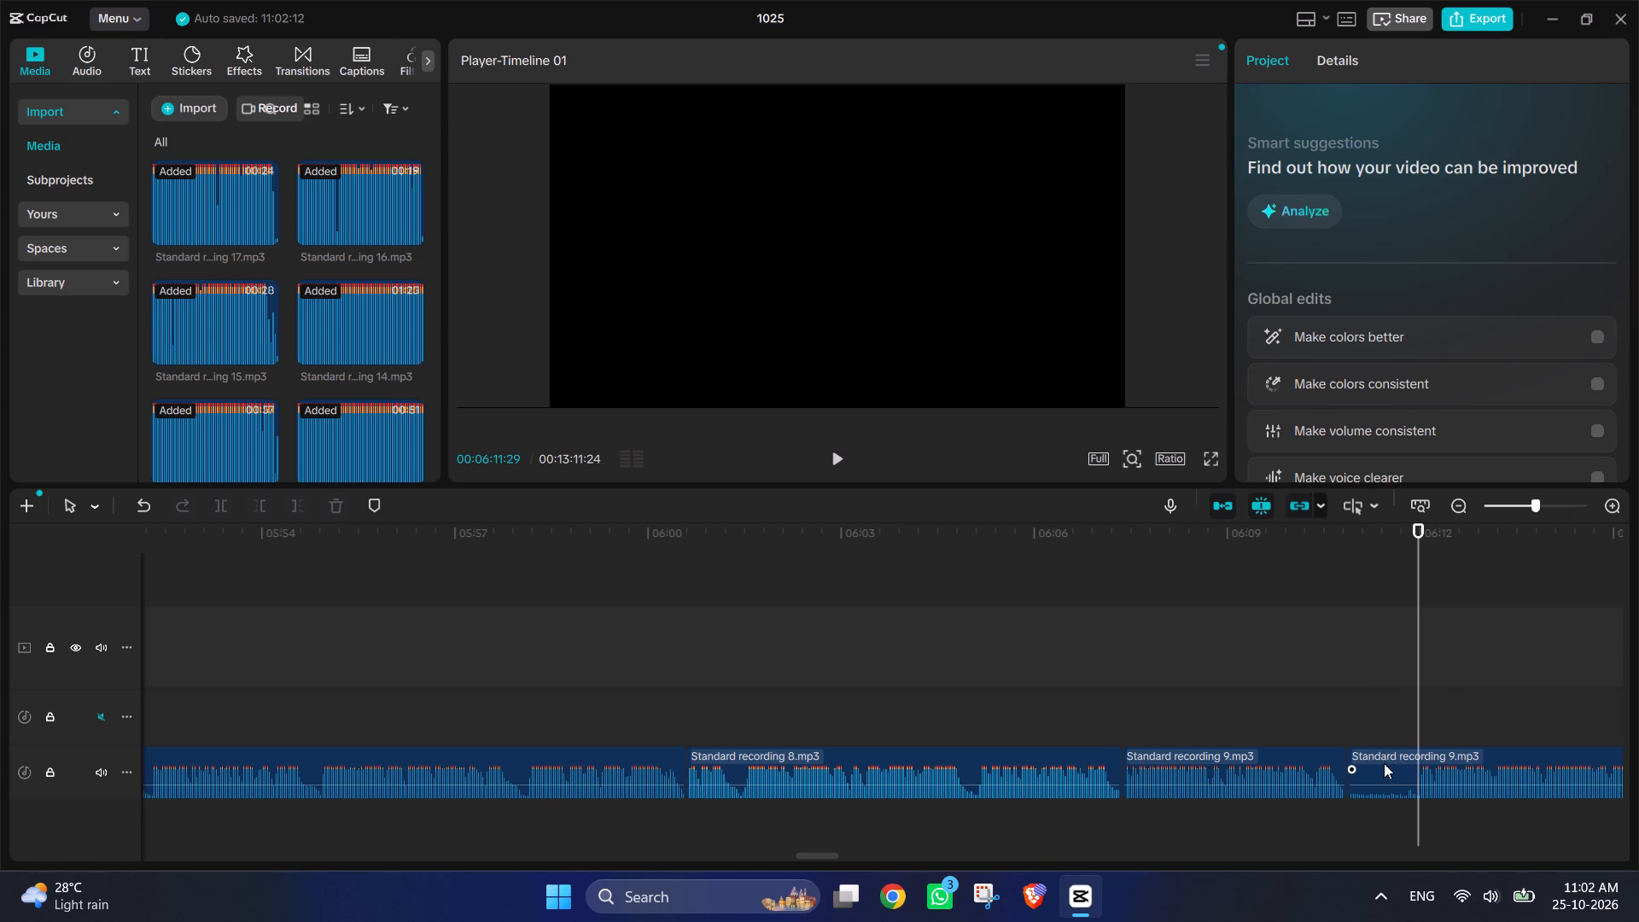
click(1381, 769)
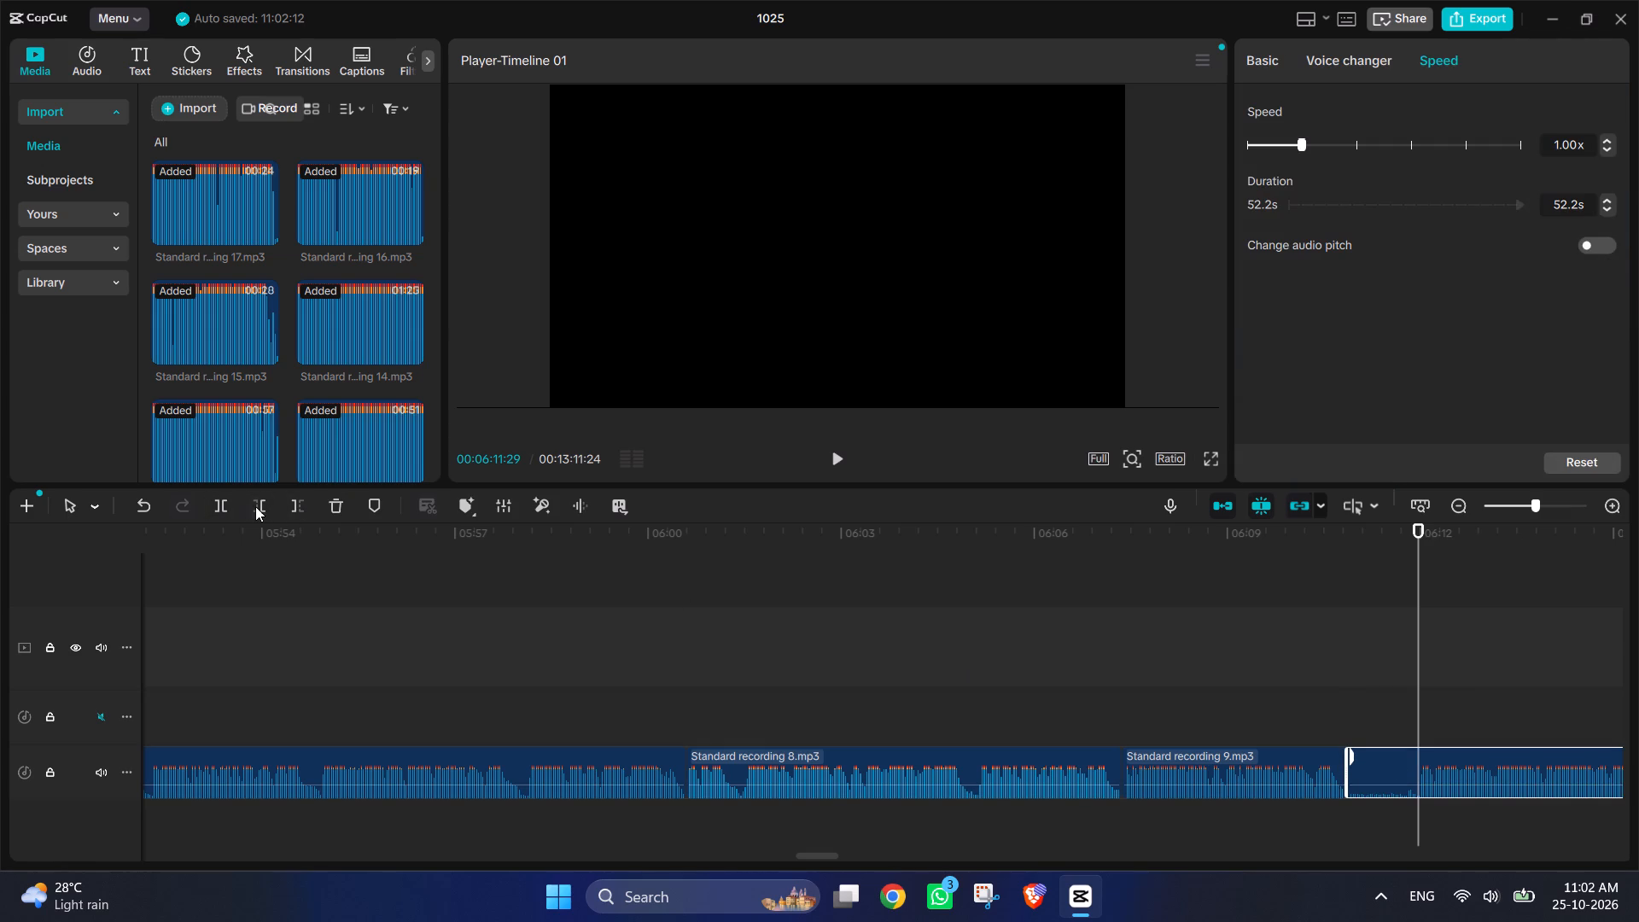
click(255, 506)
drag(1466, 756, 1399, 757)
Play recording 9 across the closed pause and onward past 00:06:58 to check its narration and remaining pauses.
click(1332, 633)
click(831, 464)
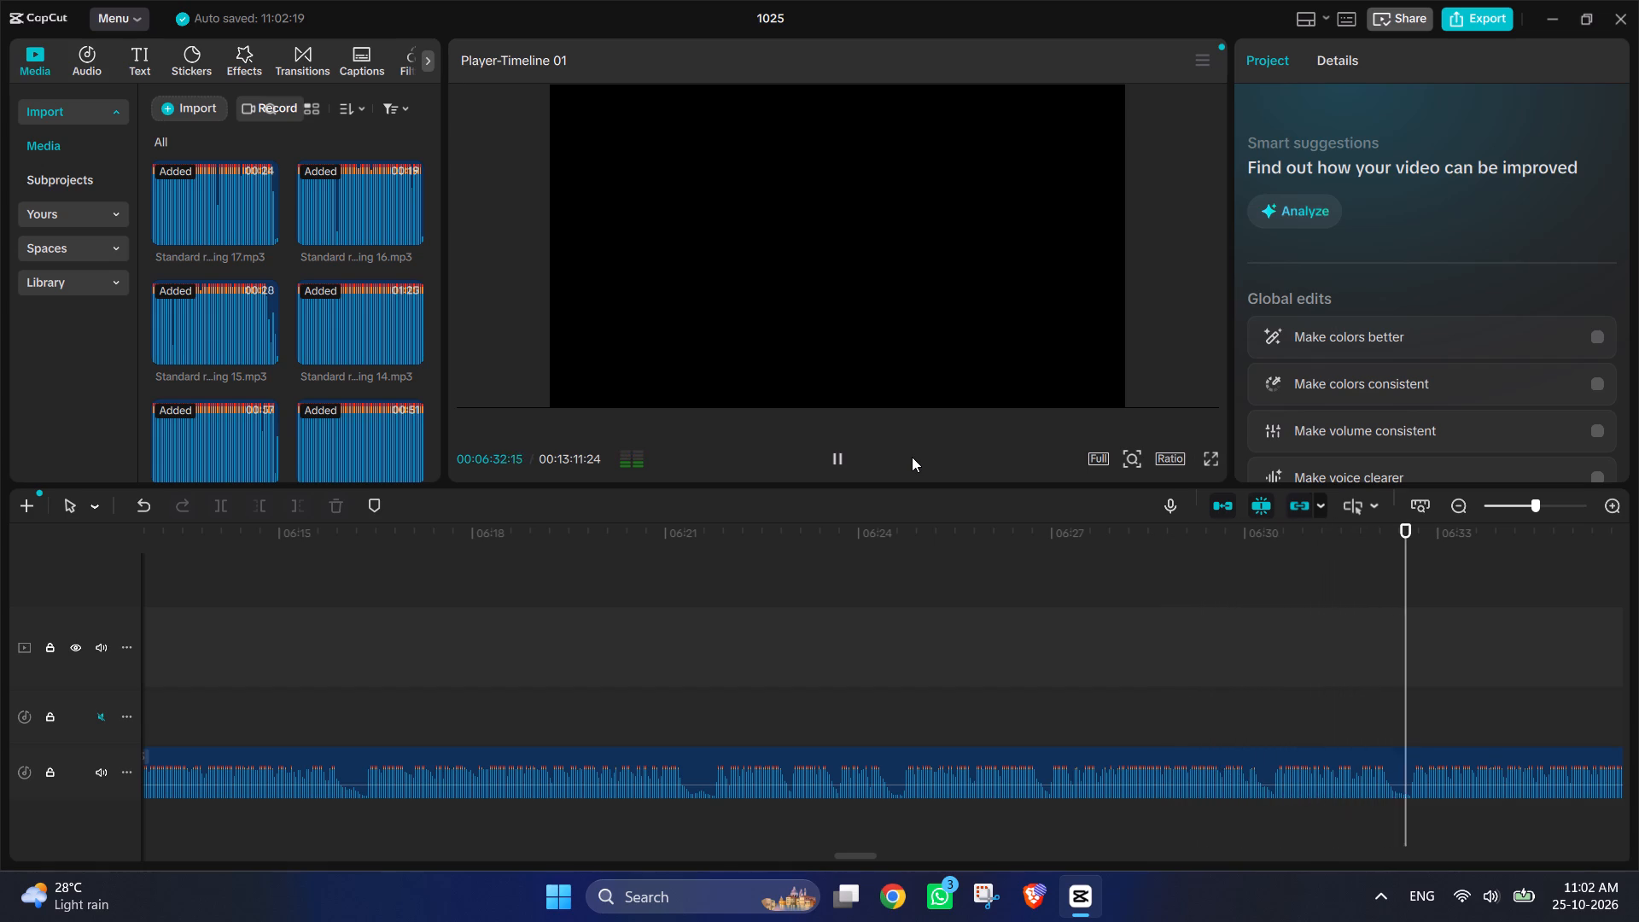
scroll(912, 457, left, 2)
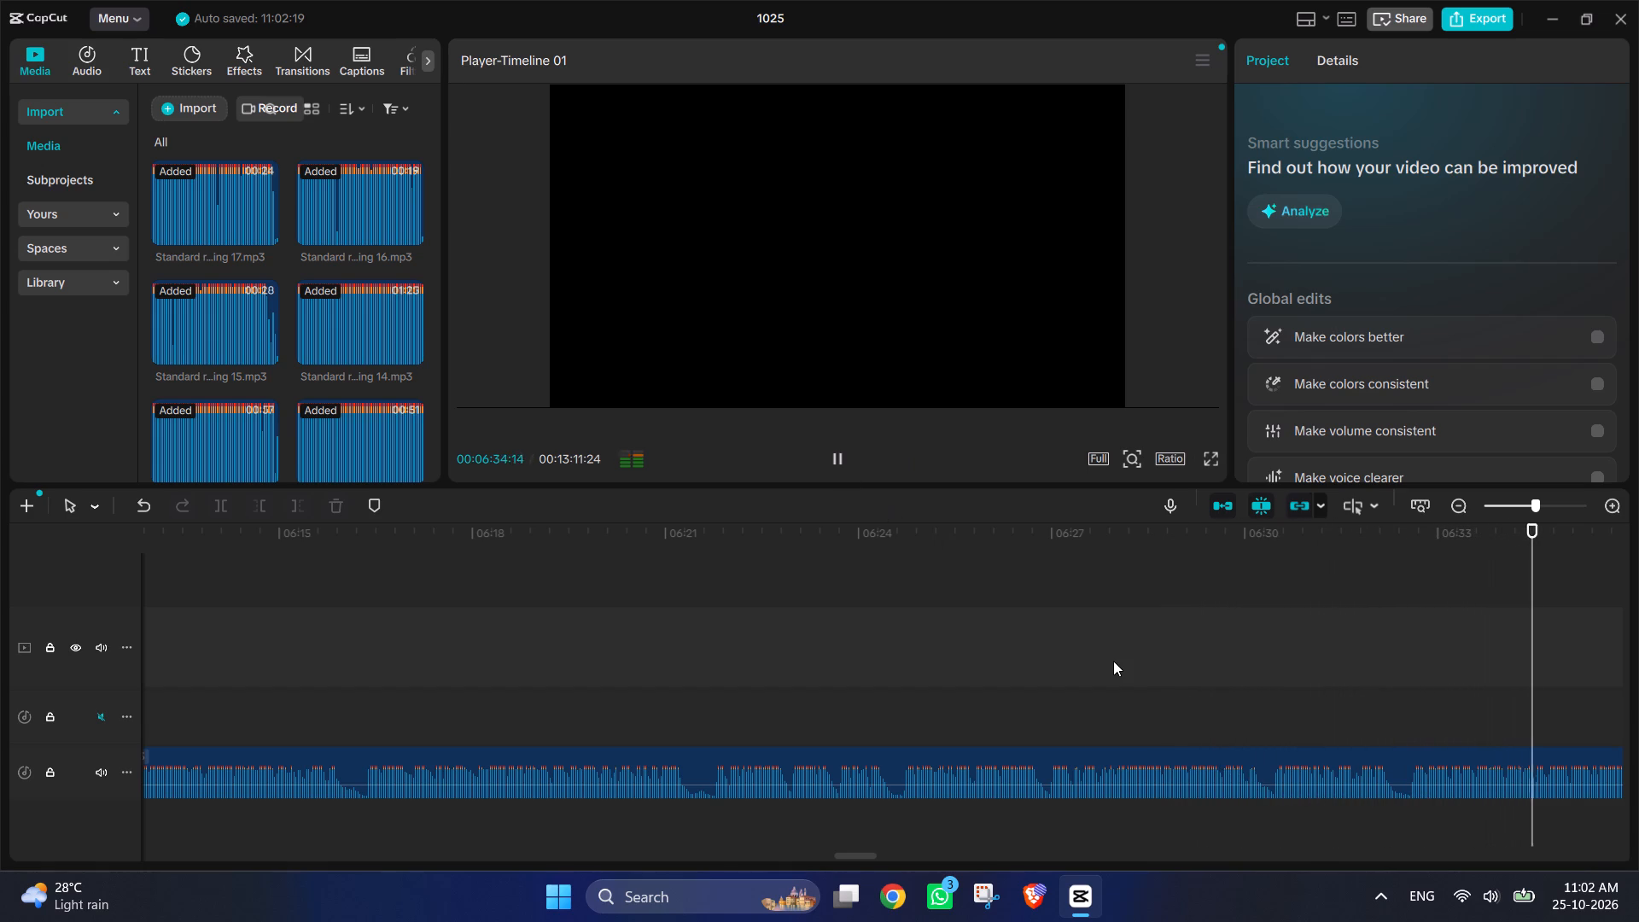
ctrl+scroll(1113, 661, down, 3)
scroll(1113, 661, left, 1)
ctrl+scroll(1111, 663, down, 3)
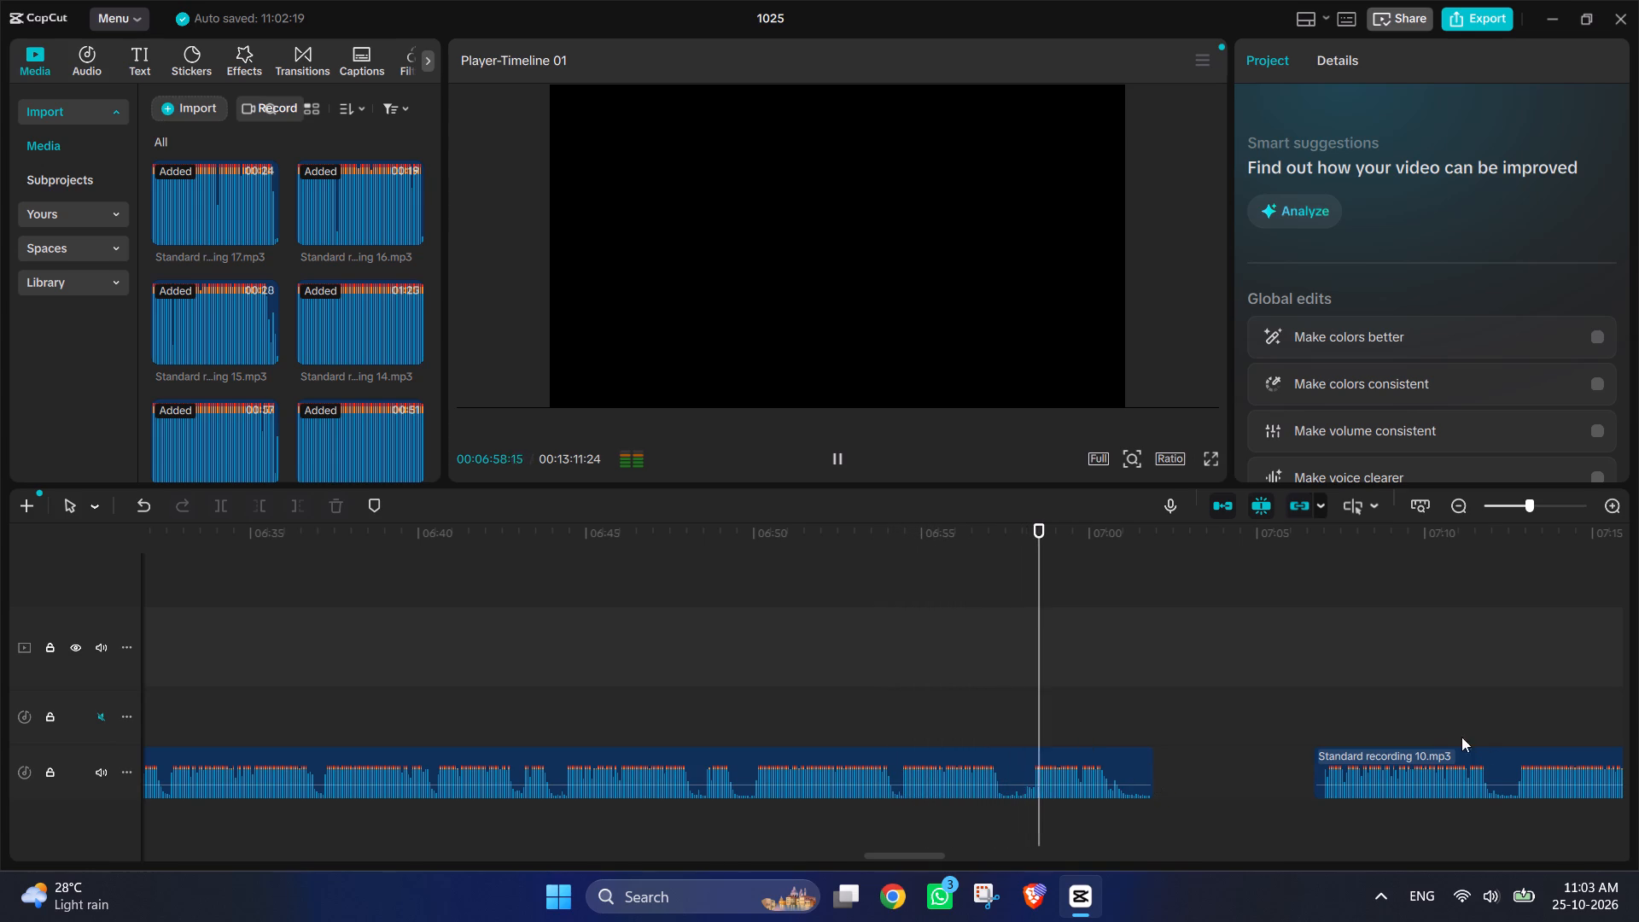
Play the start of recording 10 from 00:07:06:21, then replay recording 9 to find where to cut it.
click(1320, 697)
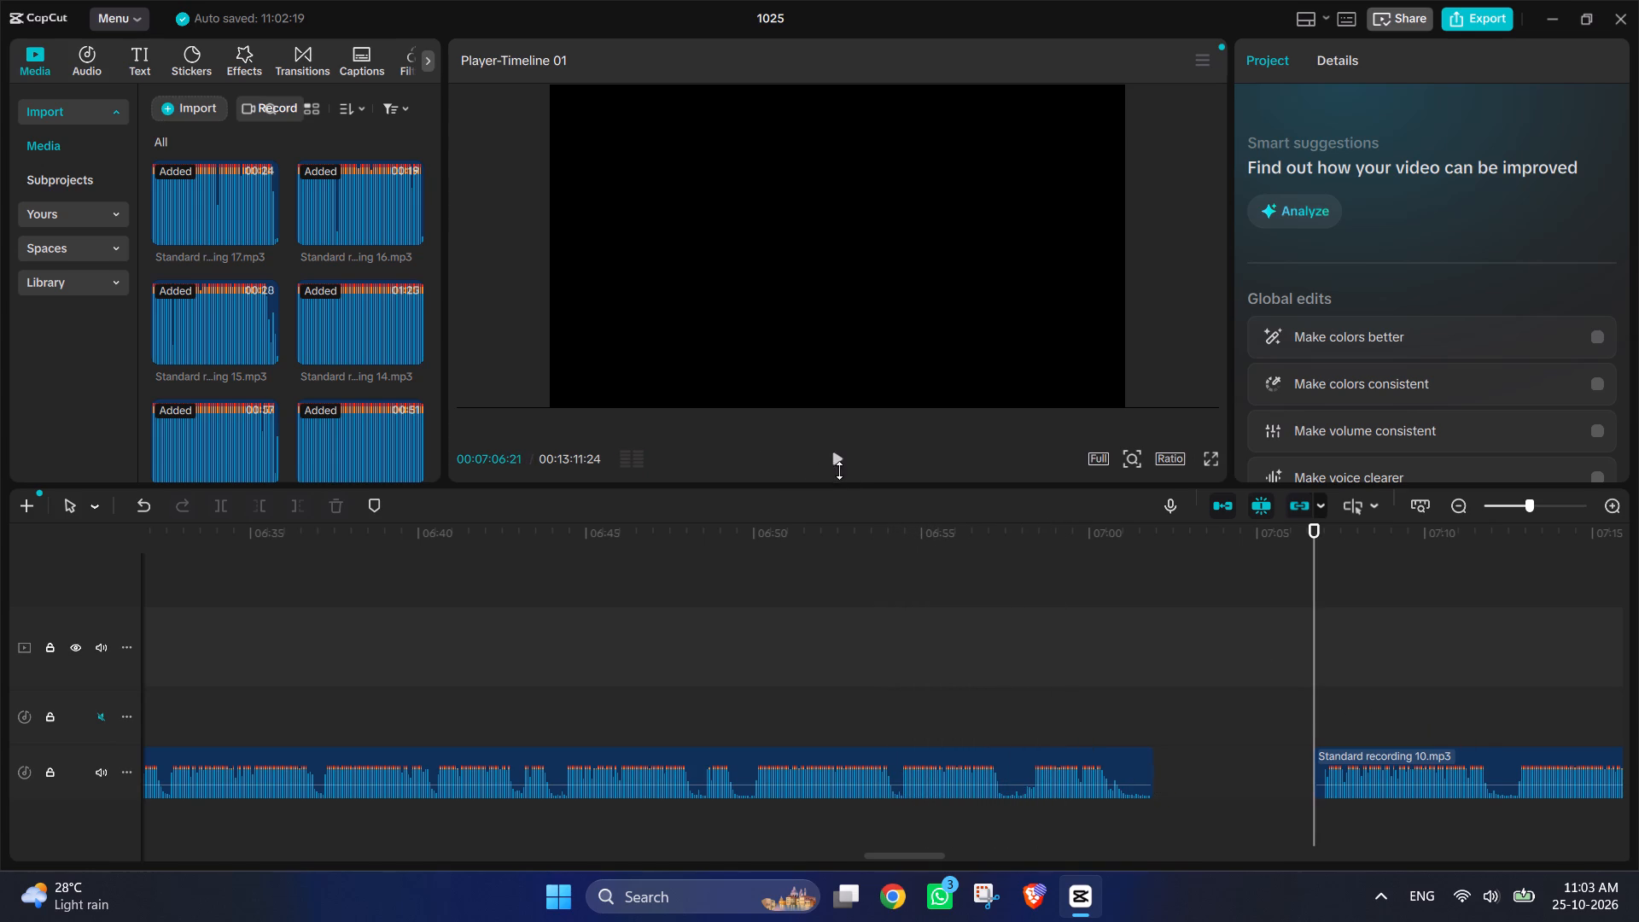
click(836, 456)
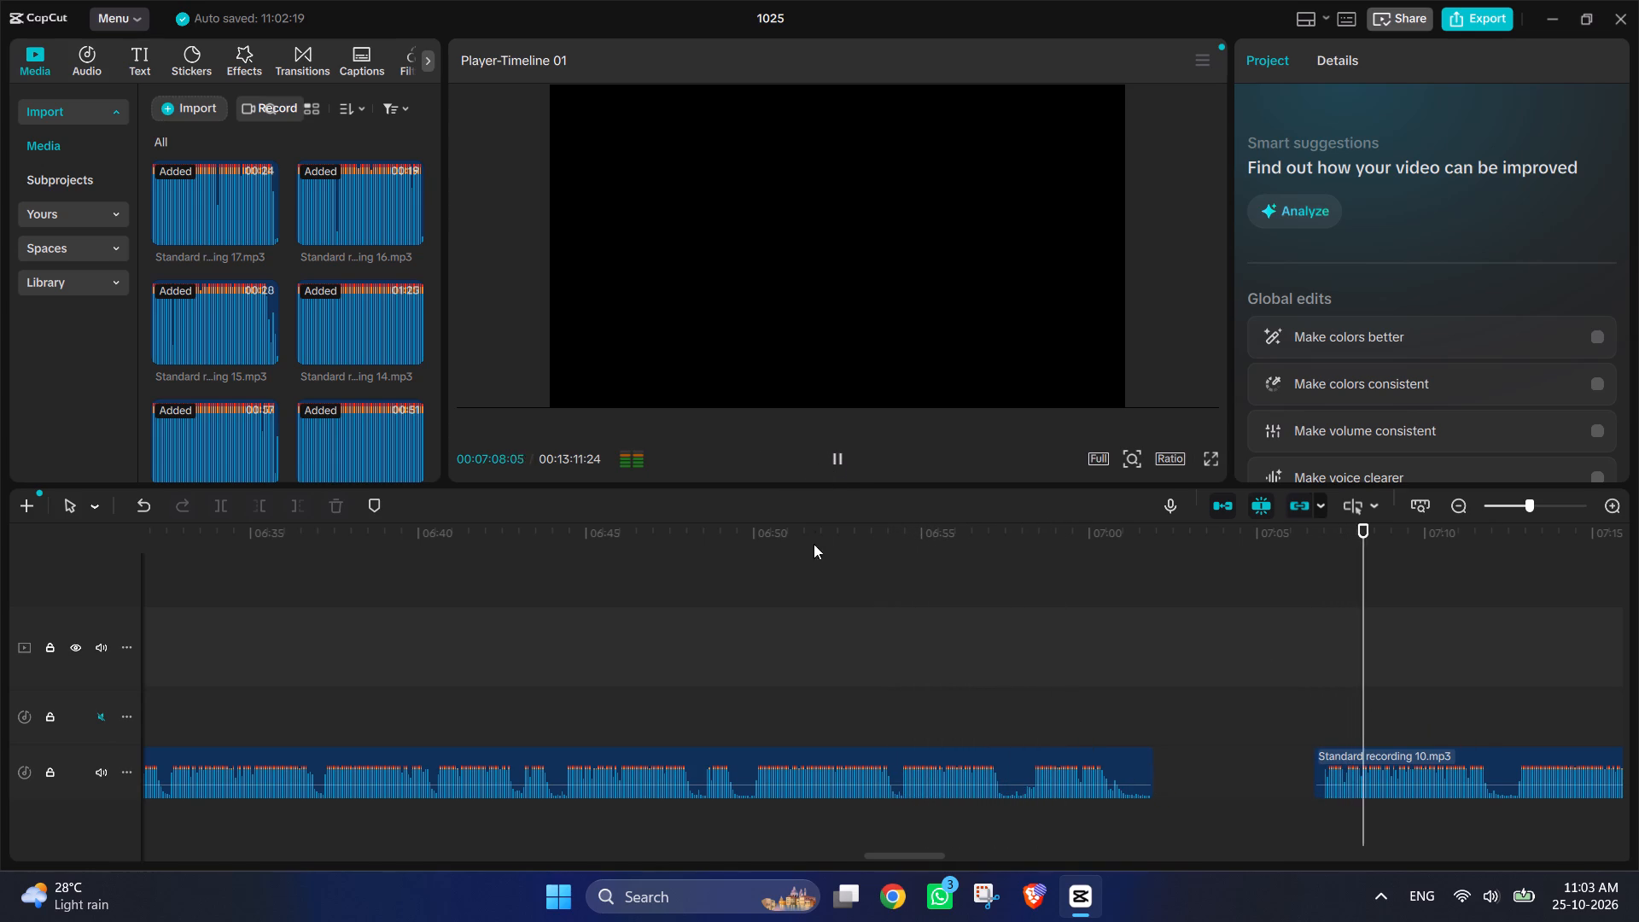
click(837, 450)
click(470, 680)
click(838, 458)
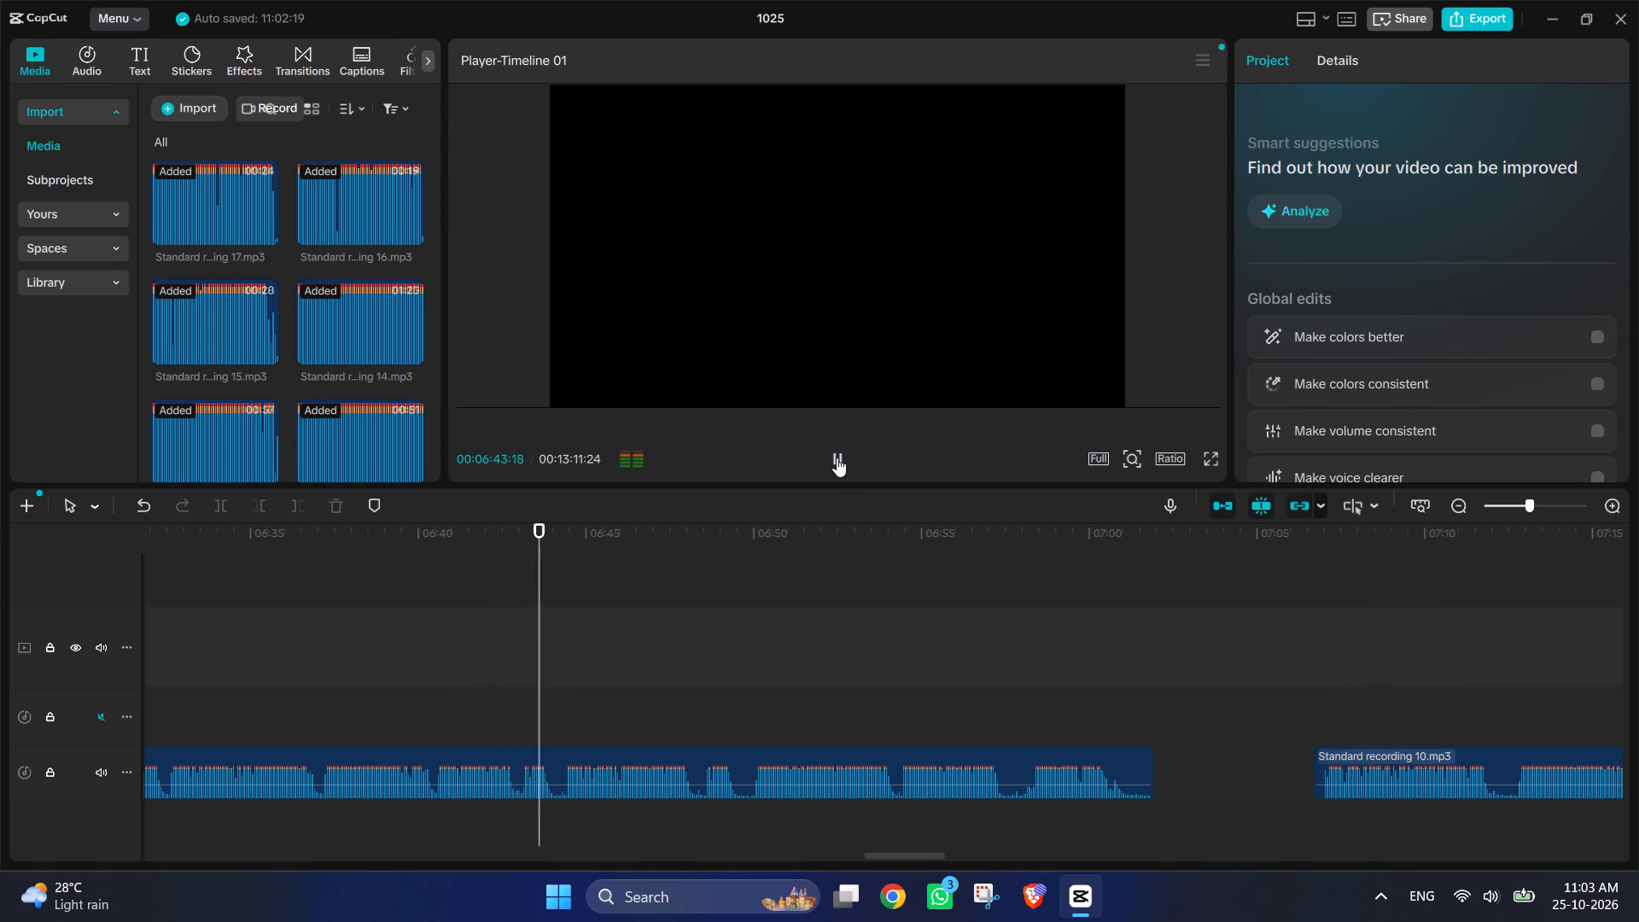
Trim off the end of recording 9 after 00:06:42:23.
drag(565, 632, 515, 641)
click(513, 641)
click(516, 747)
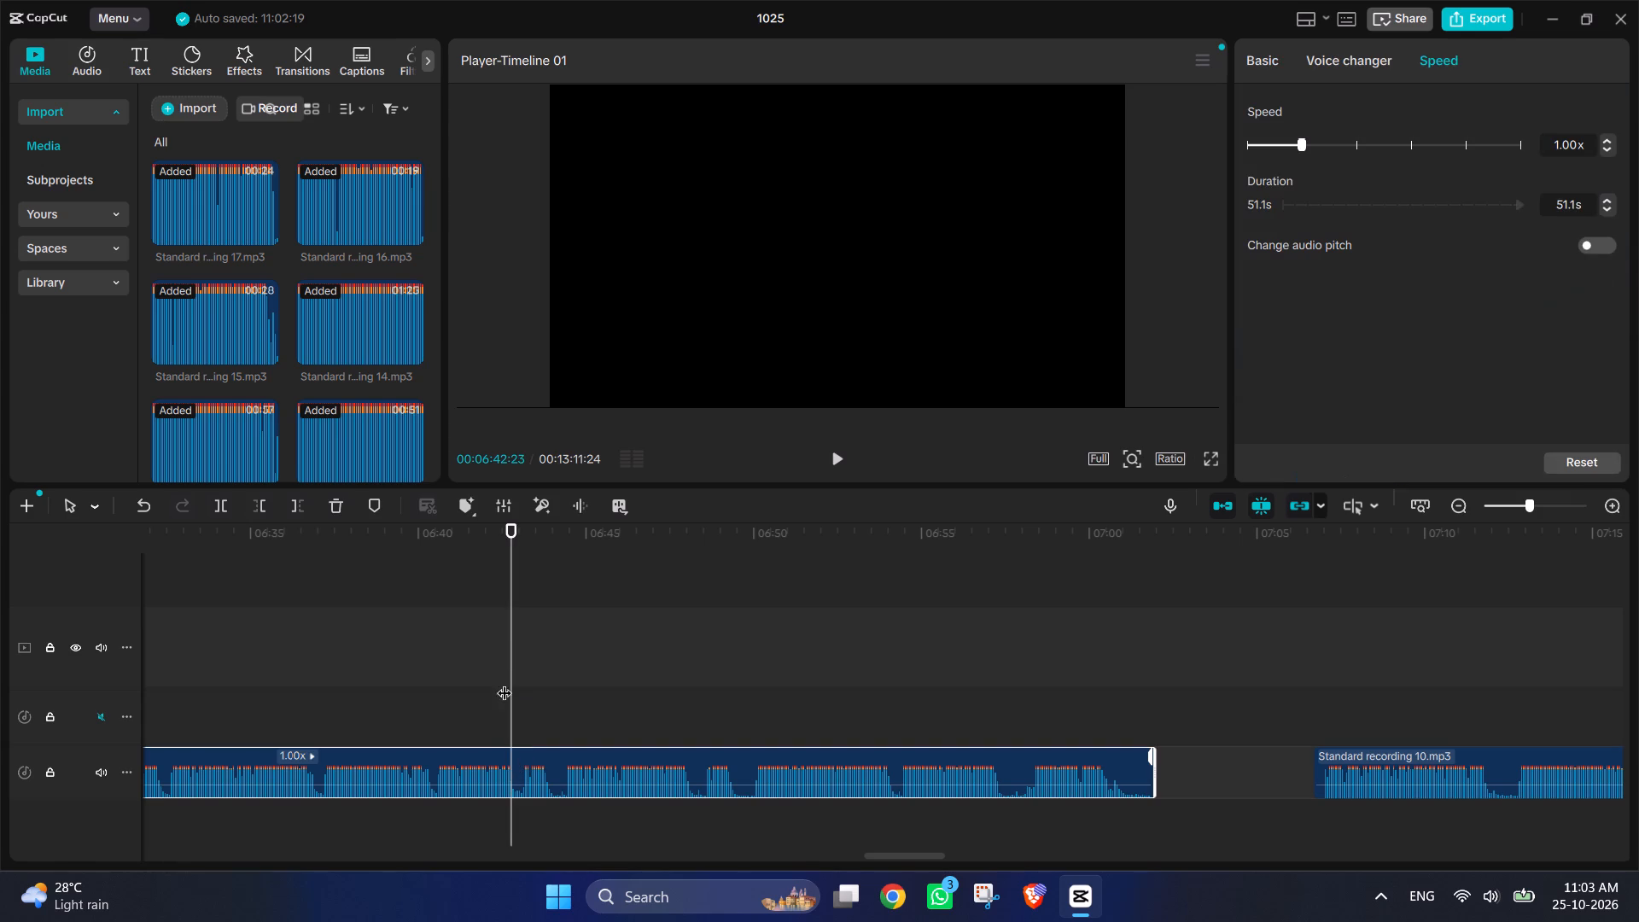
click(287, 502)
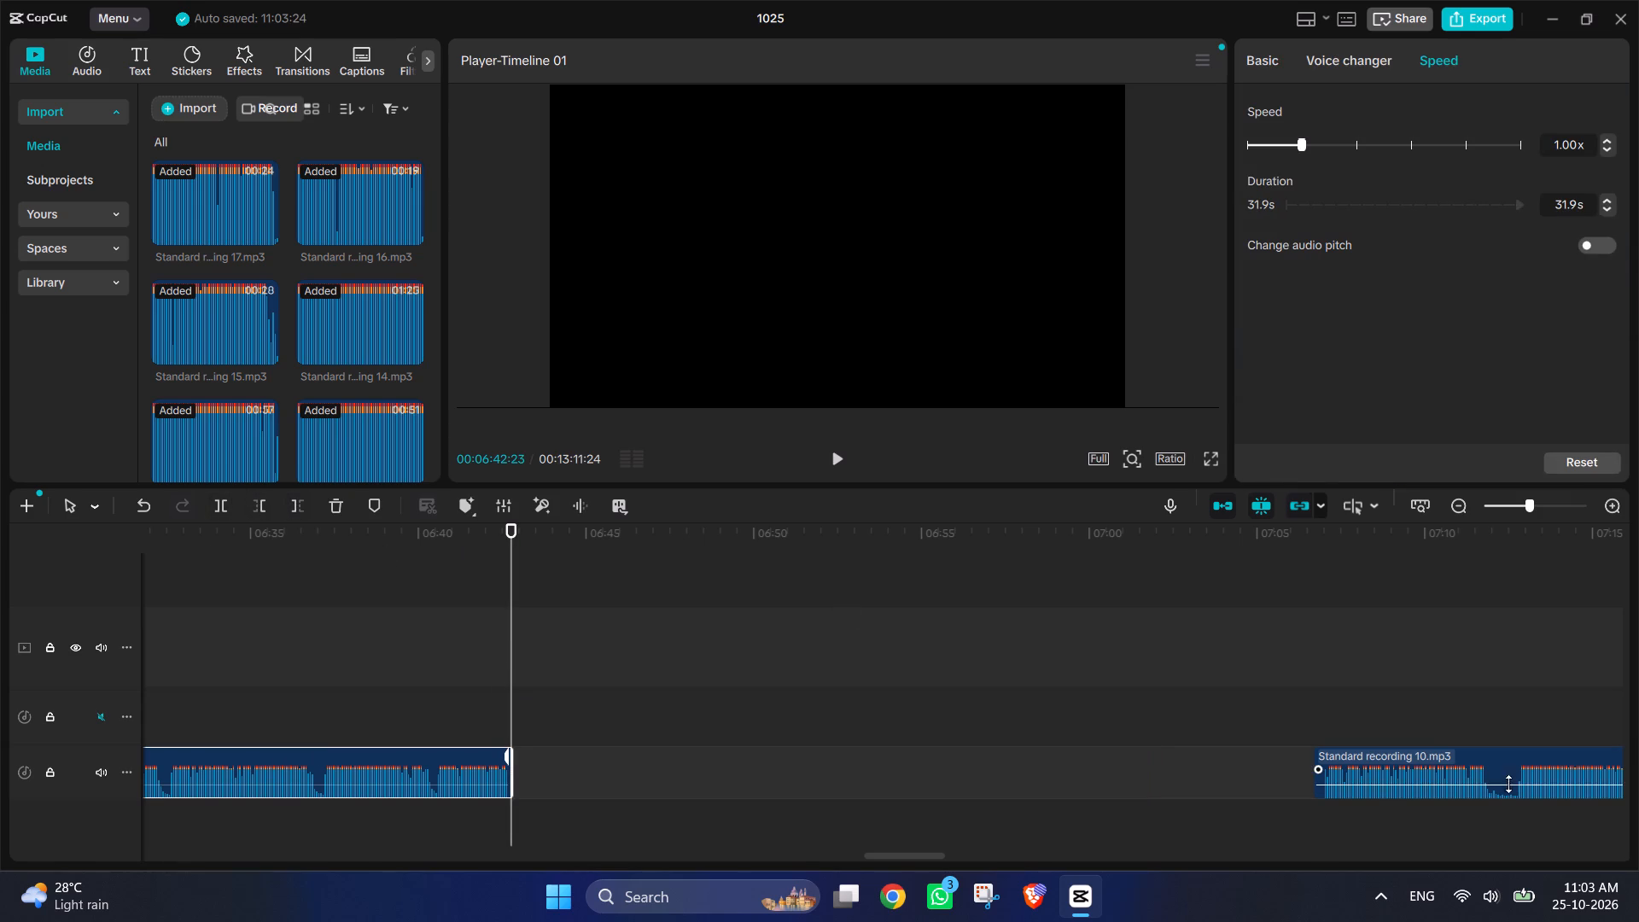
Move recording 10 against the end of recording 9, trimming its opening silence to a 42.1 s clip and closing the gap.
drag(1494, 753, 702, 758)
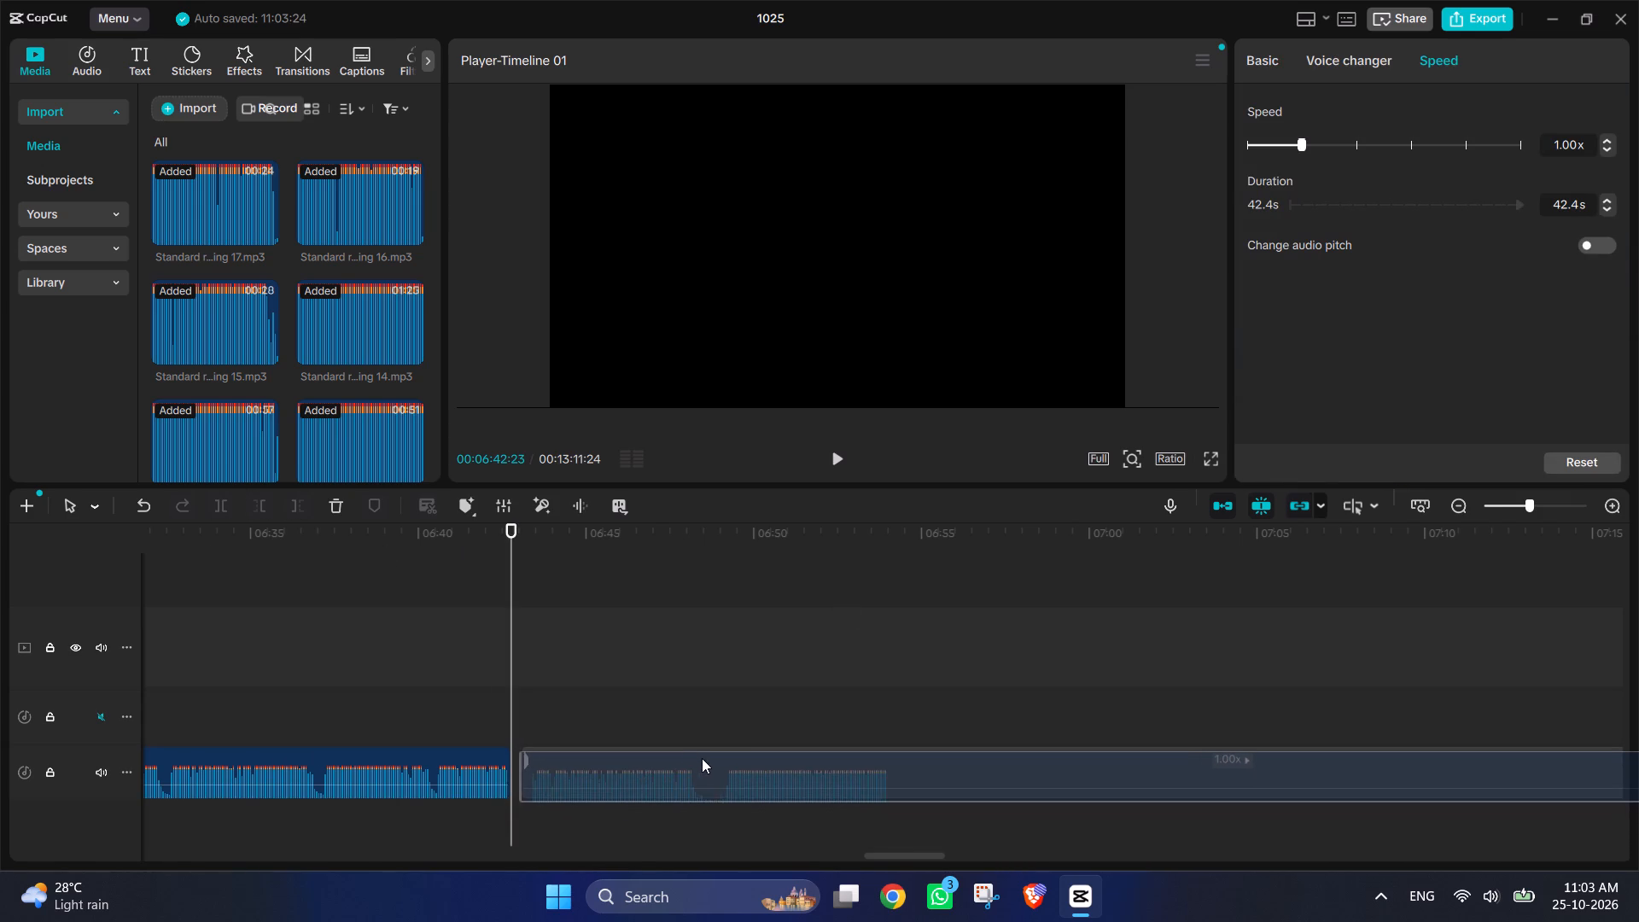
drag(702, 758, 692, 756)
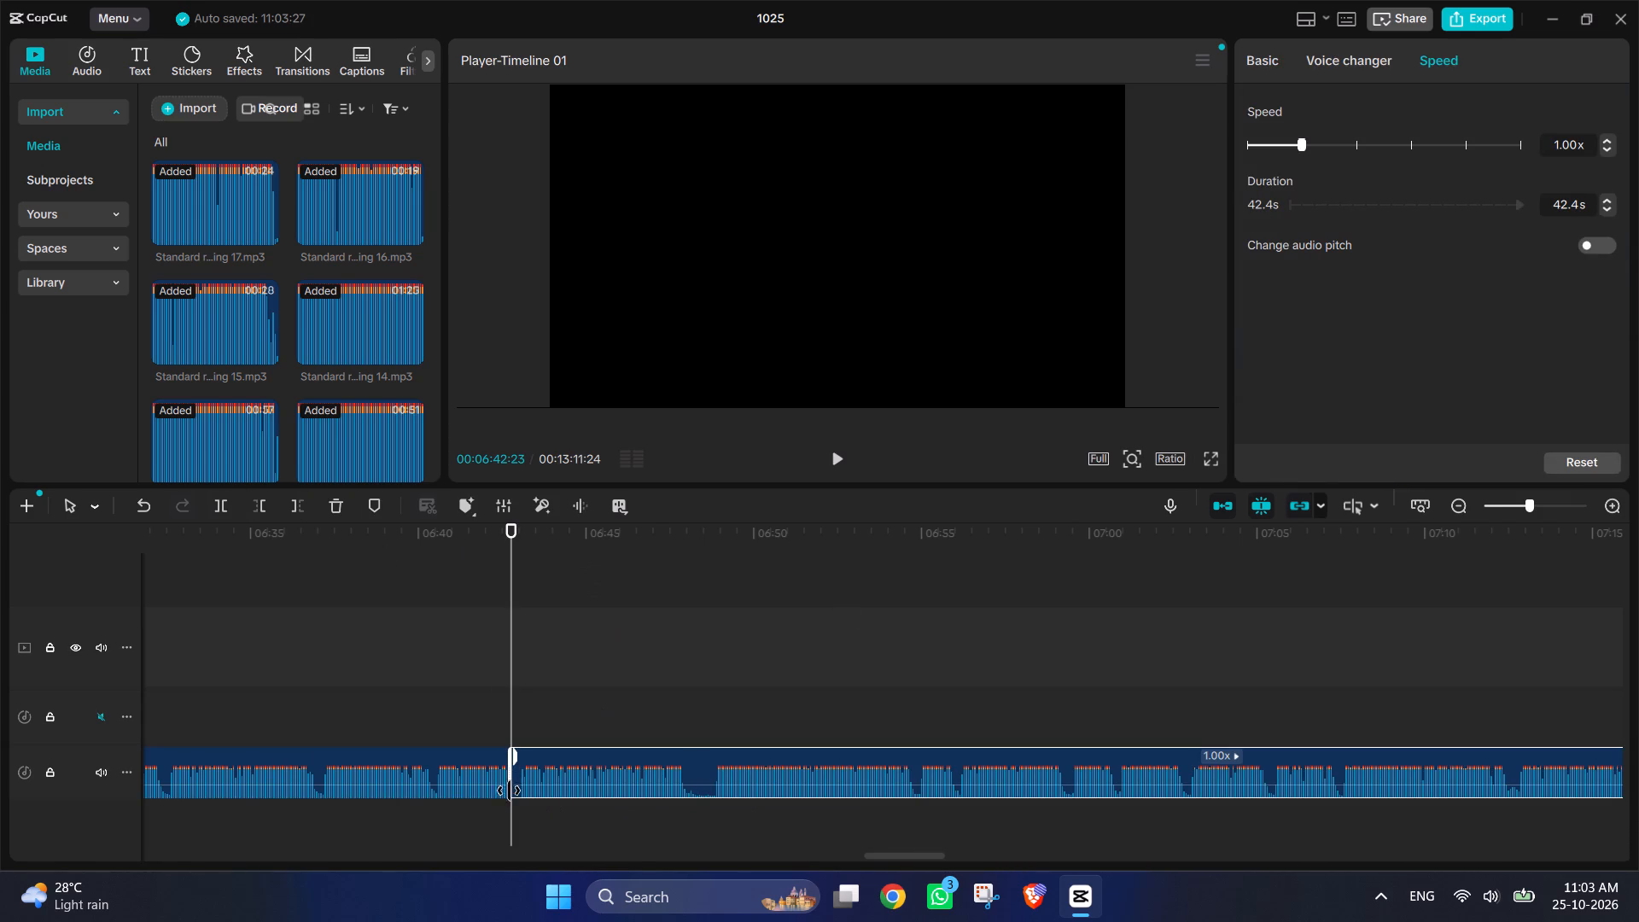
drag(509, 788, 522, 802)
drag(688, 750, 678, 760)
Play recording 10 from its start, then from 00:07:16:03 past its end, to check the narration and closing section.
drag(830, 472, 840, 464)
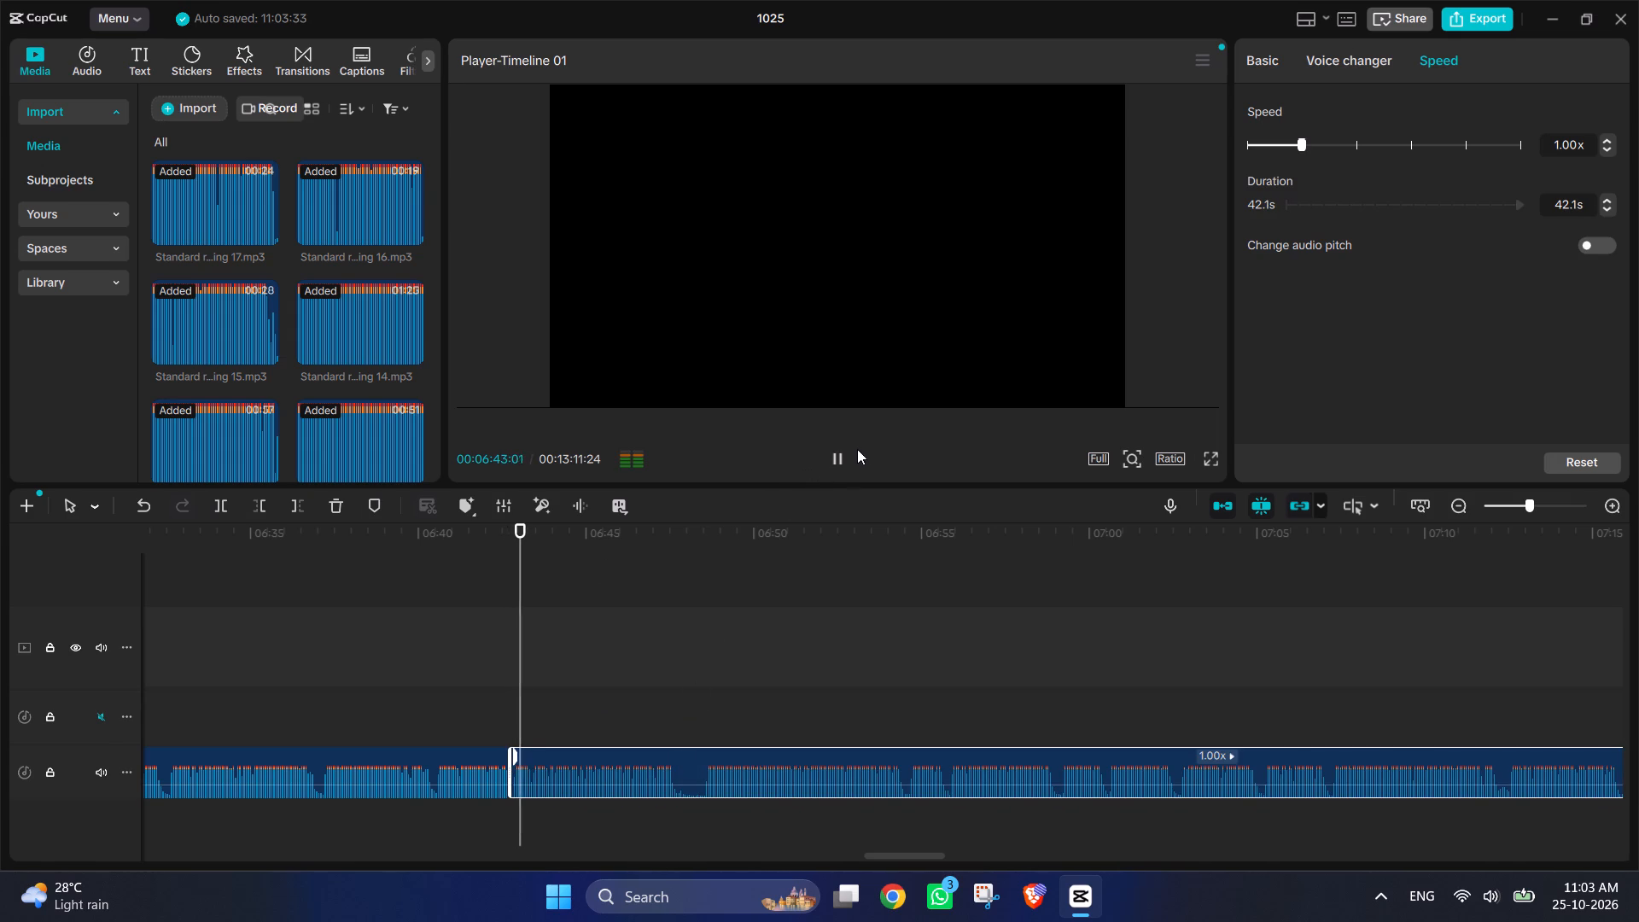
scroll(865, 468, left, 4)
ctrl+scroll(879, 528, down, 10)
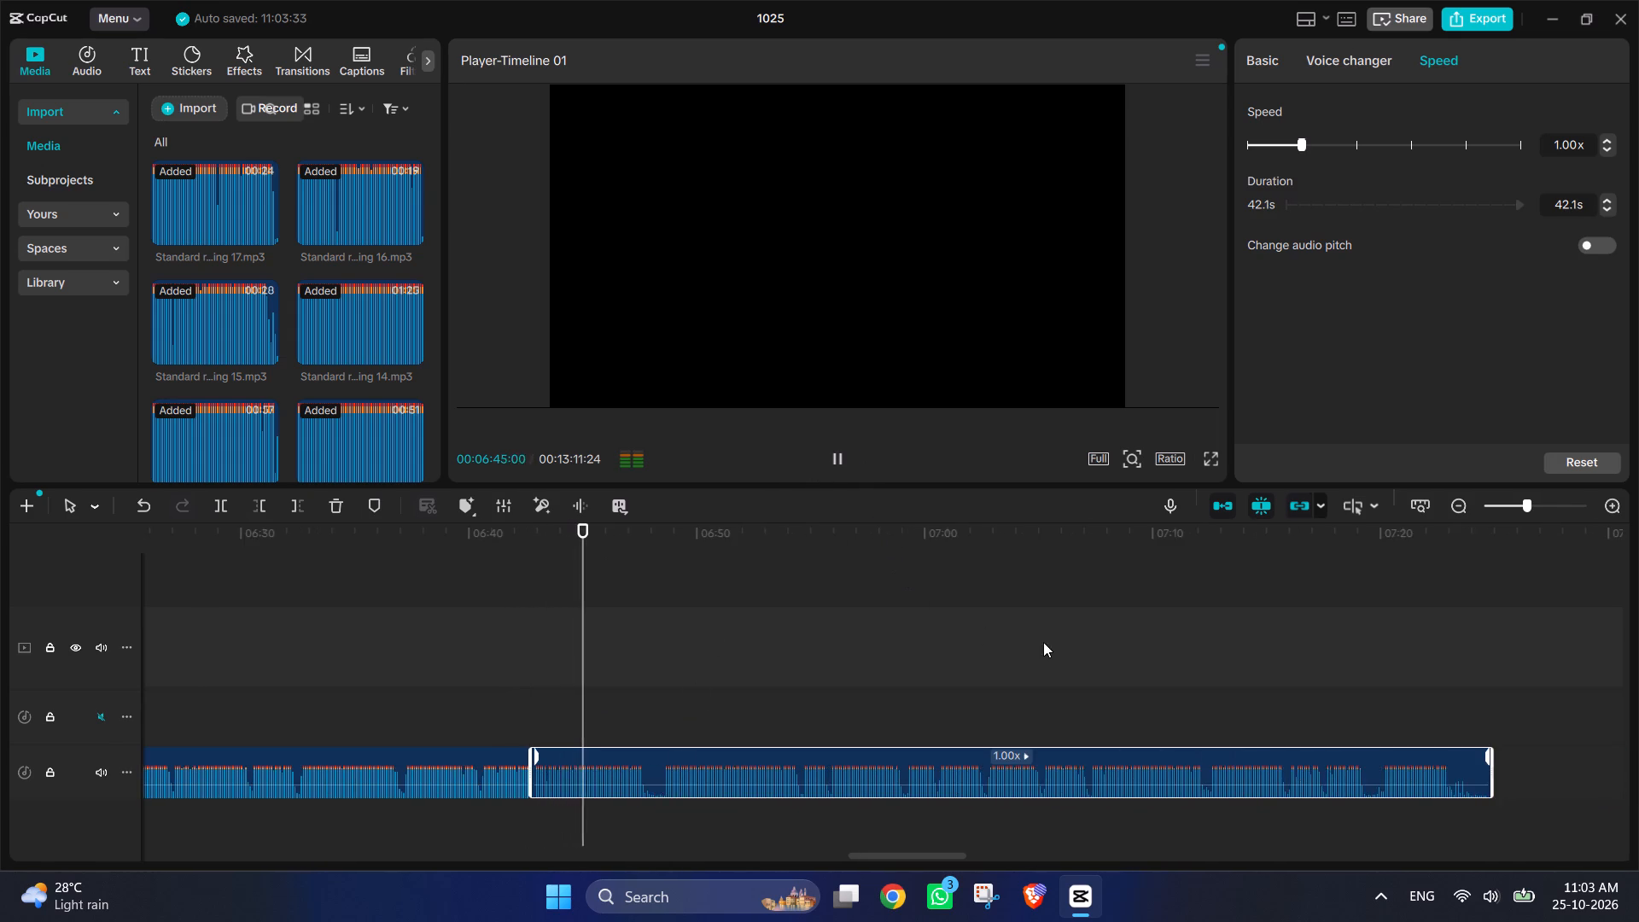
ctrl+scroll(1052, 627, down, 2)
click(1260, 55)
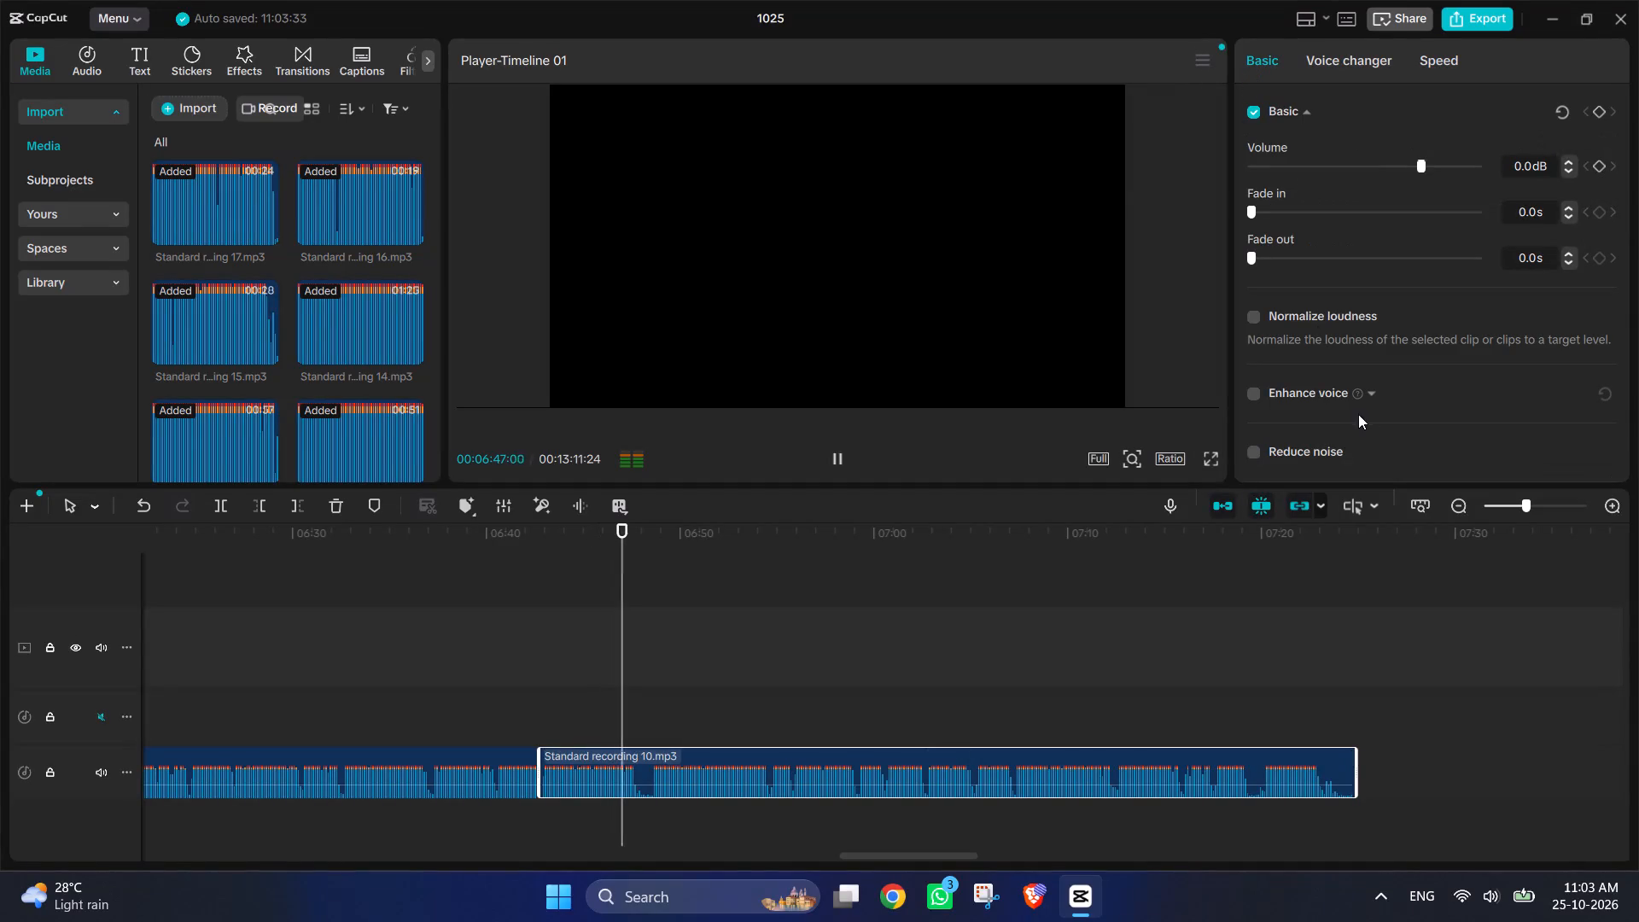
scroll(1357, 476, left, 1)
ctrl+scroll(1335, 501, down, 4)
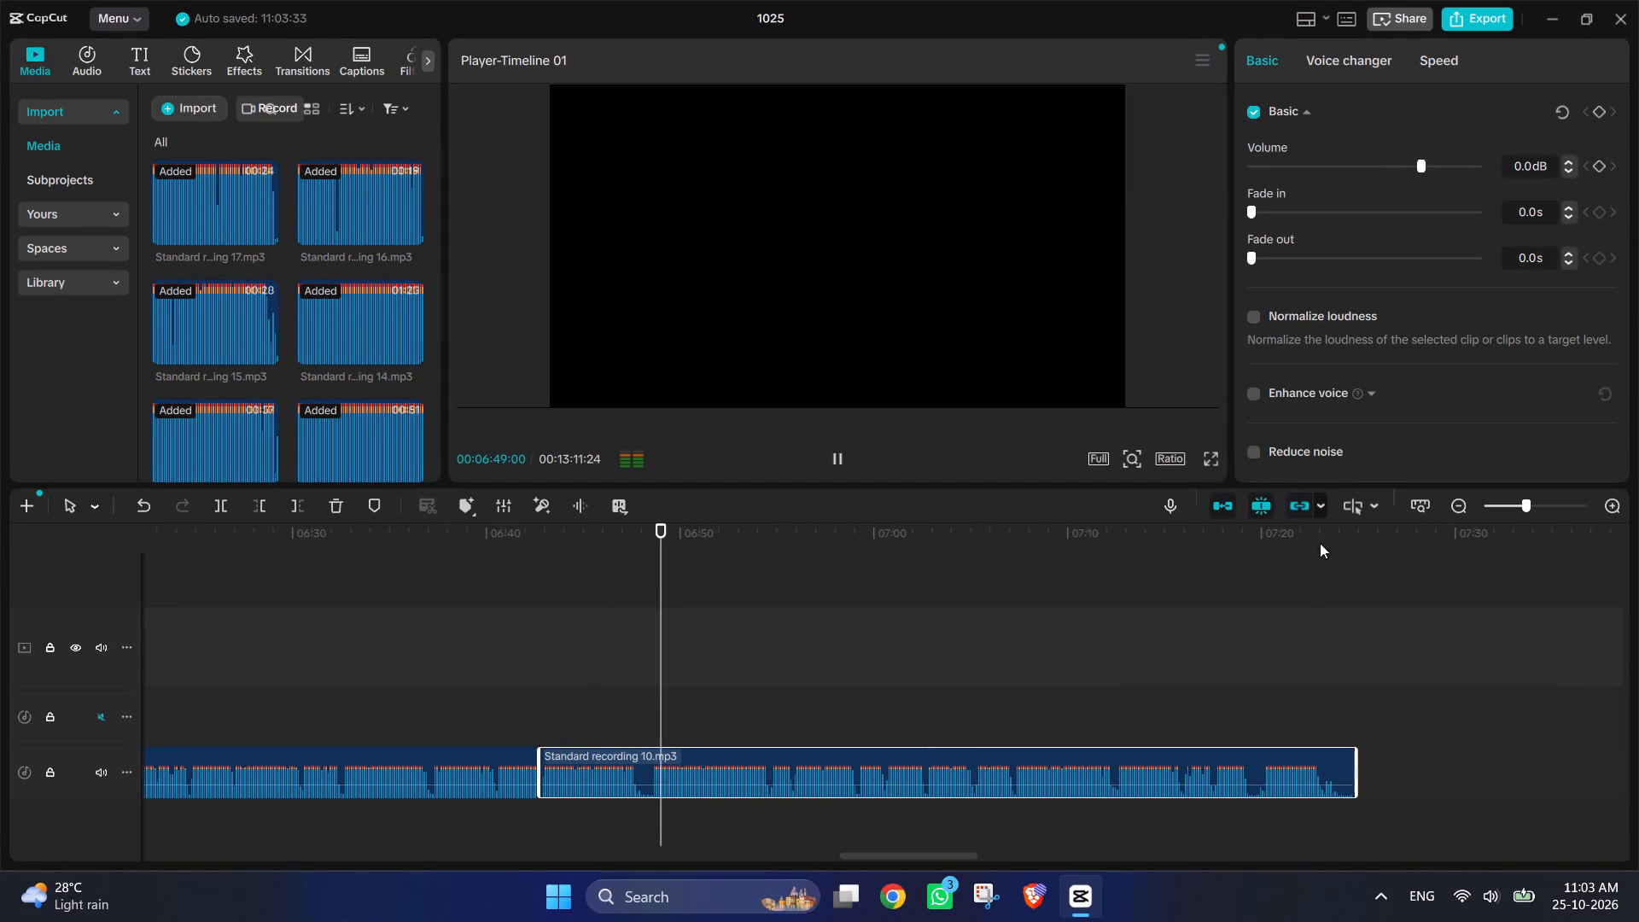
ctrl+scroll(1304, 591, down, 5)
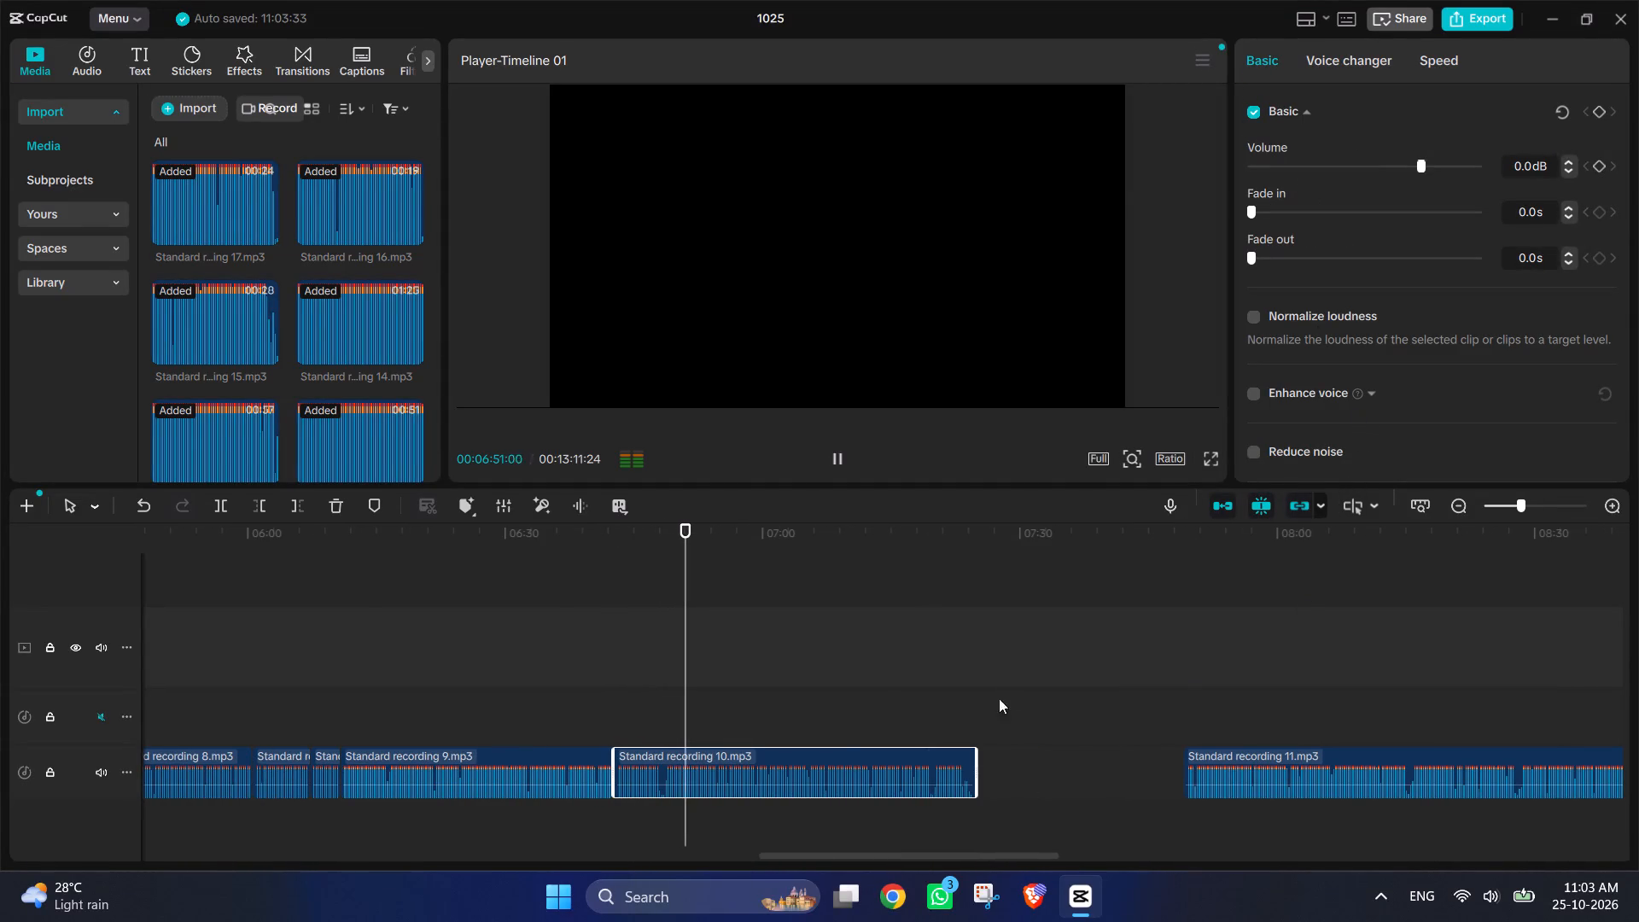
click(901, 683)
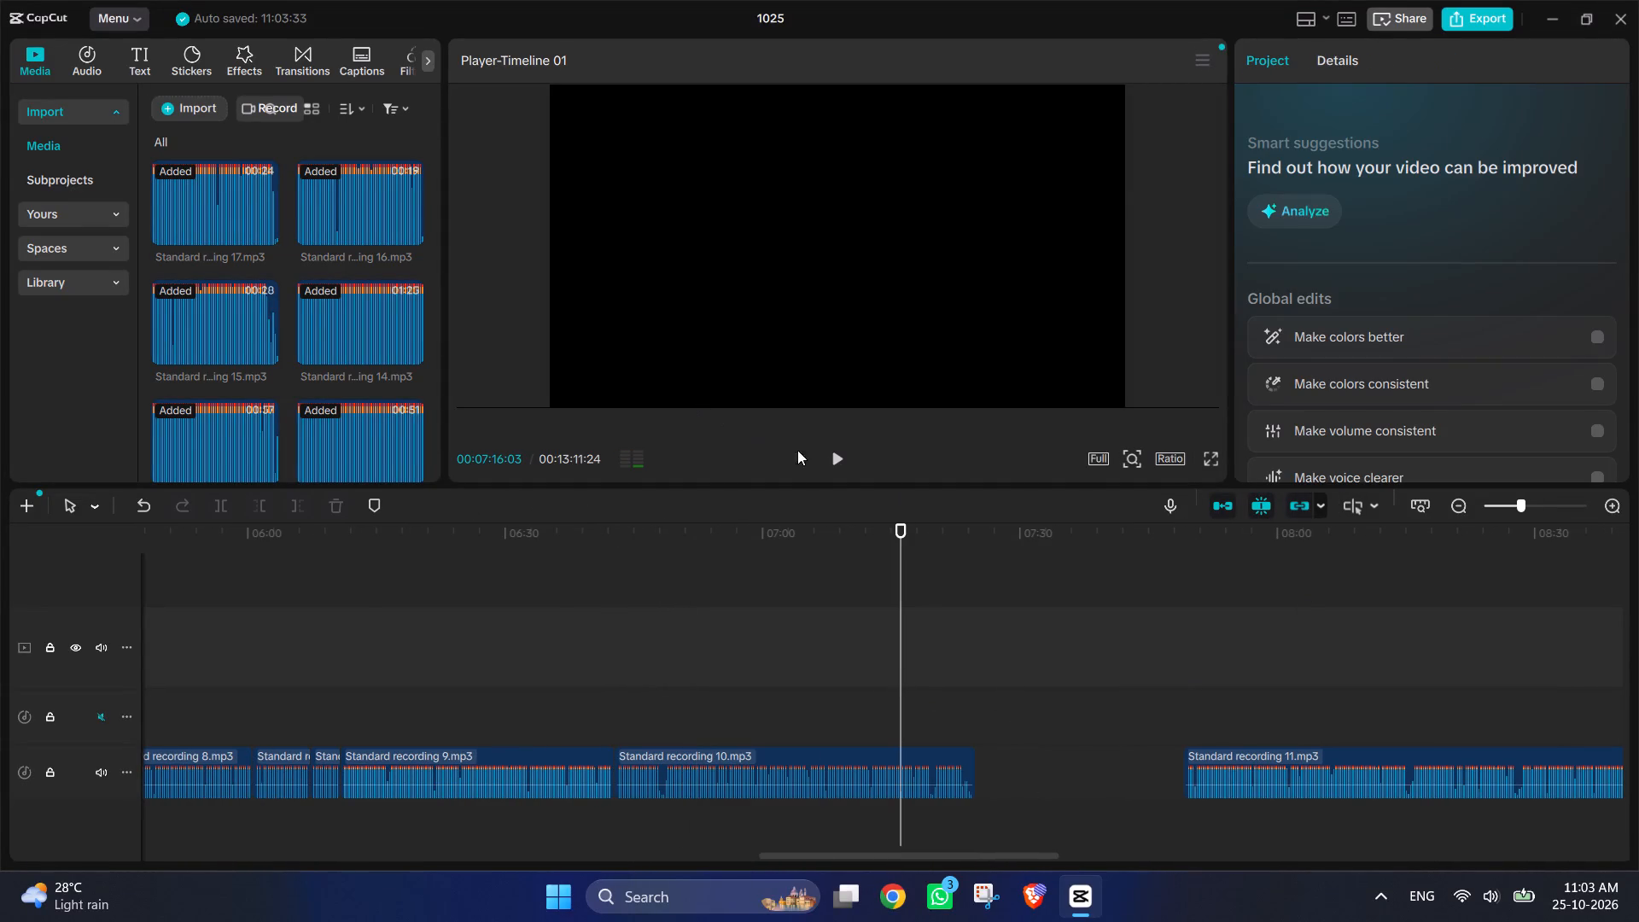
click(827, 460)
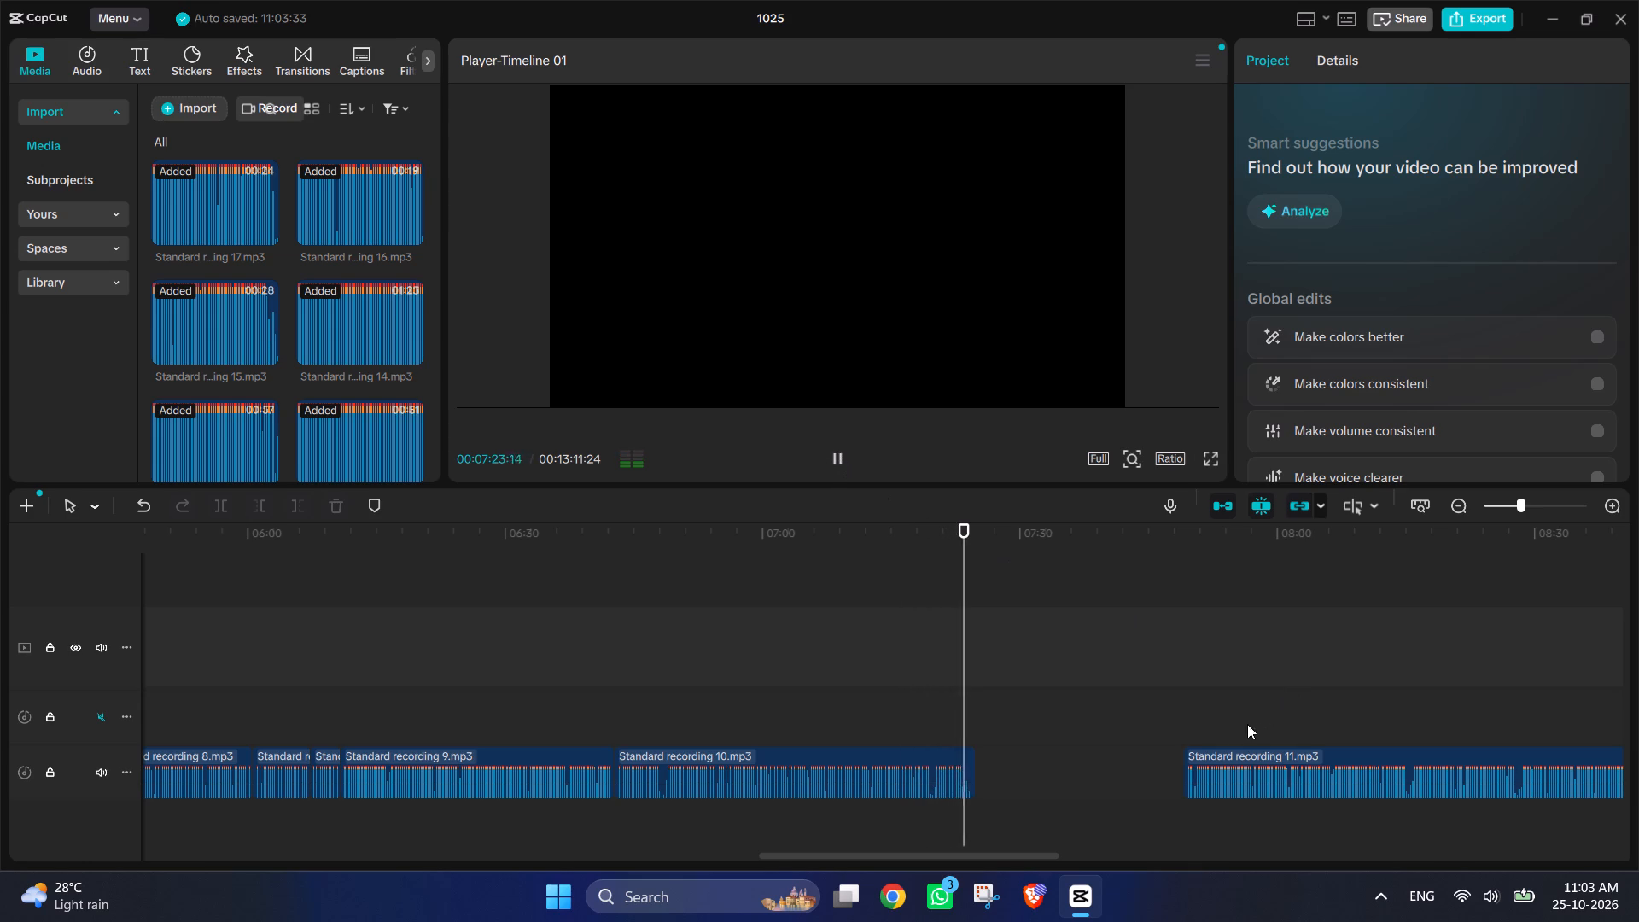
scroll(928, 732, right, 1)
ctrl+scroll(928, 732, up, 9)
scroll(928, 732, right, 9)
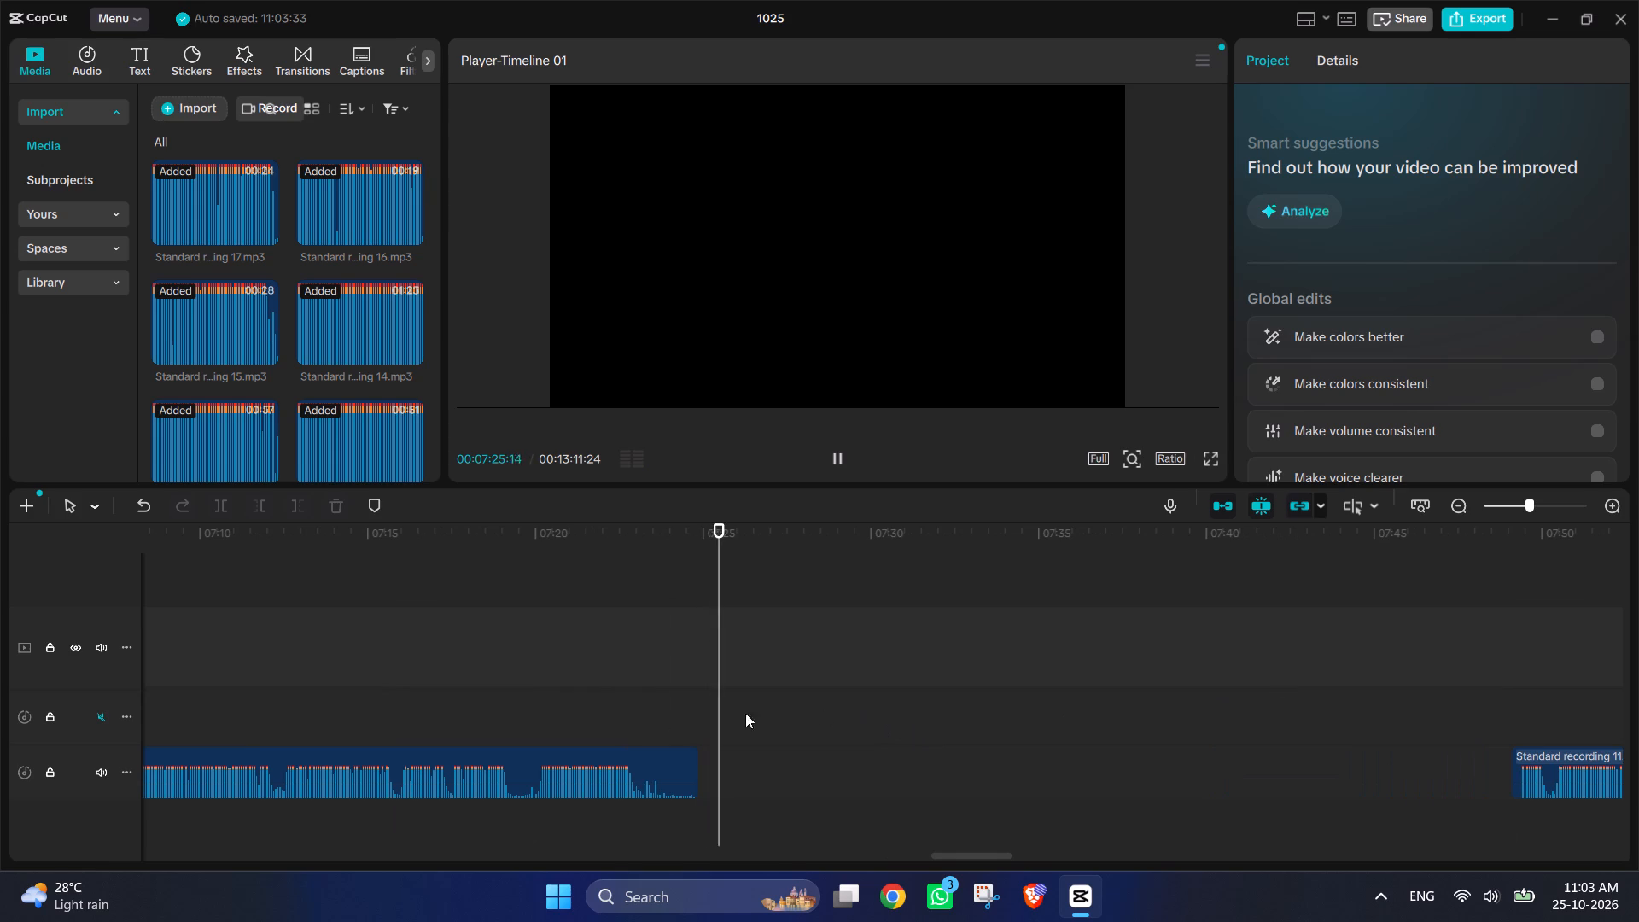
Replay the closing section of recording 10 and trim off everything after 00:07:19:04.
click(520, 709)
drag(499, 708, 484, 705)
click(369, 698)
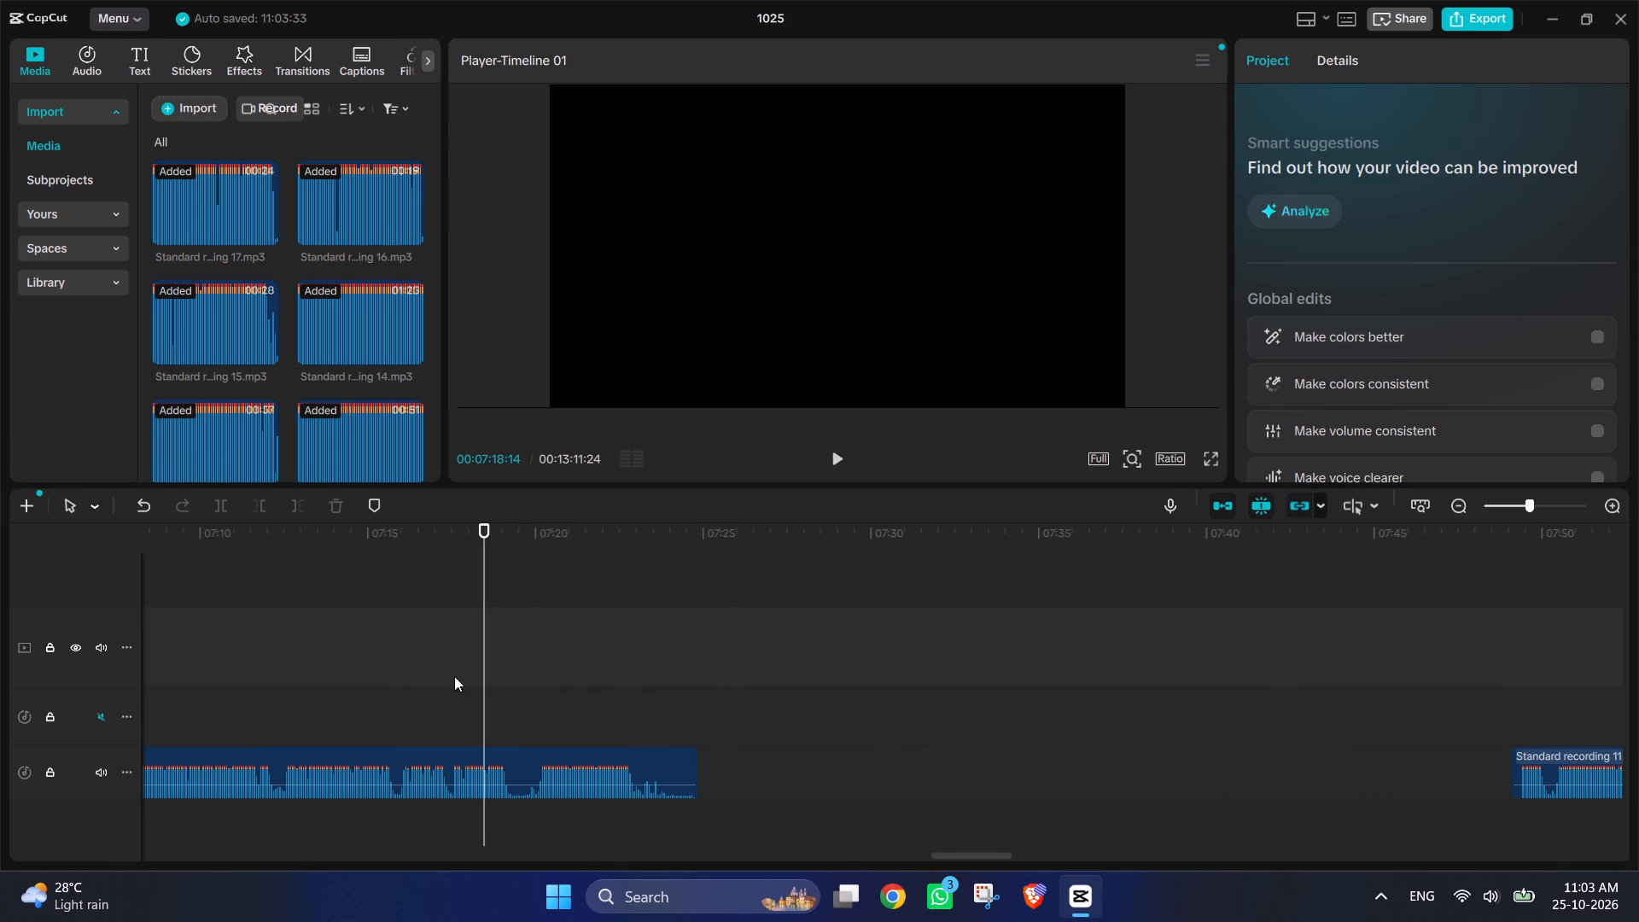
click(839, 452)
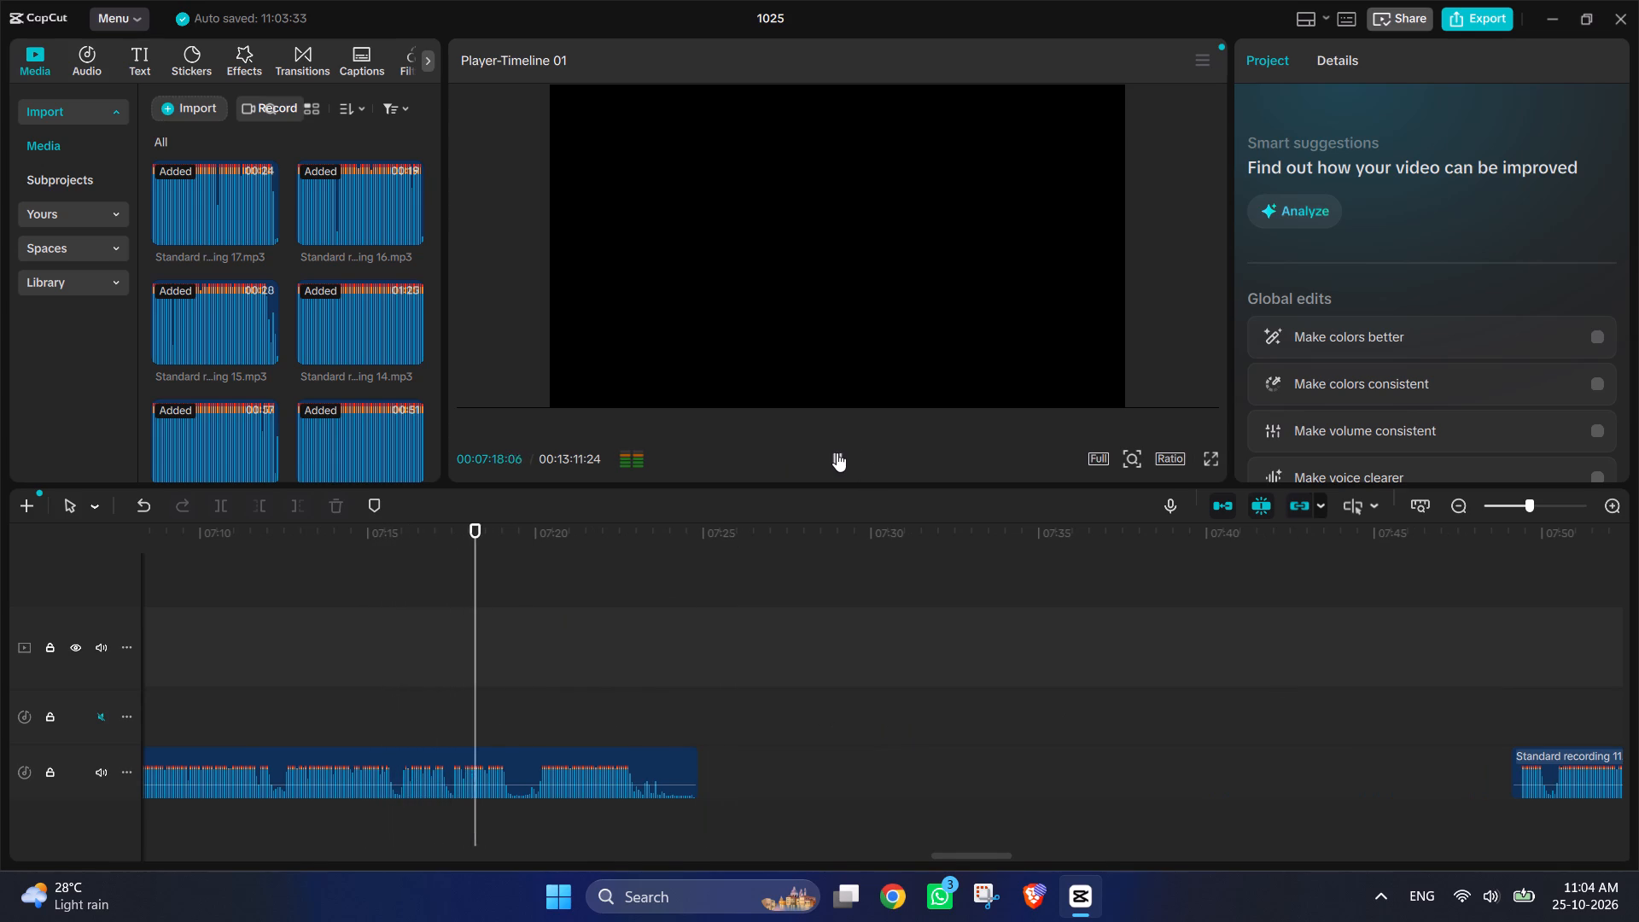
click(837, 452)
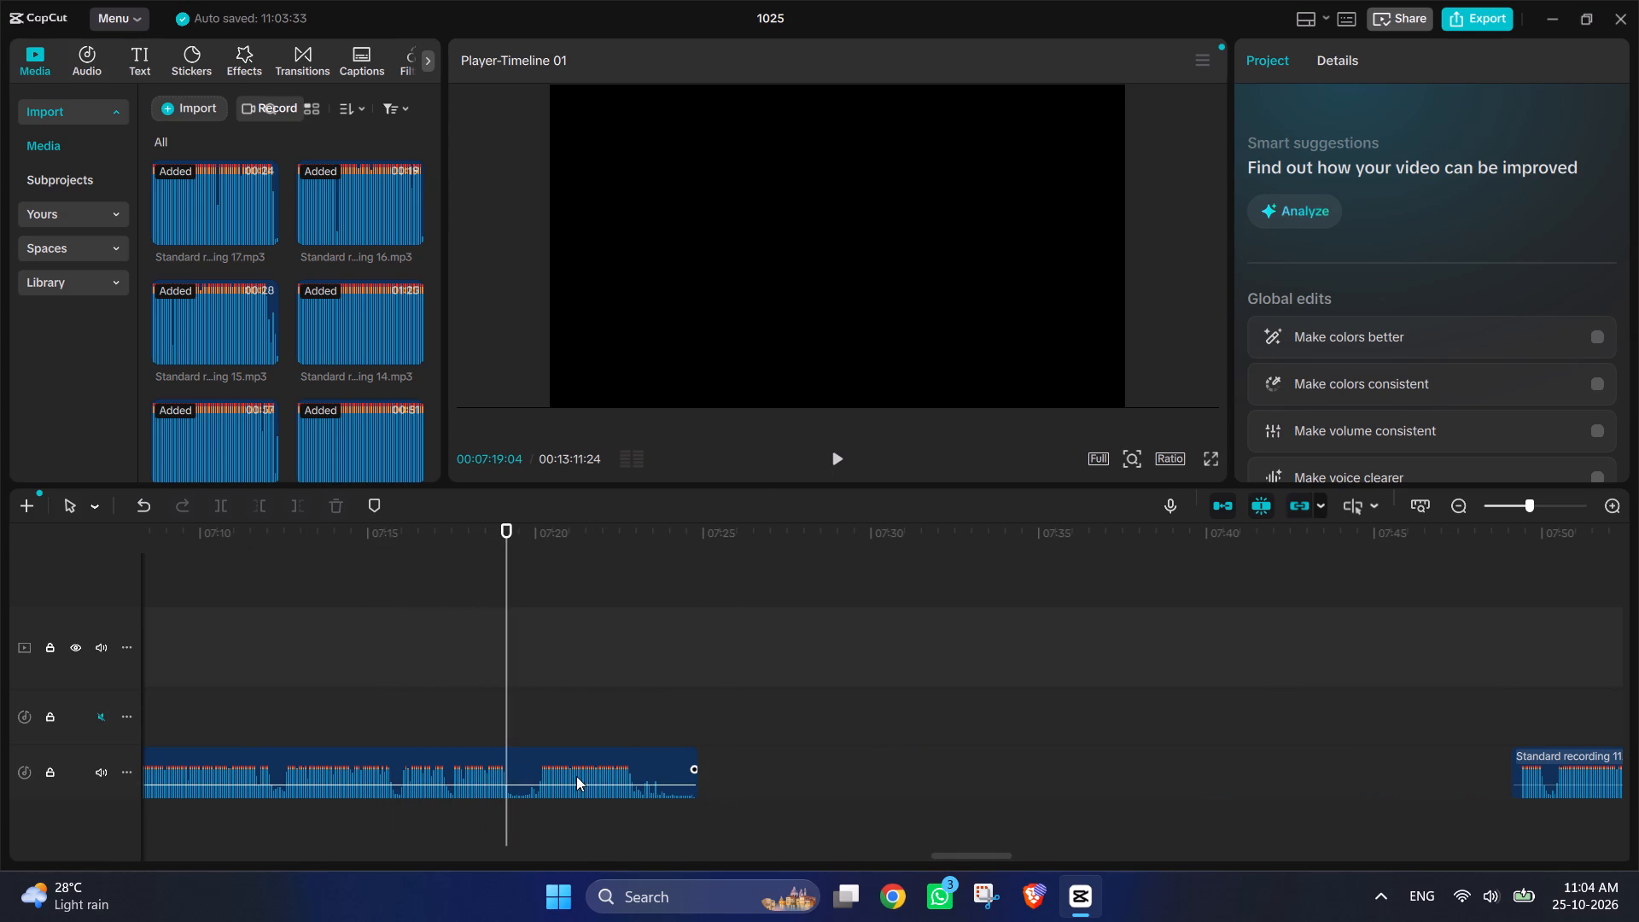
click(586, 758)
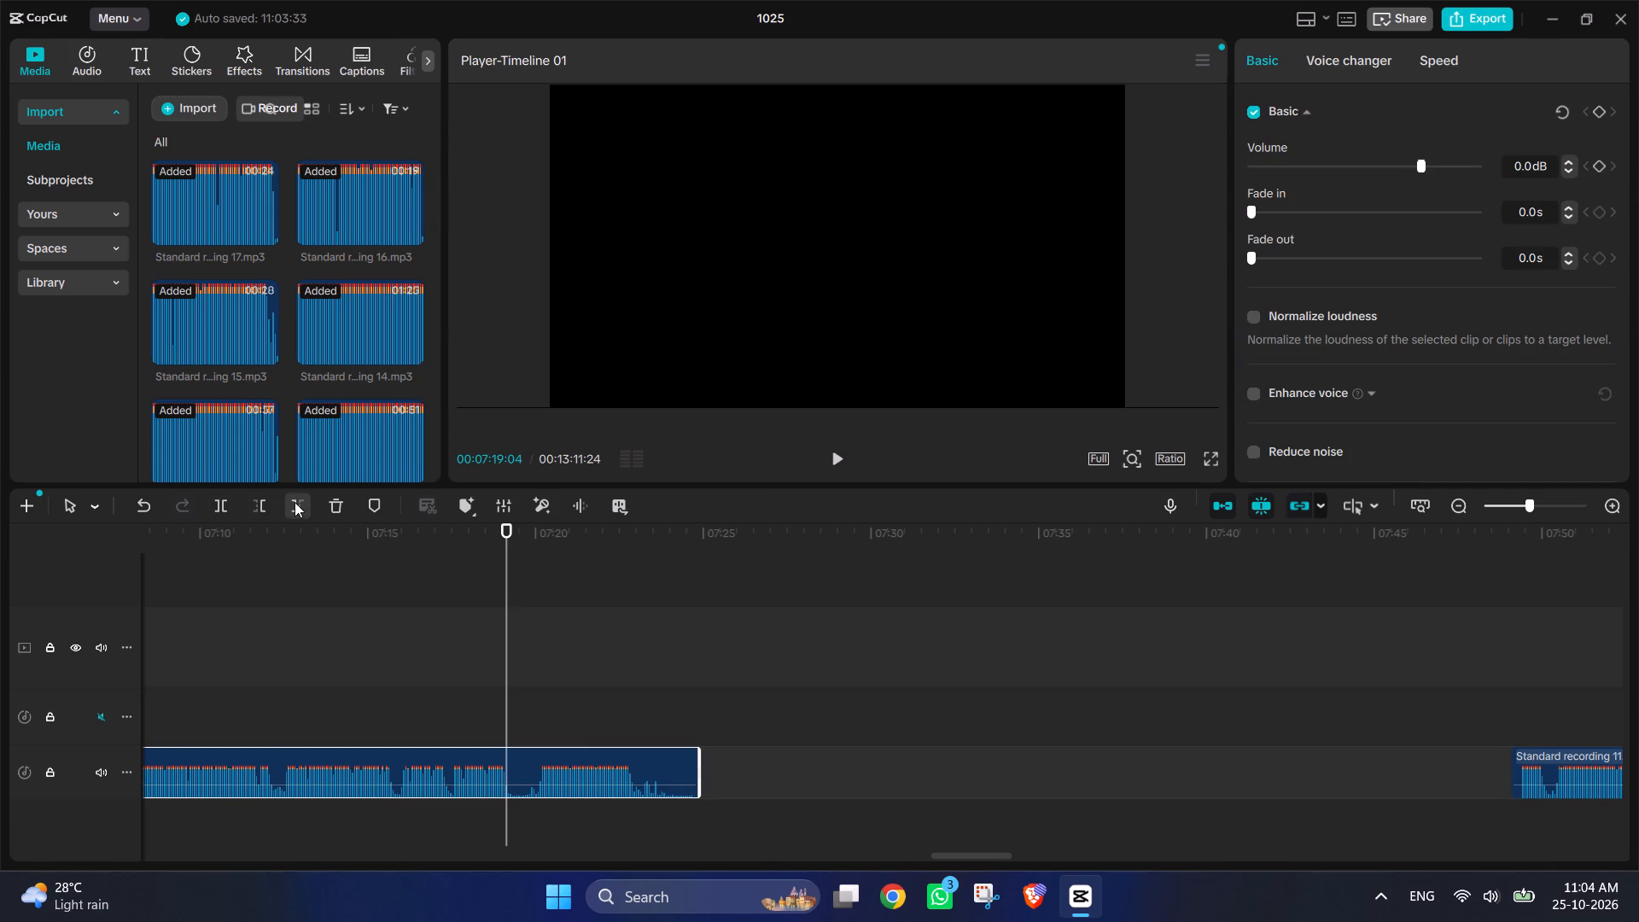
click(295, 502)
Trim the opening silence of recording 11 and move the clip against the end of recording 10.
click(1582, 748)
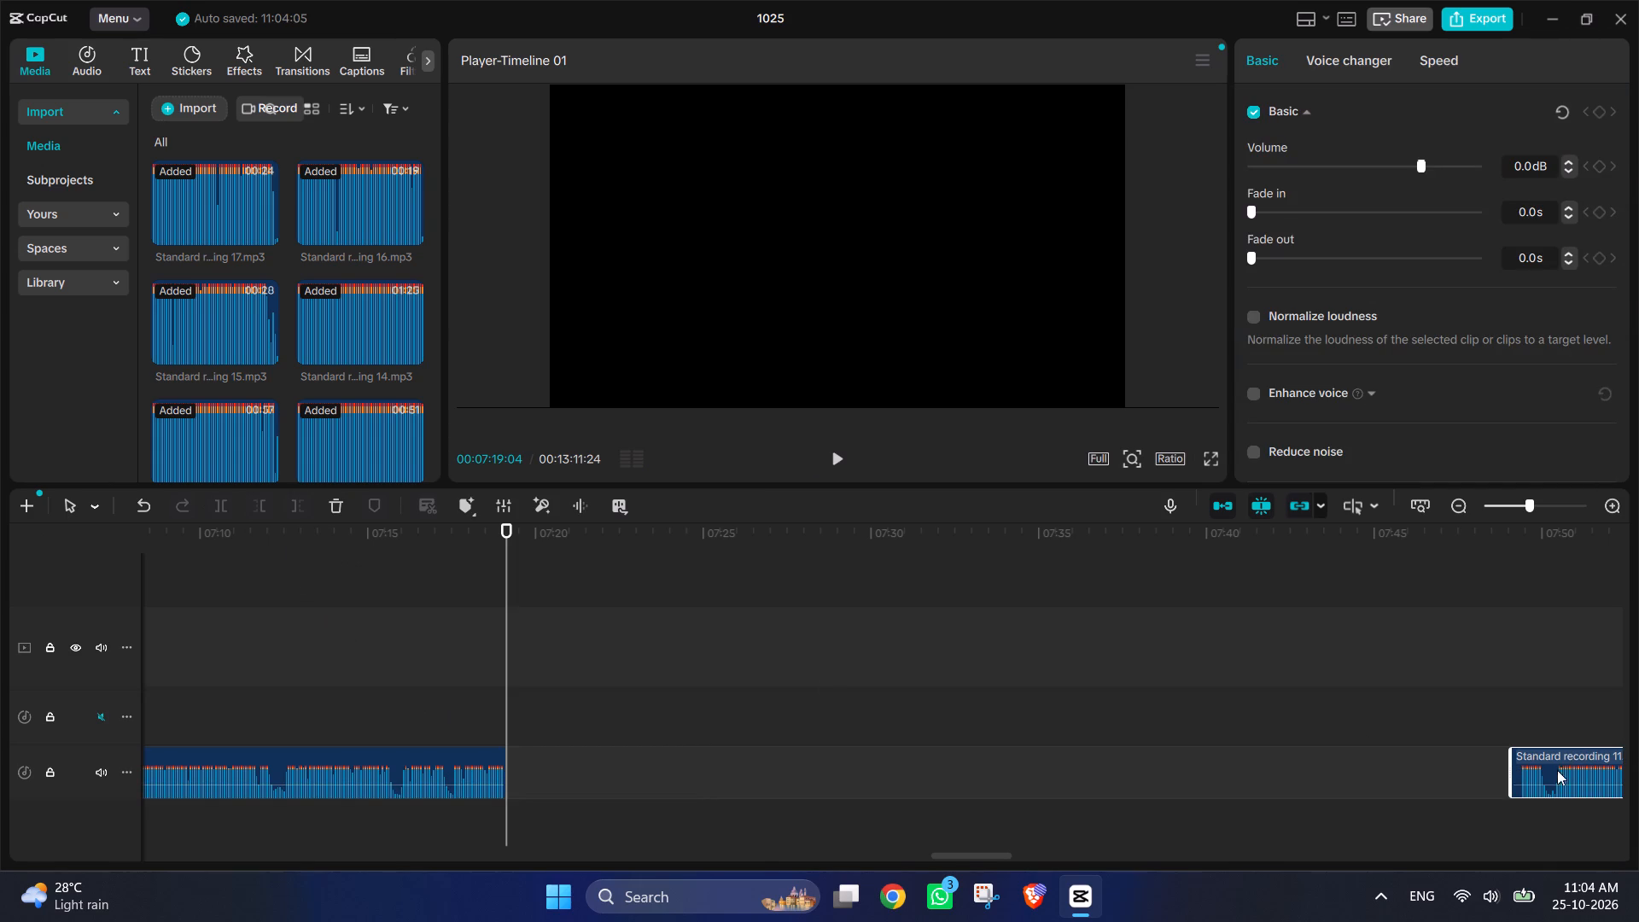
ctrl+scroll(1512, 786, up, 7)
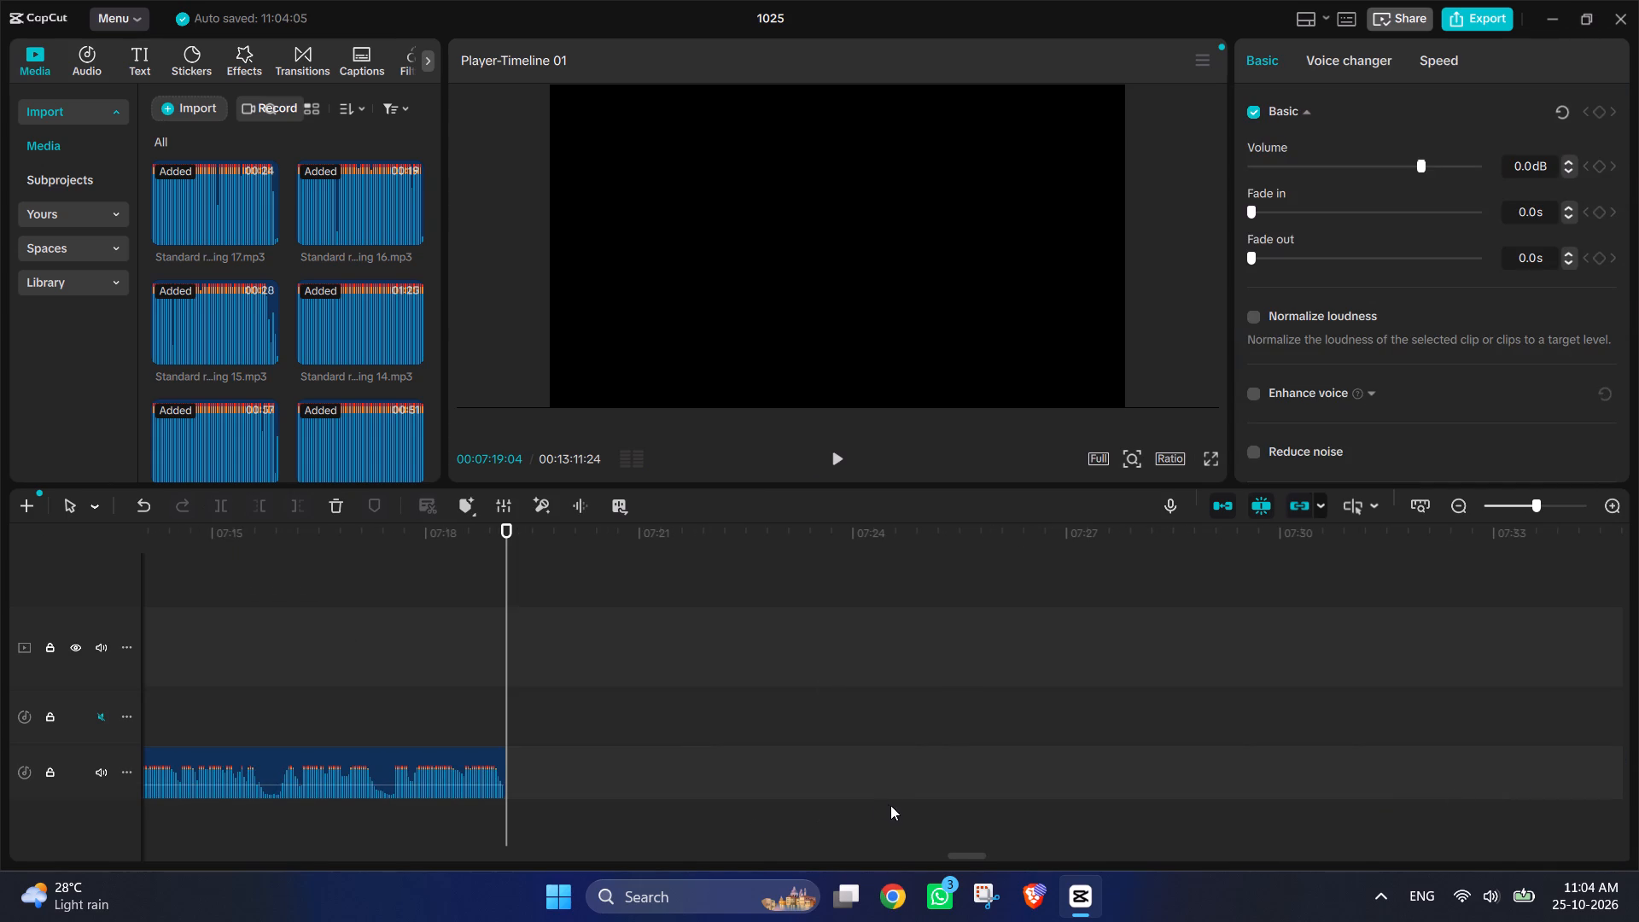
scroll(891, 807, left, 4)
scroll(942, 800, down, 1)
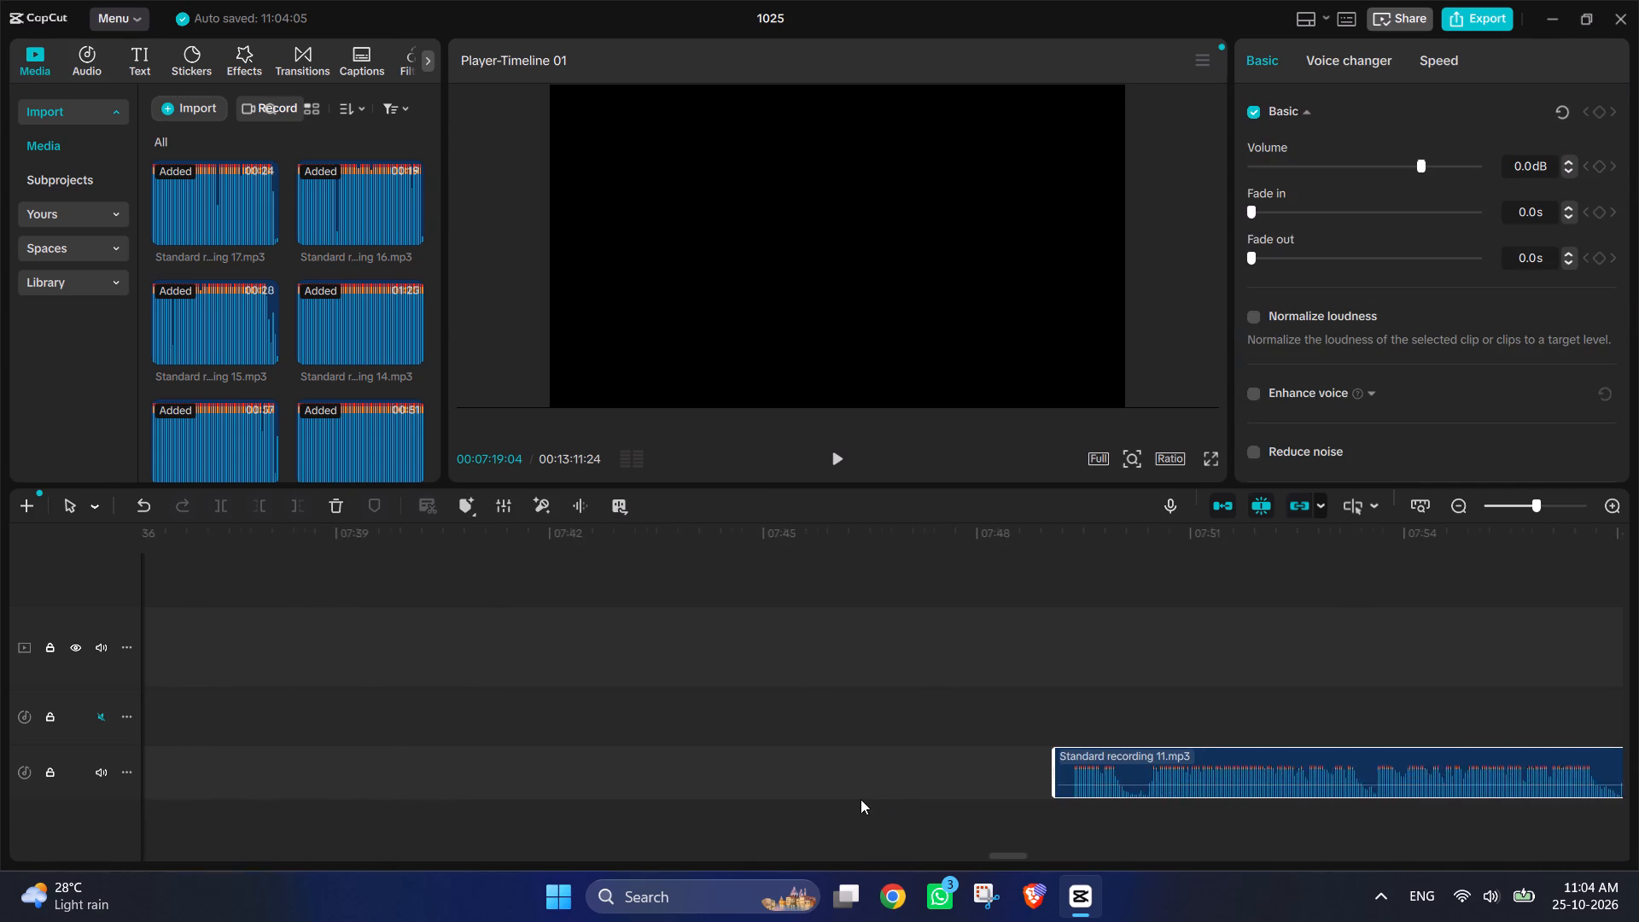
scroll(860, 799, down, 1)
drag(1052, 791, 1052, 791)
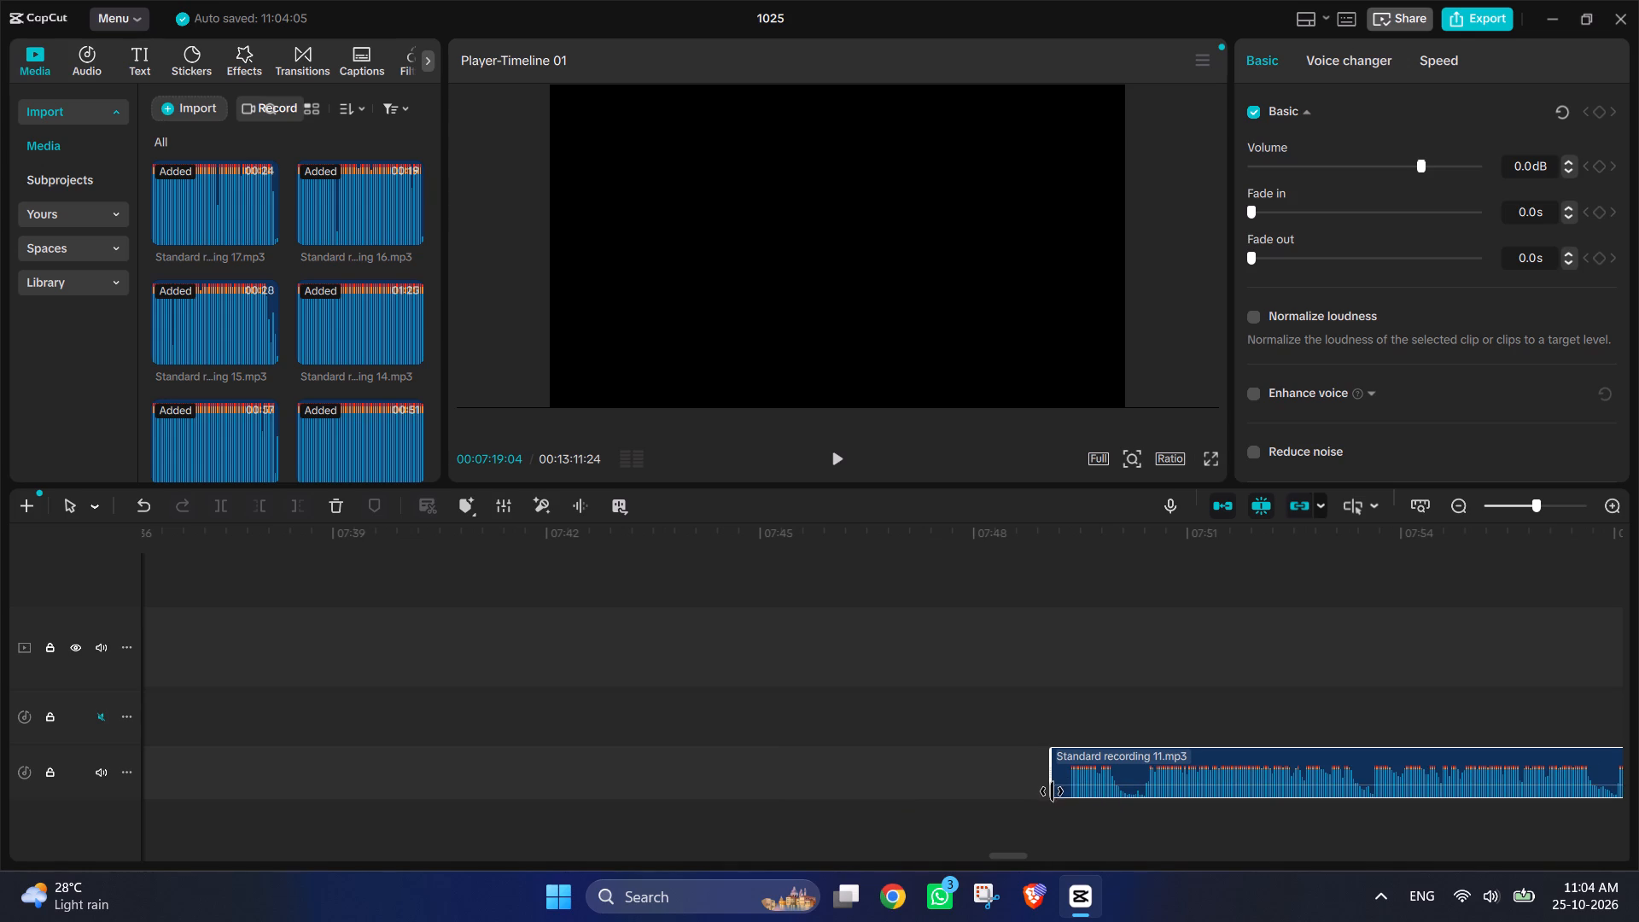
drag(1052, 791, 1074, 803)
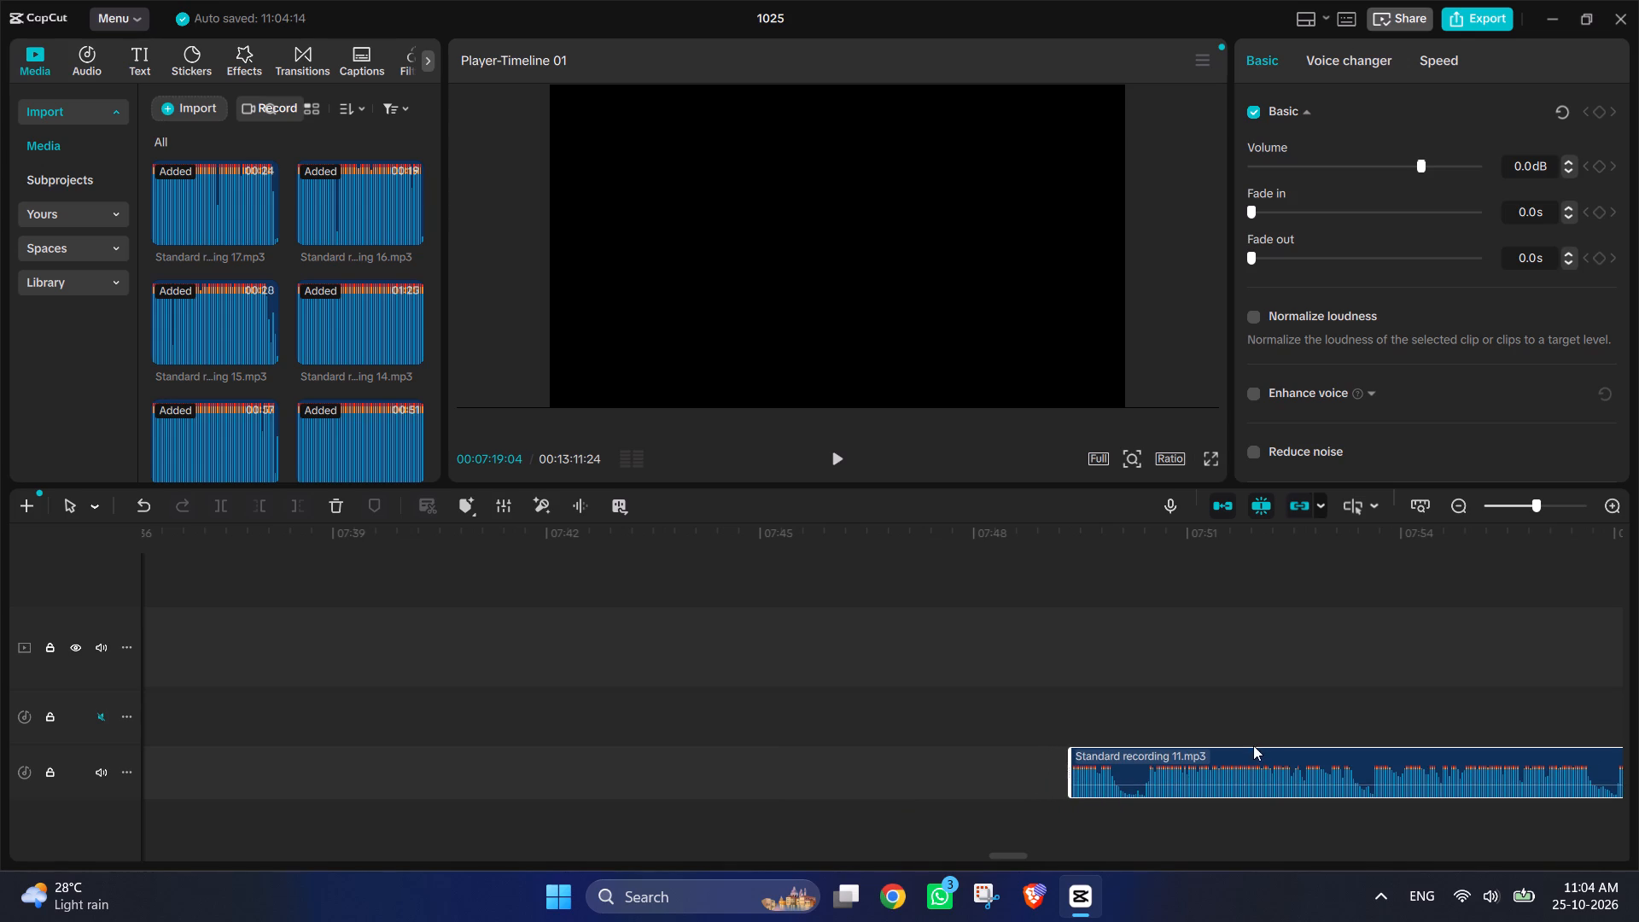
drag(1257, 752, 972, 758)
scroll(1029, 753, right, 4)
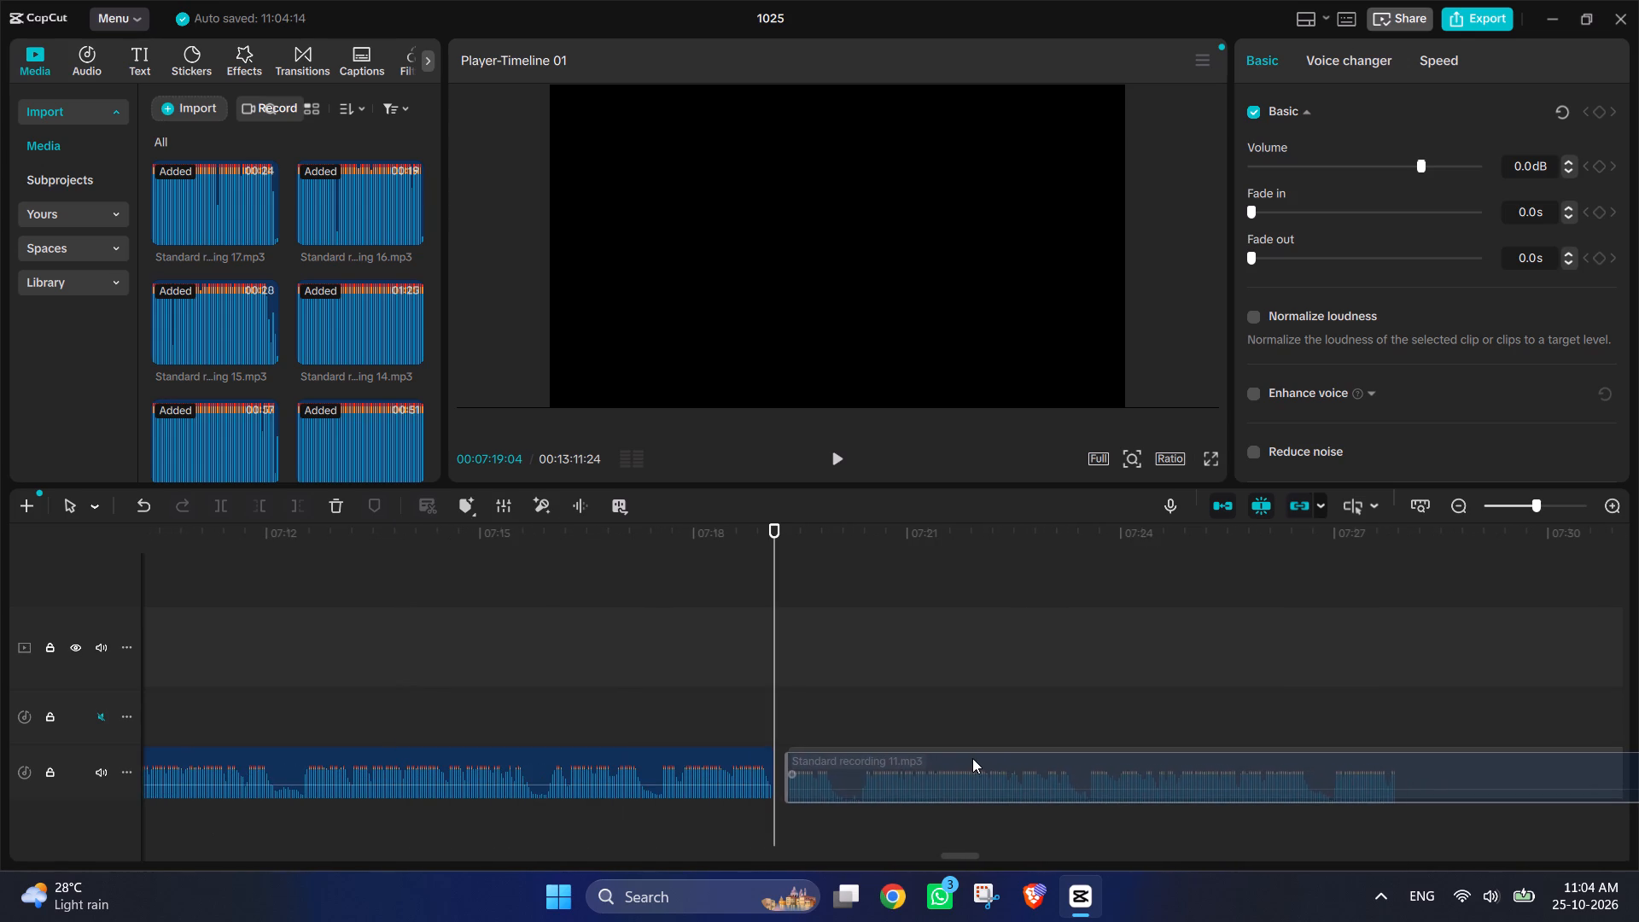
drag(972, 758, 964, 758)
Play recording 11, cut out its pause between 00:07:44:13 and 00:07:45:14, and close the gap.
click(843, 455)
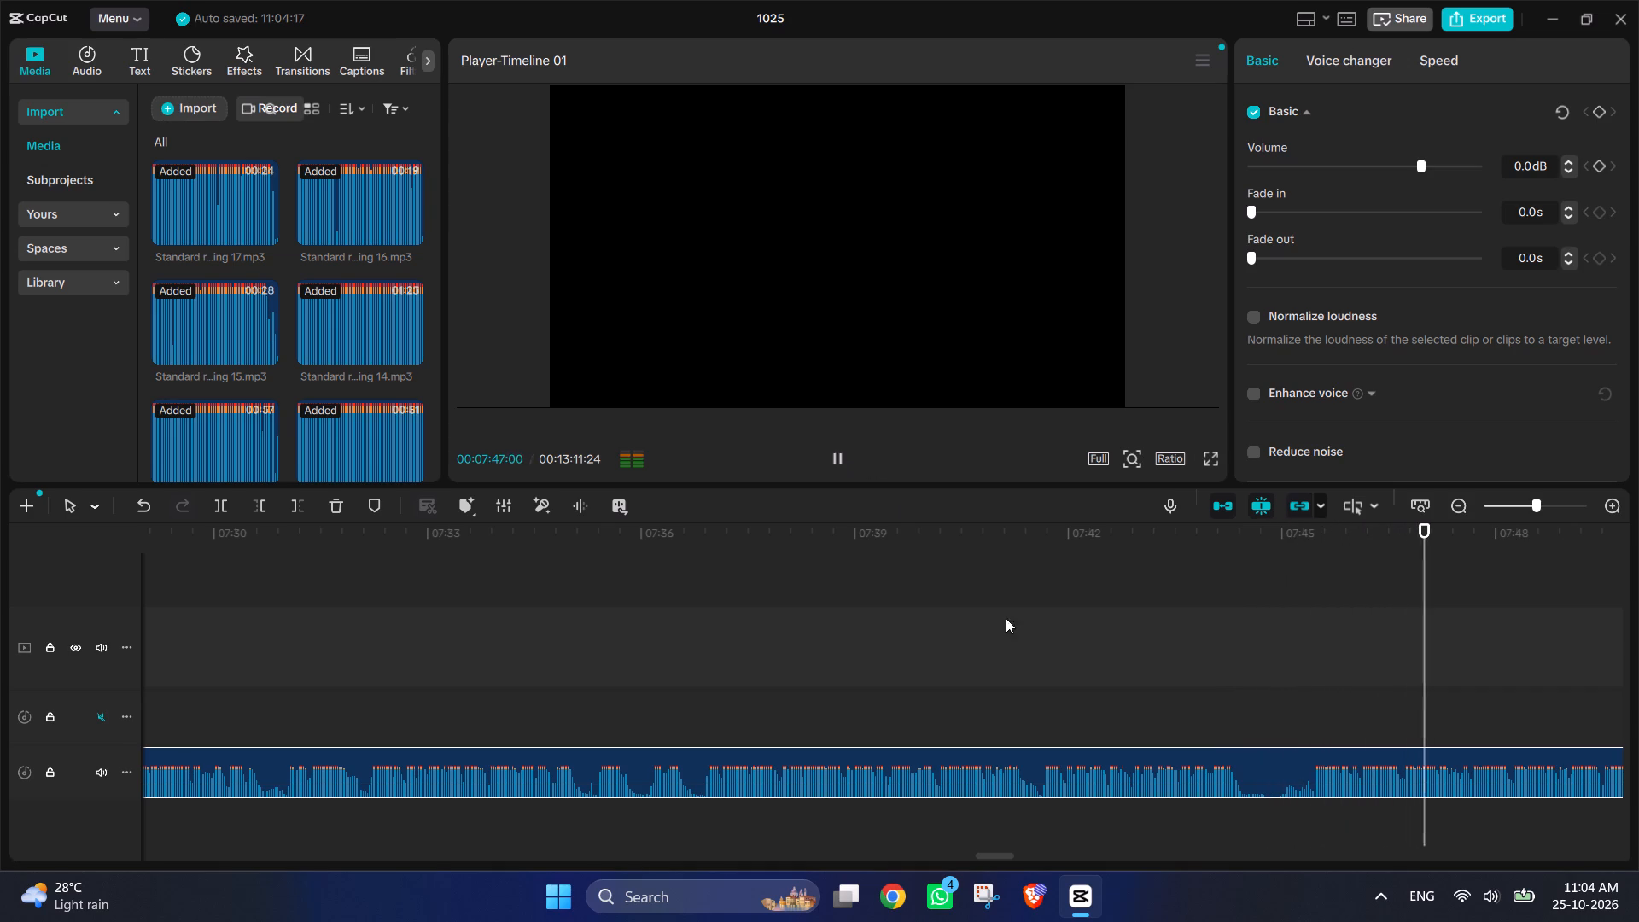
click(1307, 630)
drag(1298, 629, 1241, 628)
click(1252, 778)
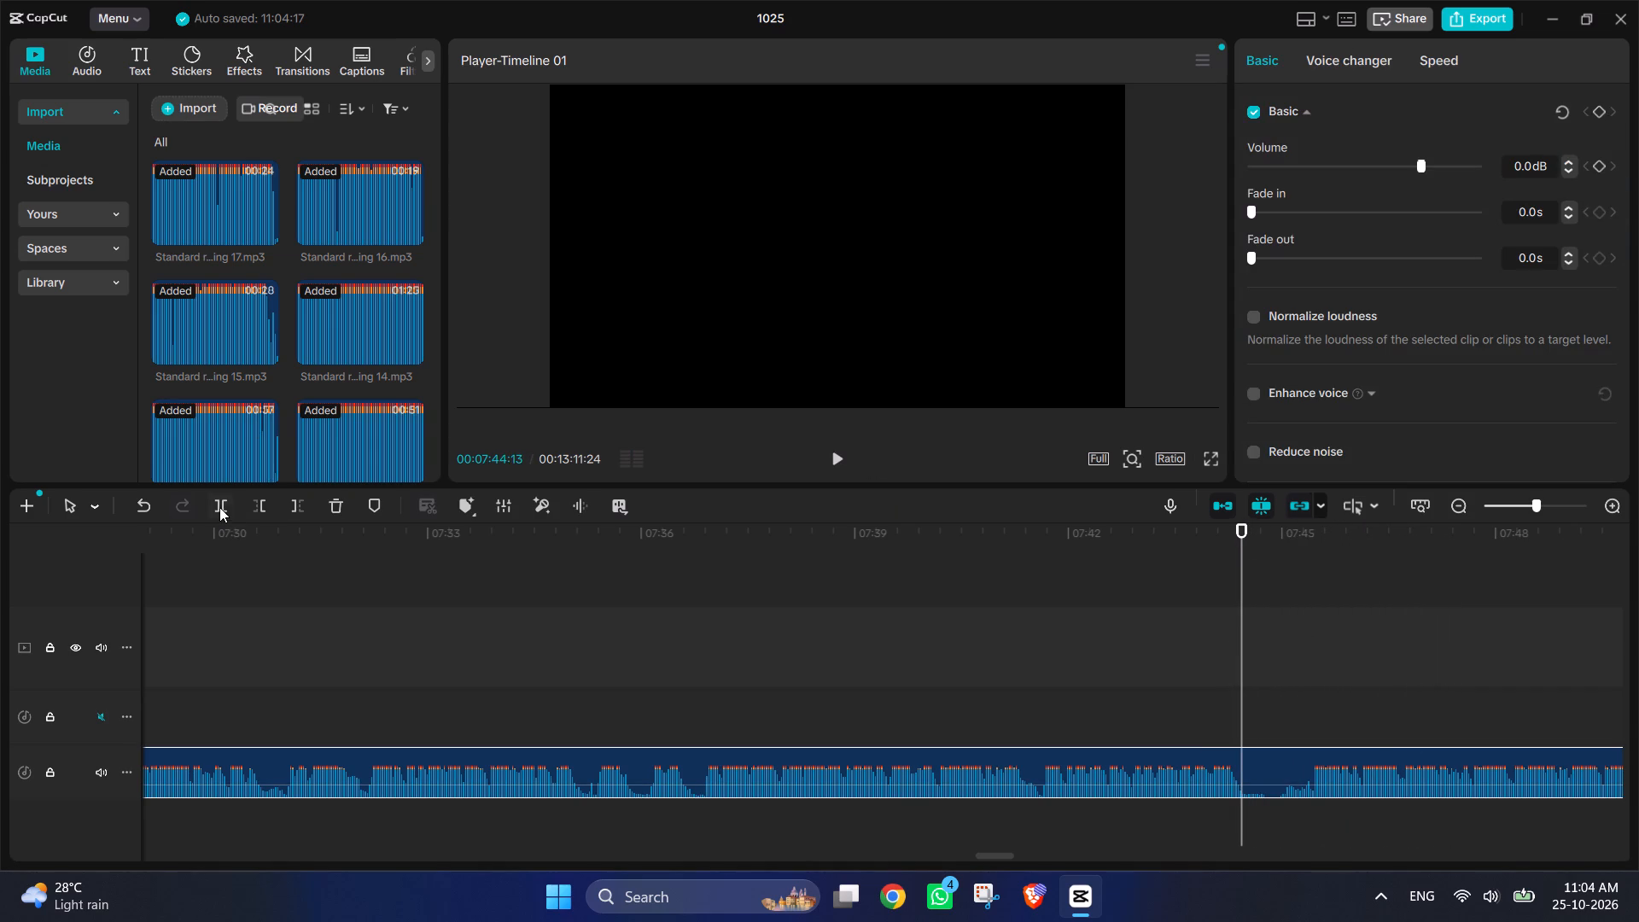
click(219, 507)
click(1303, 713)
drag(1304, 712, 1310, 715)
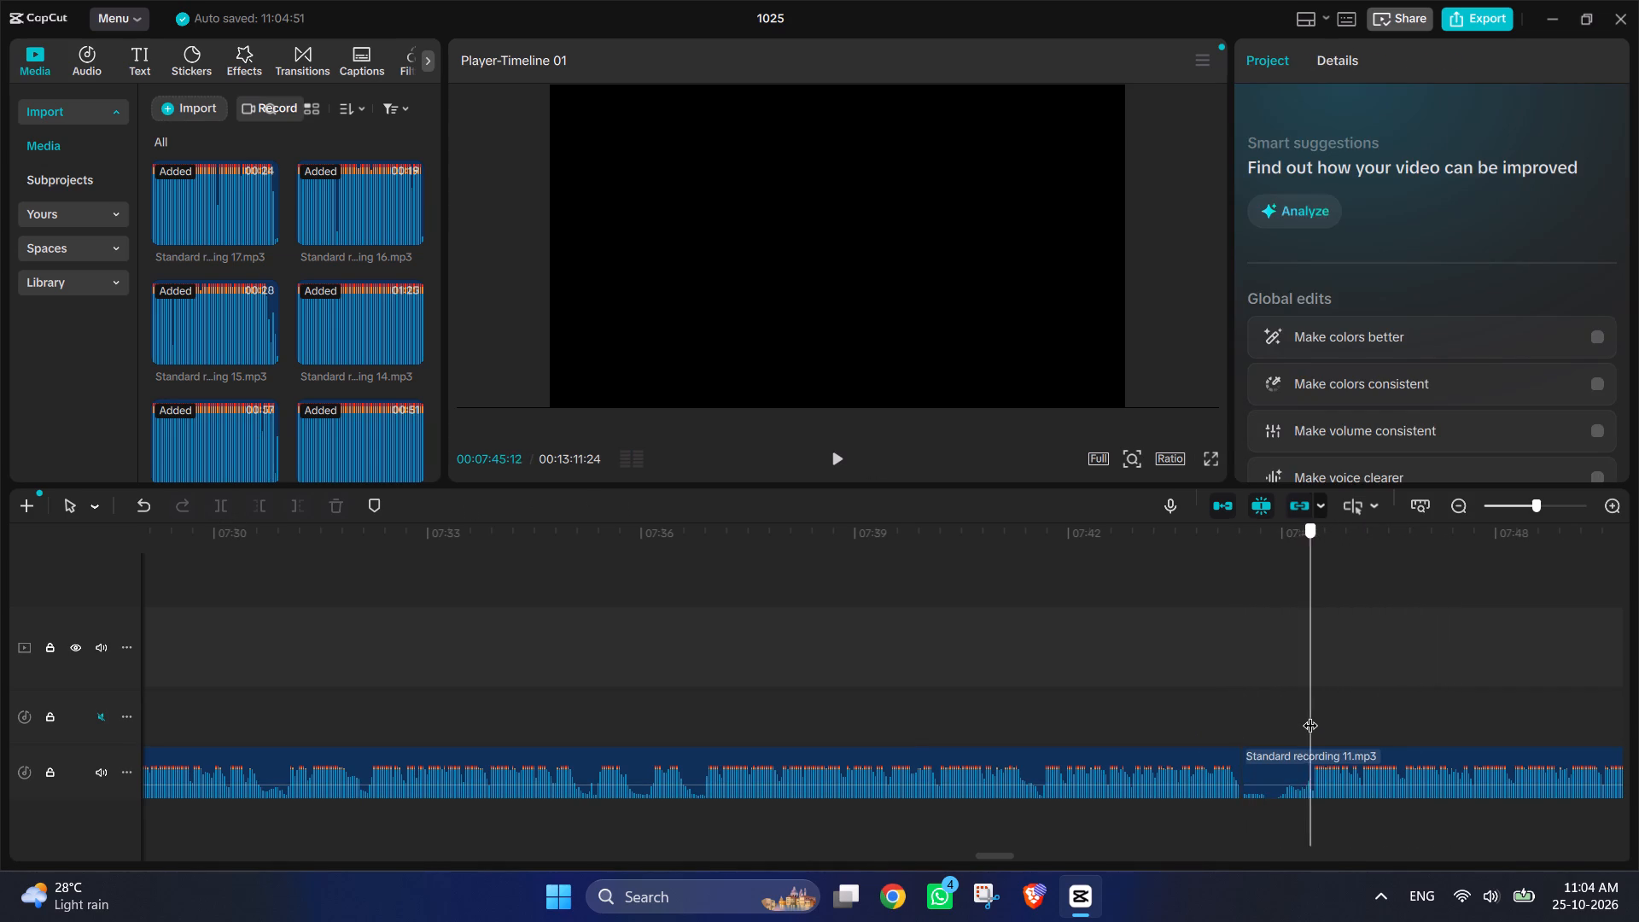
drag(1310, 715, 1315, 720)
click(1293, 766)
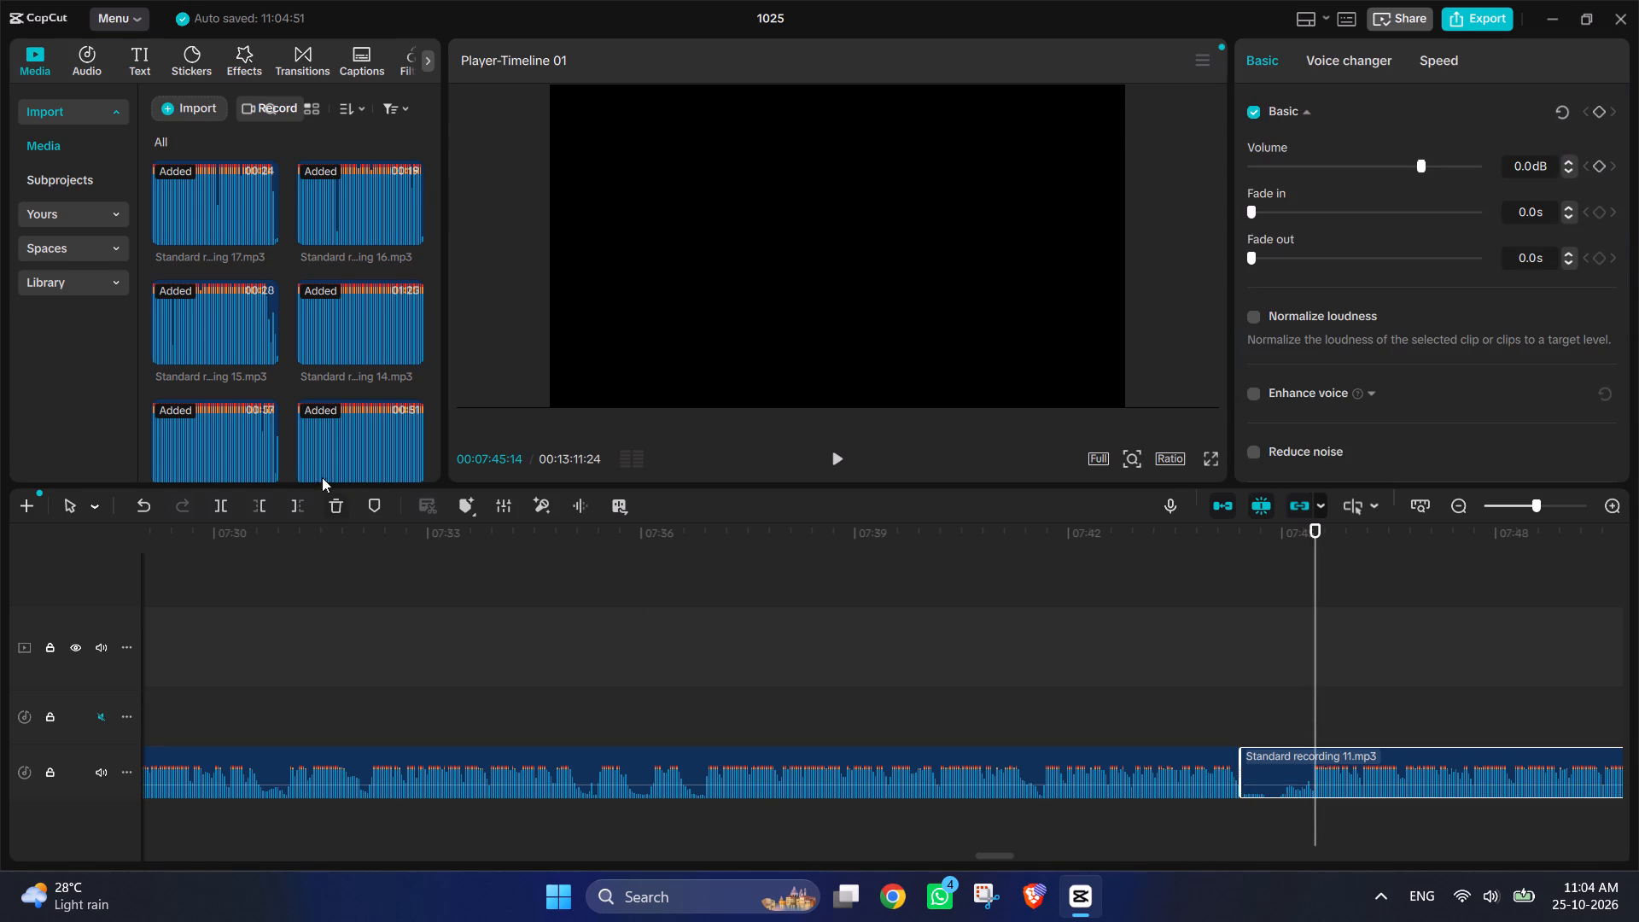
click(254, 506)
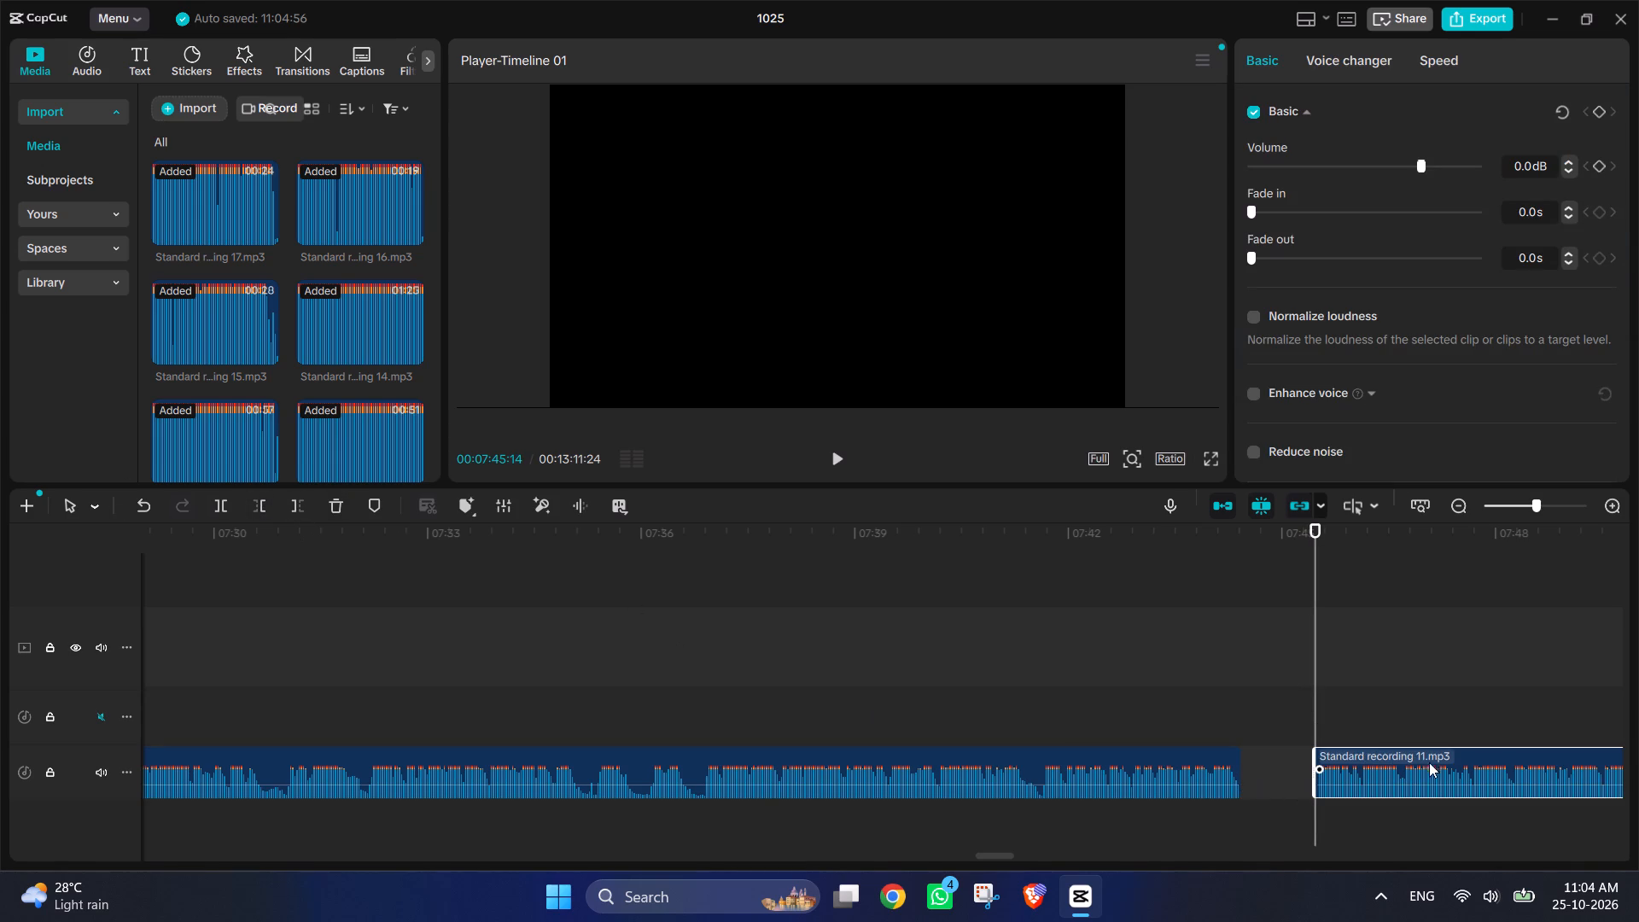
drag(1480, 748, 1409, 753)
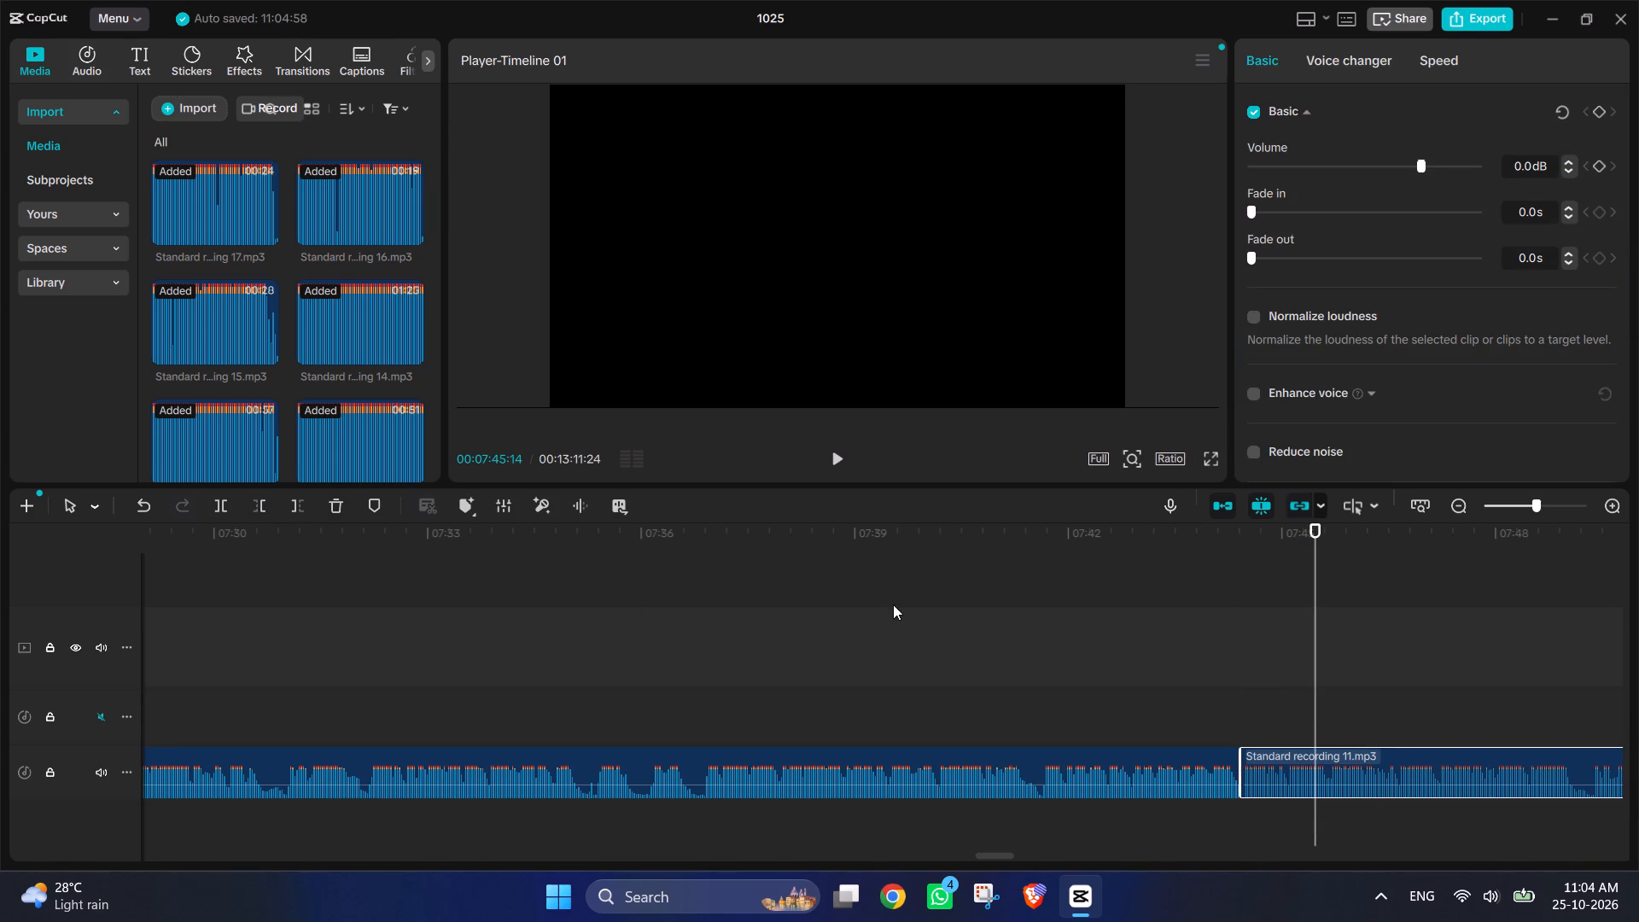
Play recording 11 from the closed cut at 00:07:44:13 to past 00:07:57, then replay the passage around 00:07:55.
click(1134, 651)
click(1204, 655)
click(1236, 651)
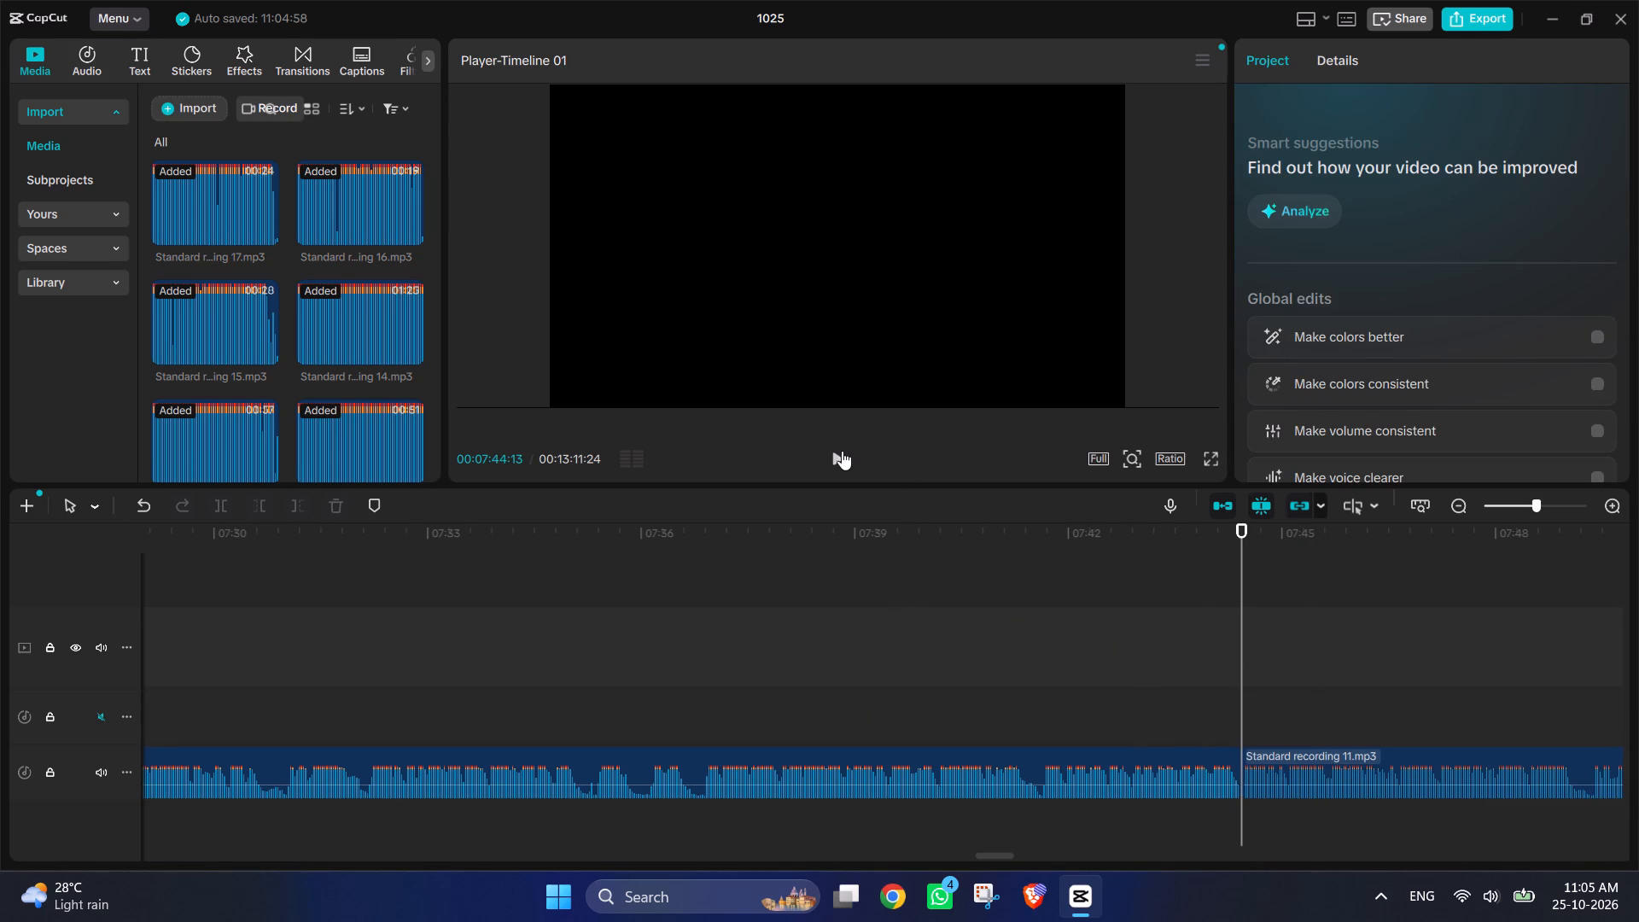
click(840, 450)
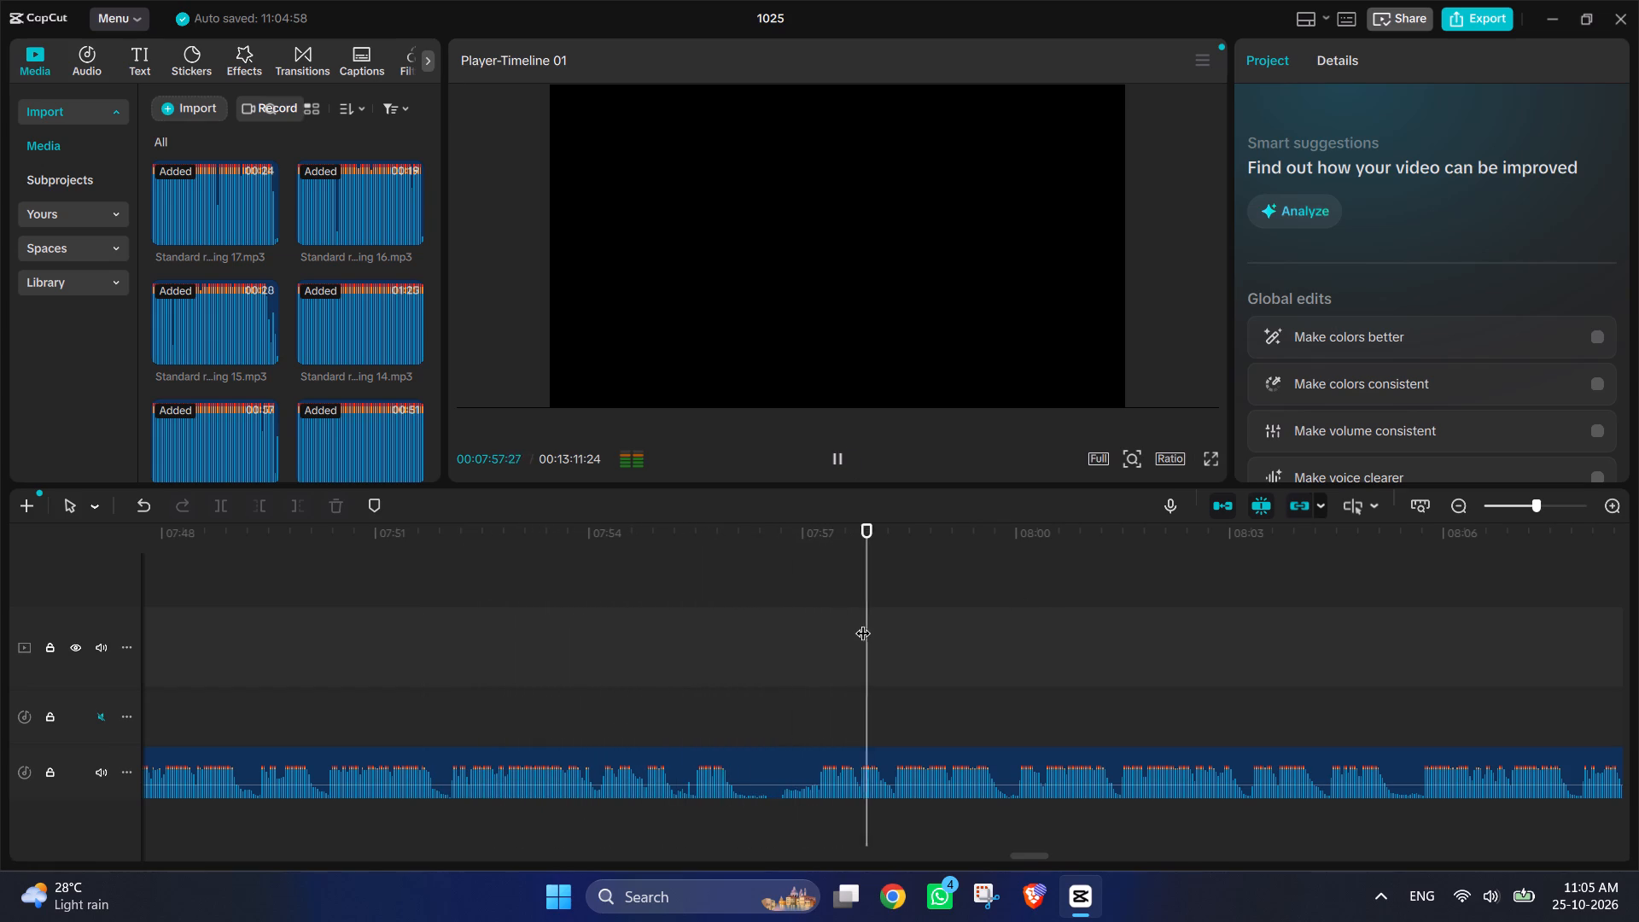
drag(863, 622, 787, 643)
drag(948, 575, 687, 642)
click(846, 470)
click(840, 461)
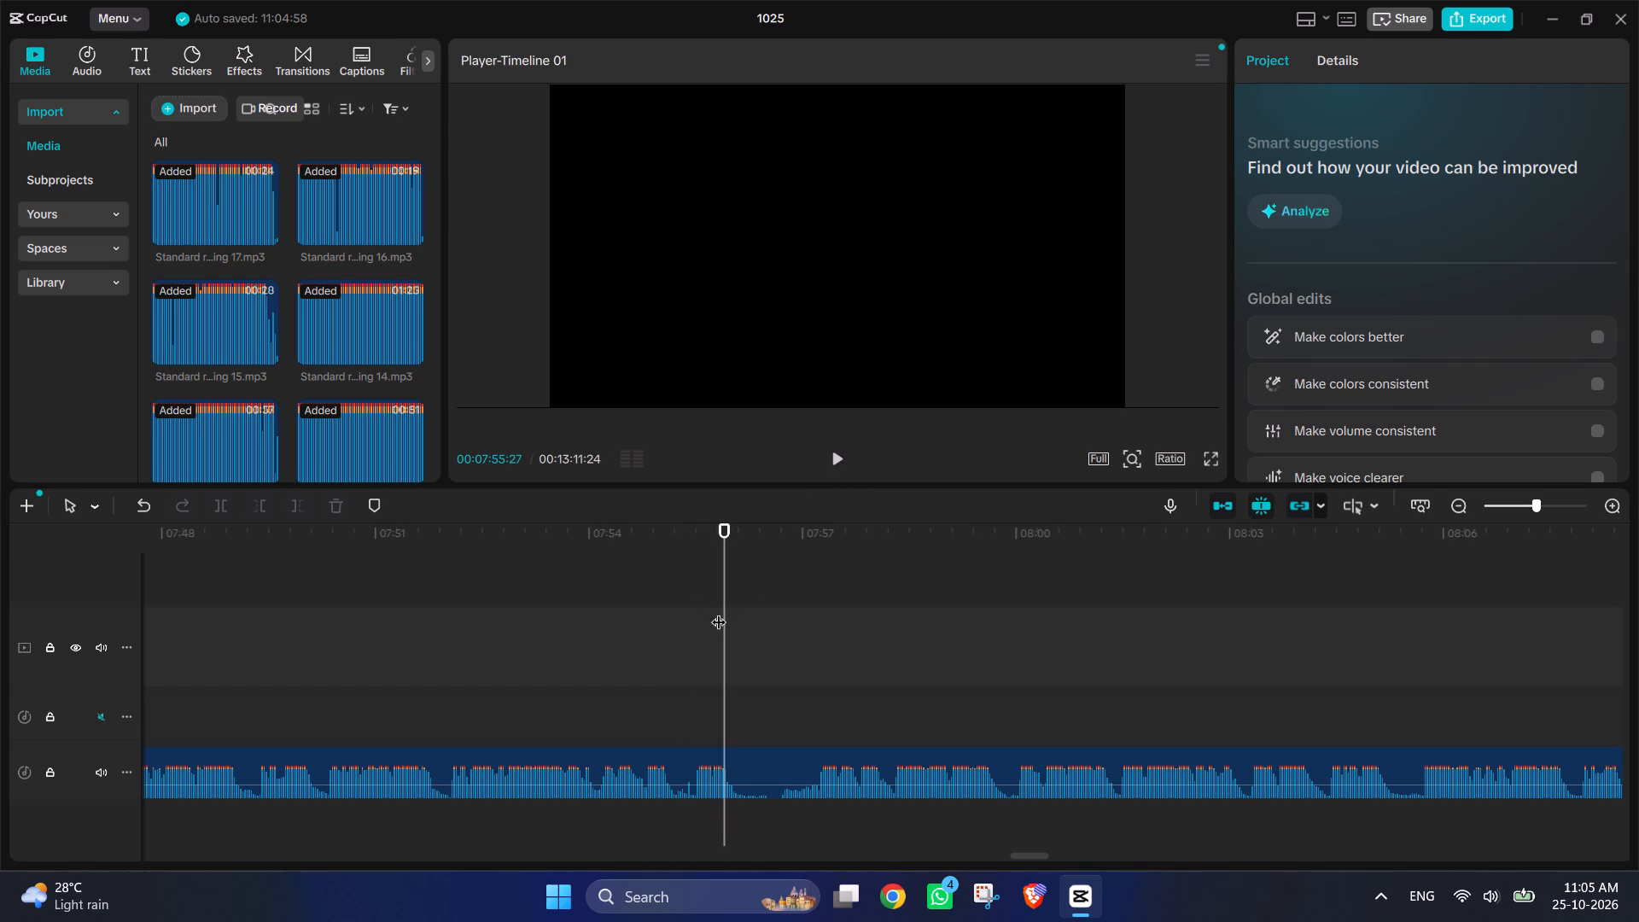
Cut out the unwanted part of recording 11 between 00:07:55:05 and 00:07:57:06, and close the gap.
drag(726, 603, 679, 592)
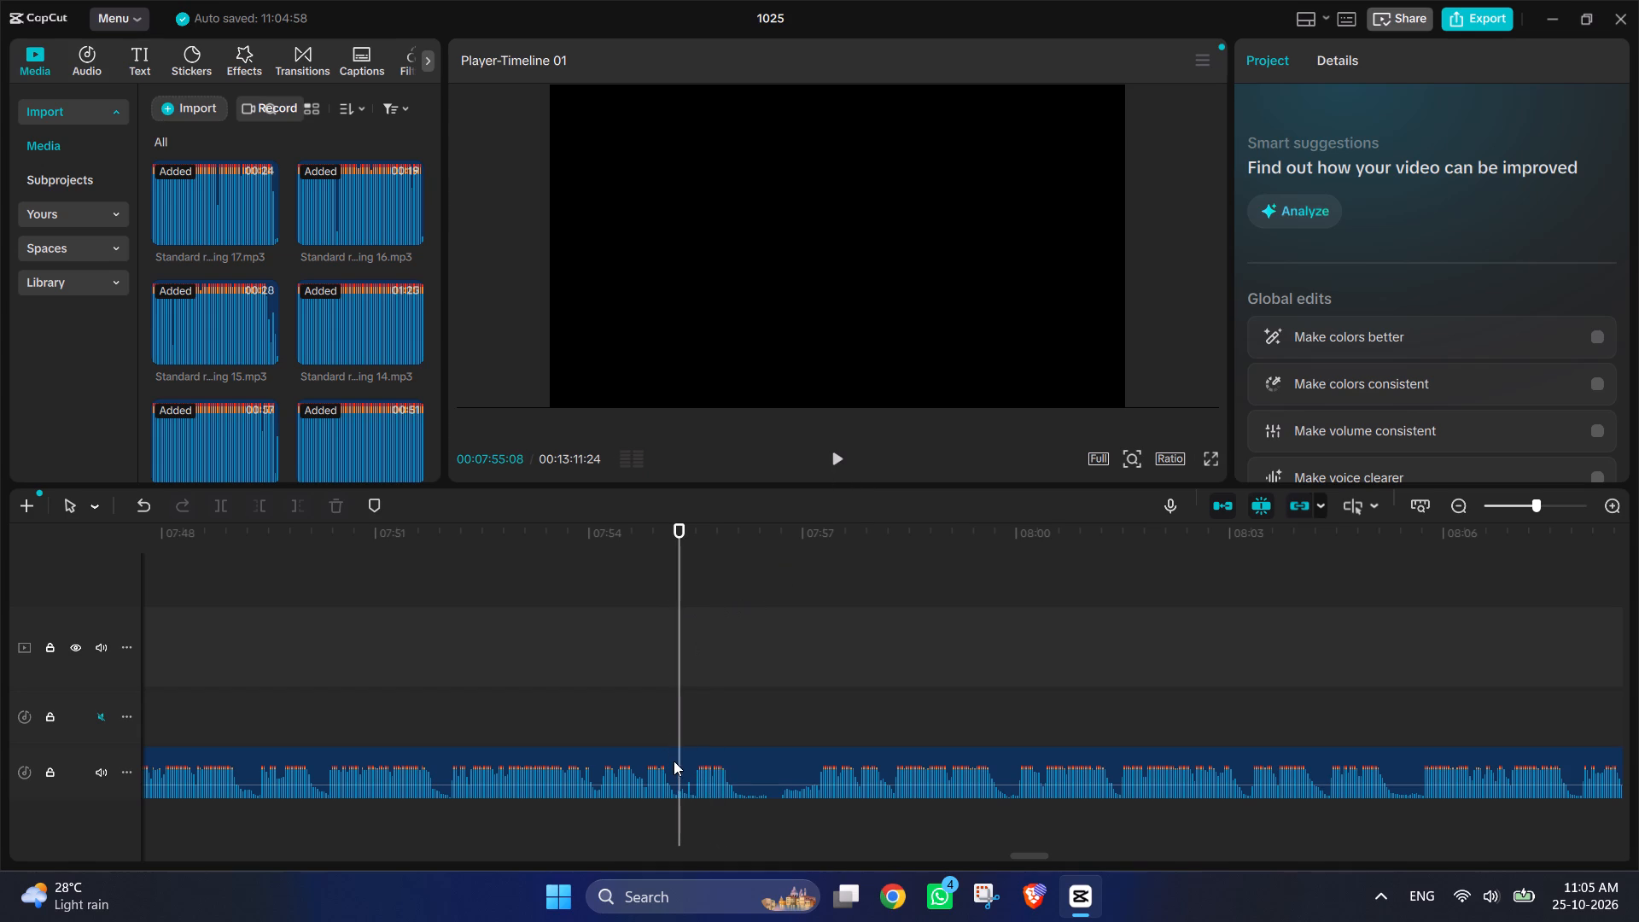
click(677, 723)
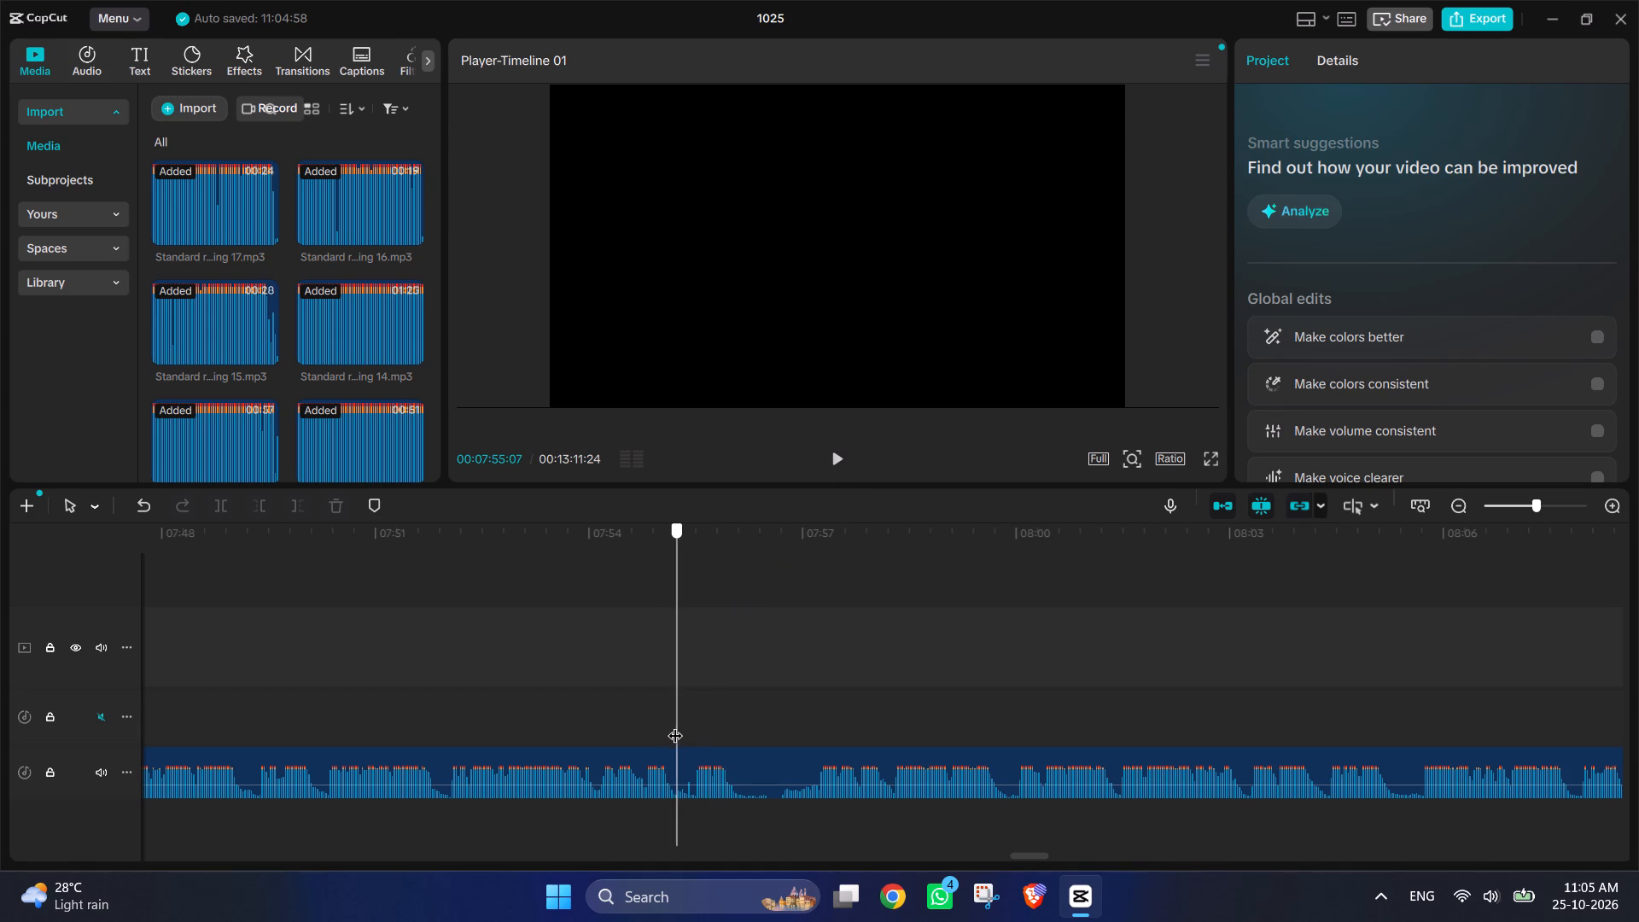
click(690, 746)
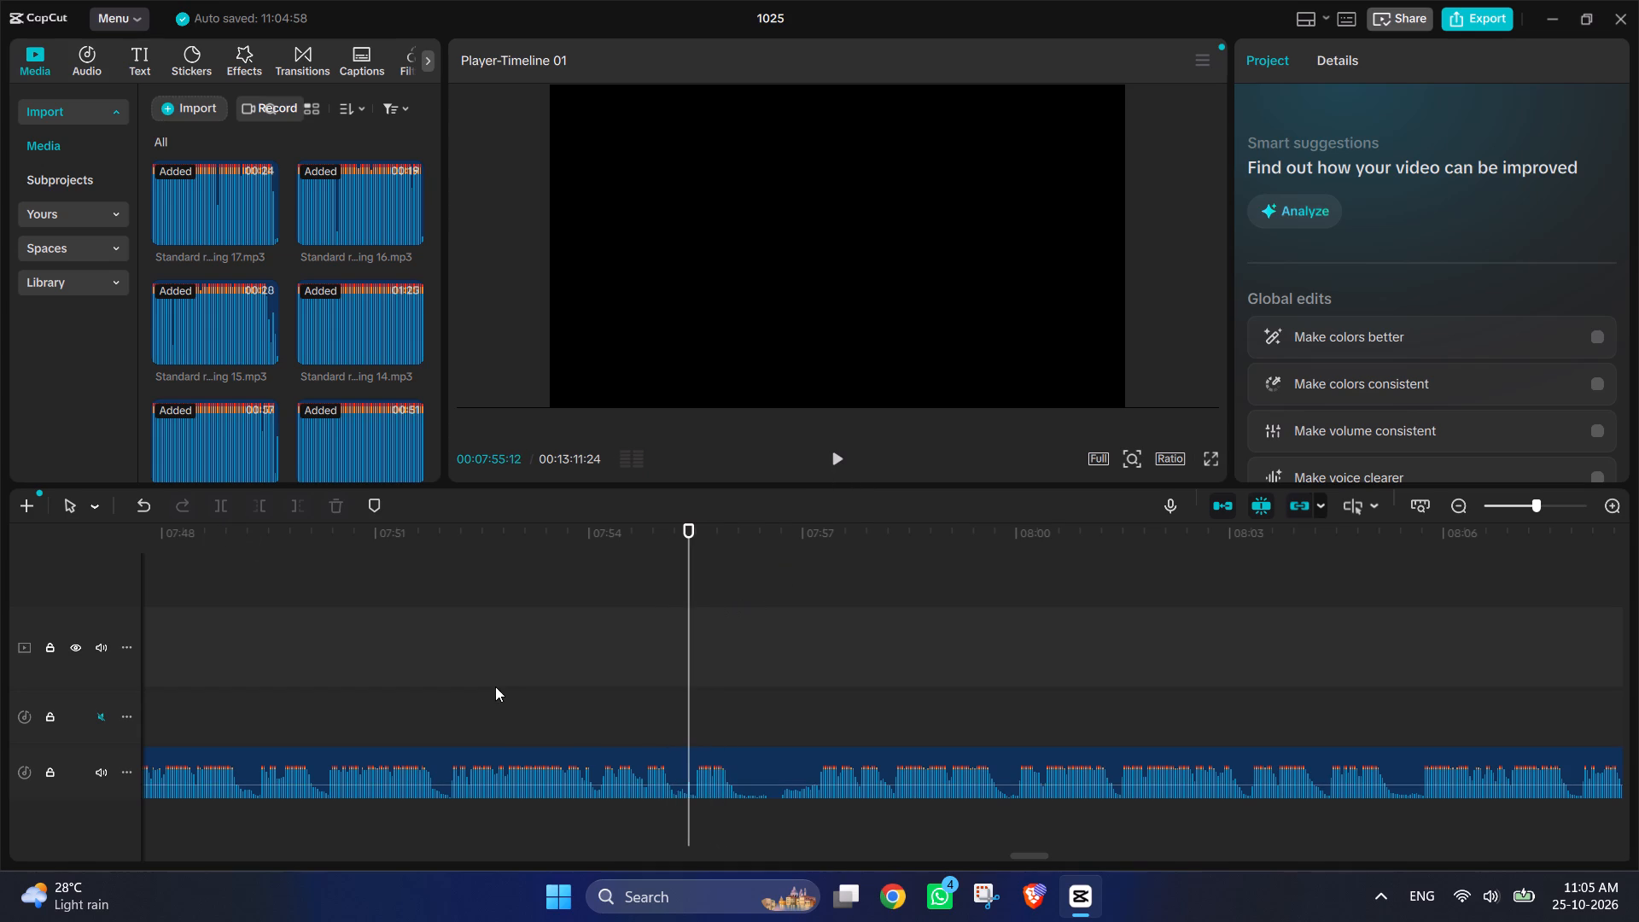
click(671, 705)
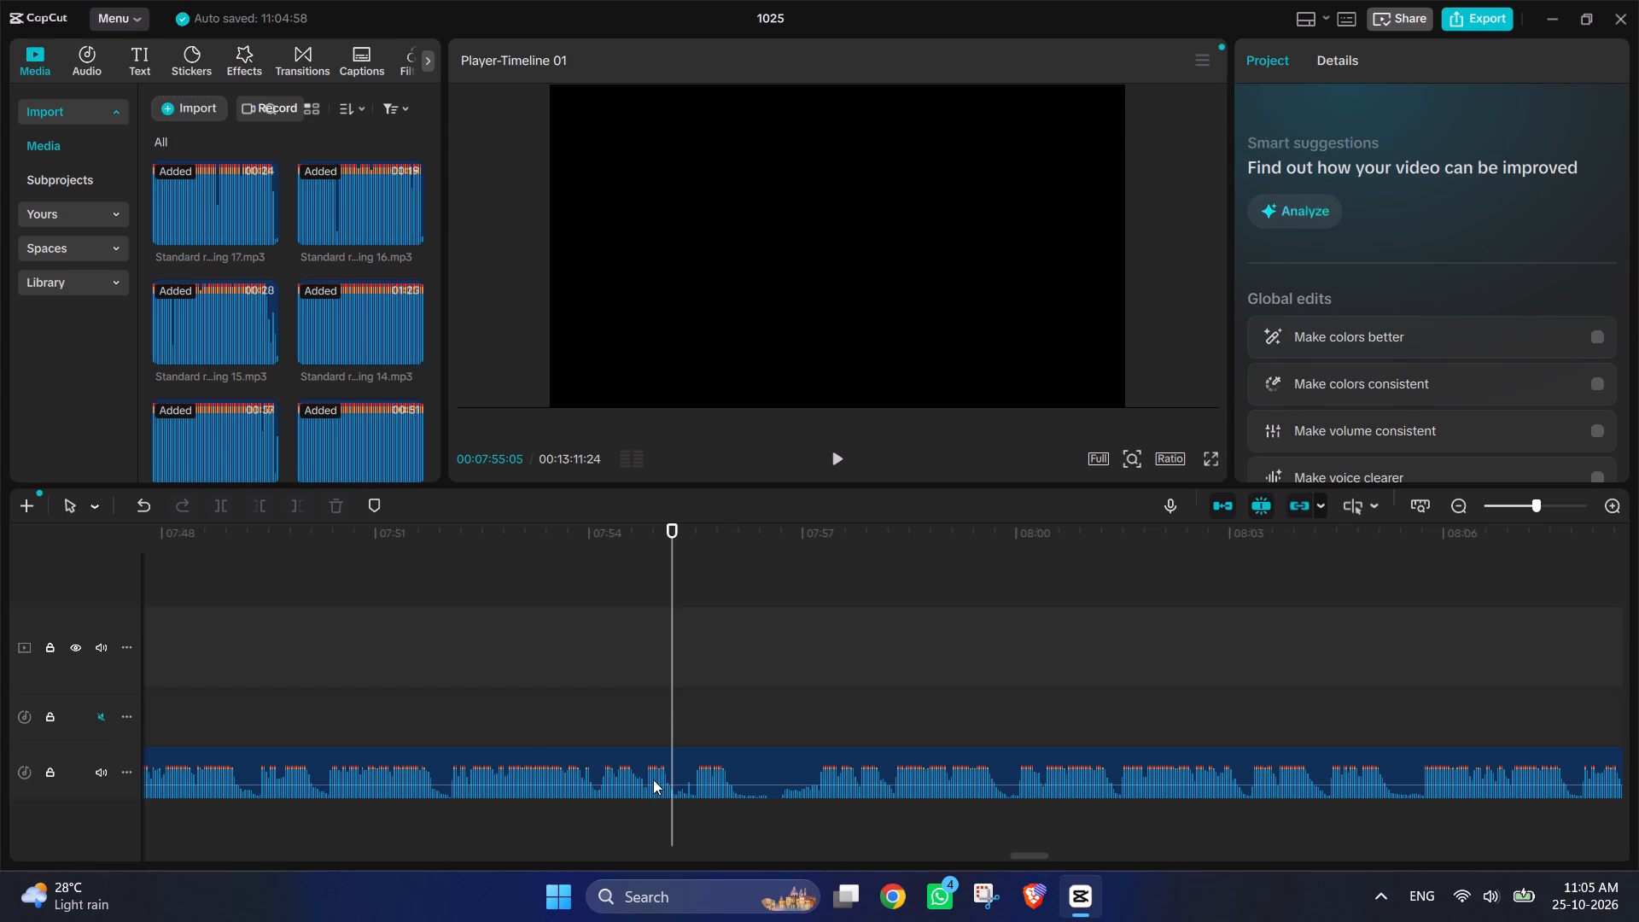
click(653, 775)
click(219, 505)
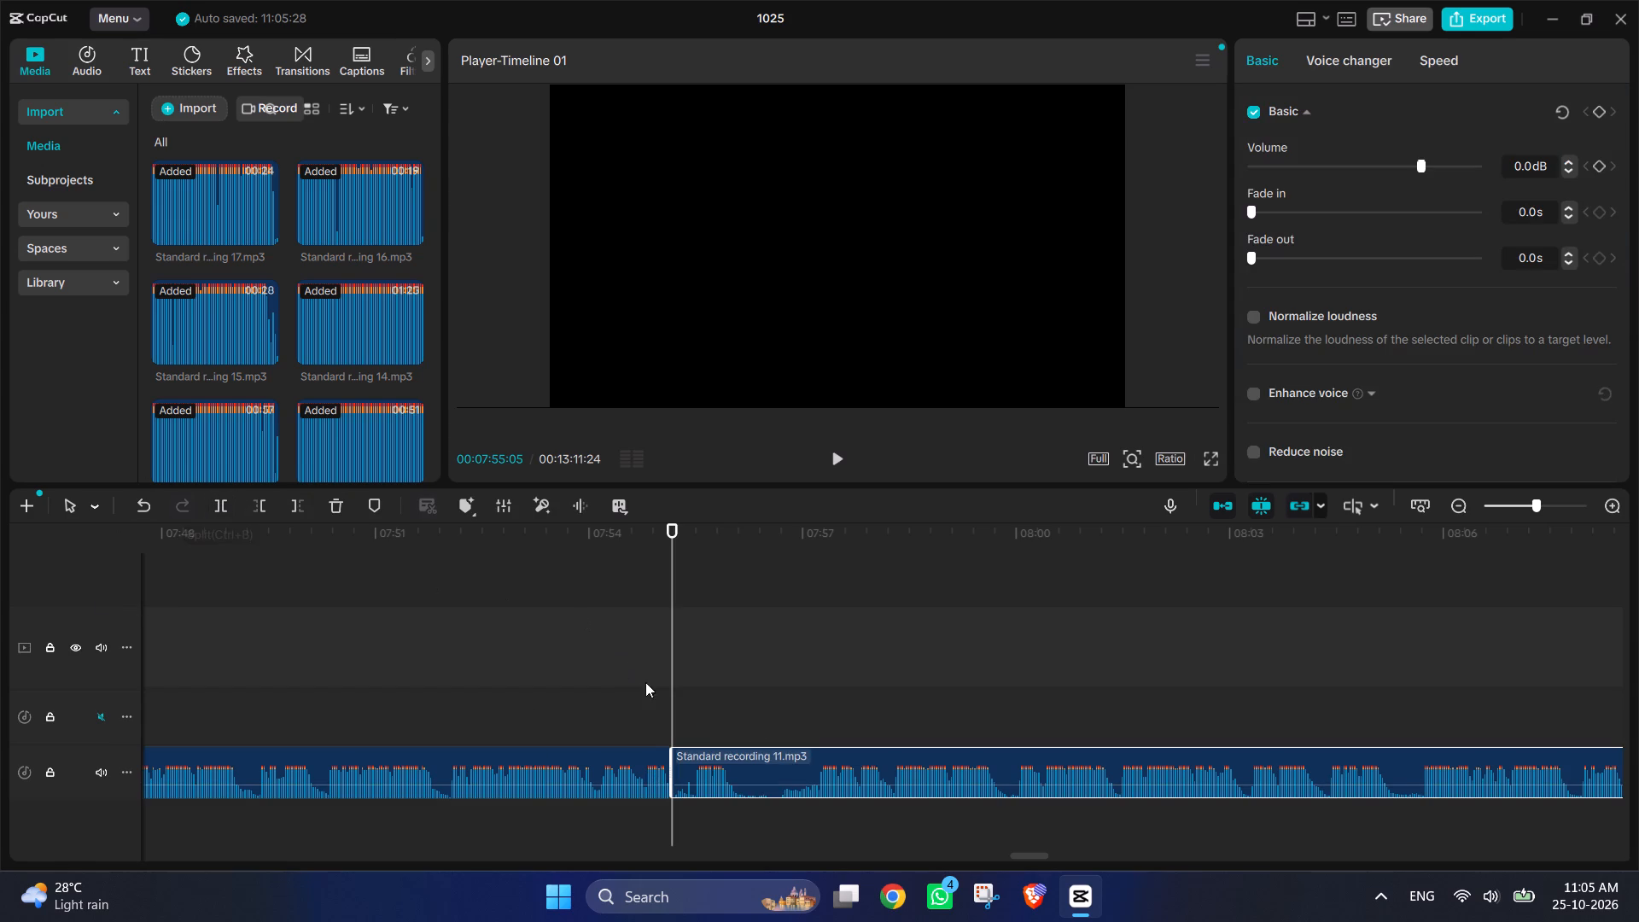
click(814, 727)
click(814, 724)
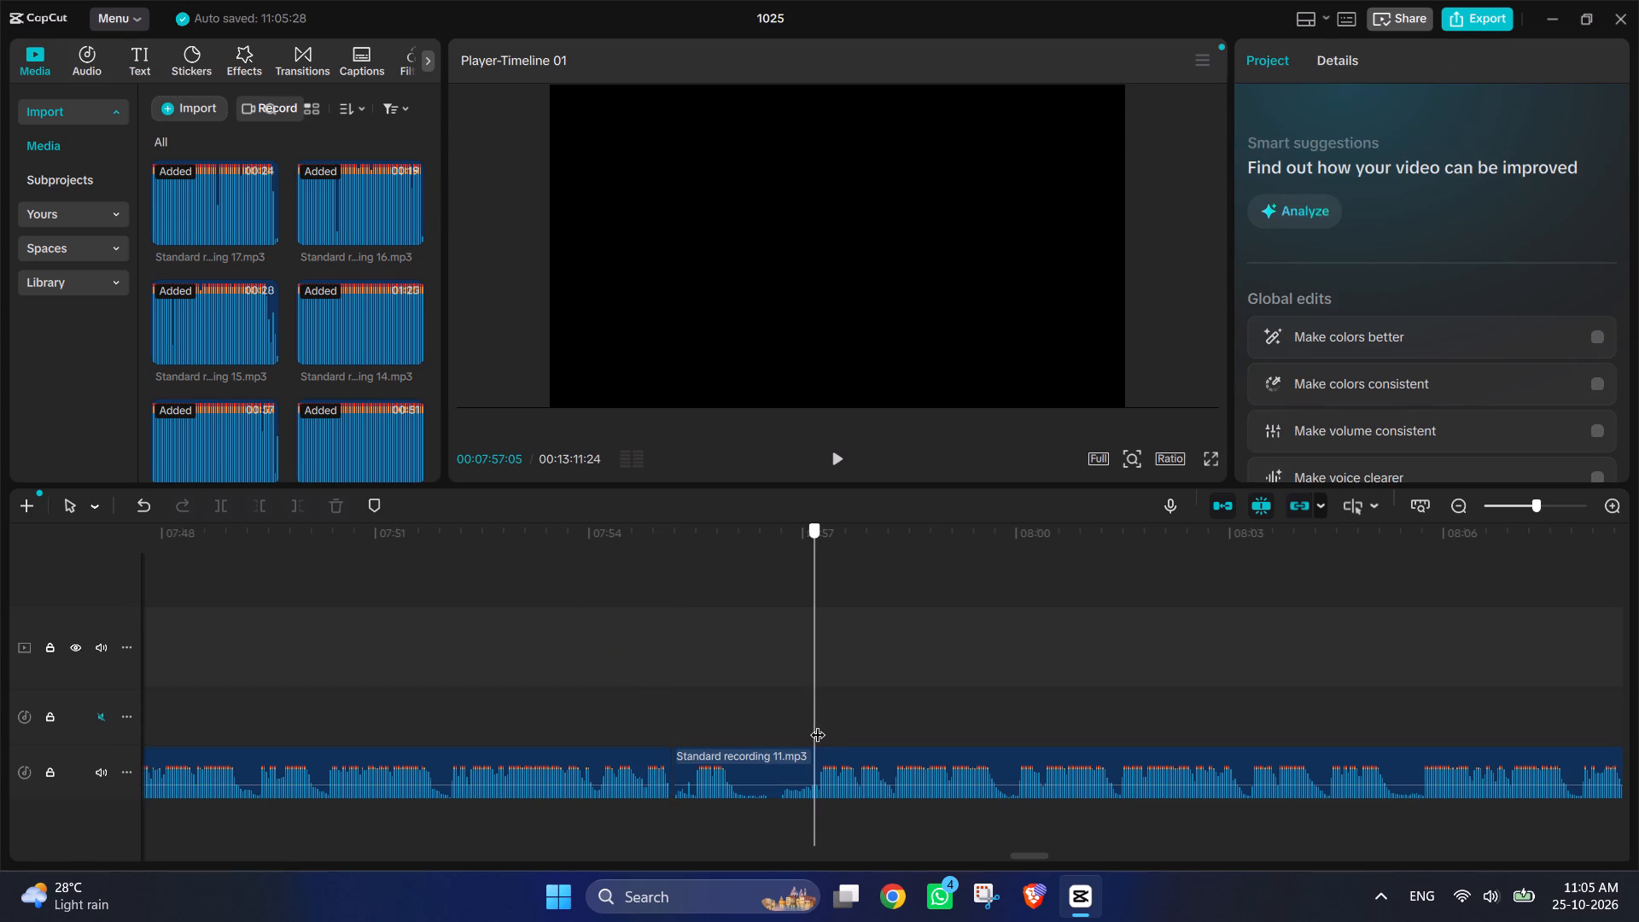
click(756, 784)
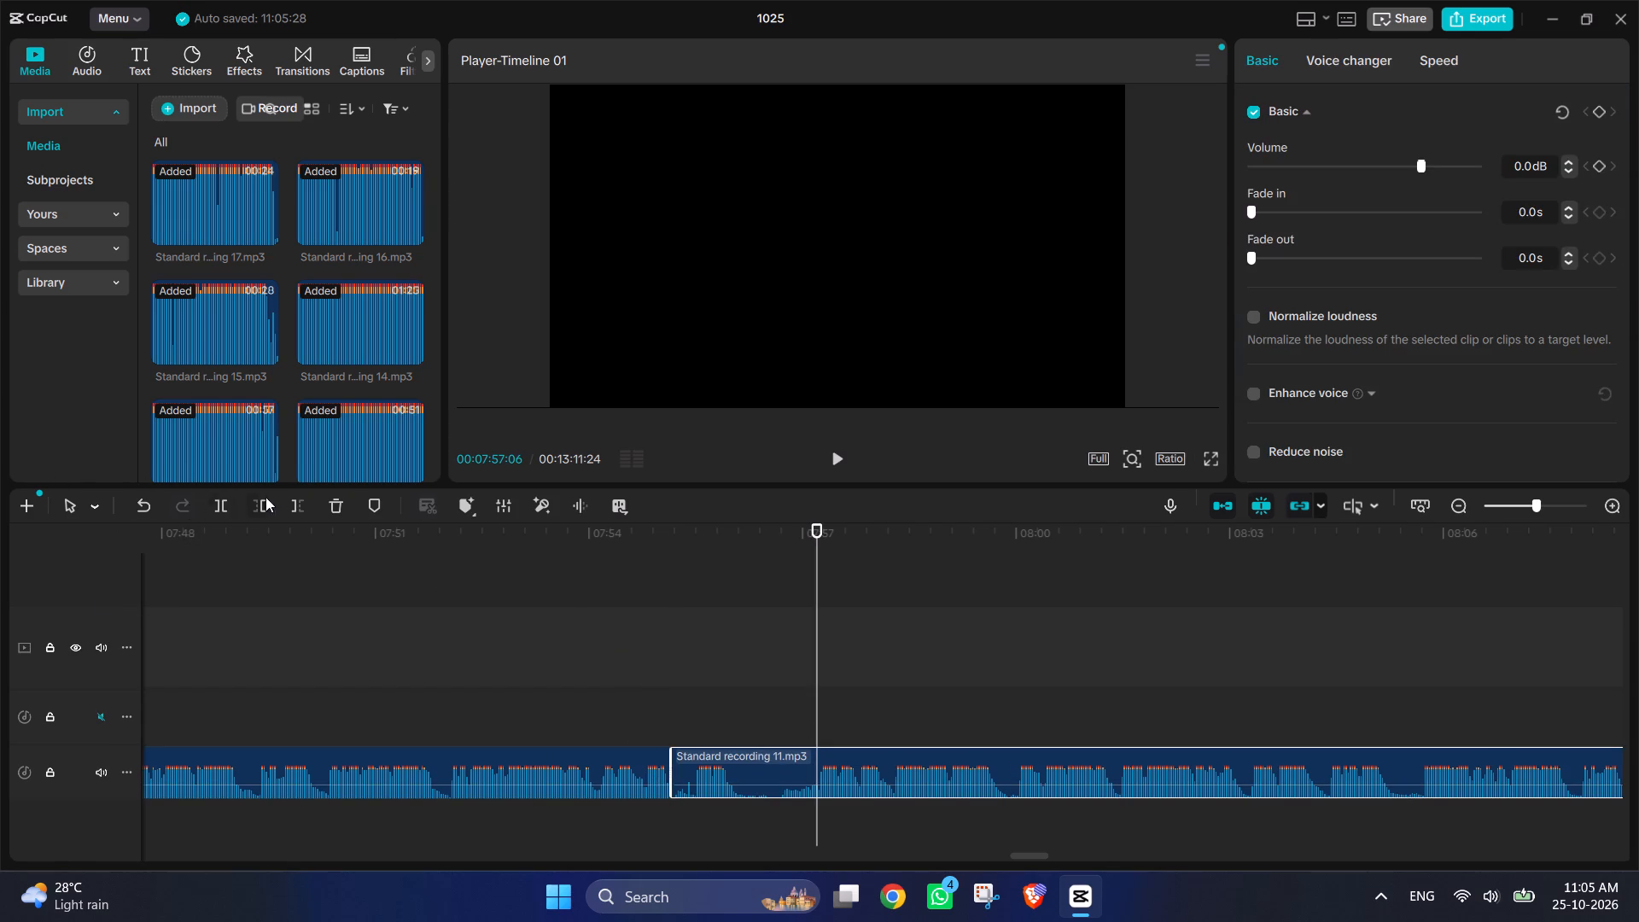
click(268, 504)
drag(988, 760, 843, 758)
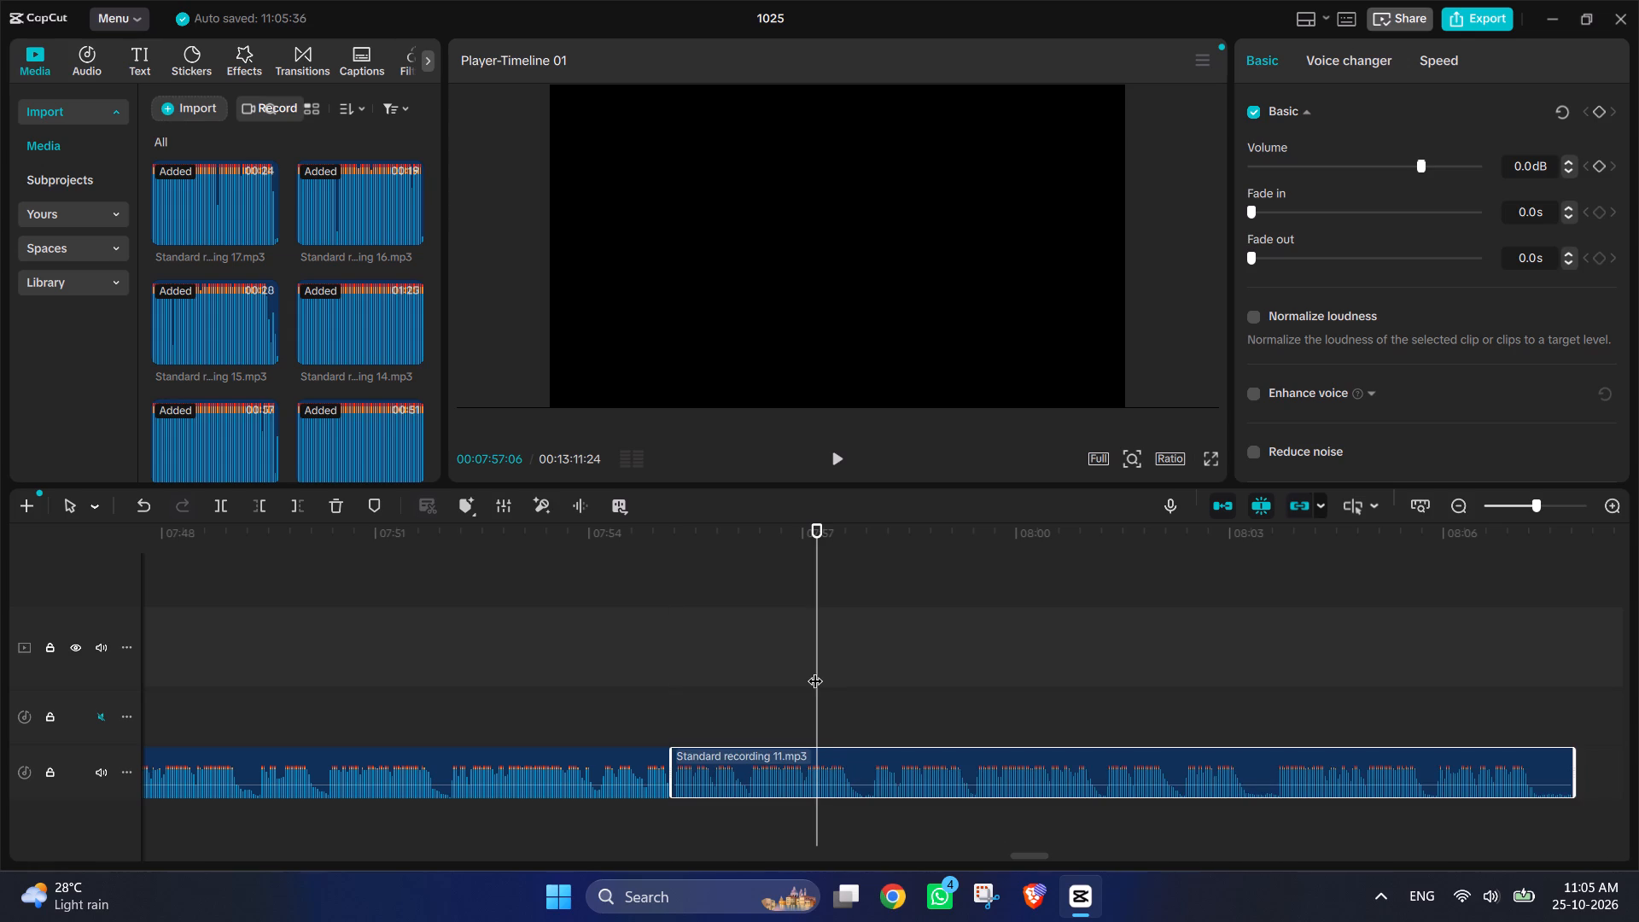
Play recording 11 from 00:07:57:06 to its end, and listen to the opening of recording 12.
click(815, 670)
click(837, 465)
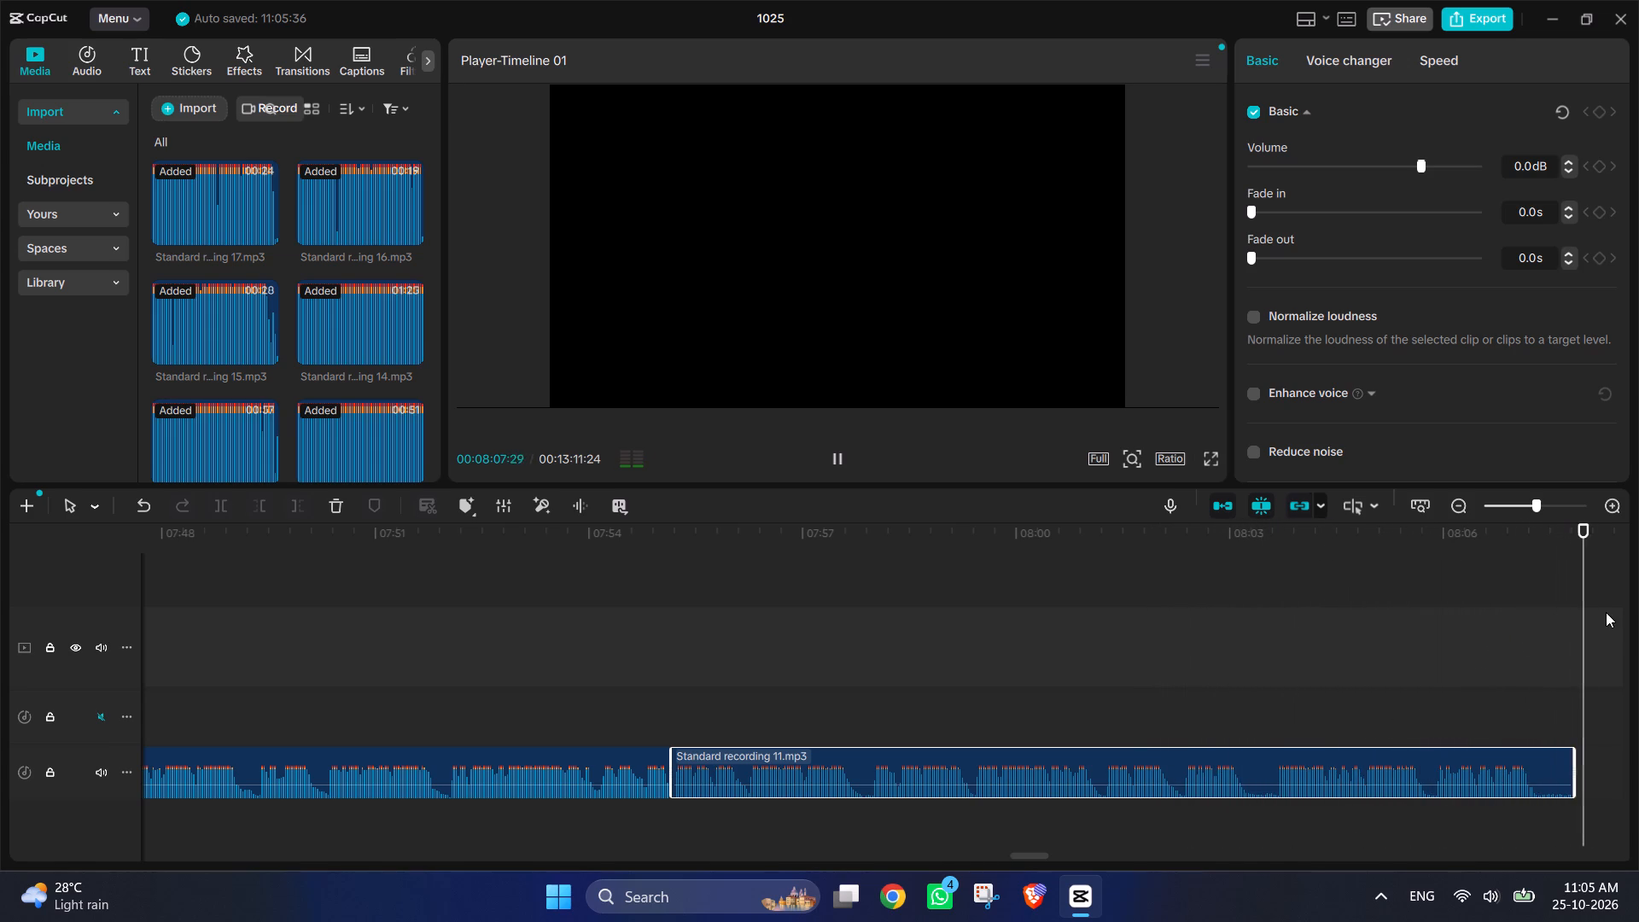
scroll(1605, 610, left, 1)
ctrl+scroll(1241, 680, down, 15)
ctrl+scroll(791, 750, down, 1)
click(687, 694)
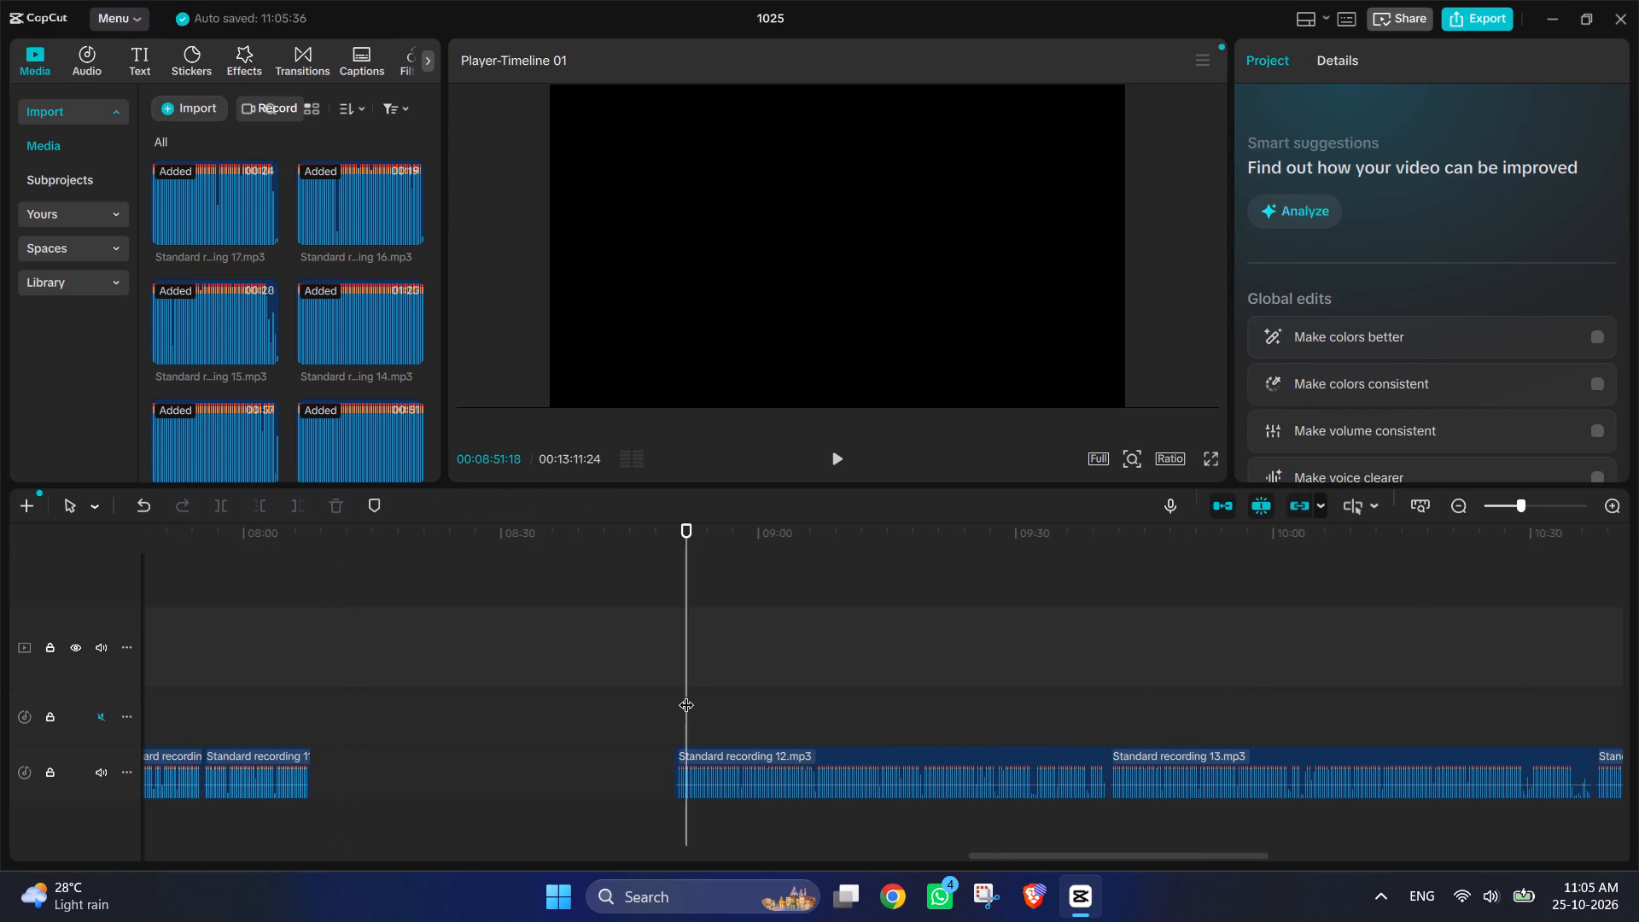
drag(685, 693, 675, 691)
click(834, 467)
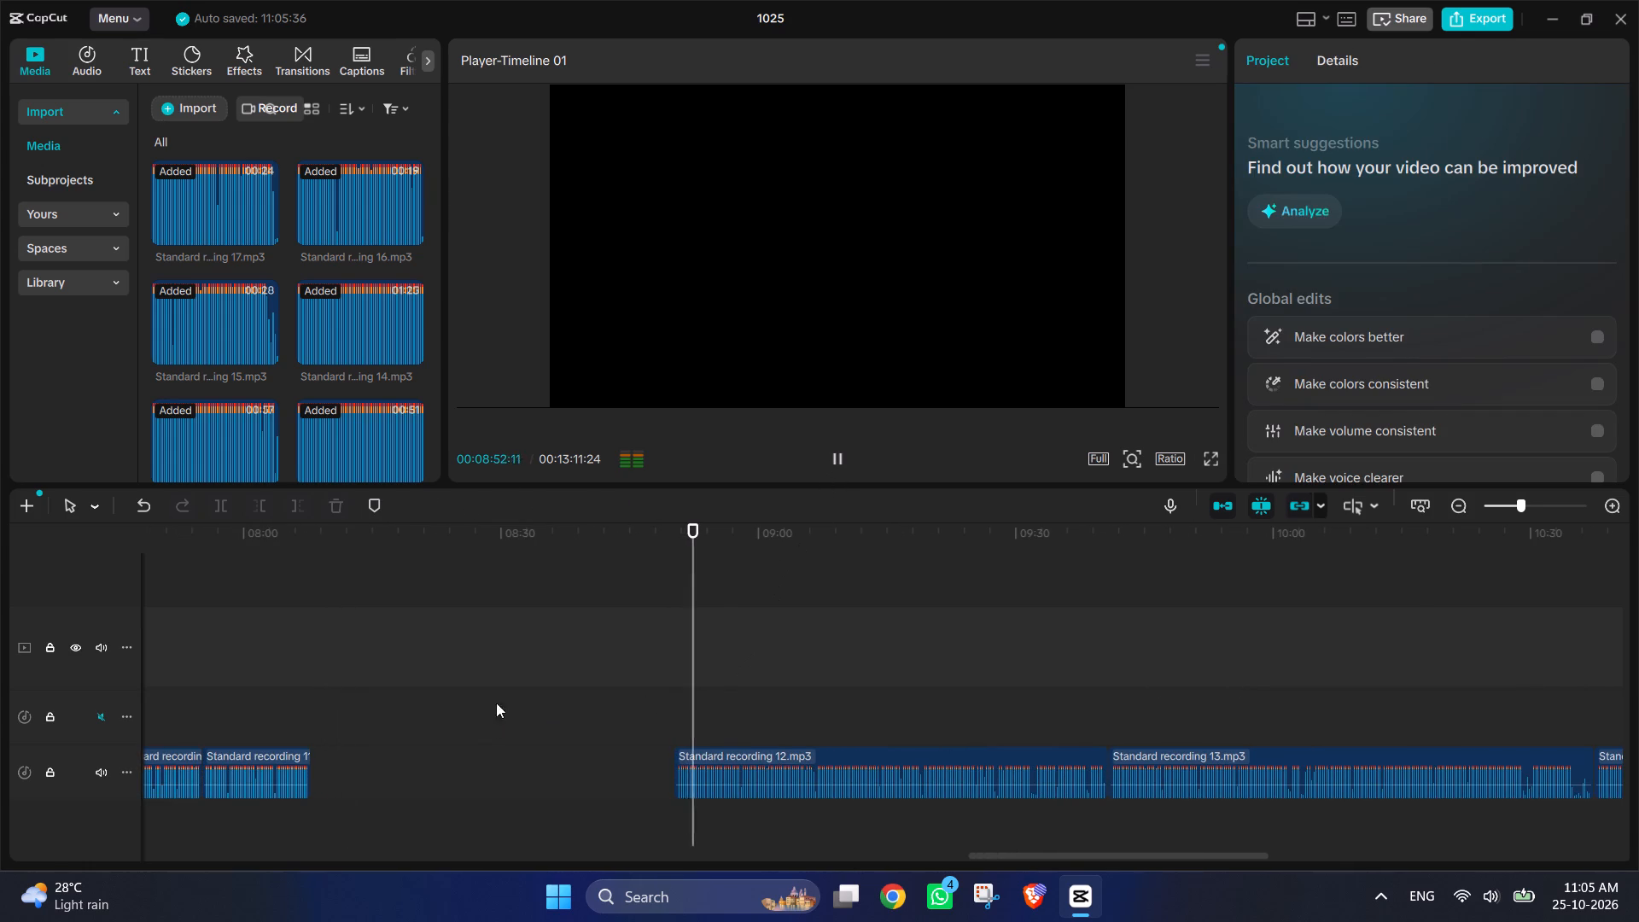
click(840, 453)
Replay parts of the last two pieces of recording 11, from 00:07:56:04 and from the cut at 00:07:44:13.
scroll(738, 538, right, 2)
scroll(439, 676, right, 1)
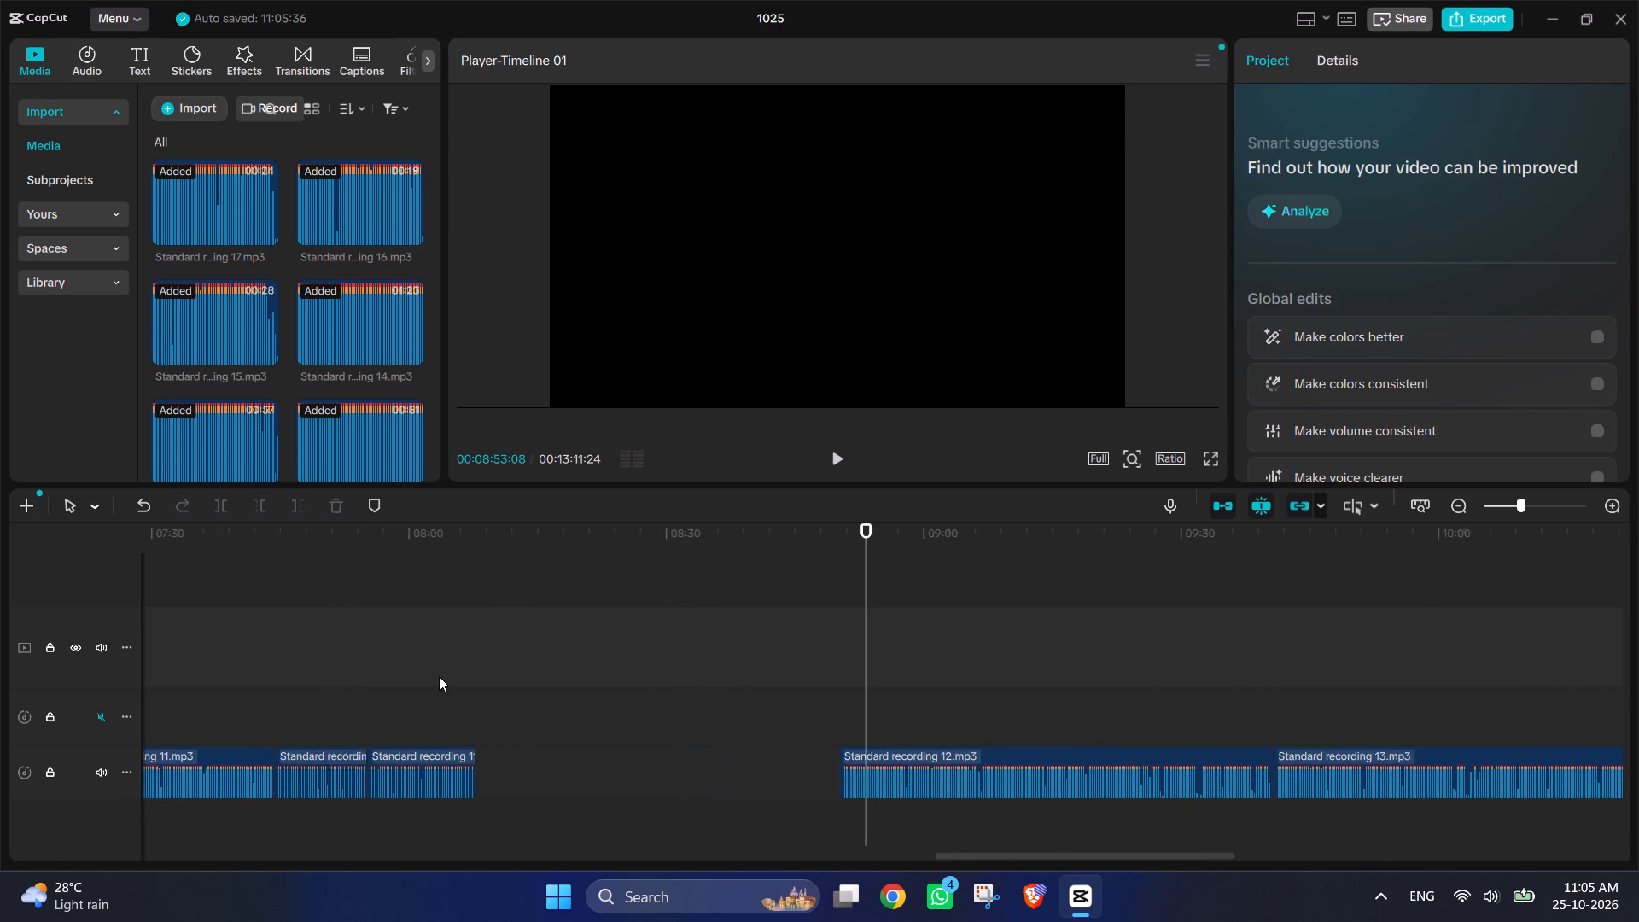
scroll(439, 676, right, 1)
click(590, 668)
click(796, 652)
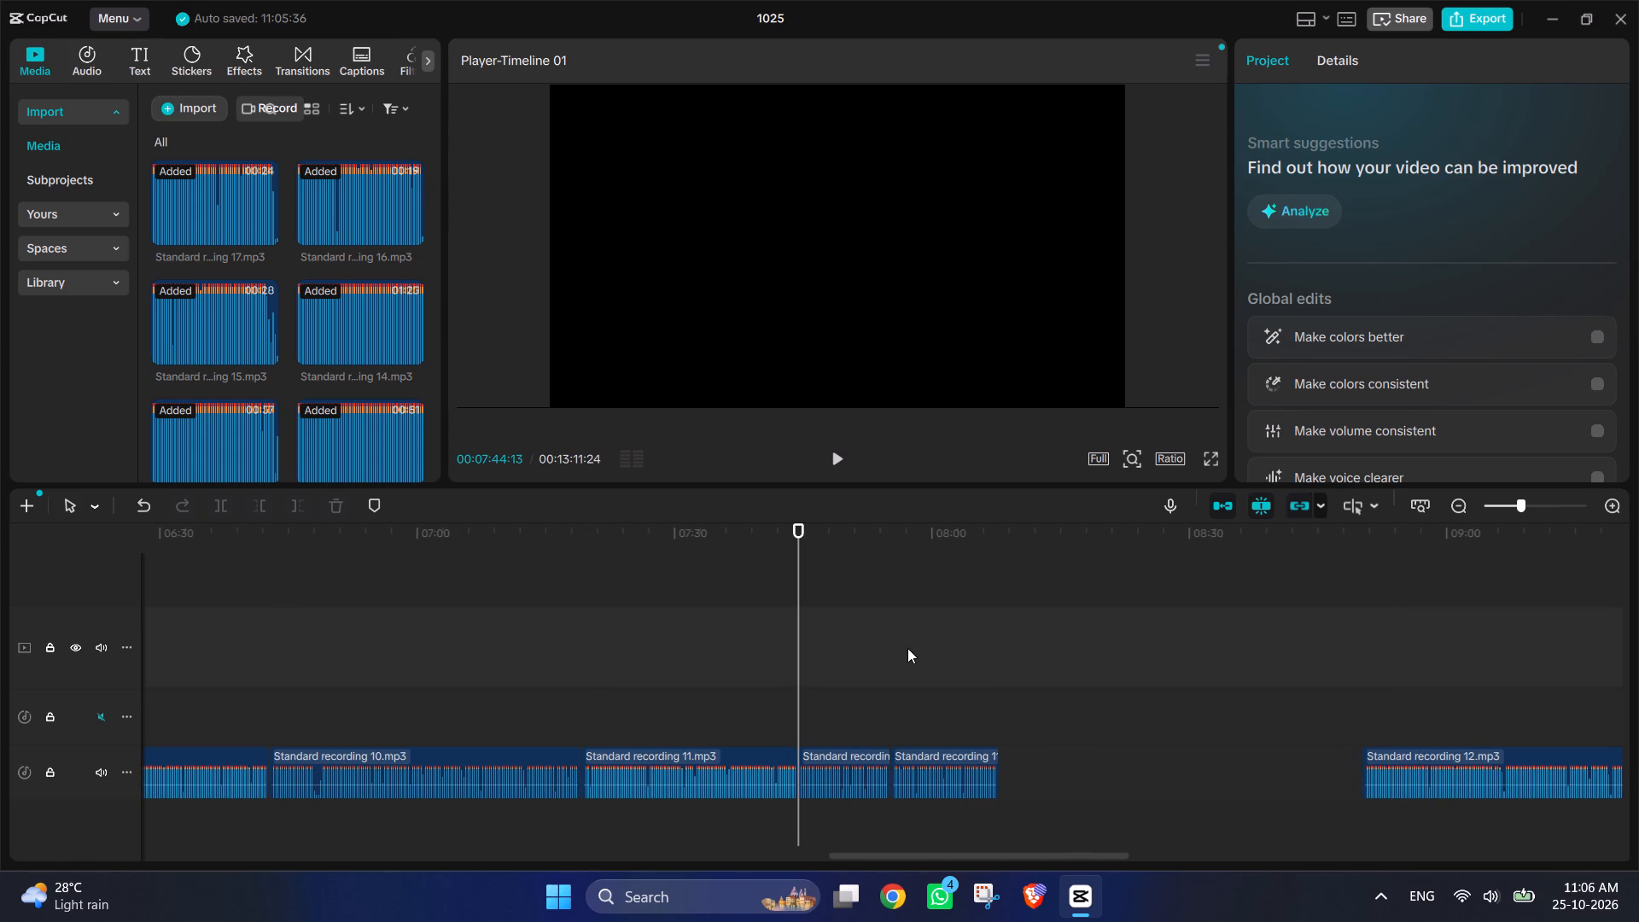
click(899, 648)
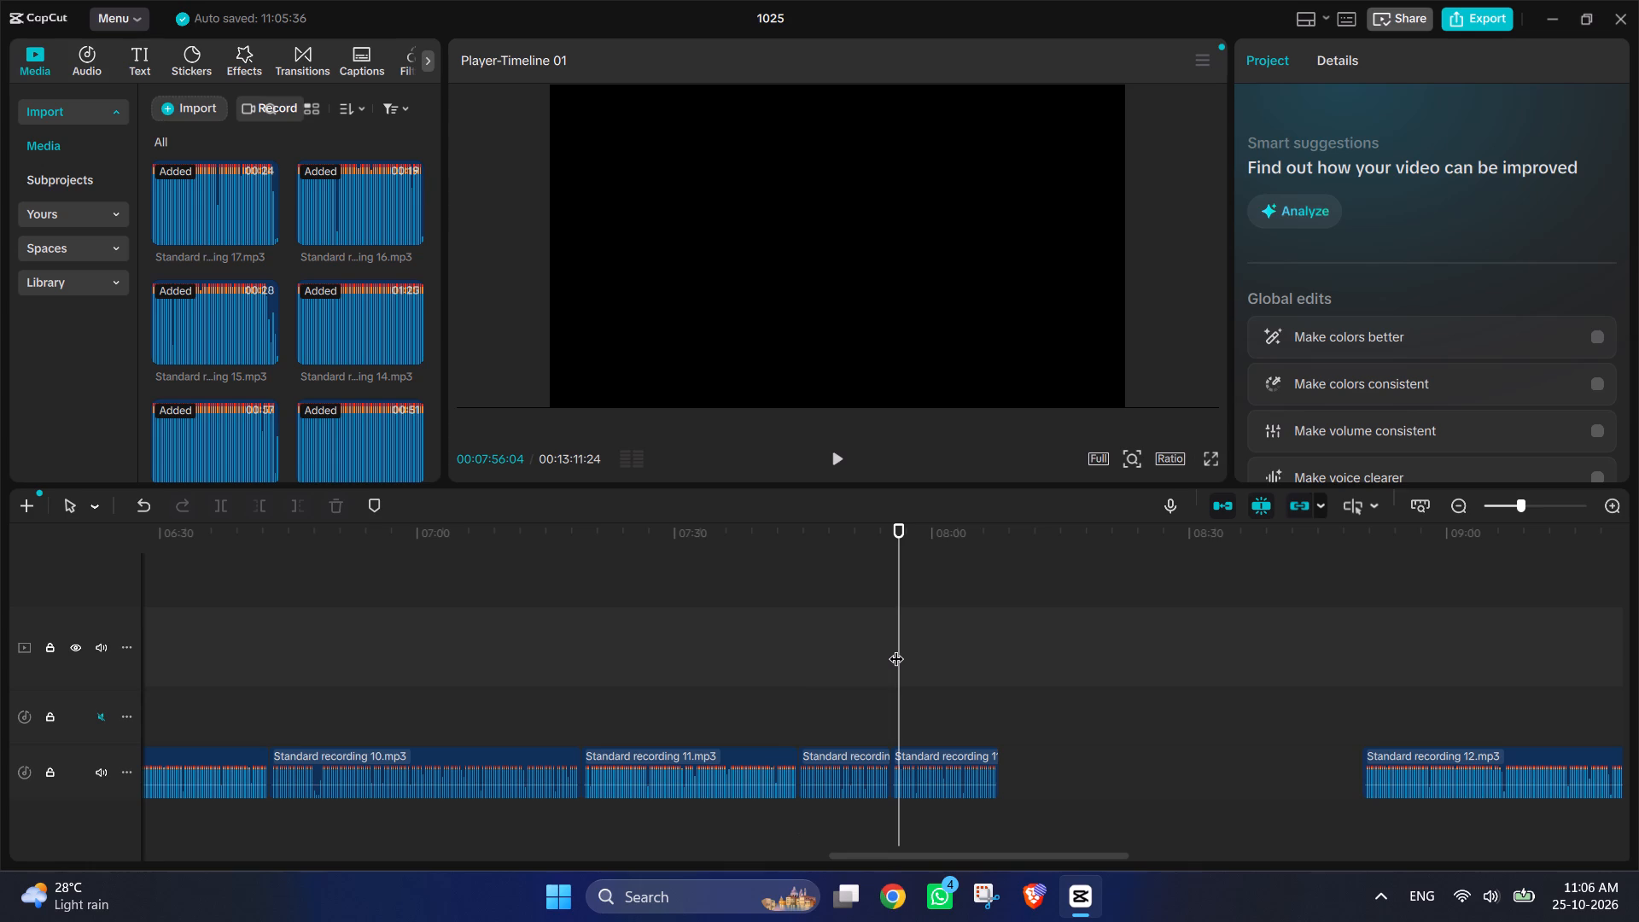
ctrl+scroll(896, 648, up, 11)
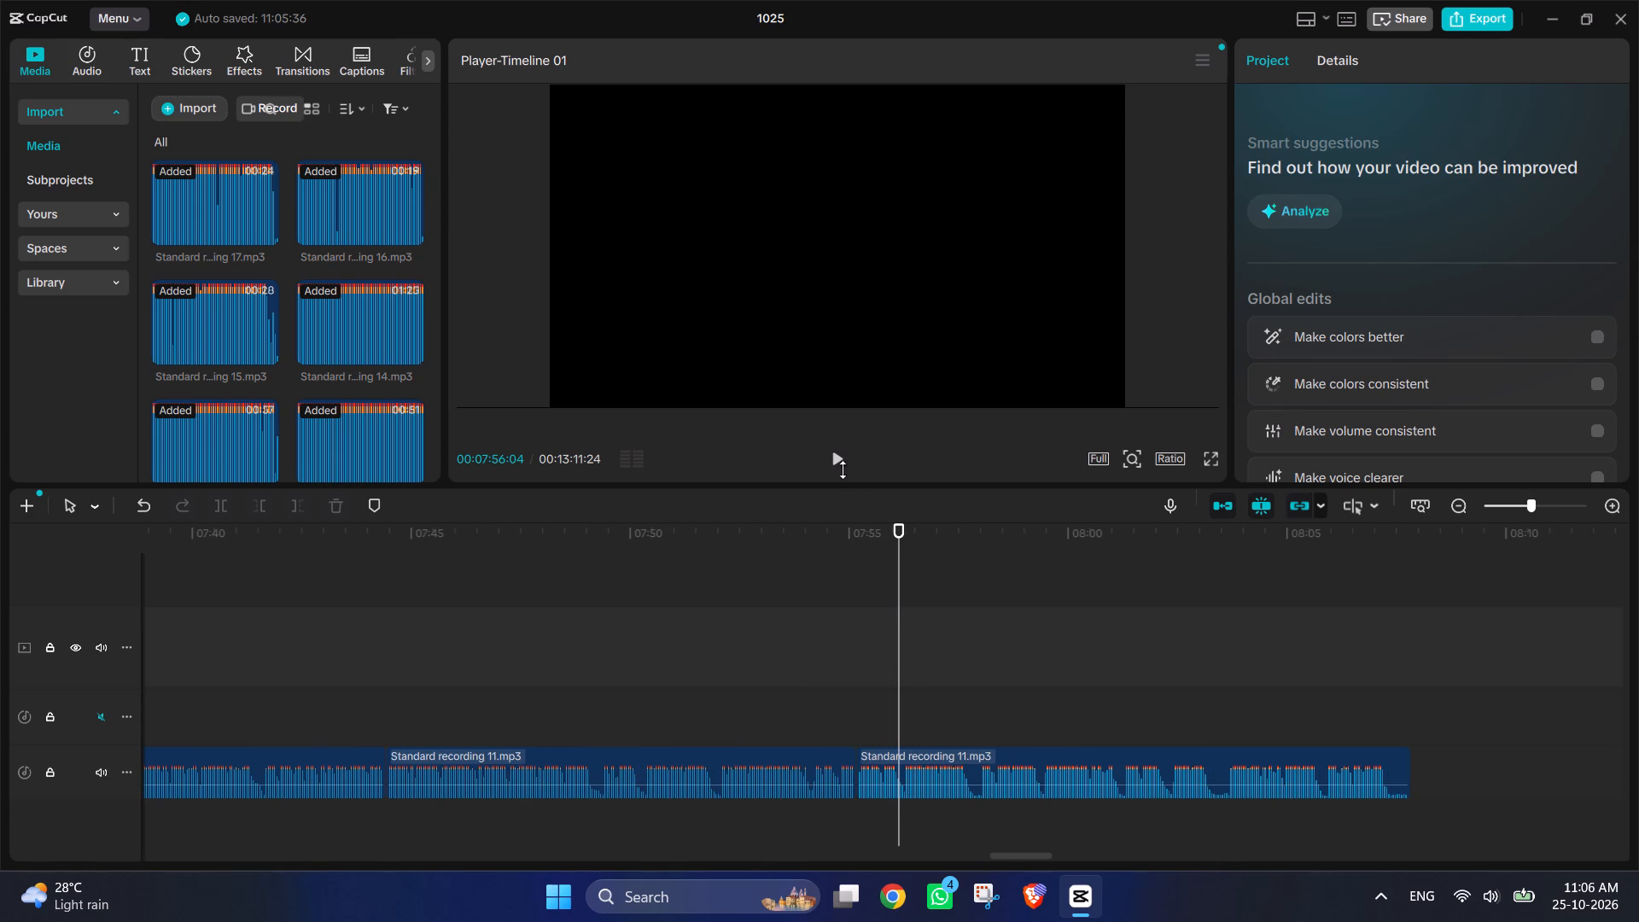
click(835, 455)
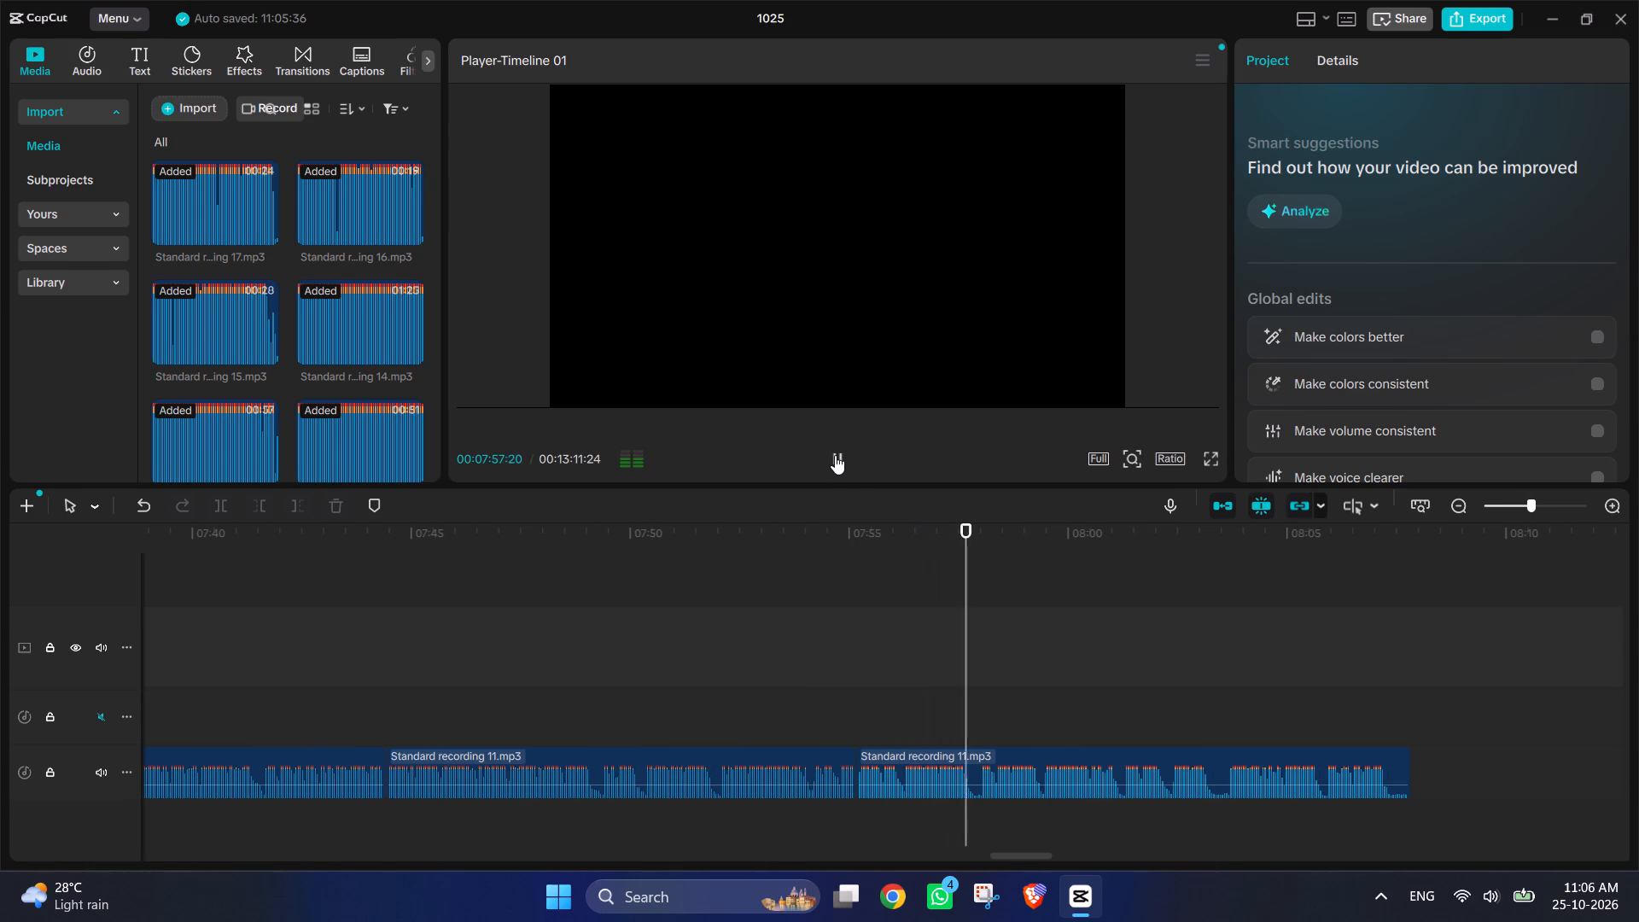
drag(1016, 593, 432, 616)
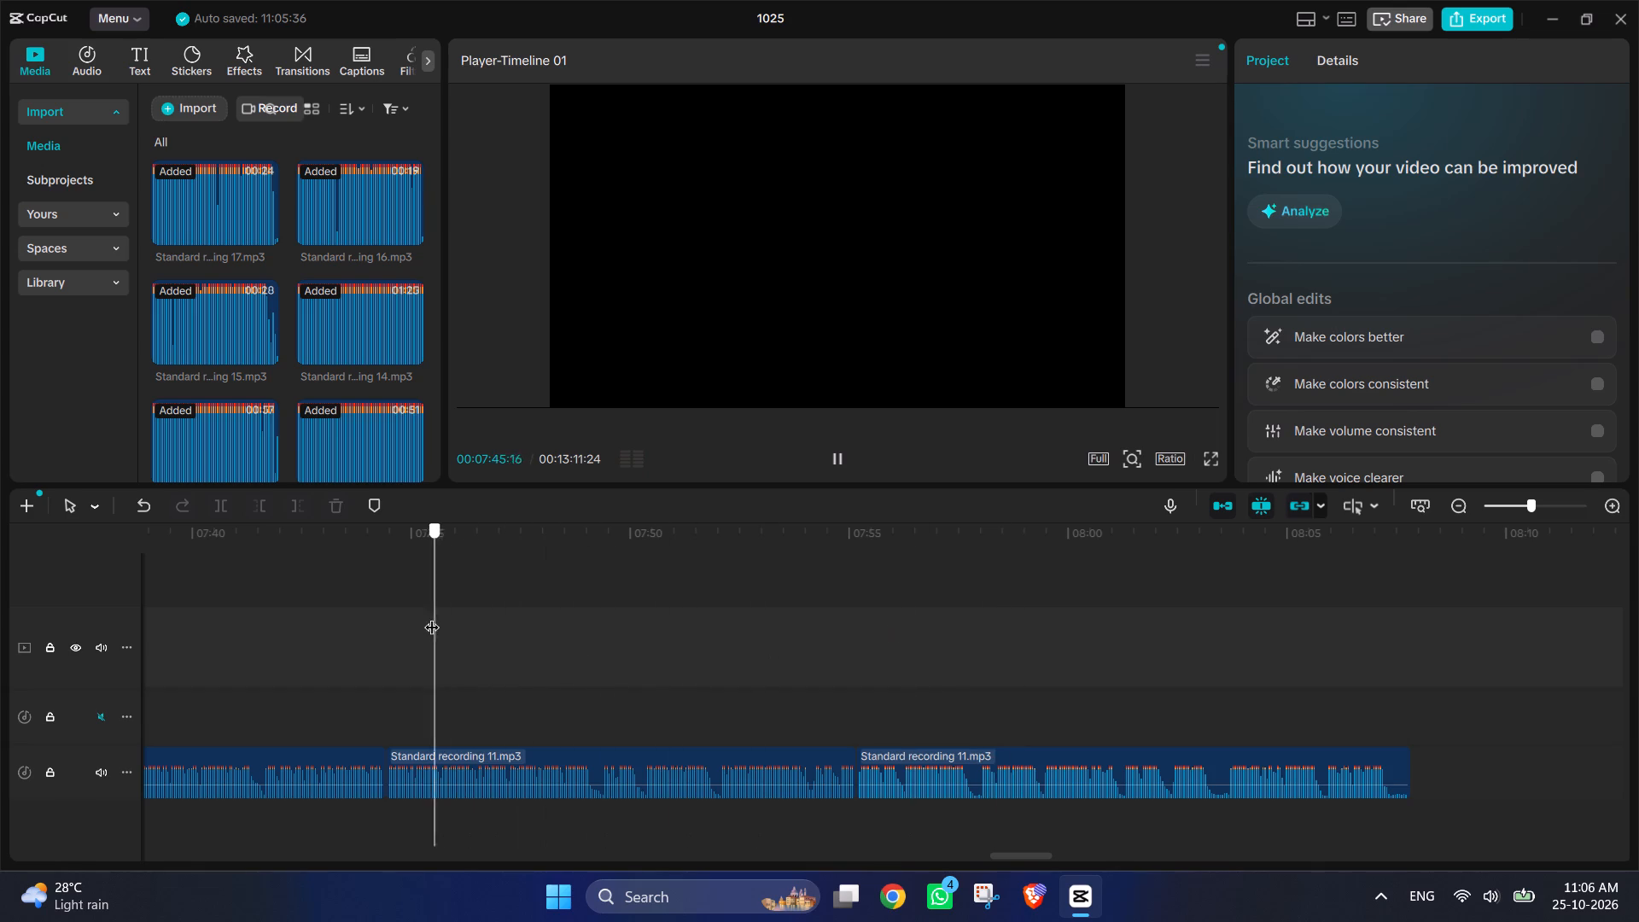
drag(432, 616, 390, 615)
click(835, 461)
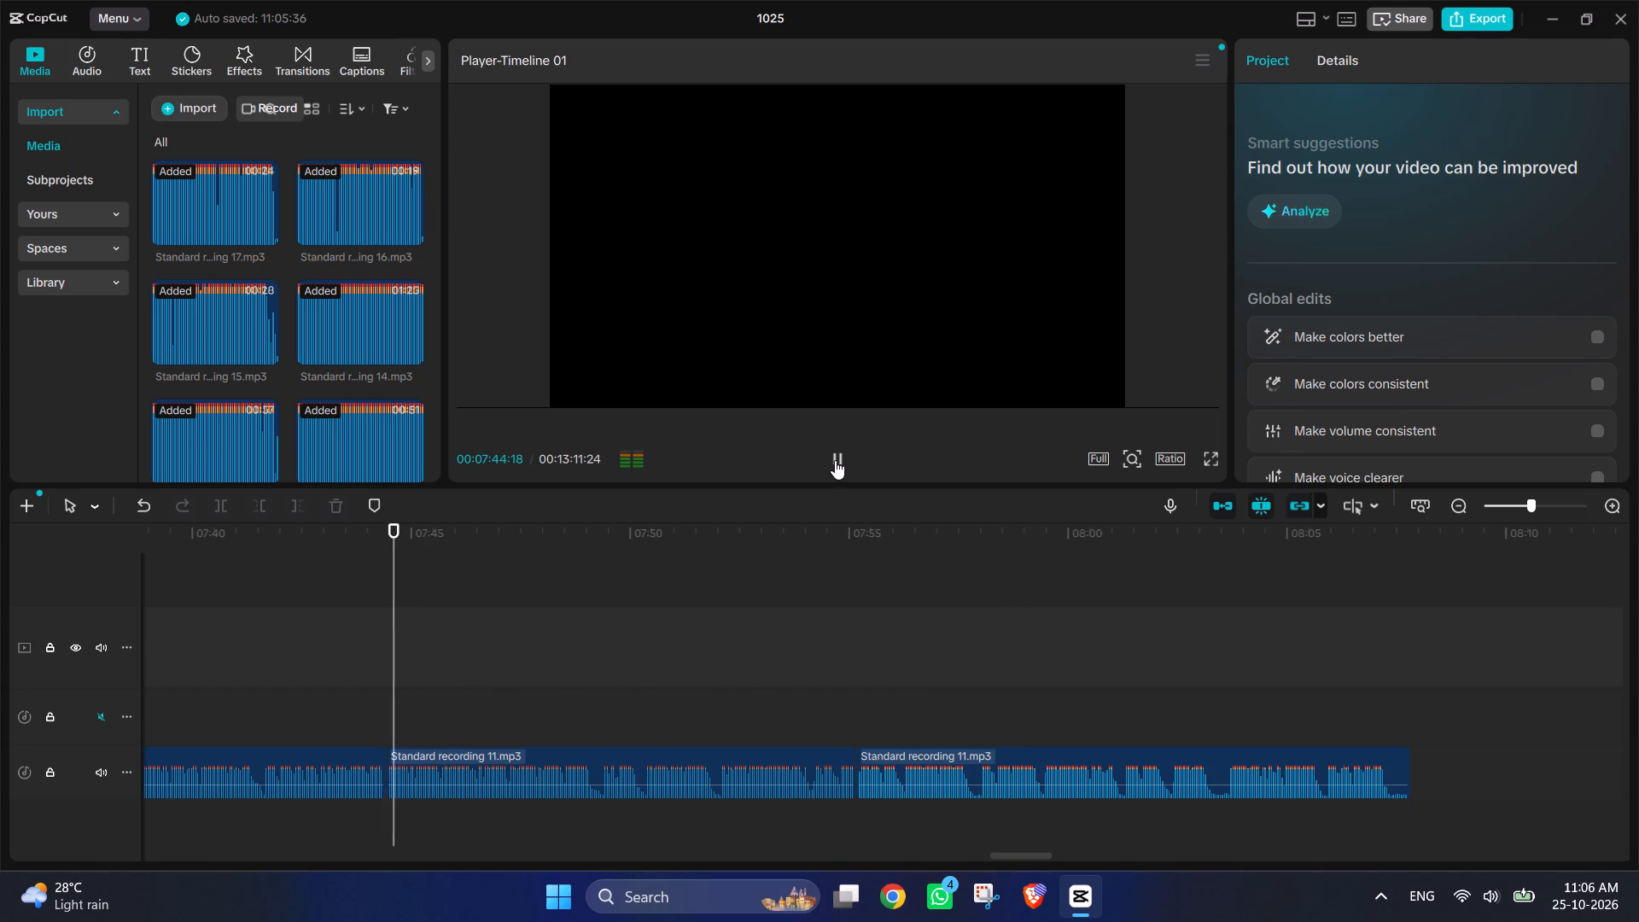
Delete the last two pieces of recording 11, from the cut at 00:07:44:13 onward.
drag(1316, 827, 641, 785)
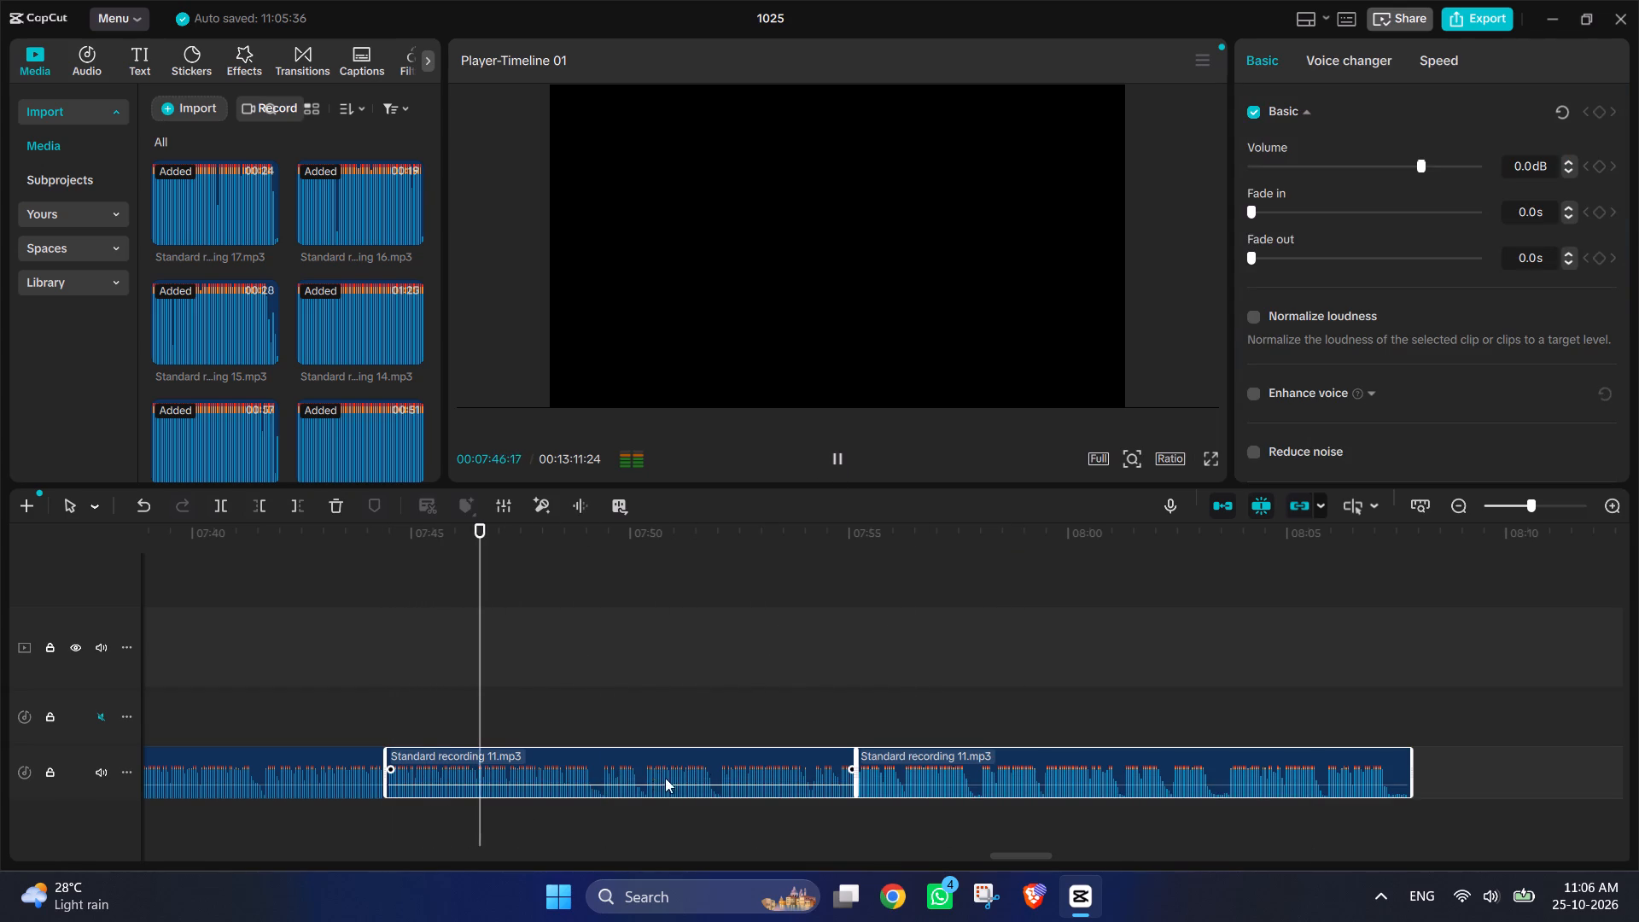
key(Delete)
Move recording 12 on the same audio track against the new end of recording 11.
scroll(1108, 729, left, 2)
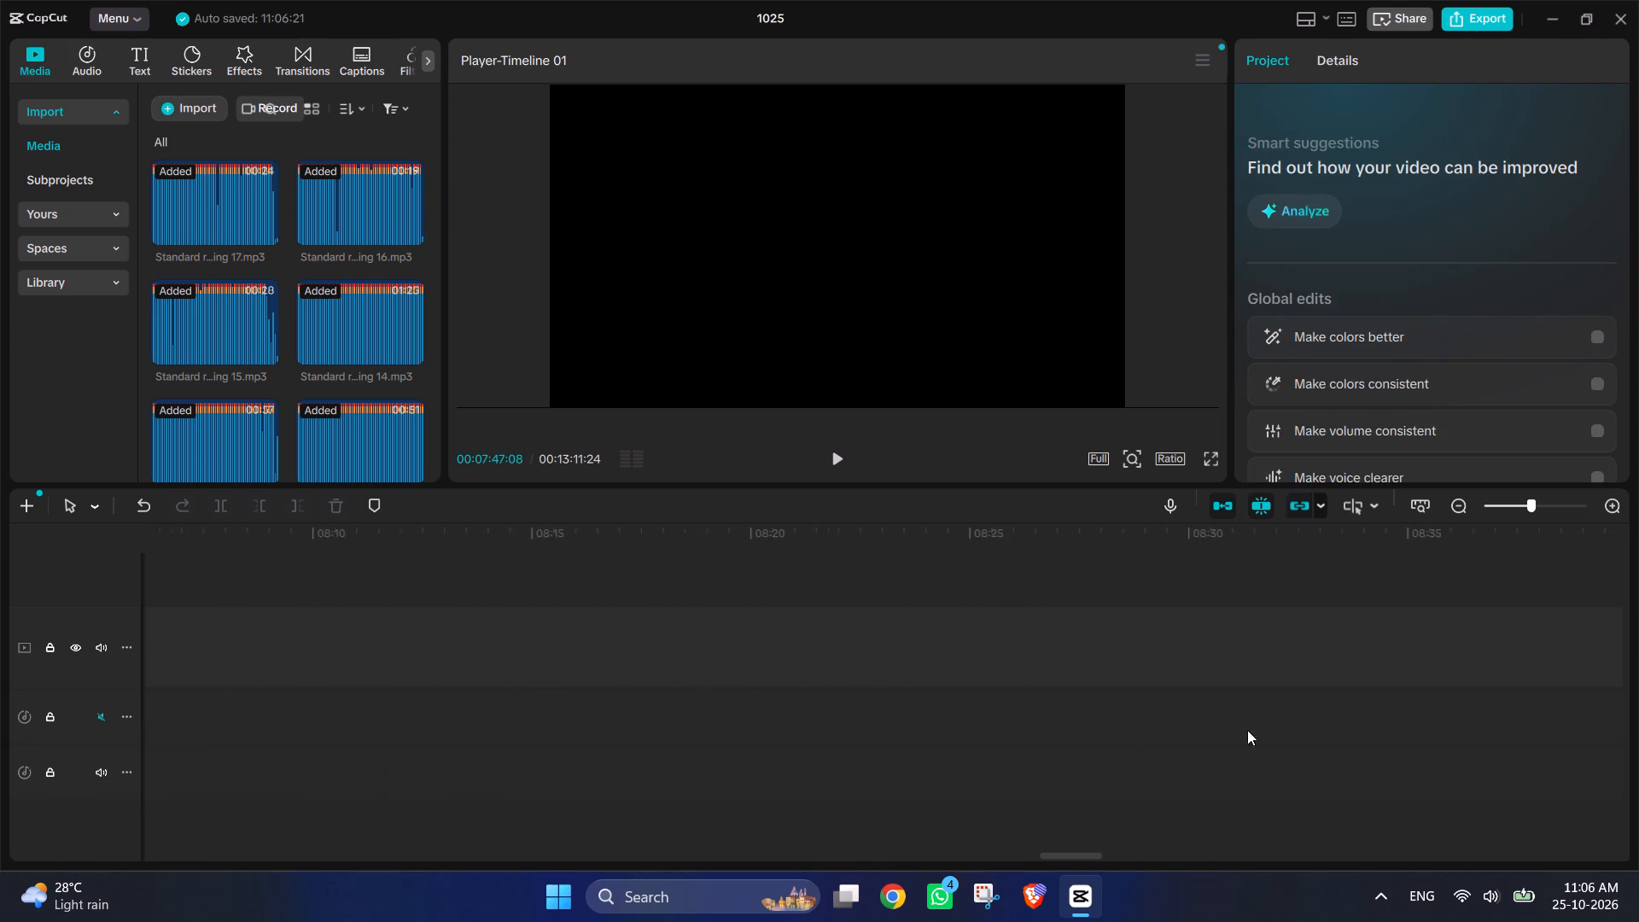
scroll(1247, 730, left, 3)
drag(1187, 750, 1046, 756)
scroll(1054, 756, right, 6)
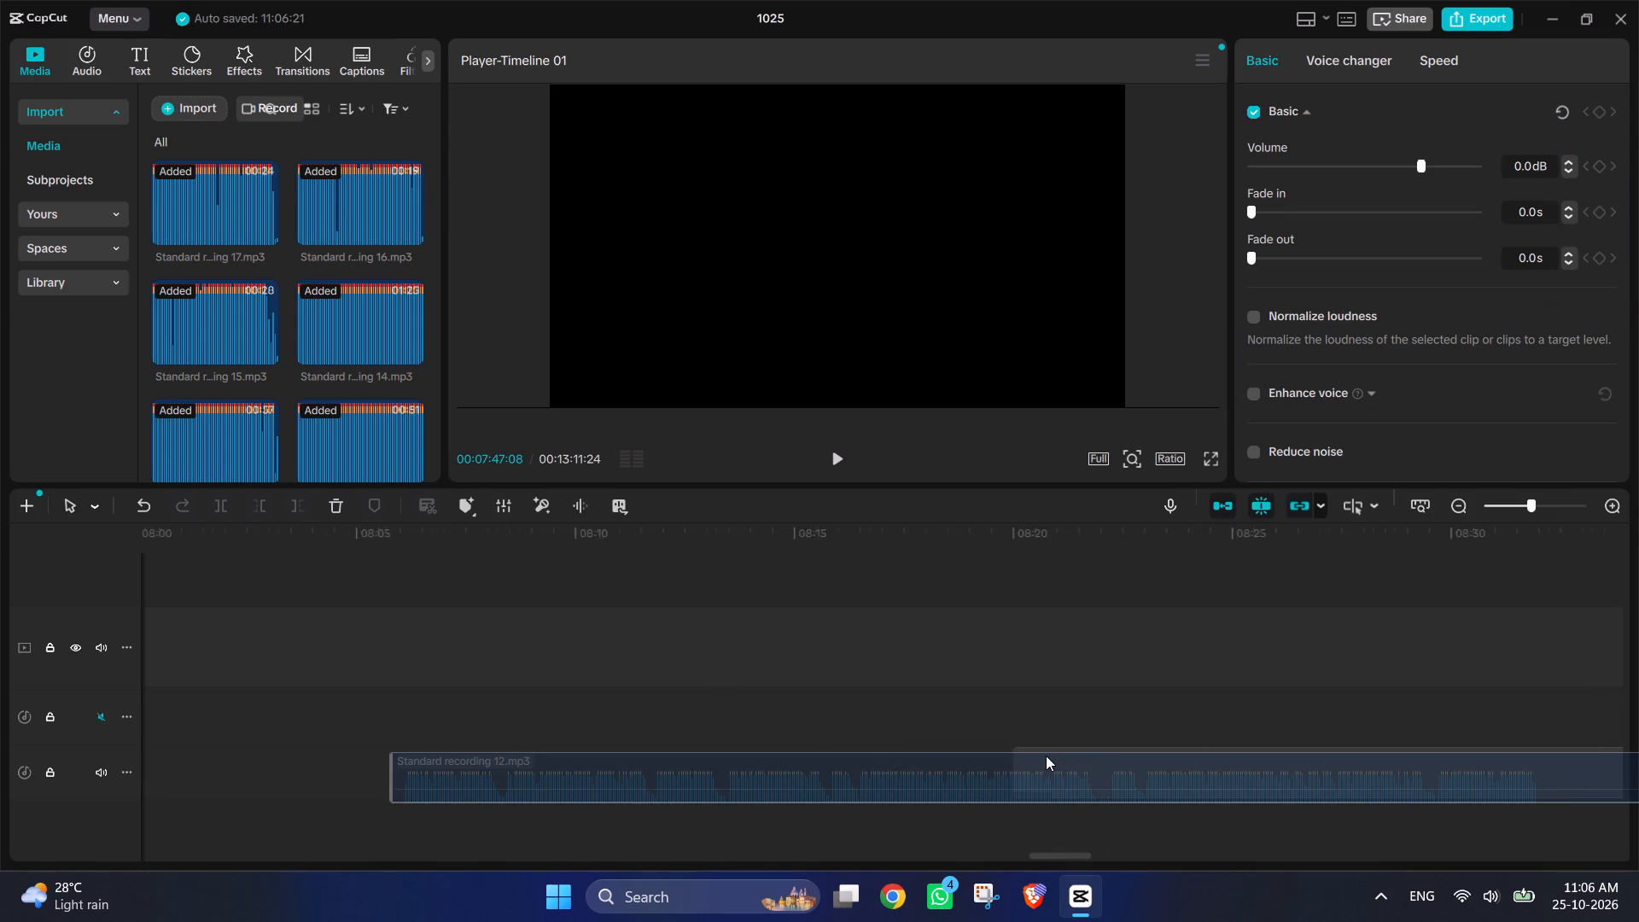
drag(1046, 756, 1575, 757)
scroll(1046, 756, right, 2)
scroll(1582, 751, left, 1)
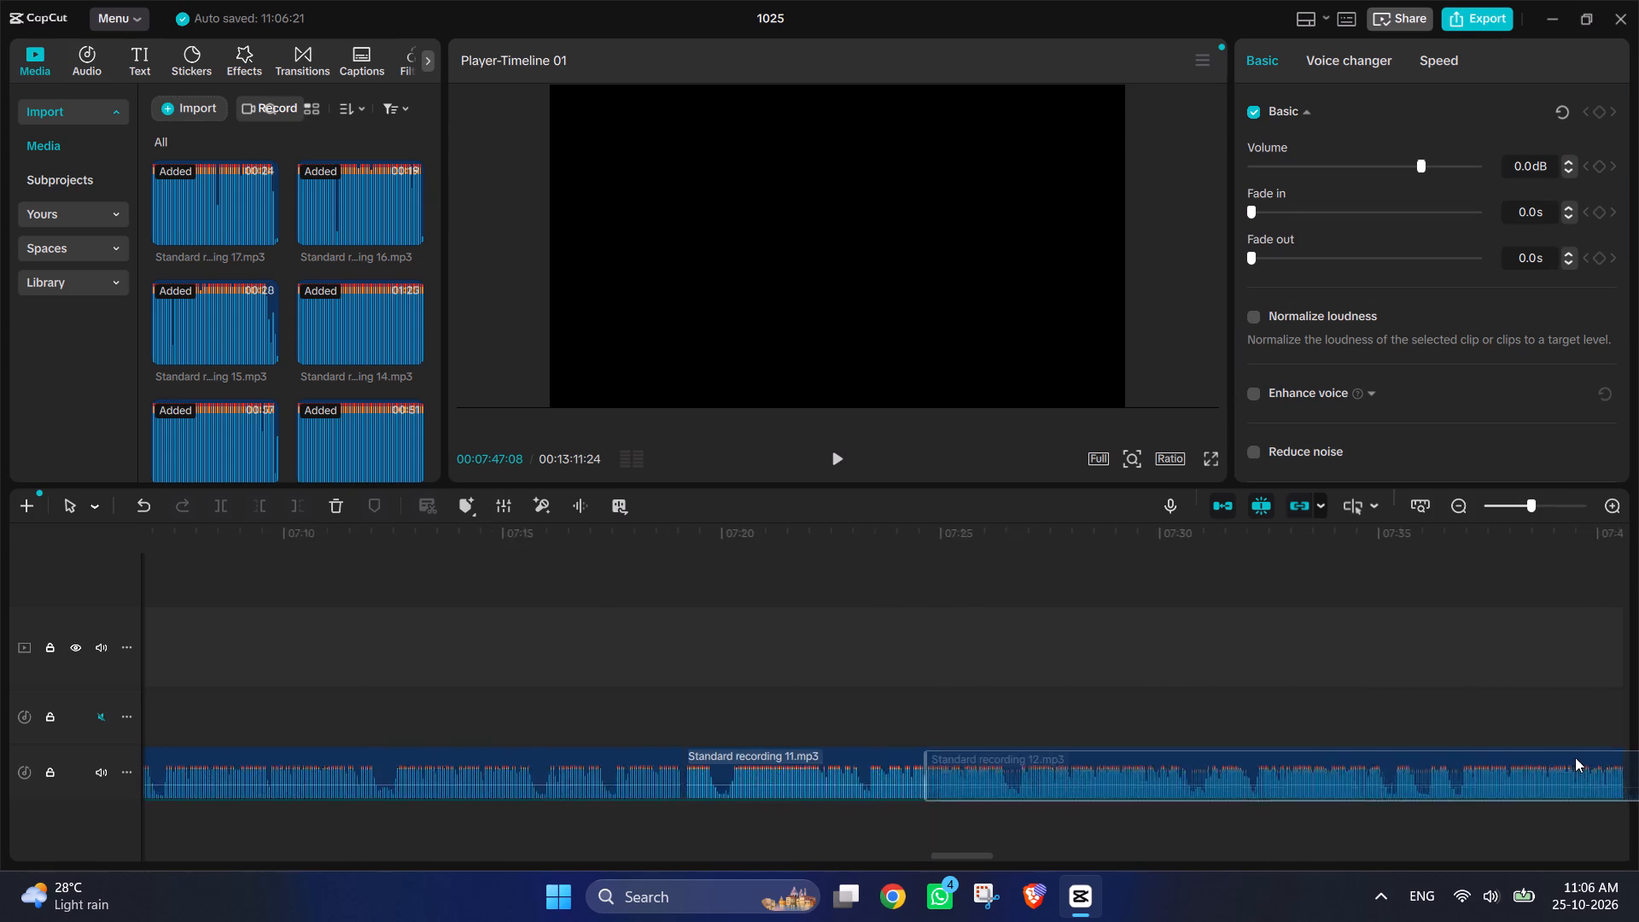
scroll(1575, 757, left, 4)
drag(1575, 757, 1560, 761)
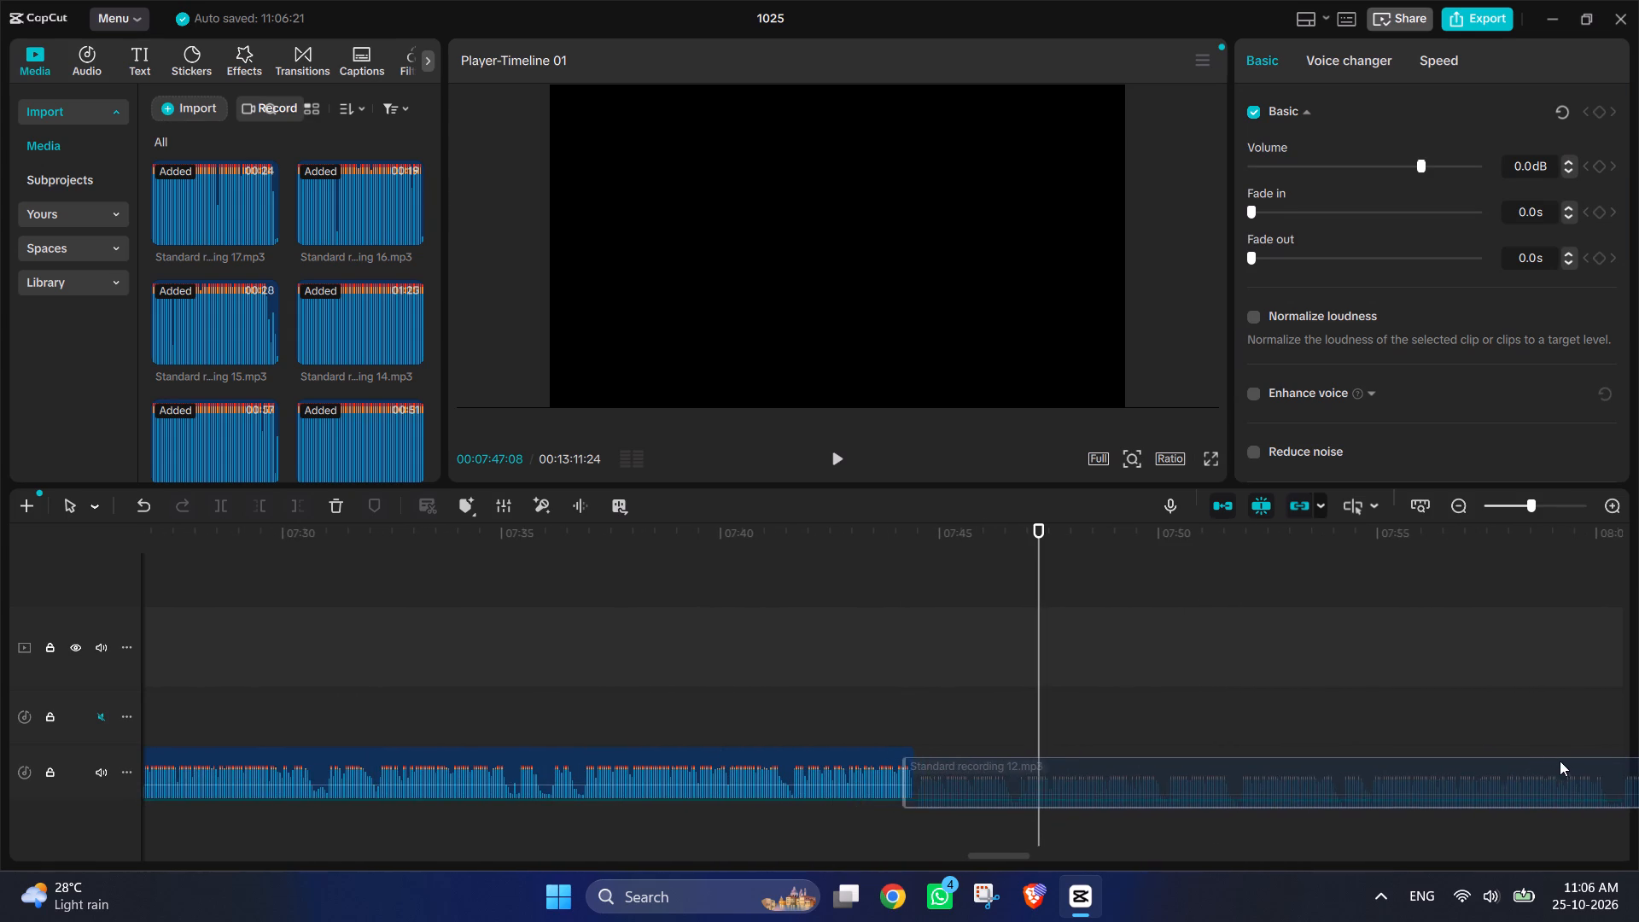
drag(1560, 761, 1566, 753)
Trim the opening silence of recording 12 and close the gap to recording 11.
ctrl+scroll(1408, 743, up, 11)
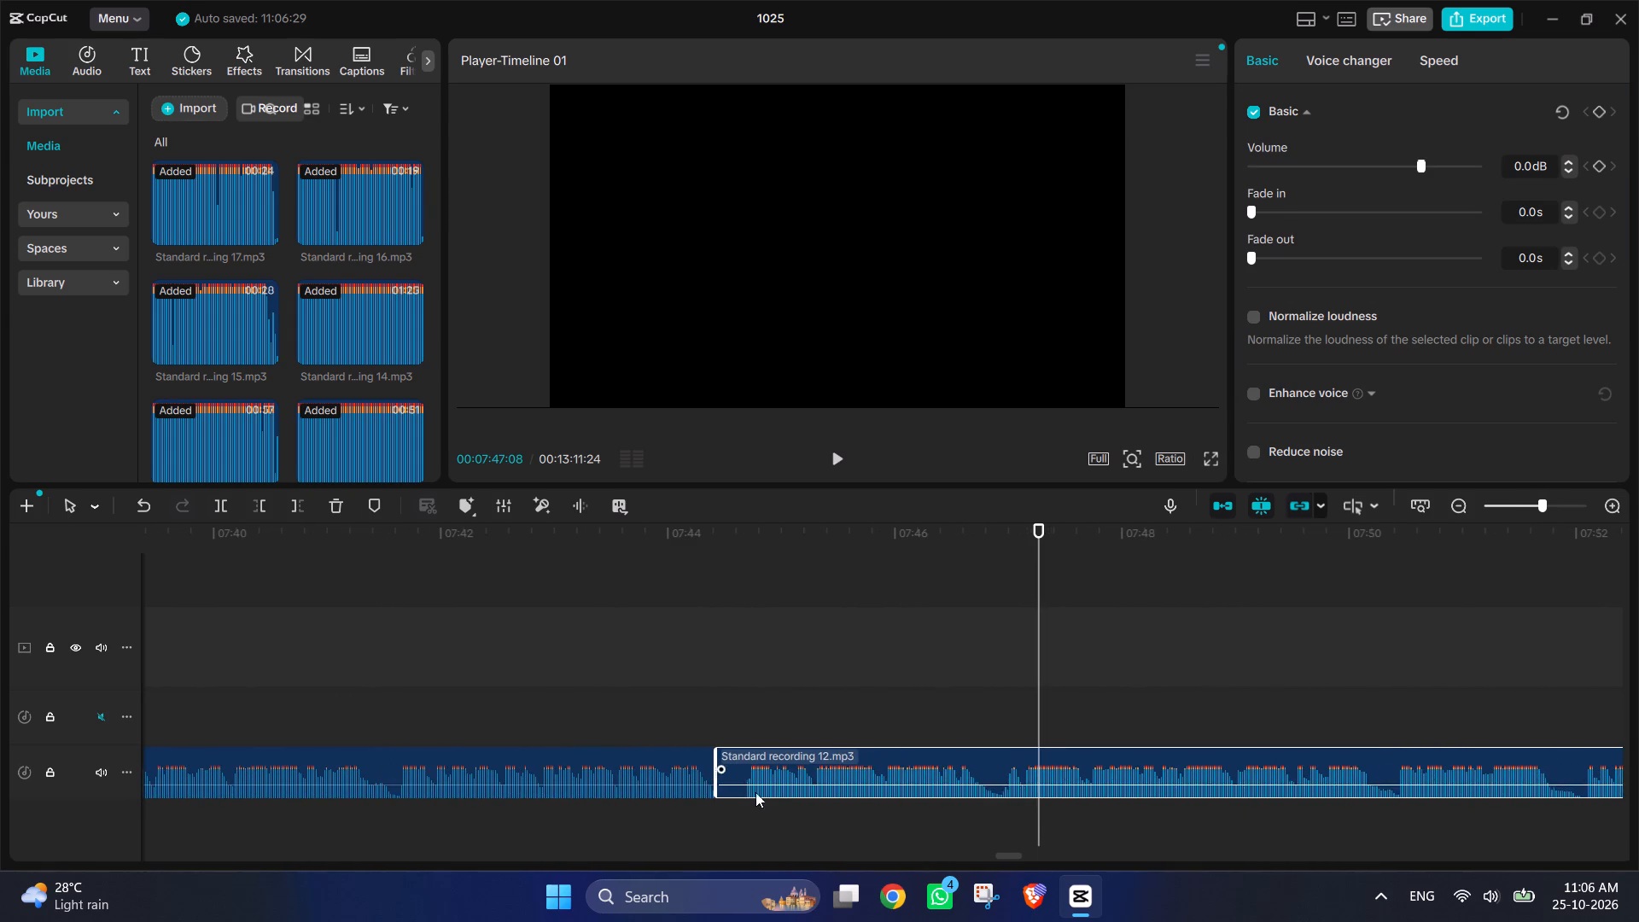
drag(716, 794, 746, 808)
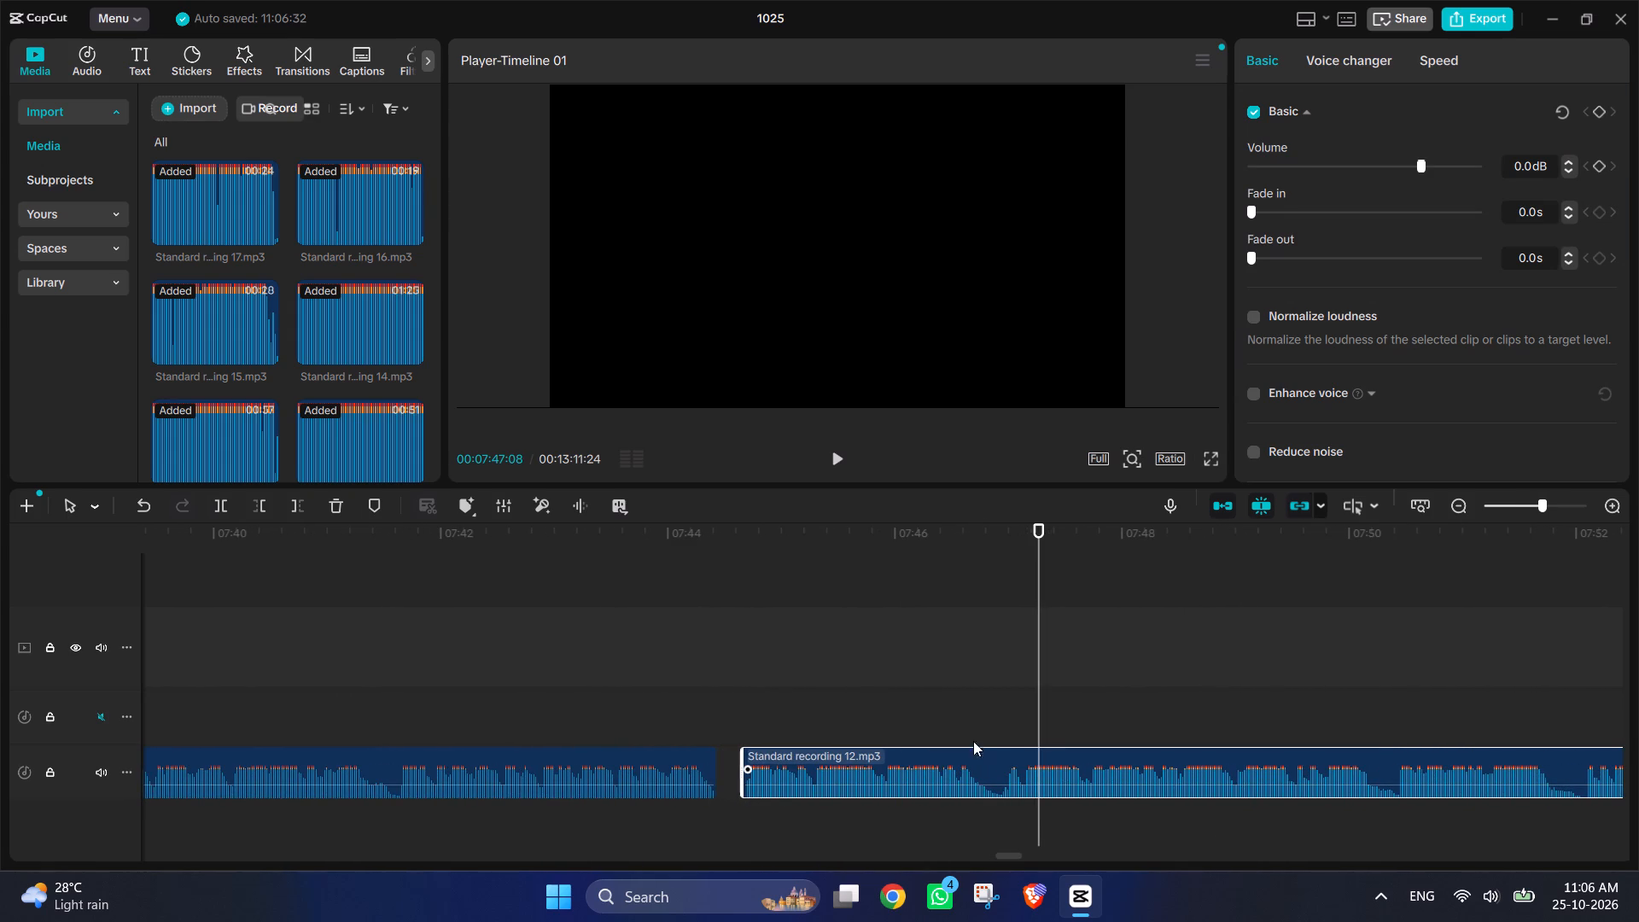
drag(984, 751, 956, 752)
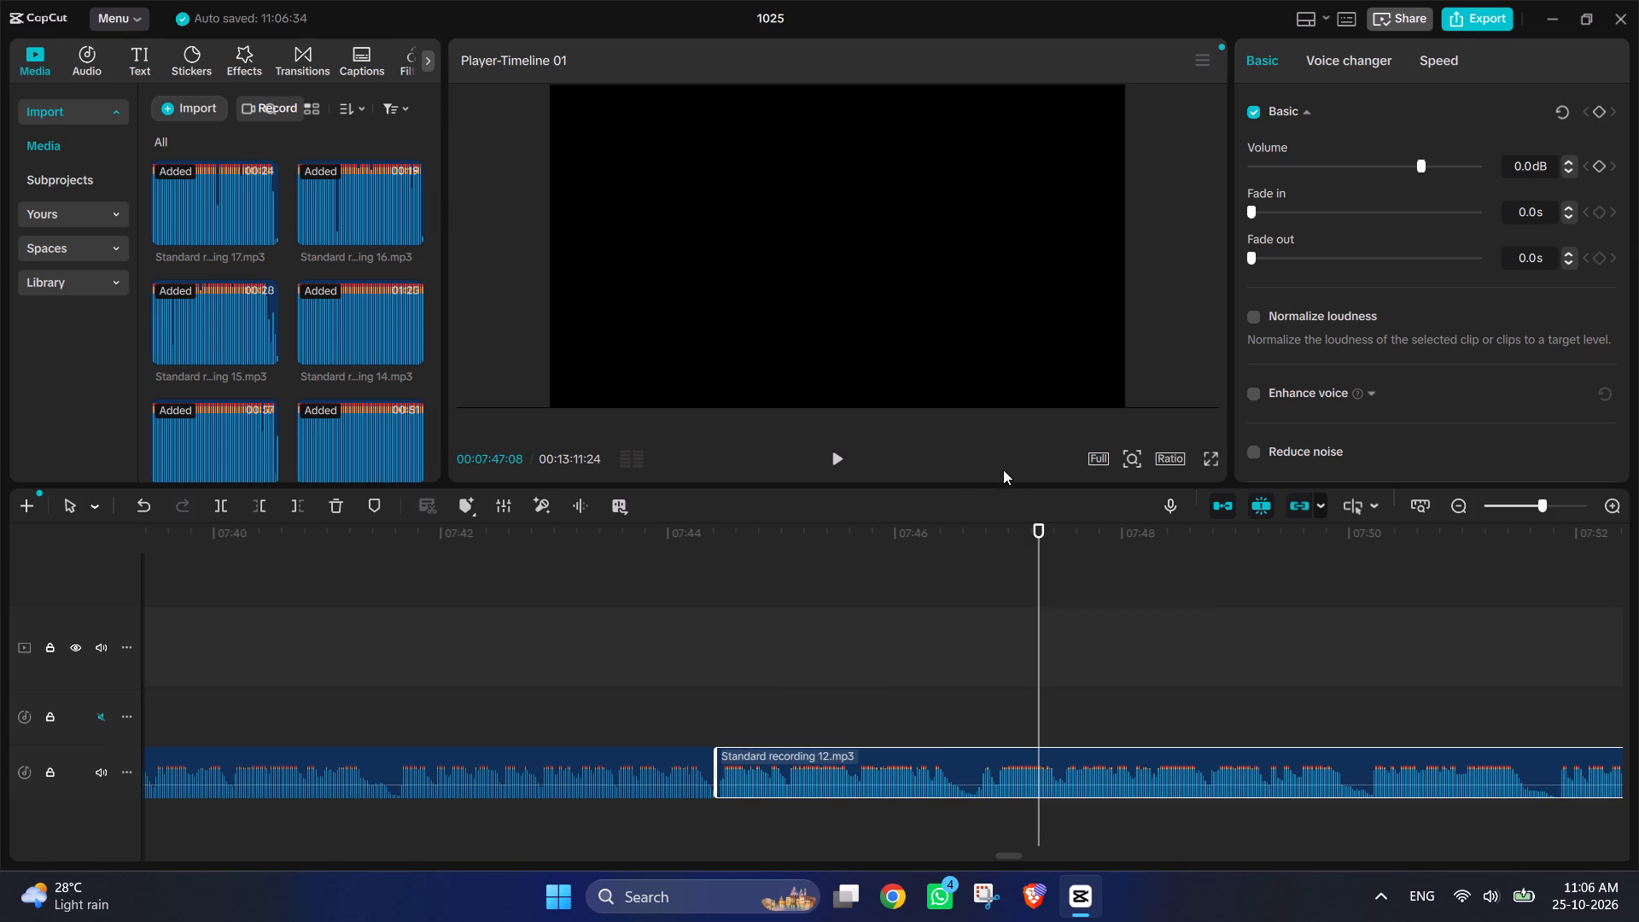
Play recording 12, cut out its pause between 00:08:00:06 and 00:08:00:16, and close the gap.
click(834, 454)
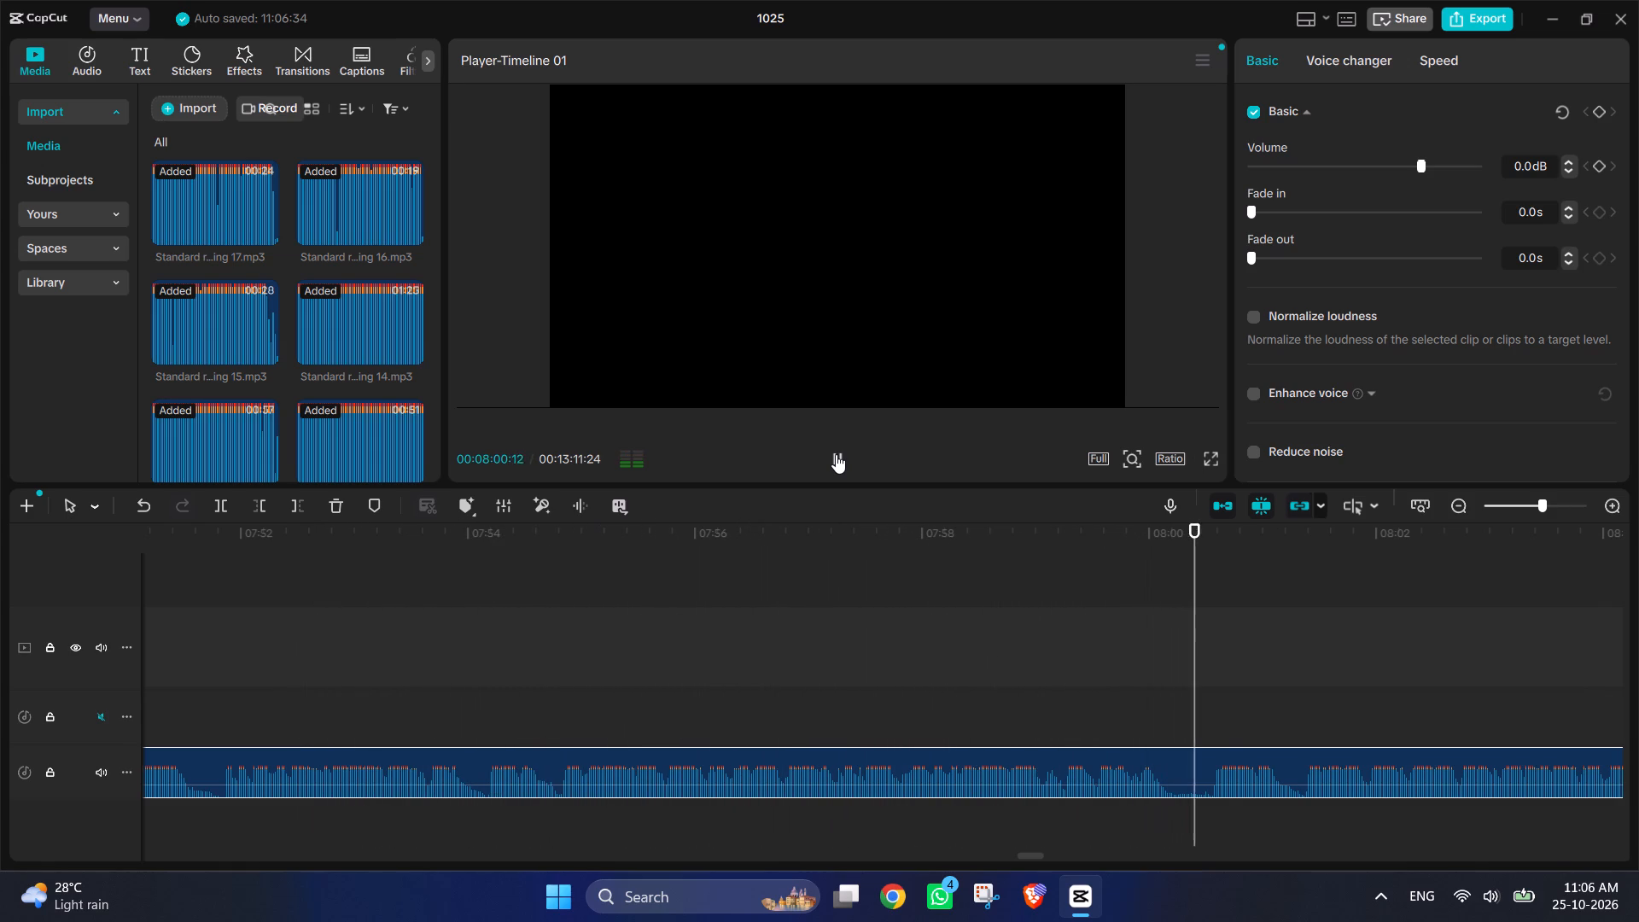
click(1175, 674)
click(1175, 673)
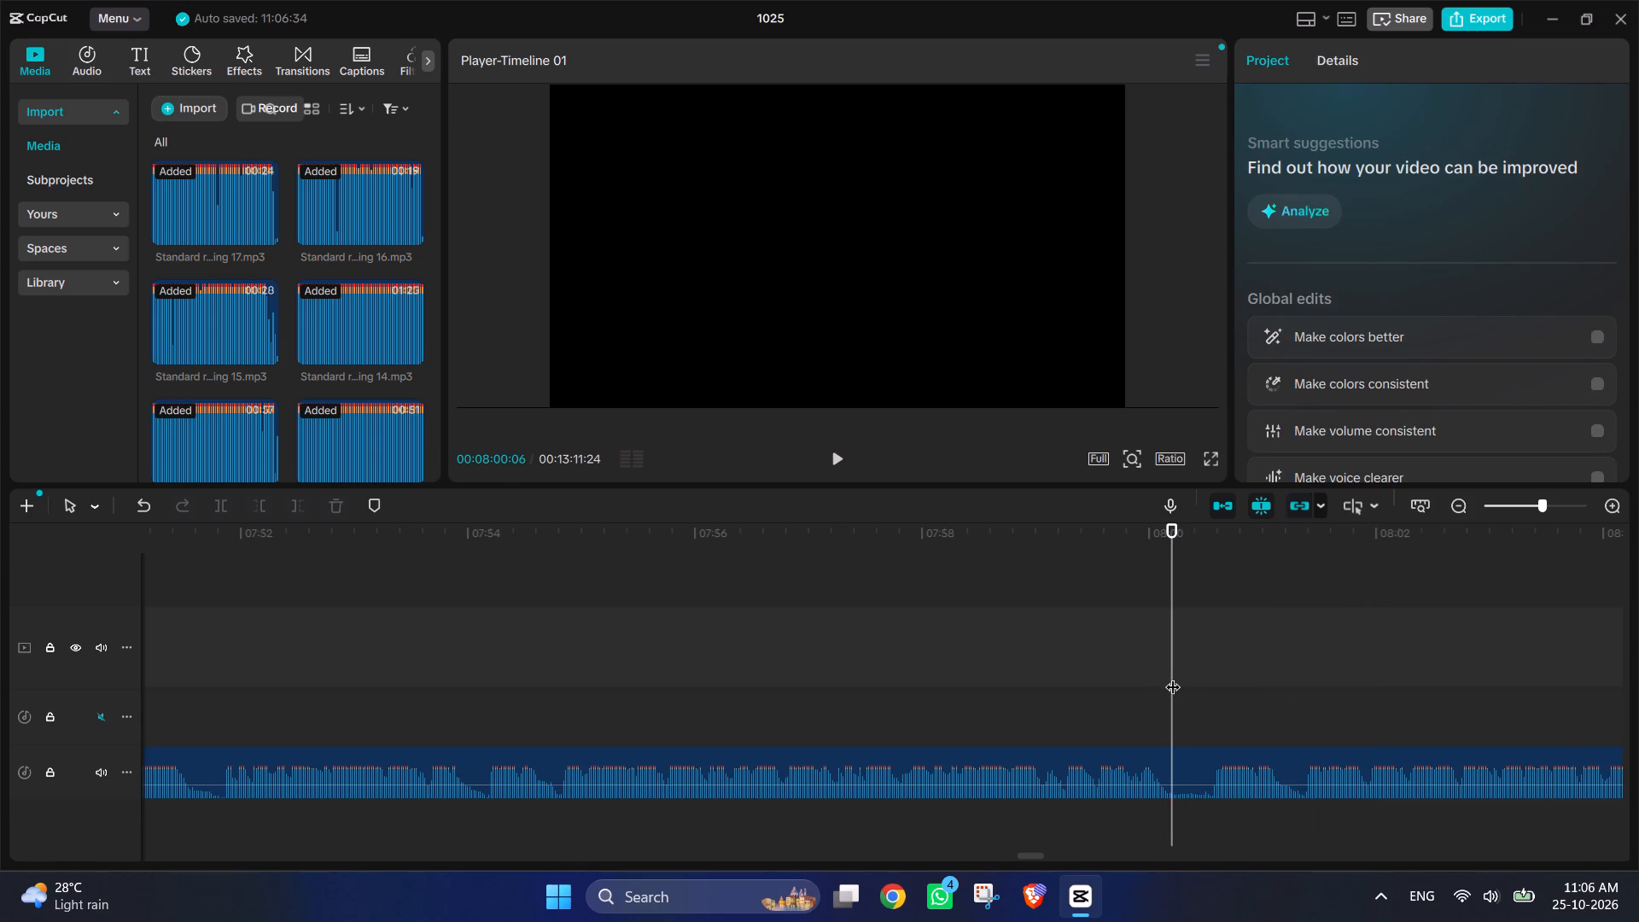
click(1192, 774)
click(224, 512)
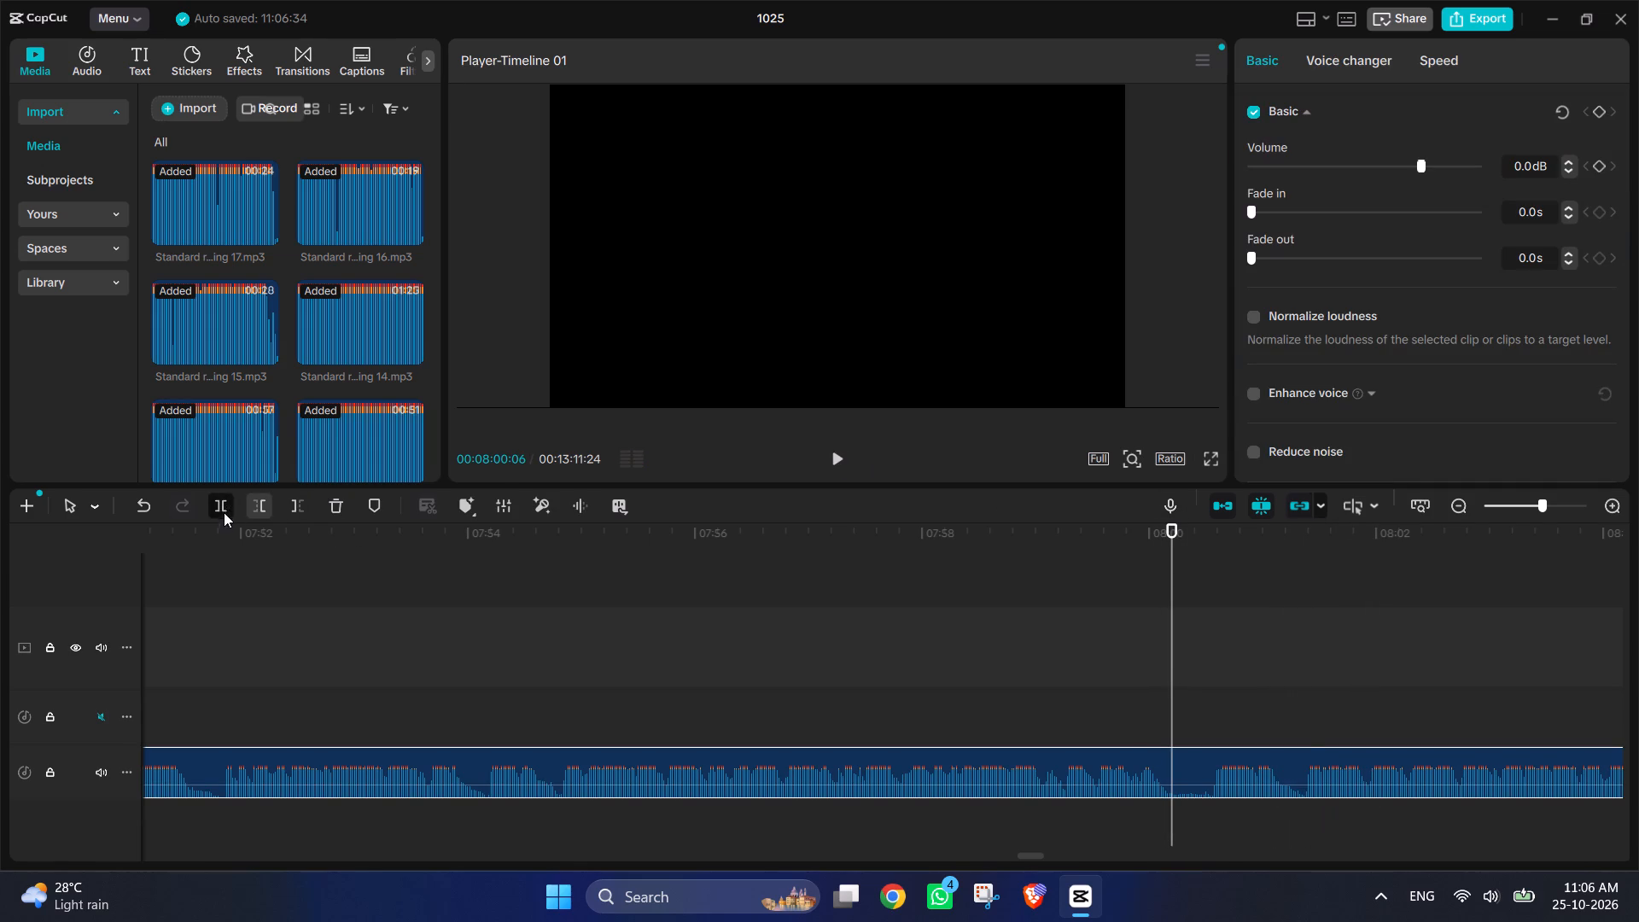
click(1210, 724)
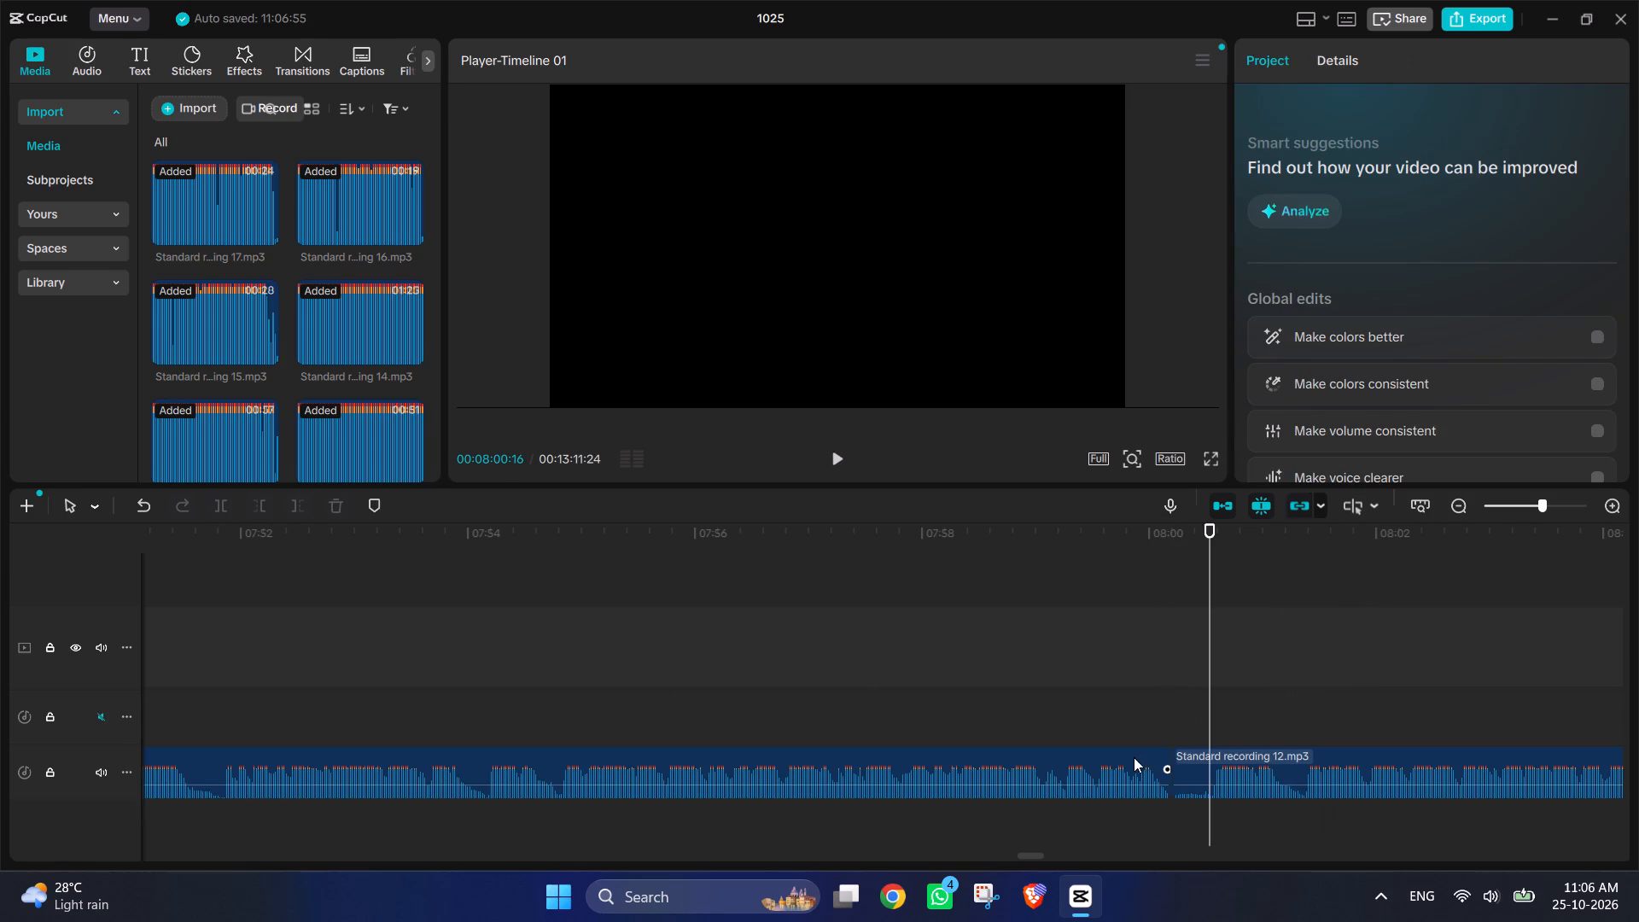
click(1195, 771)
click(260, 503)
drag(1390, 758, 1368, 760)
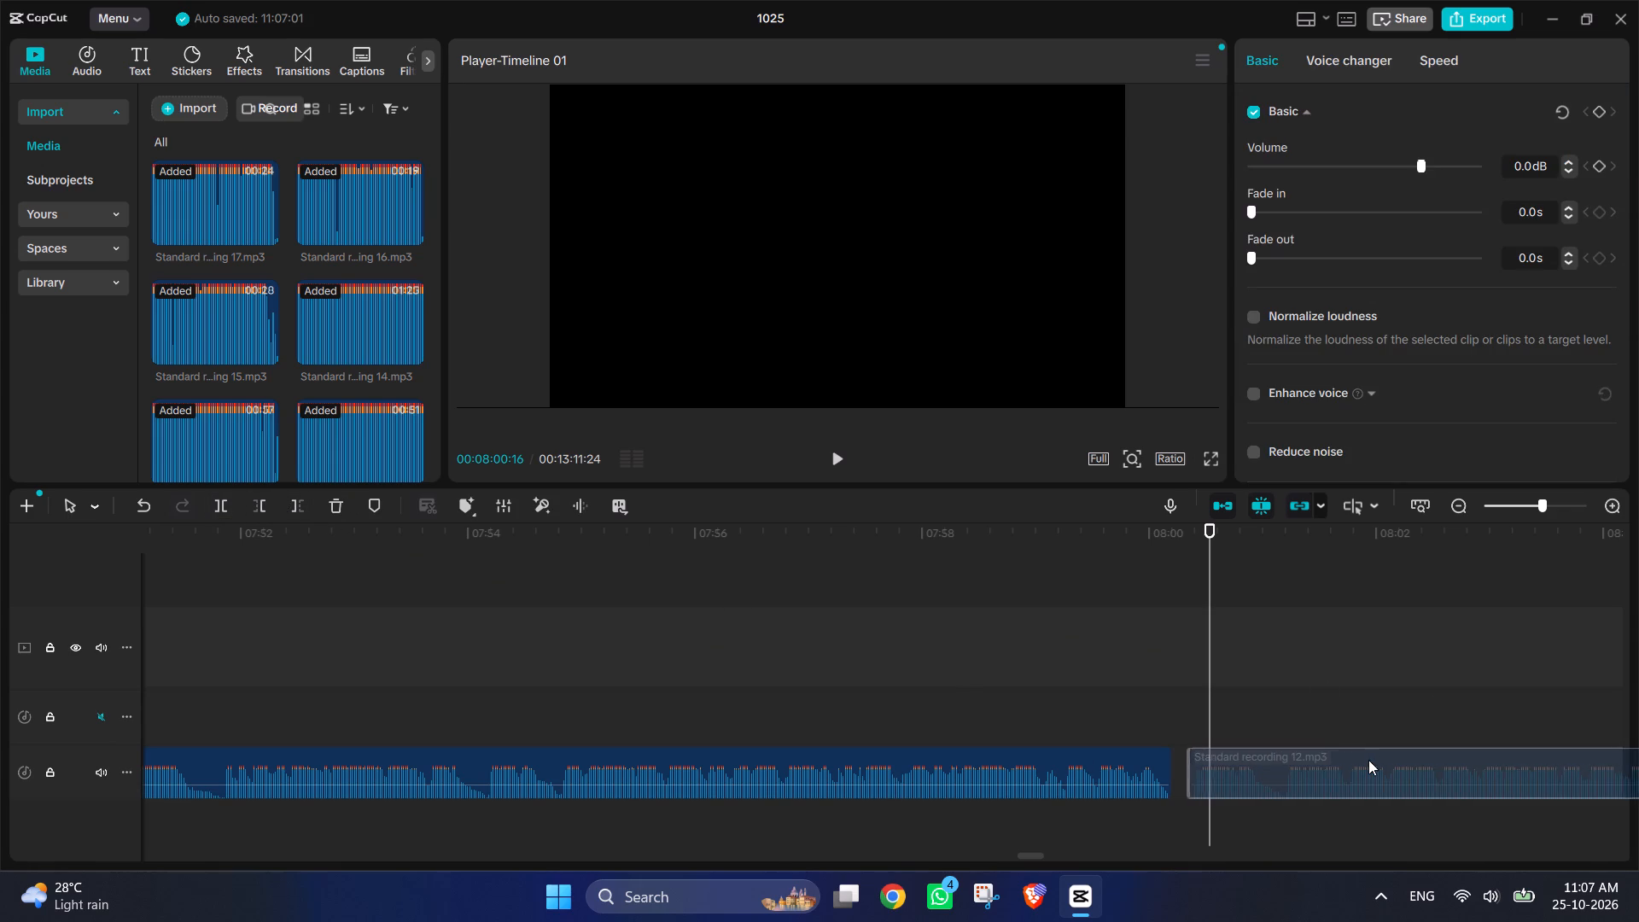
drag(1368, 760, 1356, 761)
Play recording 12 from the closed cut to past 00:08:18, then replay it from 00:08:07:04 to about 00:08:16.
click(842, 459)
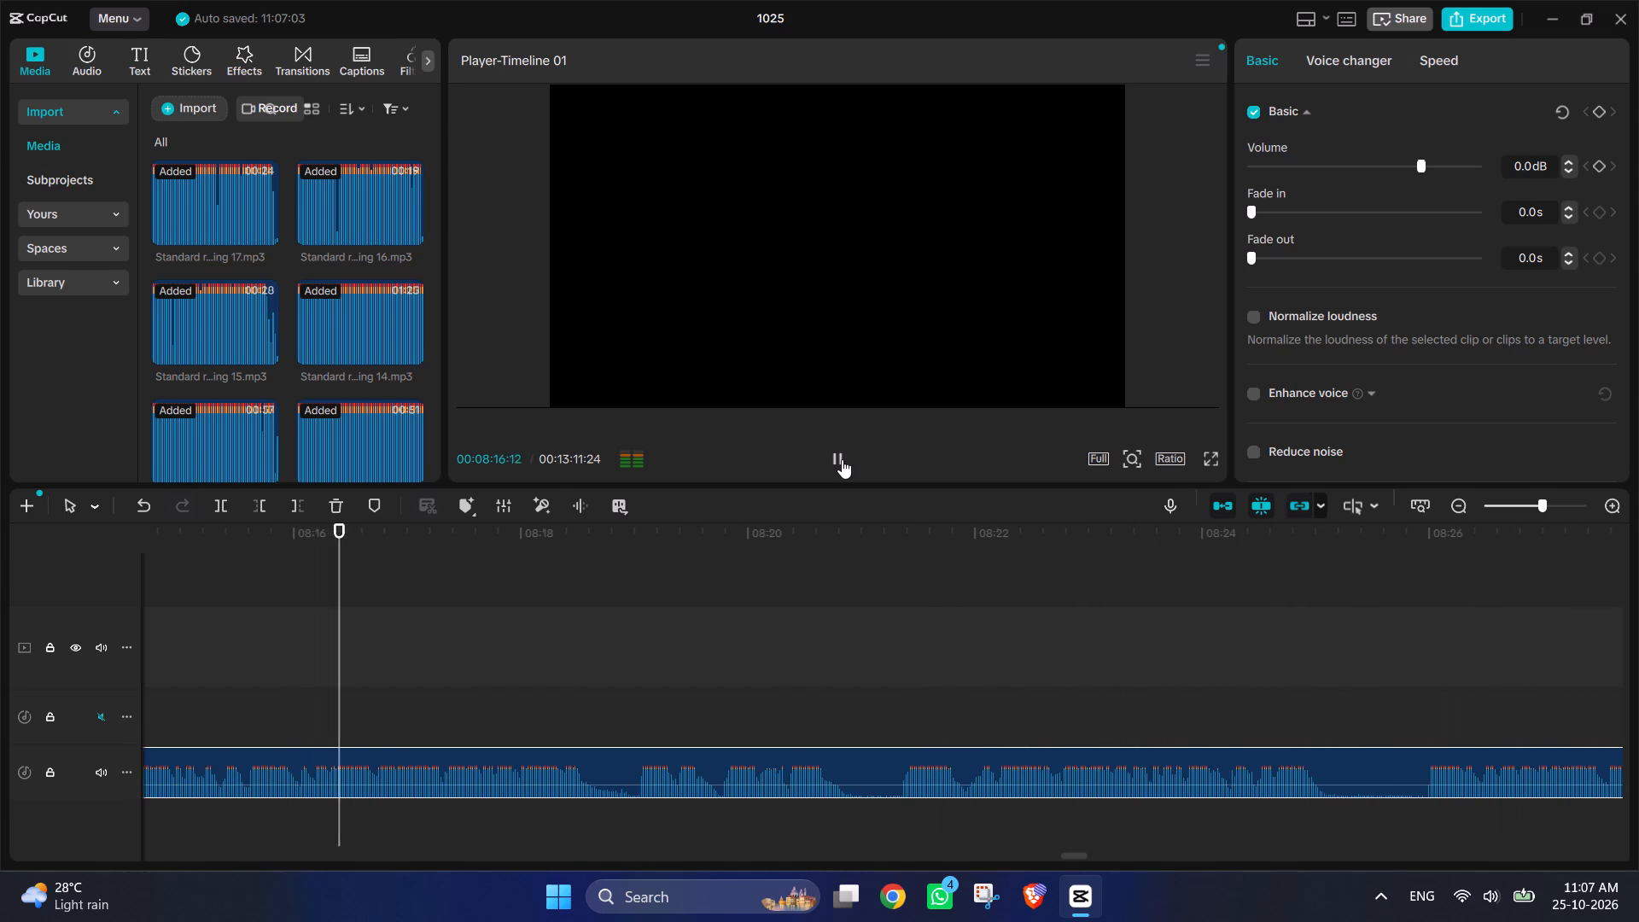
scroll(743, 490, right, 2)
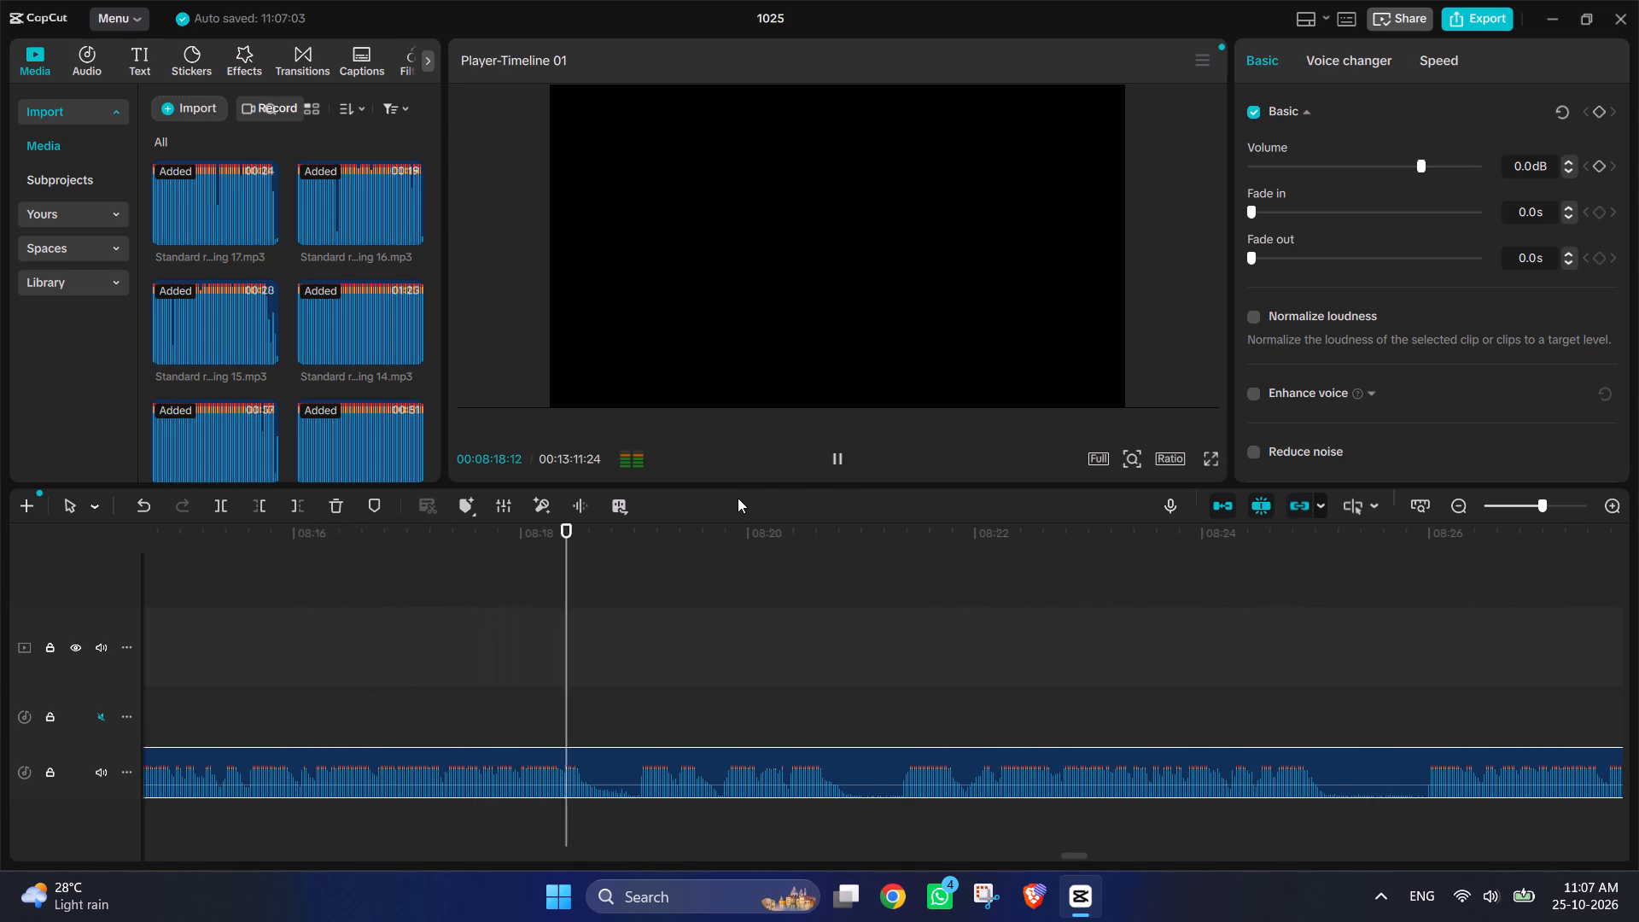
scroll(738, 498, right, 1)
drag(633, 634, 657, 620)
drag(669, 617, 573, 625)
drag(773, 586, 429, 635)
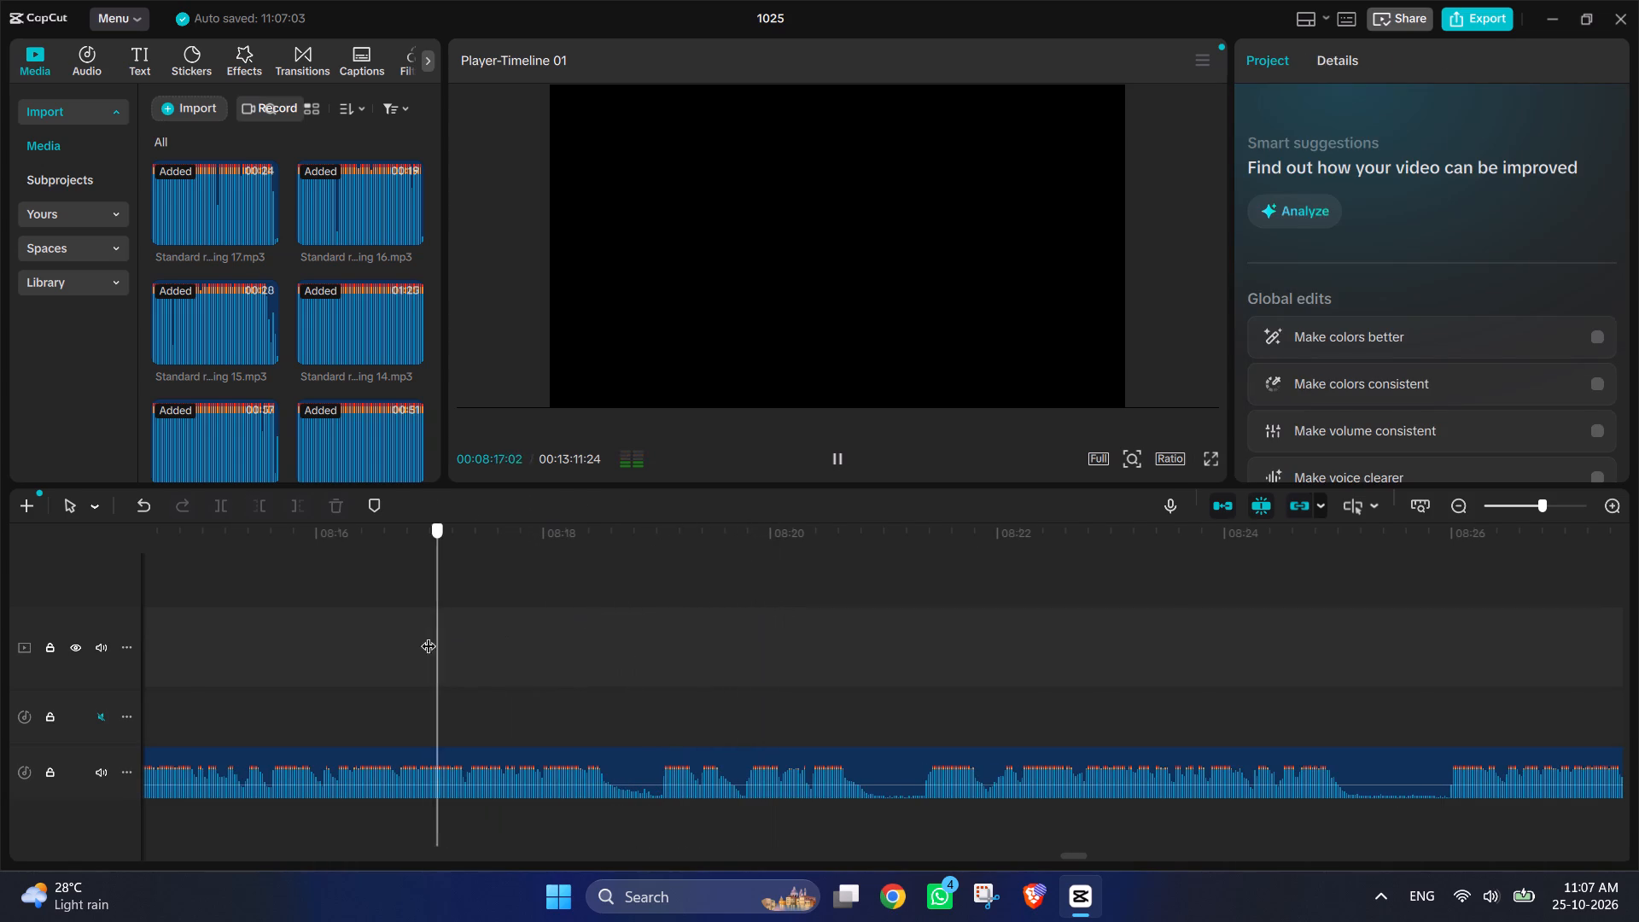
drag(429, 635, 470, 750)
scroll(407, 638, right, 3)
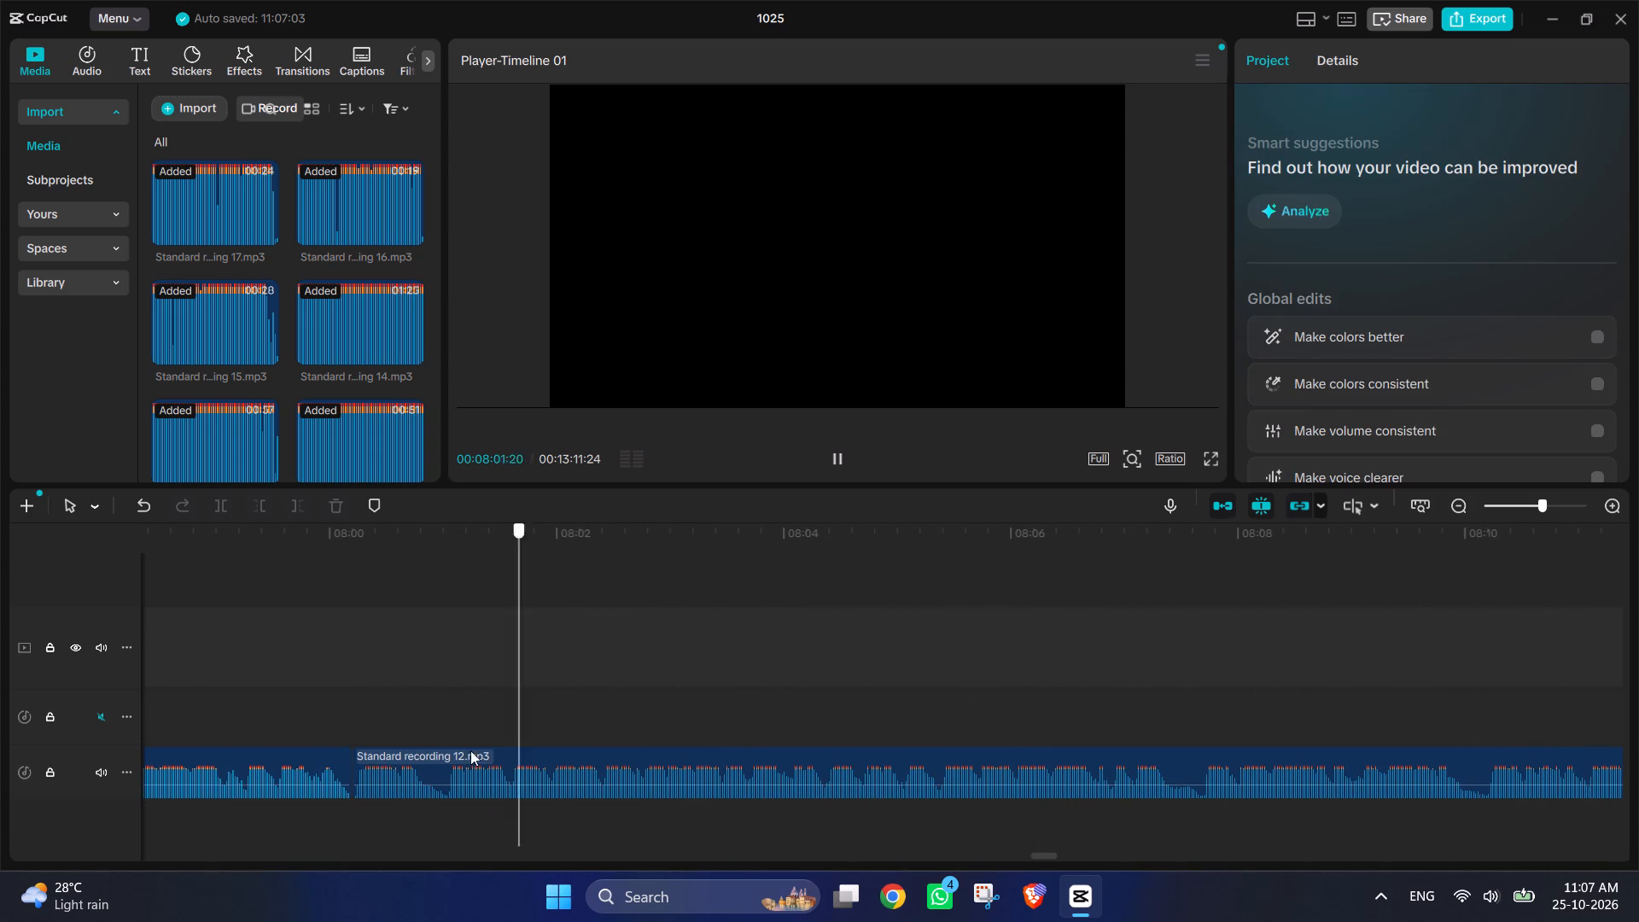
drag(470, 750, 1138, 690)
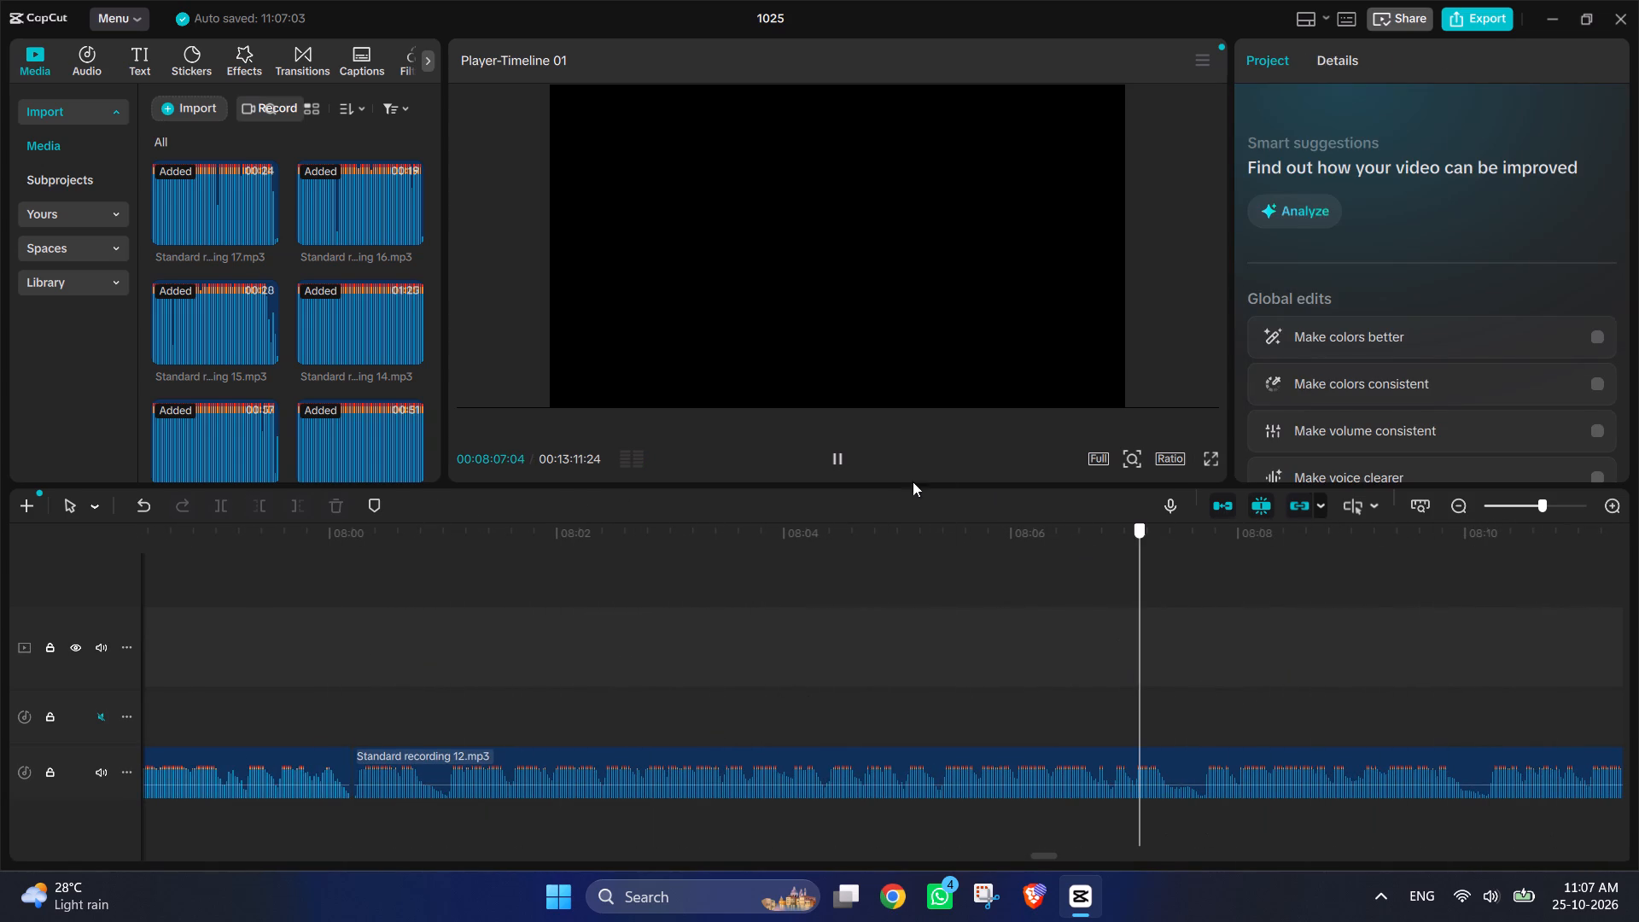
click(827, 453)
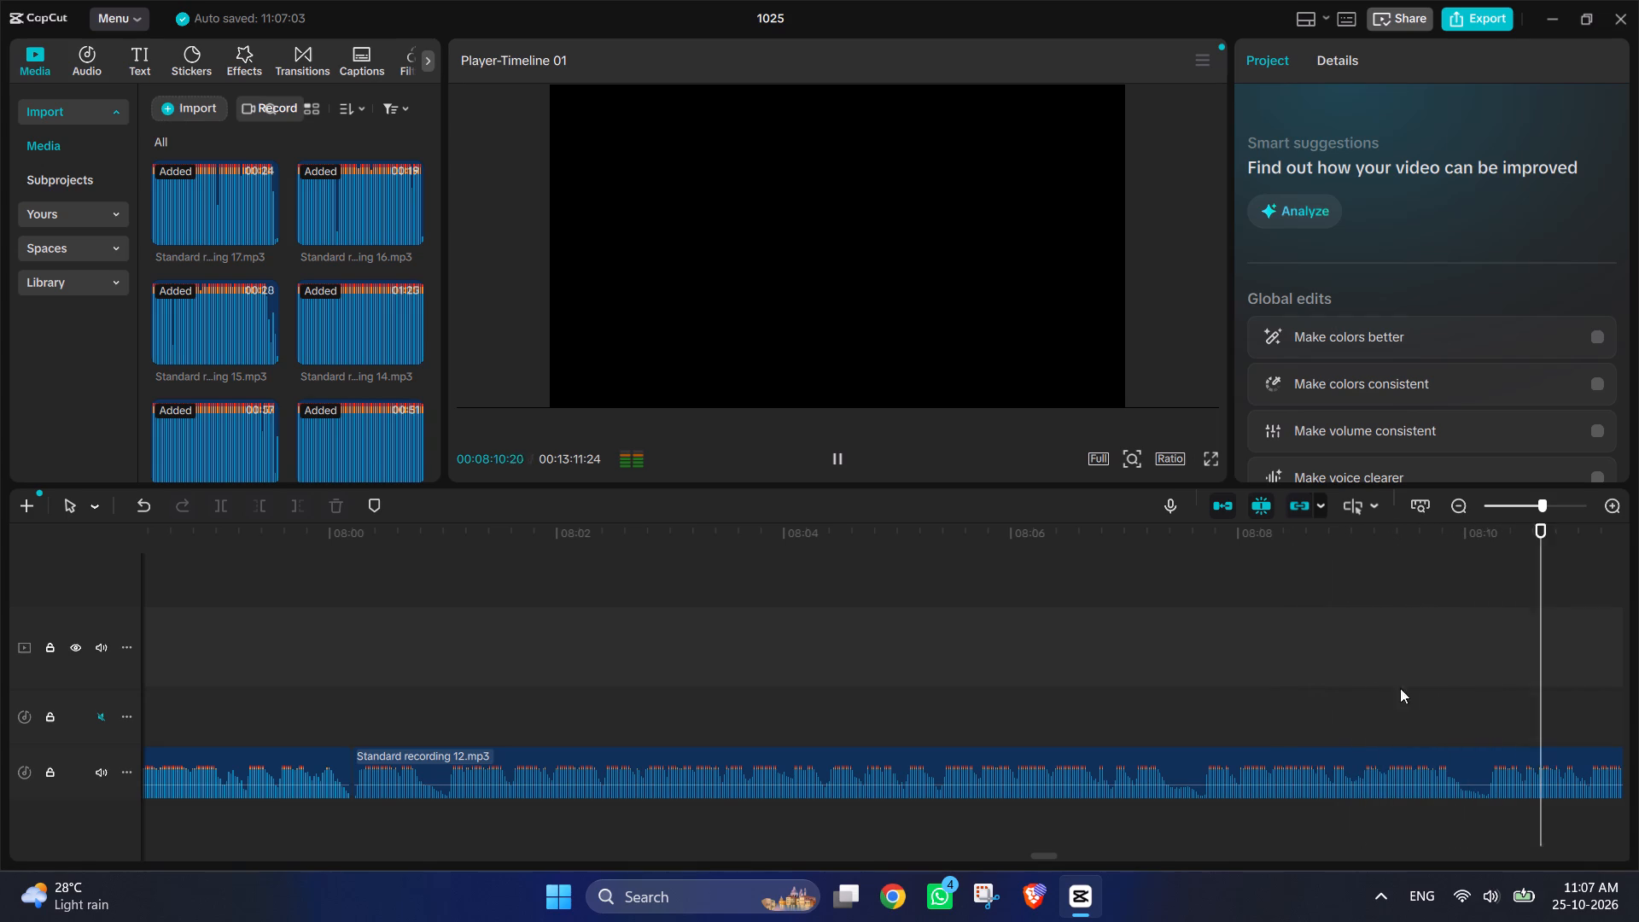
scroll(1478, 688, left, 2)
ctrl+scroll(1449, 696, down, 1)
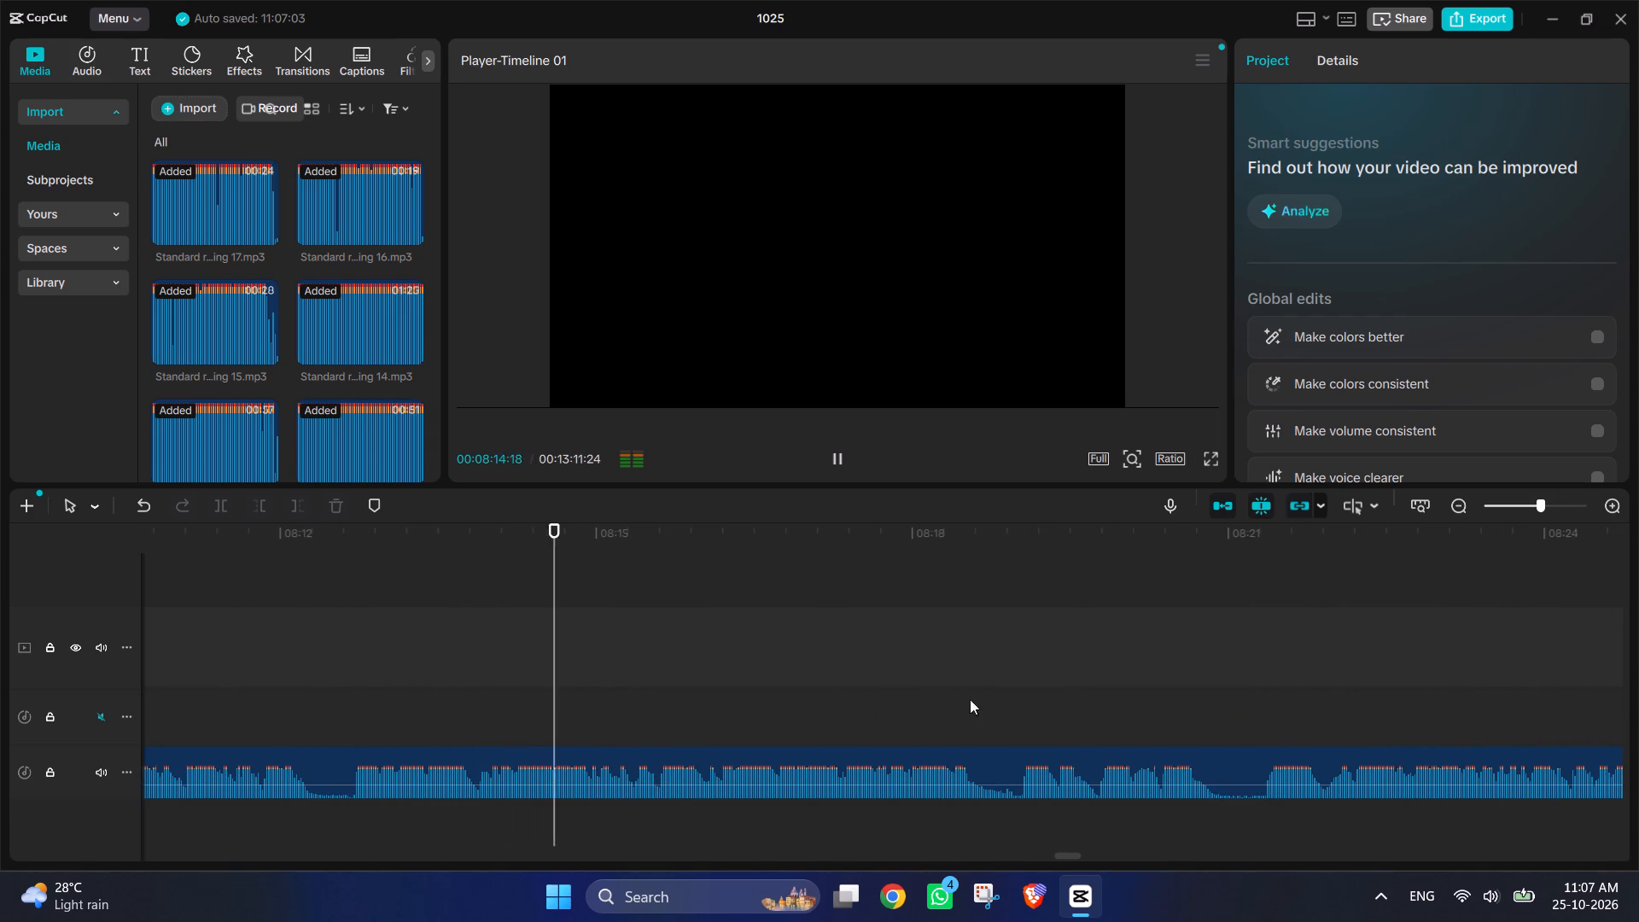
click(751, 623)
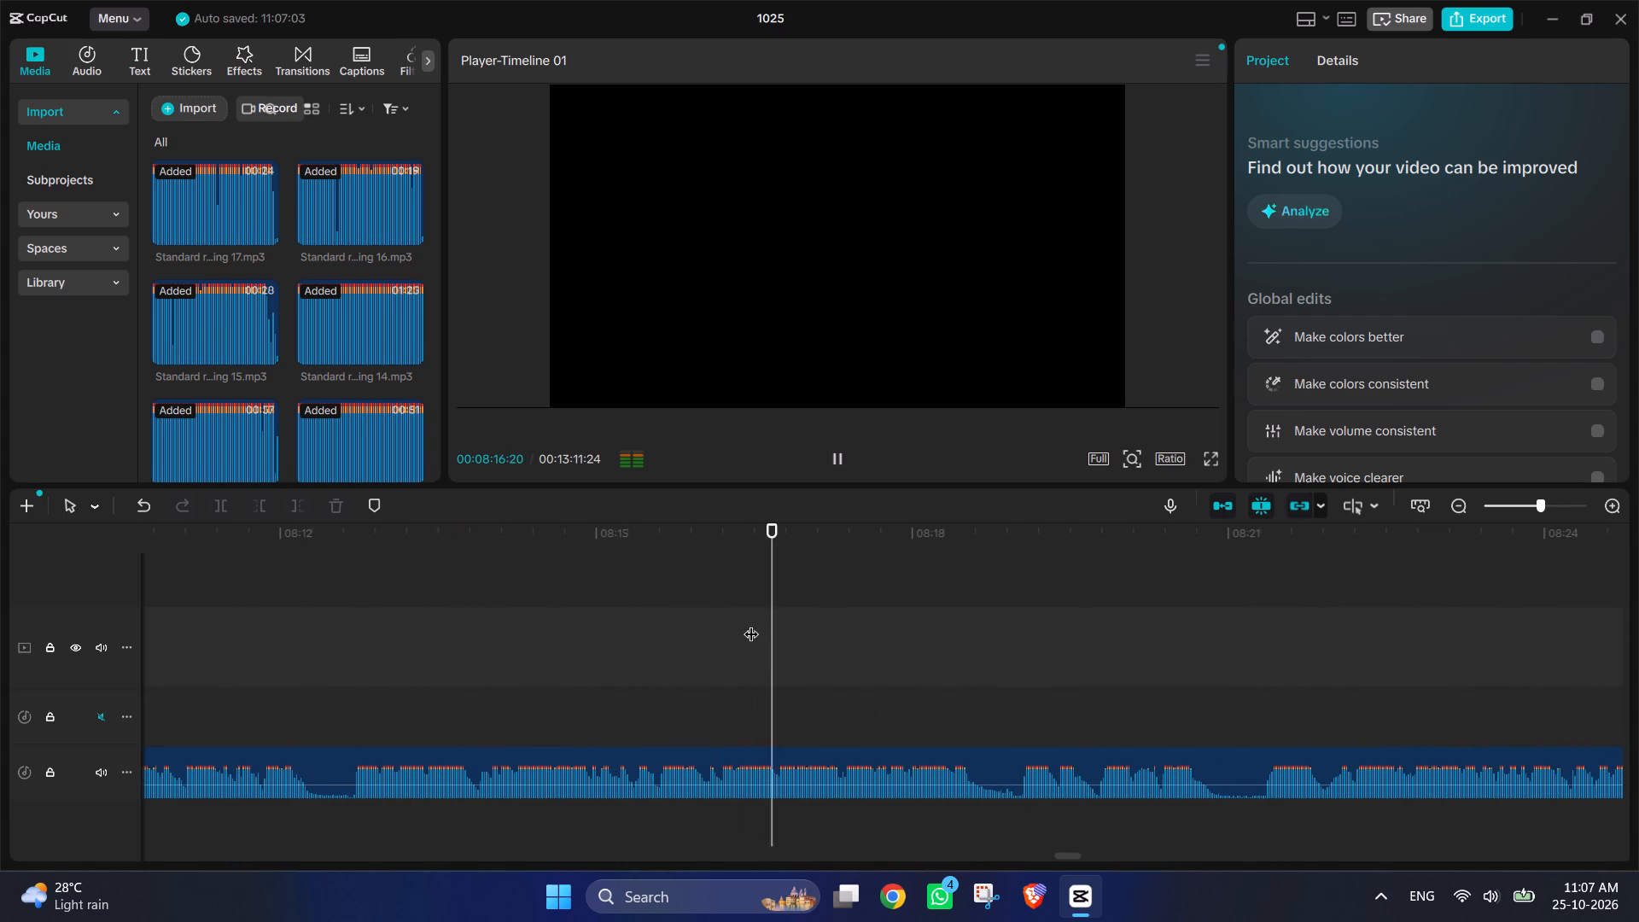
Add a timeline marker at 00:08:12:22, at the end of the pause in recording 12.
drag(756, 569, 330, 622)
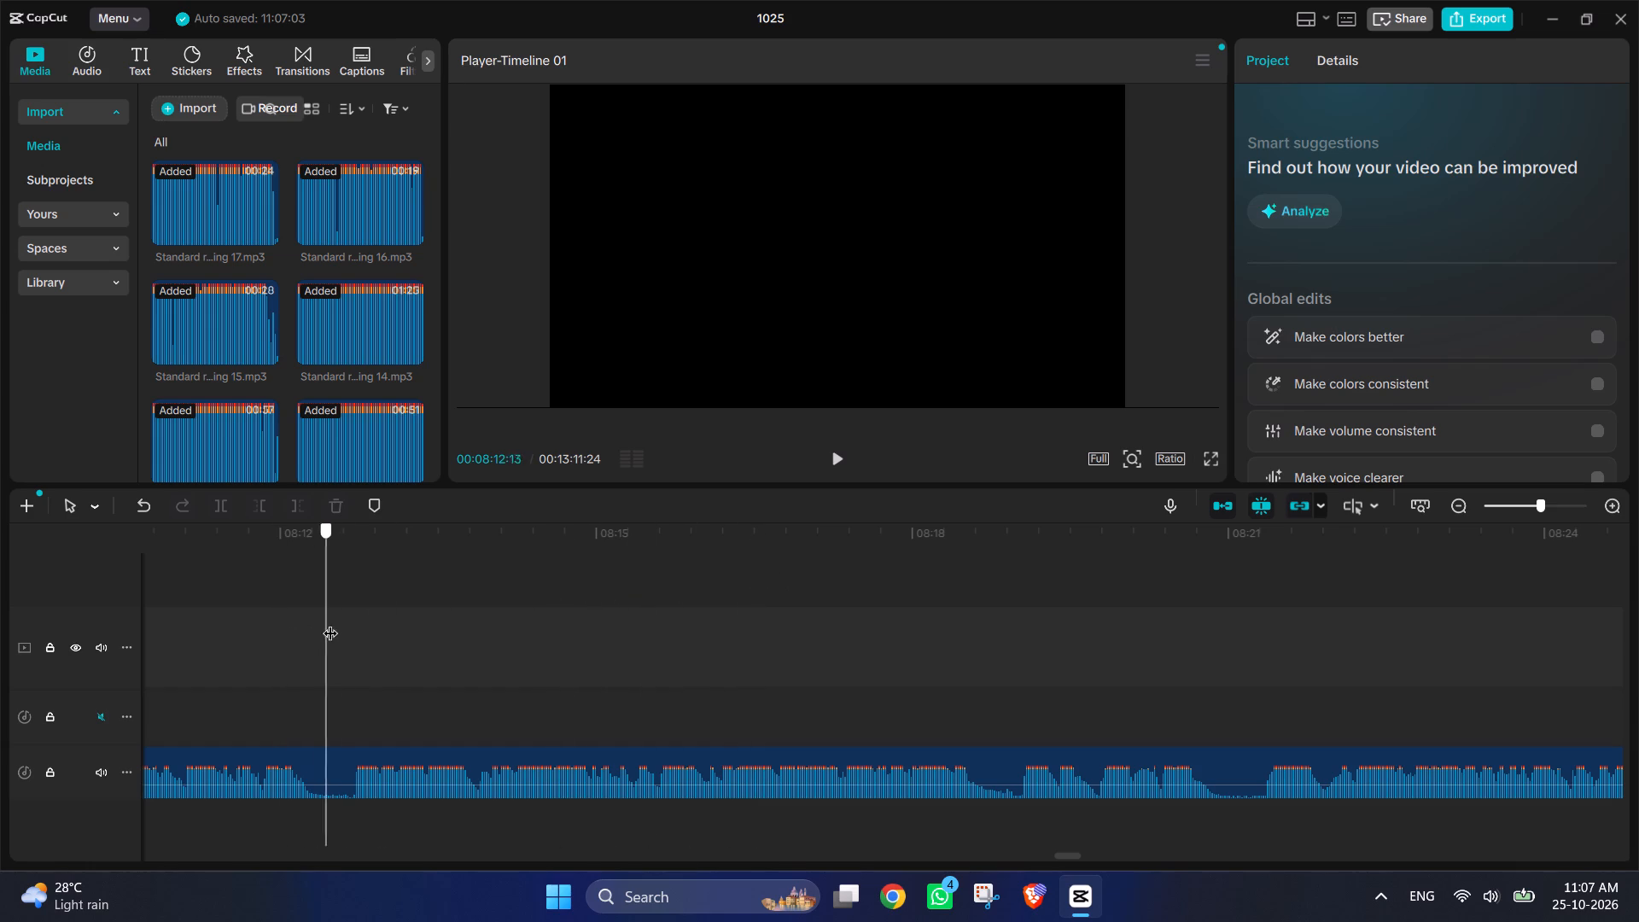
drag(330, 622, 357, 622)
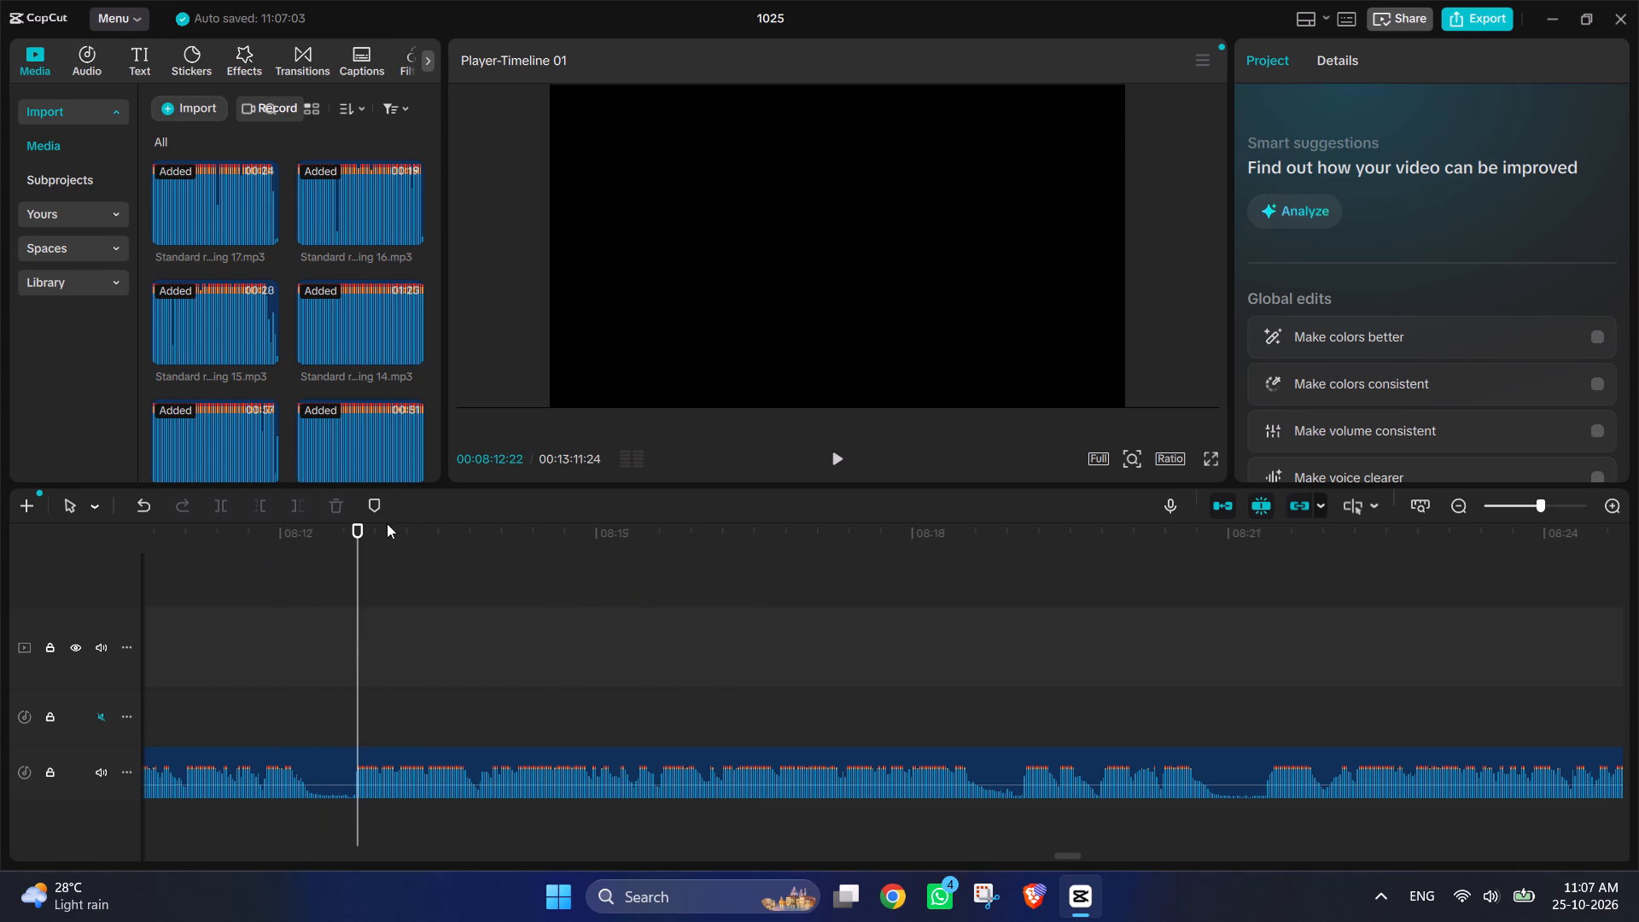
click(371, 502)
Play recording 12 from the marker, cut out its pause between 00:08:20:25 and 00:08:21:11, and close the gap.
click(838, 458)
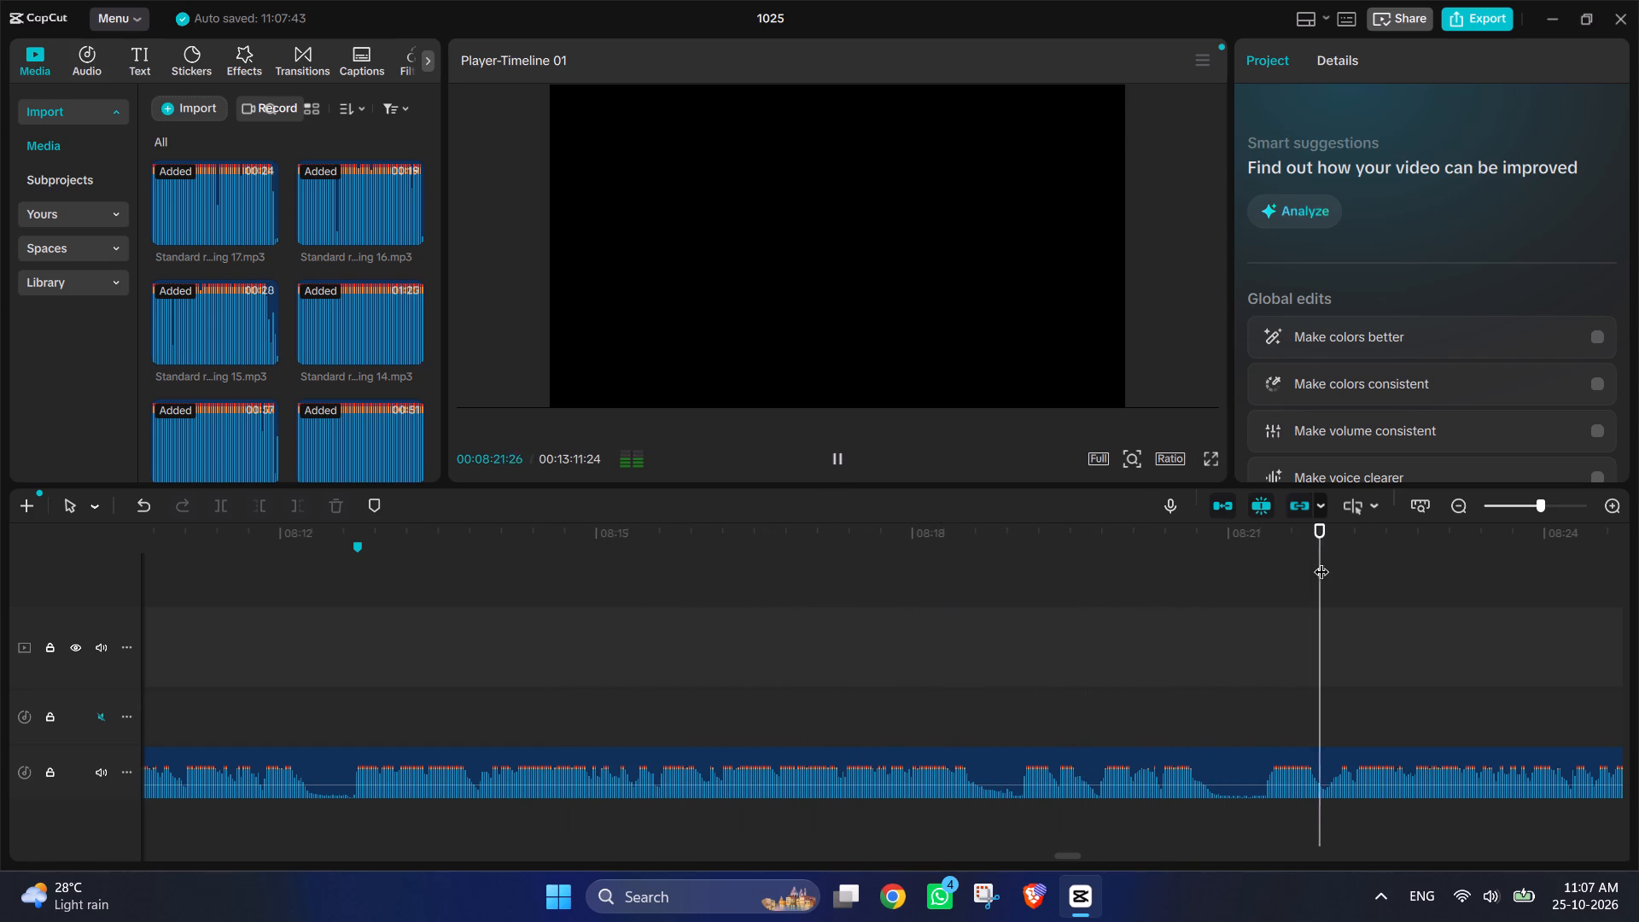
drag(1321, 560, 1329, 555)
click(1416, 546)
drag(1413, 546, 1206, 580)
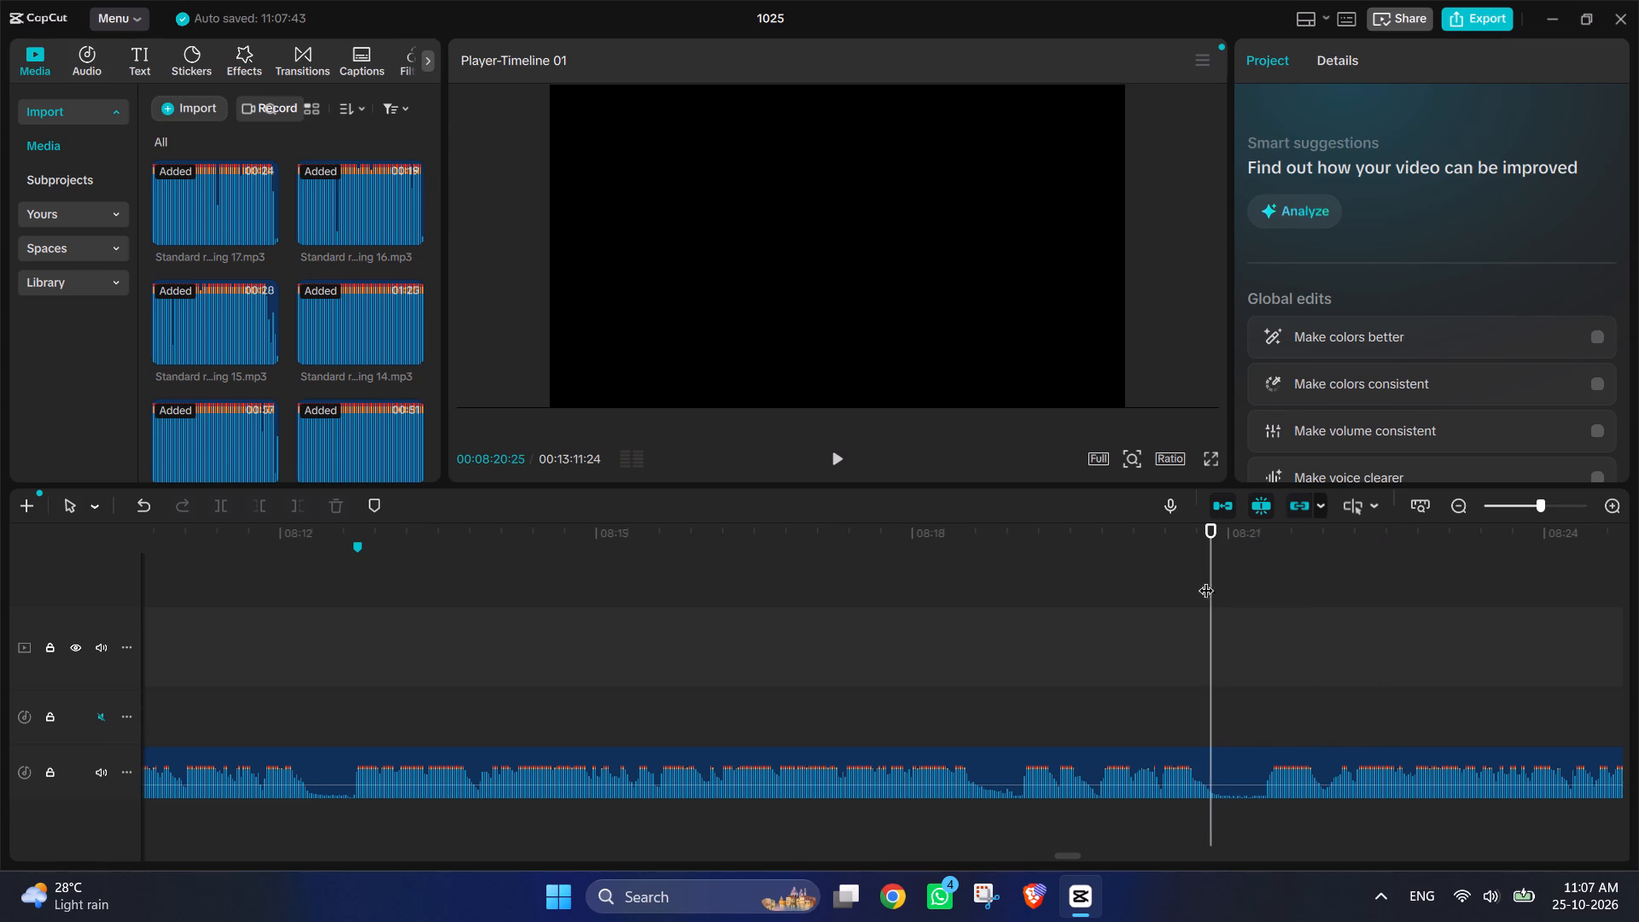
drag(1206, 580, 1212, 583)
click(1227, 760)
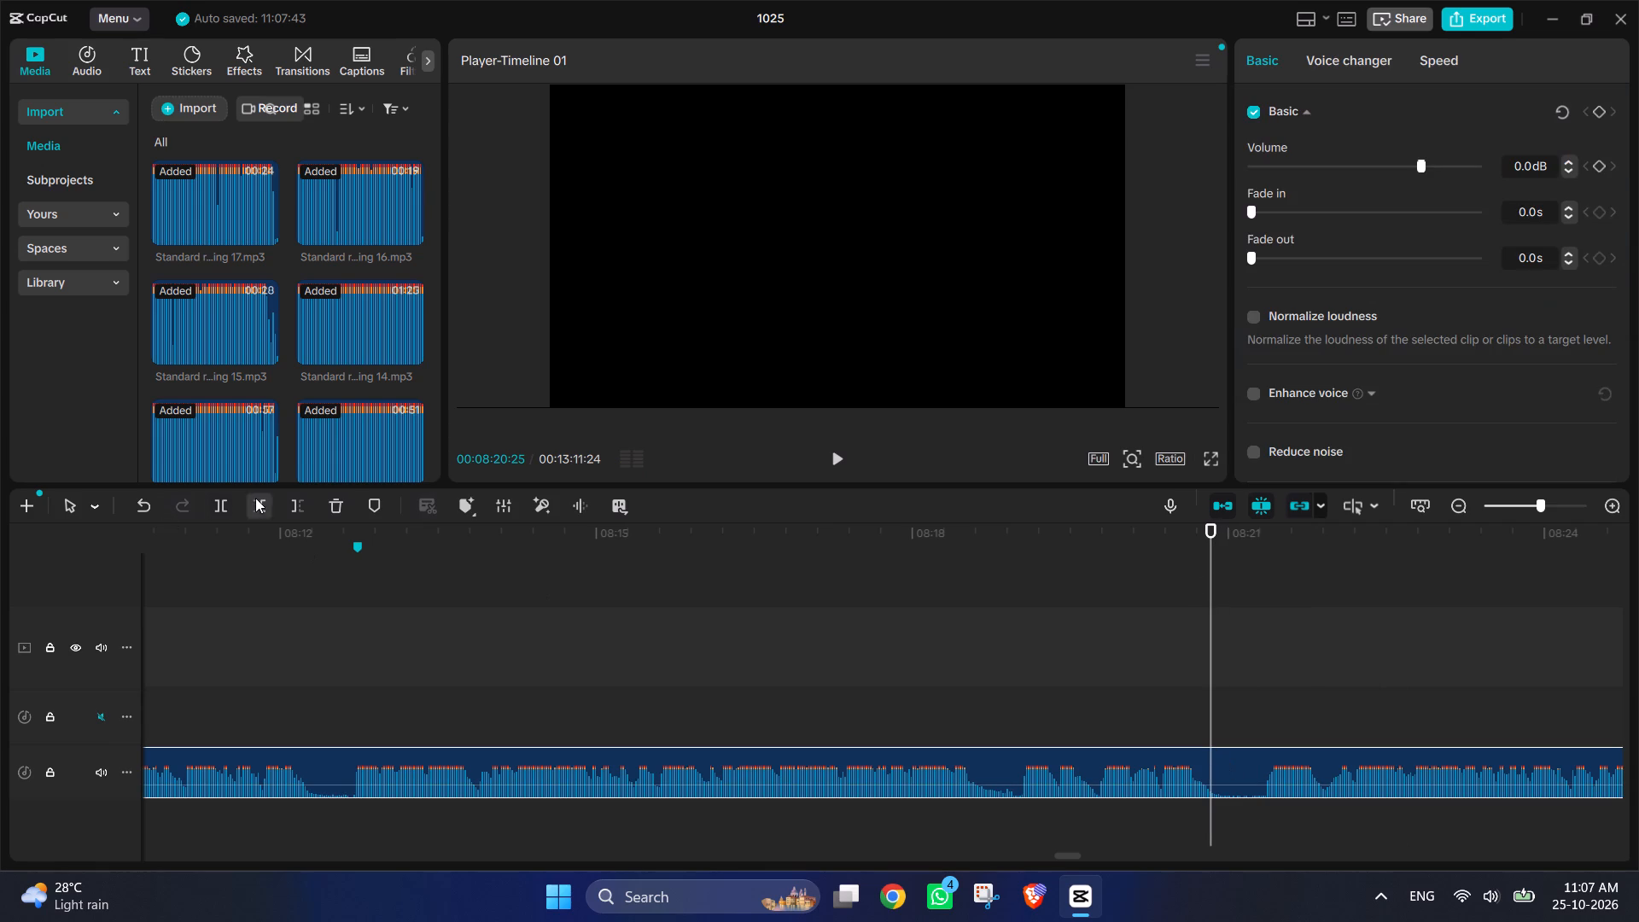
click(216, 499)
click(1276, 704)
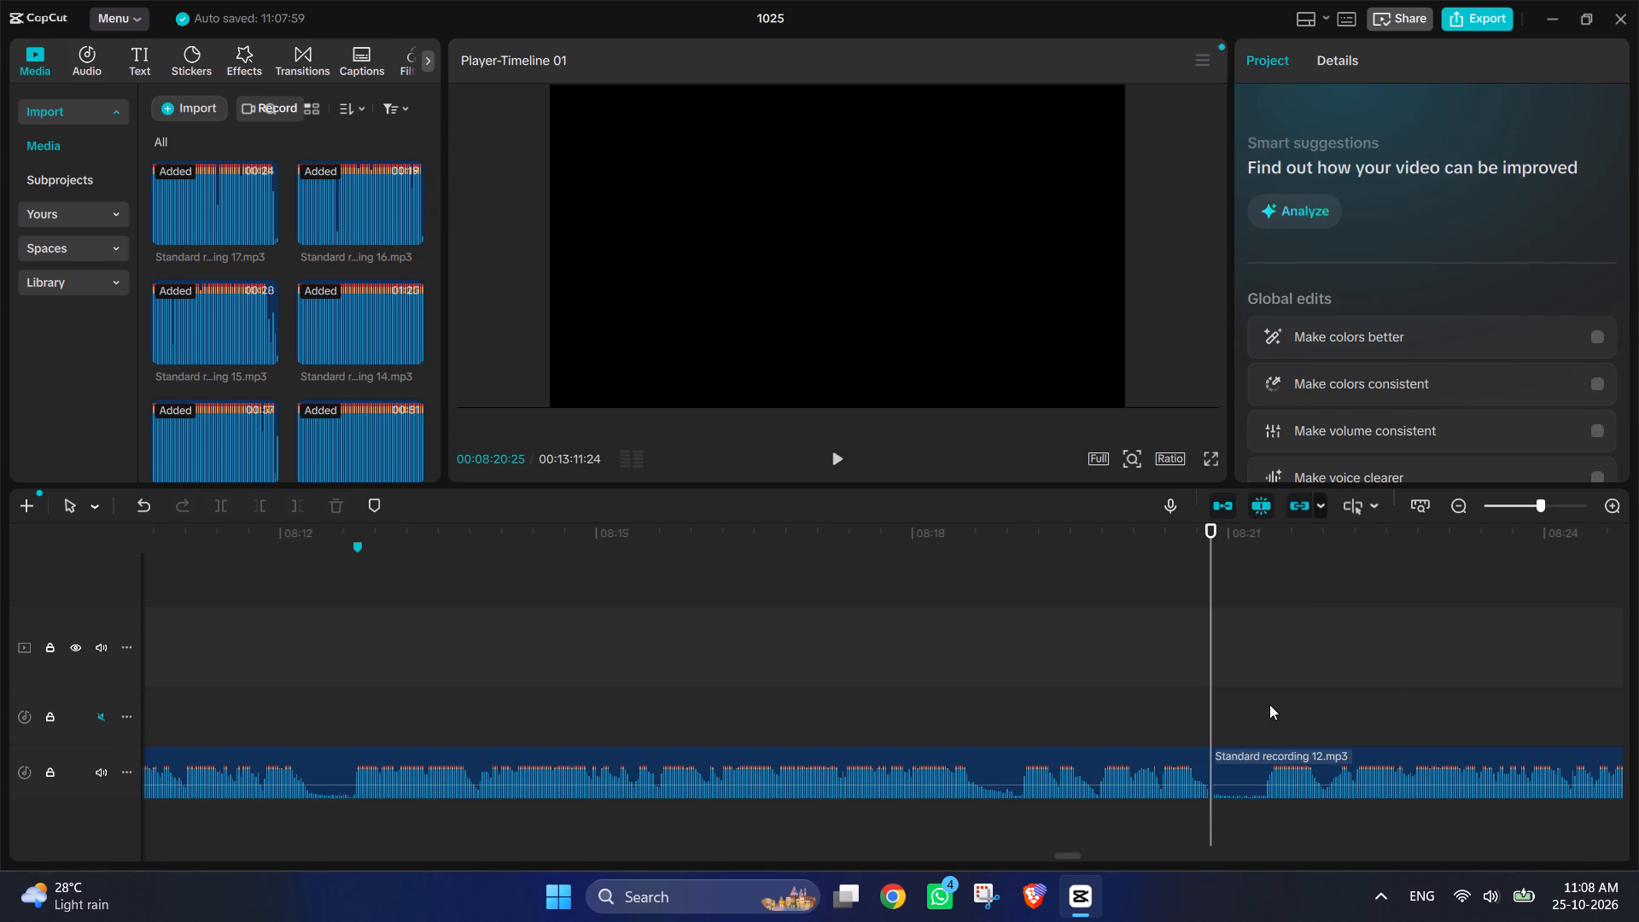
drag(1269, 704, 1256, 704)
drag(1260, 689, 1269, 692)
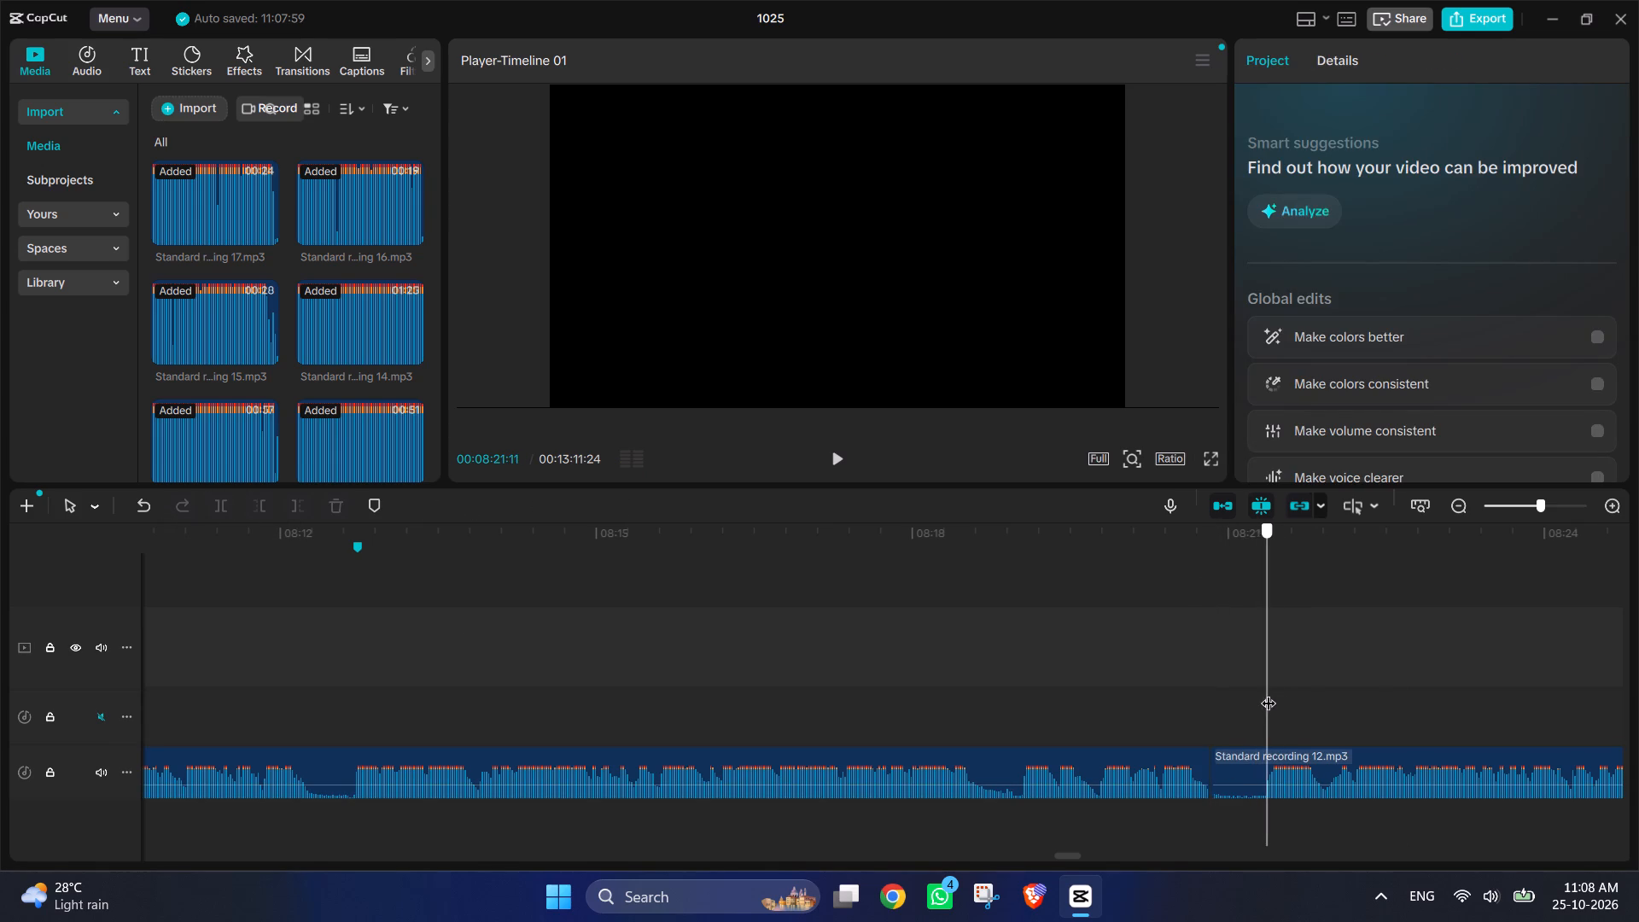
drag(1269, 692, 1269, 693)
click(1239, 782)
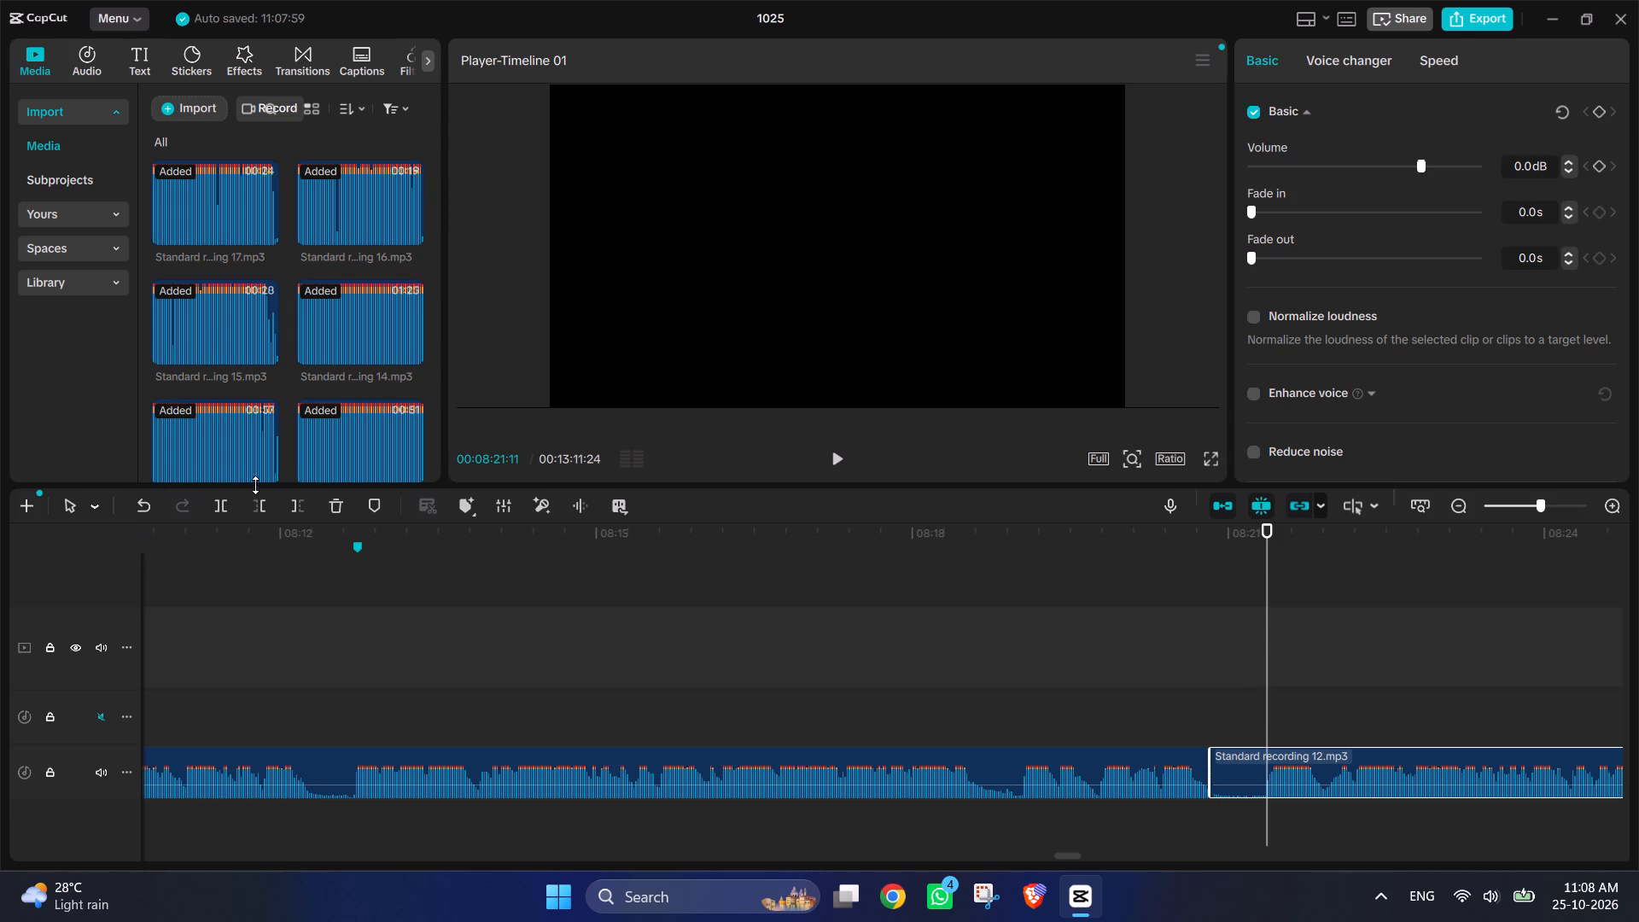
click(227, 501)
click(1244, 779)
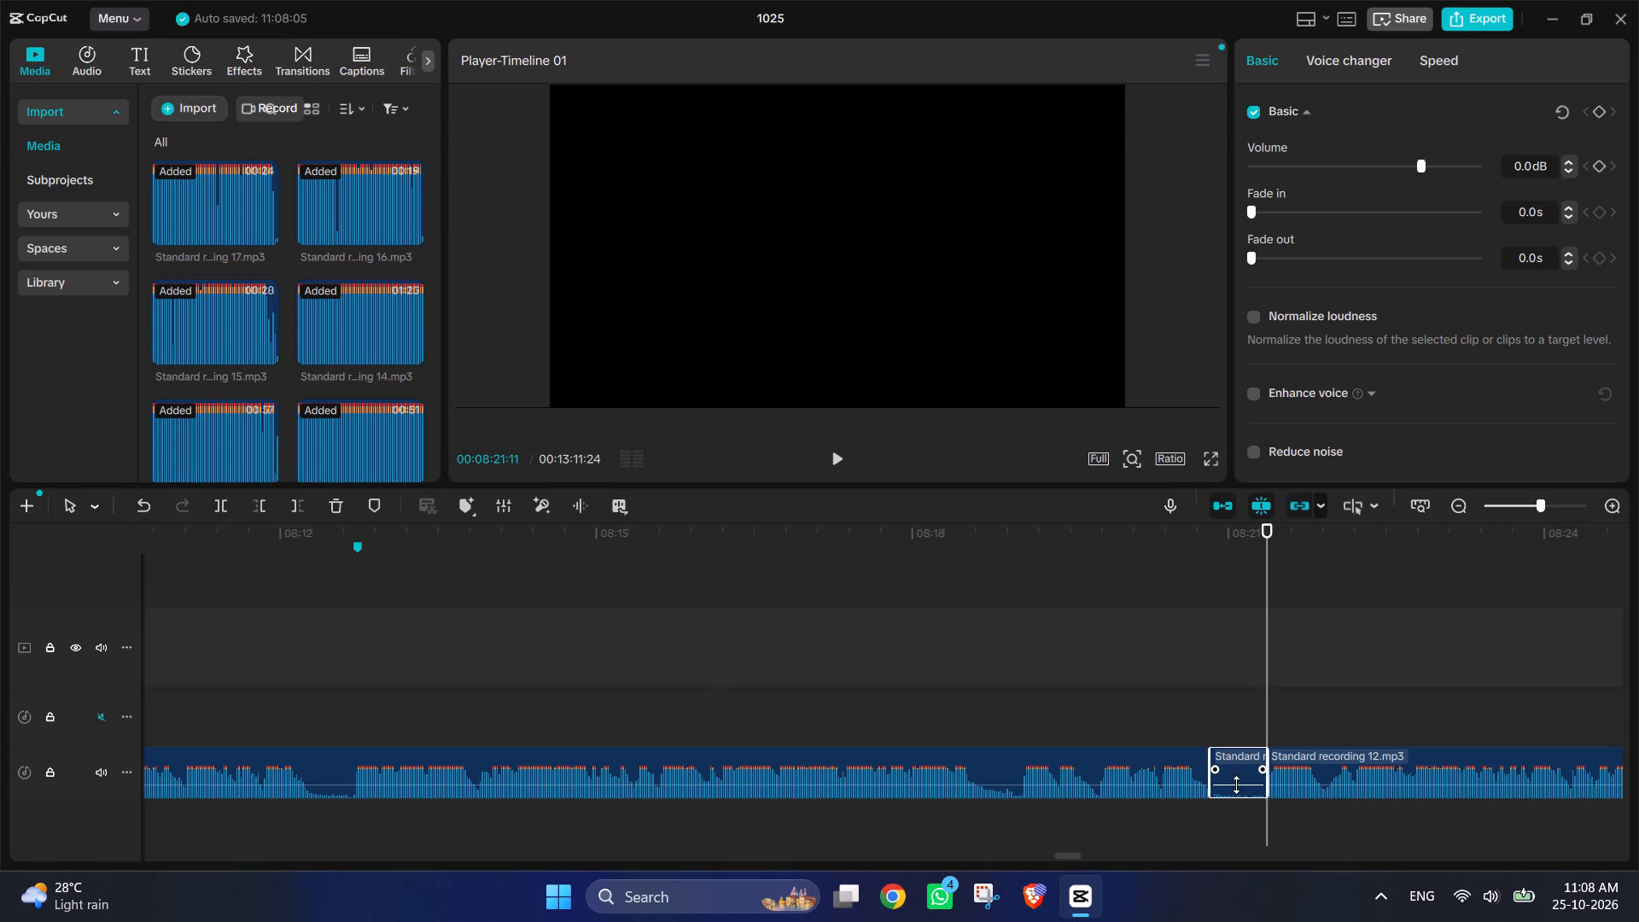
key(Delete)
drag(1456, 751, 1397, 756)
Play on through recording 12, cut out its pause between 00:08:24:17 and 00:08:25:14, and close the gap.
click(841, 451)
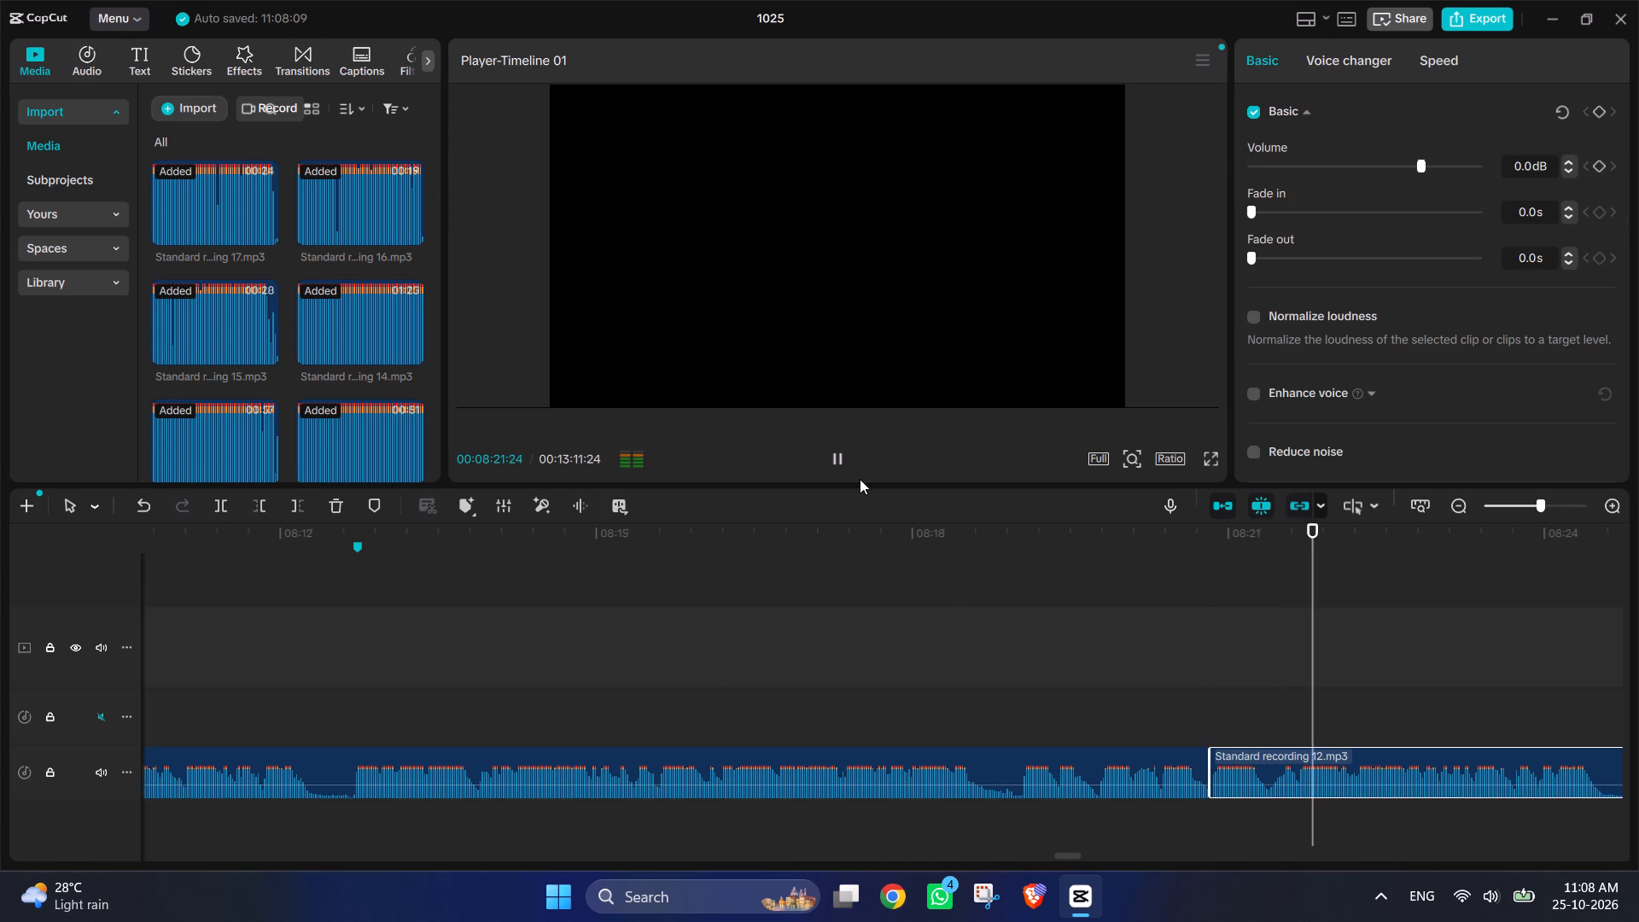
scroll(1105, 552, left, 3)
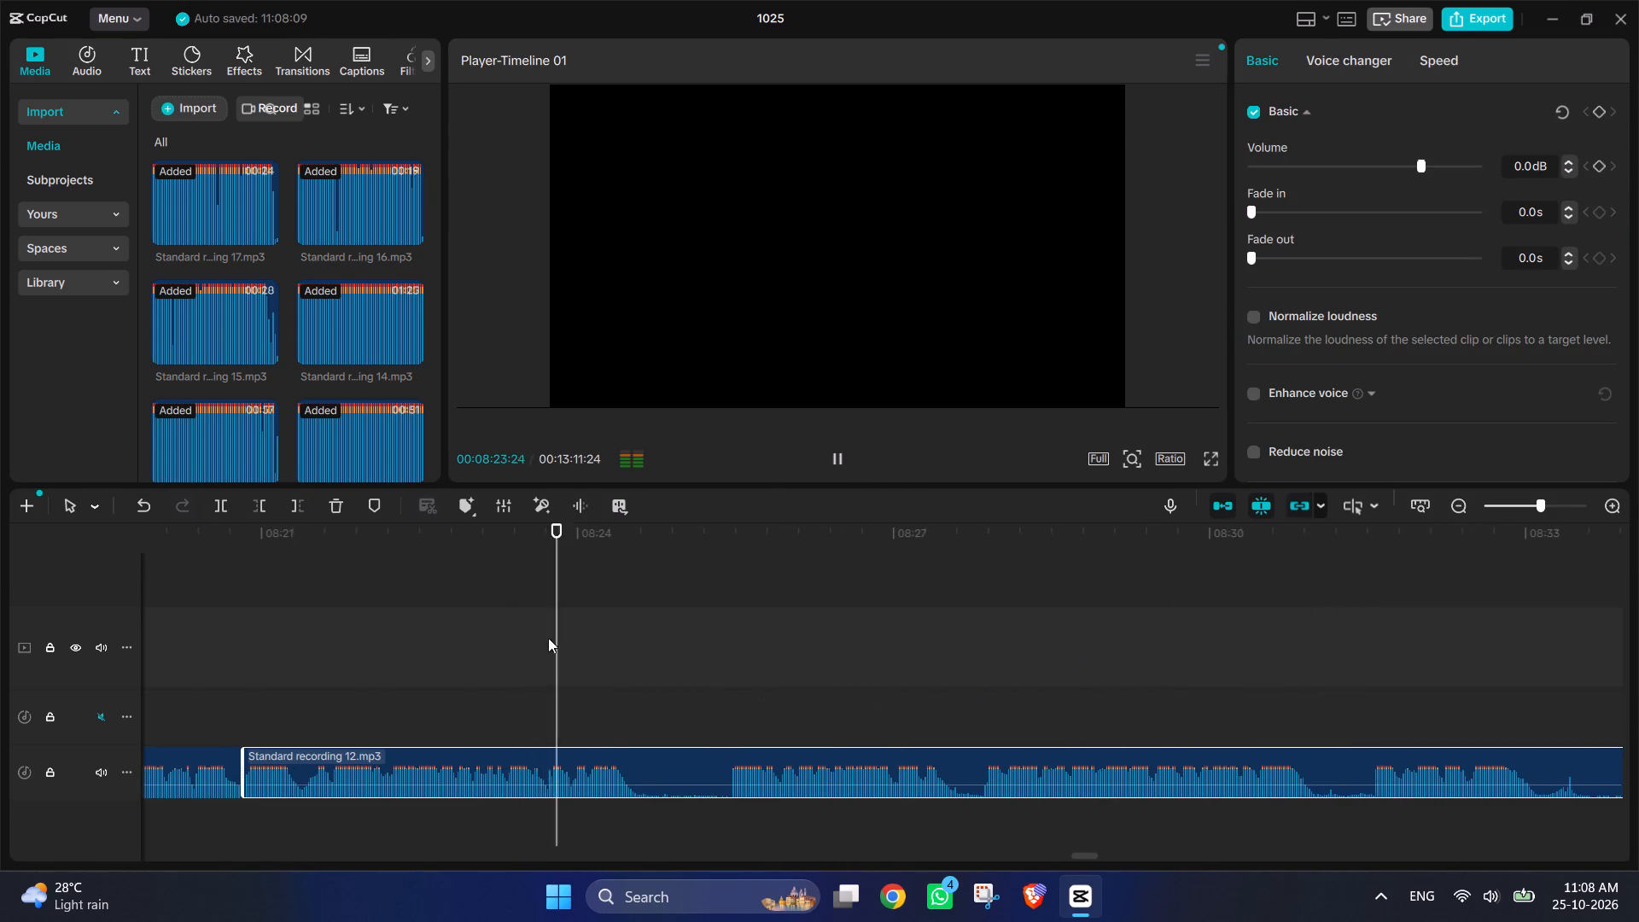
click(838, 459)
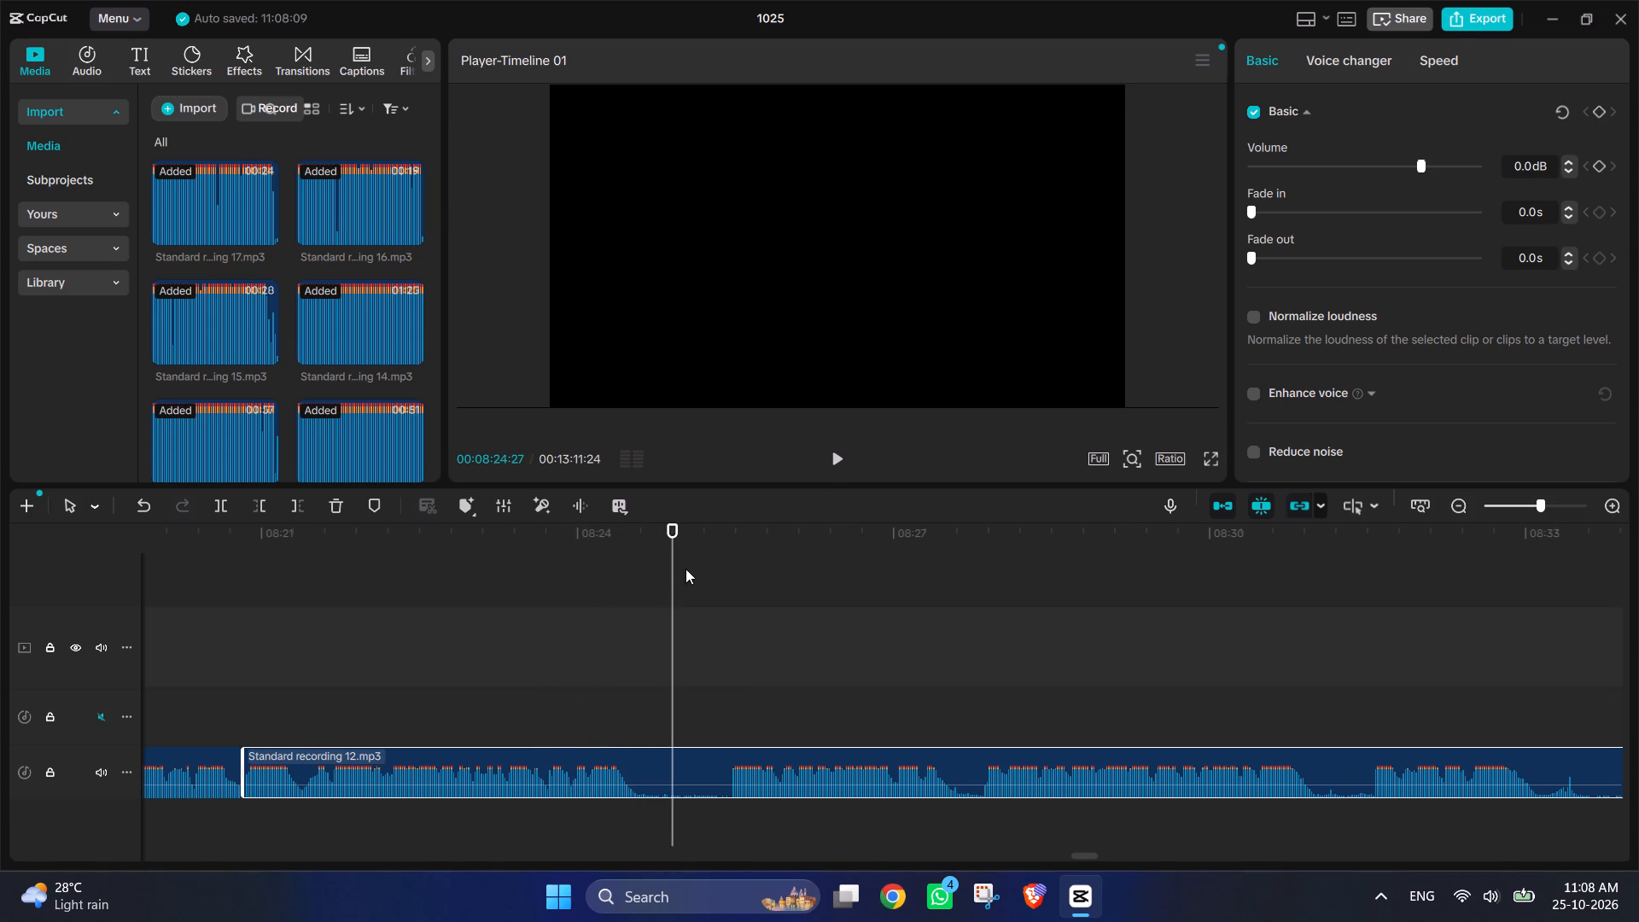
drag(674, 569, 636, 571)
click(649, 763)
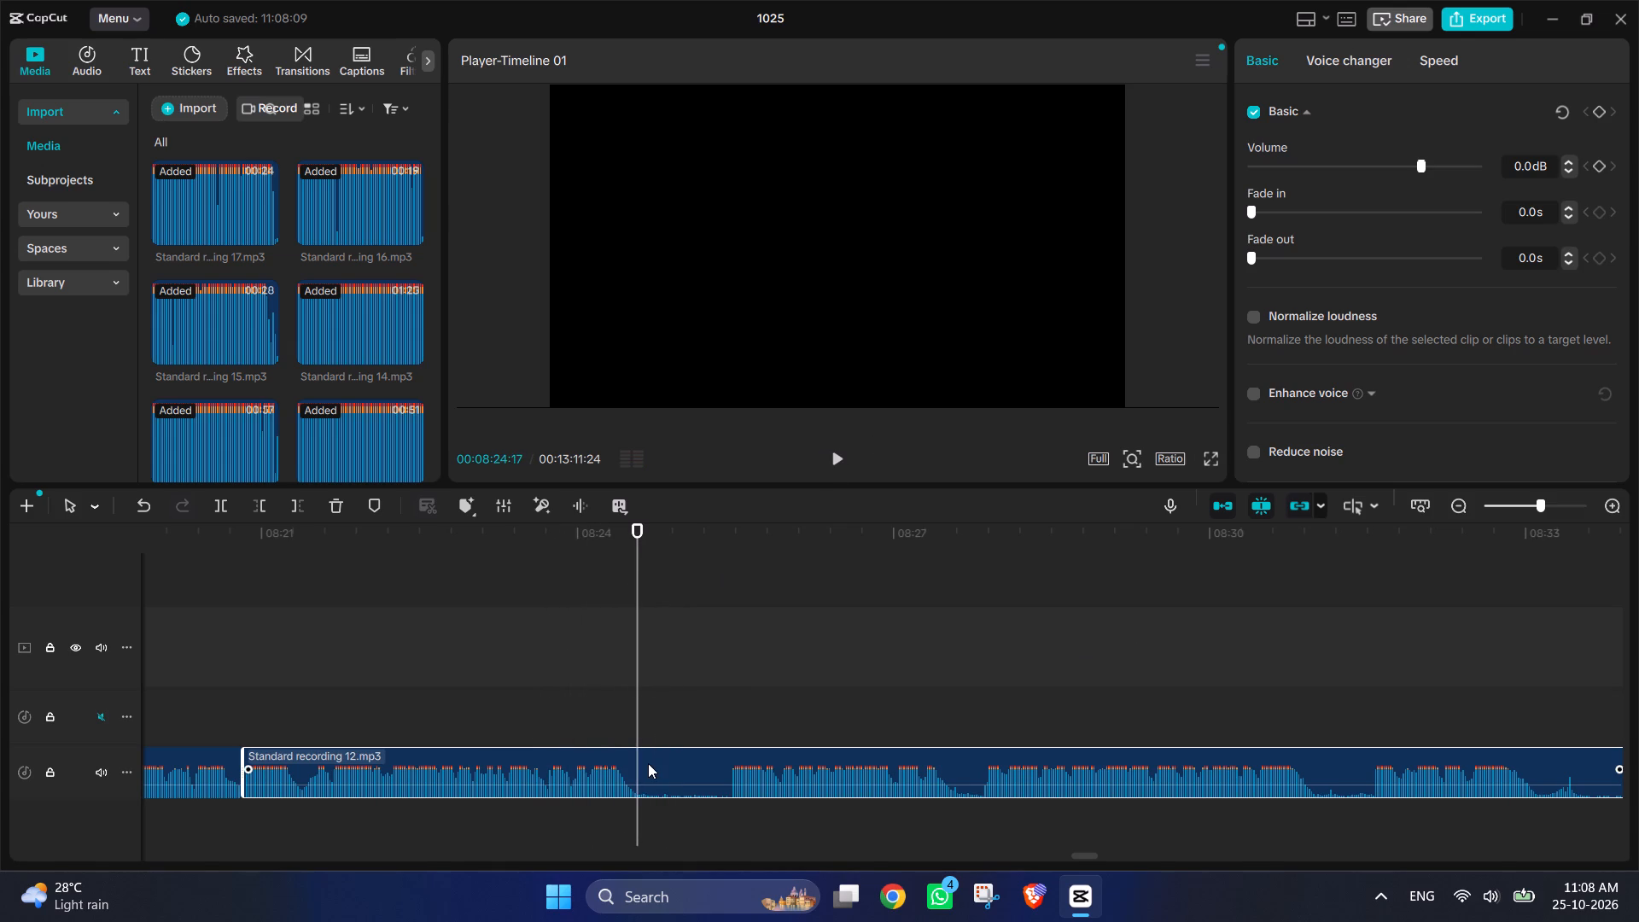
click(223, 503)
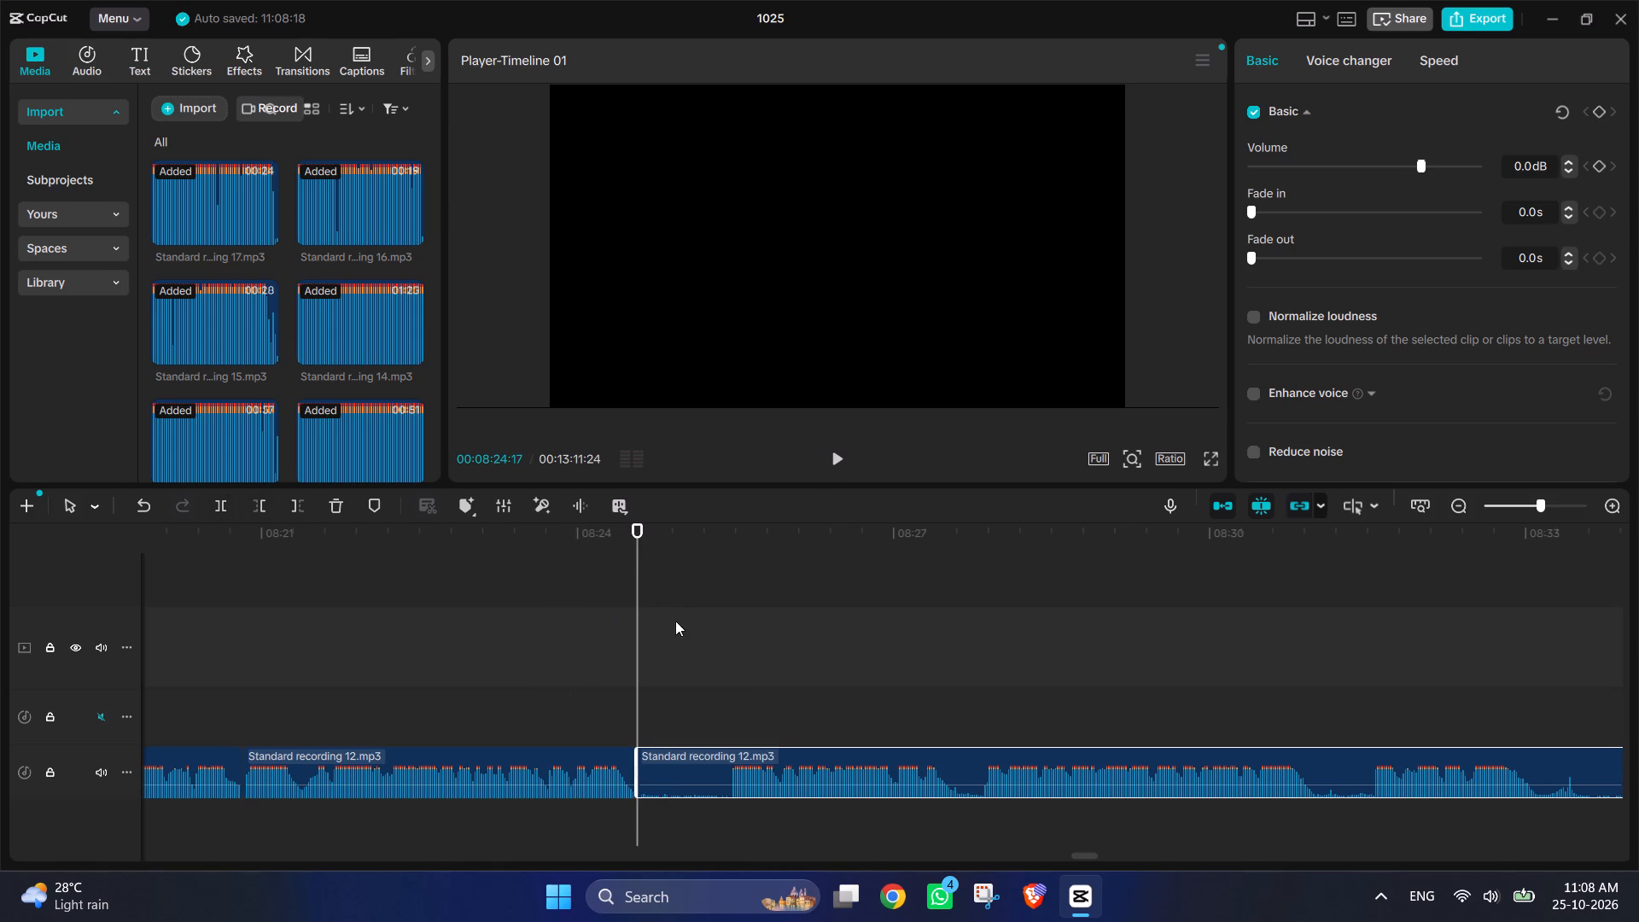
click(730, 628)
click(732, 633)
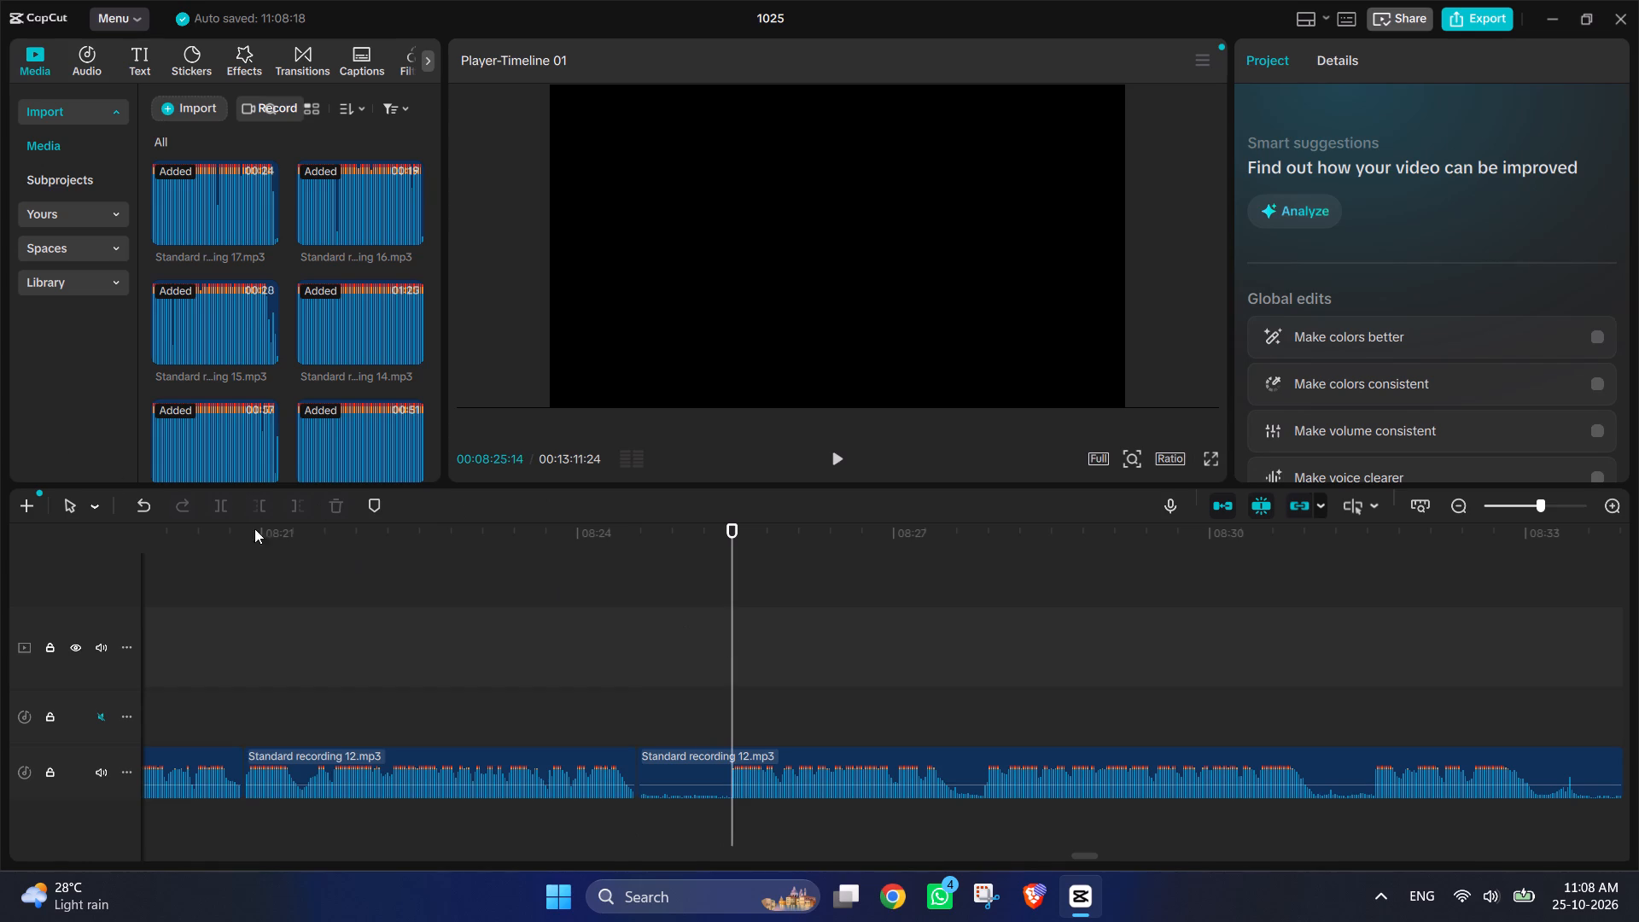
click(665, 755)
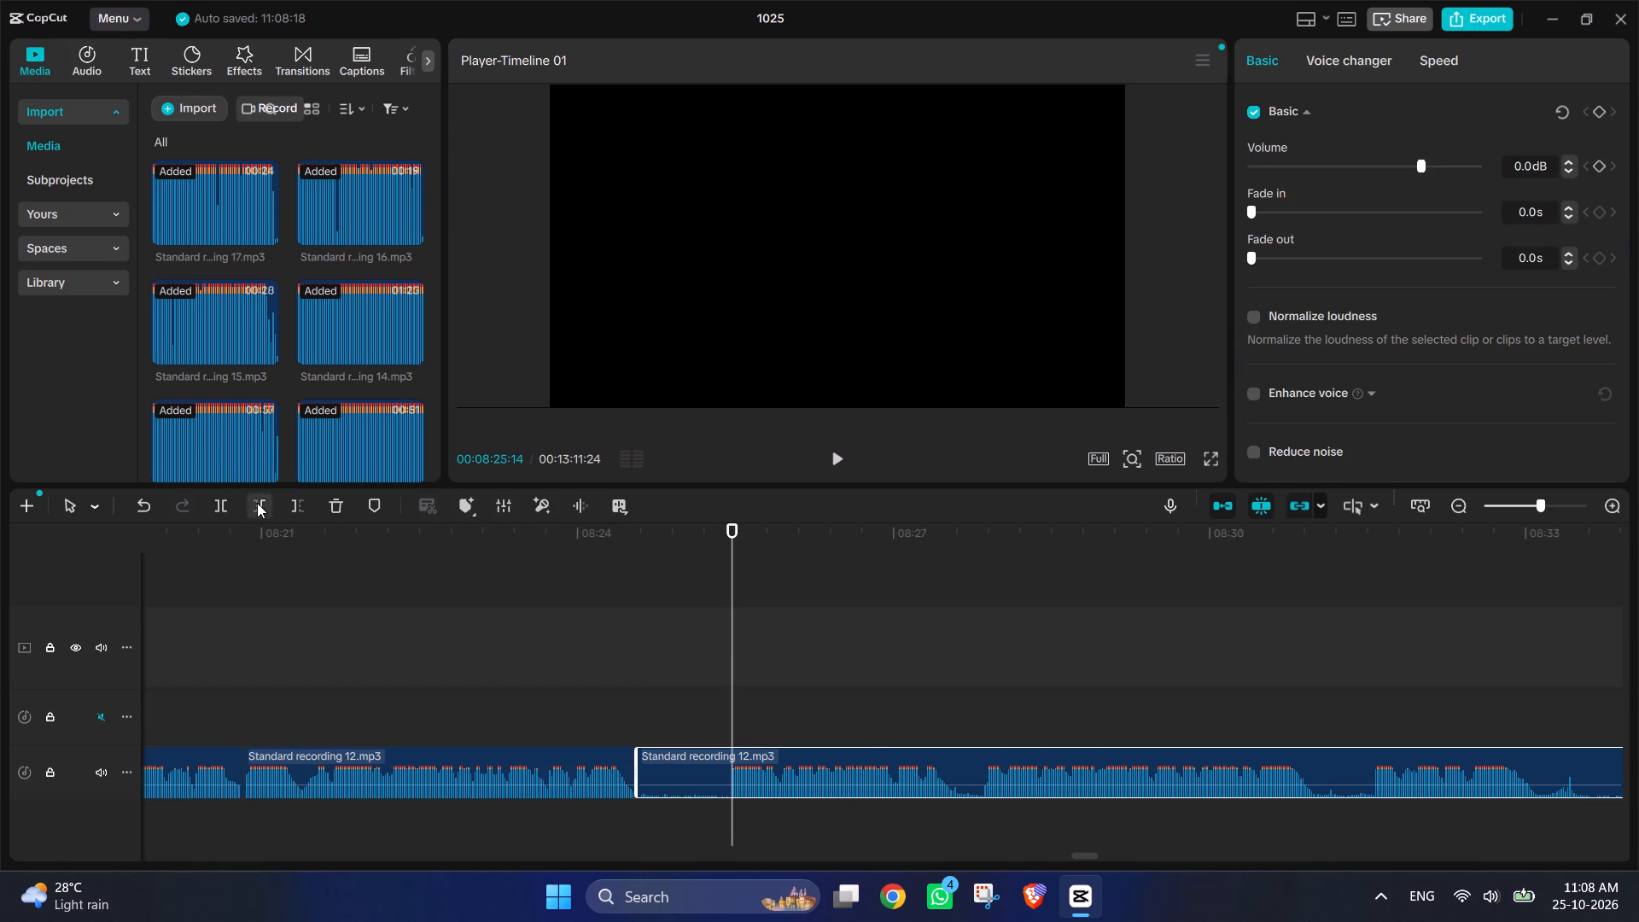
click(257, 503)
click(833, 469)
drag(941, 757, 851, 766)
Play recording 12 on to 00:08:30:02 and look over the empty stretch up to recording 13.
click(843, 471)
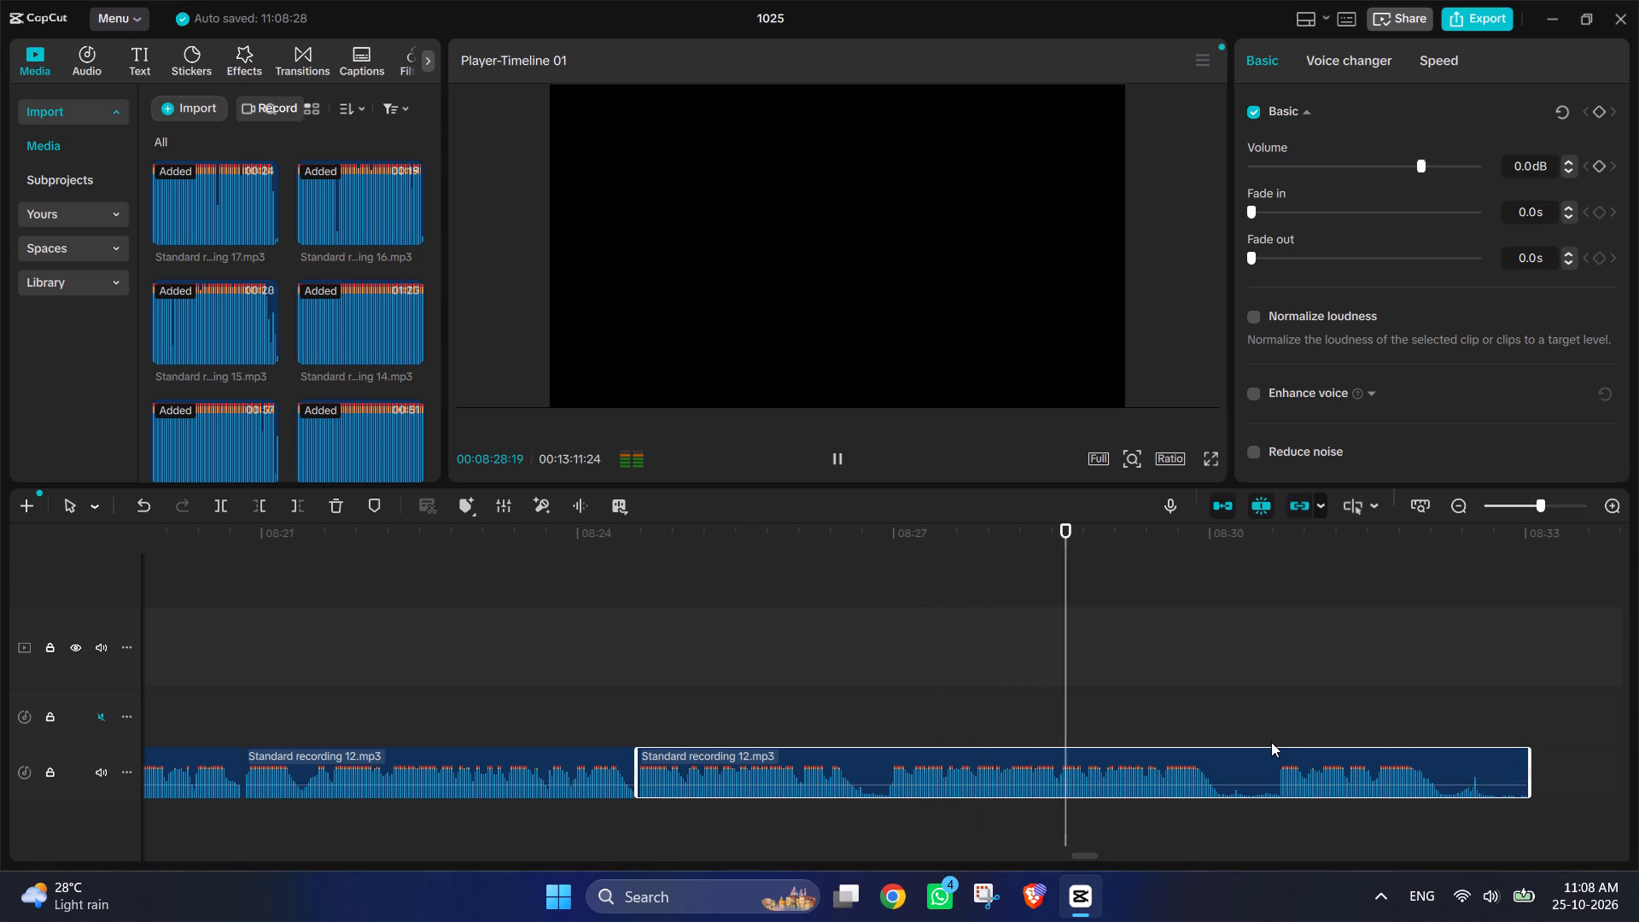
scroll(1271, 743, left, 1)
click(835, 451)
scroll(1169, 611, left, 2)
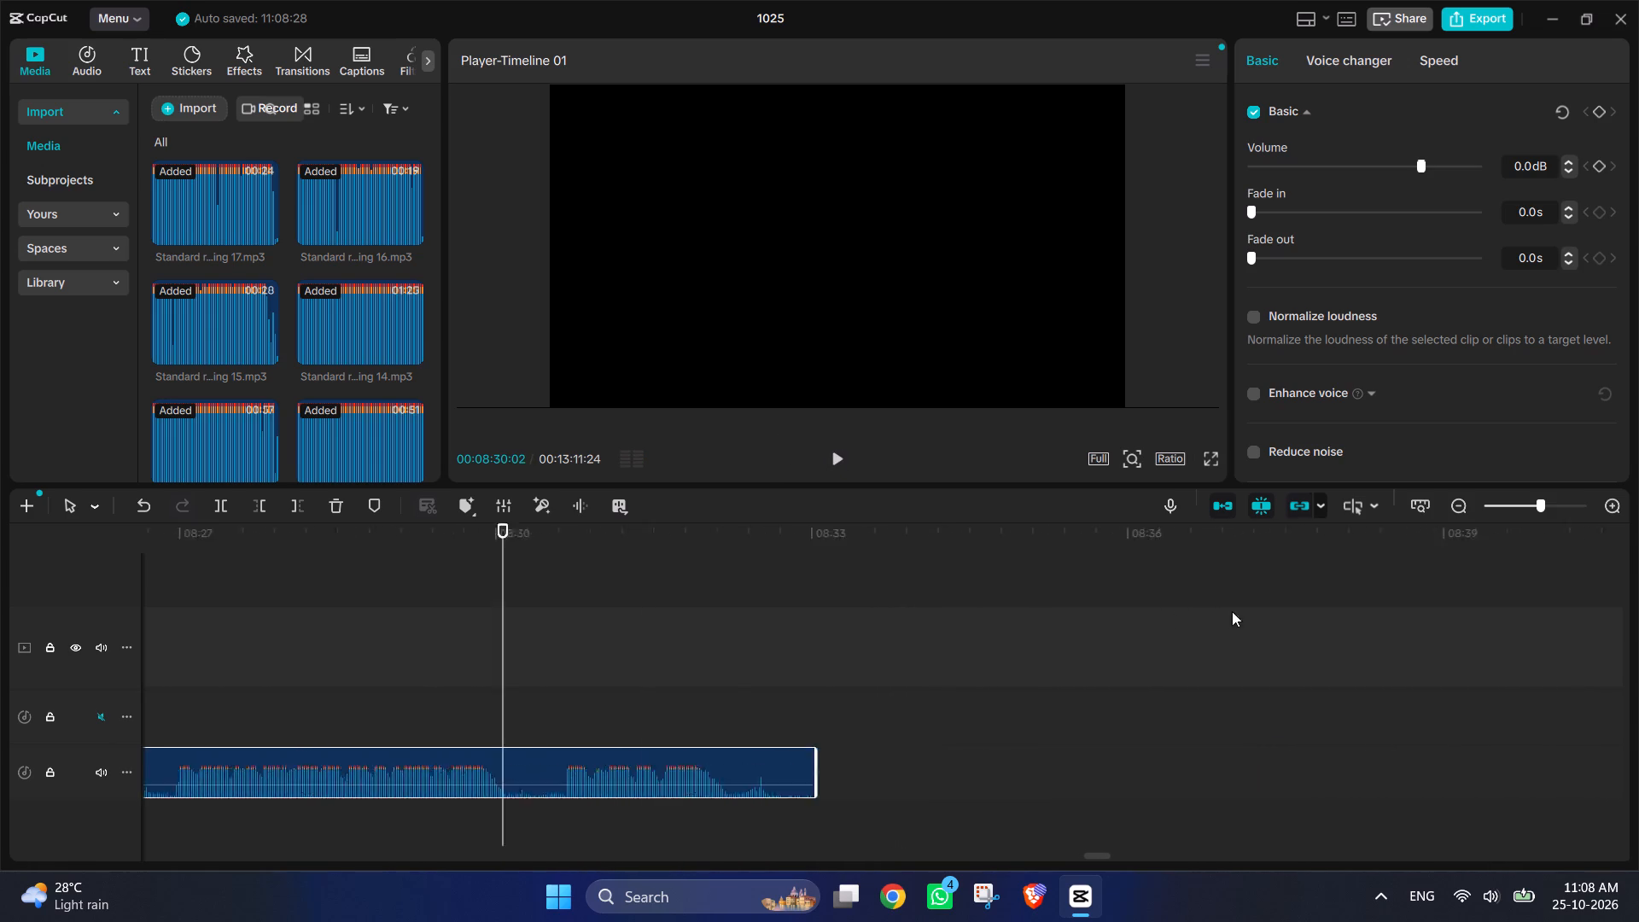
scroll(1232, 611, left, 3)
ctrl+scroll(1288, 680, down, 16)
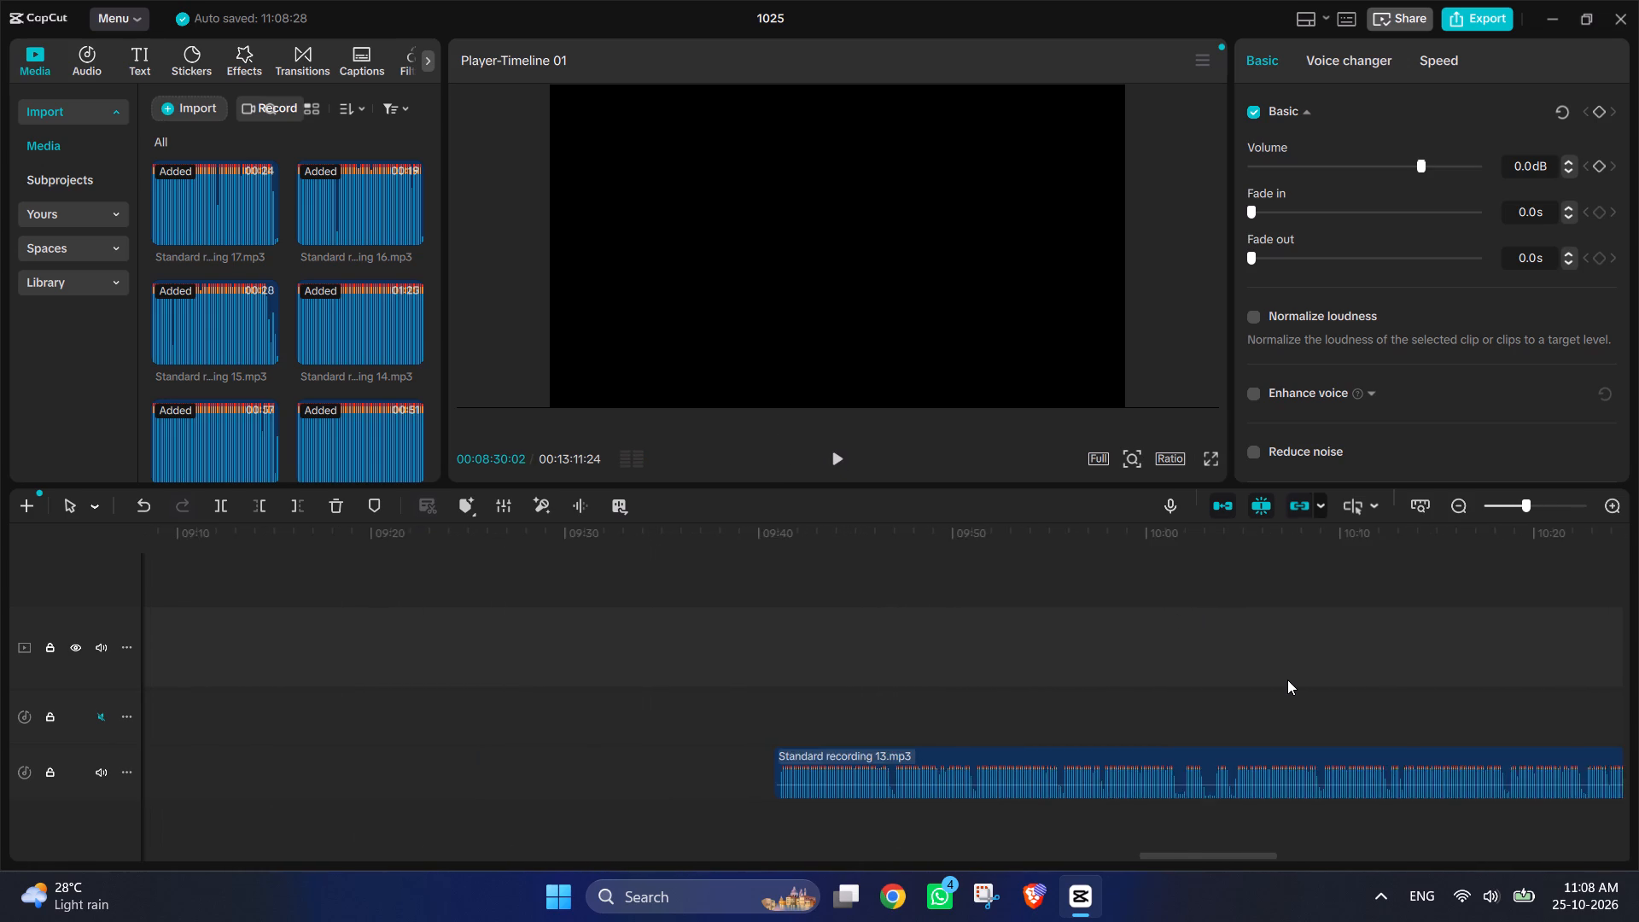
ctrl+scroll(1287, 680, down, 9)
scroll(1245, 674, right, 1)
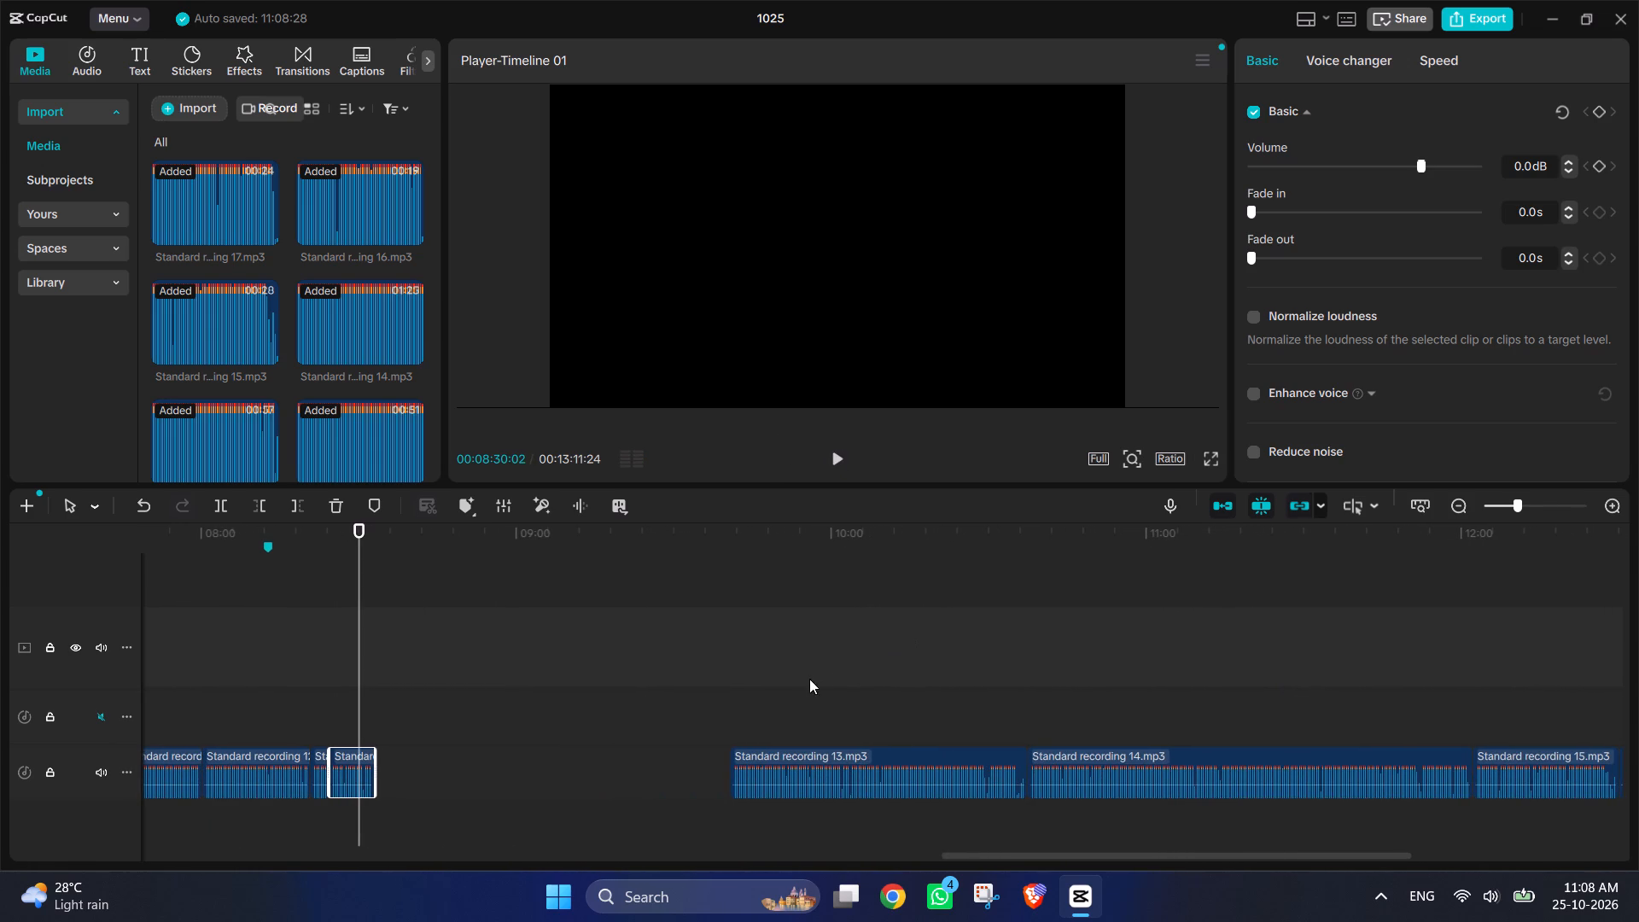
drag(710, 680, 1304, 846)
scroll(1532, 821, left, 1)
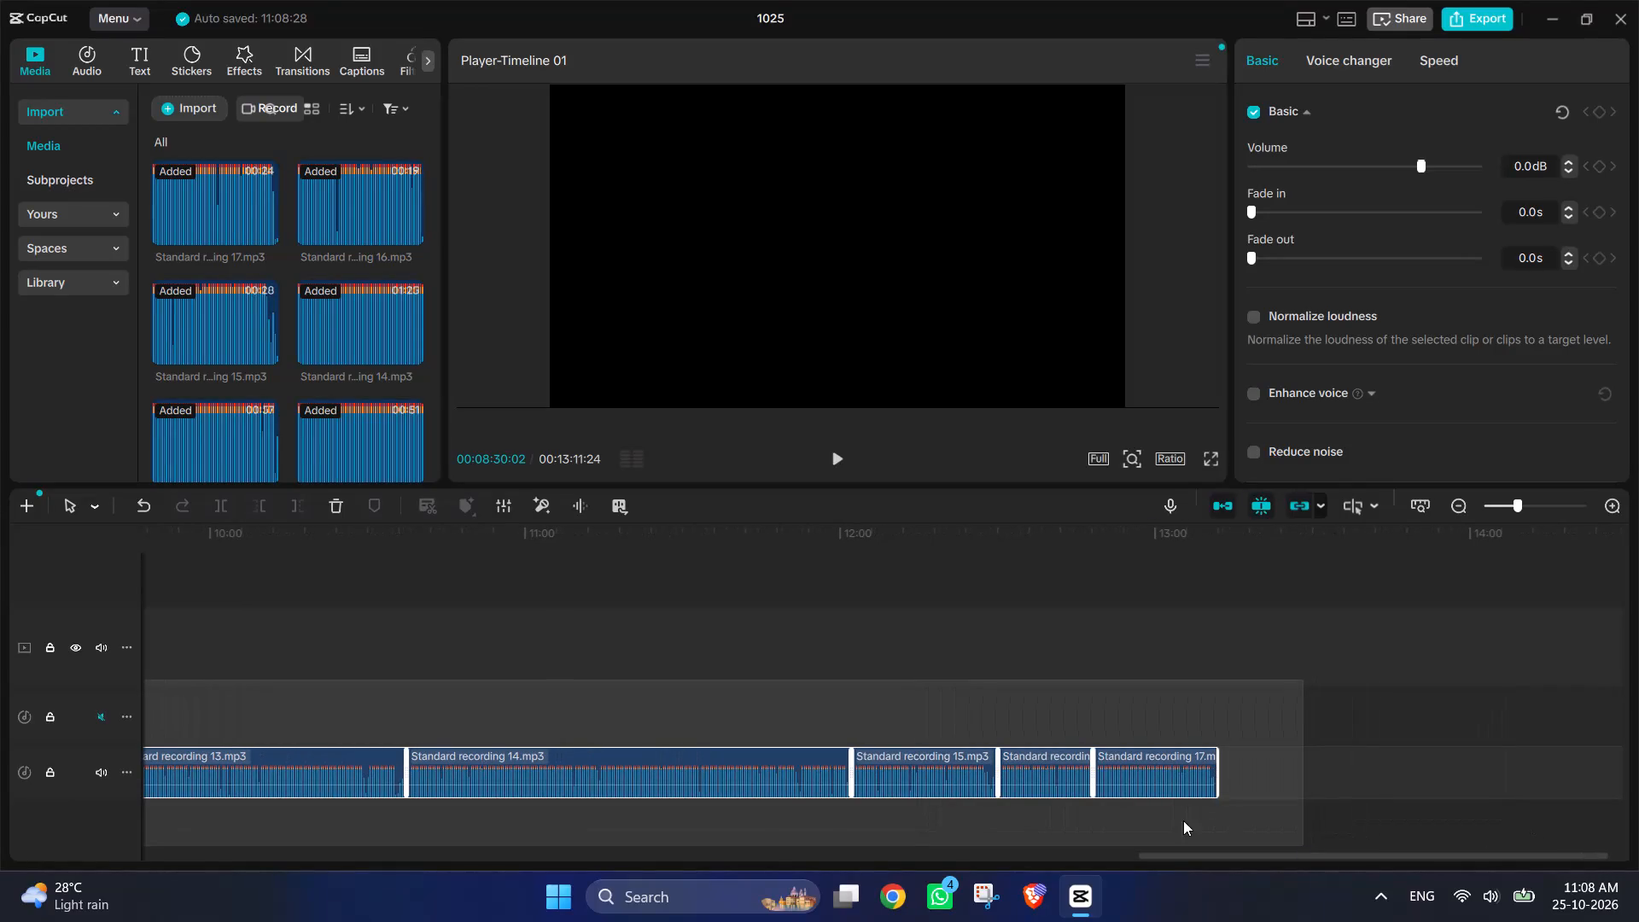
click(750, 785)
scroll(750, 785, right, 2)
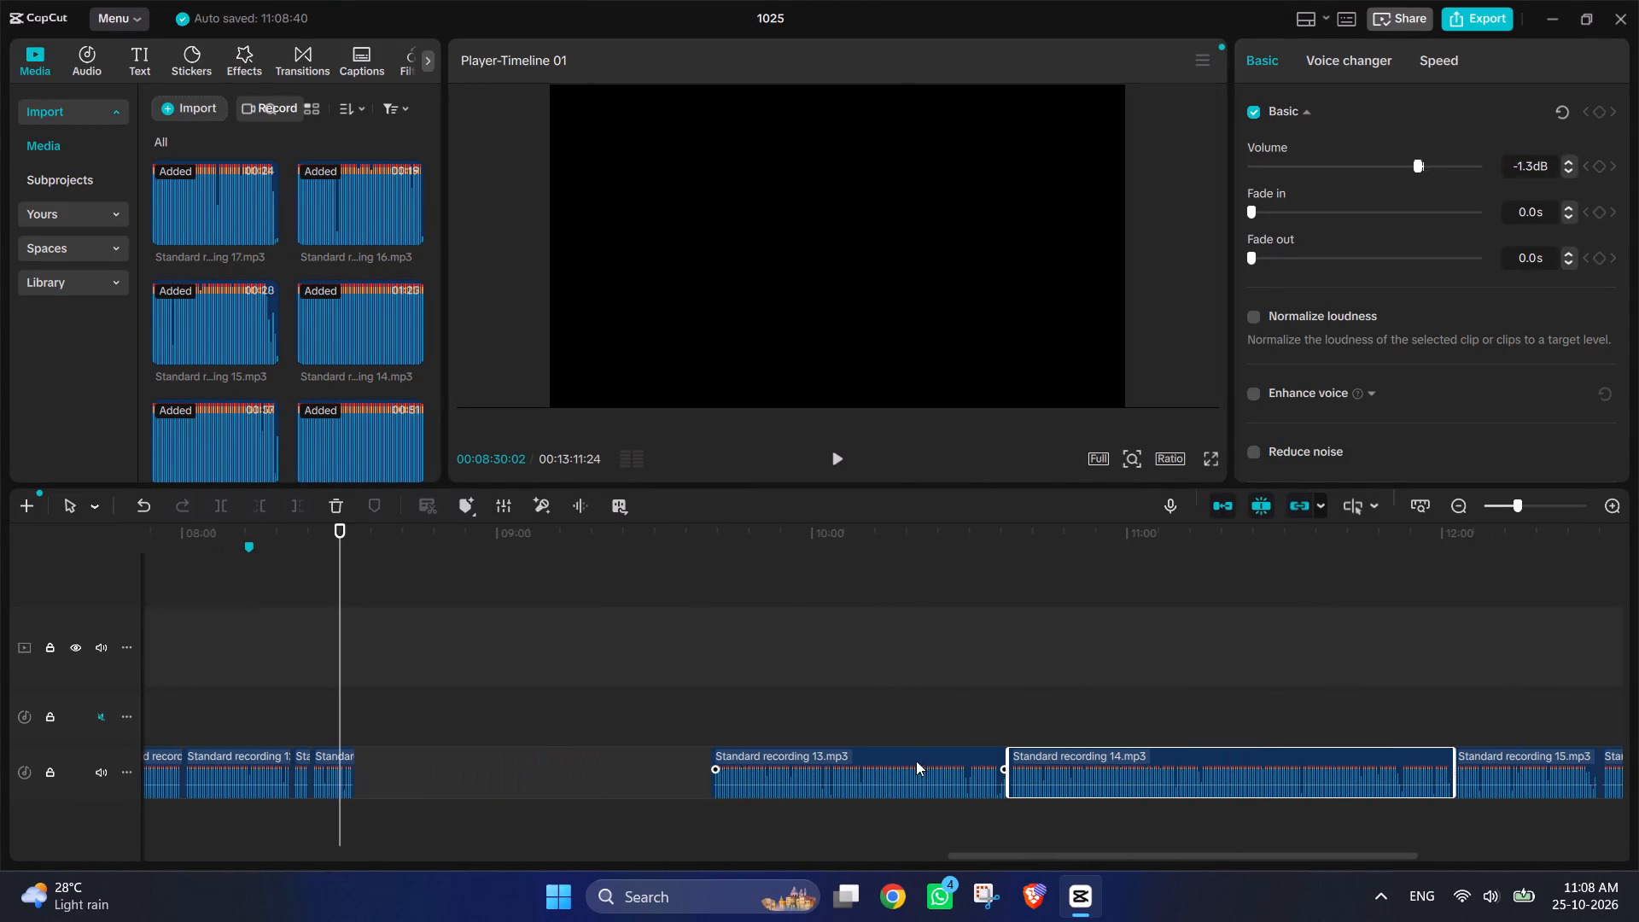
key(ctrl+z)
Select recordings 13 to 17 and move them together against the end of recording 12.
scroll(795, 741, right, 1)
scroll(795, 741, left, 2)
click(1224, 822)
drag(1227, 819, 714, 809)
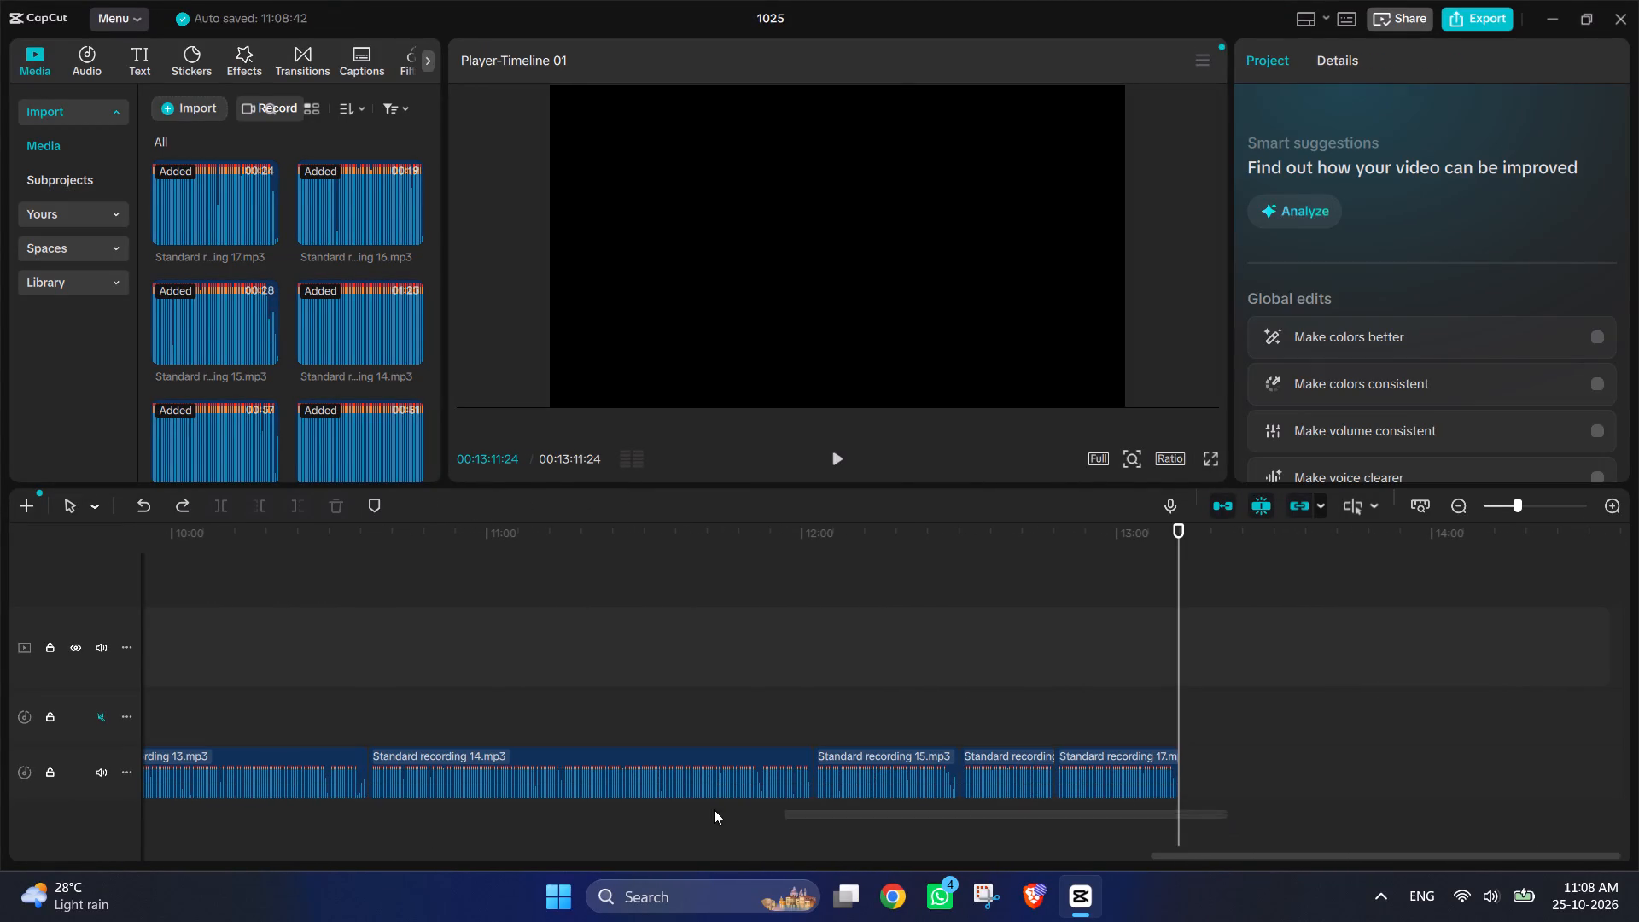
drag(714, 809, 288, 708)
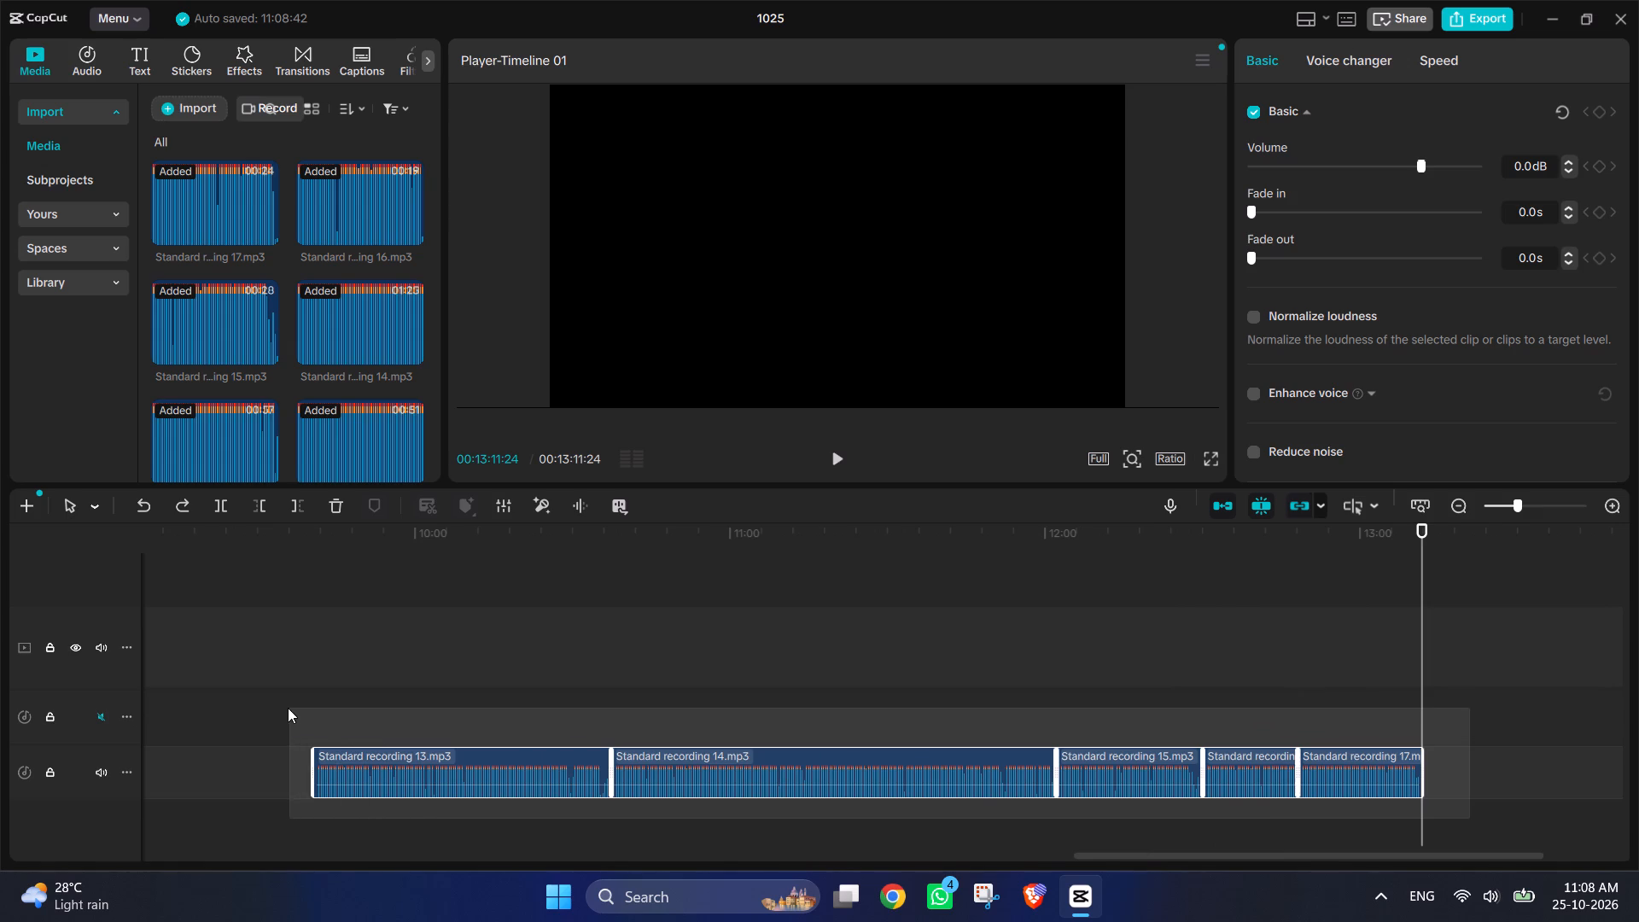
drag(288, 708, 287, 707)
drag(787, 780, 893, 792)
scroll(671, 784, right, 1)
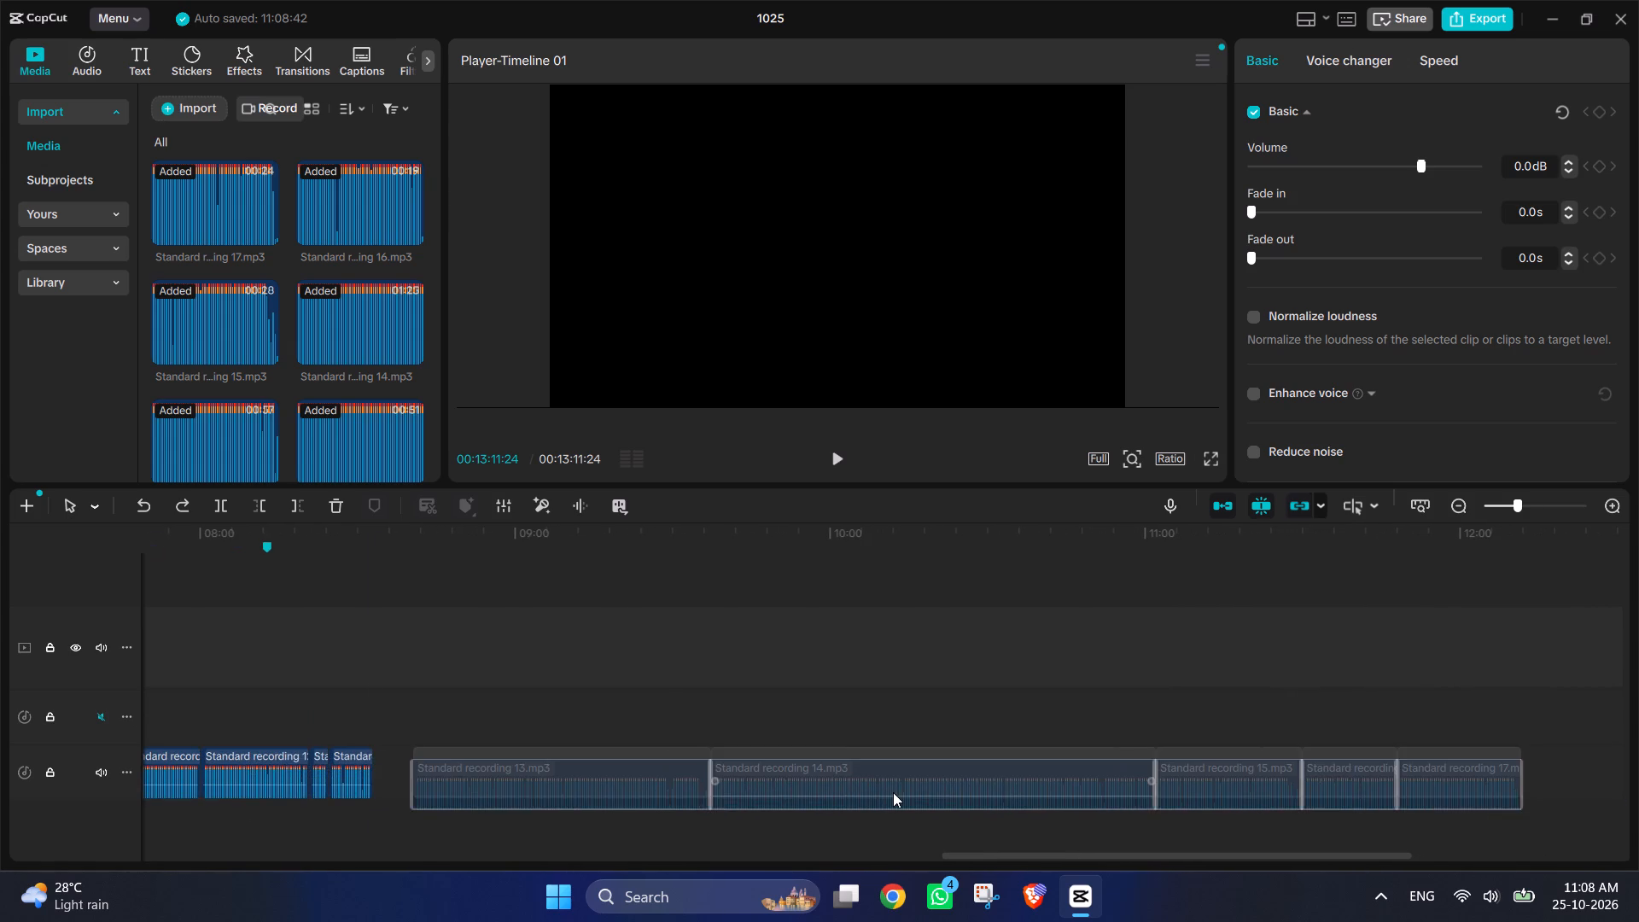
drag(893, 792, 844, 784)
Play the opening of recording 13, then replay it from just after its join with recording 12.
ctrl+scroll(746, 768, up, 5)
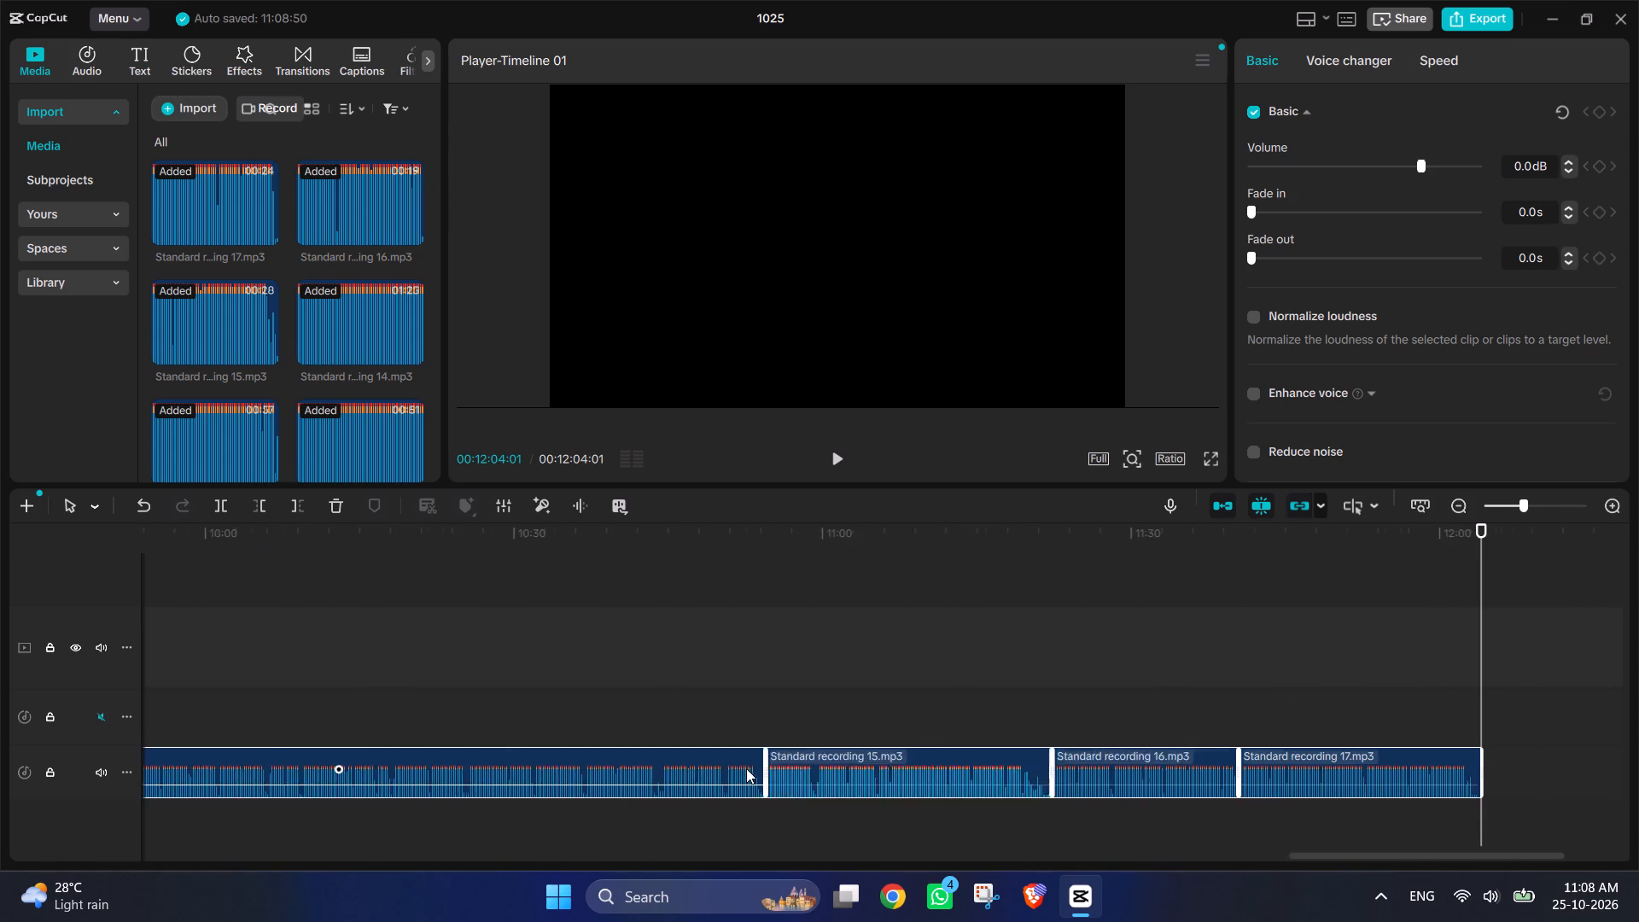
ctrl+scroll(746, 768, up, 4)
scroll(860, 752, right, 3)
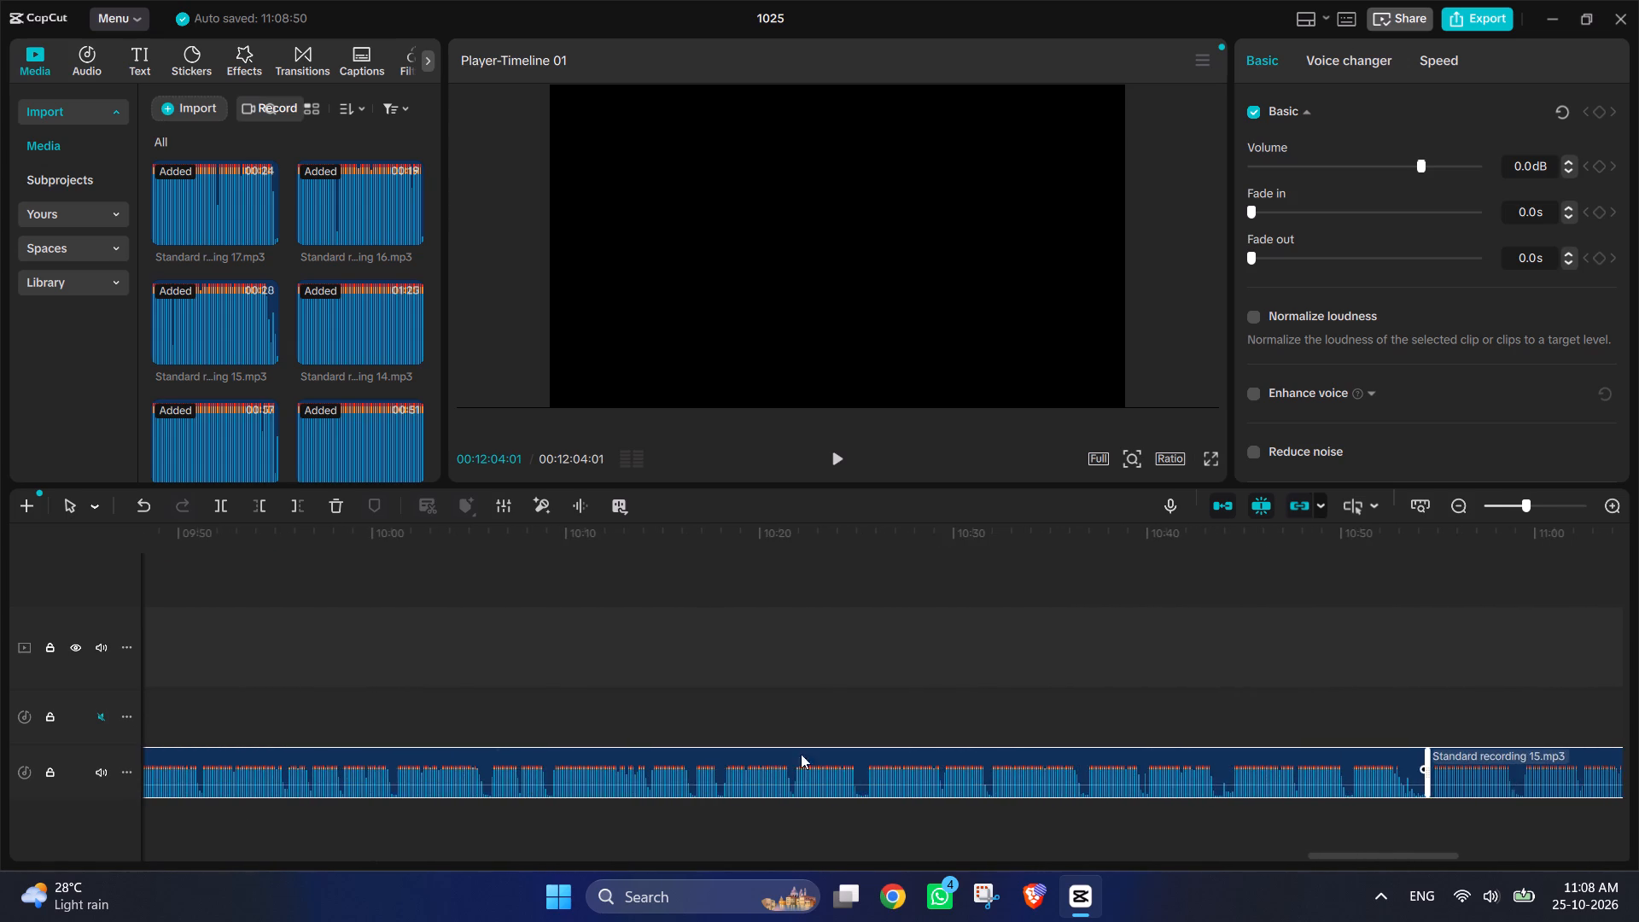
scroll(896, 754, right, 5)
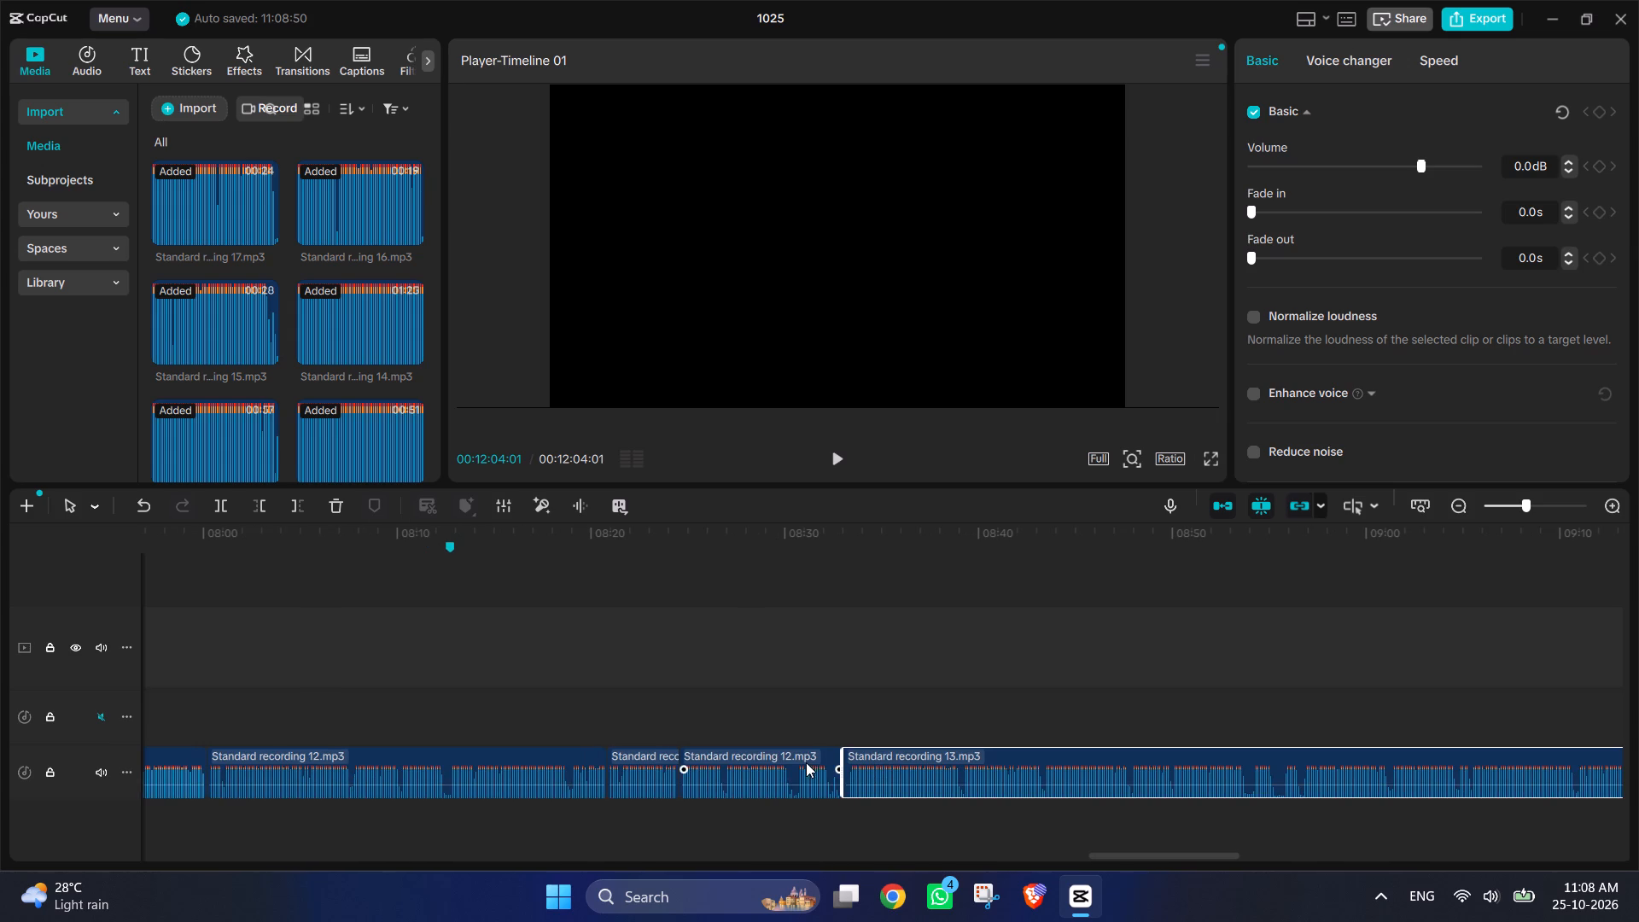
click(771, 767)
click(863, 711)
click(860, 709)
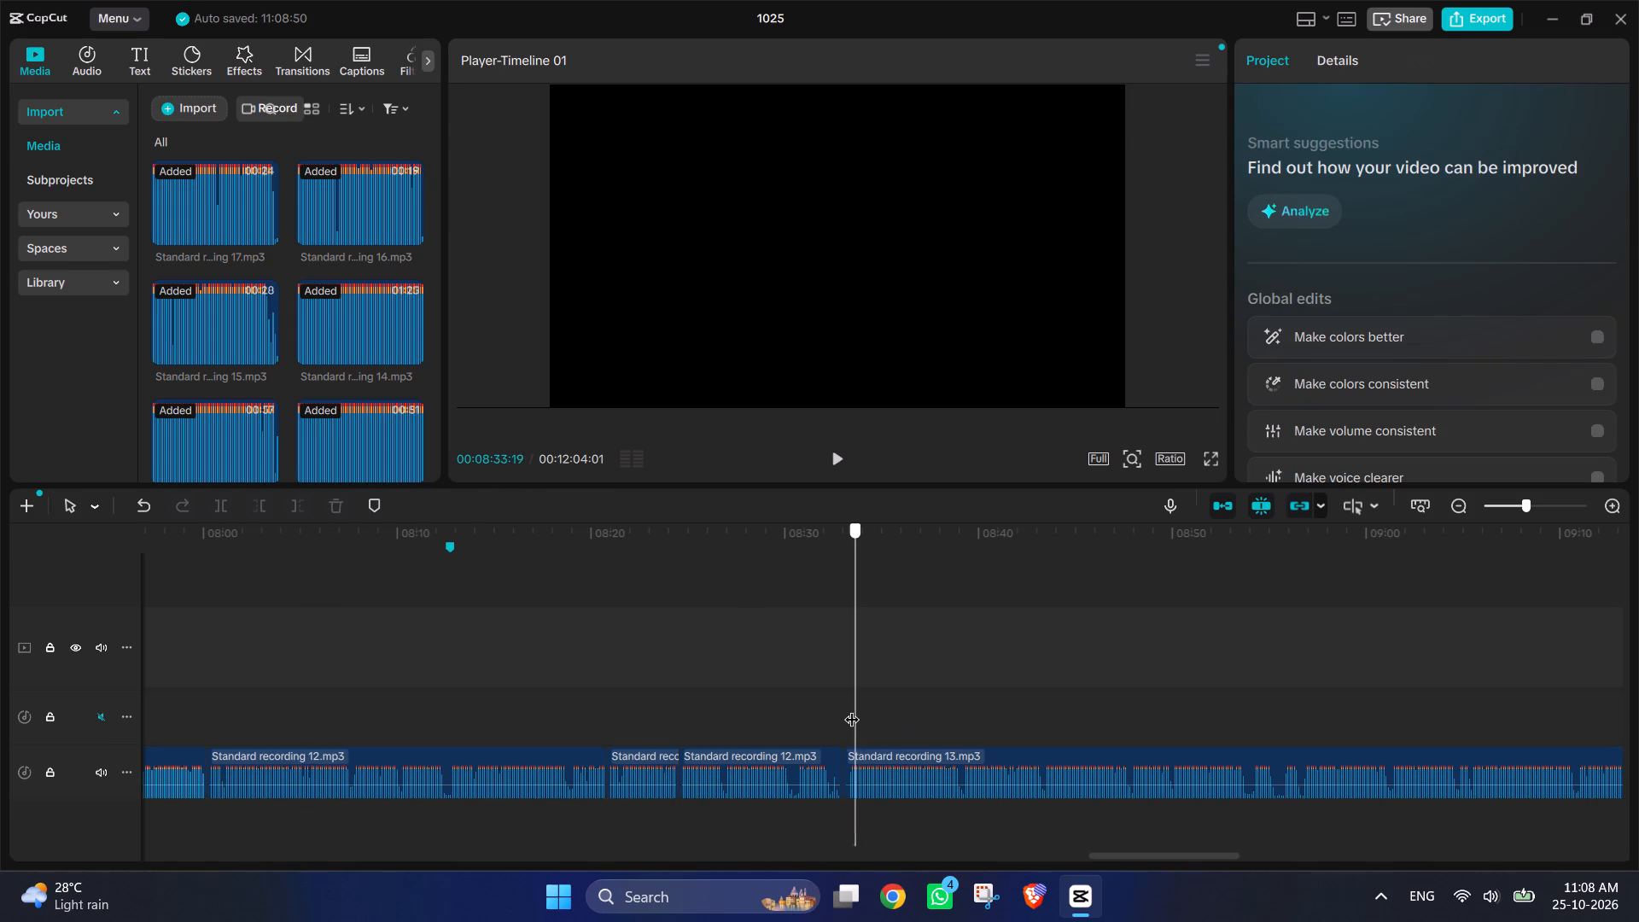
click(840, 457)
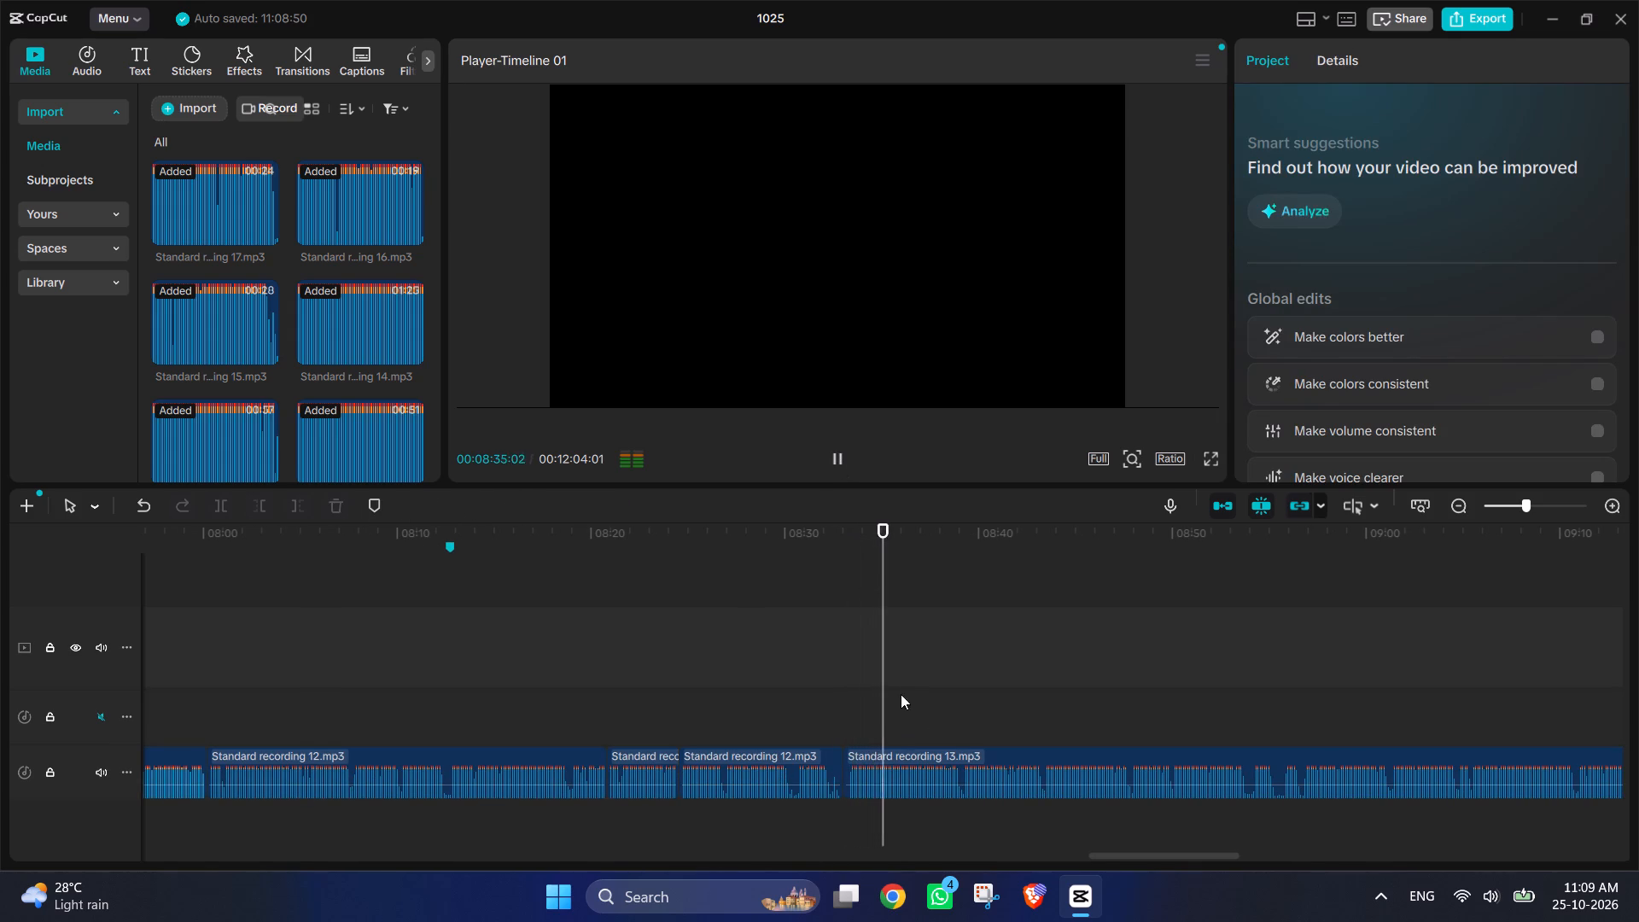
drag(908, 675, 893, 673)
drag(894, 666, 850, 658)
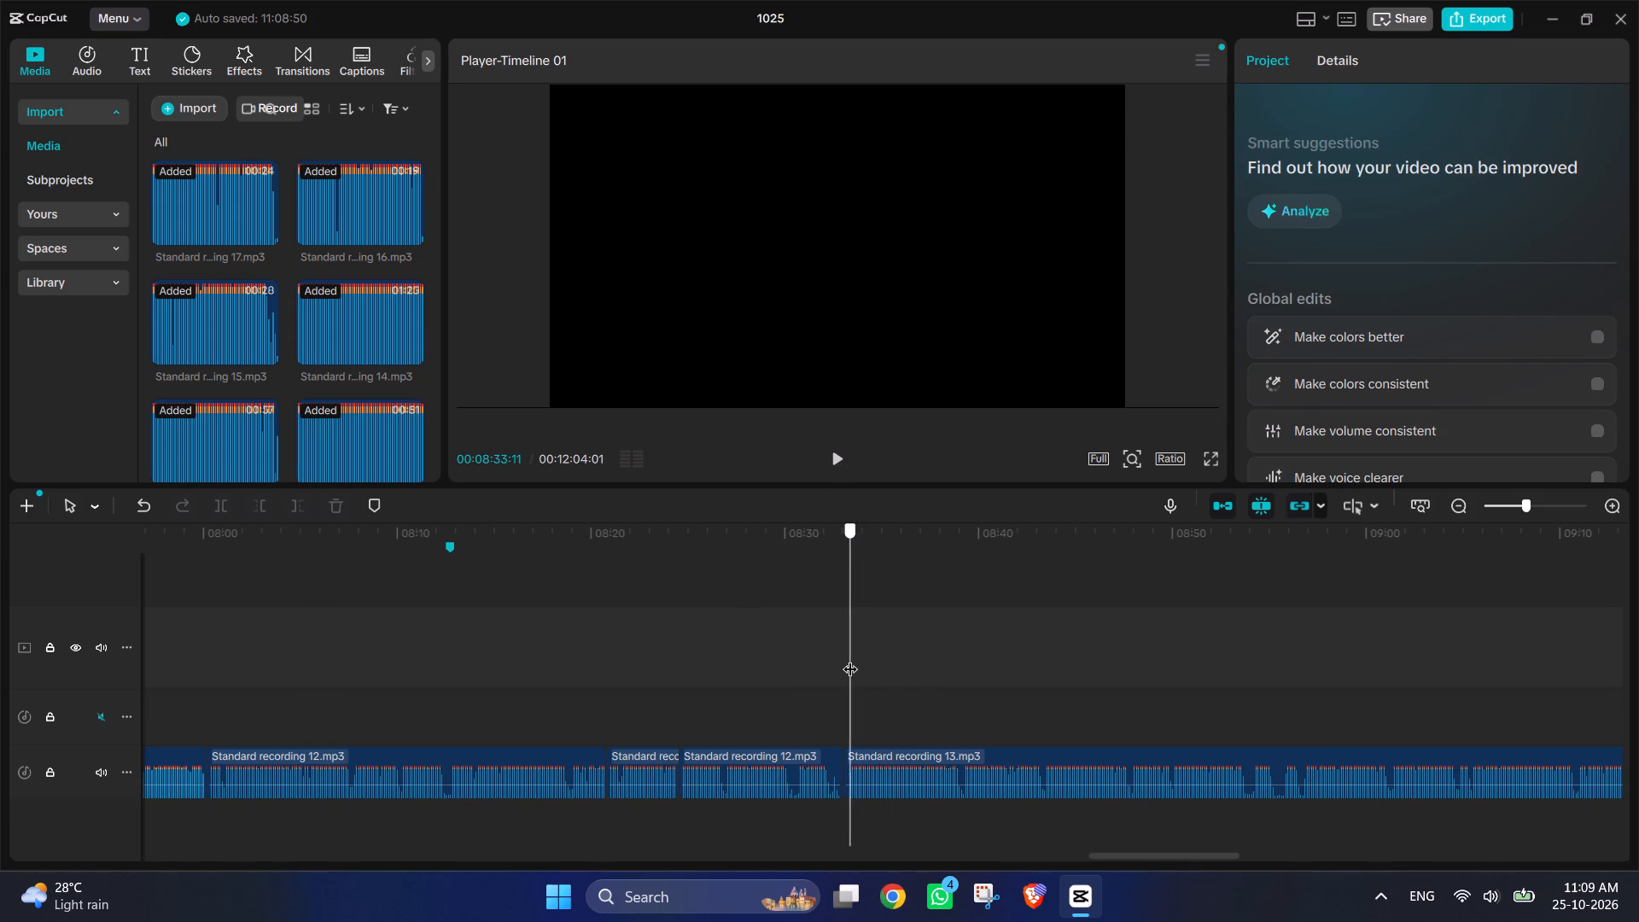
drag(850, 658, 848, 656)
click(842, 468)
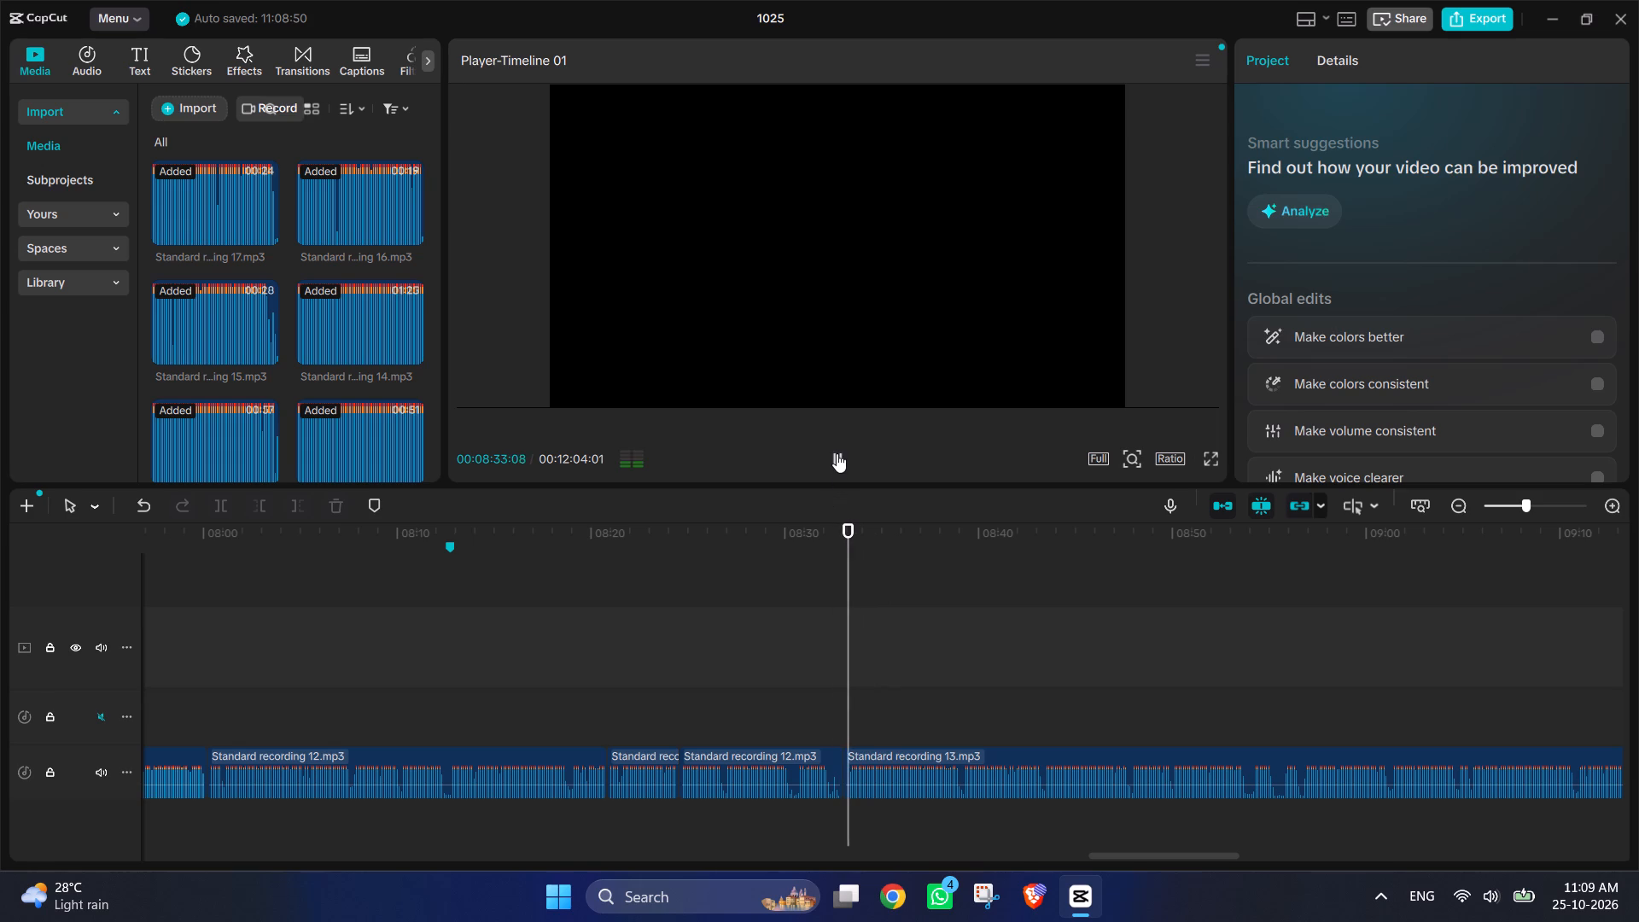
click(837, 453)
Replay the beginning of the last piece of recording 12, just before recording 13, and delete that piece.
click(766, 784)
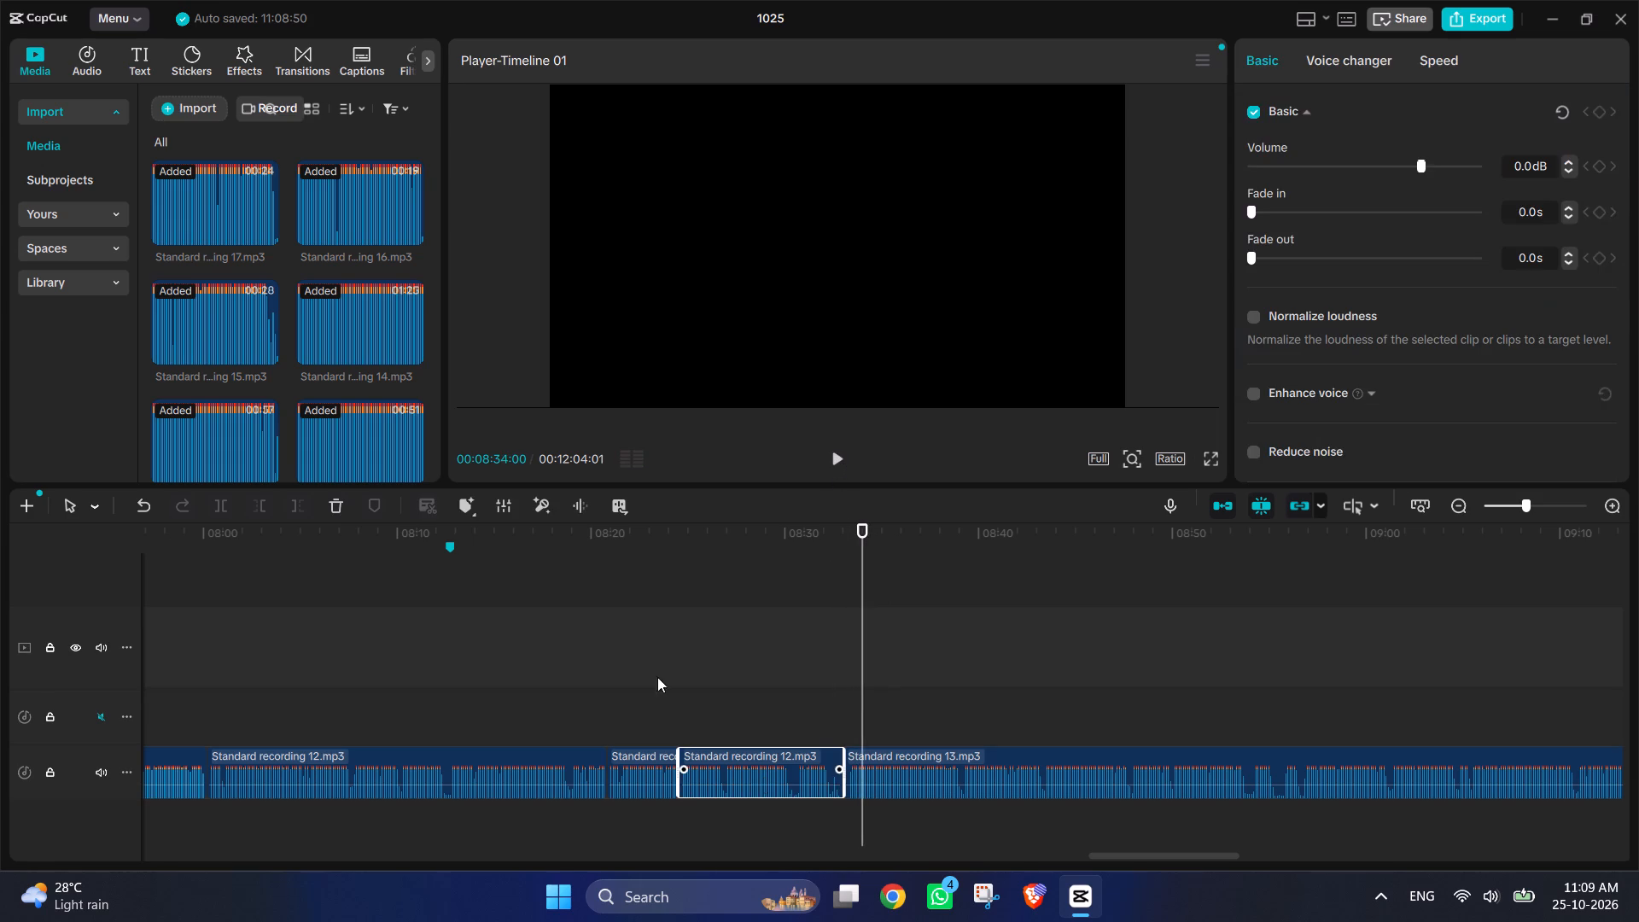
click(666, 662)
drag(663, 662, 685, 658)
click(843, 459)
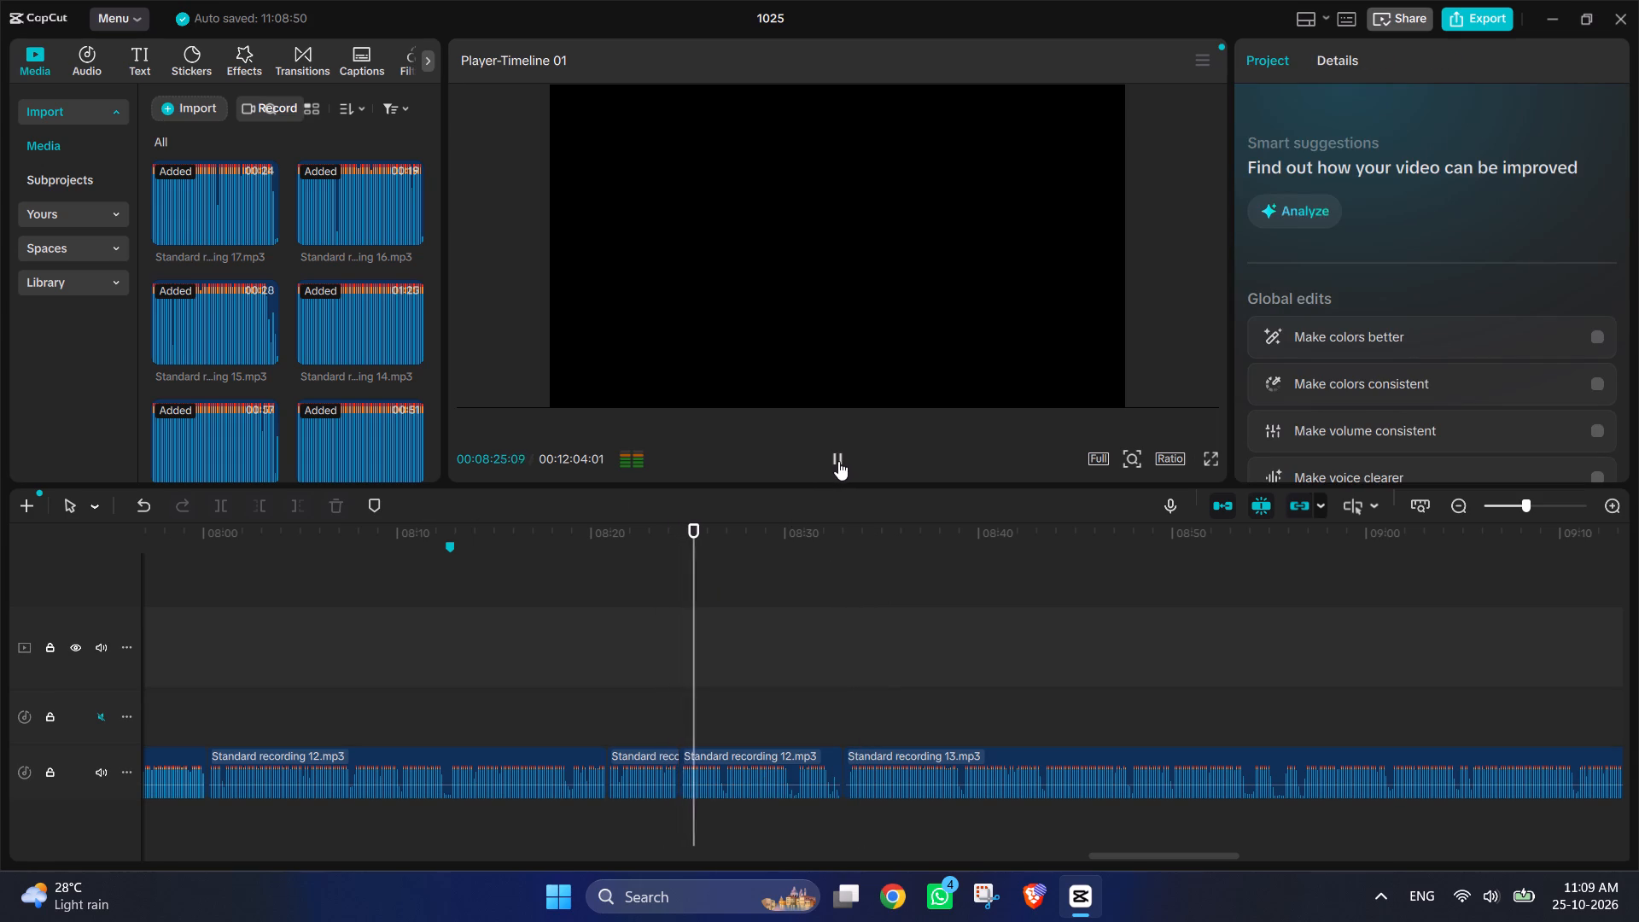
click(838, 461)
click(773, 754)
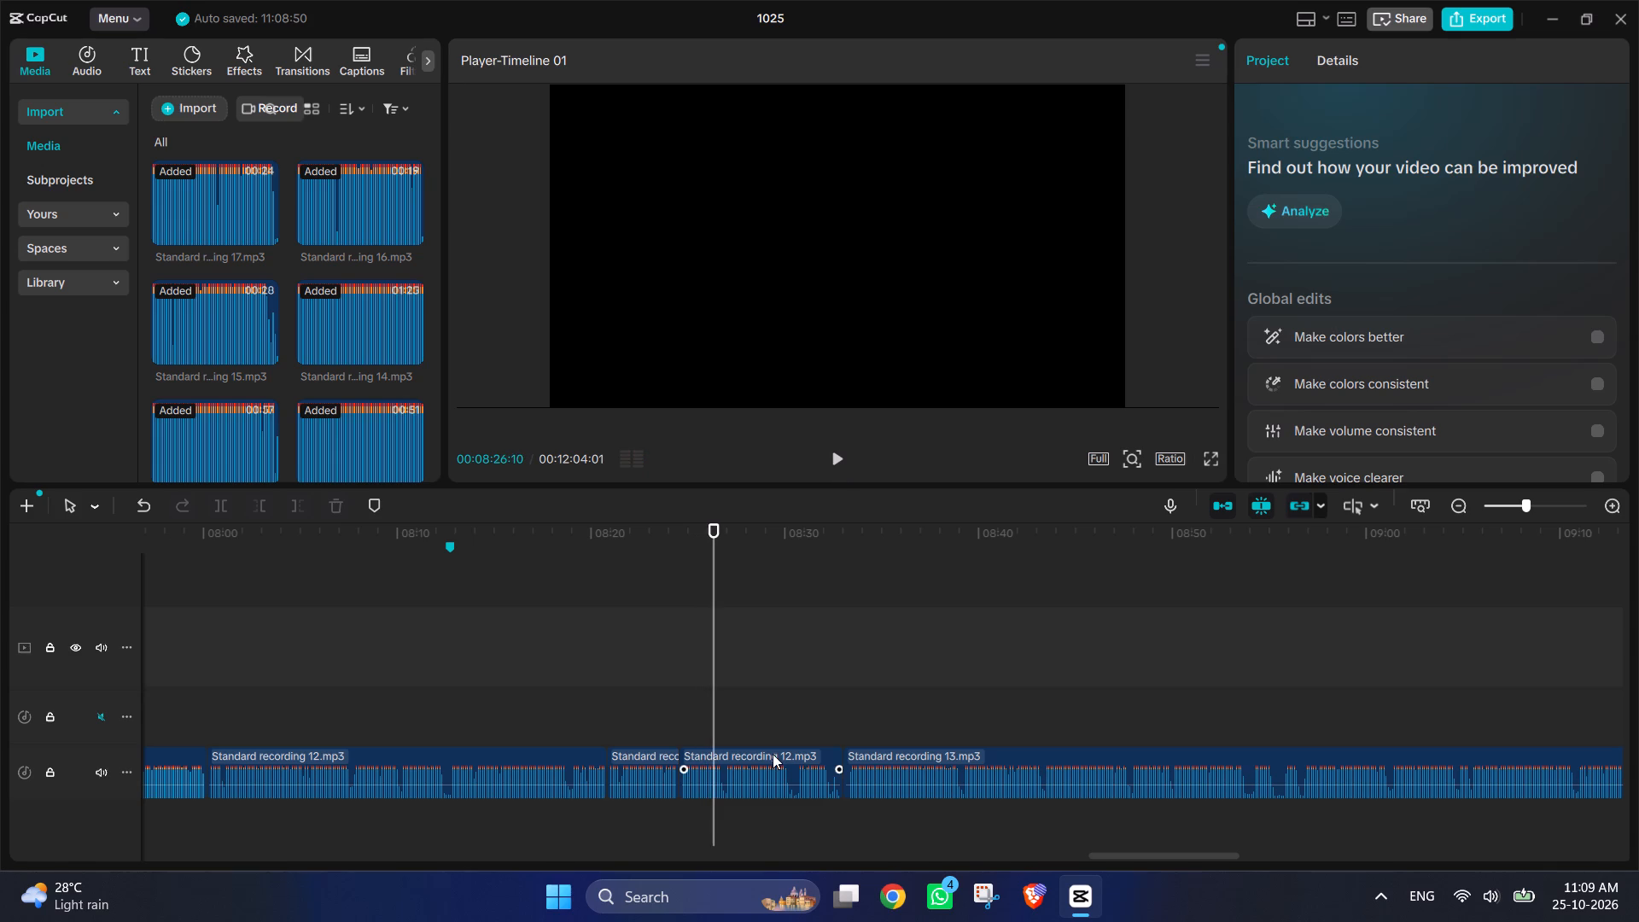
key(Delete)
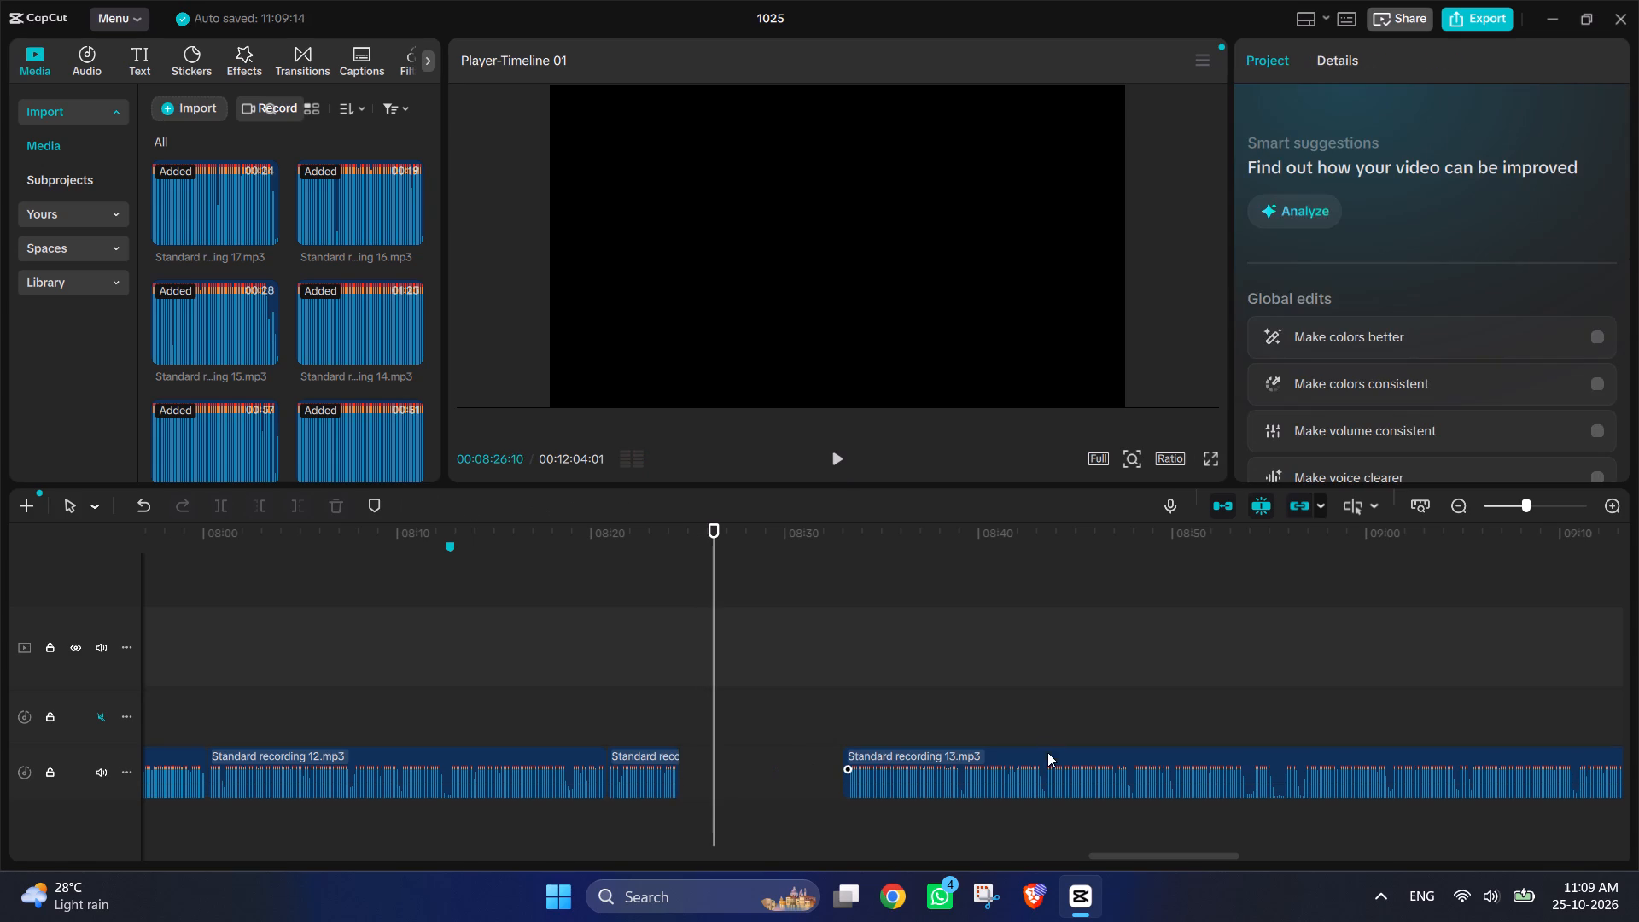
Move recording 13 back against the end of recording 12 and play its opening.
drag(1049, 756, 884, 756)
click(837, 472)
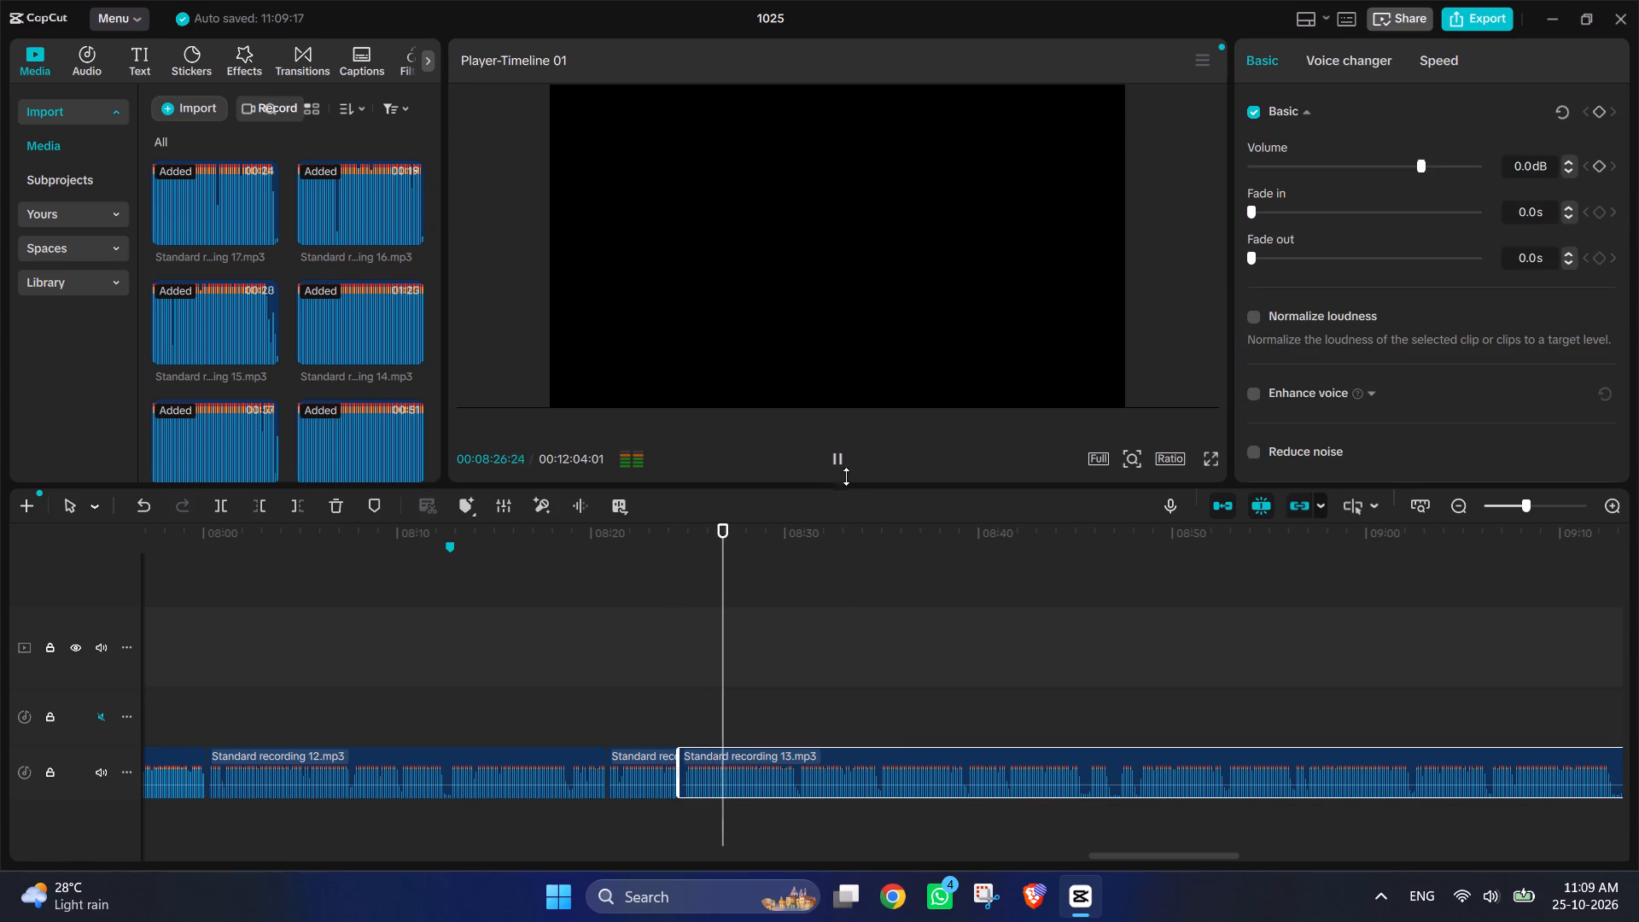
Play recording 13 from 00:09:04:04, add a marker during playback, and move the marker back to about 00:08:59:28.
scroll(1270, 800, left, 2)
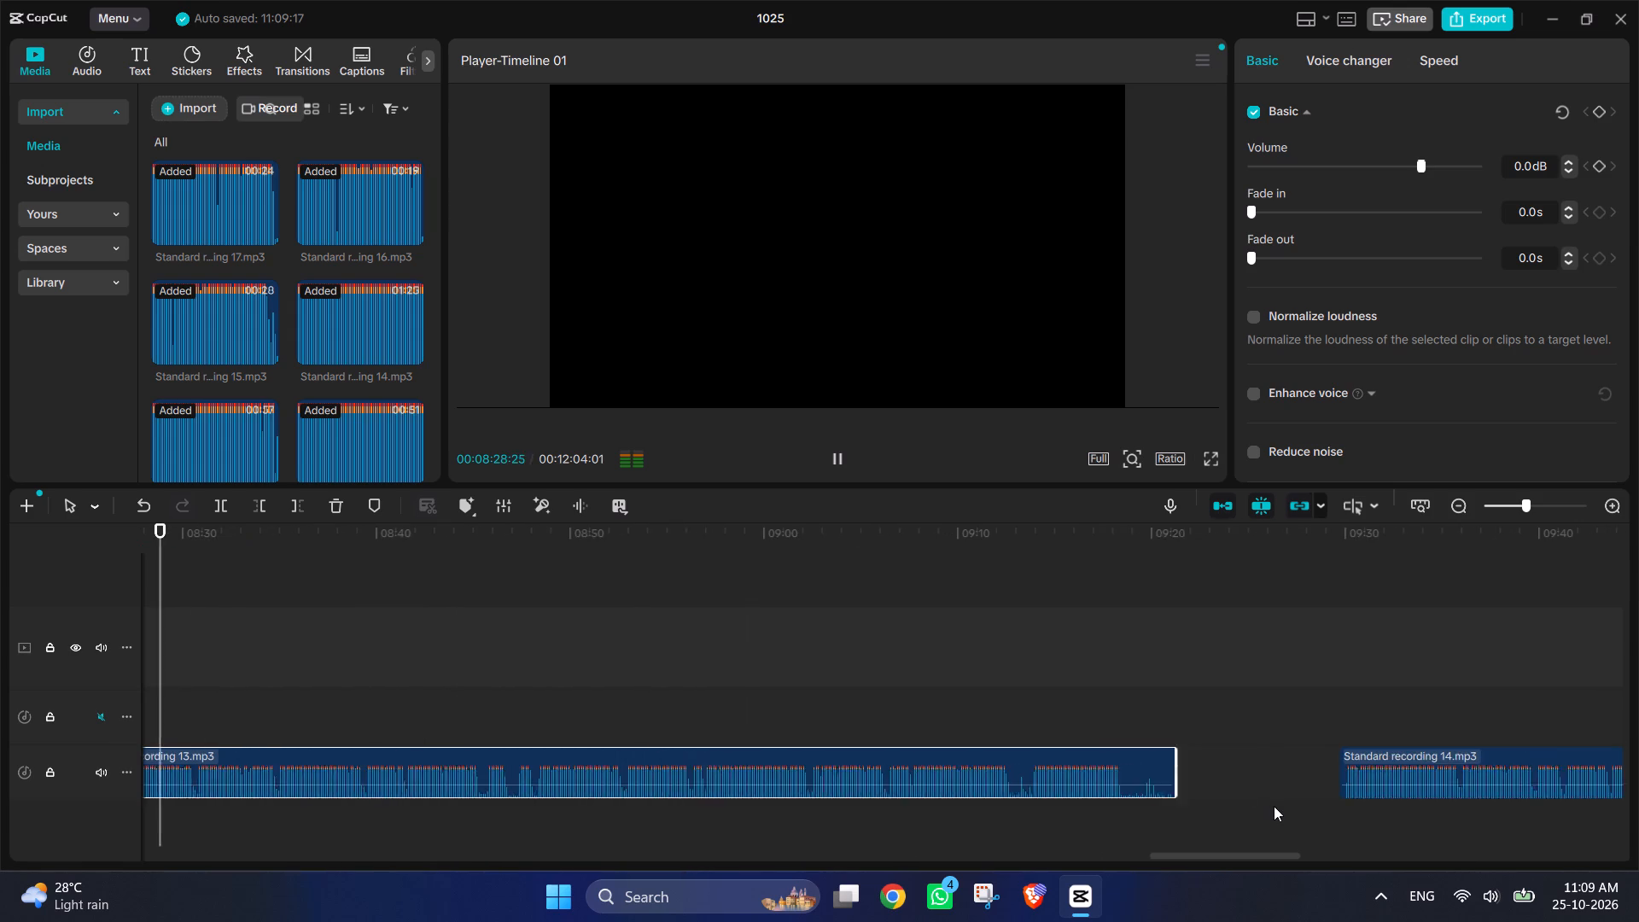
scroll(1274, 806, left, 1)
click(832, 669)
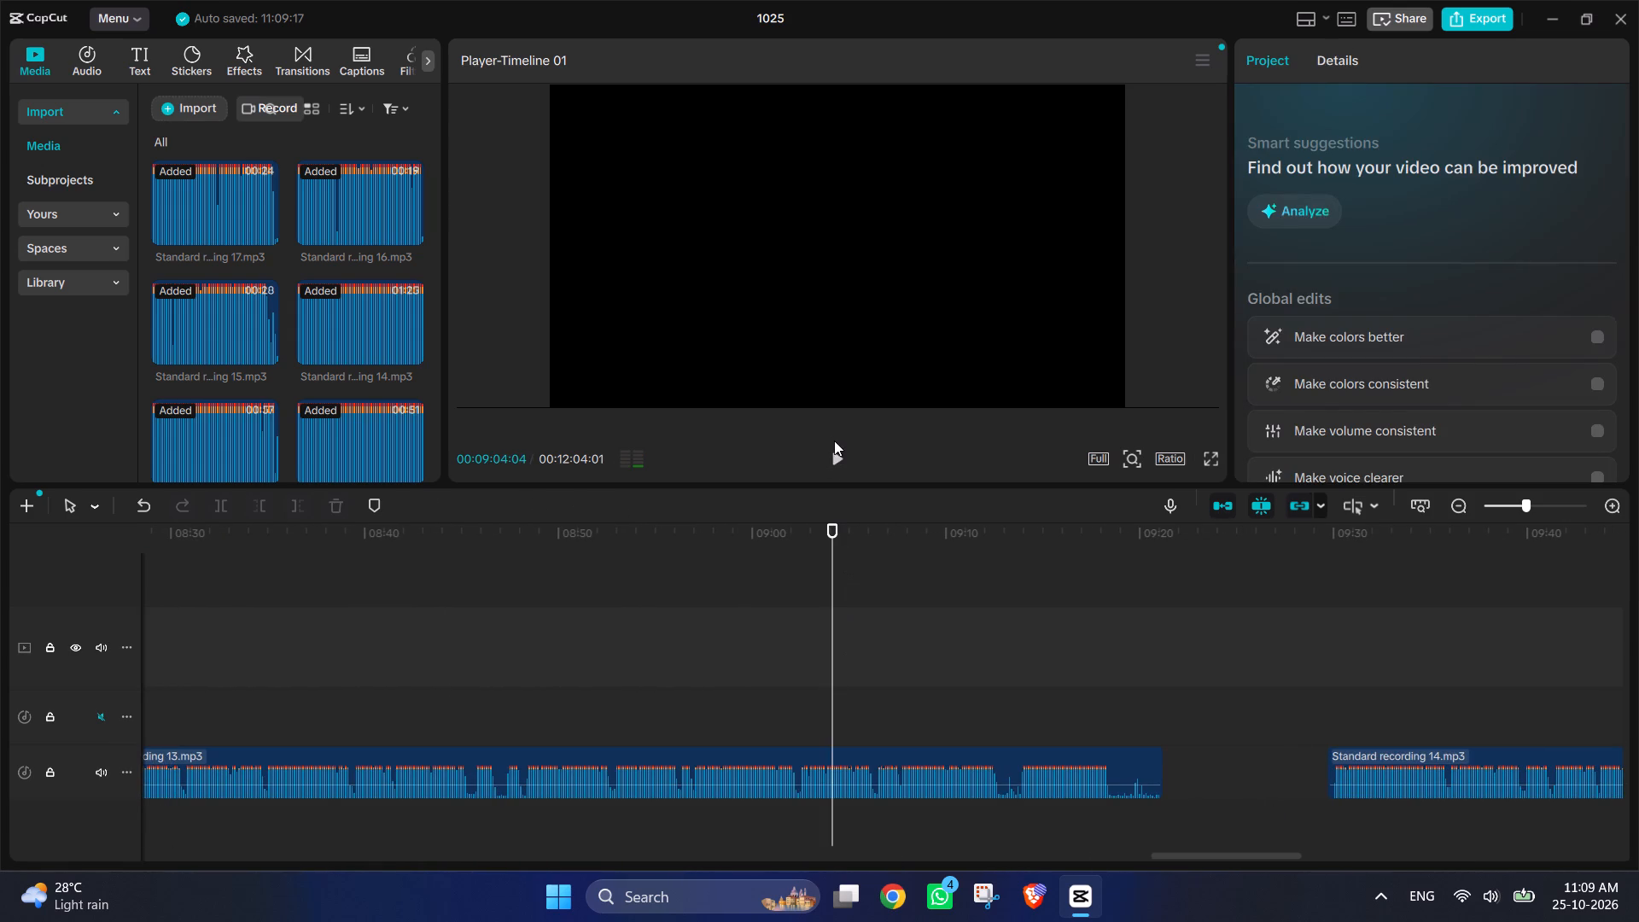
click(840, 469)
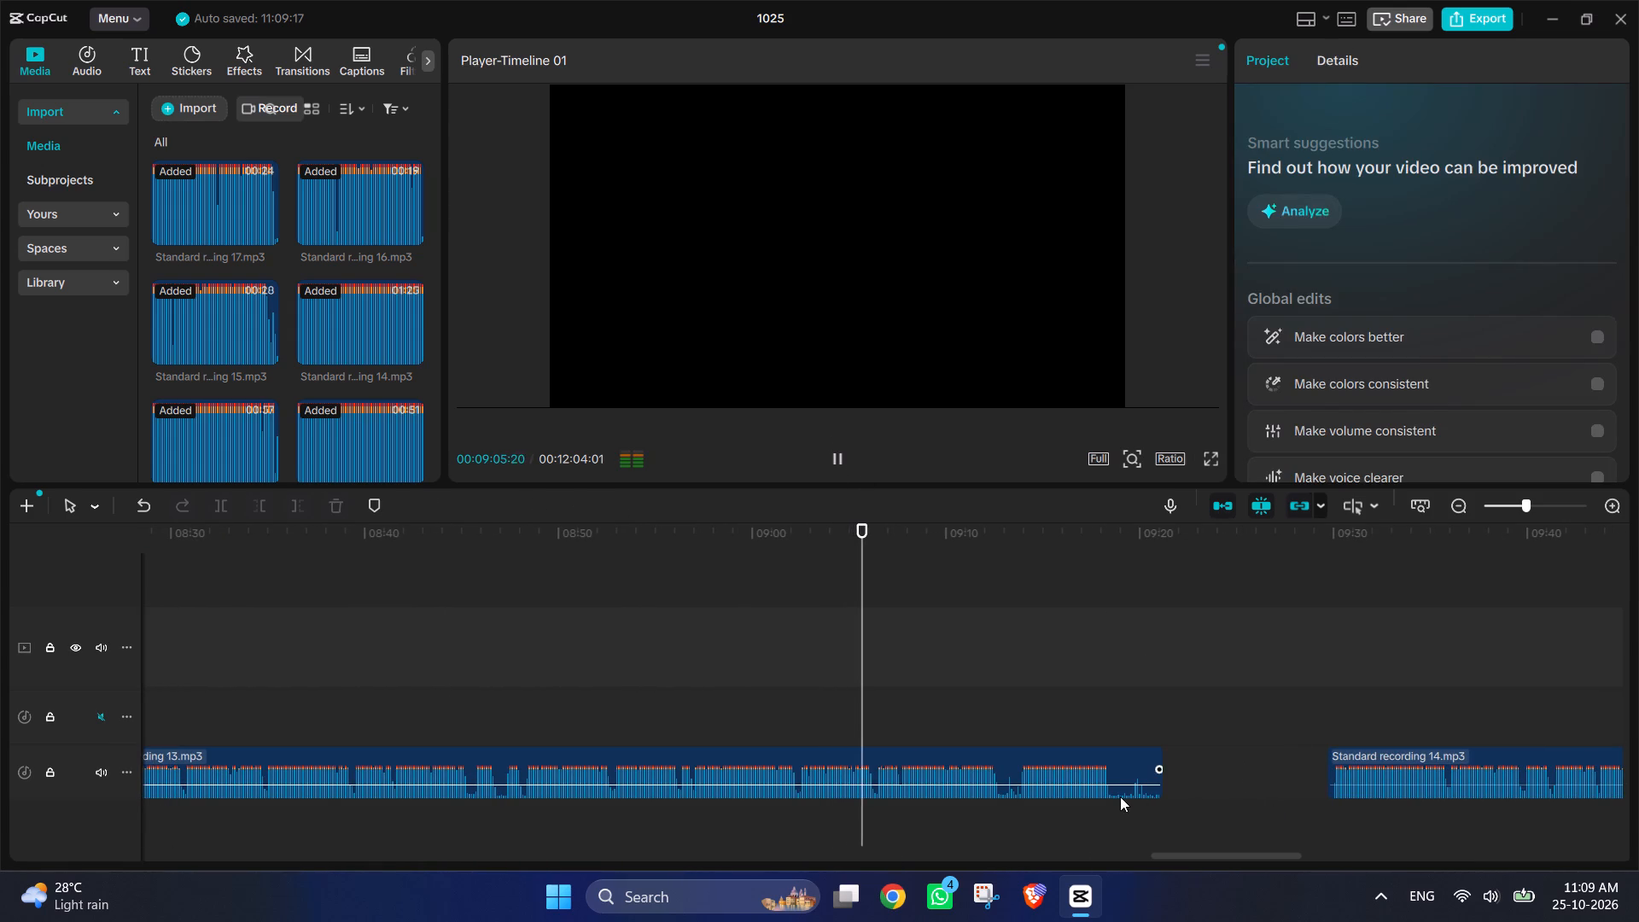
click(372, 507)
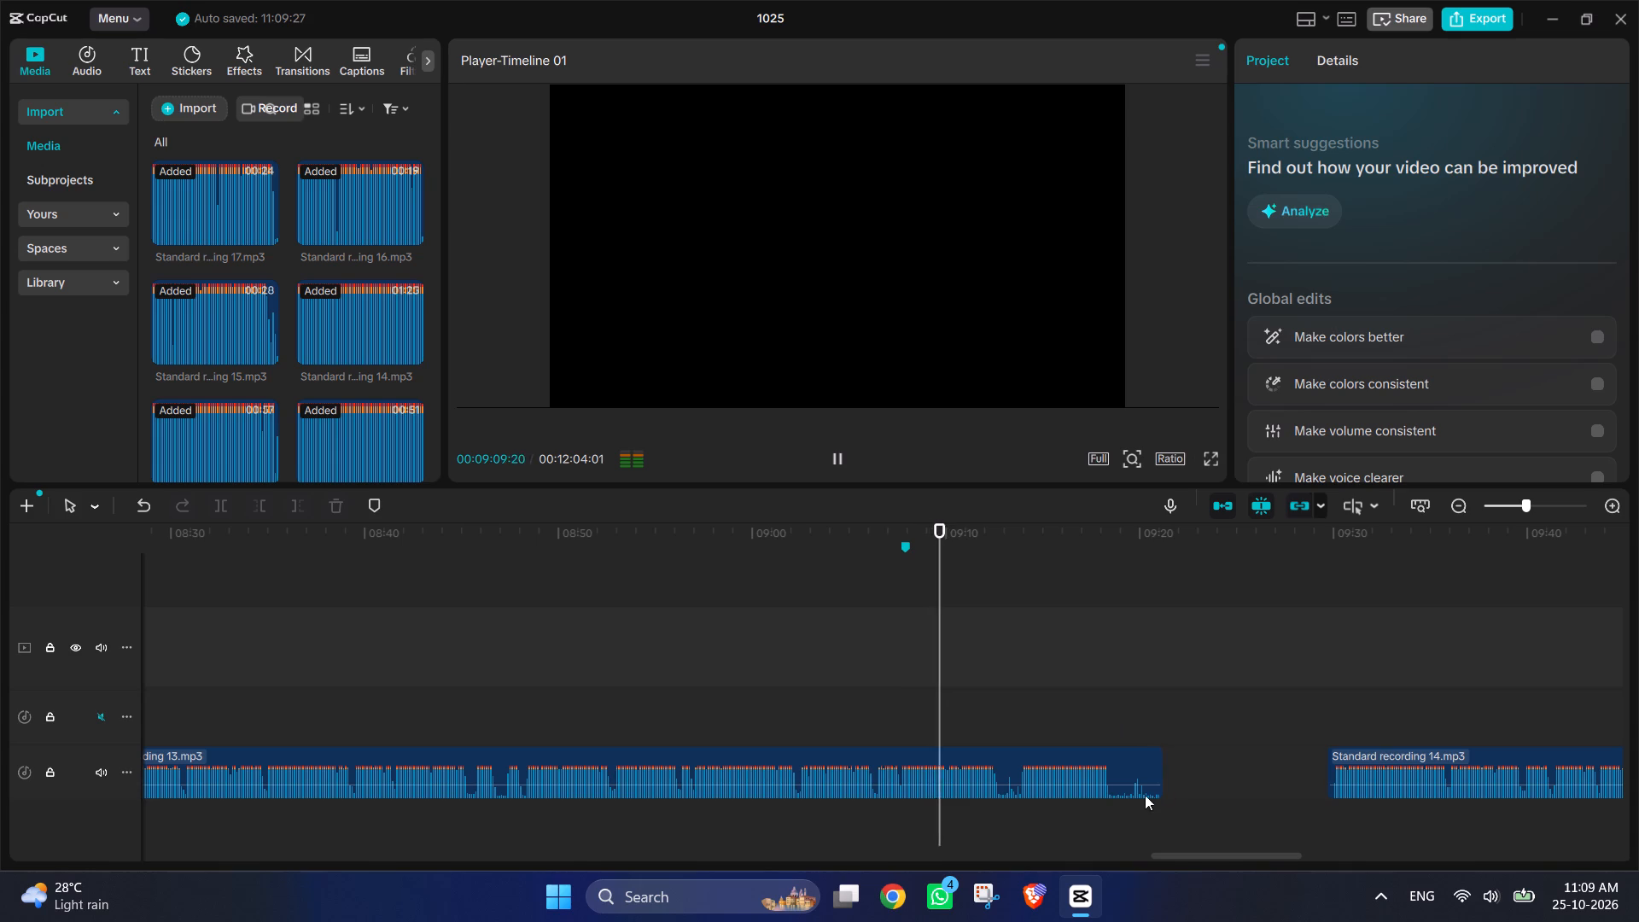
drag(902, 546, 828, 543)
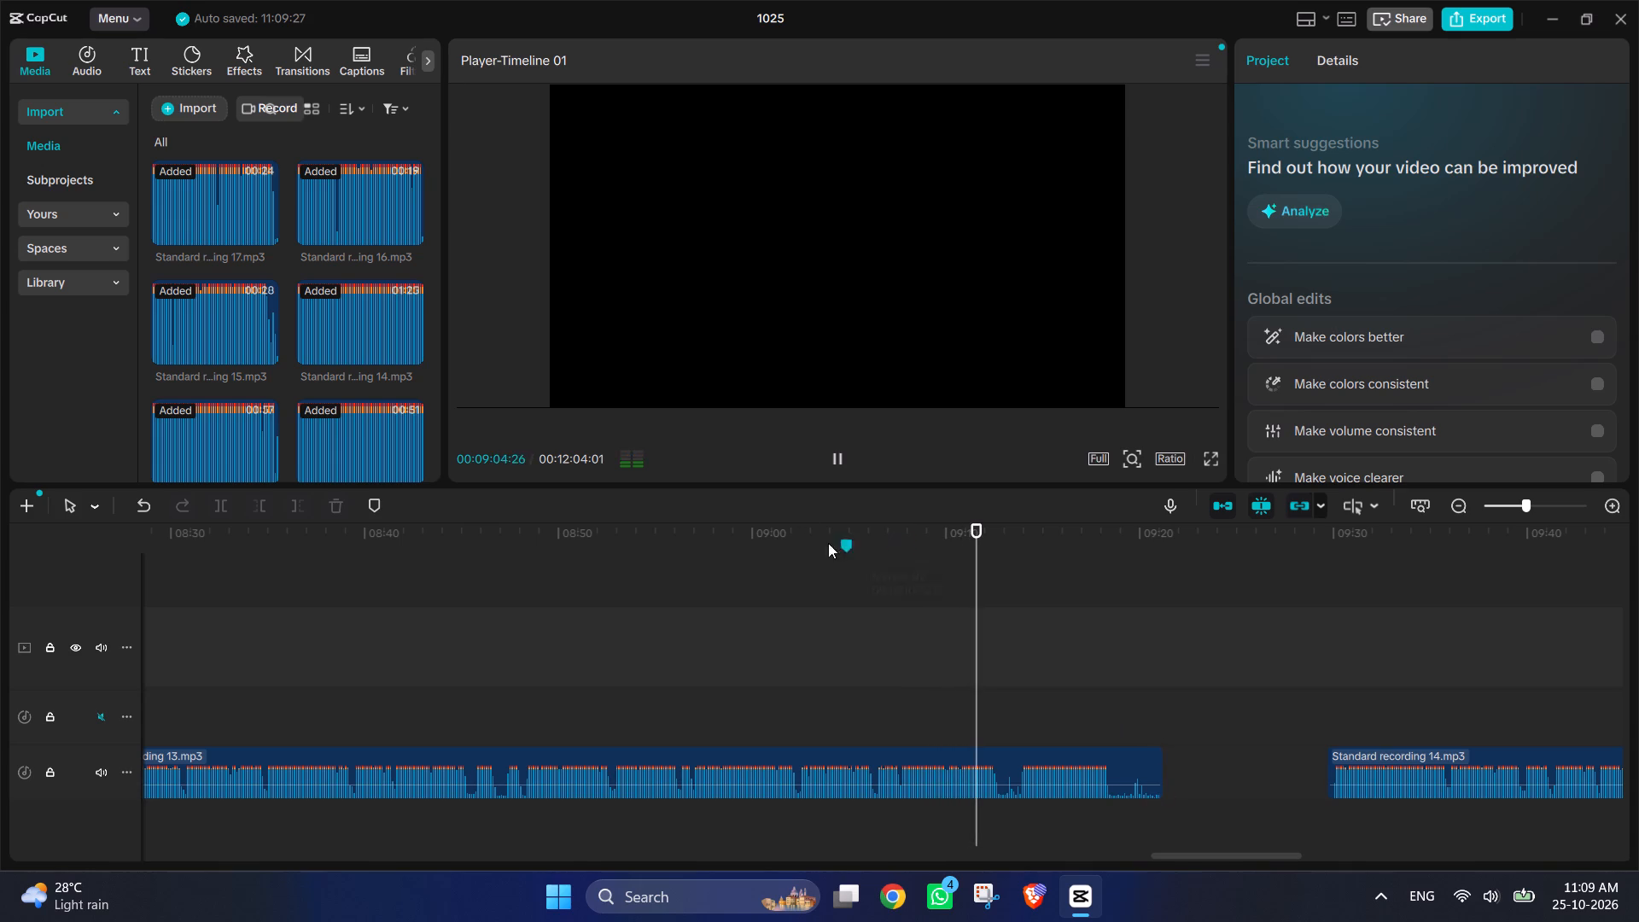
drag(828, 543, 748, 554)
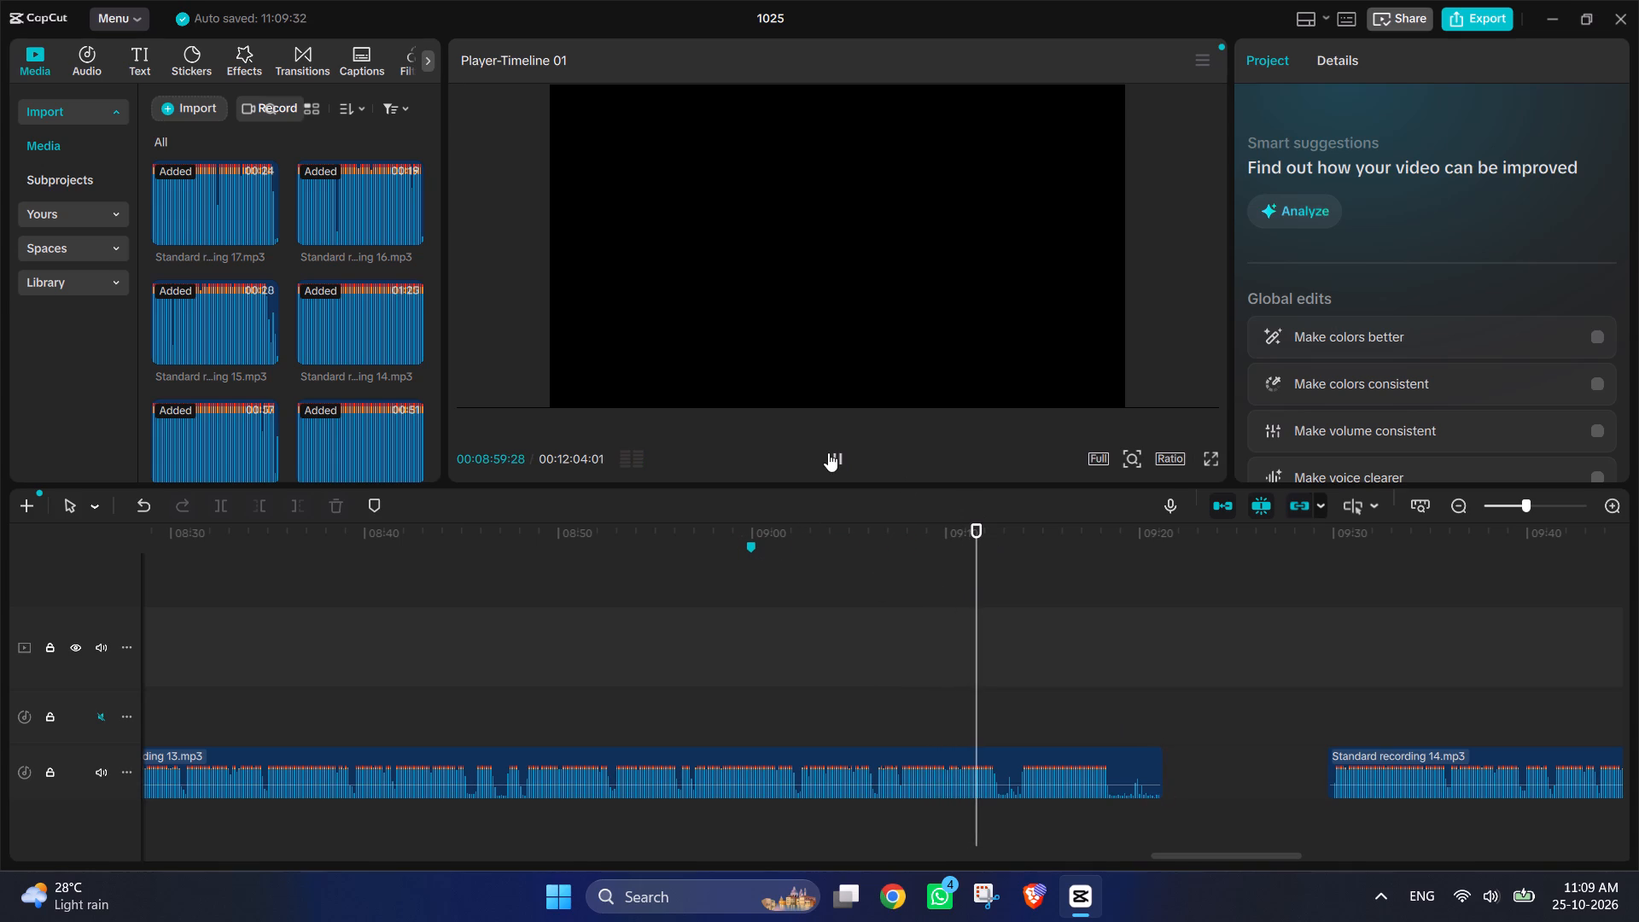
Play on through recording 13, split it at 00:09:12:17, and trim the later piece's start to 00:09:13:26 to remove the pause.
click(835, 455)
click(835, 455)
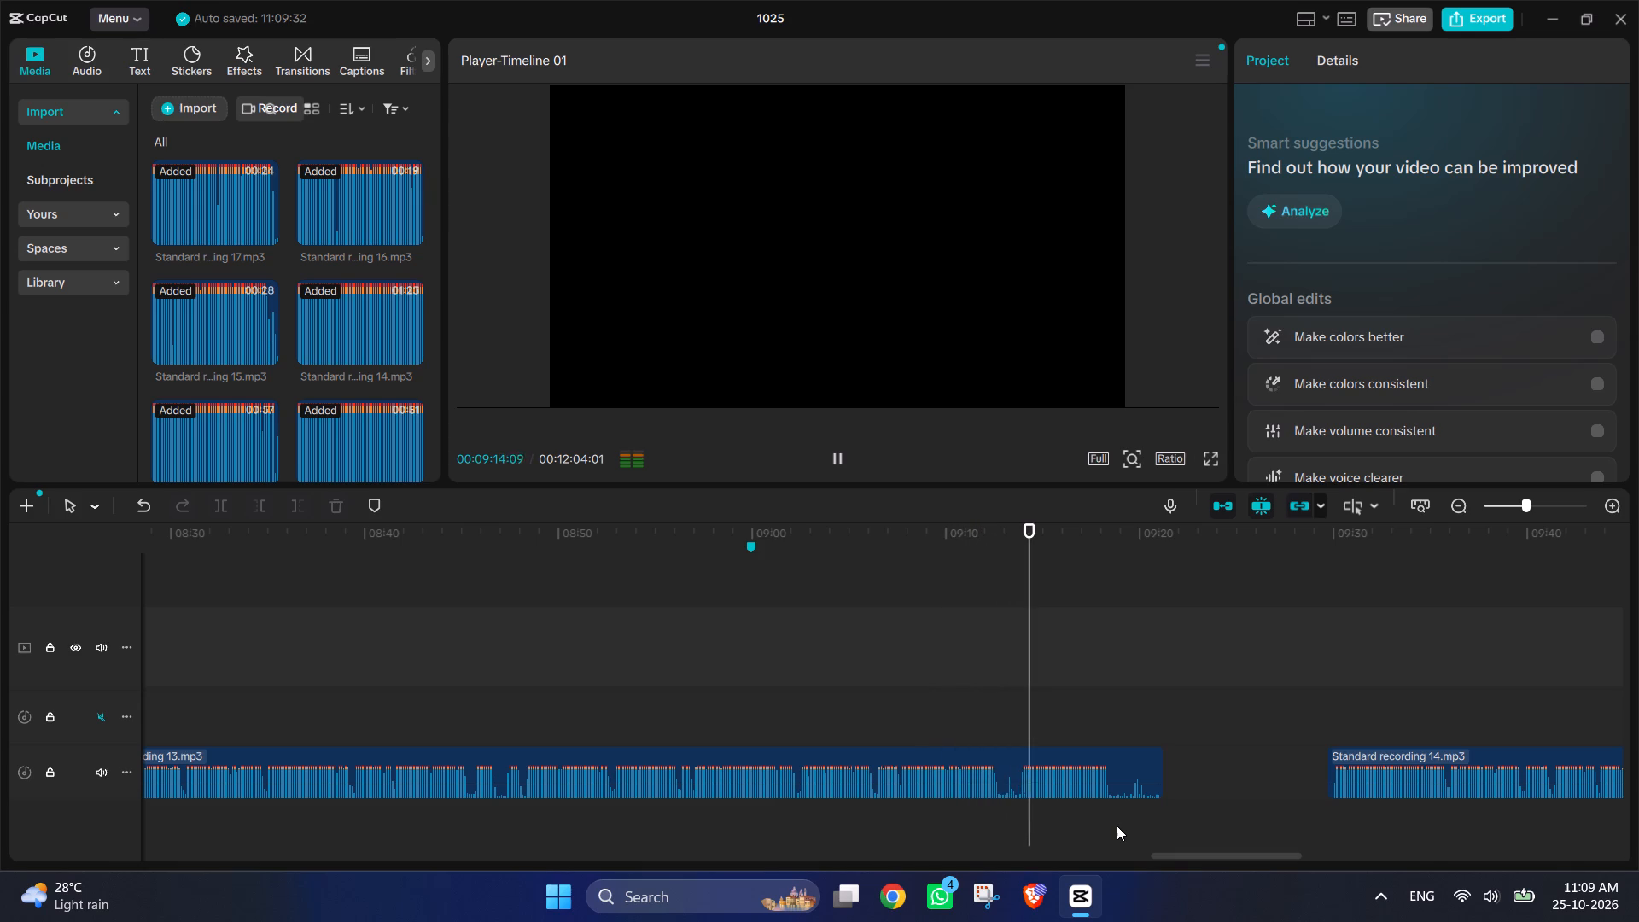
ctrl+scroll(1111, 825, up, 9)
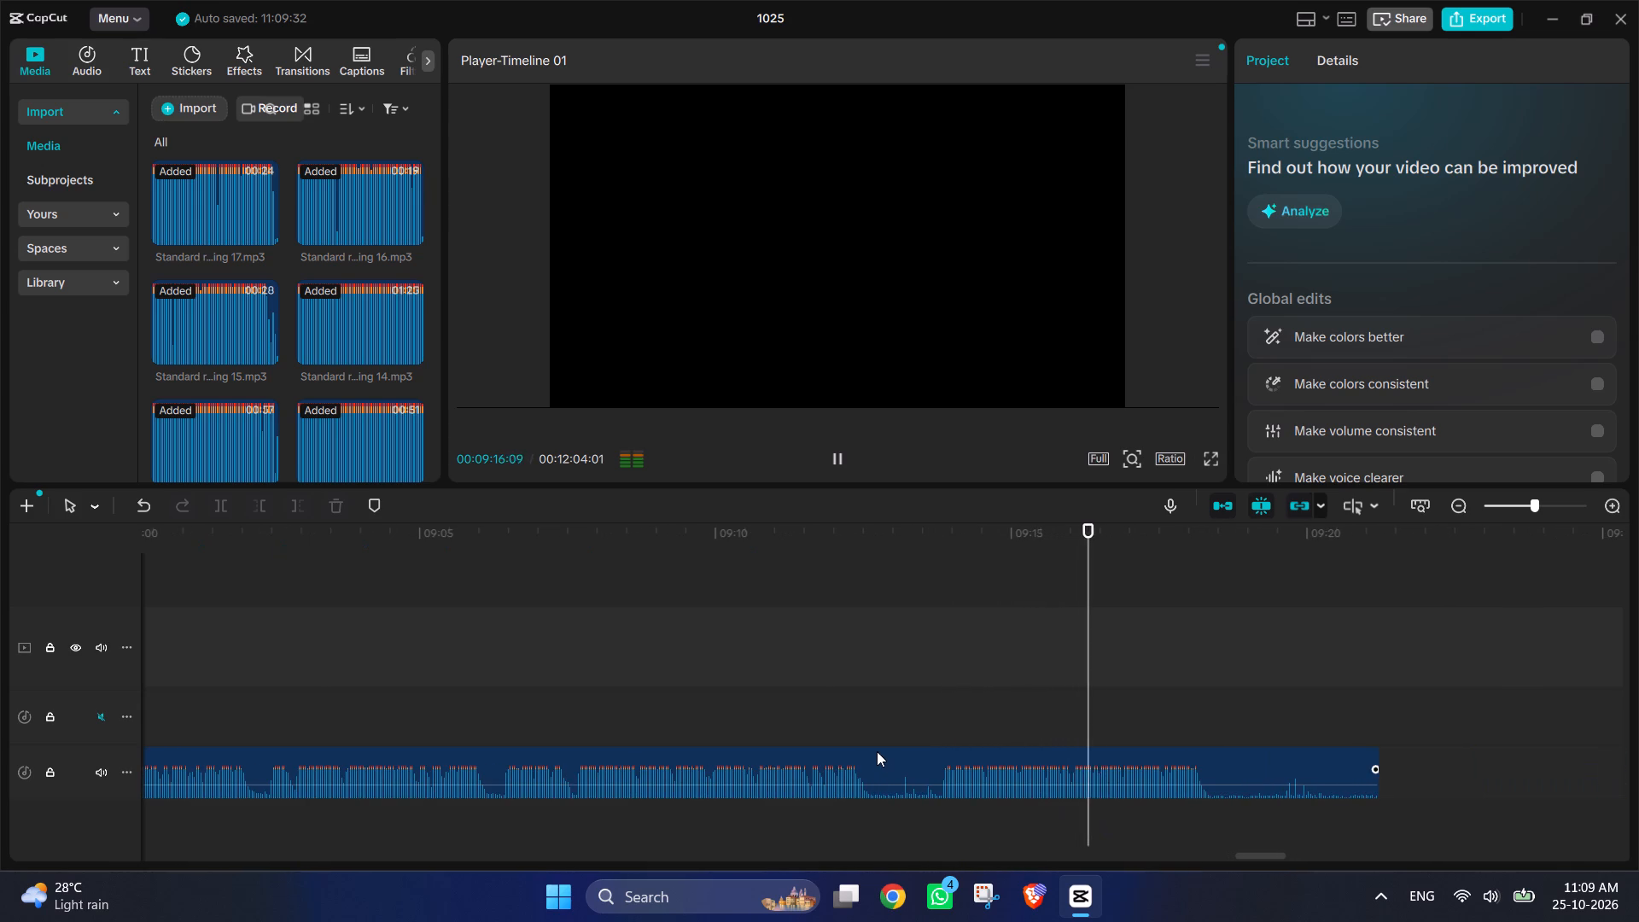
click(870, 743)
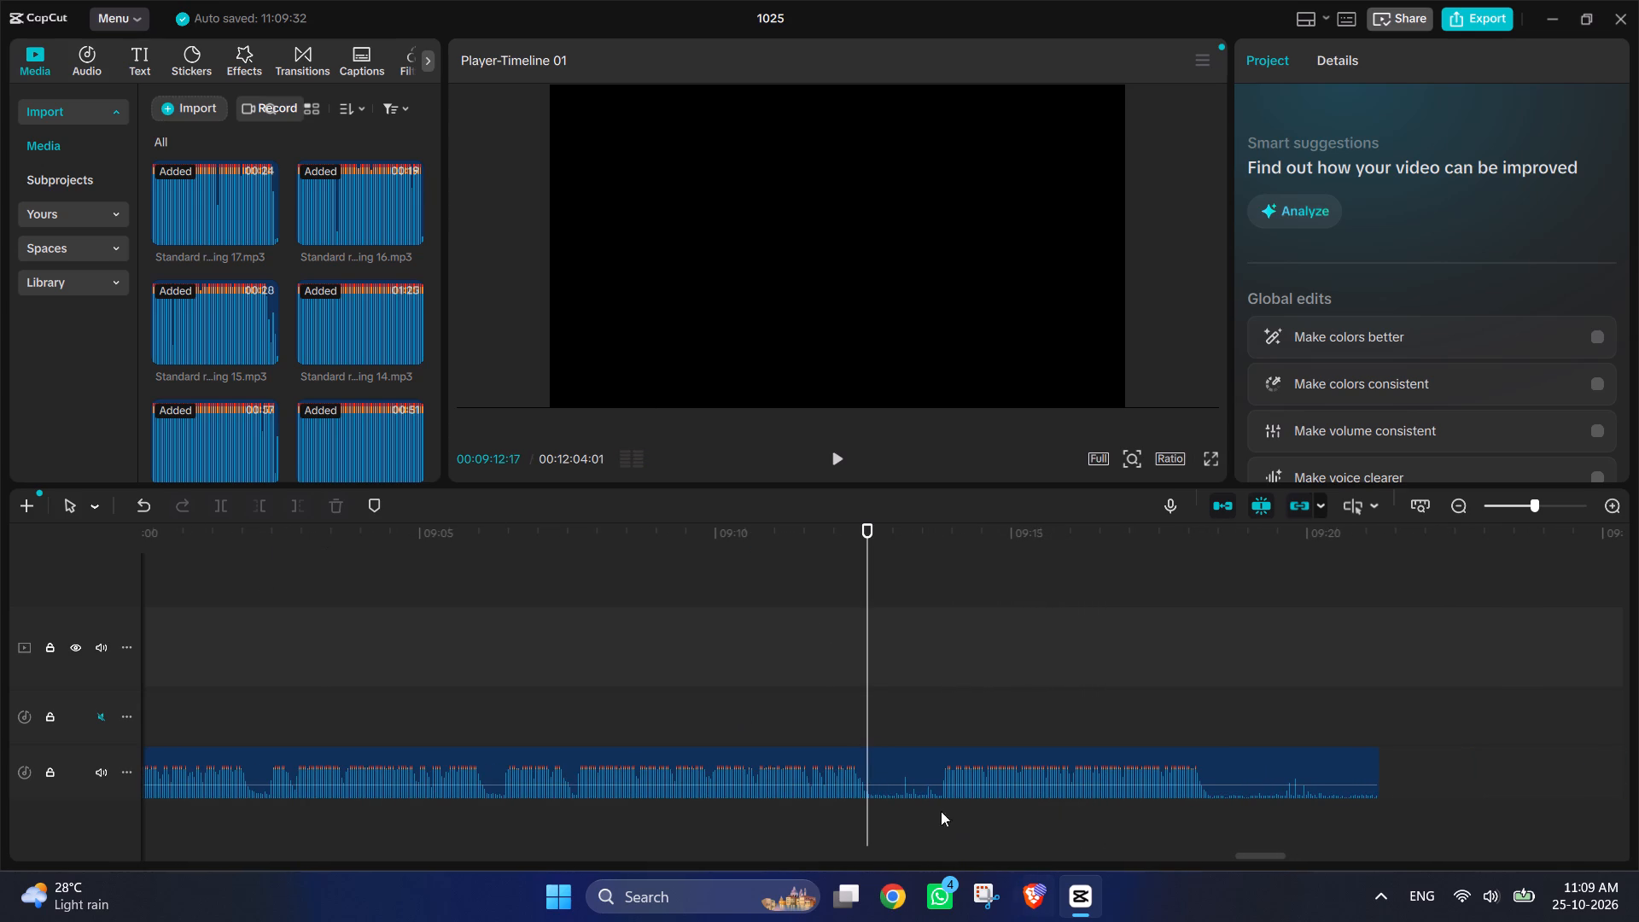
click(889, 769)
click(219, 506)
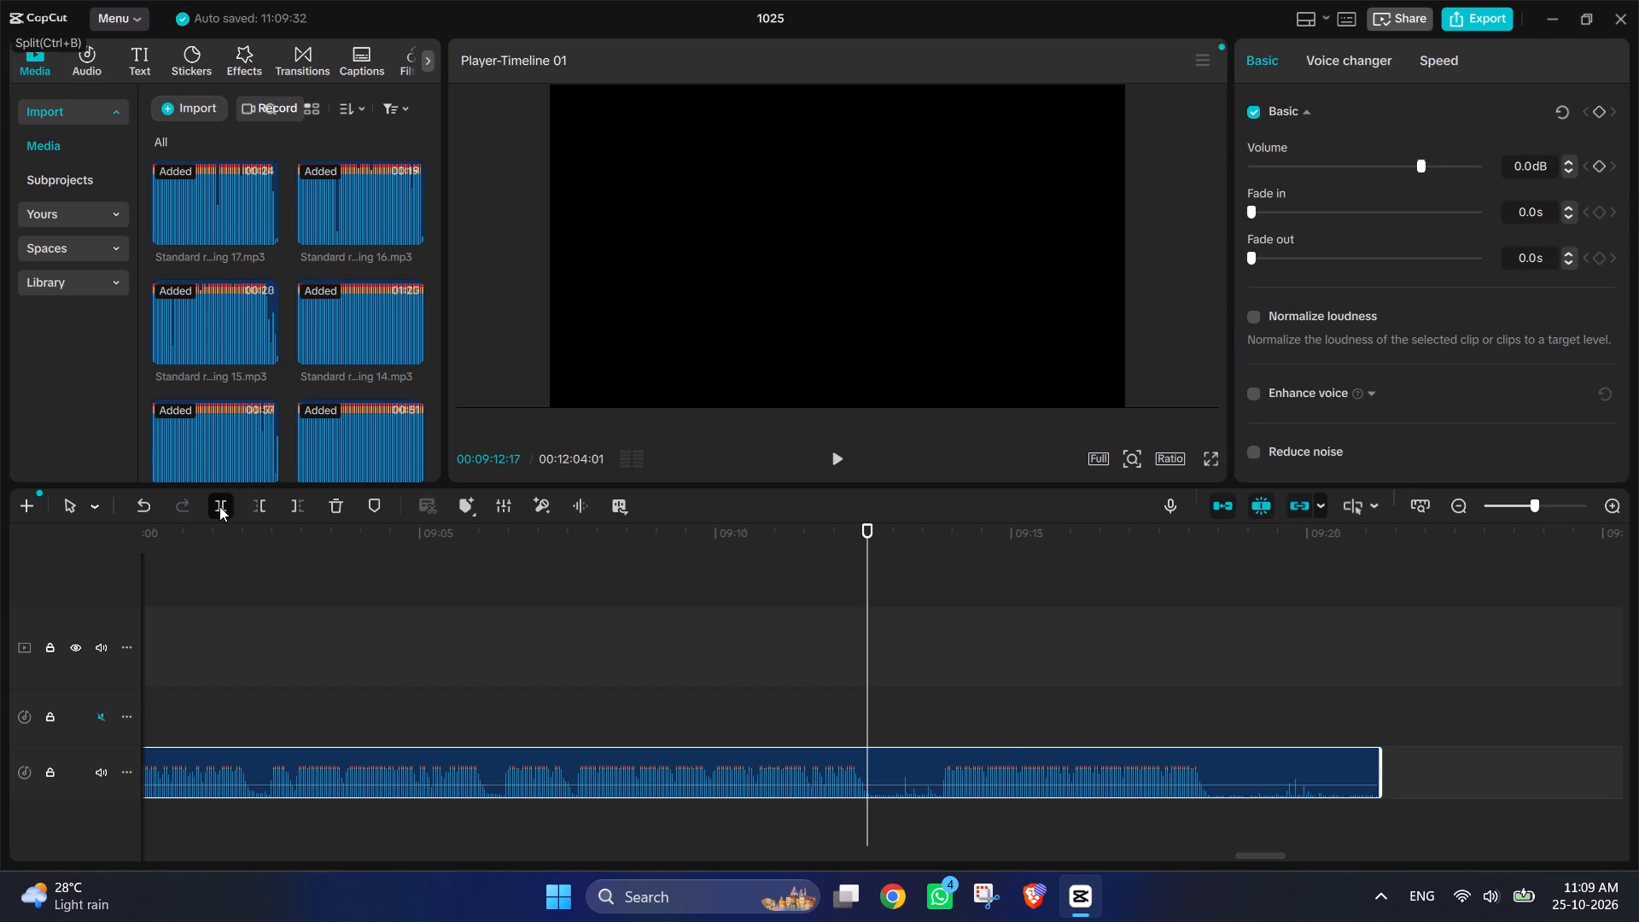
click(949, 703)
click(945, 703)
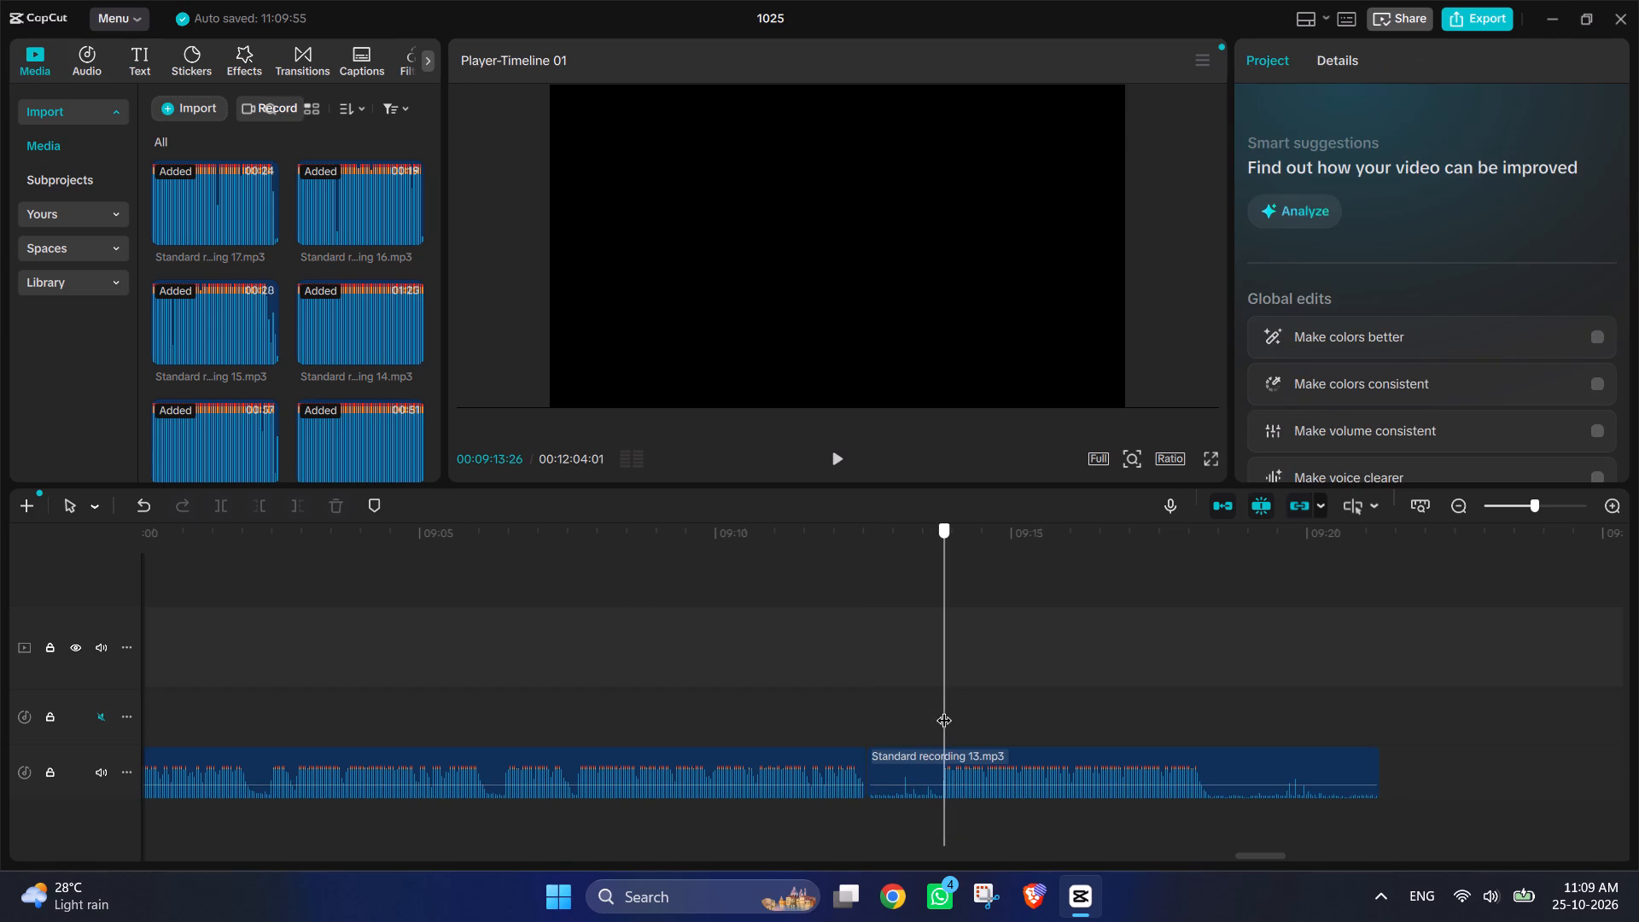
click(934, 768)
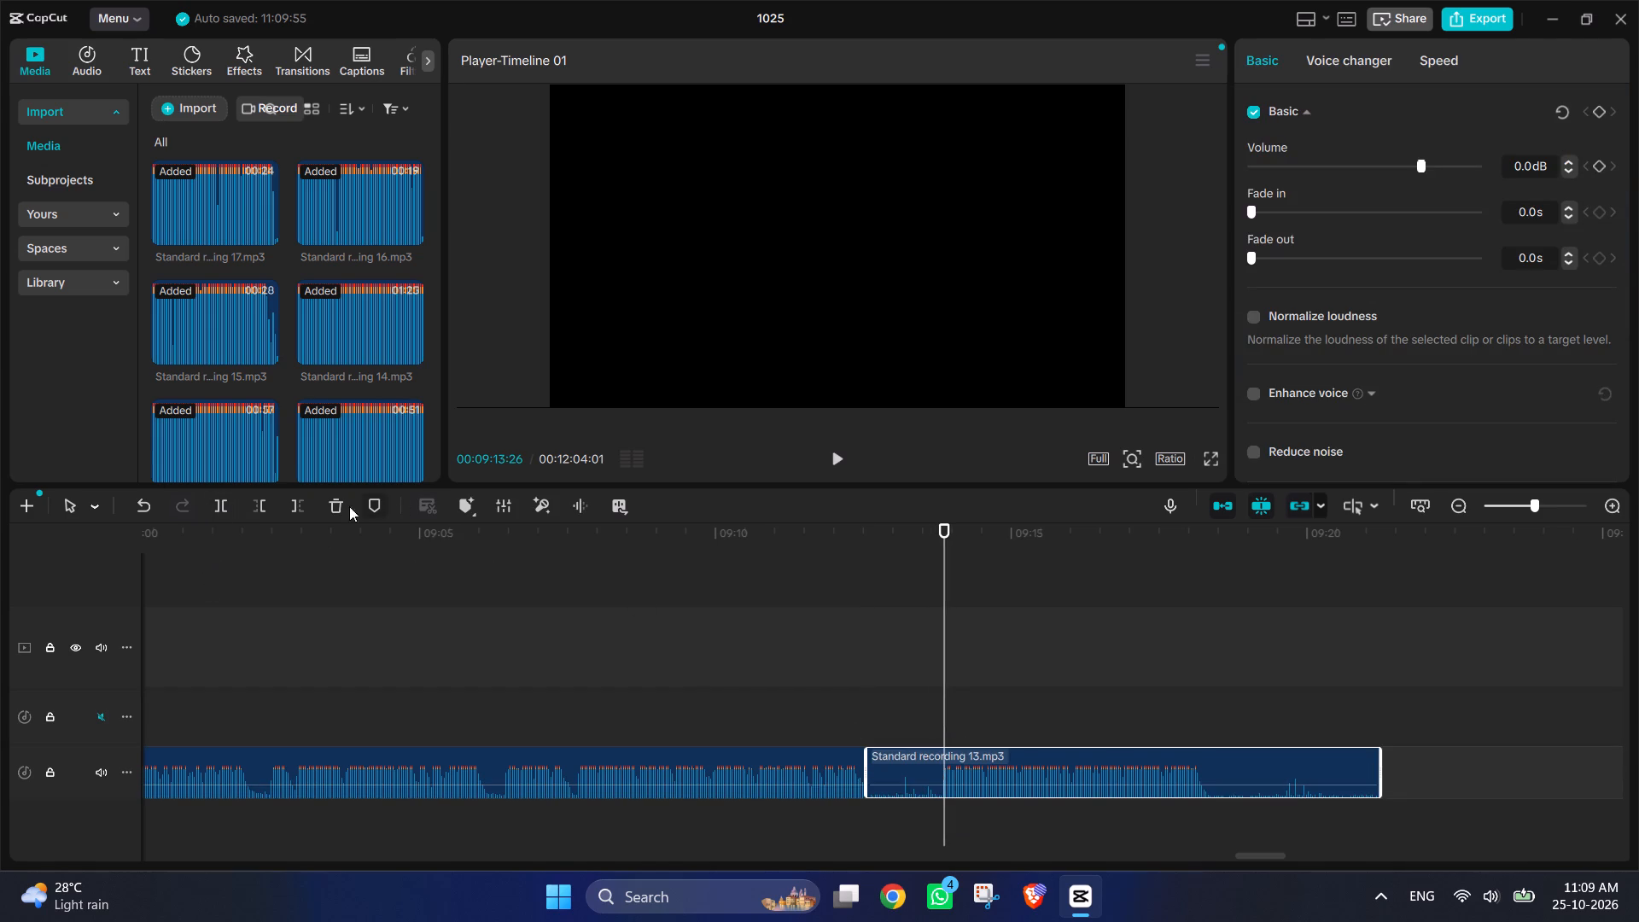
click(259, 502)
Move the last piece of recording 13 against the piece before it and play through it.
drag(1183, 754, 1178, 754)
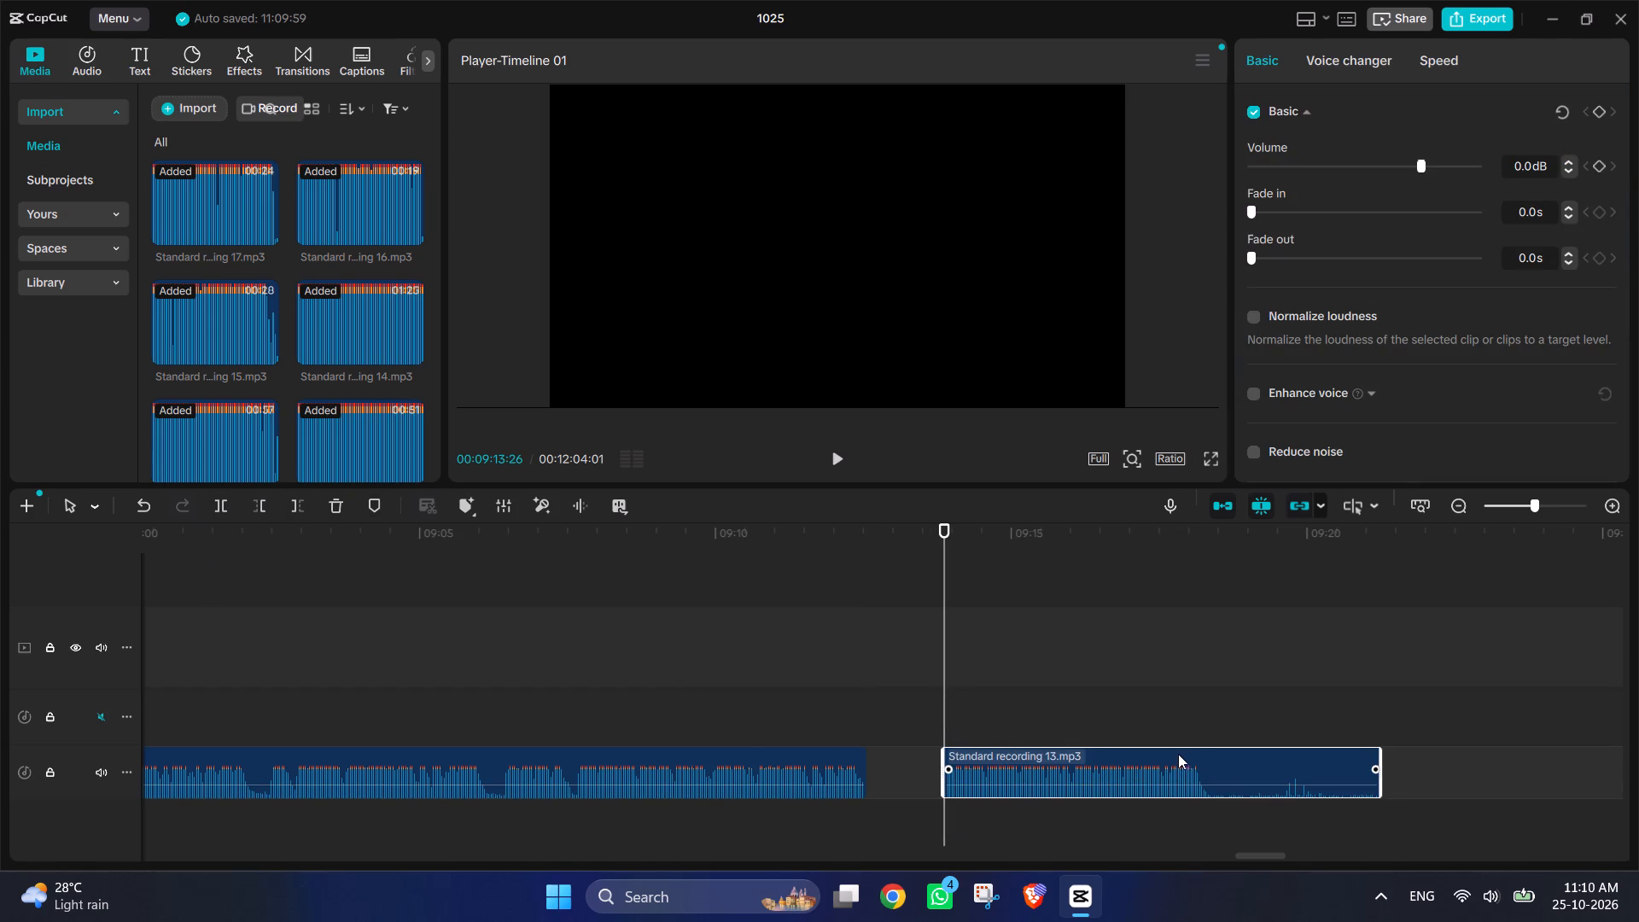
drag(1178, 754, 1103, 757)
click(840, 465)
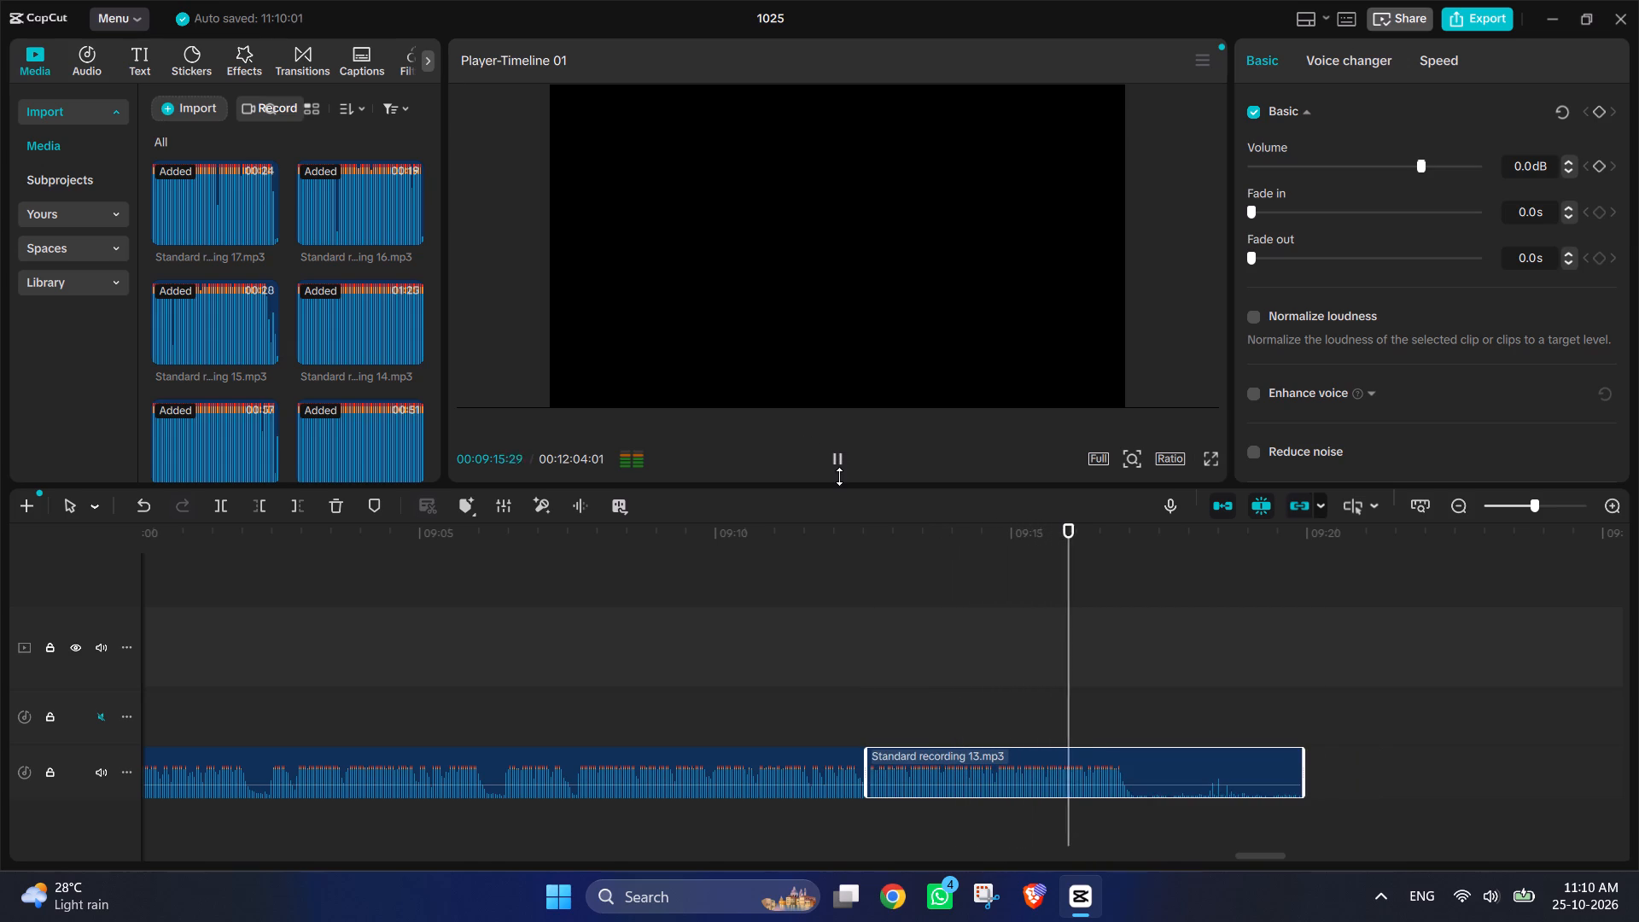
click(839, 476)
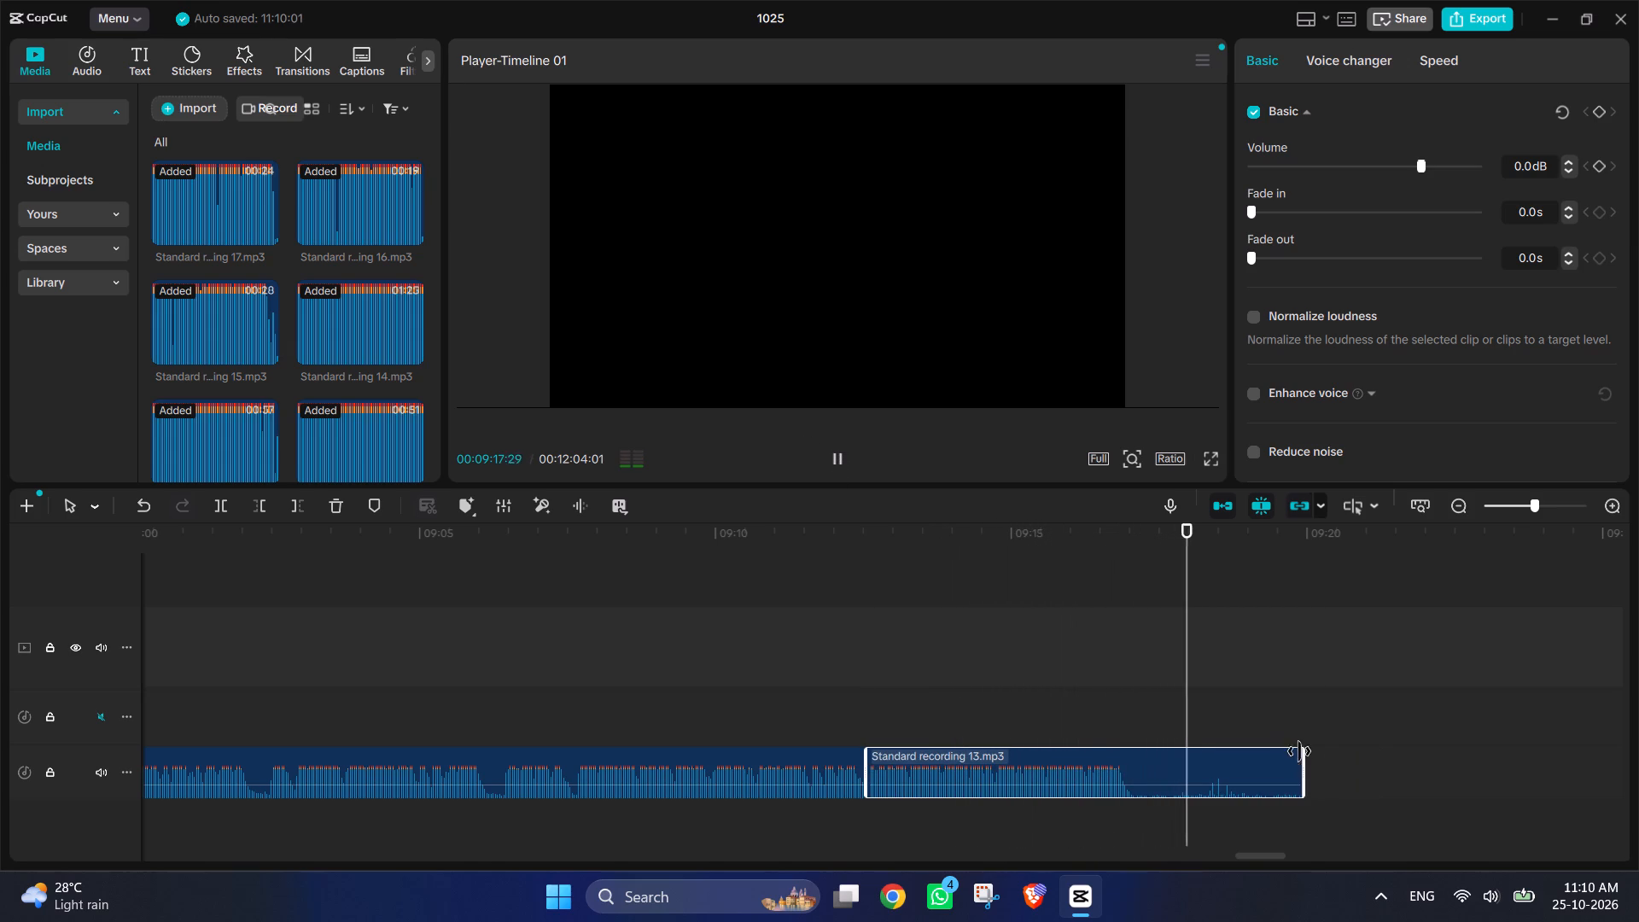
Trim the silent tail off the last piece of recording 13, ending it at about 00:09:17.
drag(1304, 780, 1129, 817)
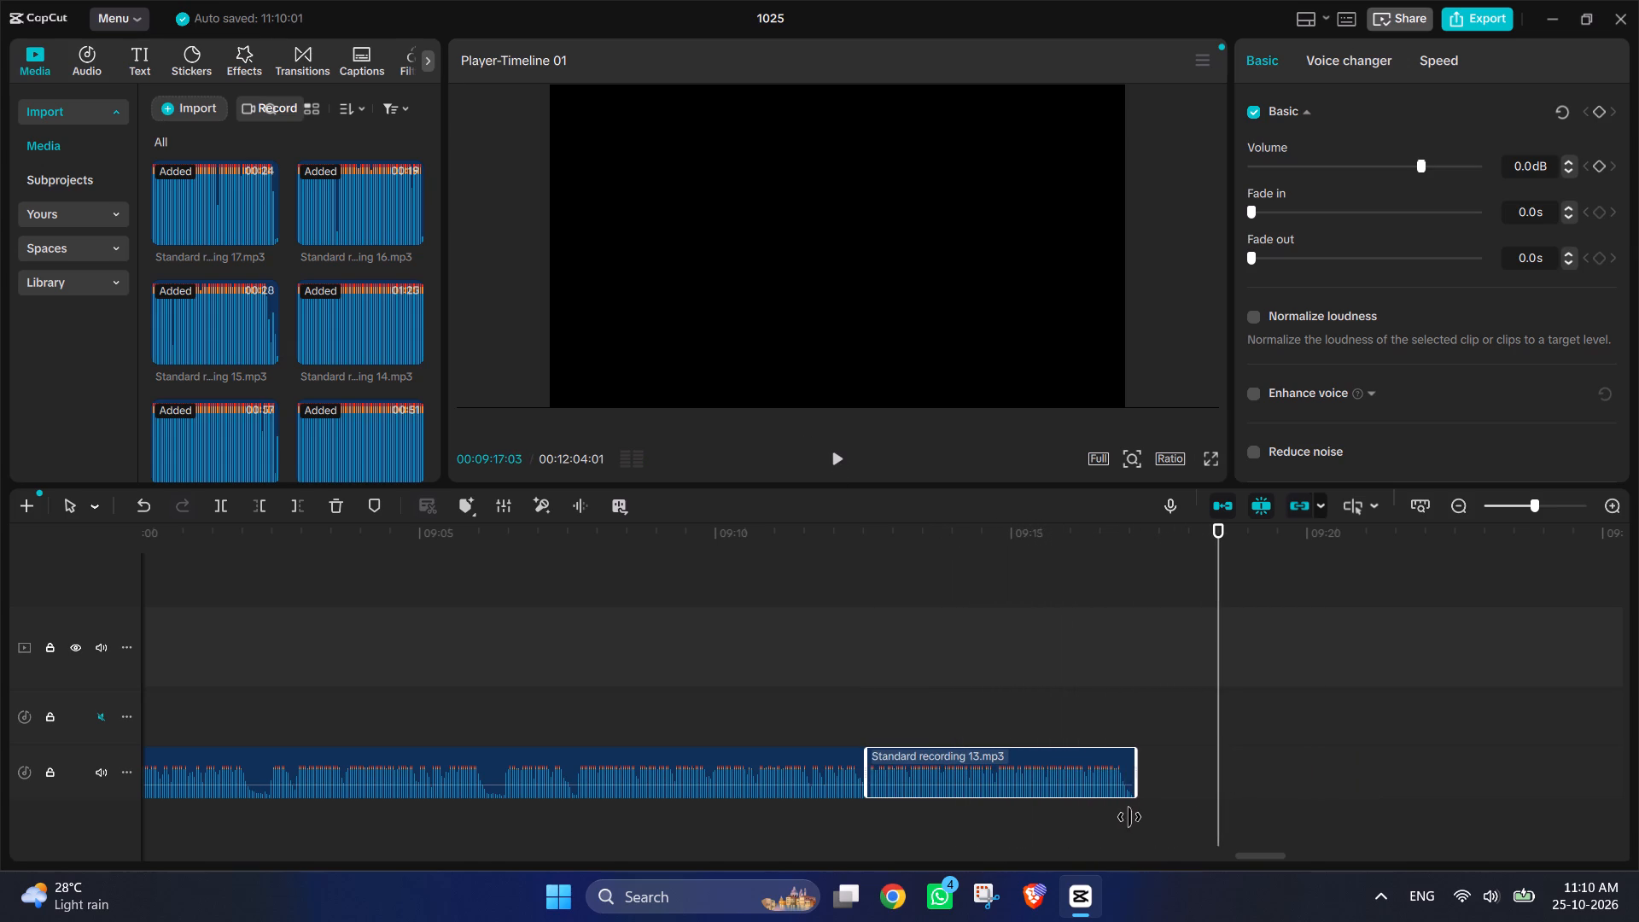
drag(1129, 817, 1129, 816)
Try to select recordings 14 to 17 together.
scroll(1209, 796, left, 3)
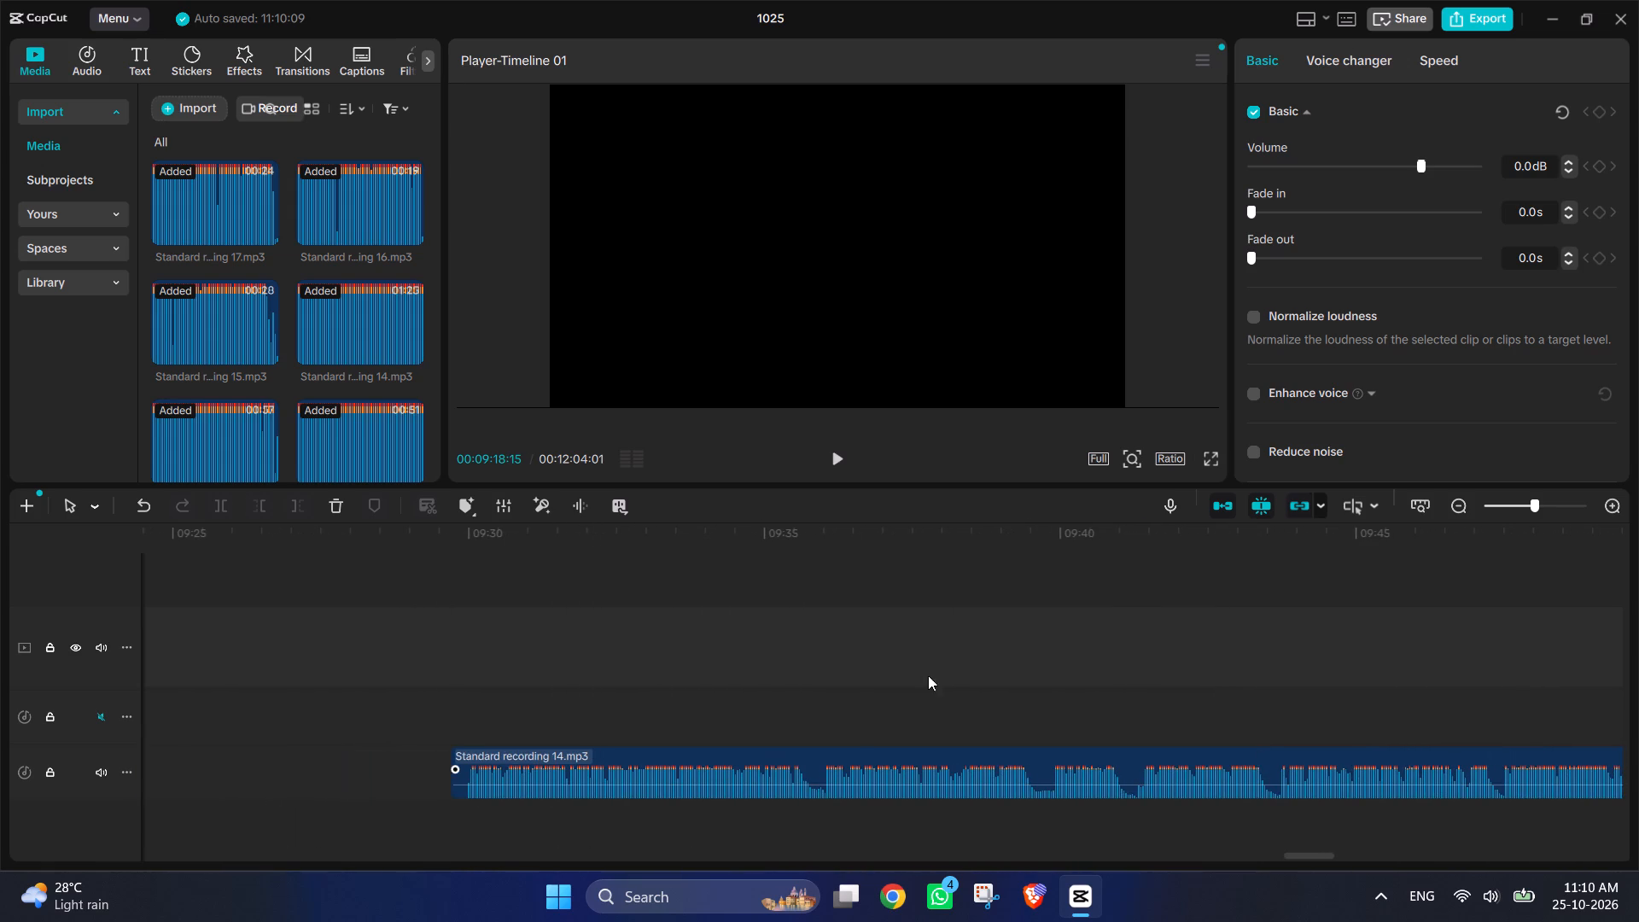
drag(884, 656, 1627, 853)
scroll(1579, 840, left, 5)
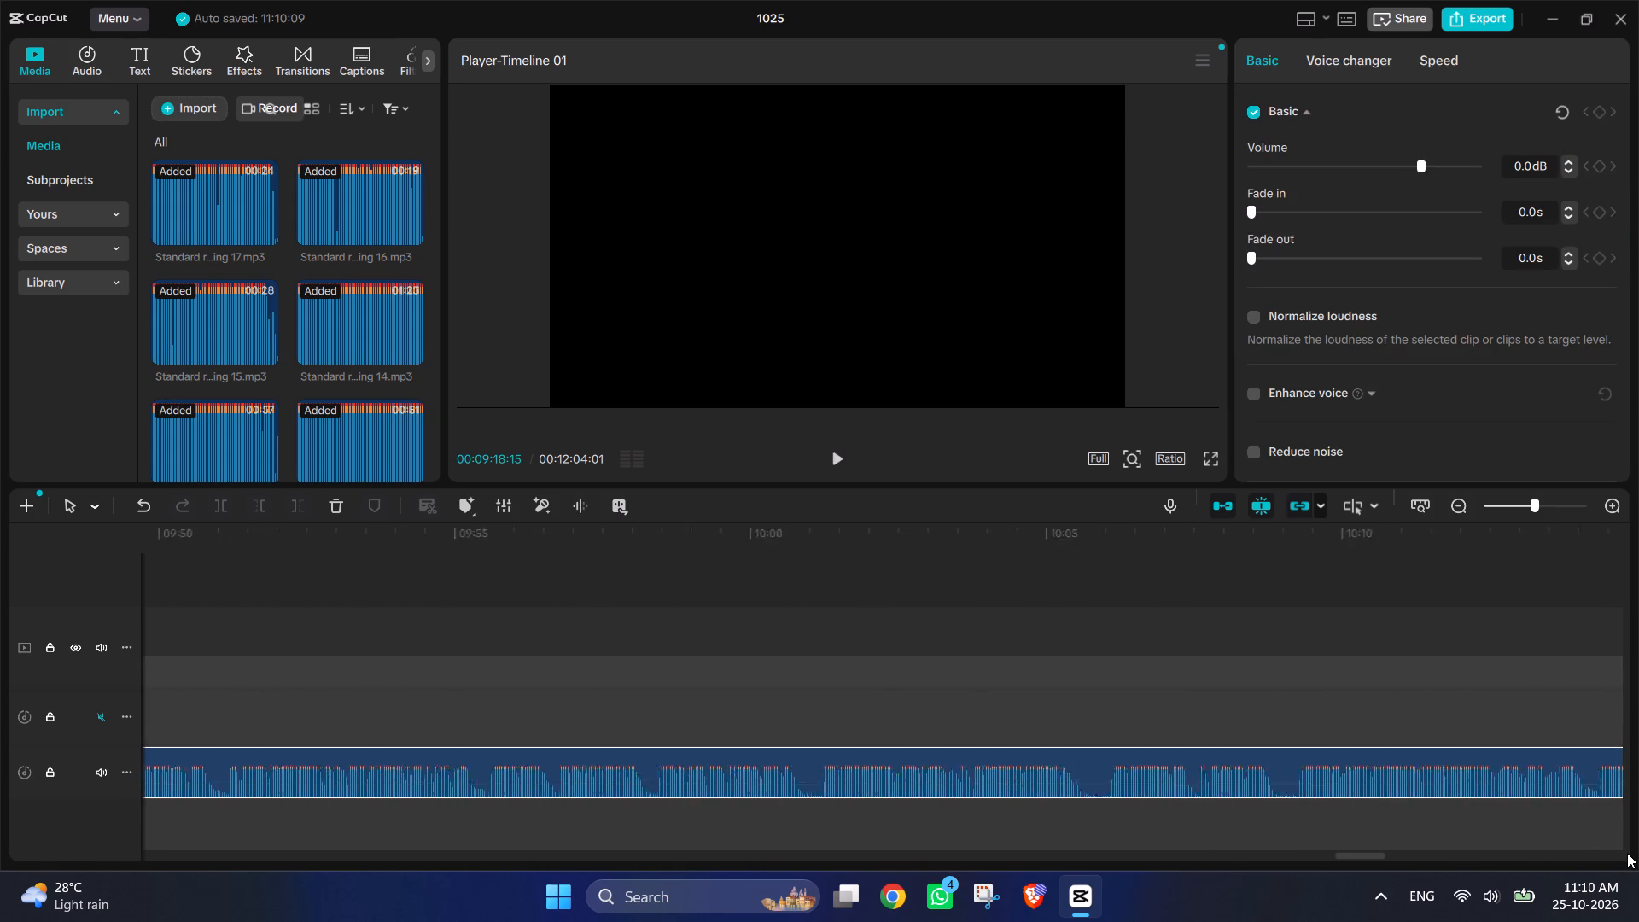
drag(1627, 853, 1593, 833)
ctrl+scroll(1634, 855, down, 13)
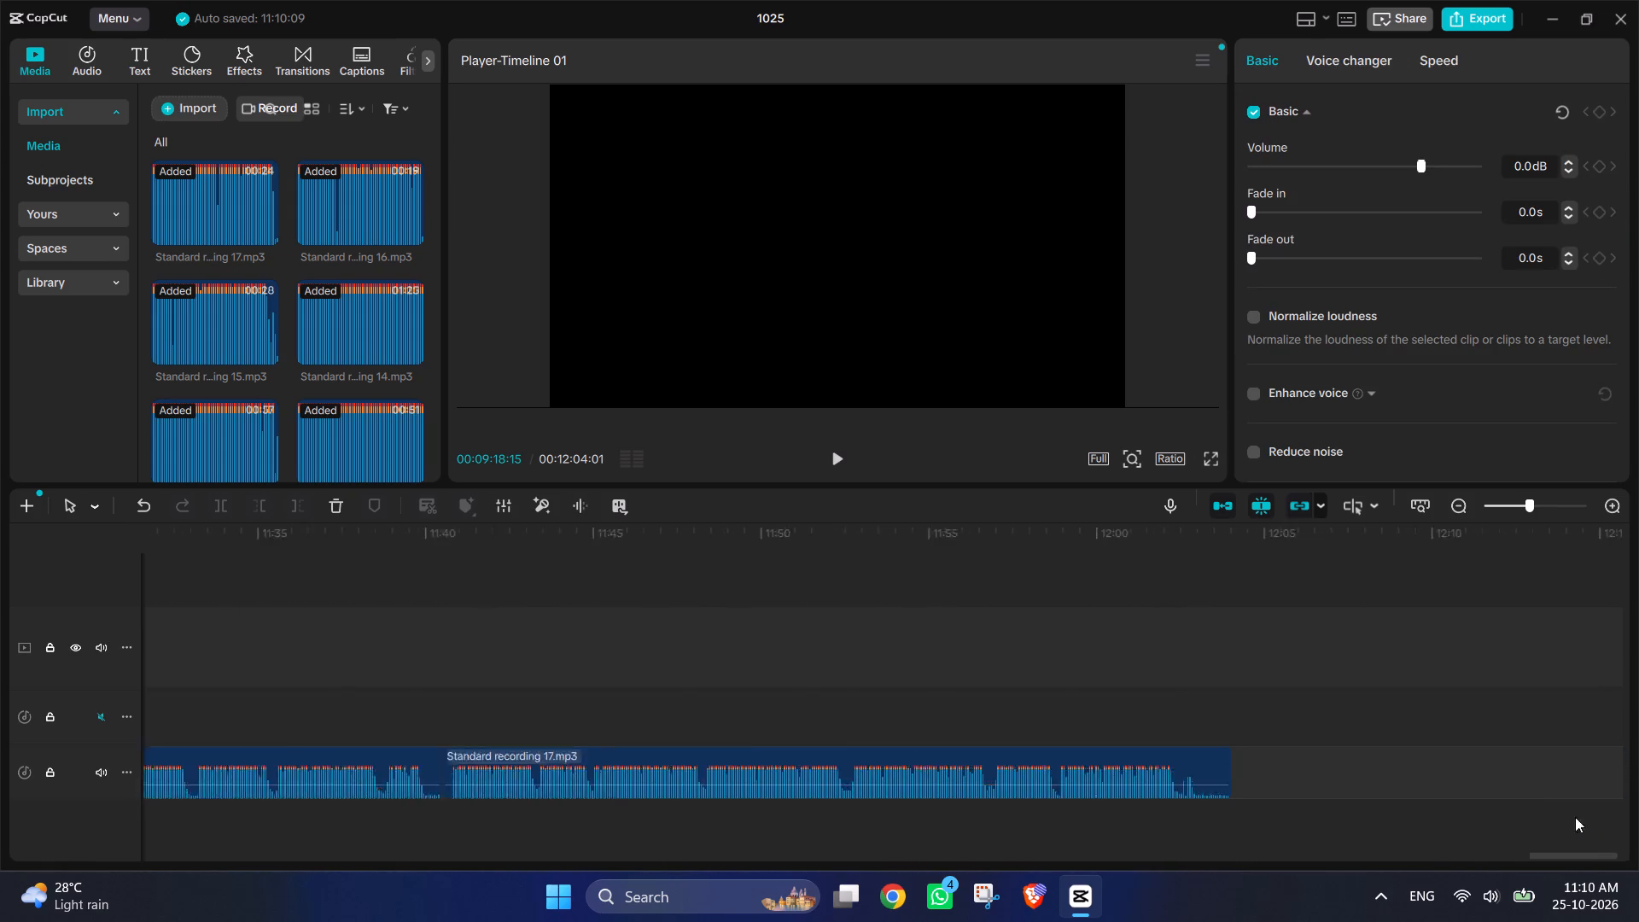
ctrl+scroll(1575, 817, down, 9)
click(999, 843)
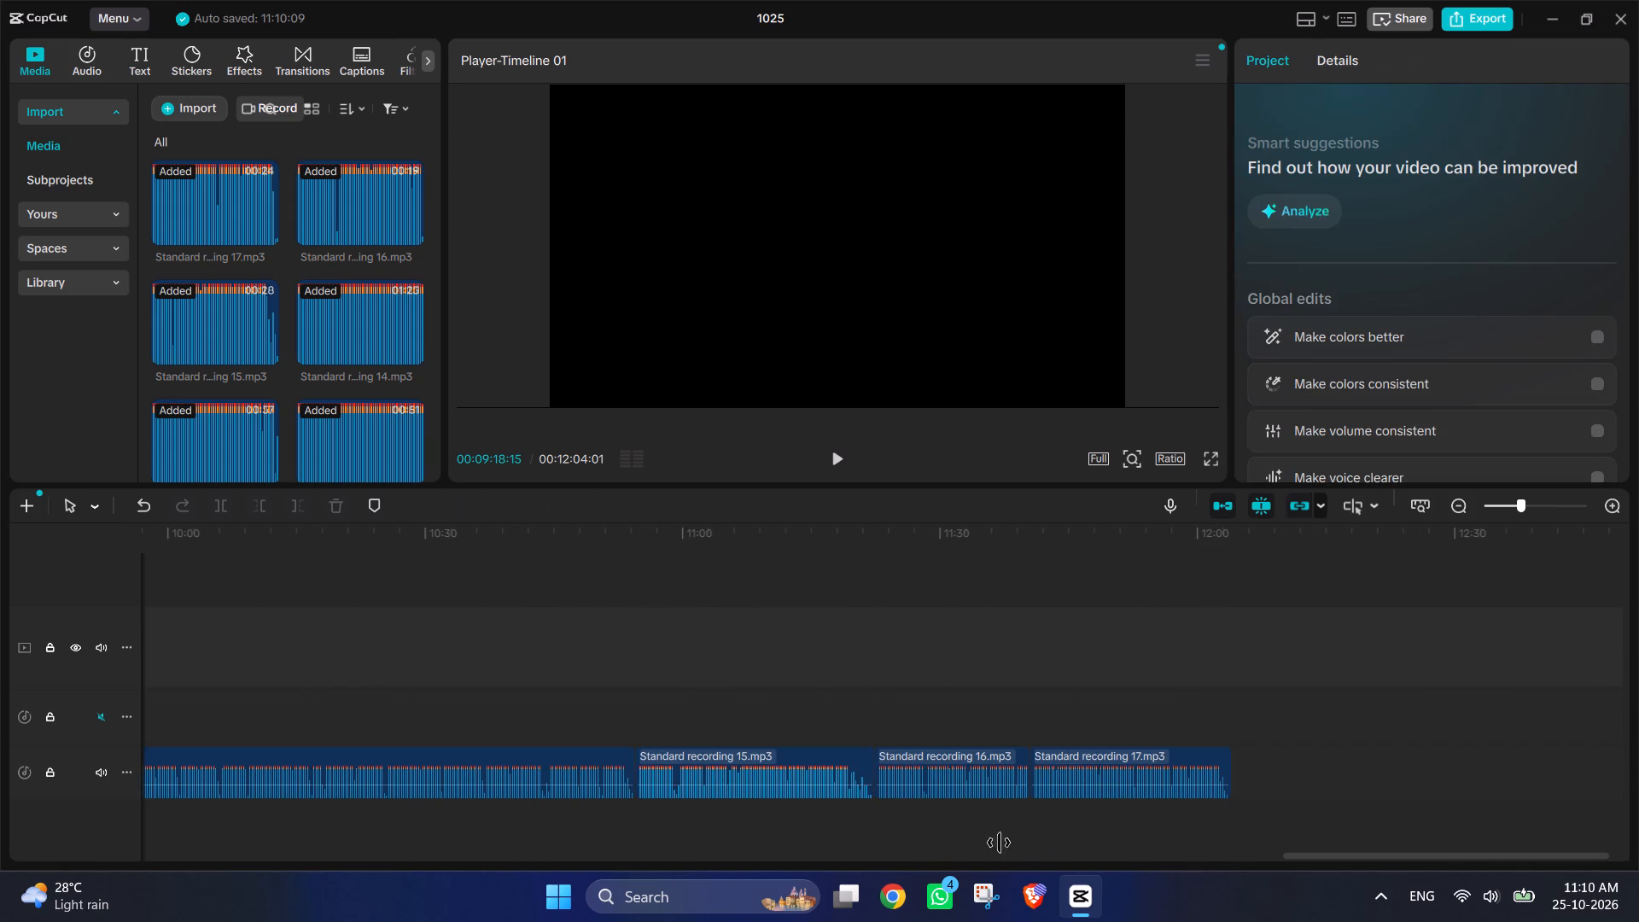
Play from 00:10:51:05 across the join between recordings 14 and 15.
ctrl+scroll(813, 789, up, 7)
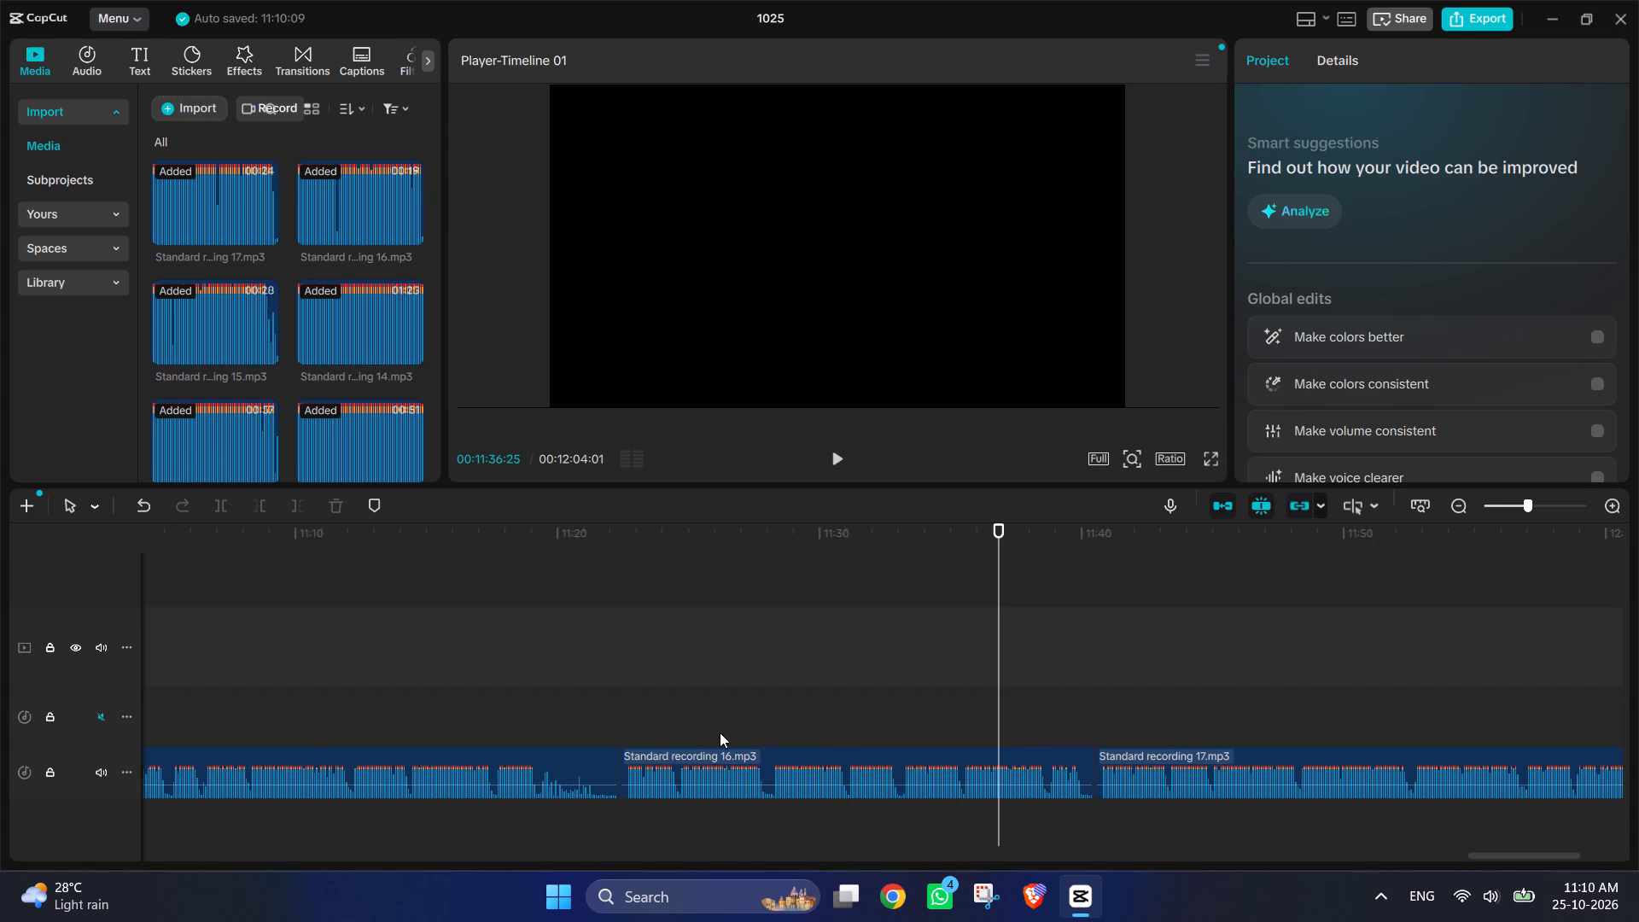
scroll(726, 732, right, 1)
ctrl+scroll(726, 732, up, 1)
scroll(732, 746, right, 2)
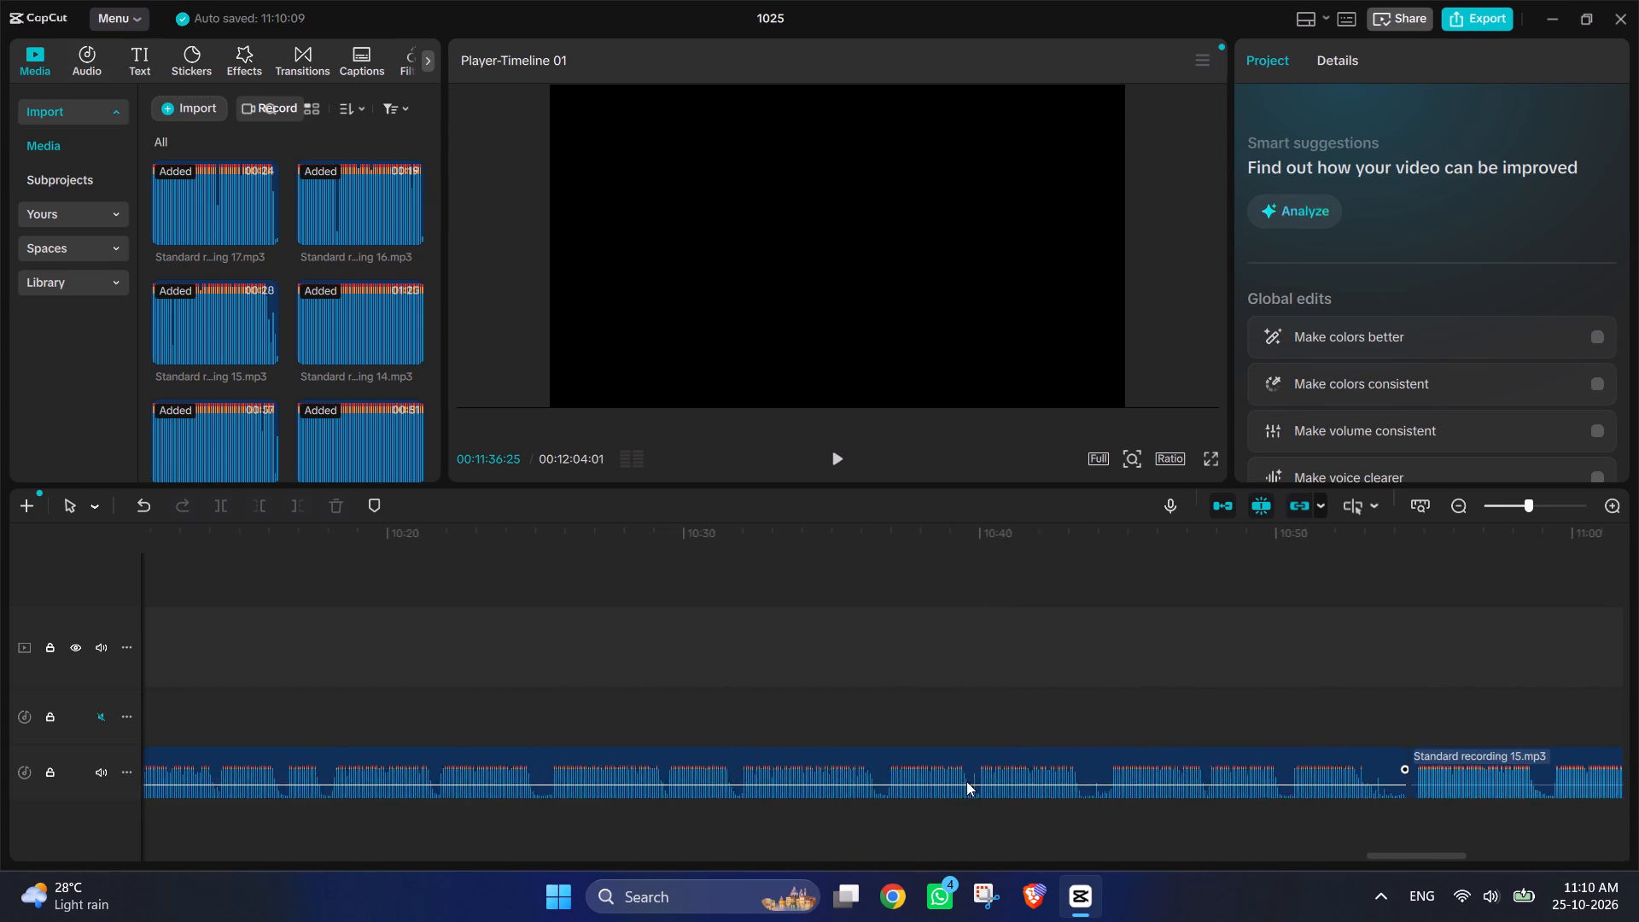
scroll(966, 781, right, 1)
click(1200, 704)
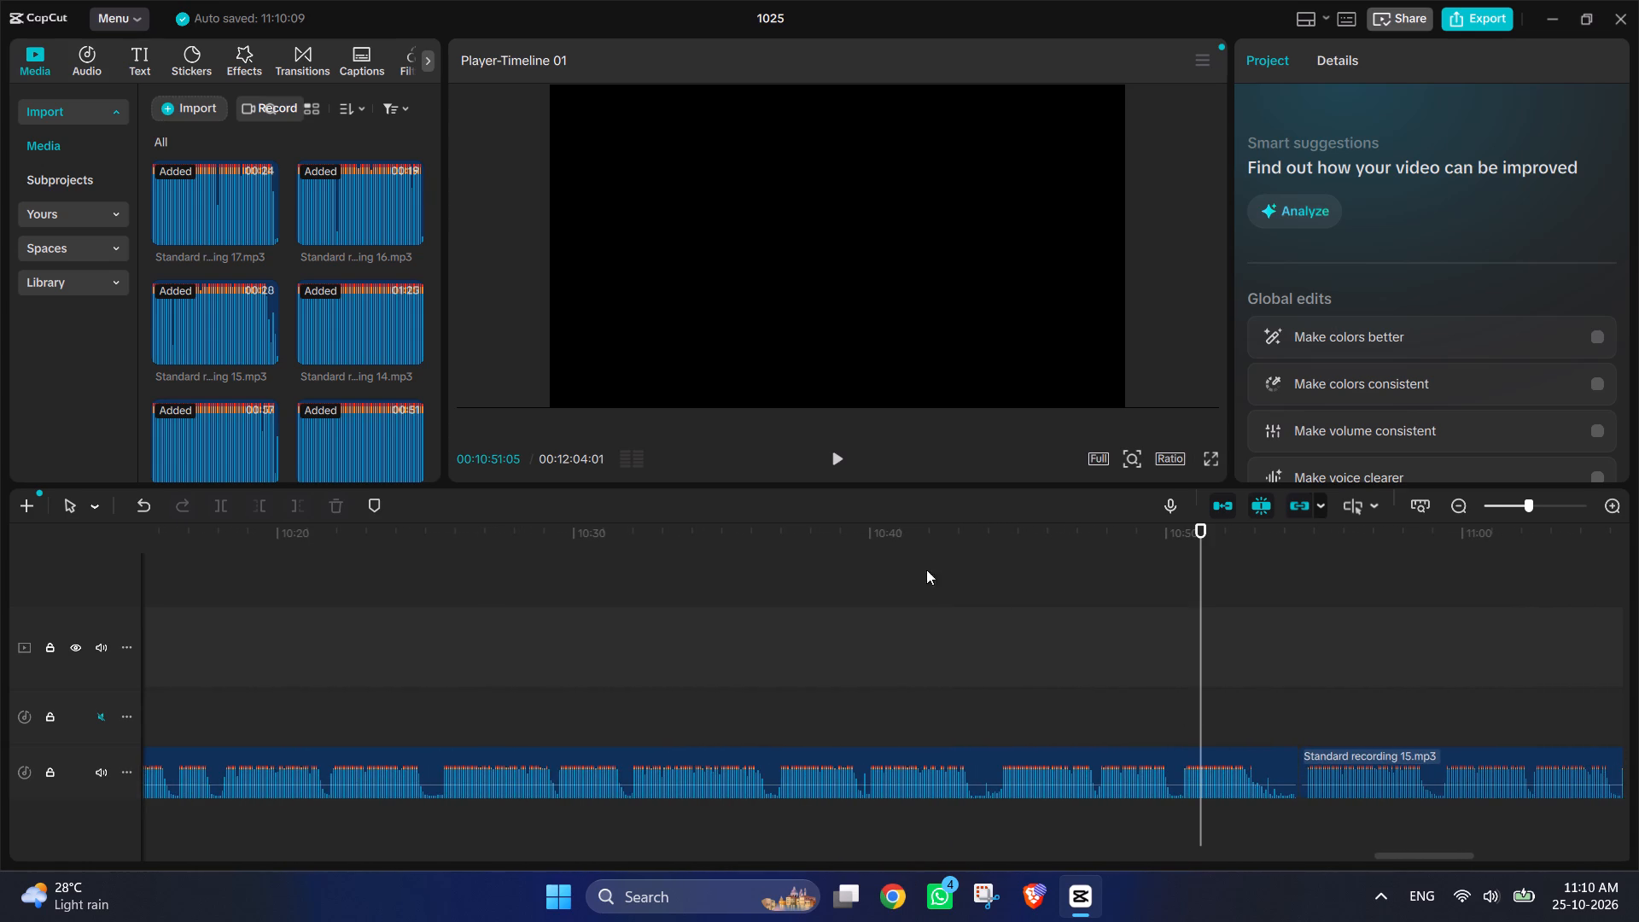
click(837, 448)
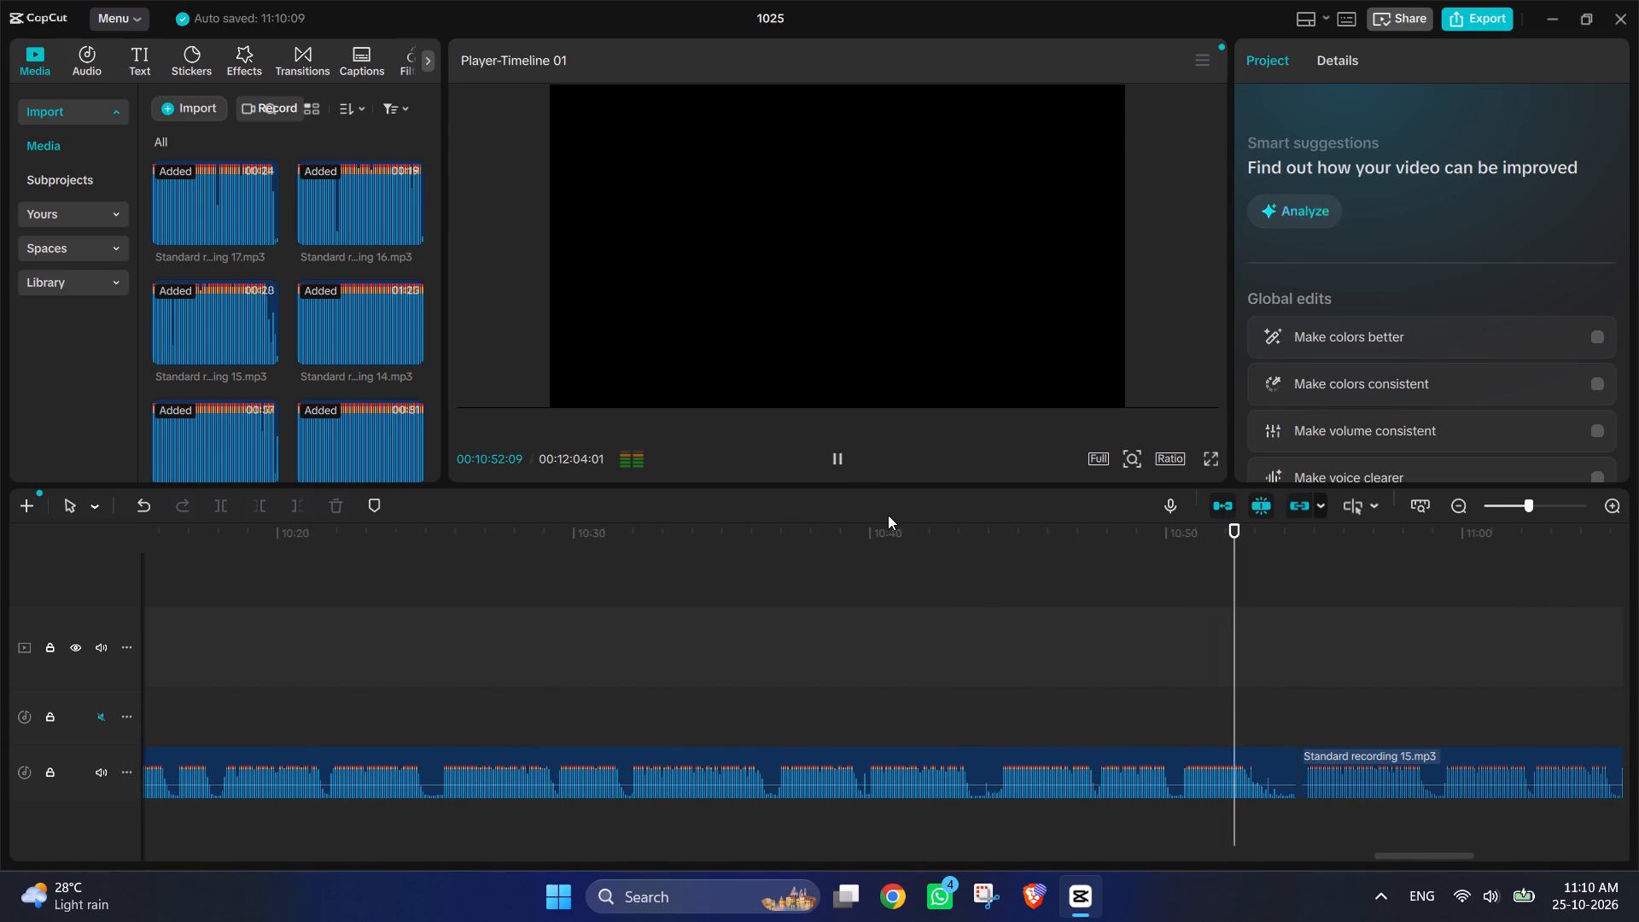
scroll(1168, 673, left, 1)
scroll(1171, 681, right, 1)
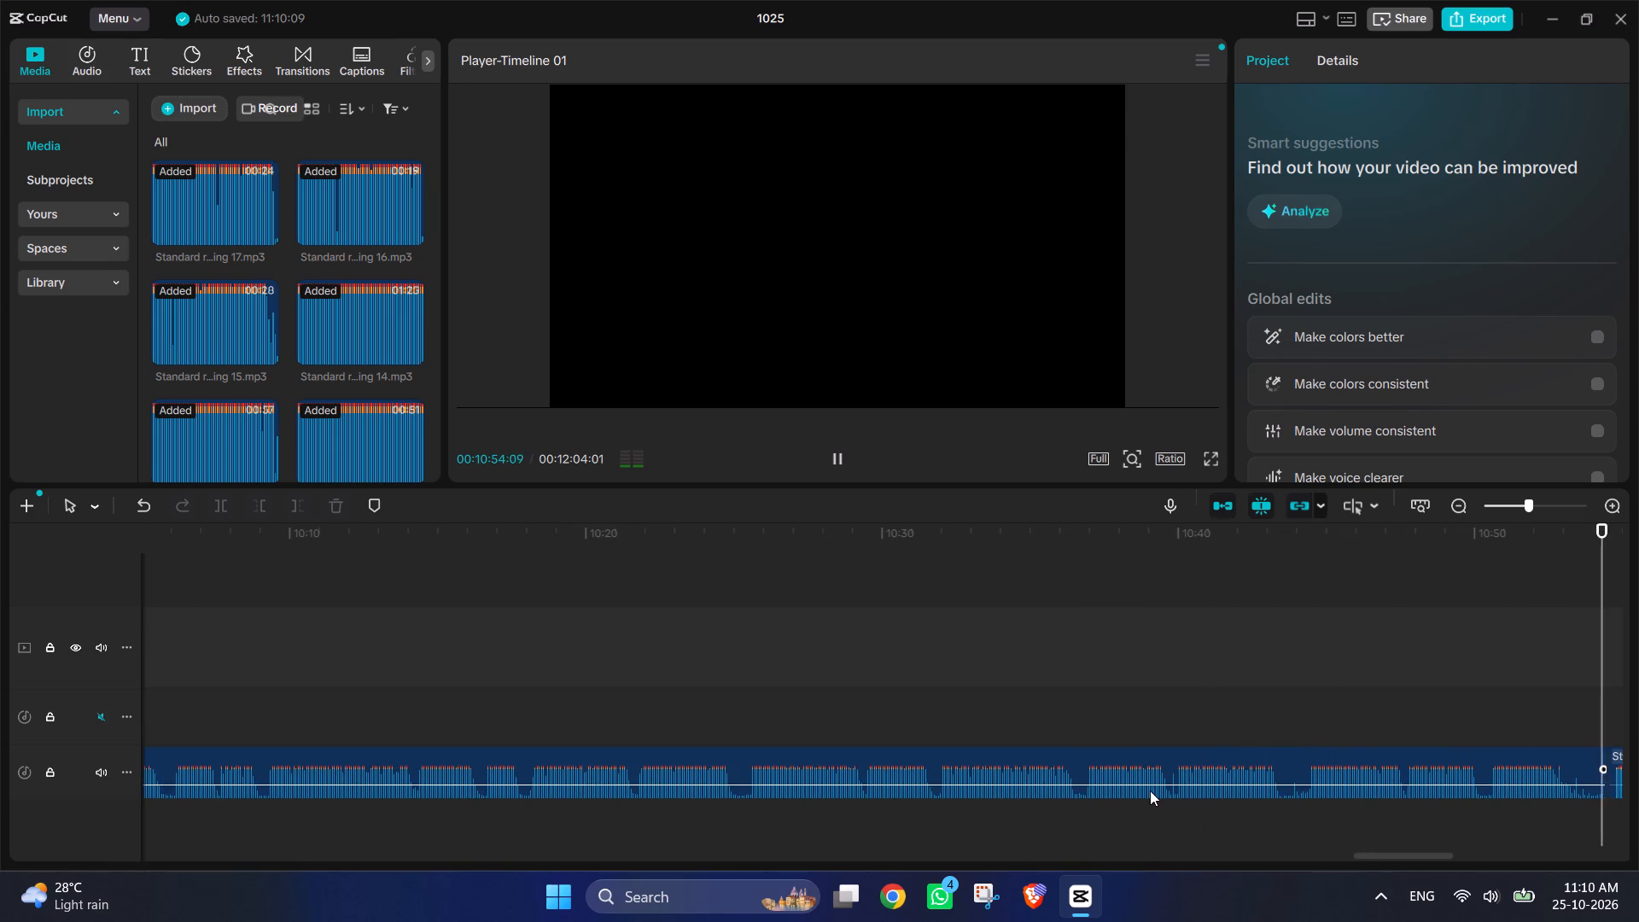
ctrl+scroll(1150, 791, down, 4)
scroll(924, 785, right, 1)
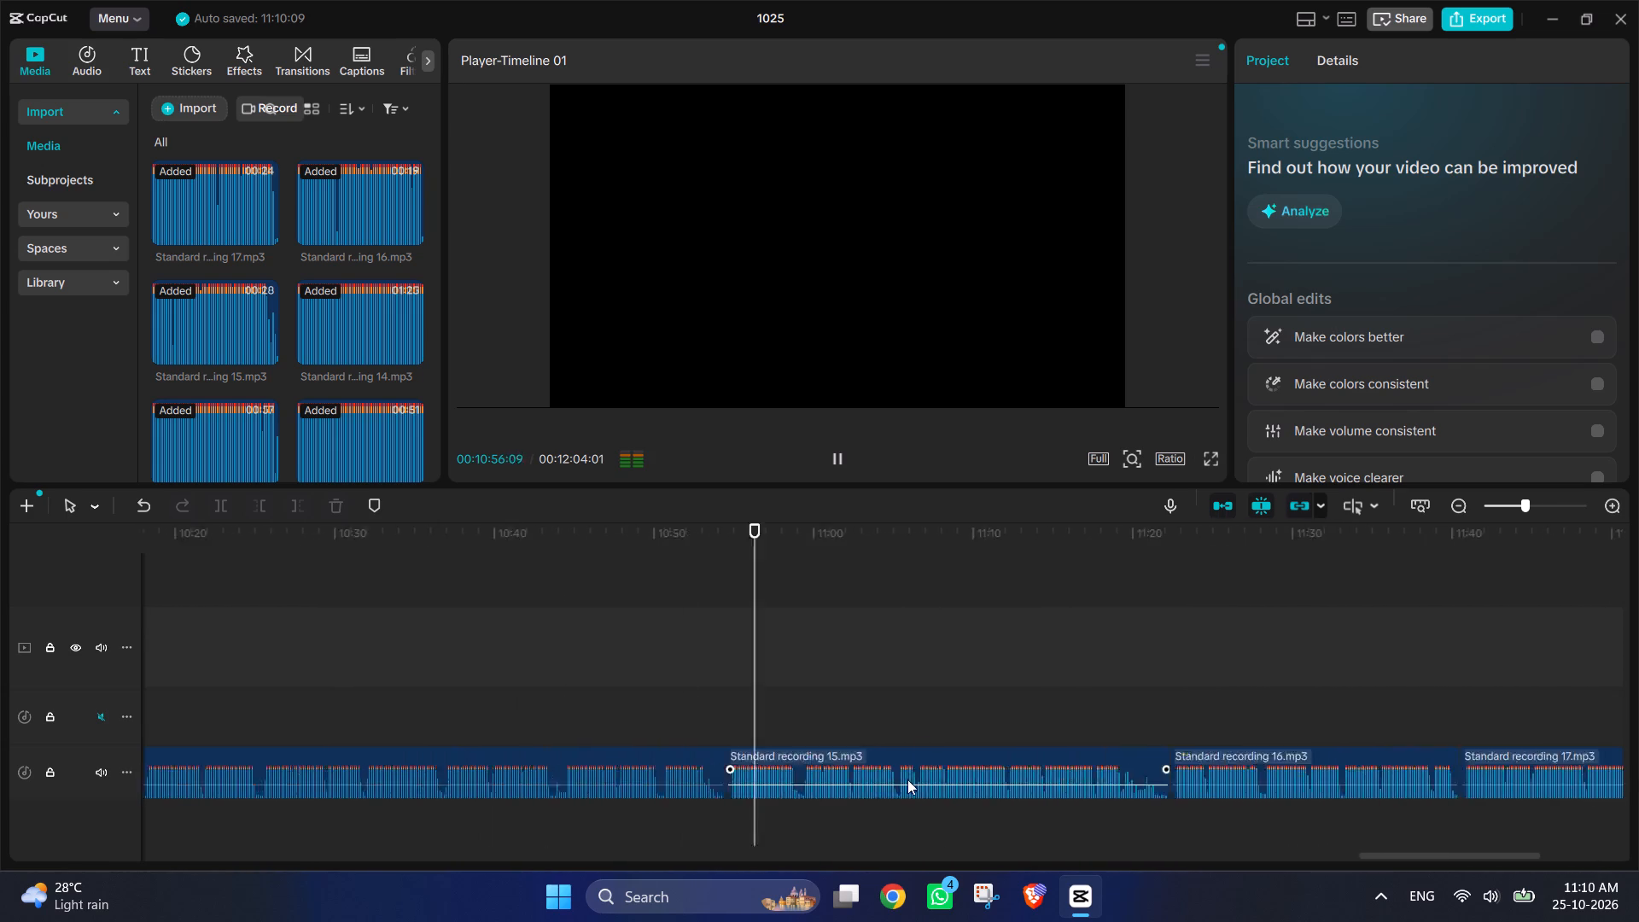
scroll(907, 779, right, 2)
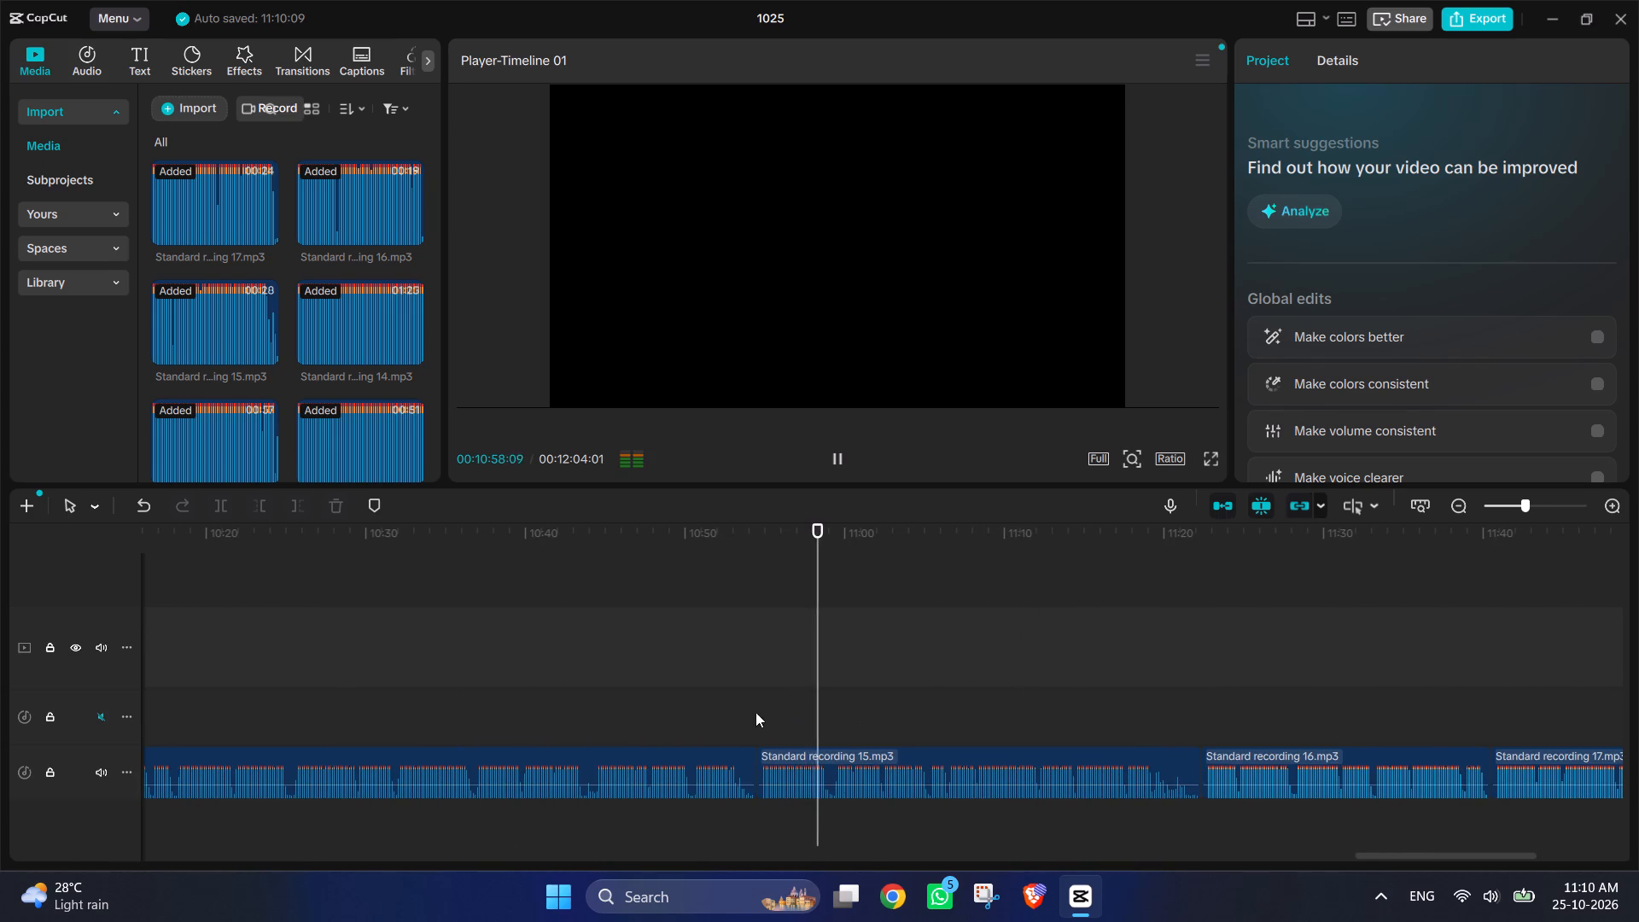
Replay the last part of recording 14 from about 00:10:35 to find where its unwanted ending begins.
click(632, 721)
drag(631, 679, 545, 672)
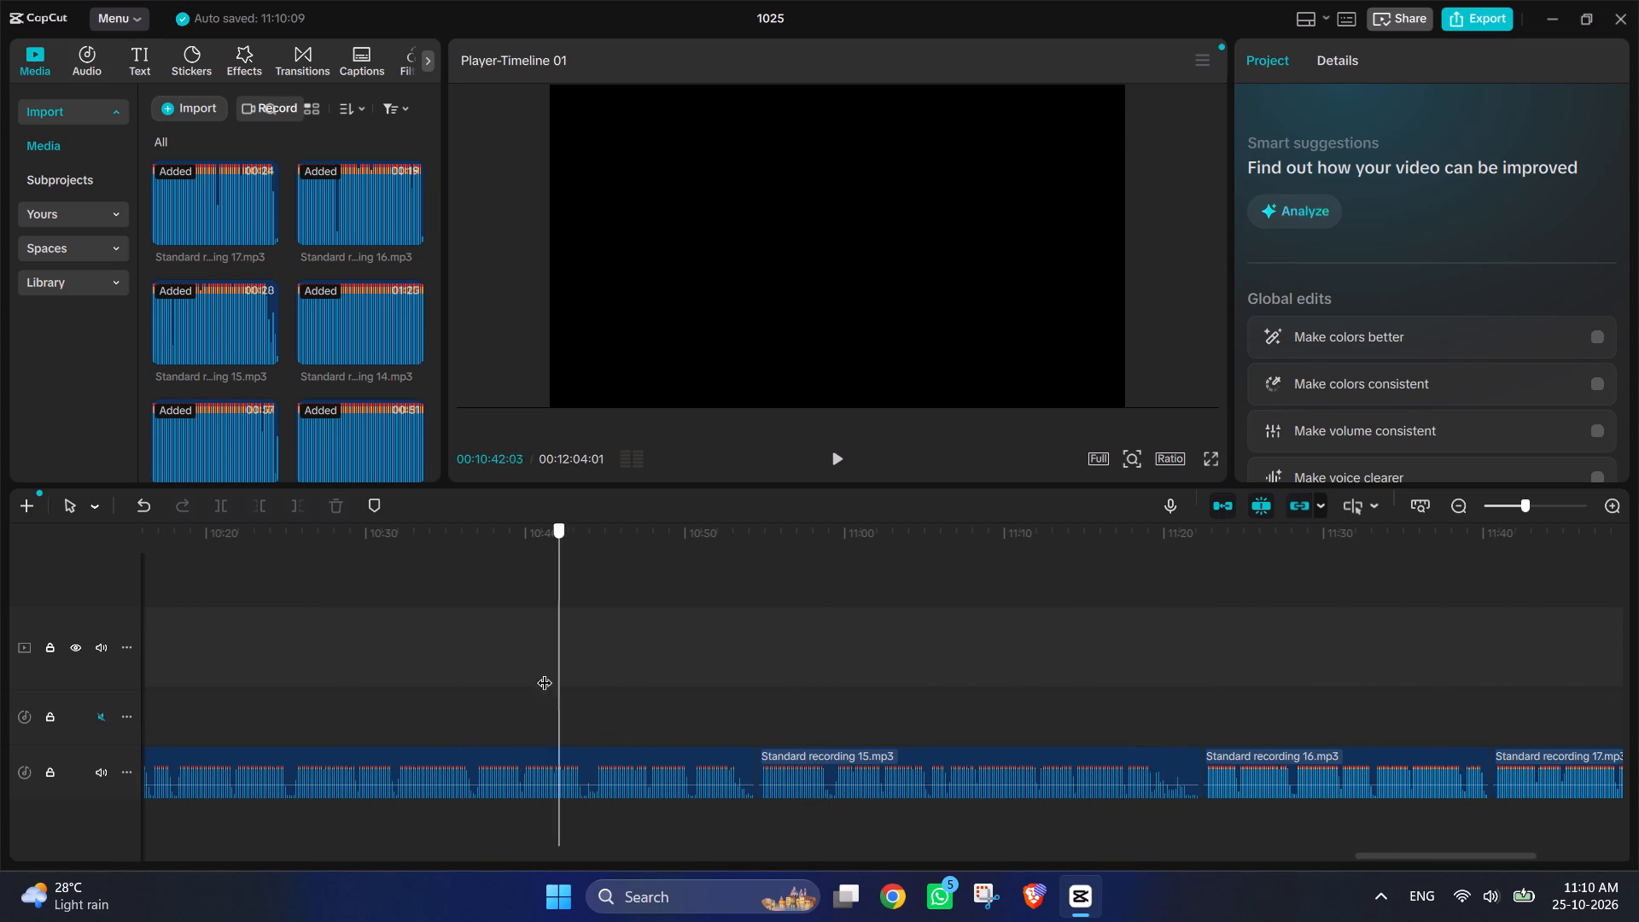
drag(545, 672, 446, 672)
click(837, 450)
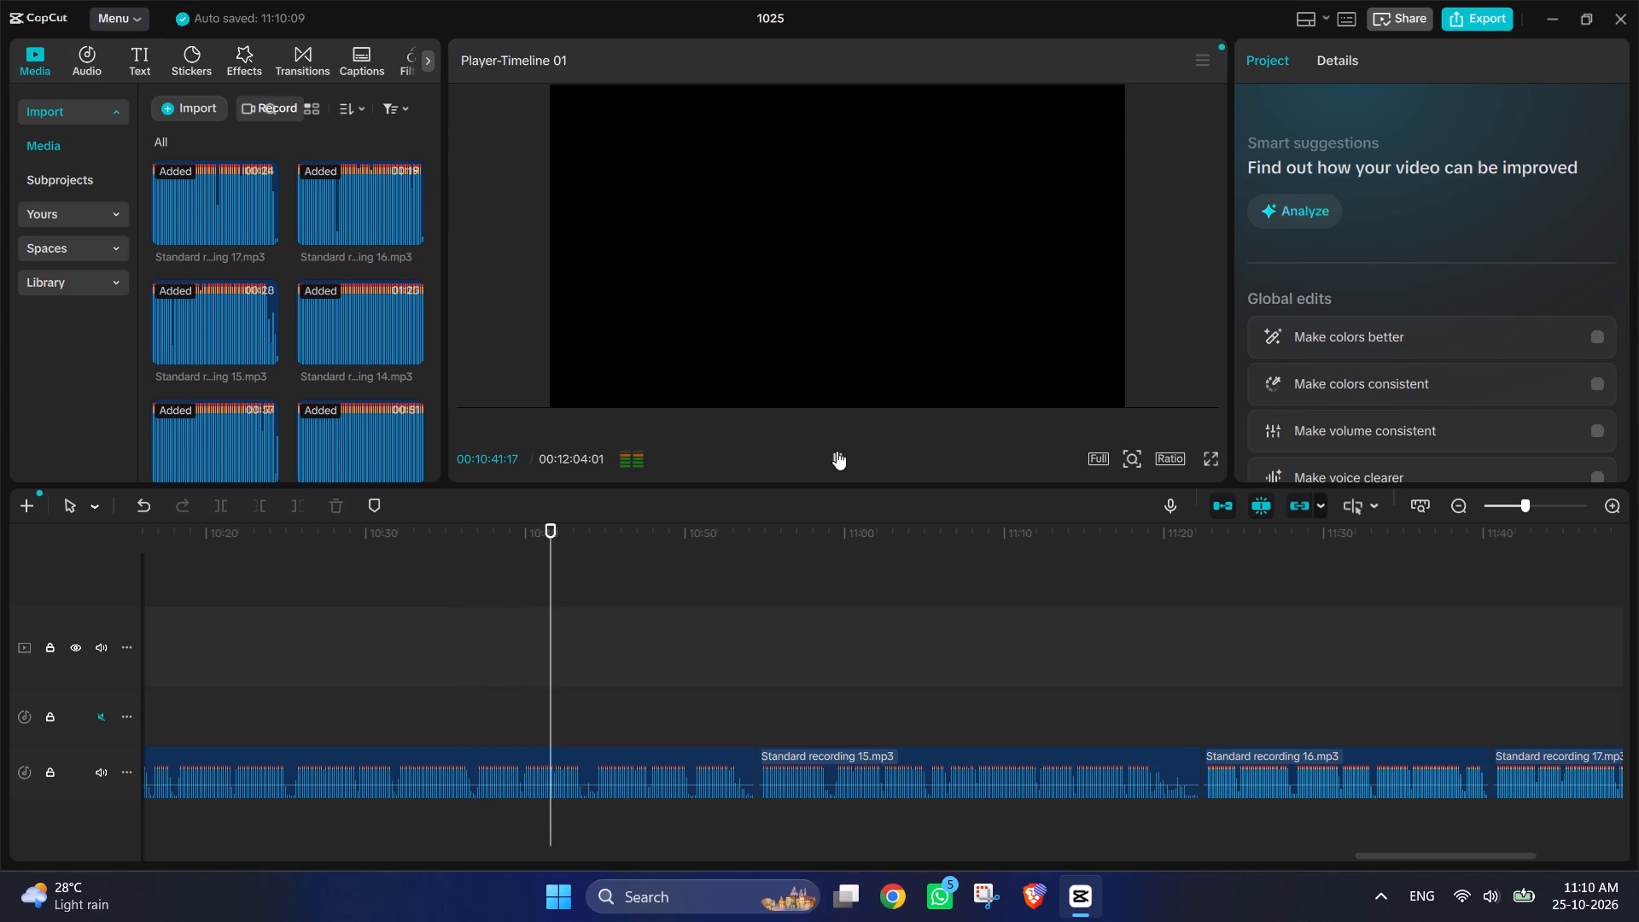
click(700, 712)
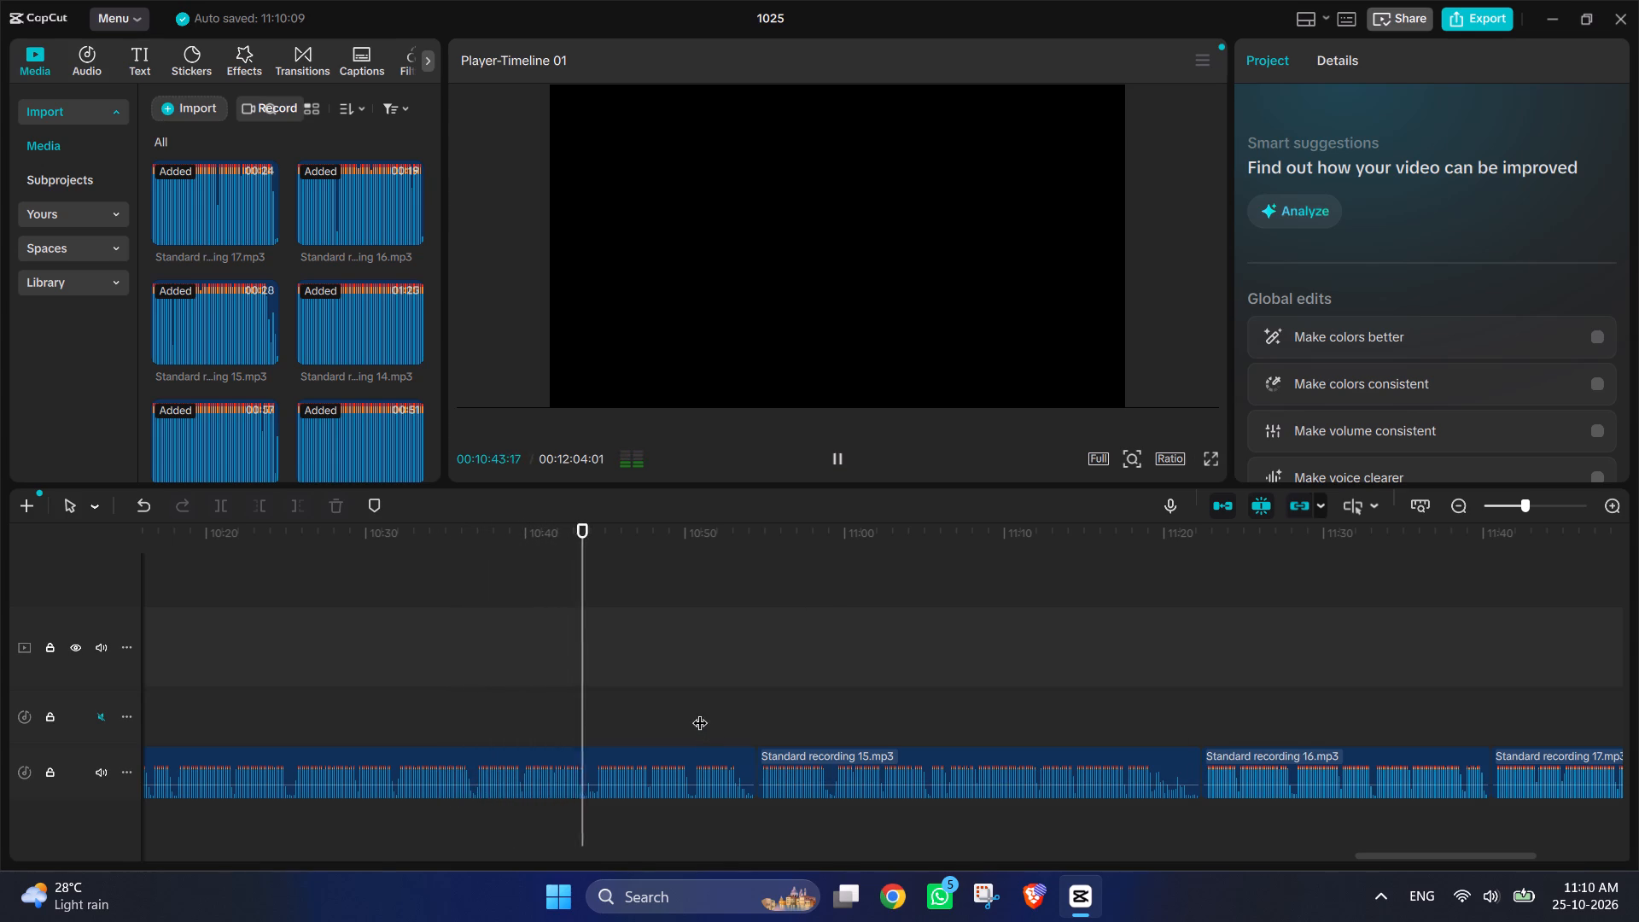
click(874, 445)
click(832, 452)
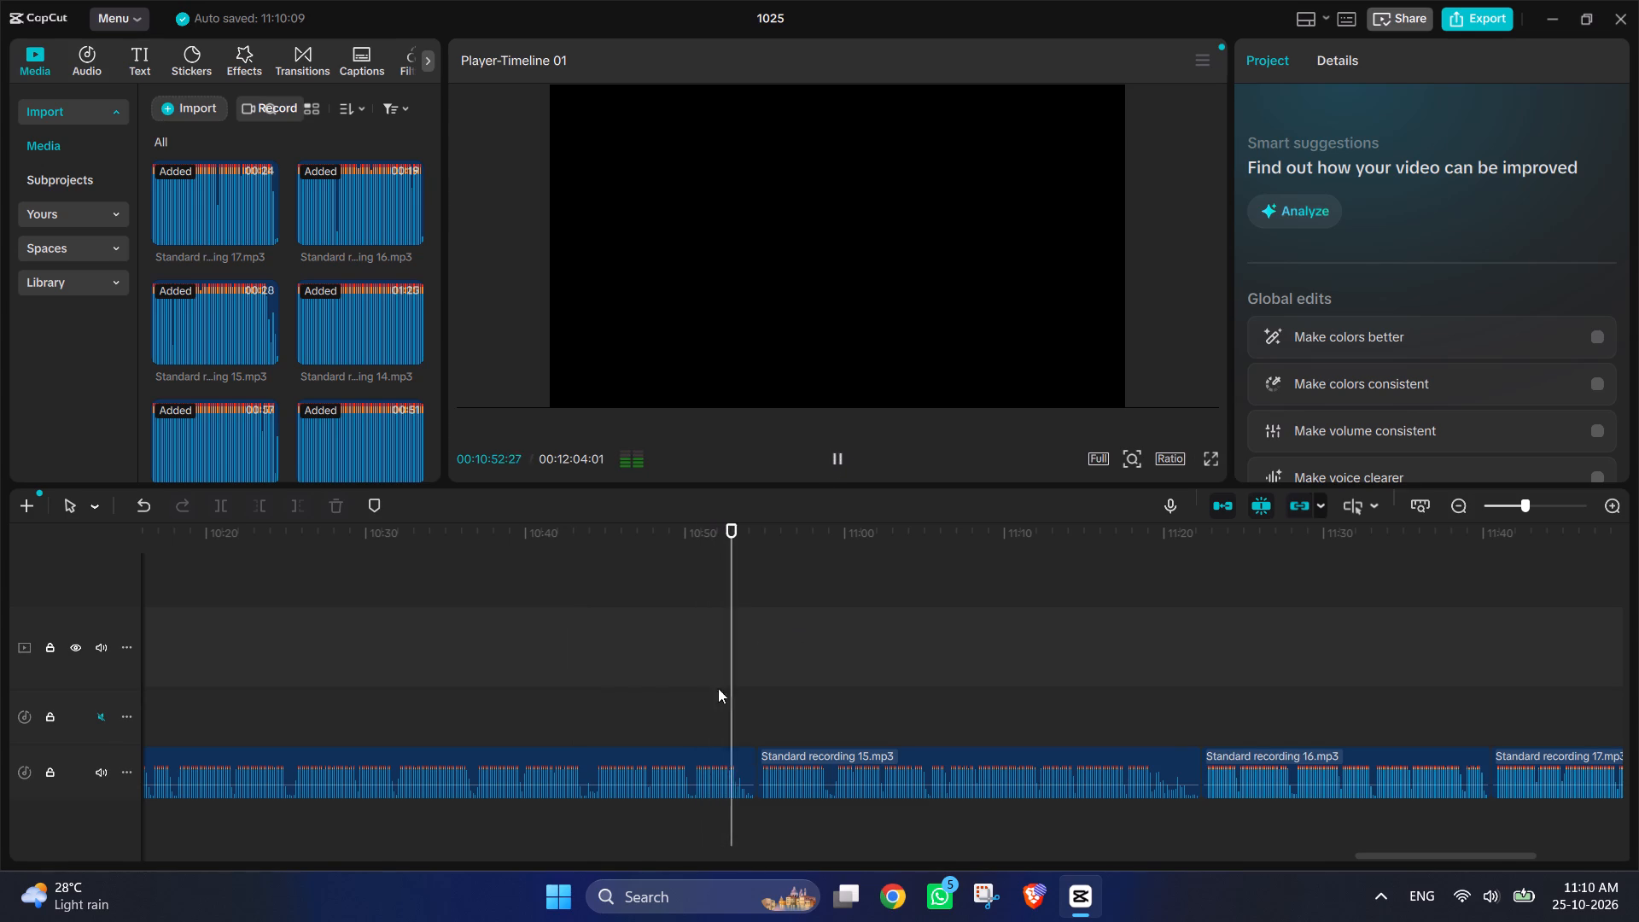
Split recording 14 at 00:10:50:12 and delete the short piece after the cut.
drag(738, 669, 691, 673)
click(697, 751)
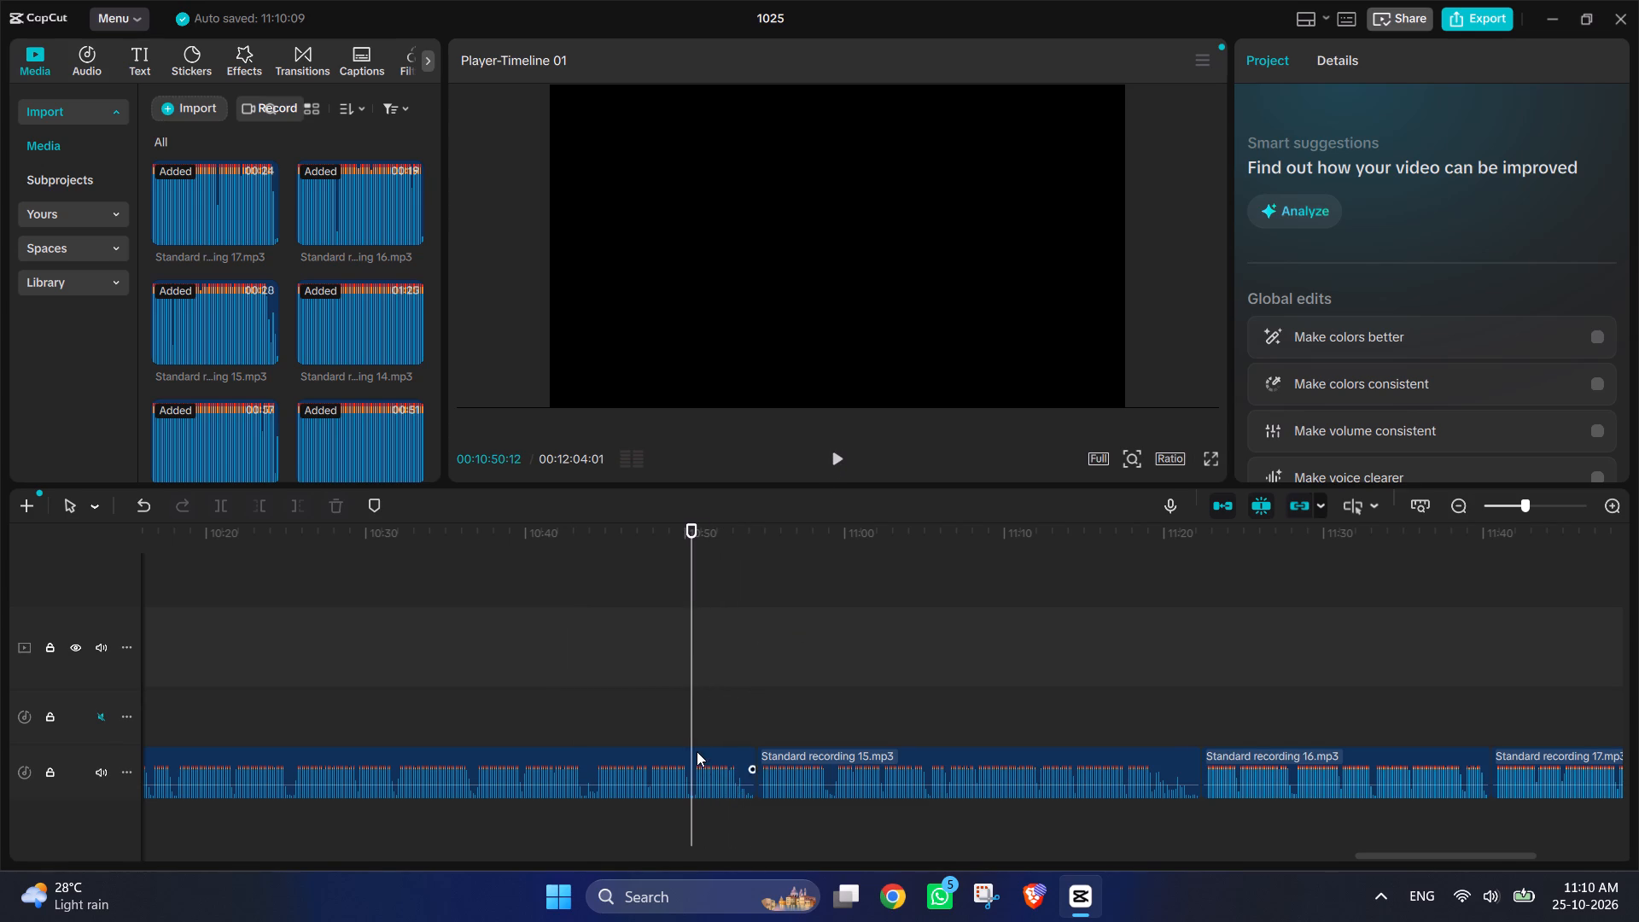
click(216, 511)
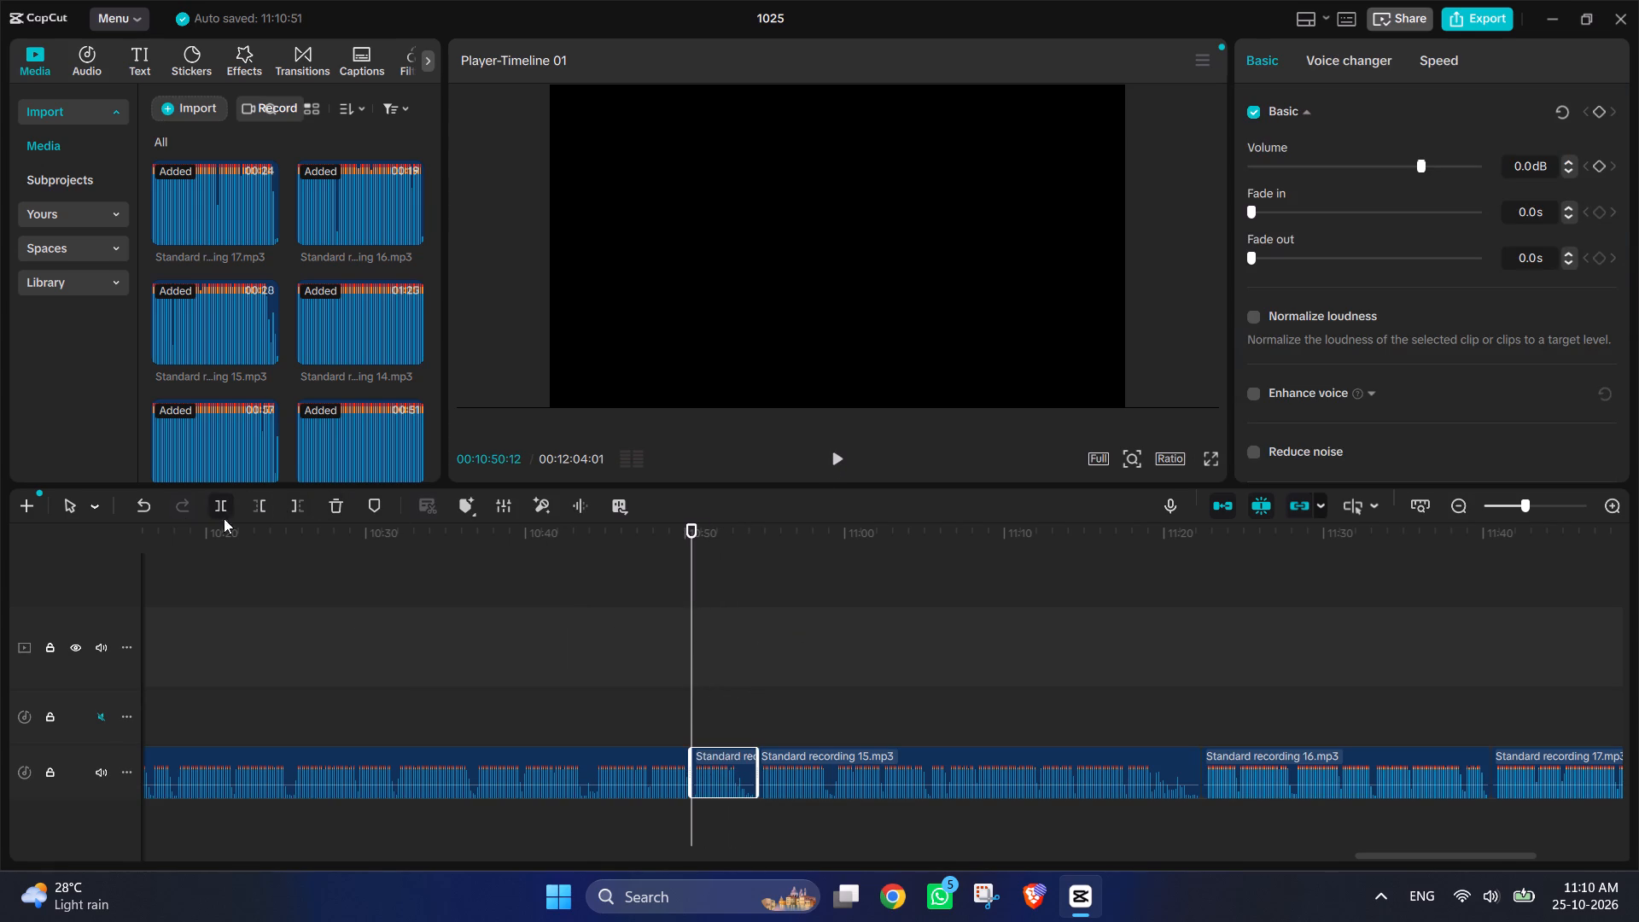
key(Delete)
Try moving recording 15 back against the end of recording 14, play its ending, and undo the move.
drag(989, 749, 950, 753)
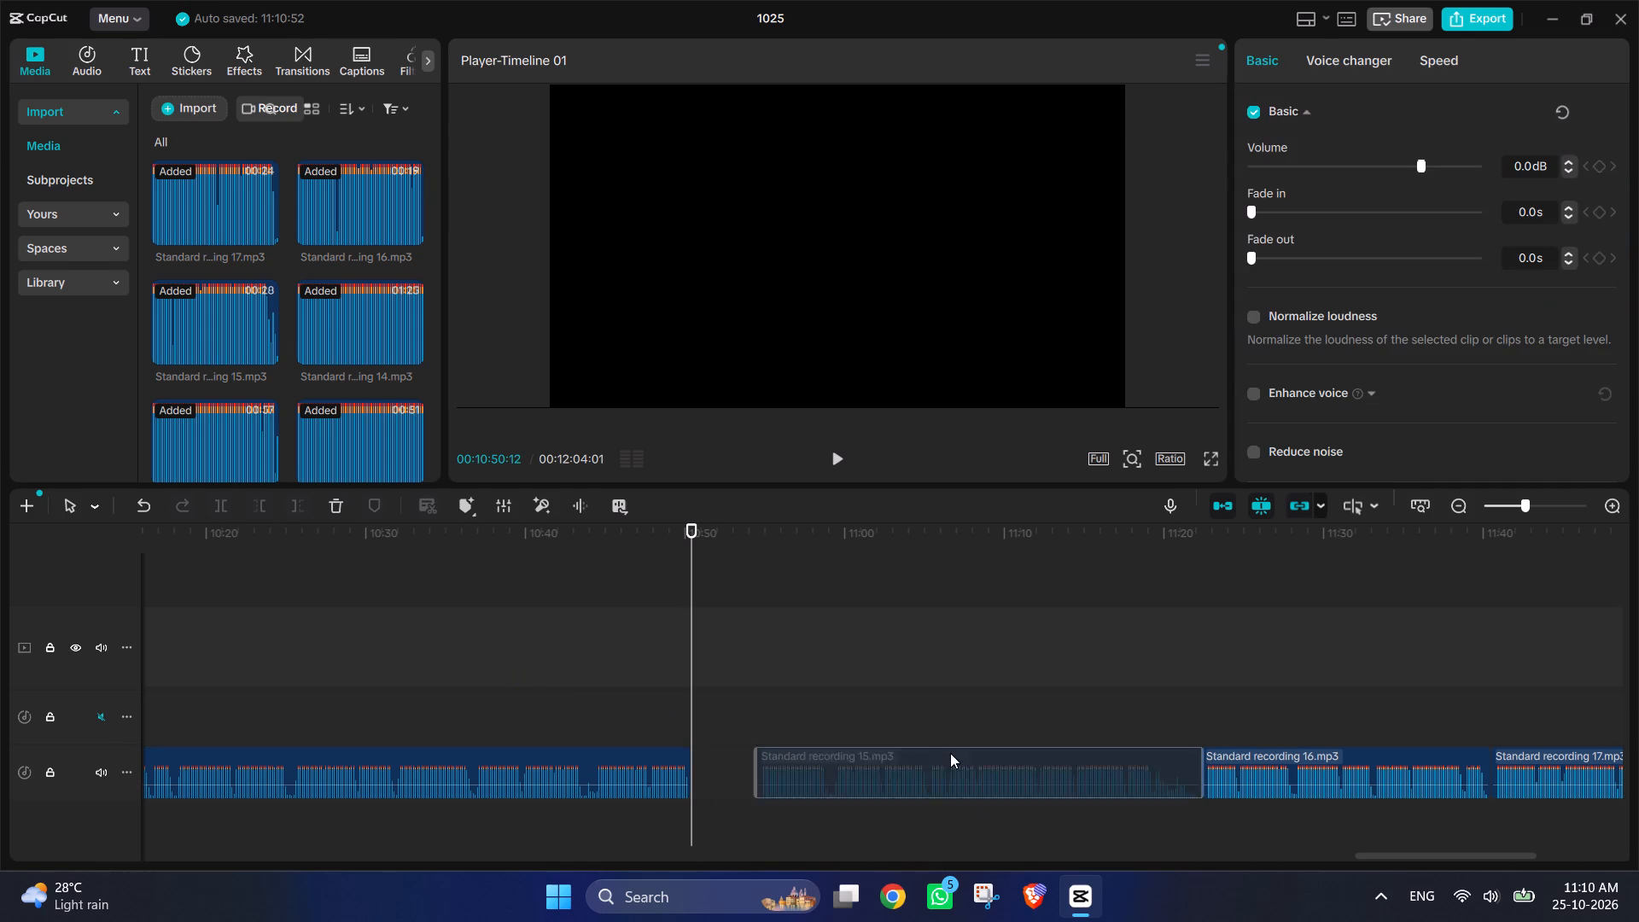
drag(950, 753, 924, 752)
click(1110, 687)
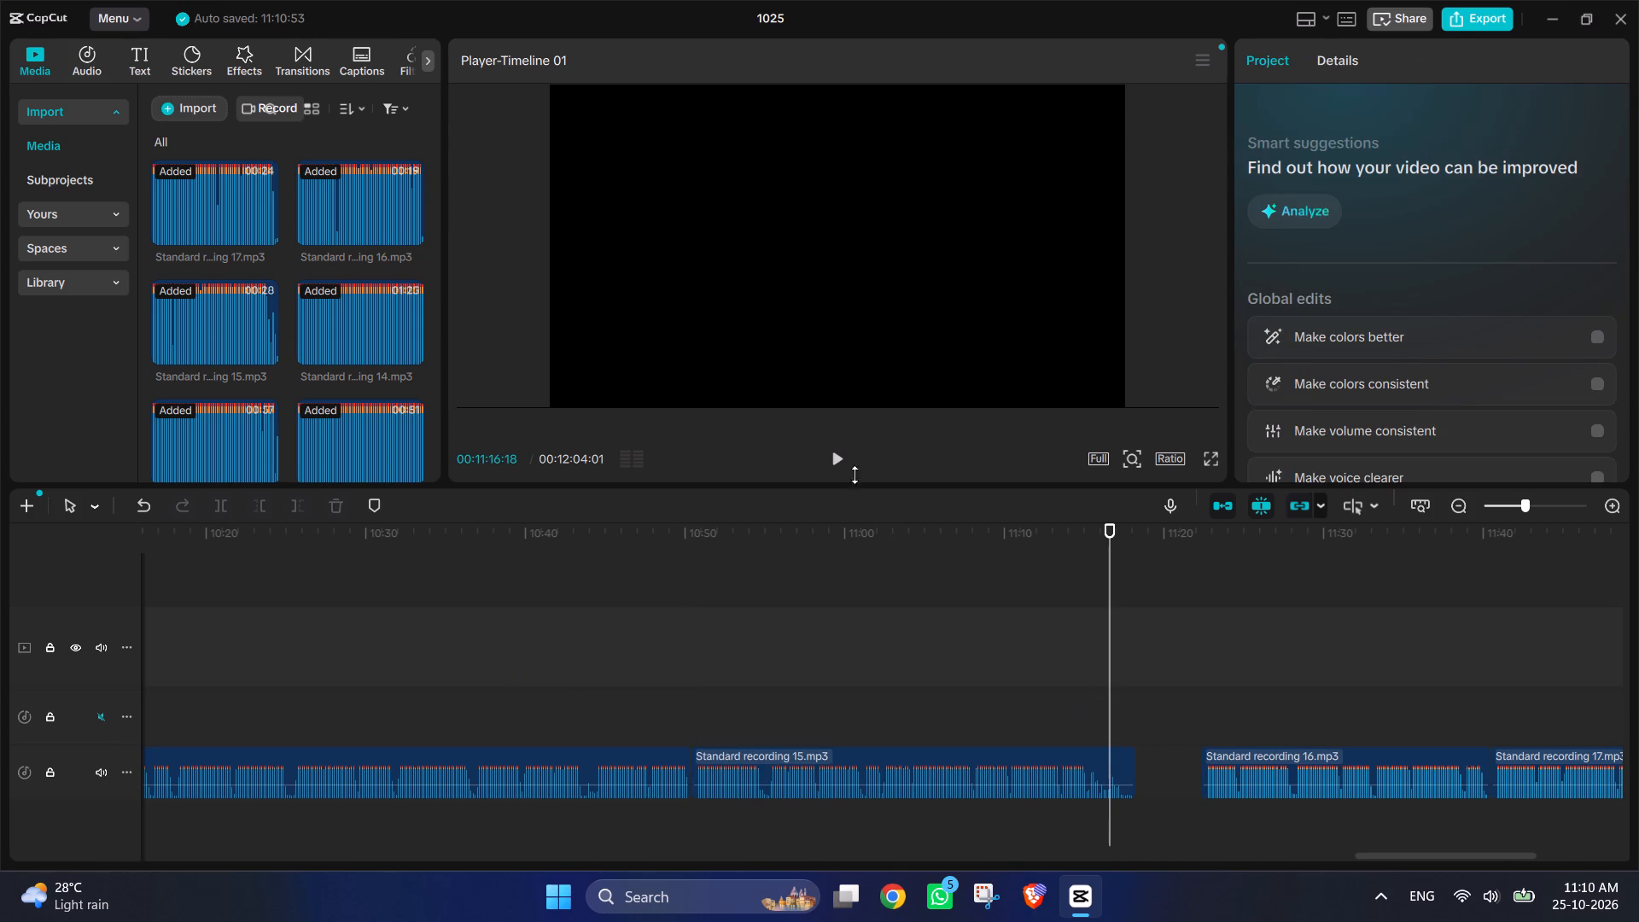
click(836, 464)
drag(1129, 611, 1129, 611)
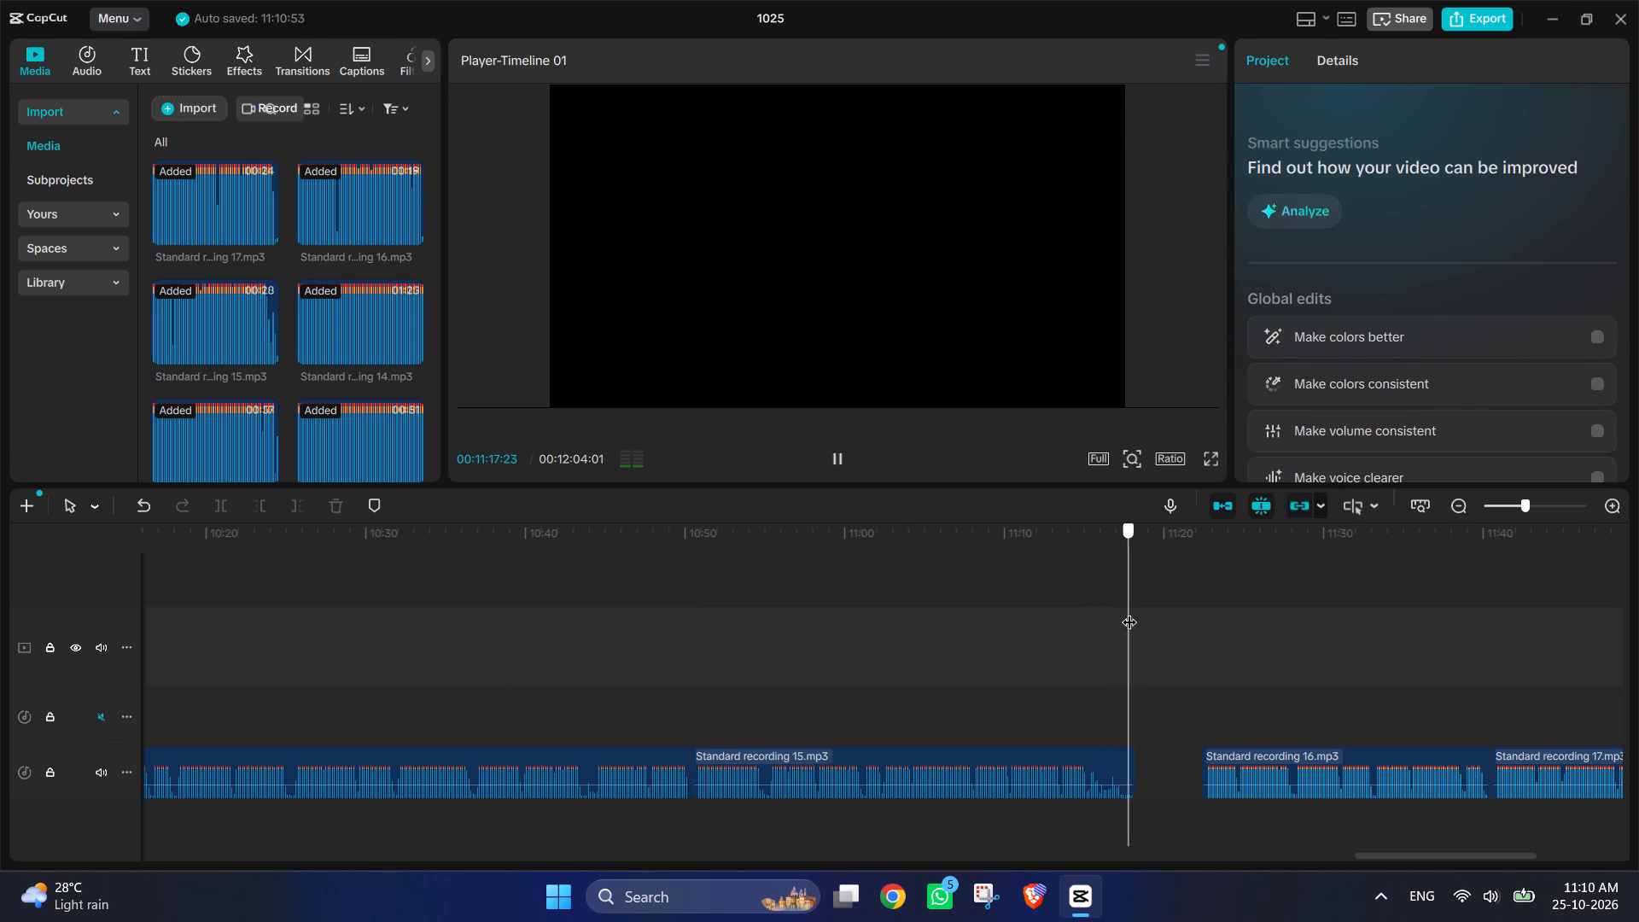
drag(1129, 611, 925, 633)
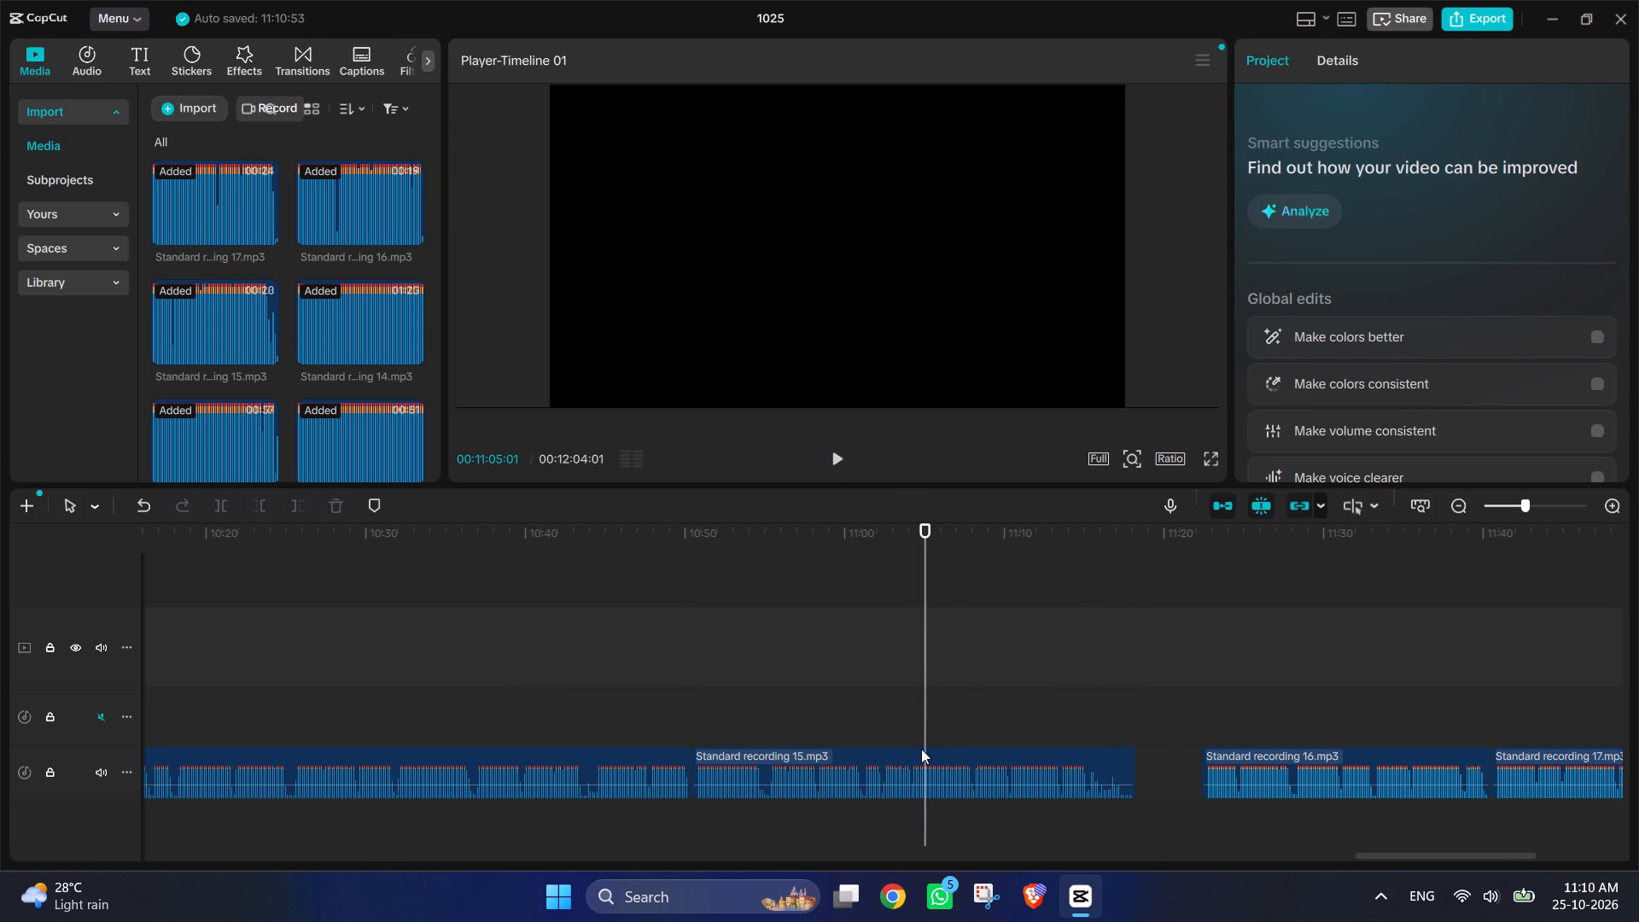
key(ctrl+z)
Play both sides of the gap between recordings 13 and 14, and move recording 14 back against recording 13's last piece.
scroll(615, 719, right, 1)
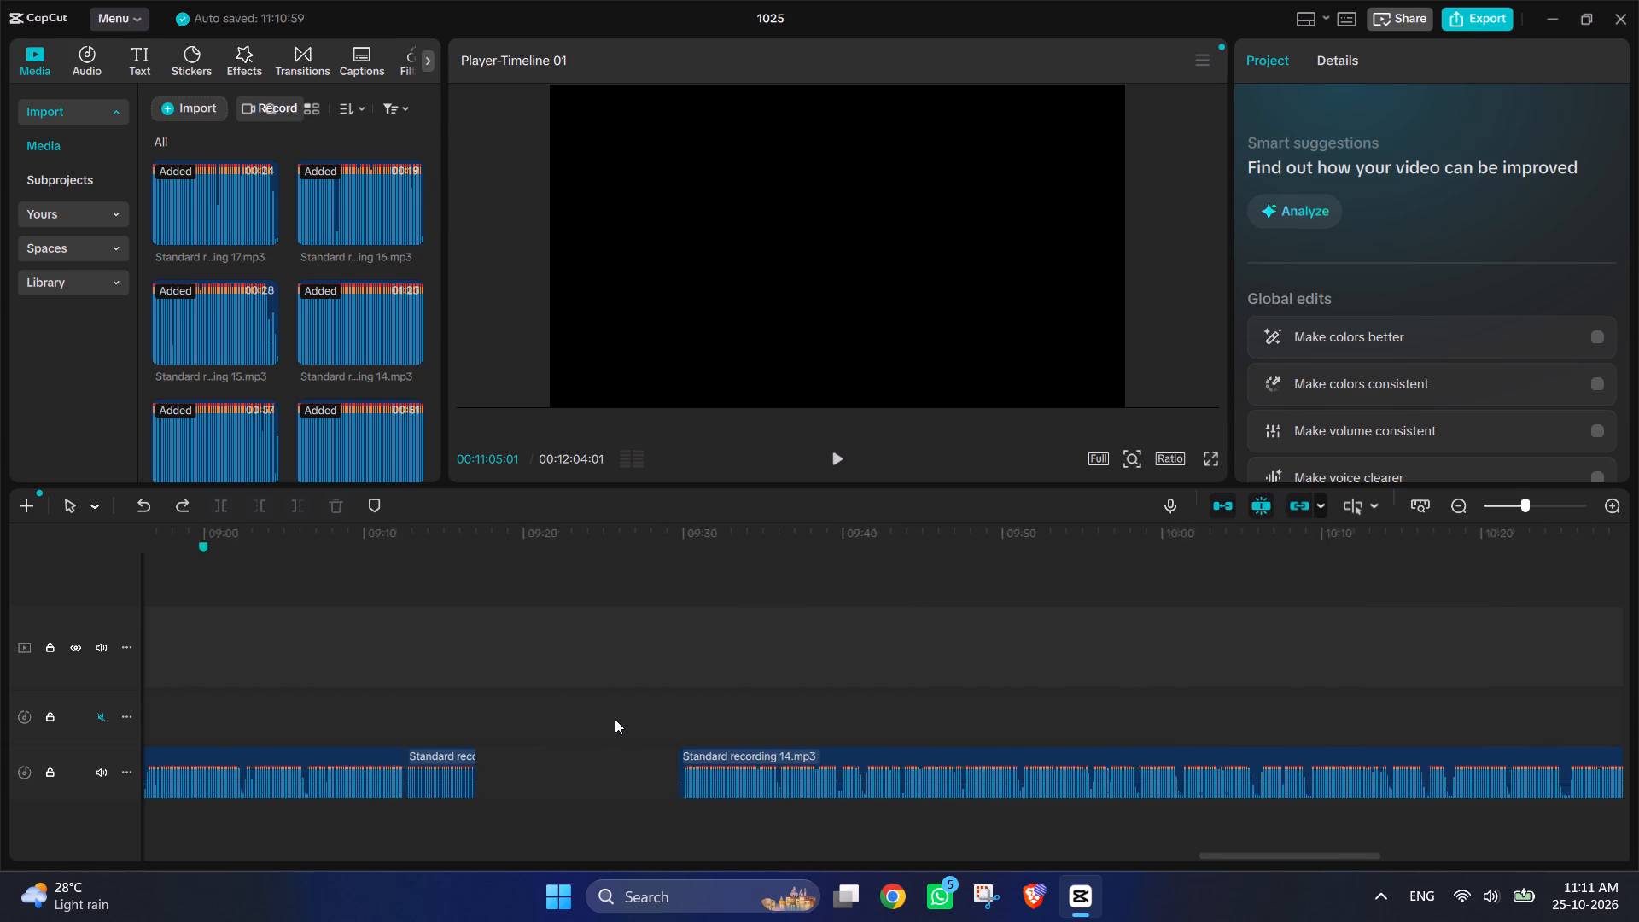
scroll(615, 719, right, 1)
click(844, 681)
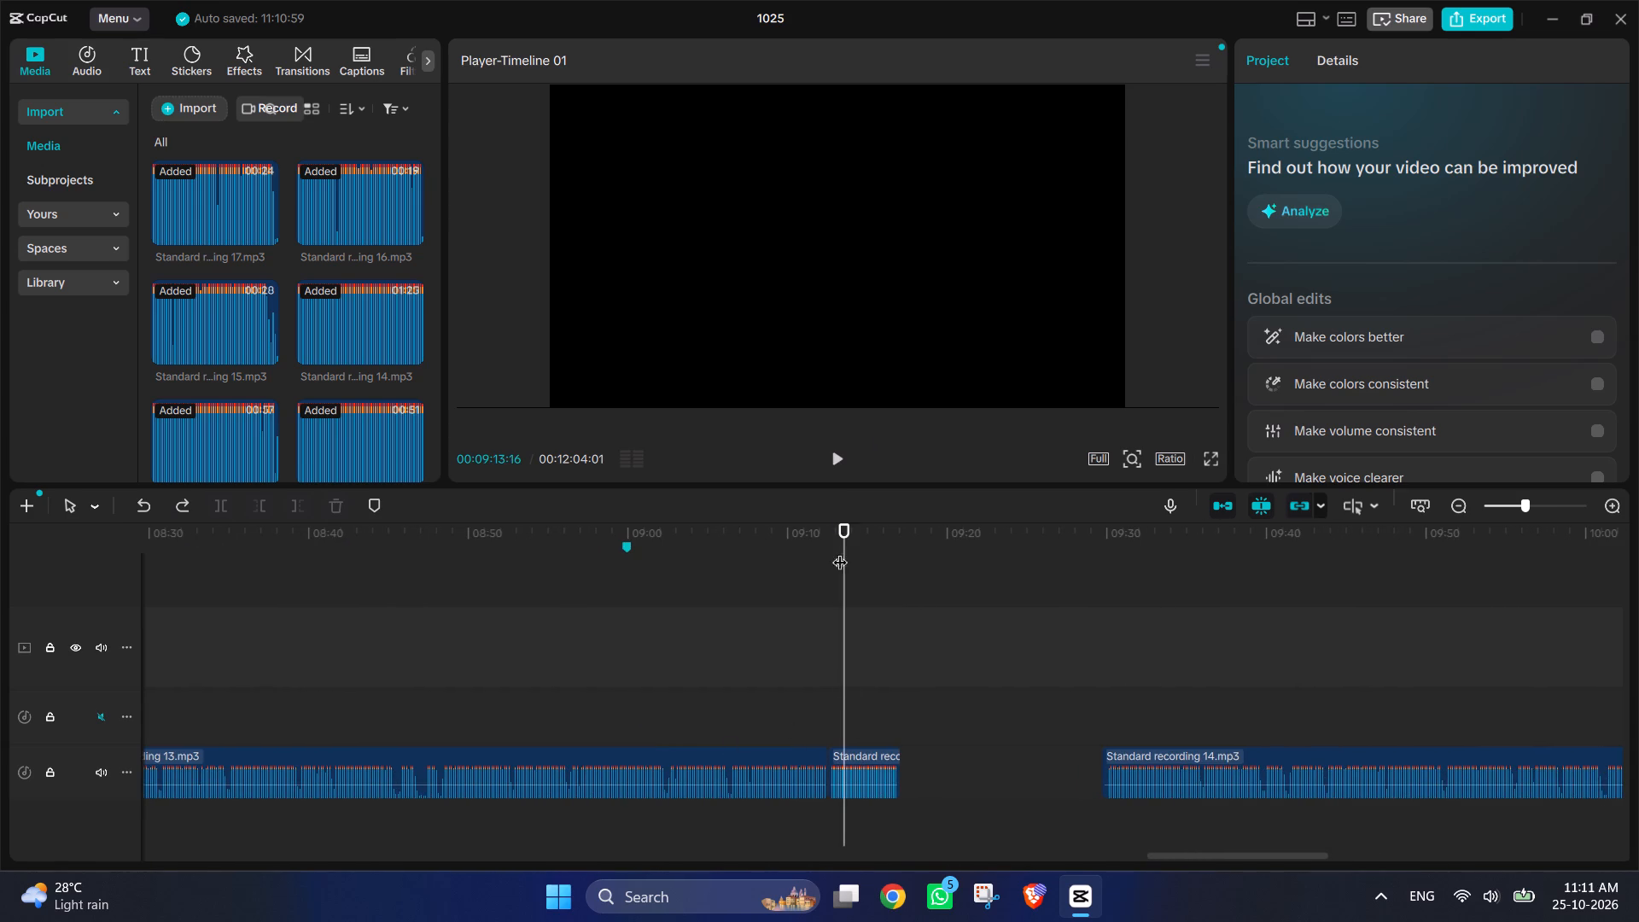
click(830, 459)
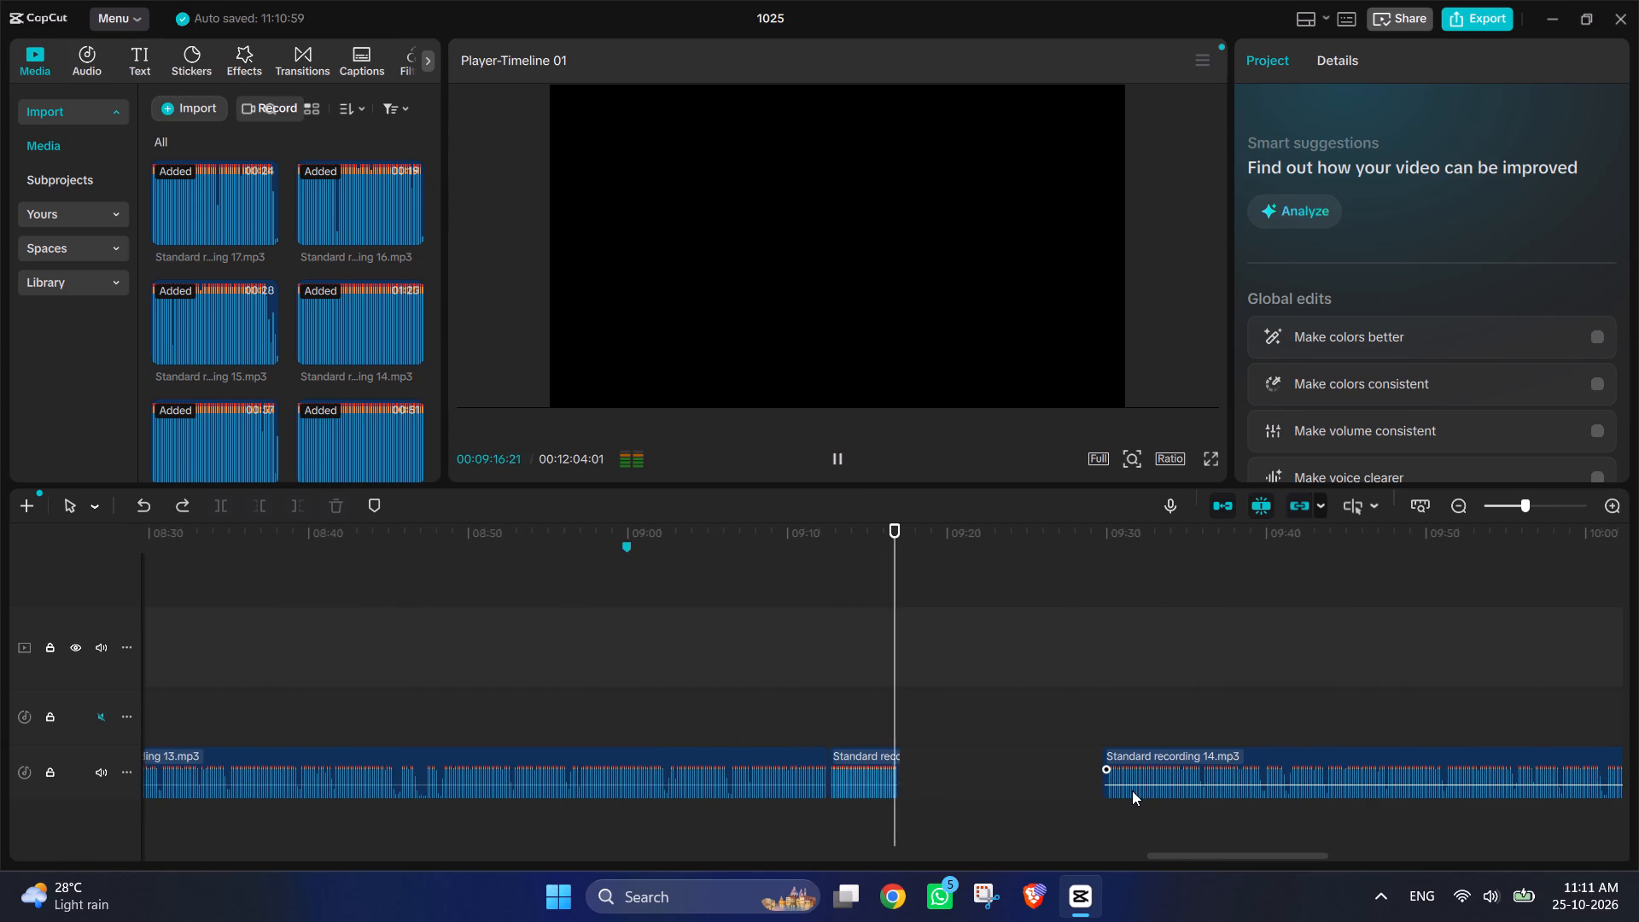
click(1107, 724)
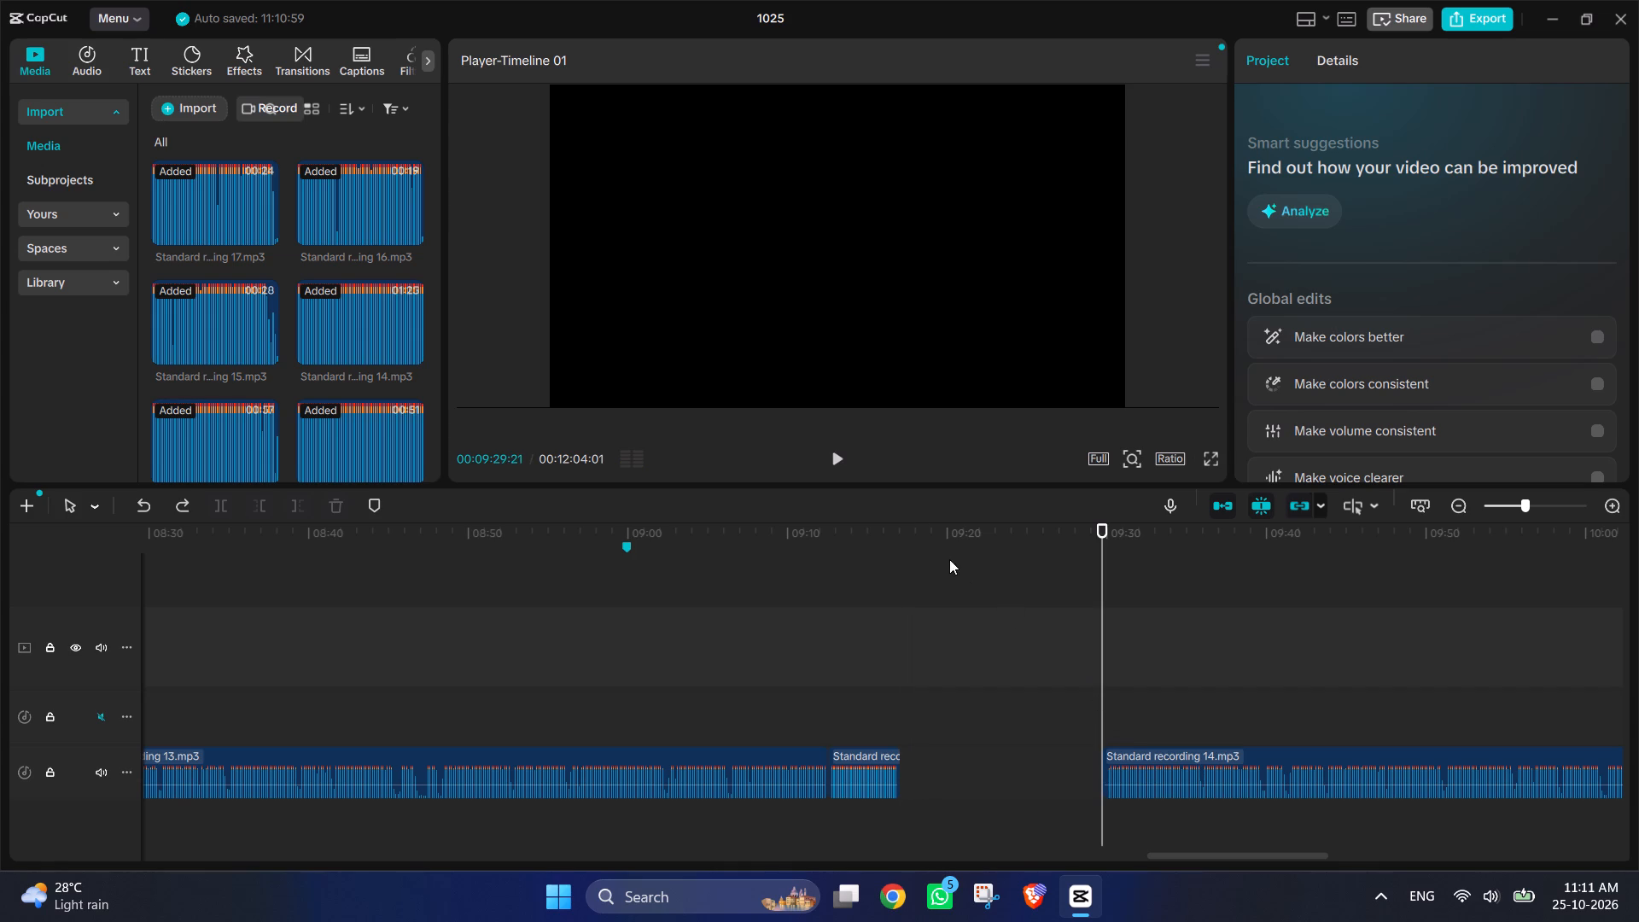
click(838, 458)
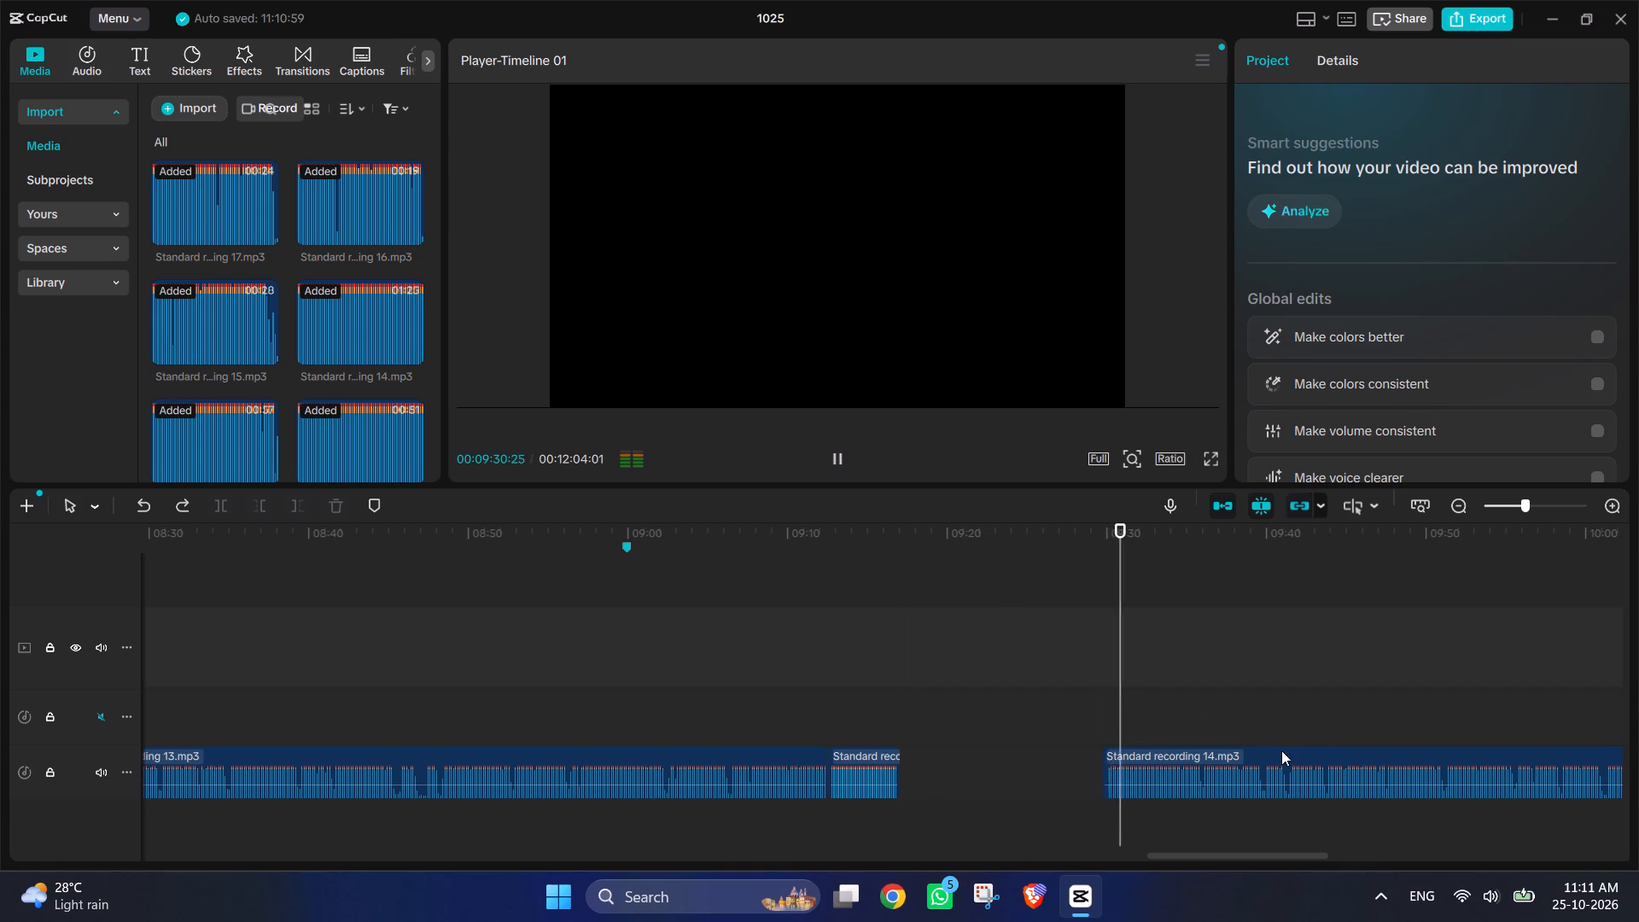
drag(1312, 749, 1118, 747)
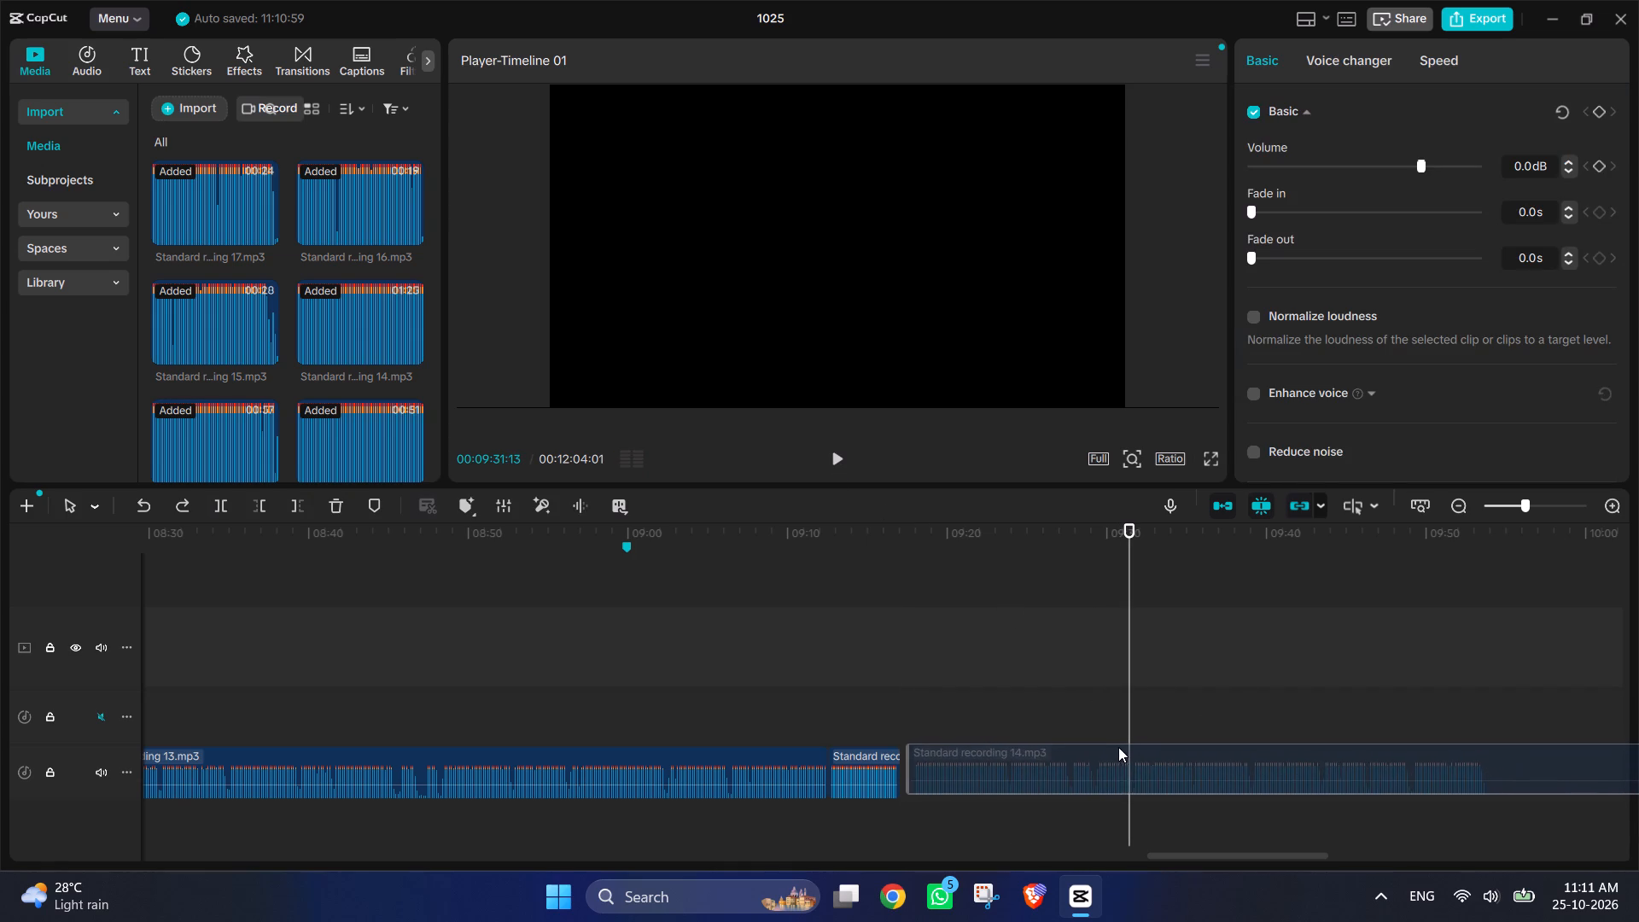
drag(1118, 747, 1110, 750)
Play recording 14 from about 00:10:24 to find the pause near its end.
click(837, 458)
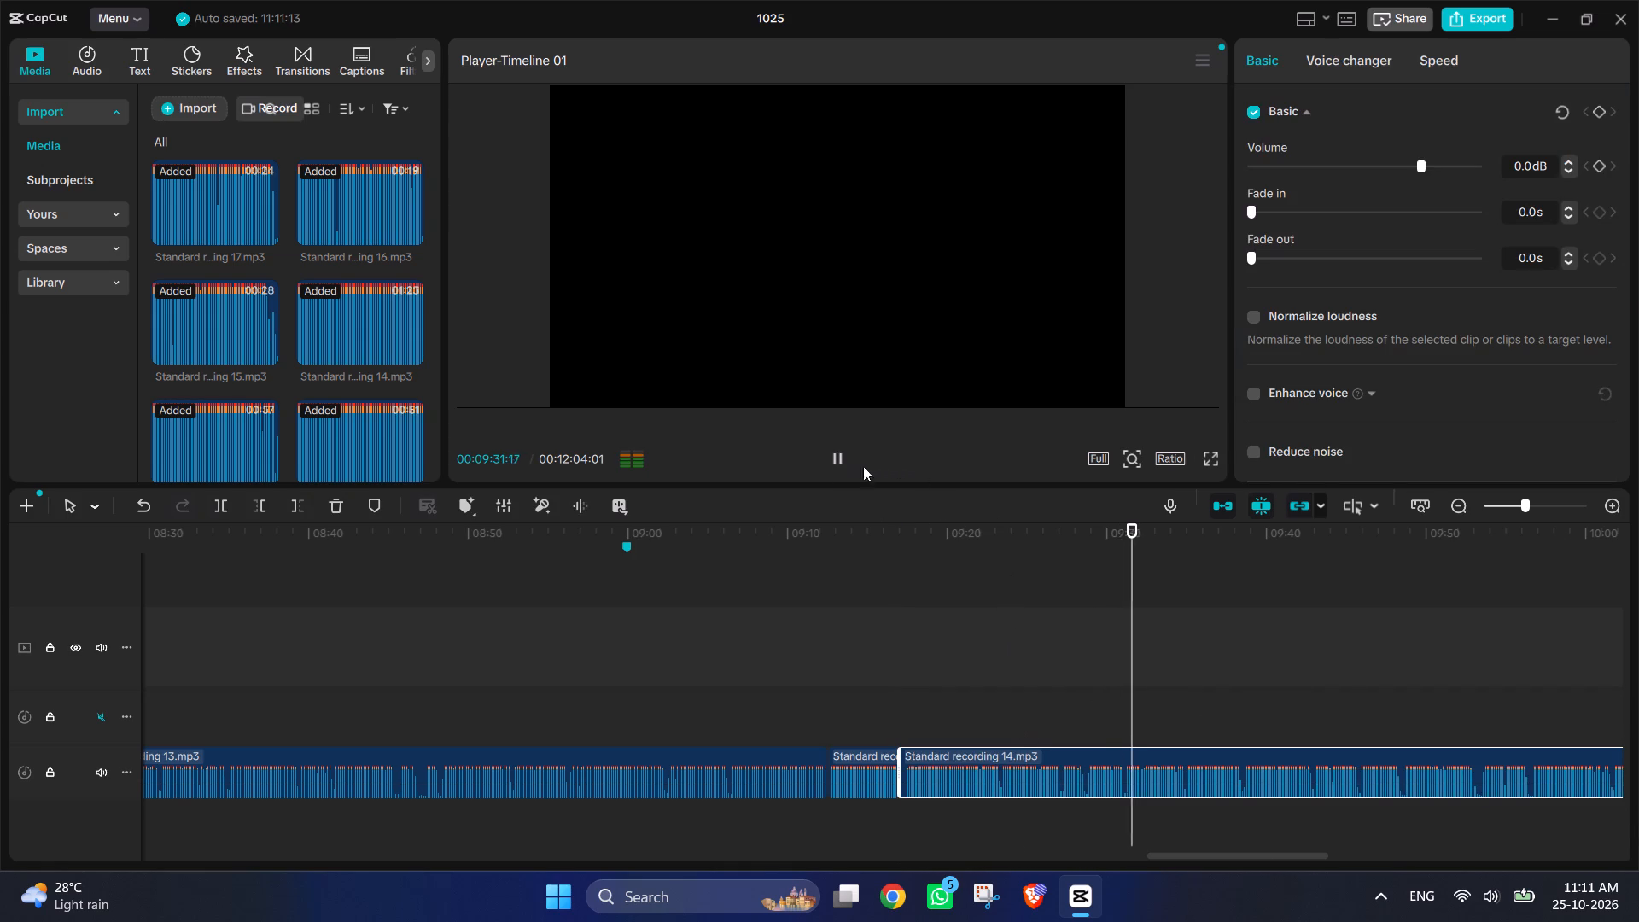
scroll(1124, 575, left, 3)
ctrl+scroll(1142, 662, down, 5)
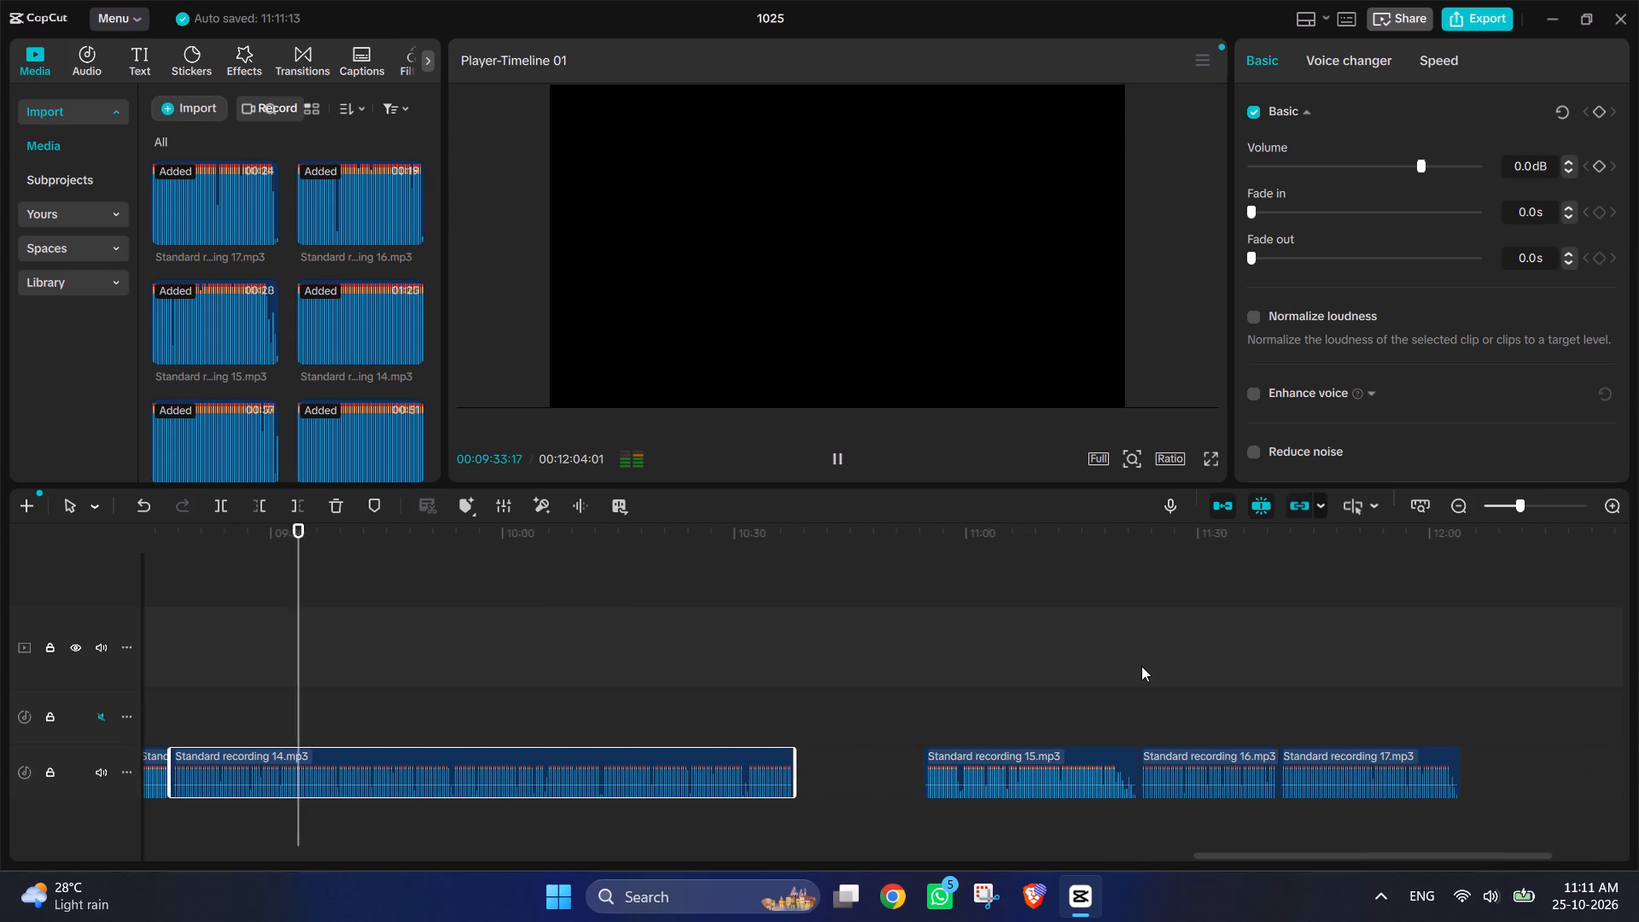
click(674, 662)
click(836, 459)
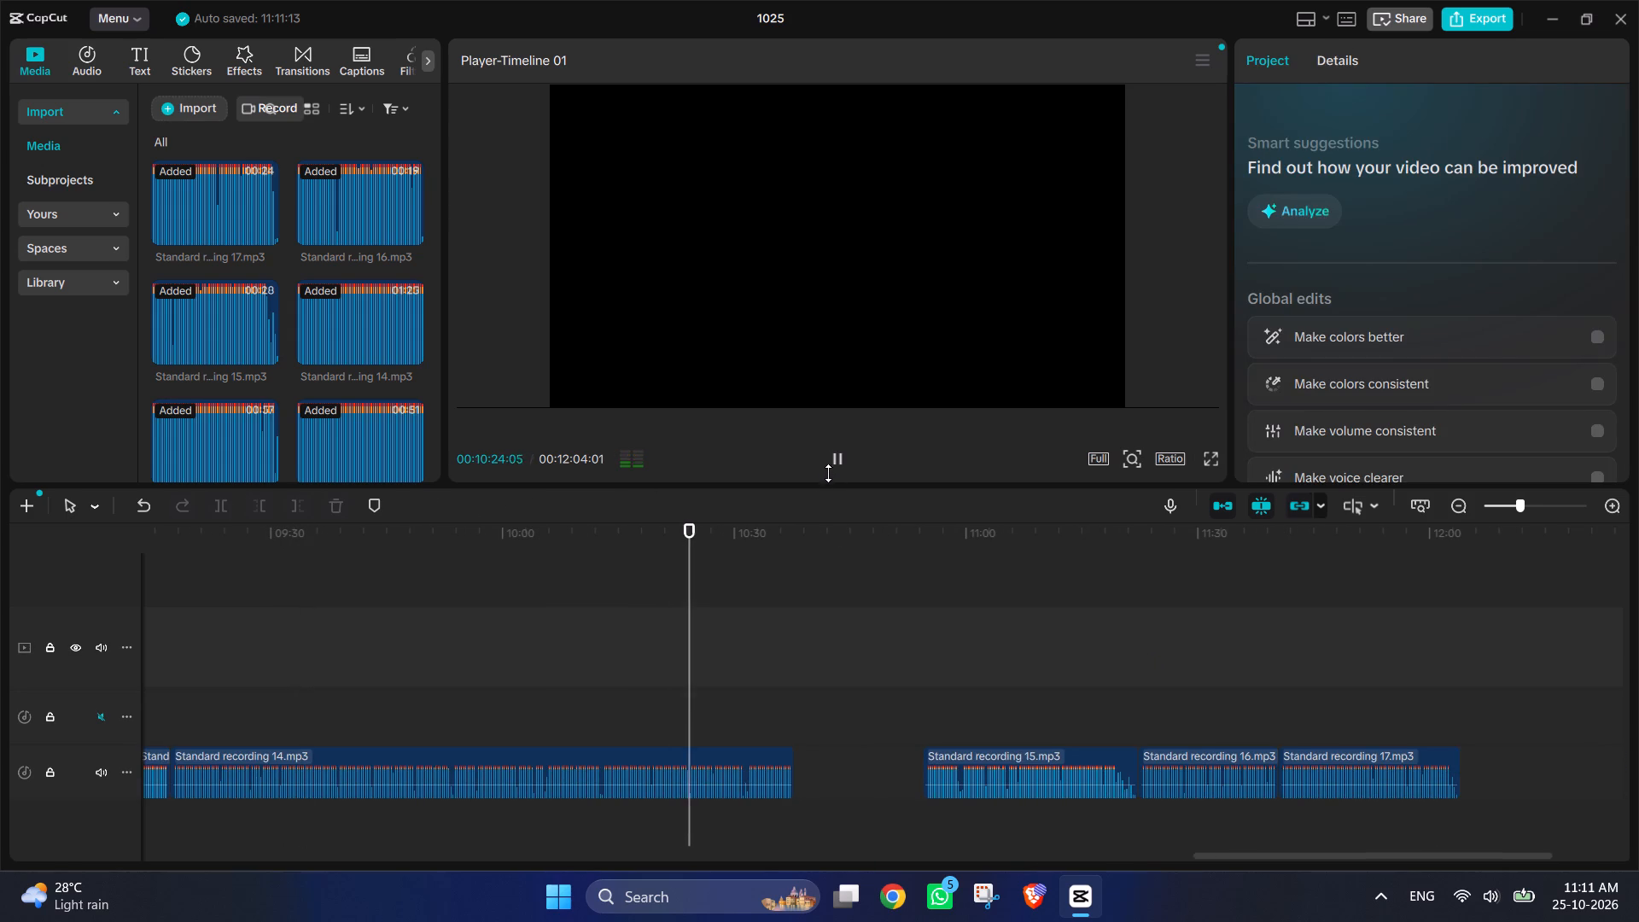
ctrl+scroll(819, 502, up, 10)
ctrl+scroll(536, 806, up, 10)
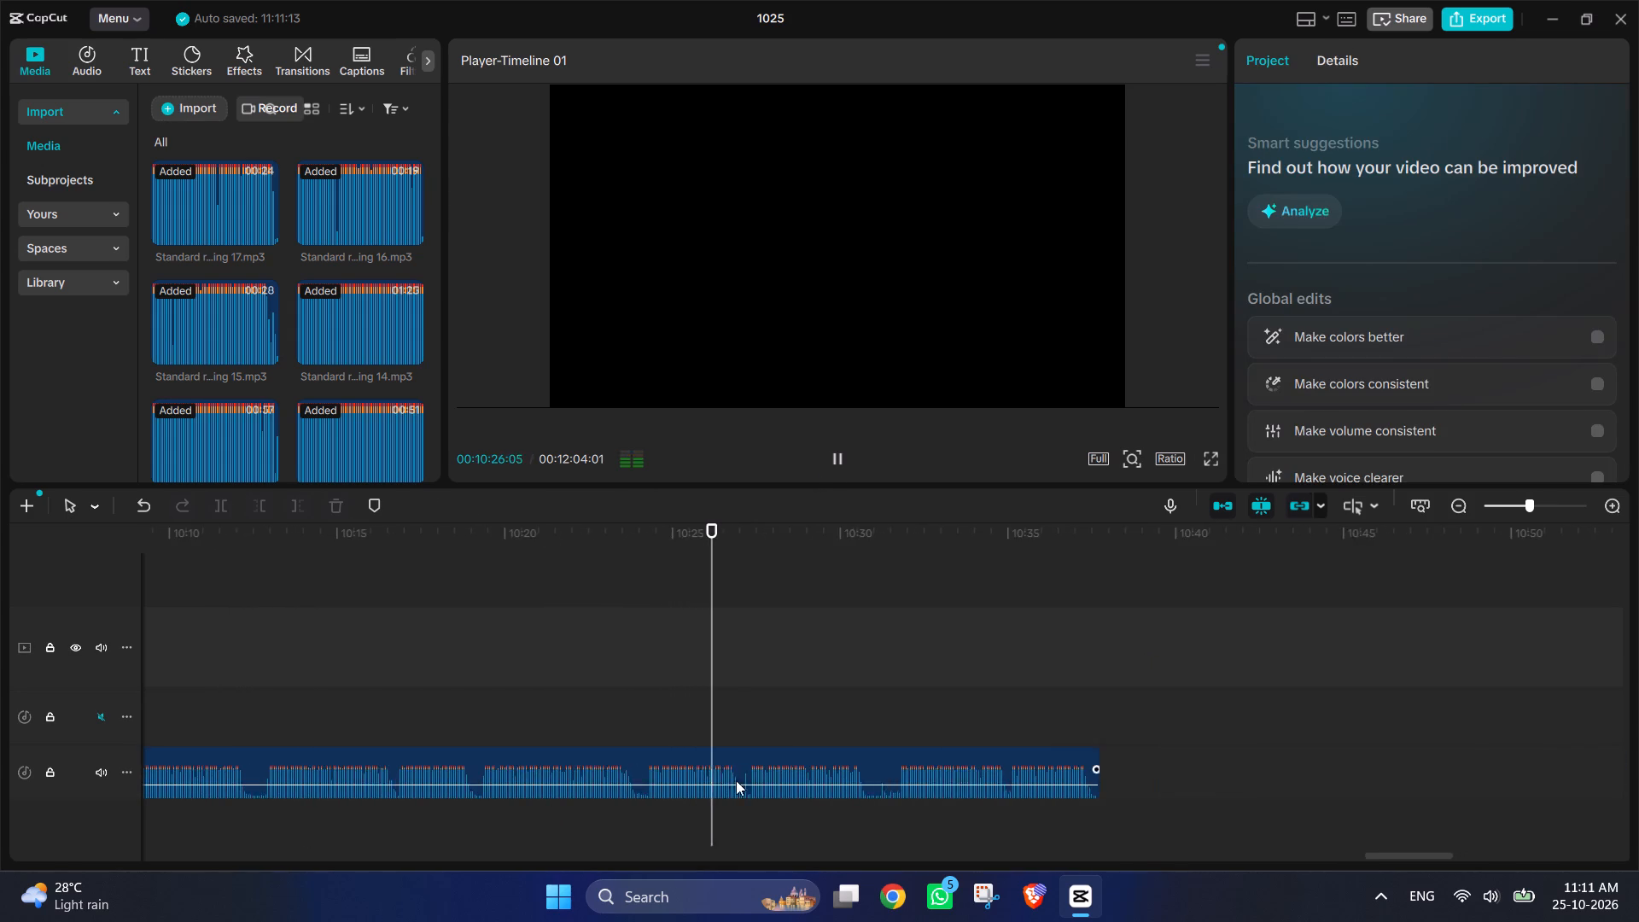
ctrl+scroll(736, 780, up, 2)
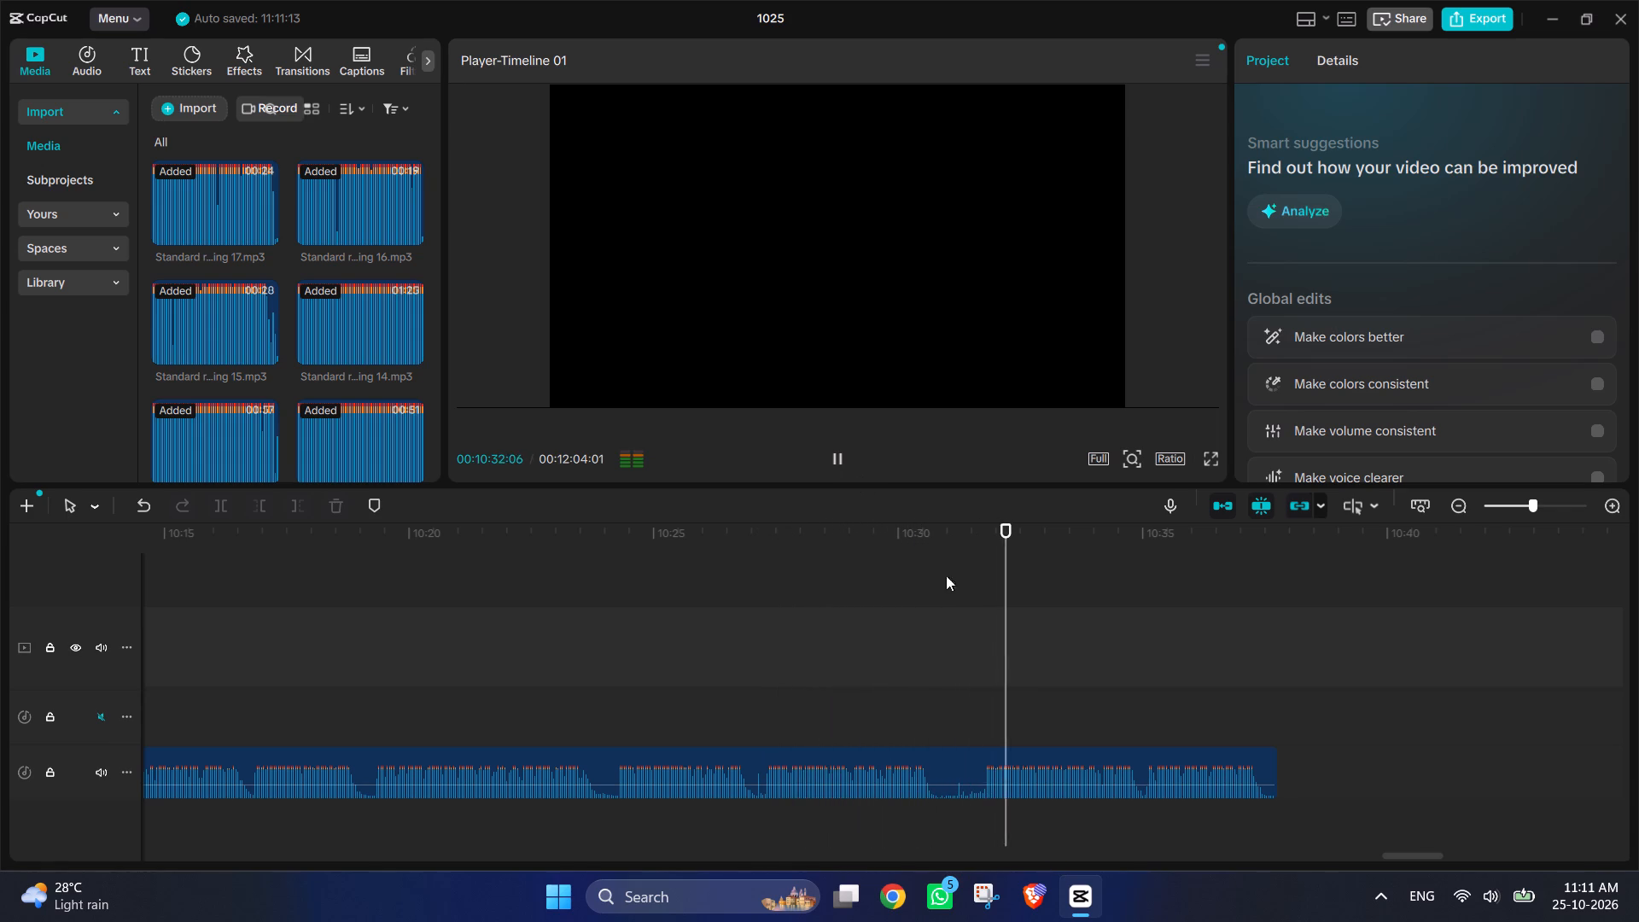
drag(1015, 626, 1034, 621)
Split recording 14 at 00:10:30:19 and 00:10:31:22, delete the piece in between, and close the gap.
drag(1041, 615, 929, 626)
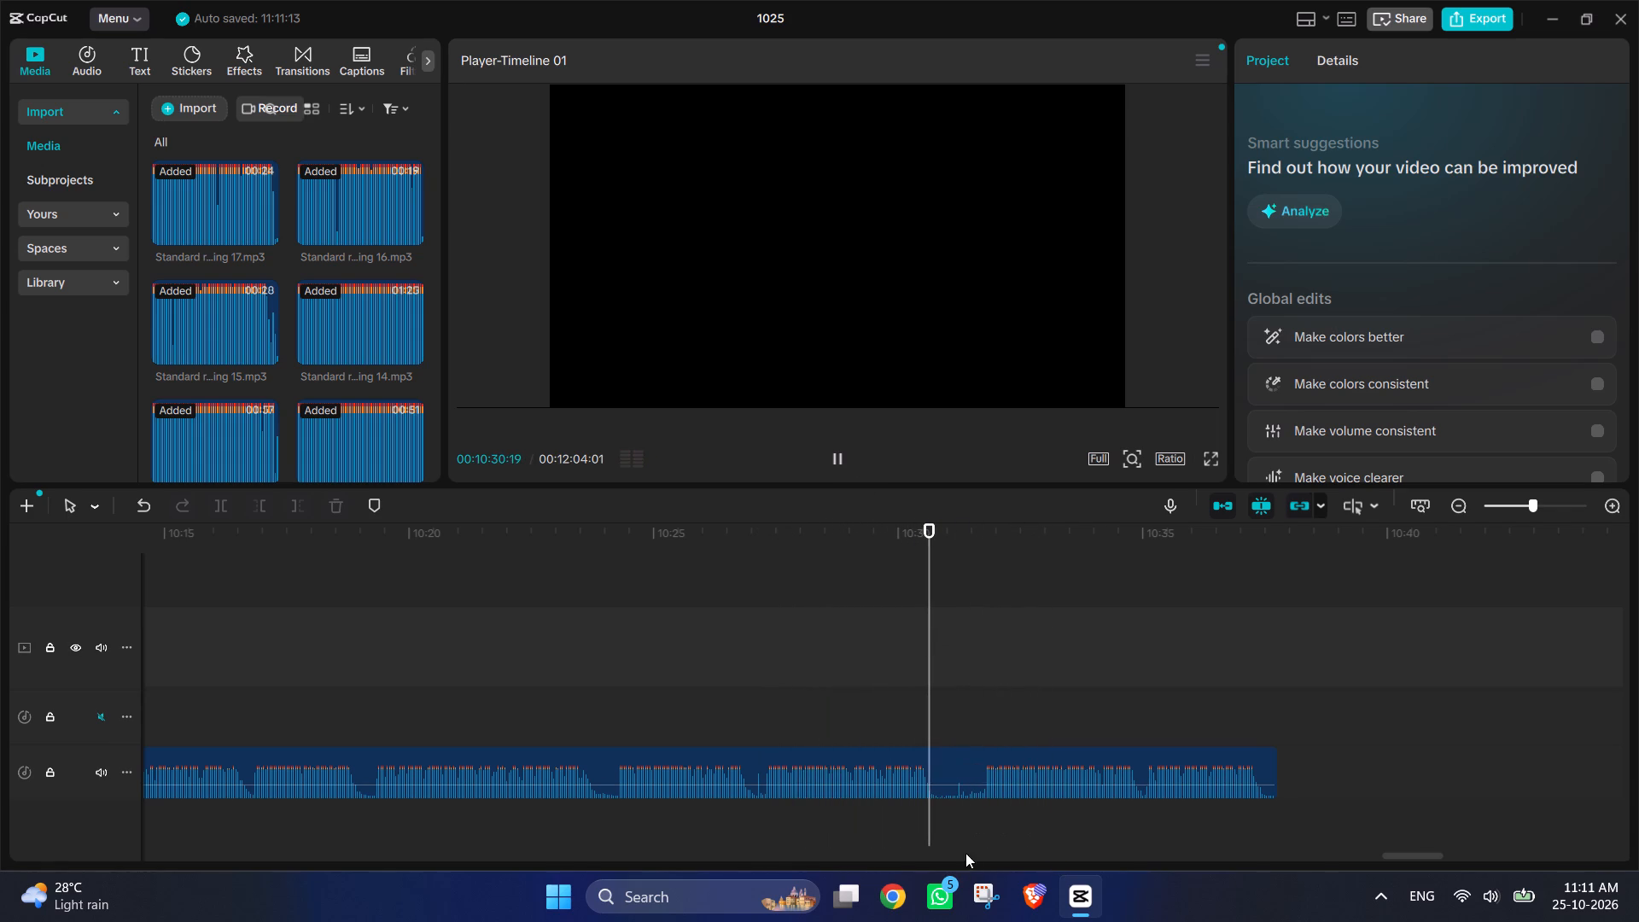
click(940, 770)
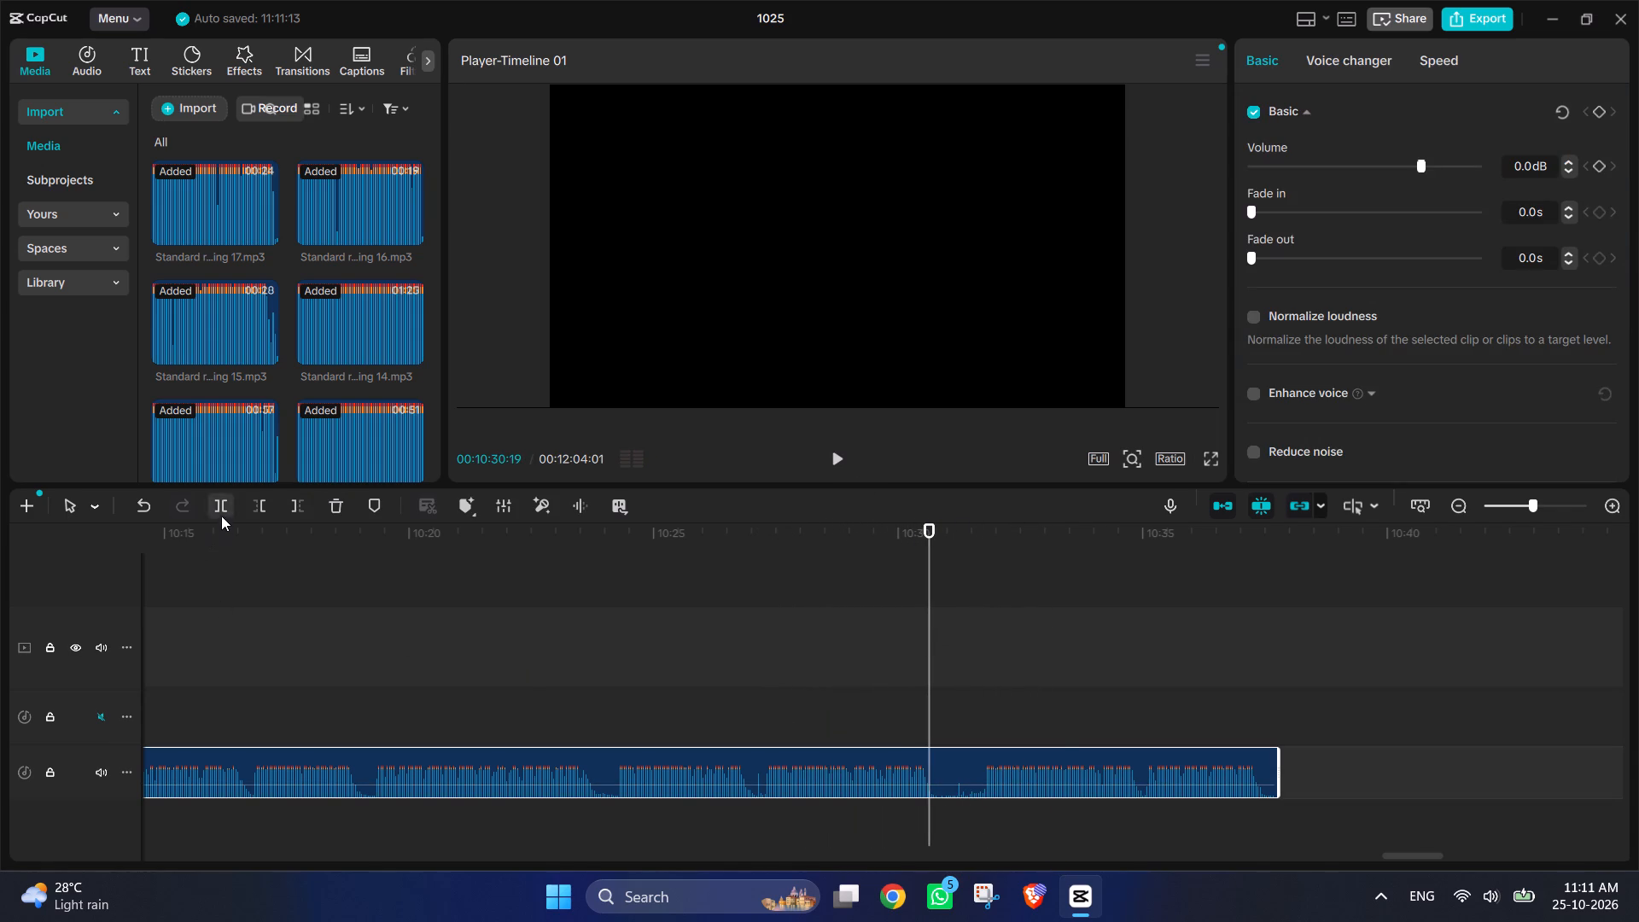
click(221, 514)
click(977, 710)
click(977, 709)
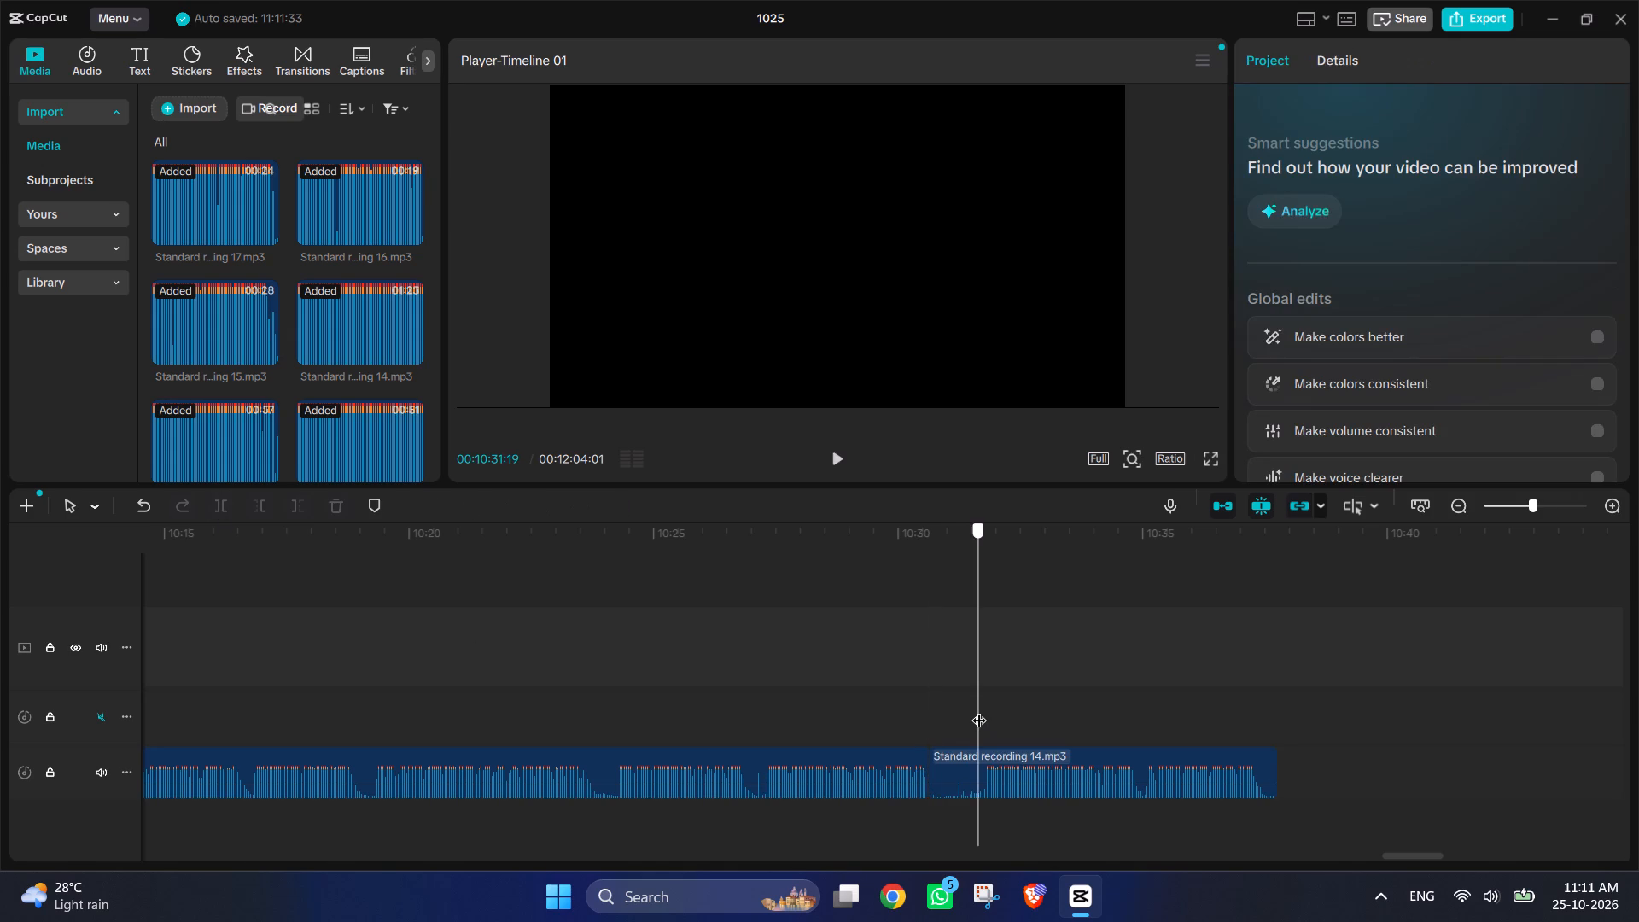
click(961, 789)
click(213, 511)
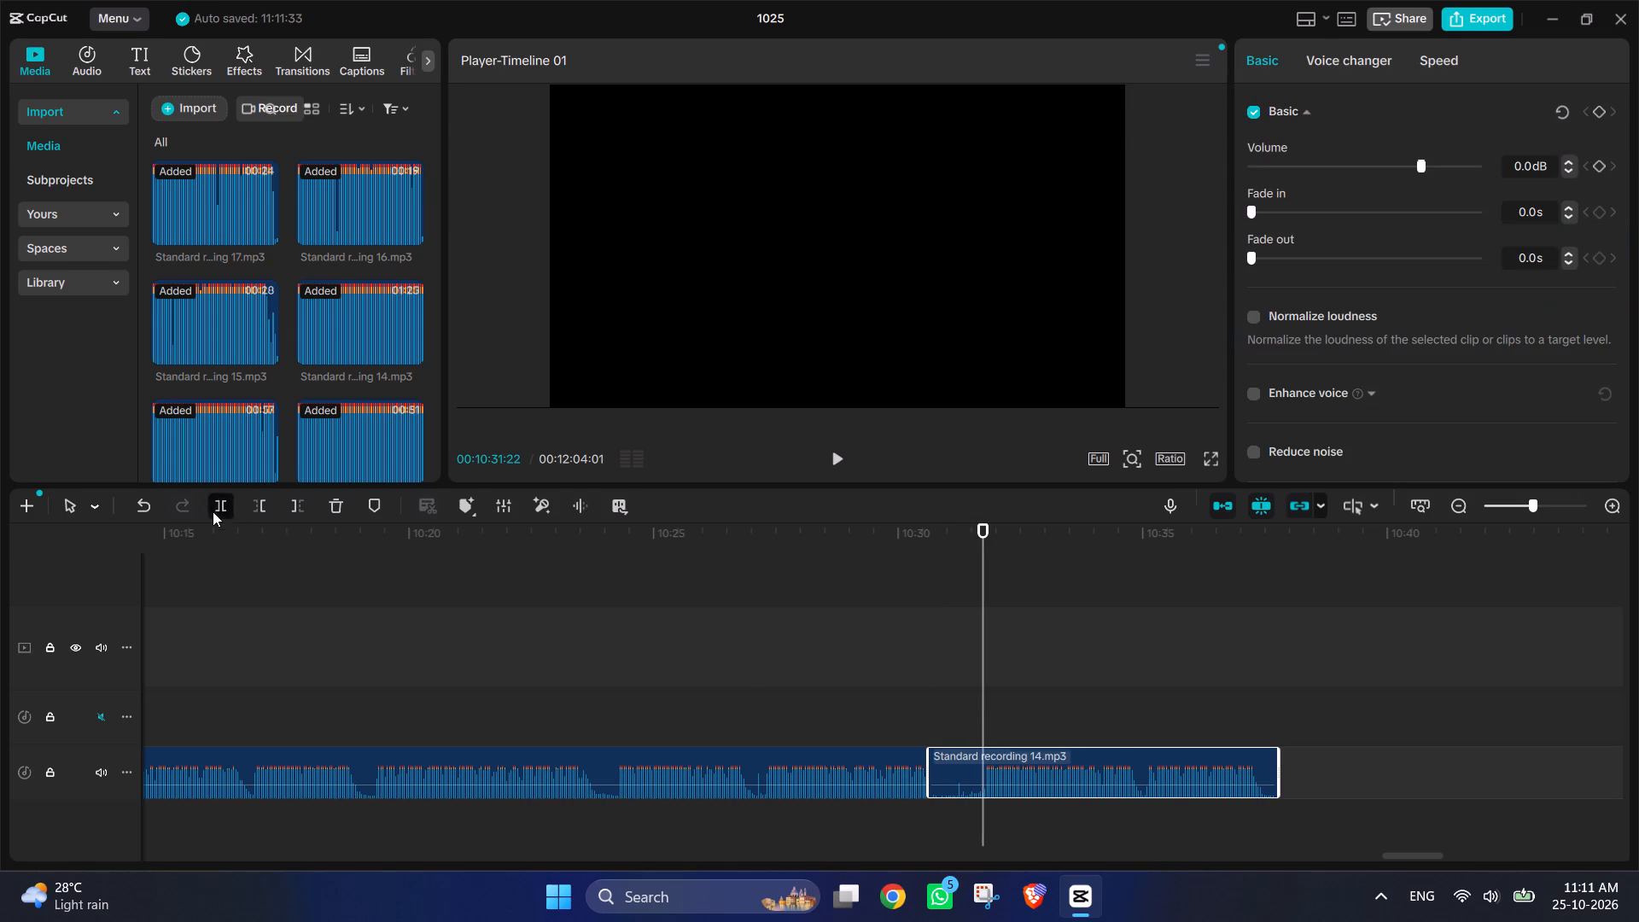
click(950, 780)
key(Delete)
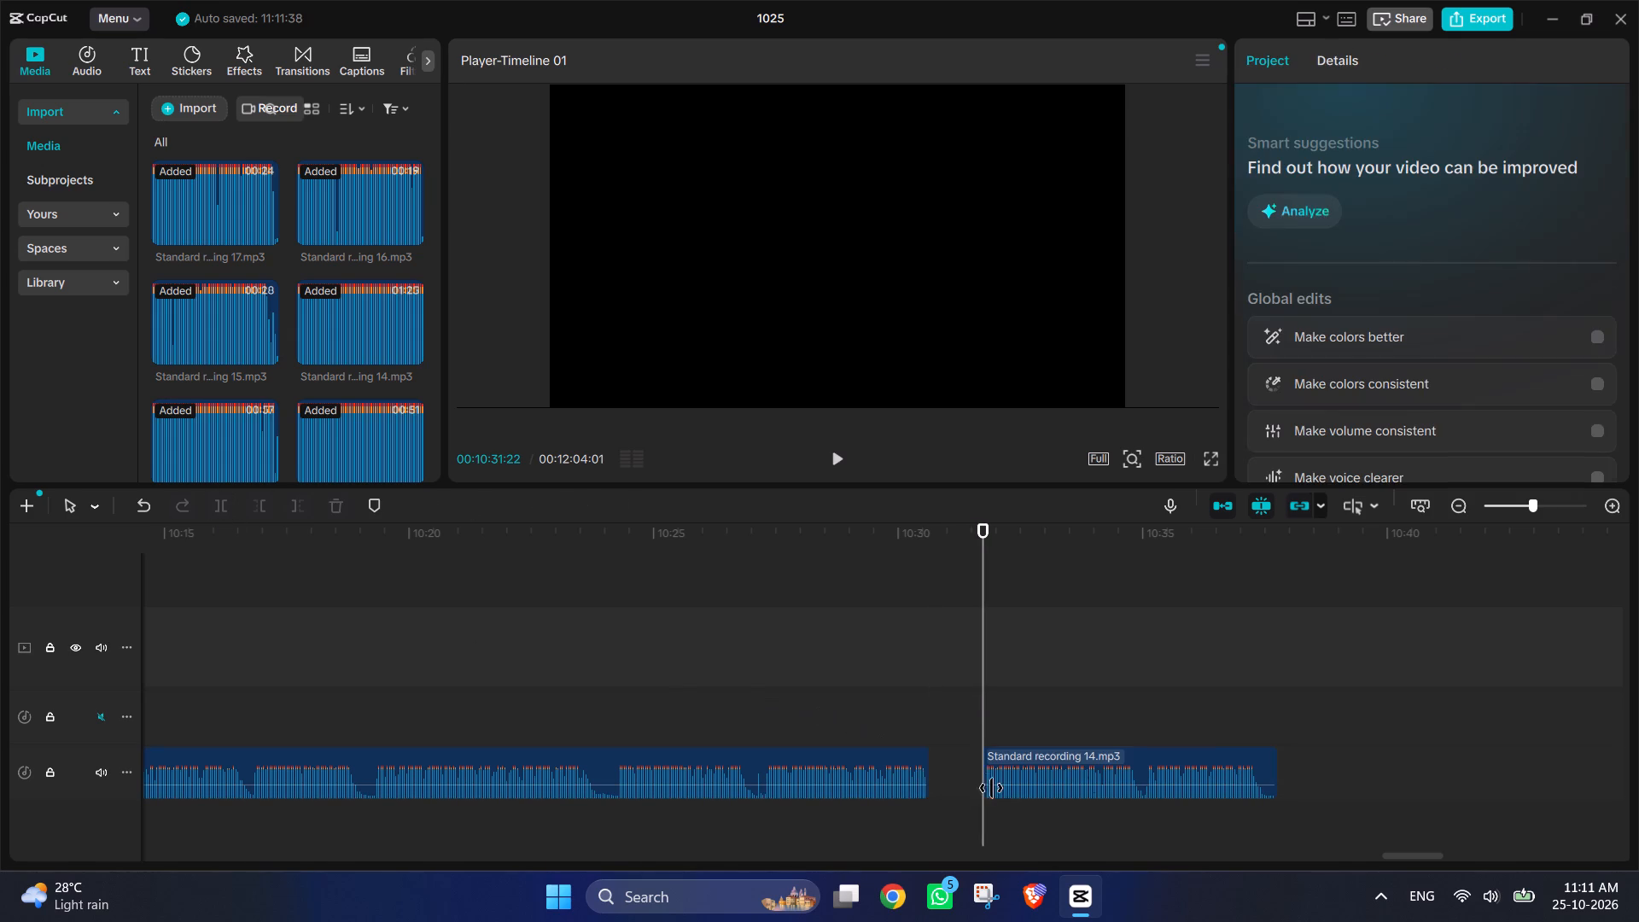
drag(1177, 753, 1122, 753)
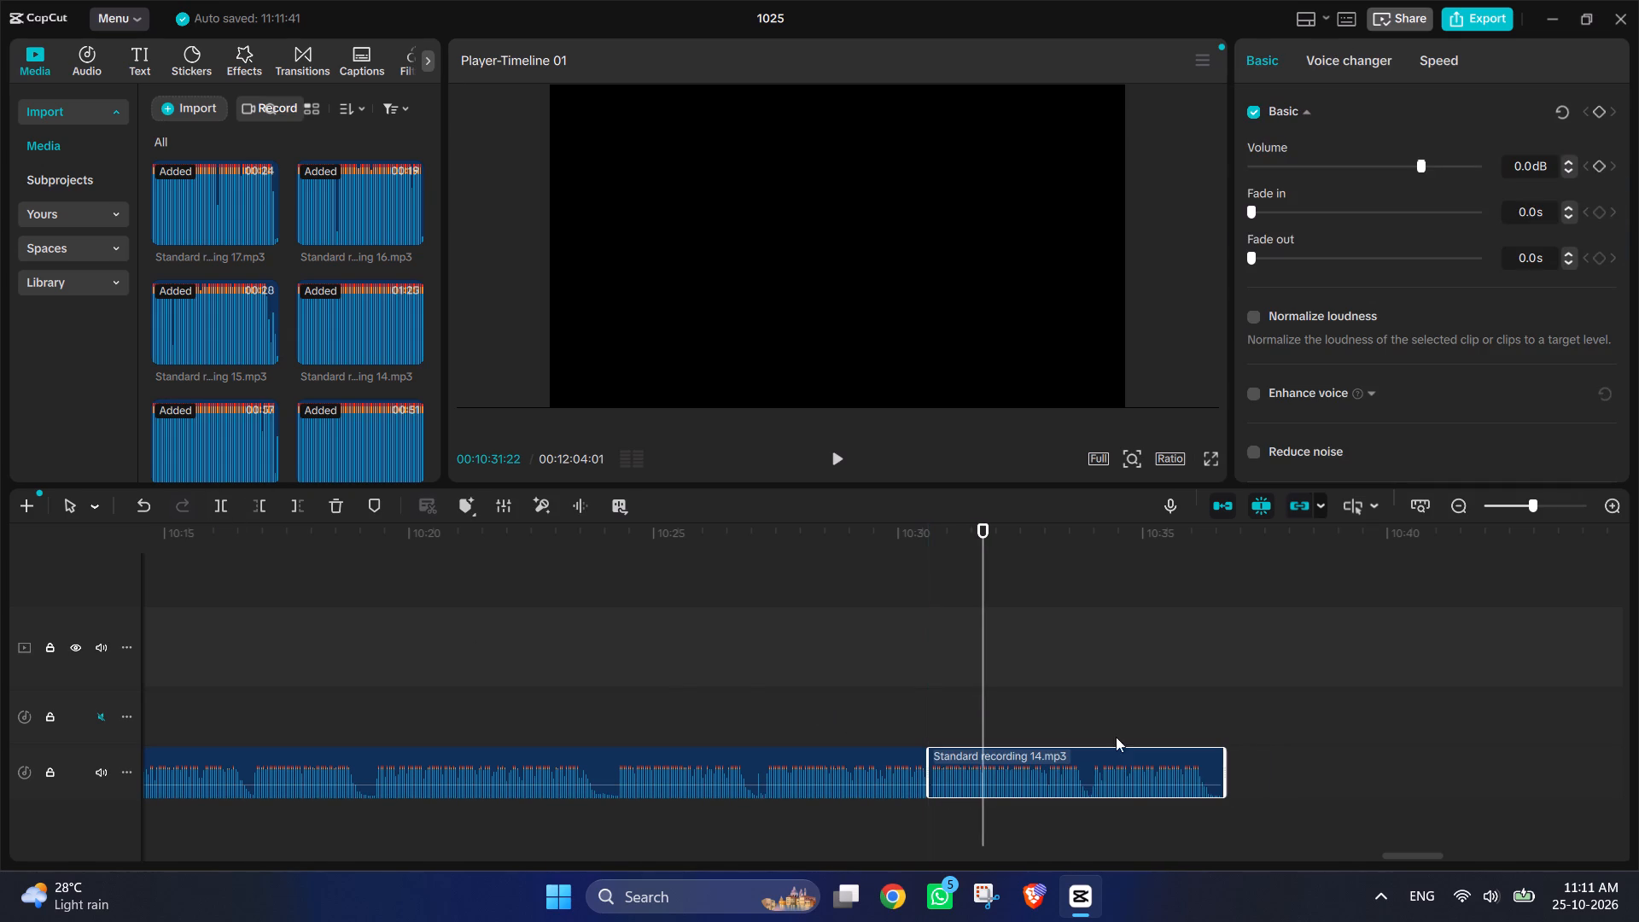
Play the last piece of recording 14 and trim its end back to 00:10:36:10.
click(843, 457)
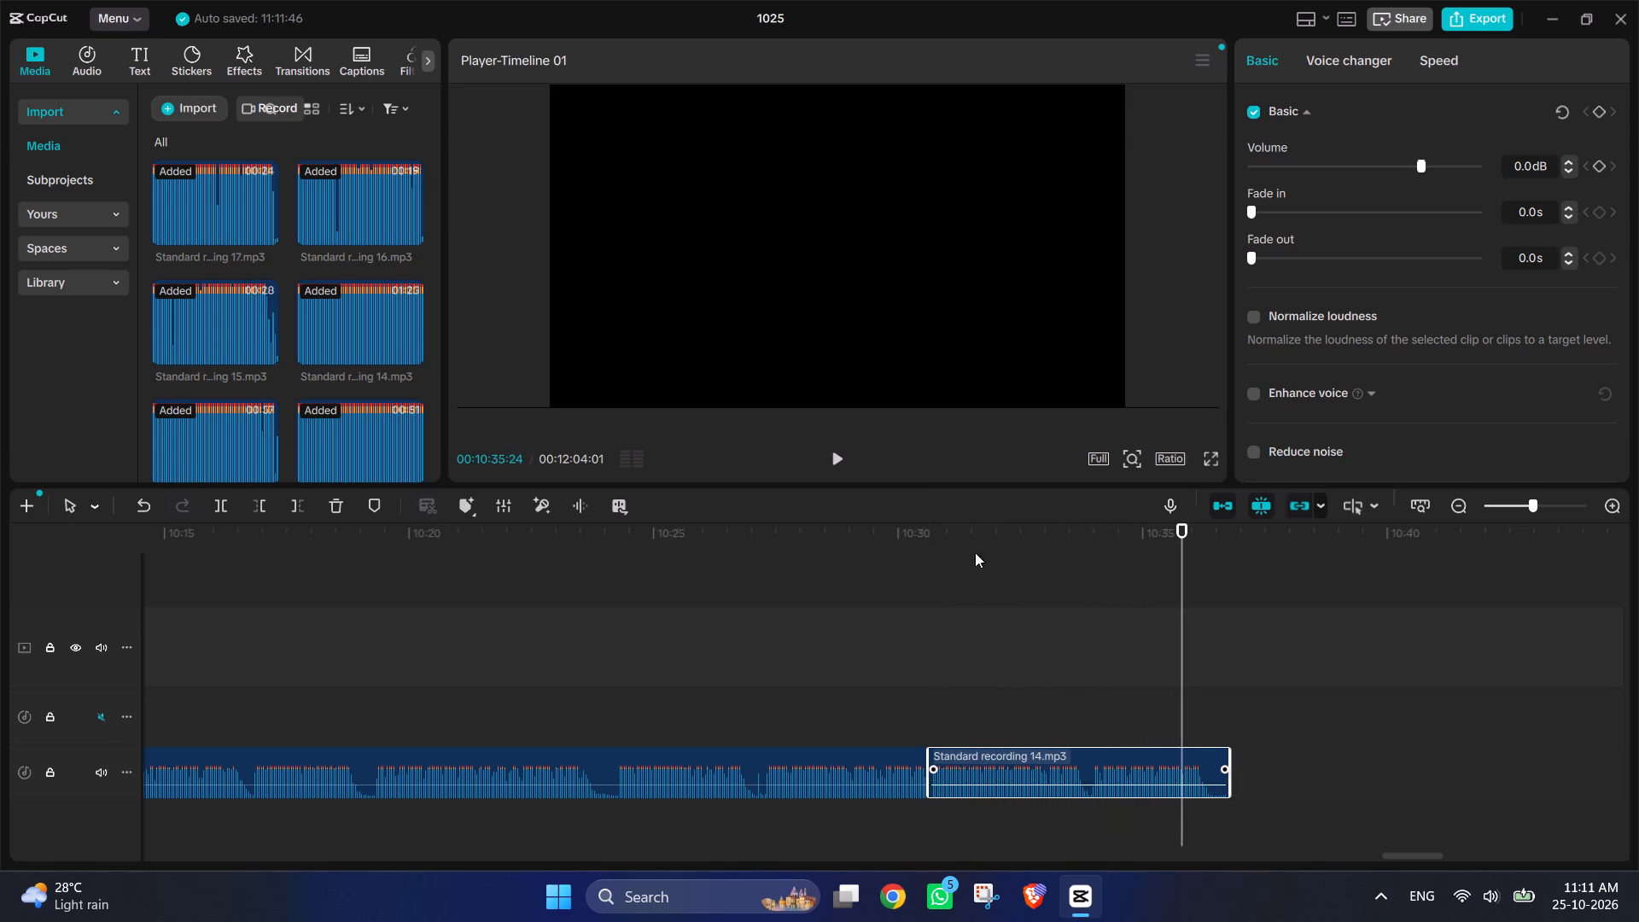
click(835, 451)
click(835, 451)
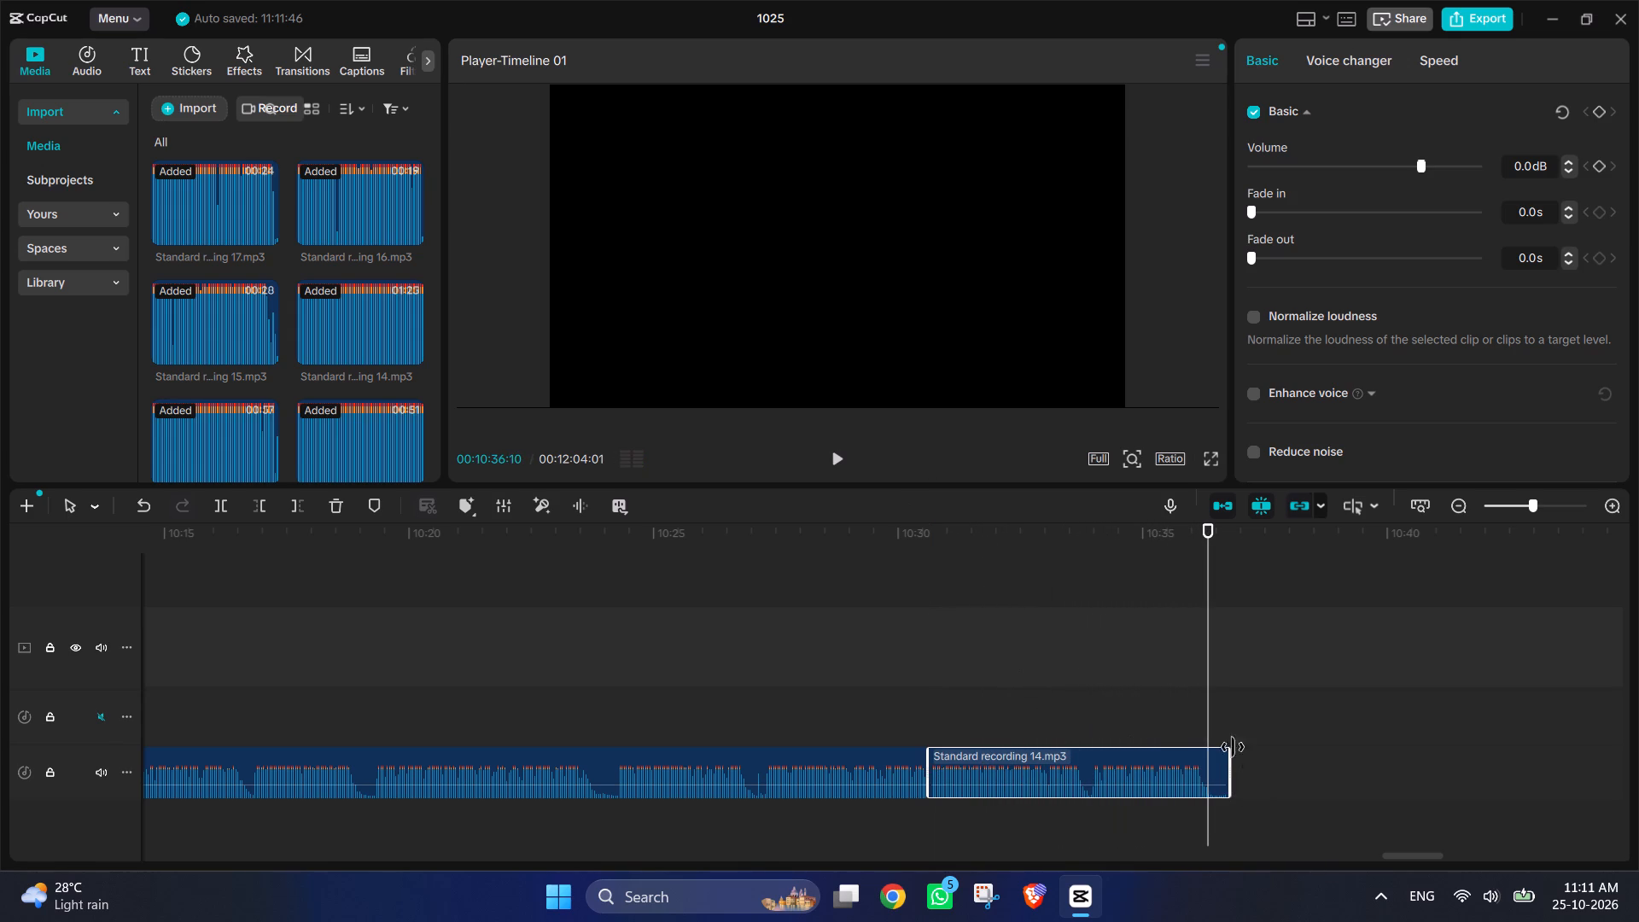
drag(1229, 777, 1204, 779)
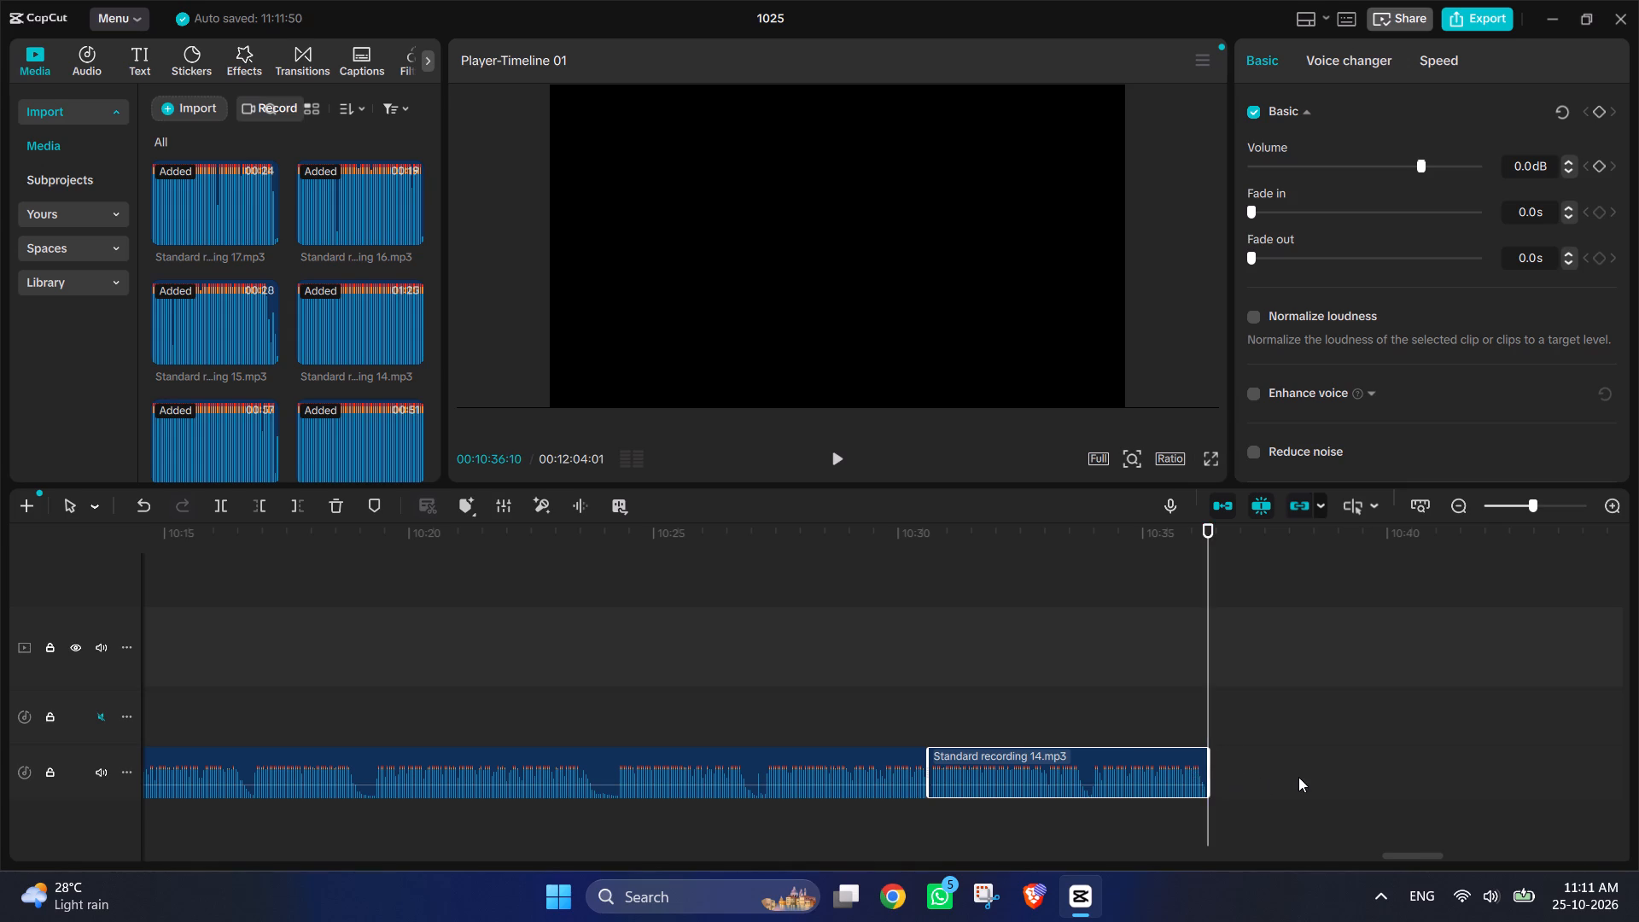
Move recording 15 back against the trimmed end of recording 14.
scroll(1299, 777, left, 2)
ctrl+scroll(1305, 783, down, 10)
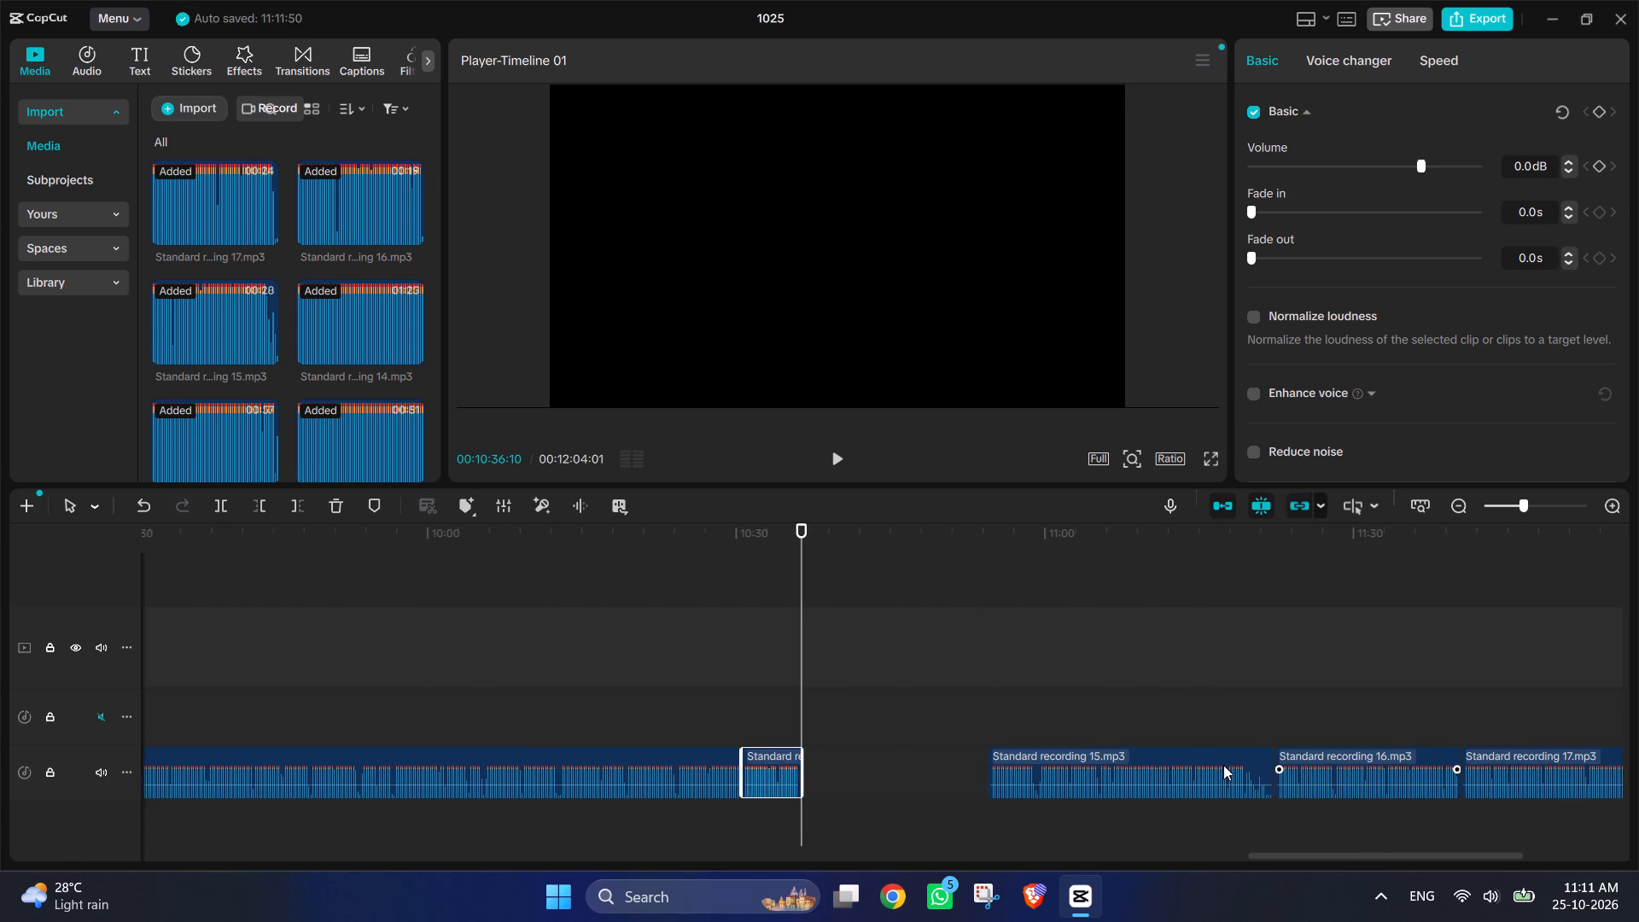
drag(1222, 755, 1037, 754)
Play recording 15 from its start and replay the part around 00:10:50 to find the next place to cut.
click(840, 451)
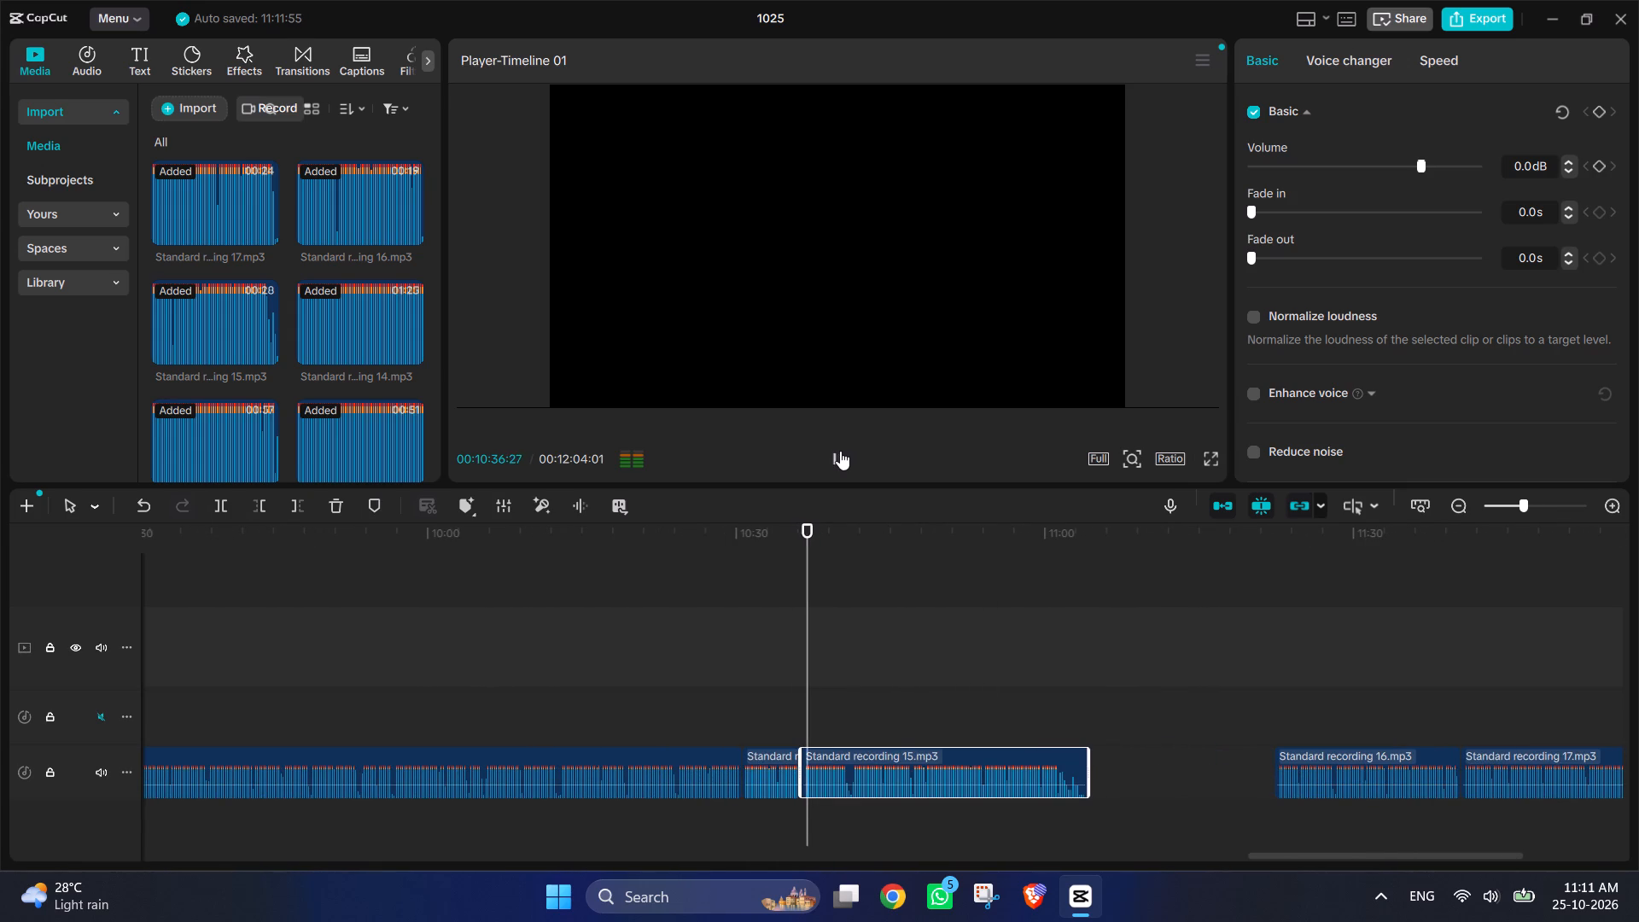
scroll(890, 744, right, 1)
ctrl+scroll(890, 744, up, 4)
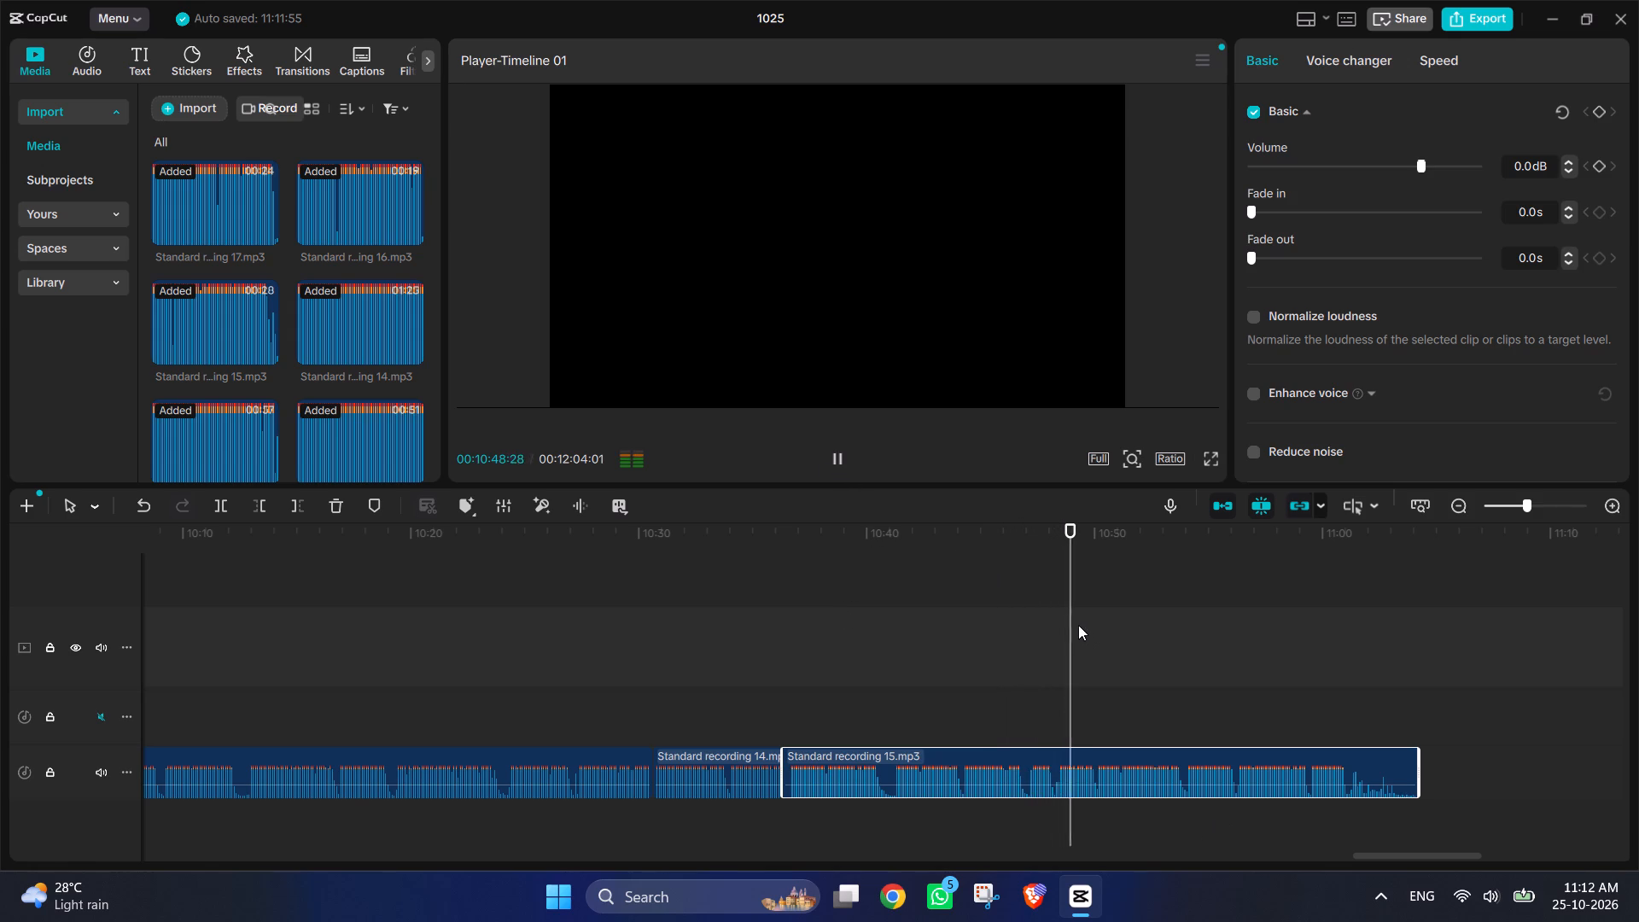
drag(1088, 594, 1187, 598)
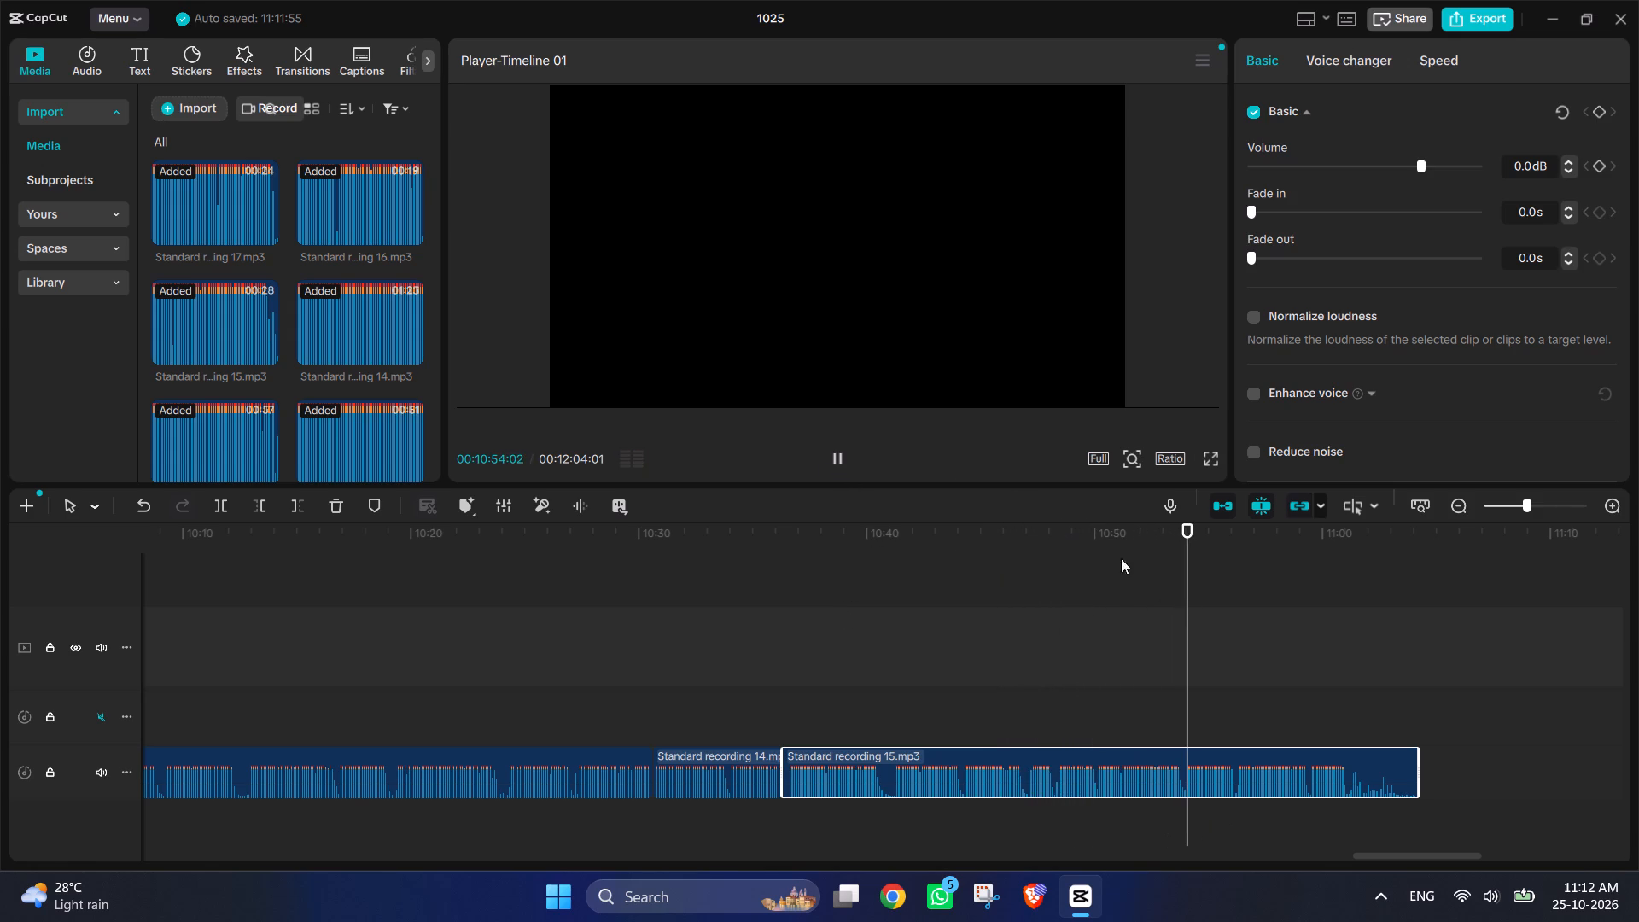
click(834, 460)
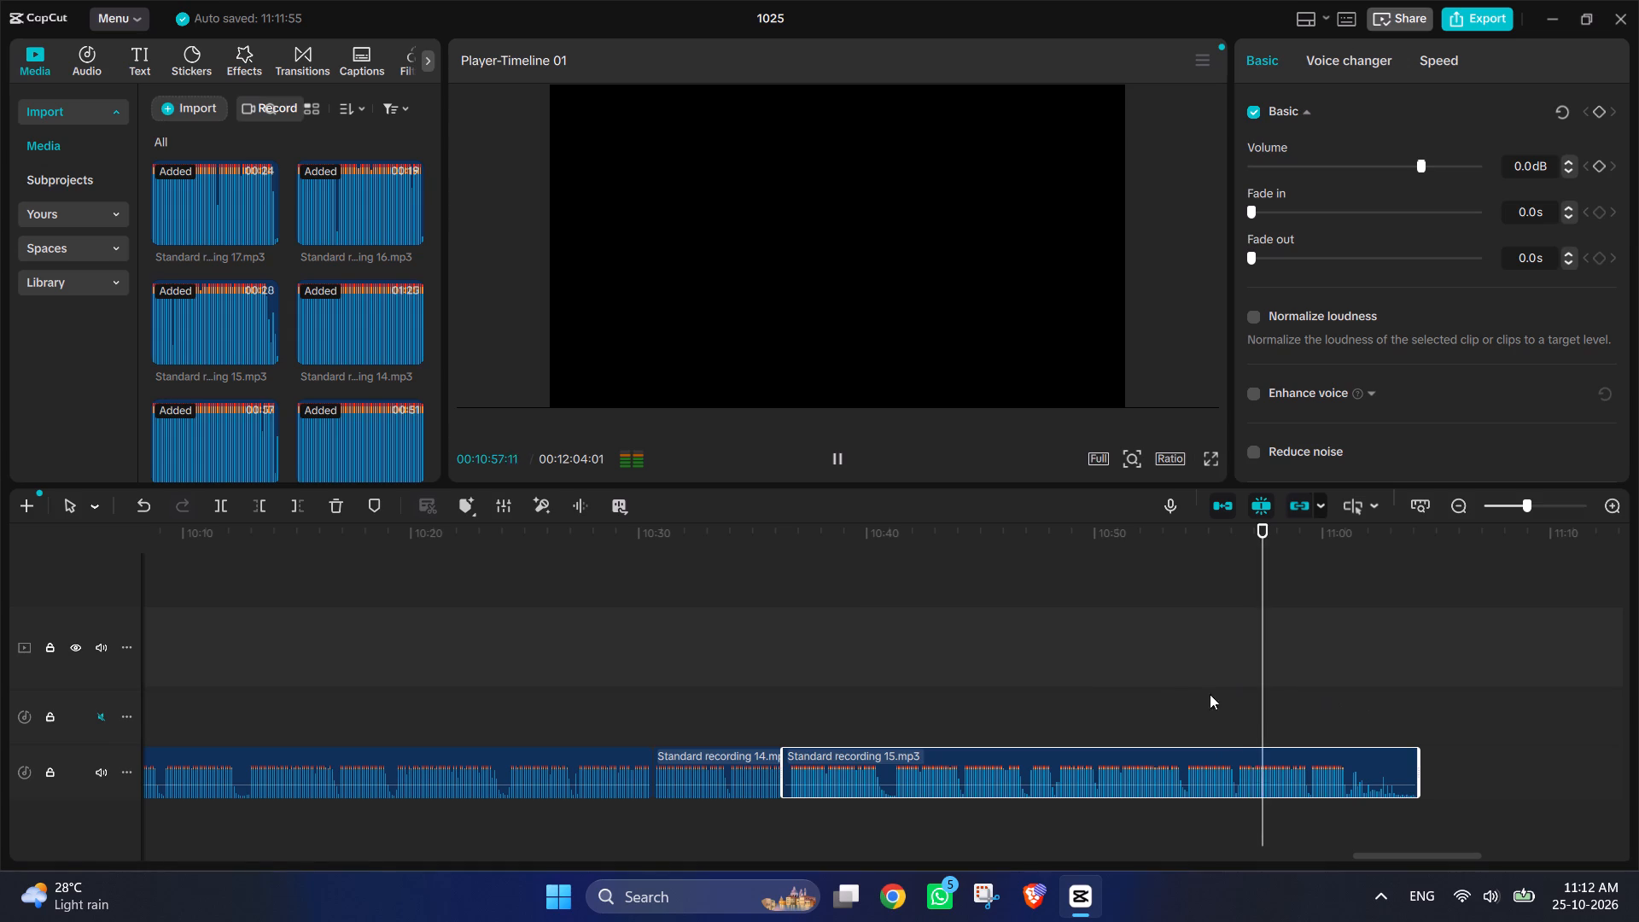
click(1044, 637)
click(847, 454)
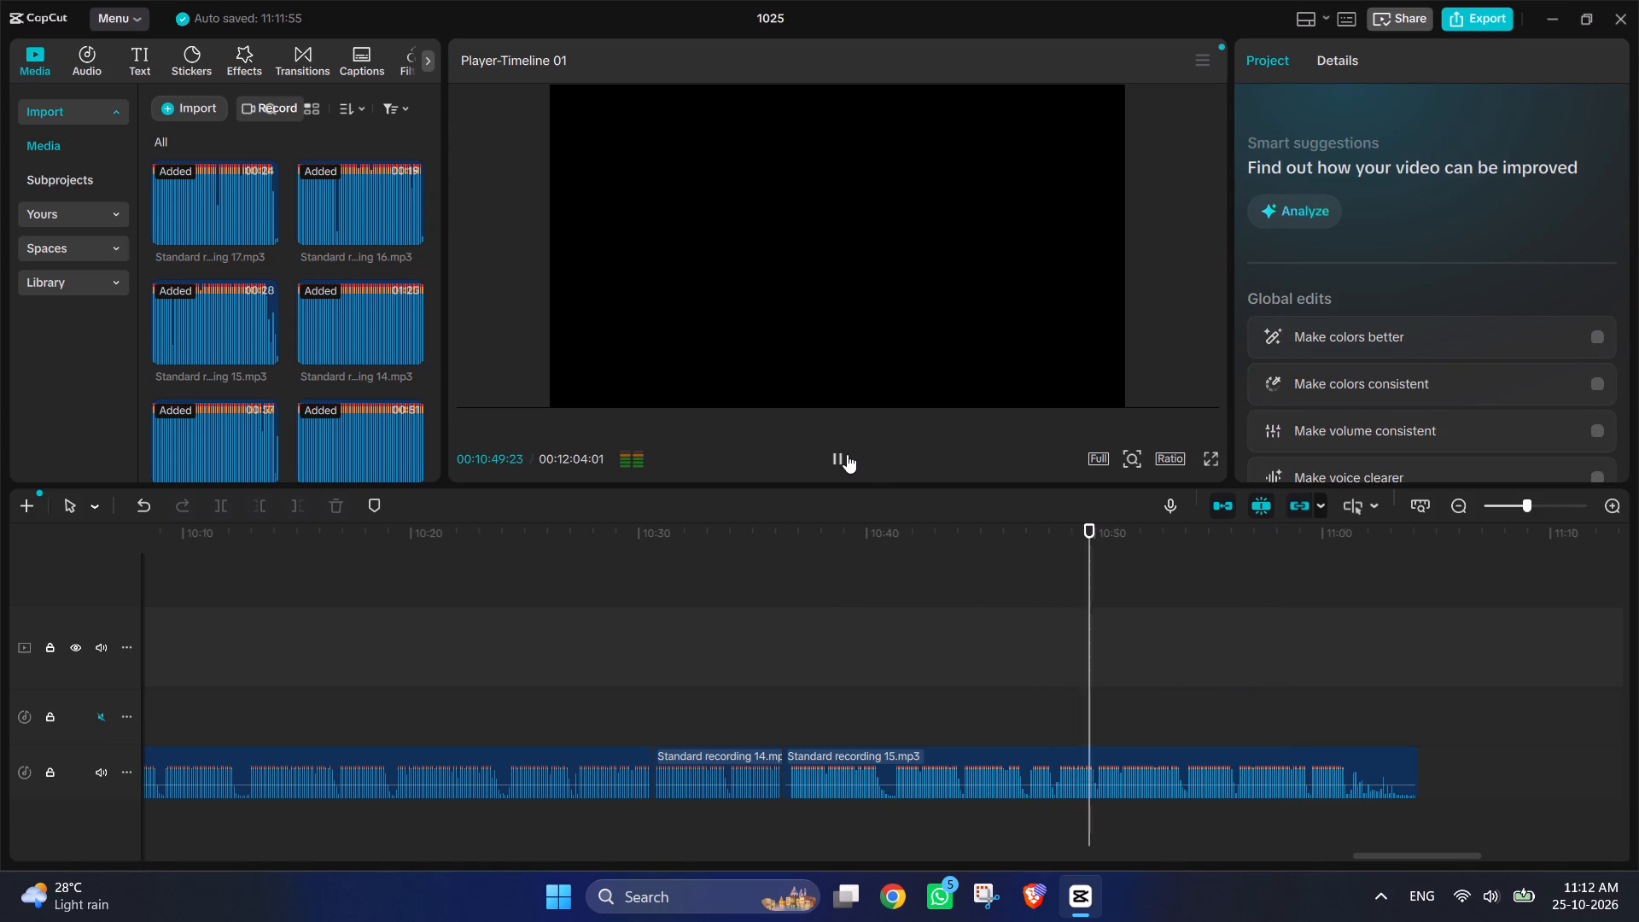
click(847, 454)
Split recording 15 at 00:10:50:06 and delete the piece after the cut.
click(1109, 746)
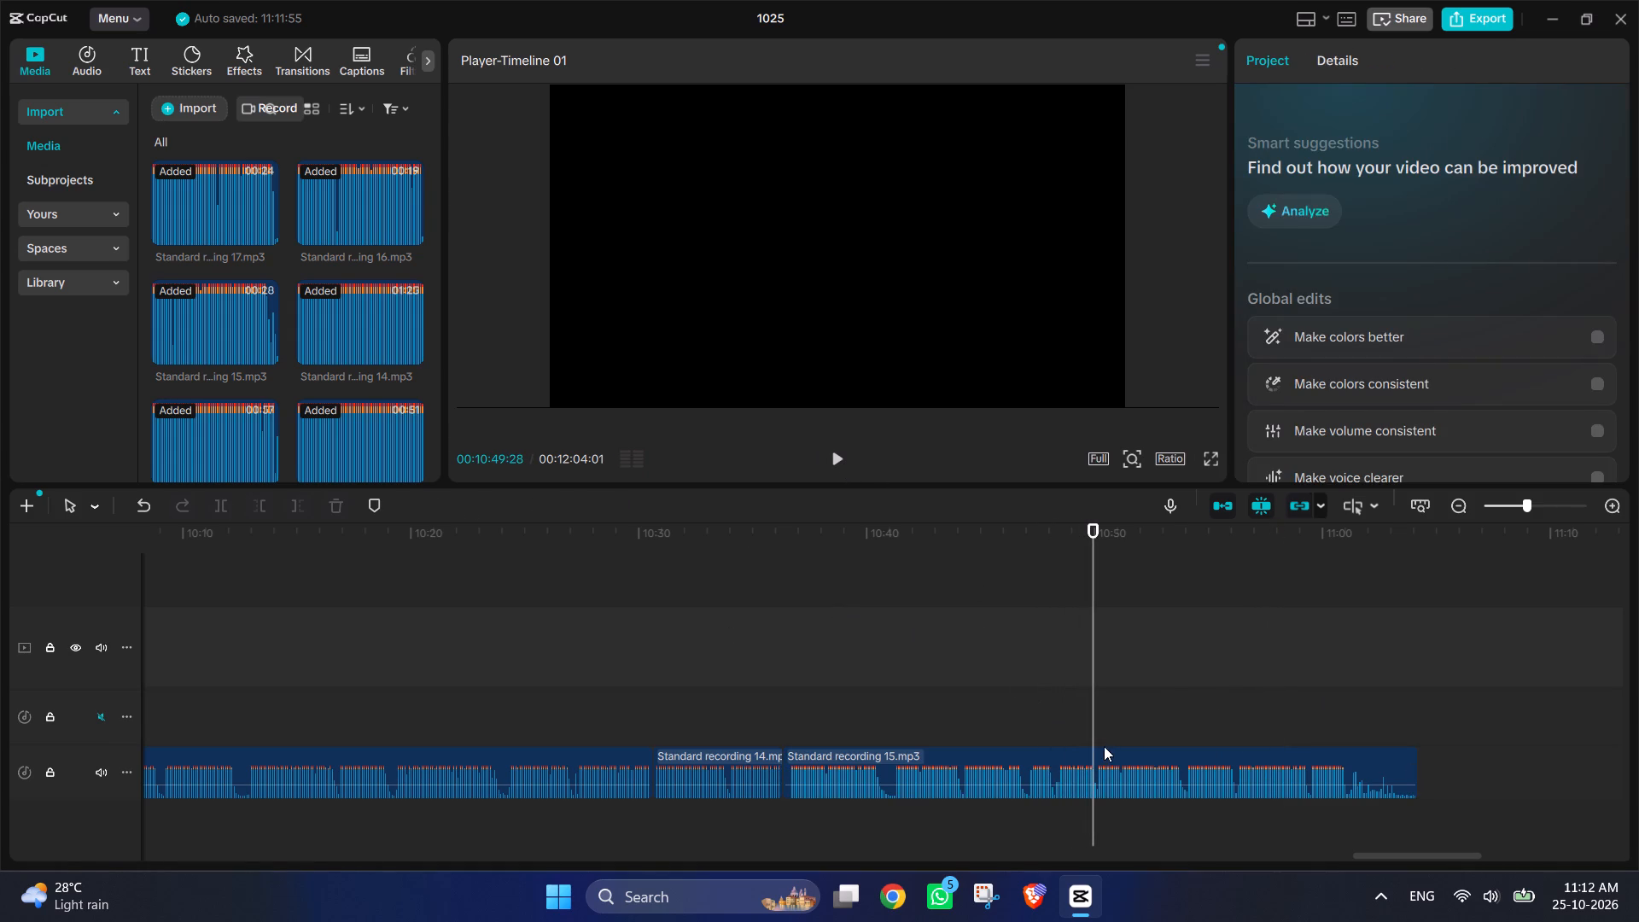
click(1098, 727)
click(1098, 727)
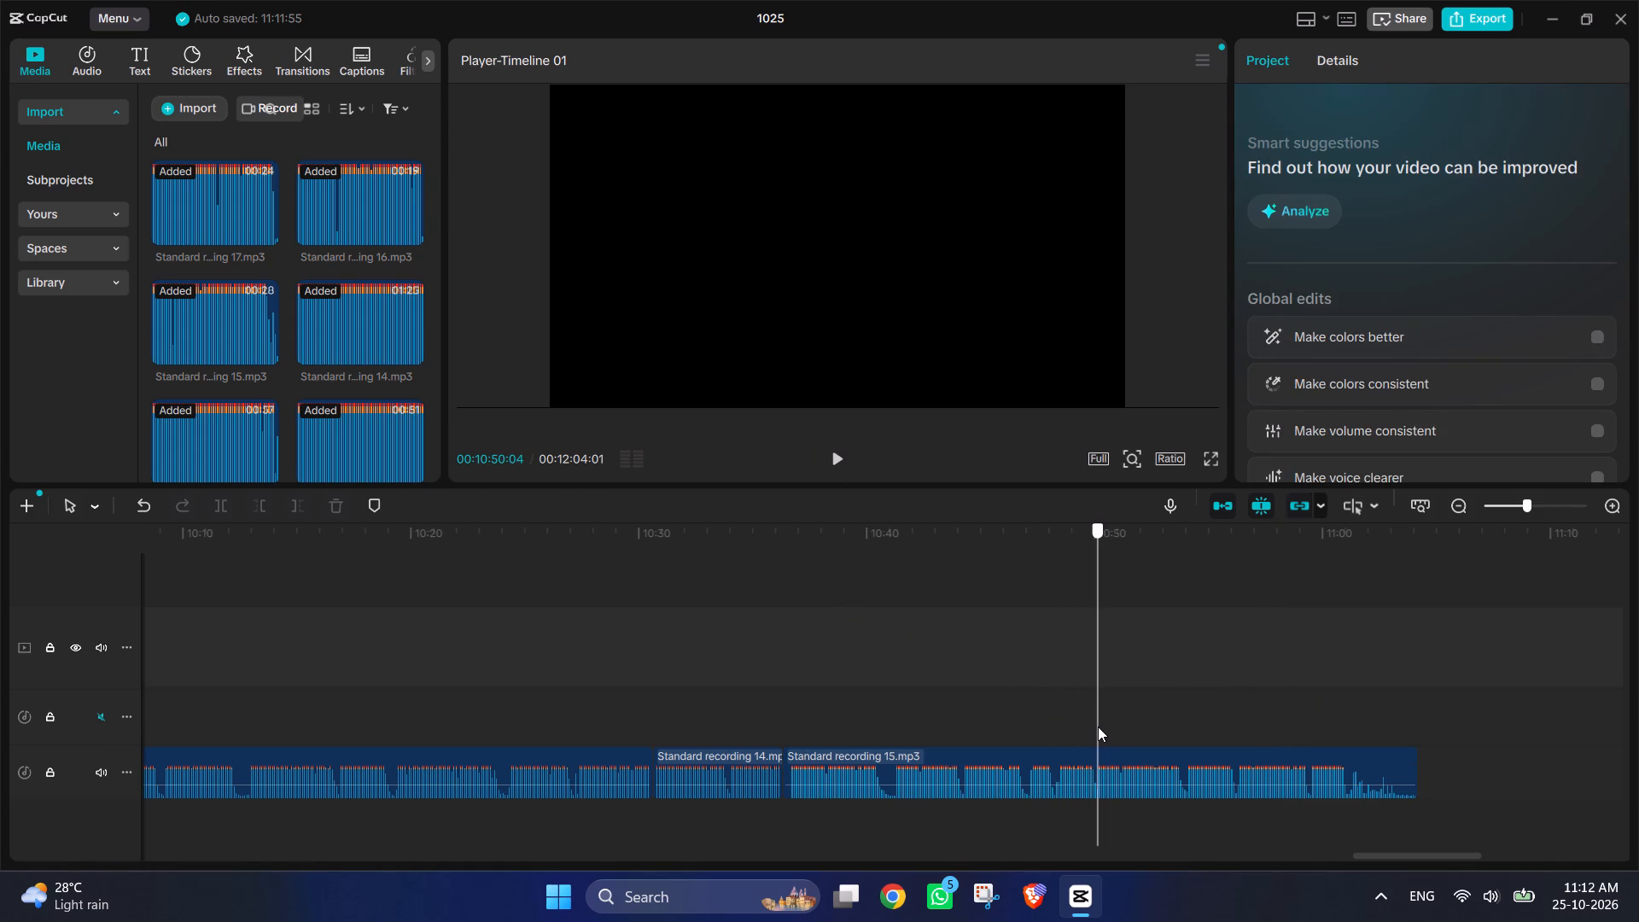
click(1103, 745)
drag(1101, 751, 1092, 748)
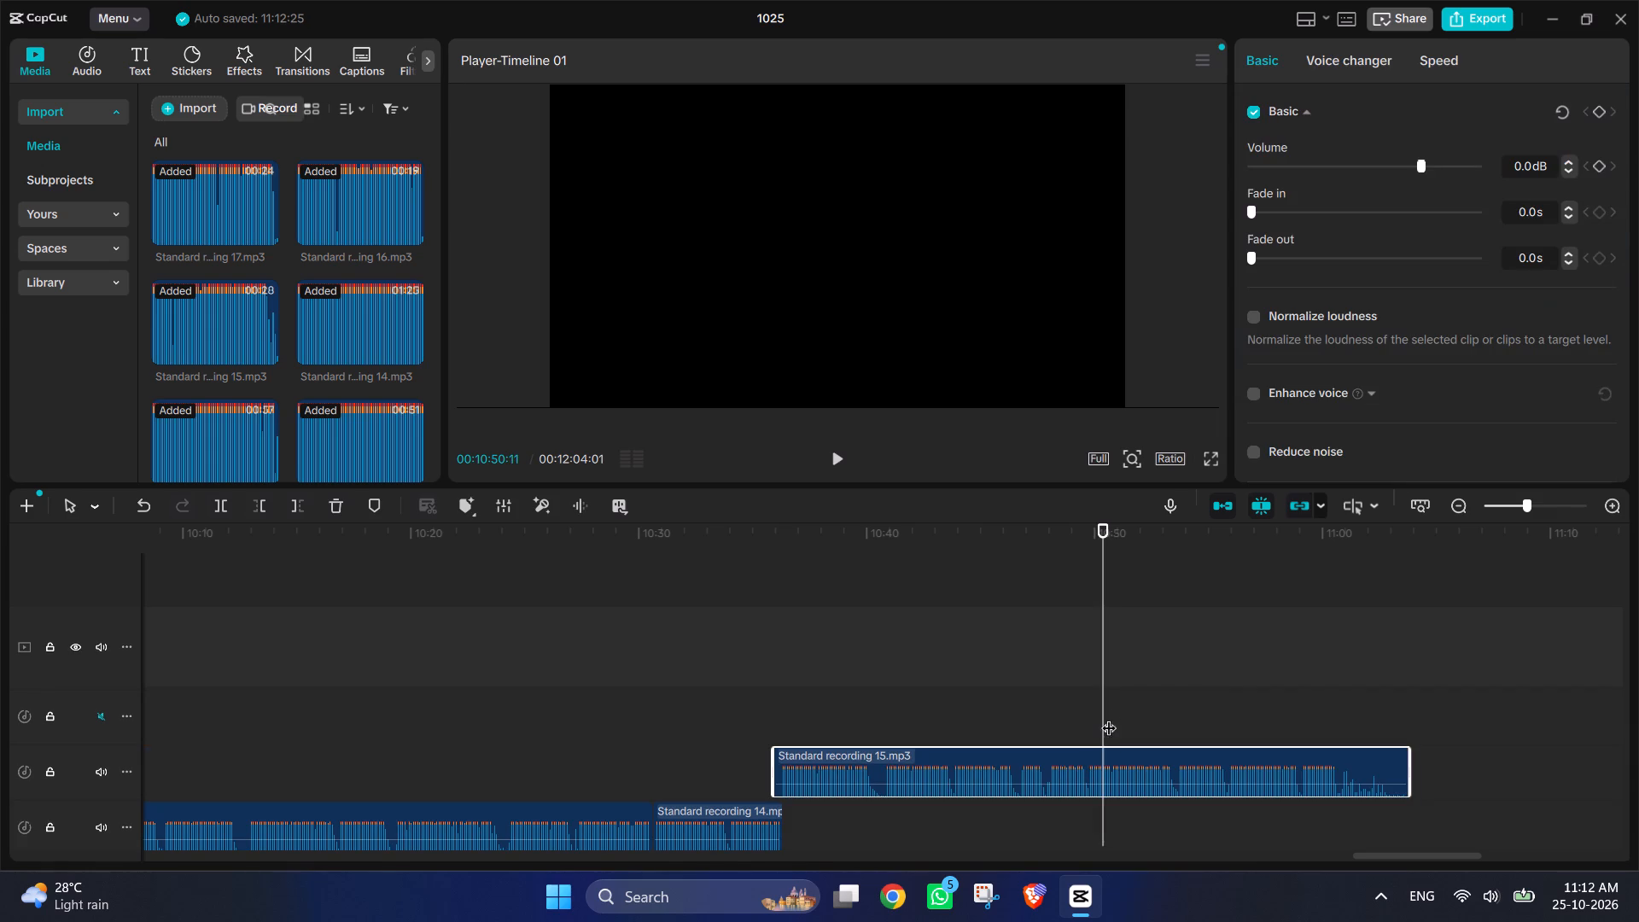
key(ctrl+z)
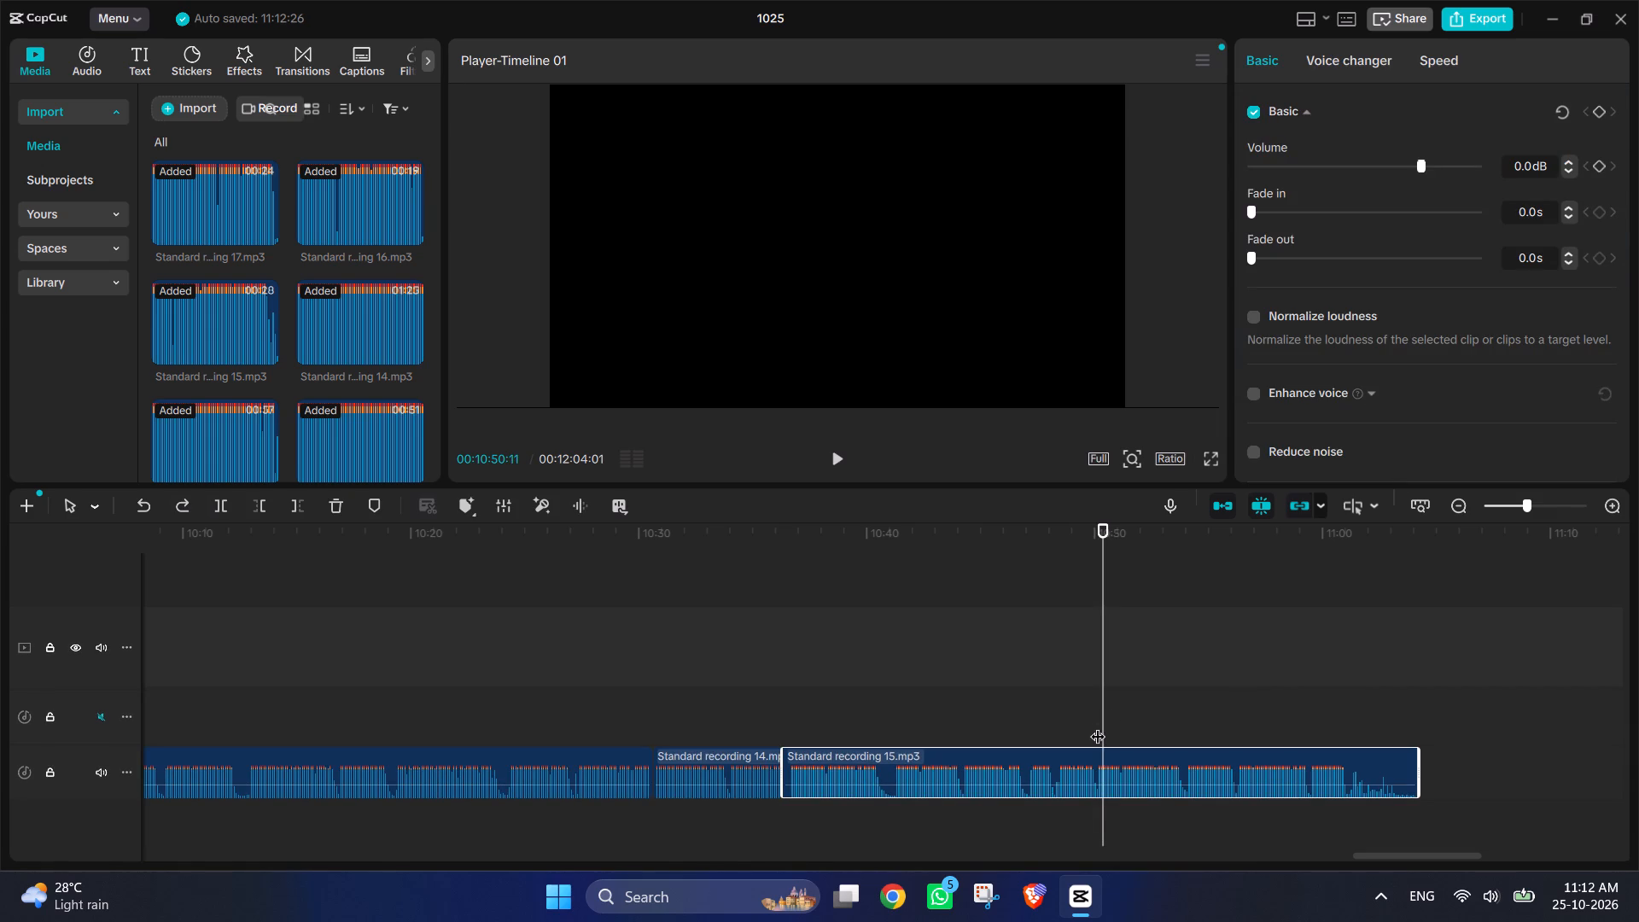
click(1099, 723)
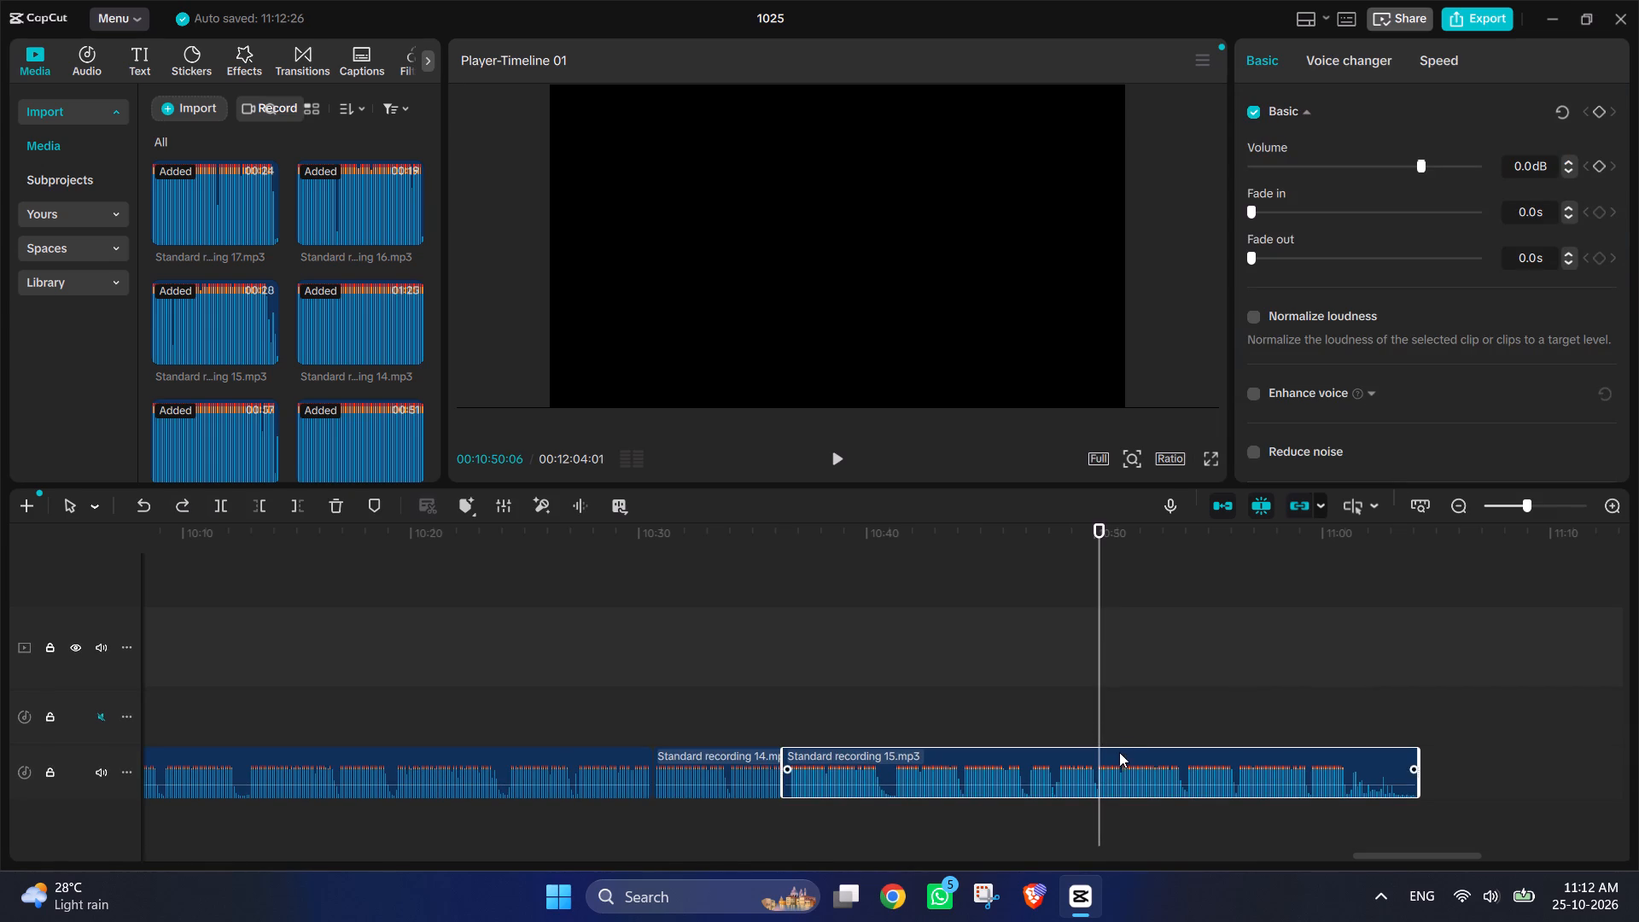
click(225, 510)
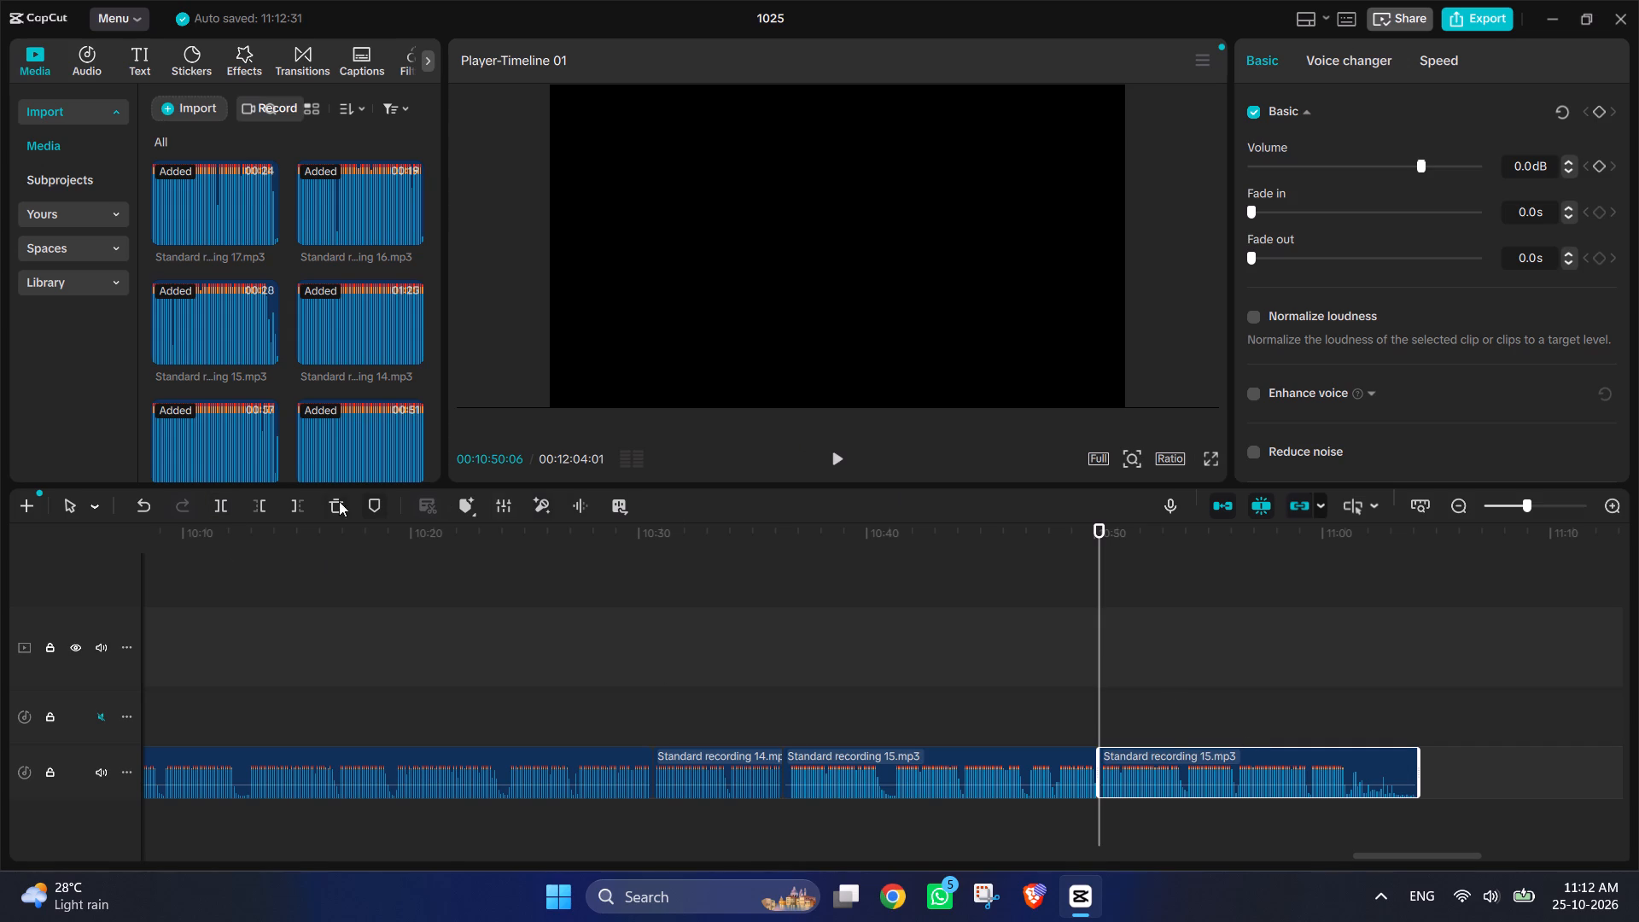
click(336, 499)
Trim the start of recording 16 to 00:11:22:21.
scroll(1407, 591, left, 1)
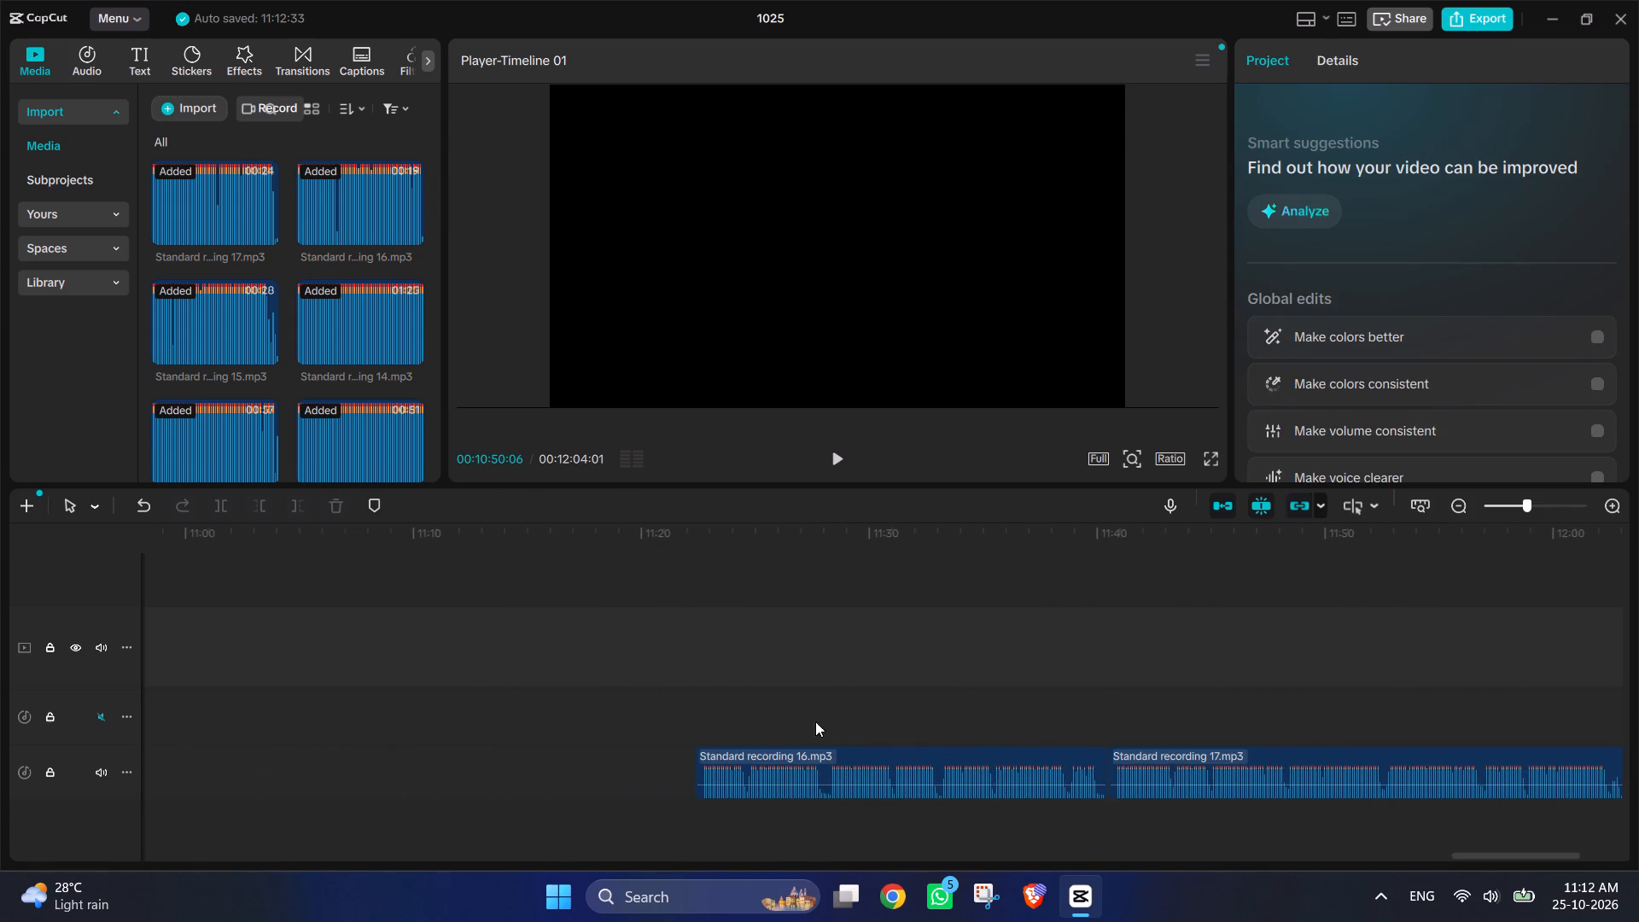
click(730, 706)
drag(718, 703, 707, 698)
drag(736, 686, 714, 683)
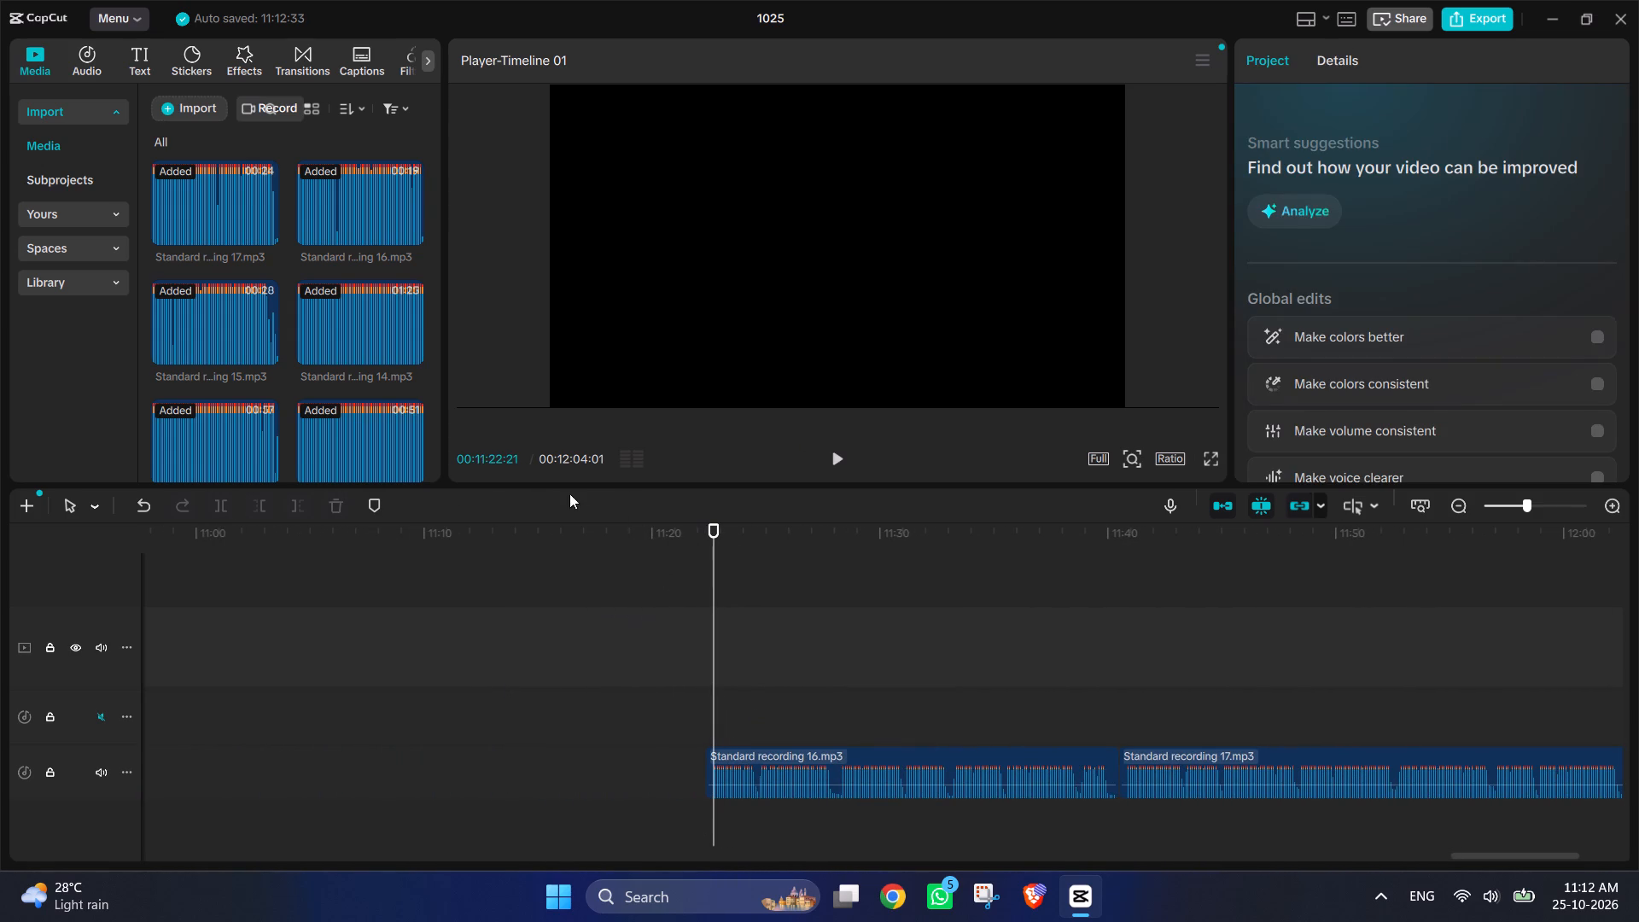
click(758, 760)
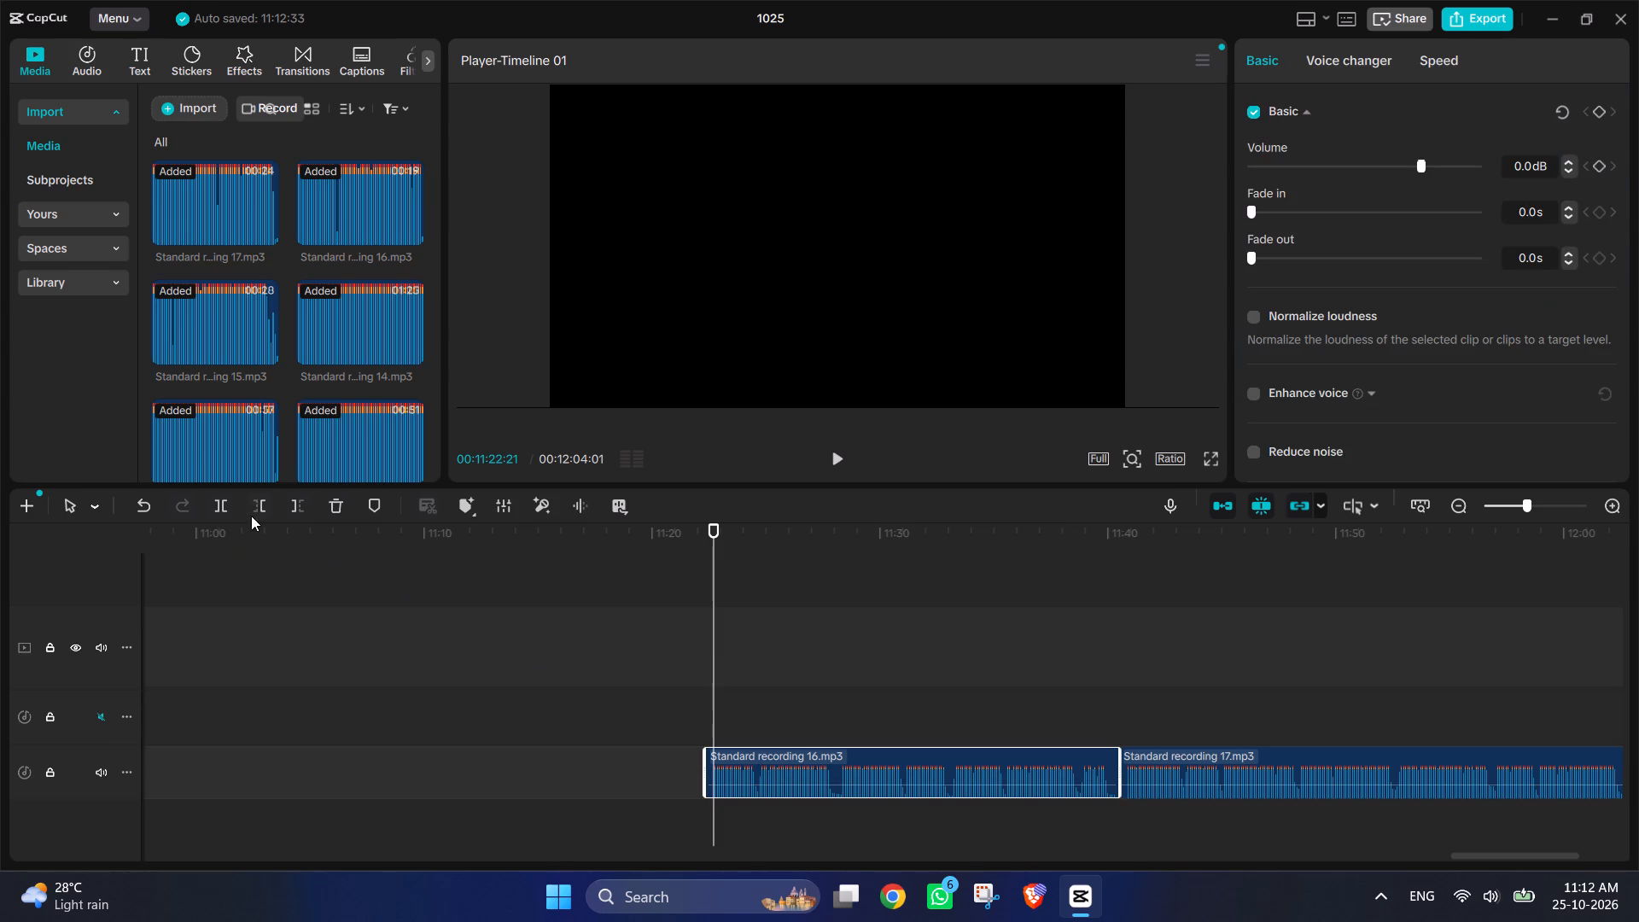
click(258, 503)
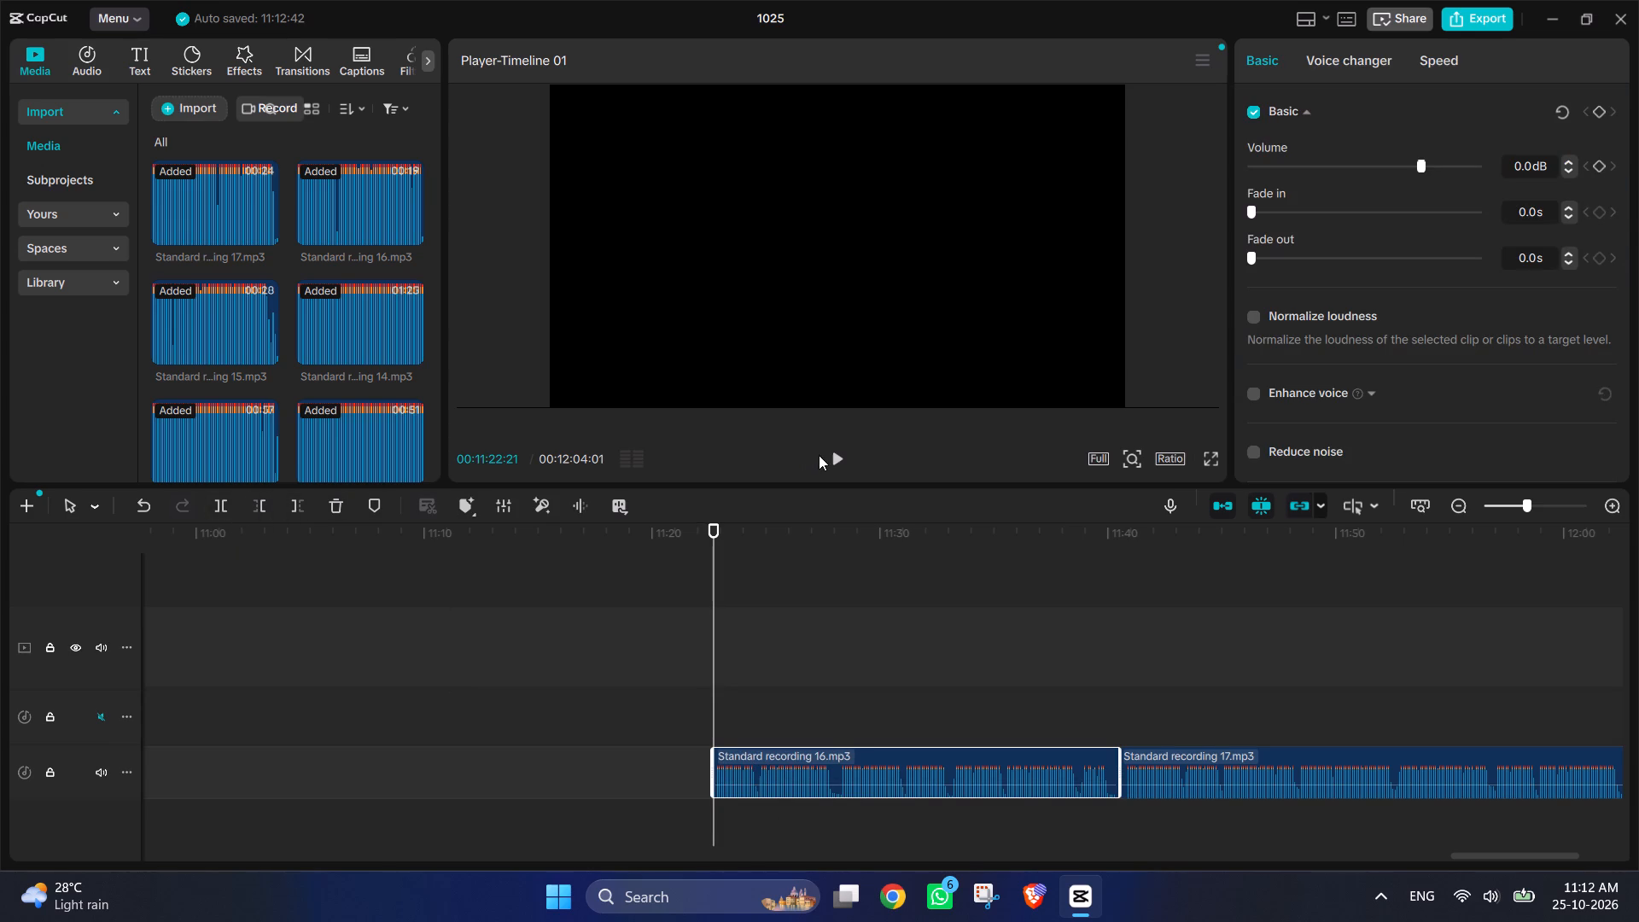
Move recording 16 back against the cut end of recording 15.
click(824, 455)
drag(888, 756, 728, 773)
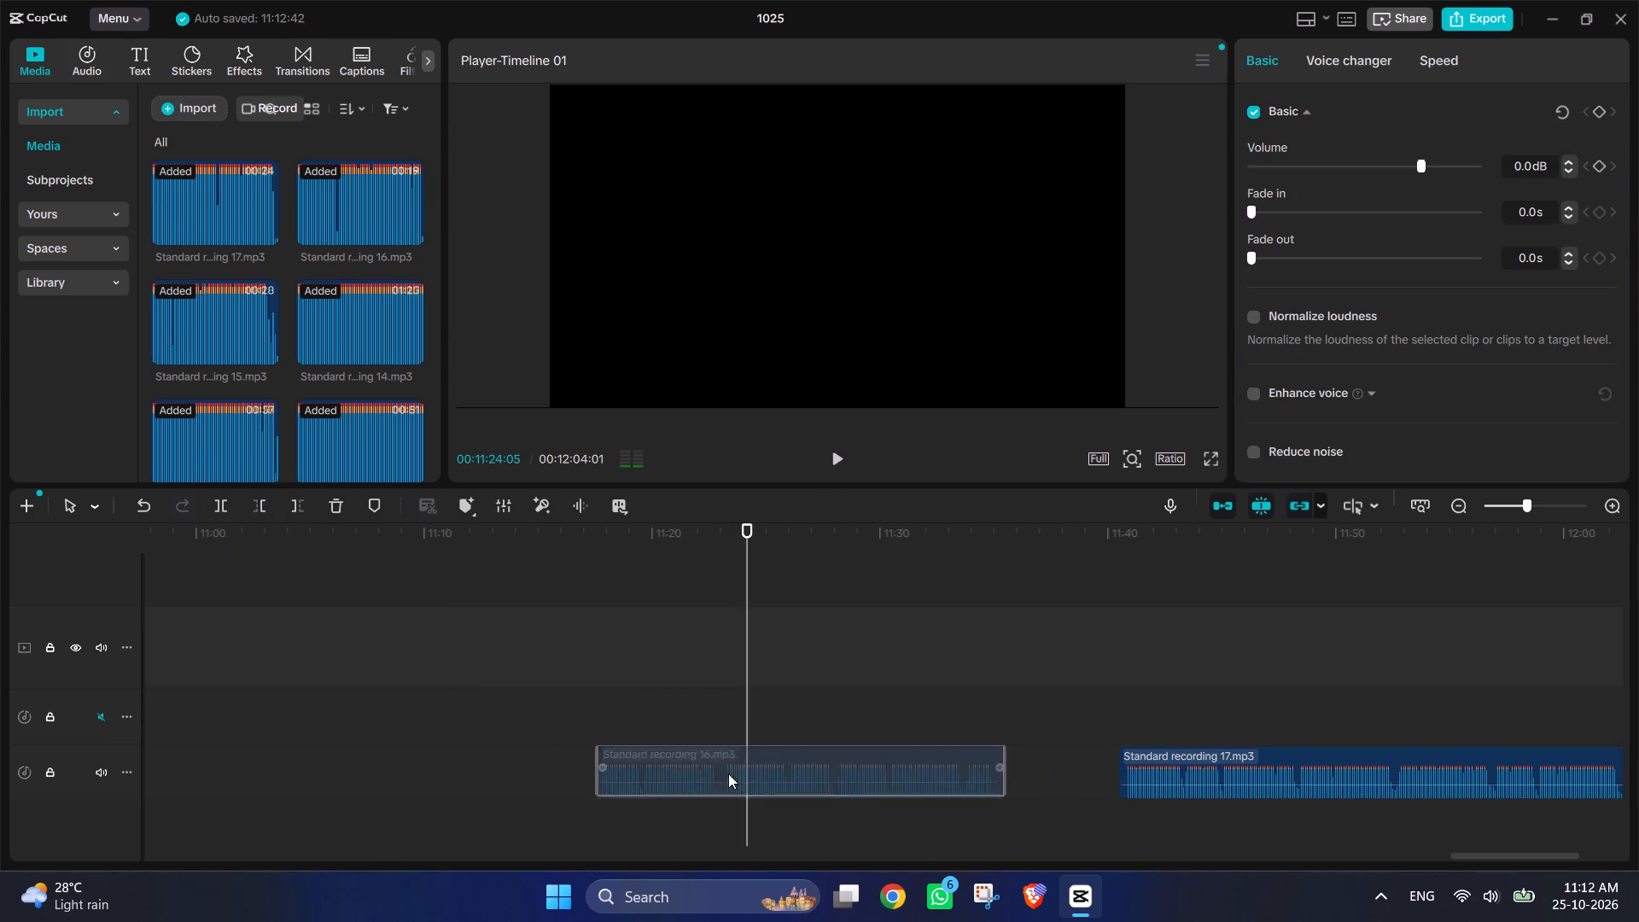
drag(728, 773, 1466, 764)
scroll(698, 784, right, 1)
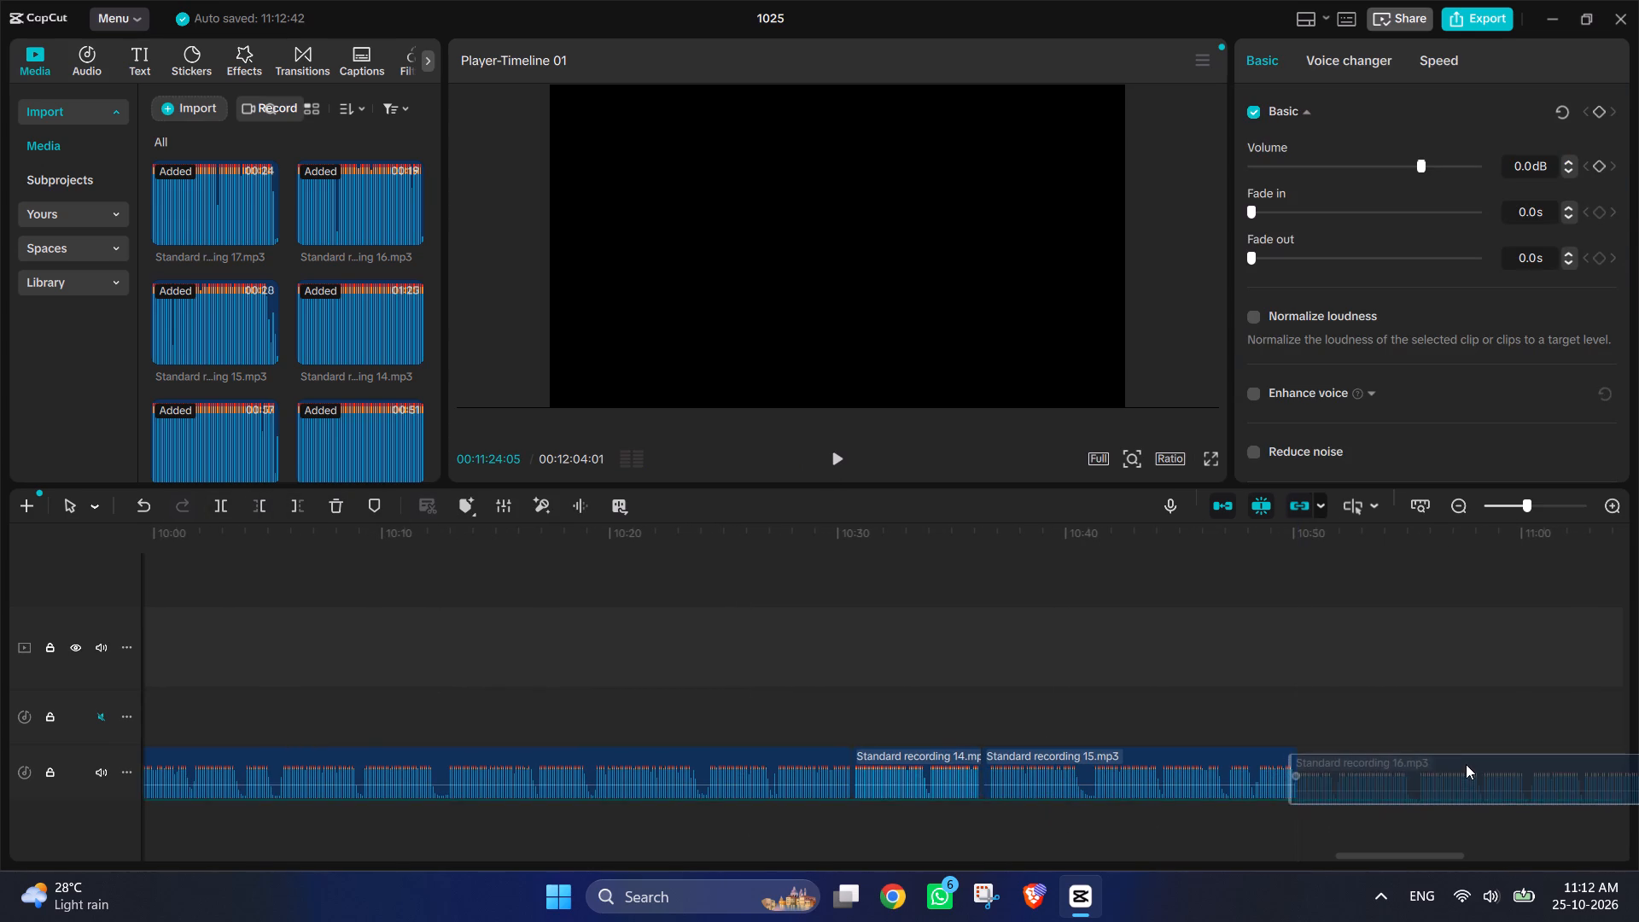
drag(1466, 764, 1479, 762)
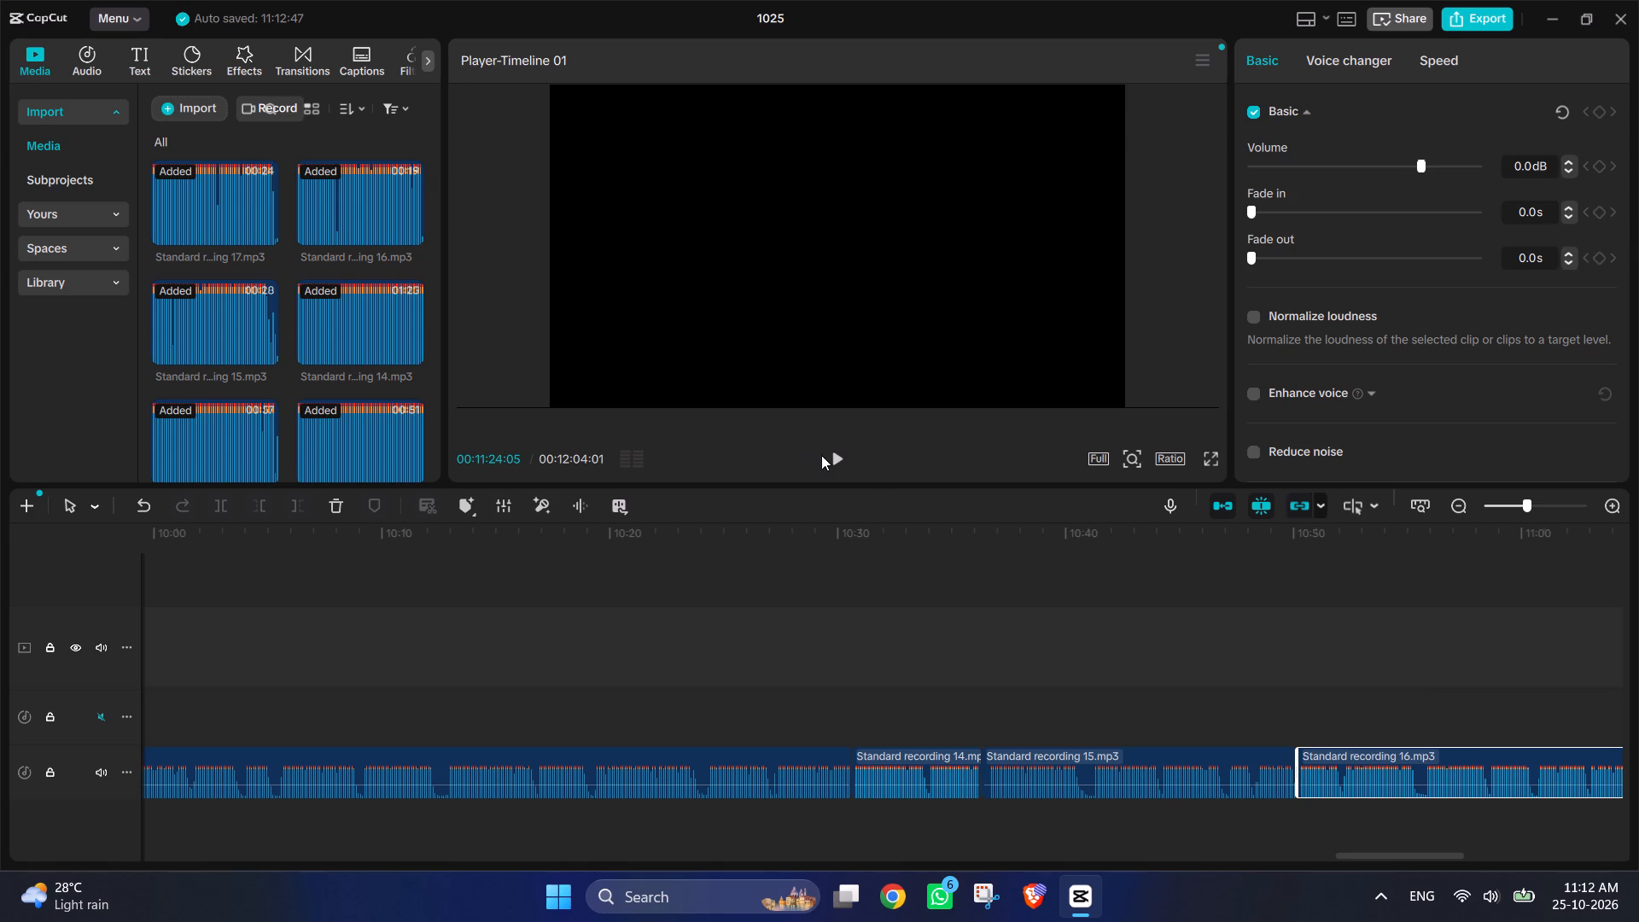
Play the last part of recording 16 and the start of recording 17 to check where to cut them.
click(835, 455)
scroll(933, 526, right, 1)
click(861, 691)
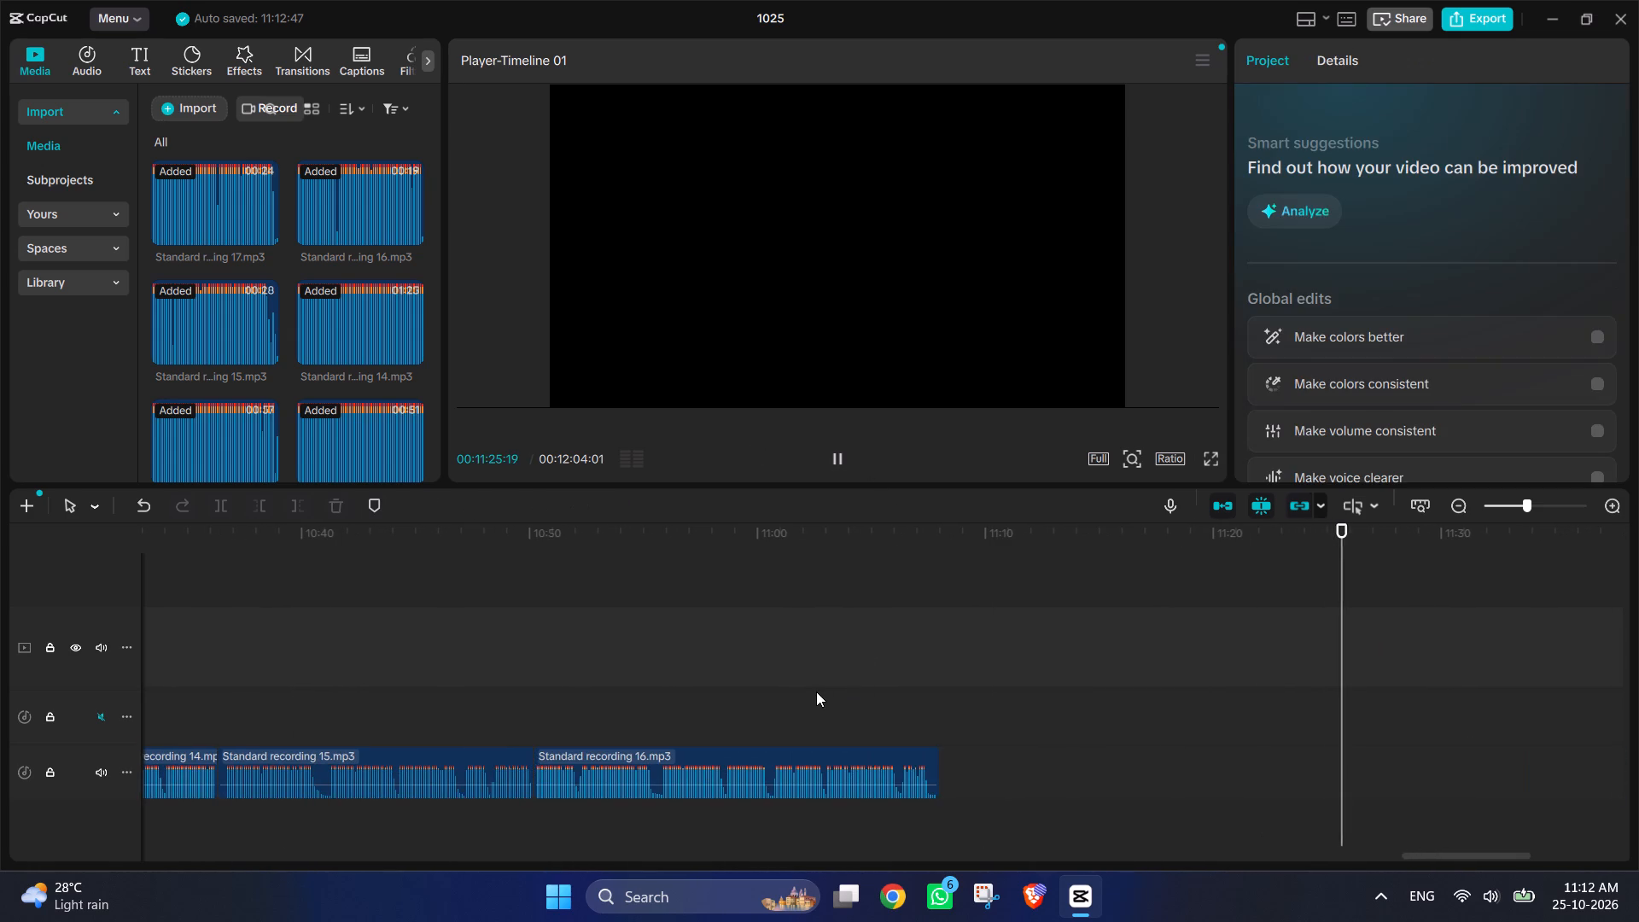
drag(814, 691, 802, 691)
click(834, 452)
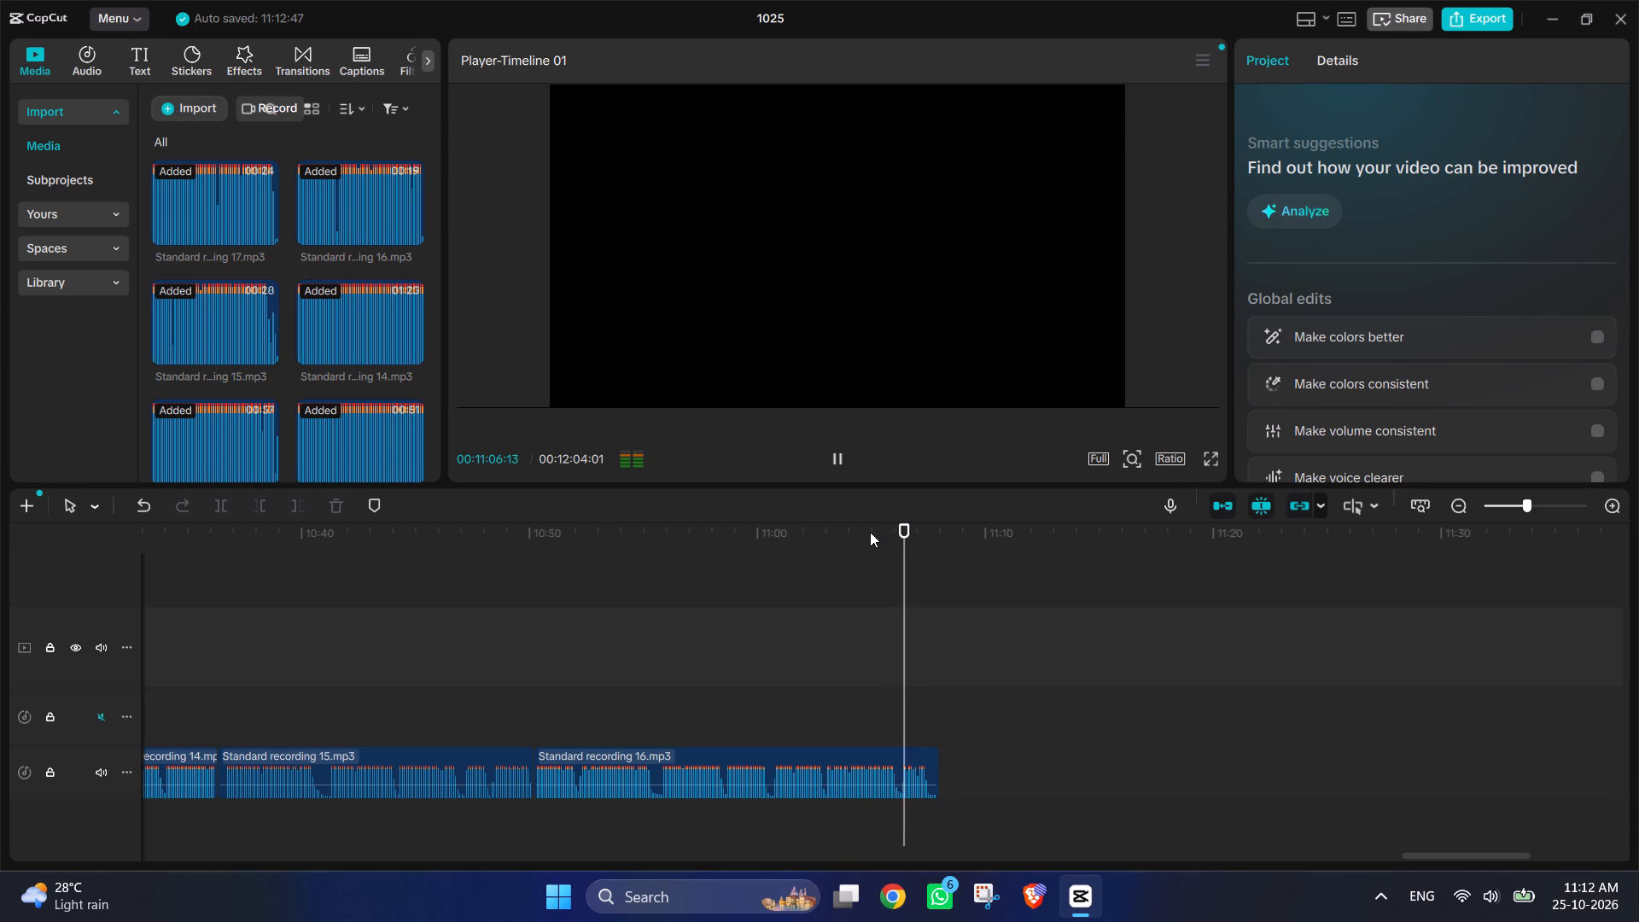
scroll(1407, 634, left, 1)
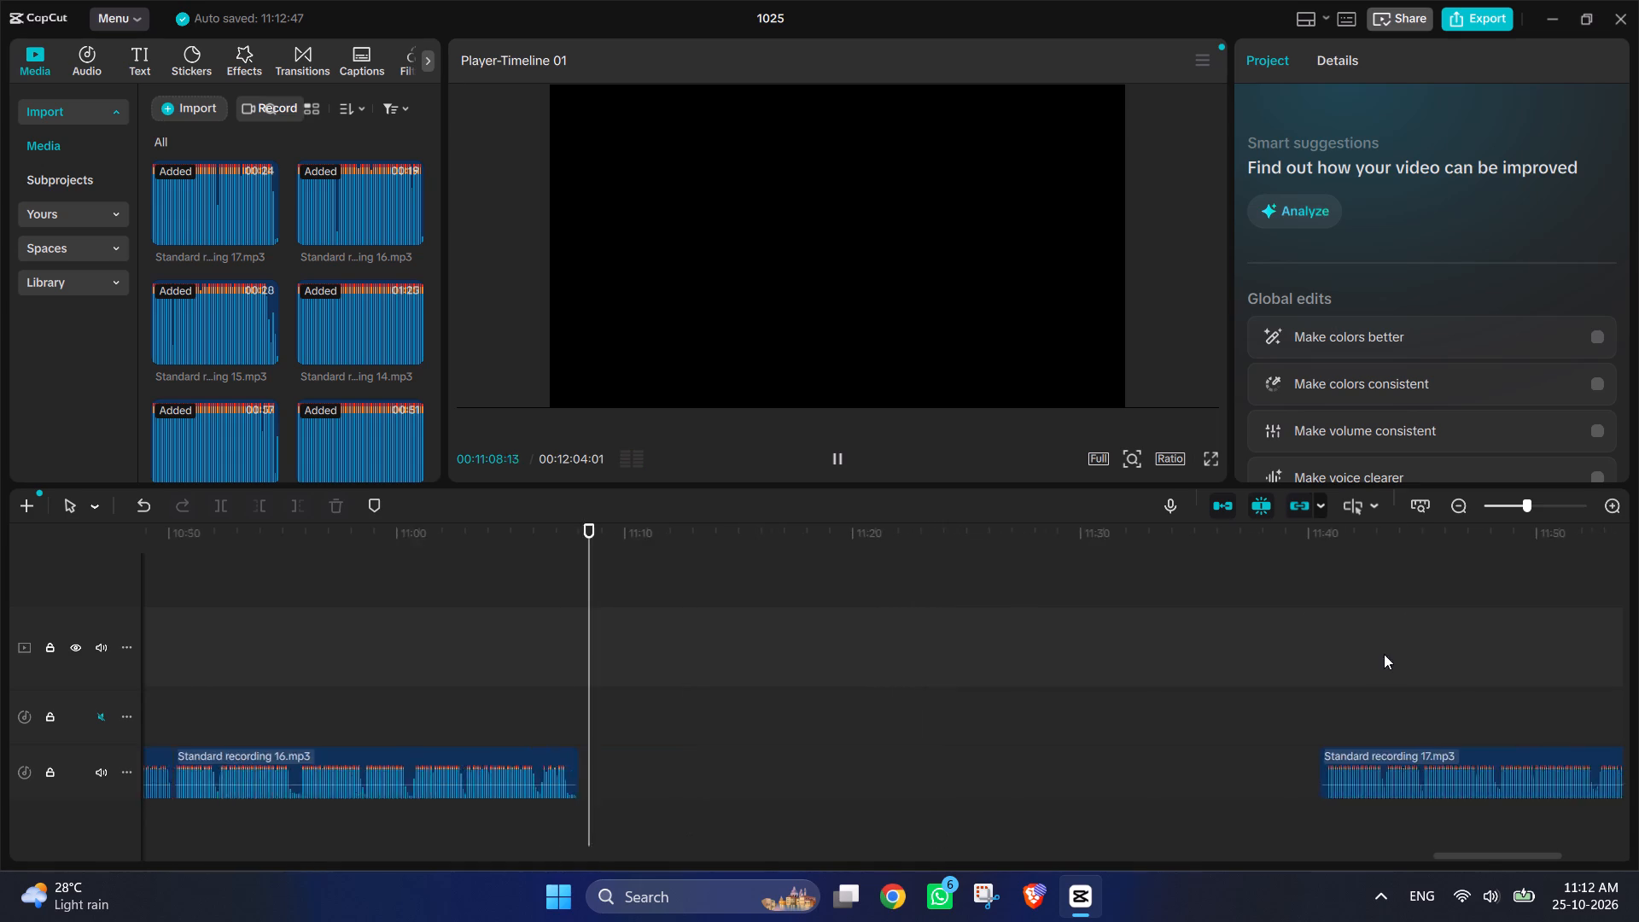
scroll(1384, 654, left, 1)
click(938, 684)
click(971, 693)
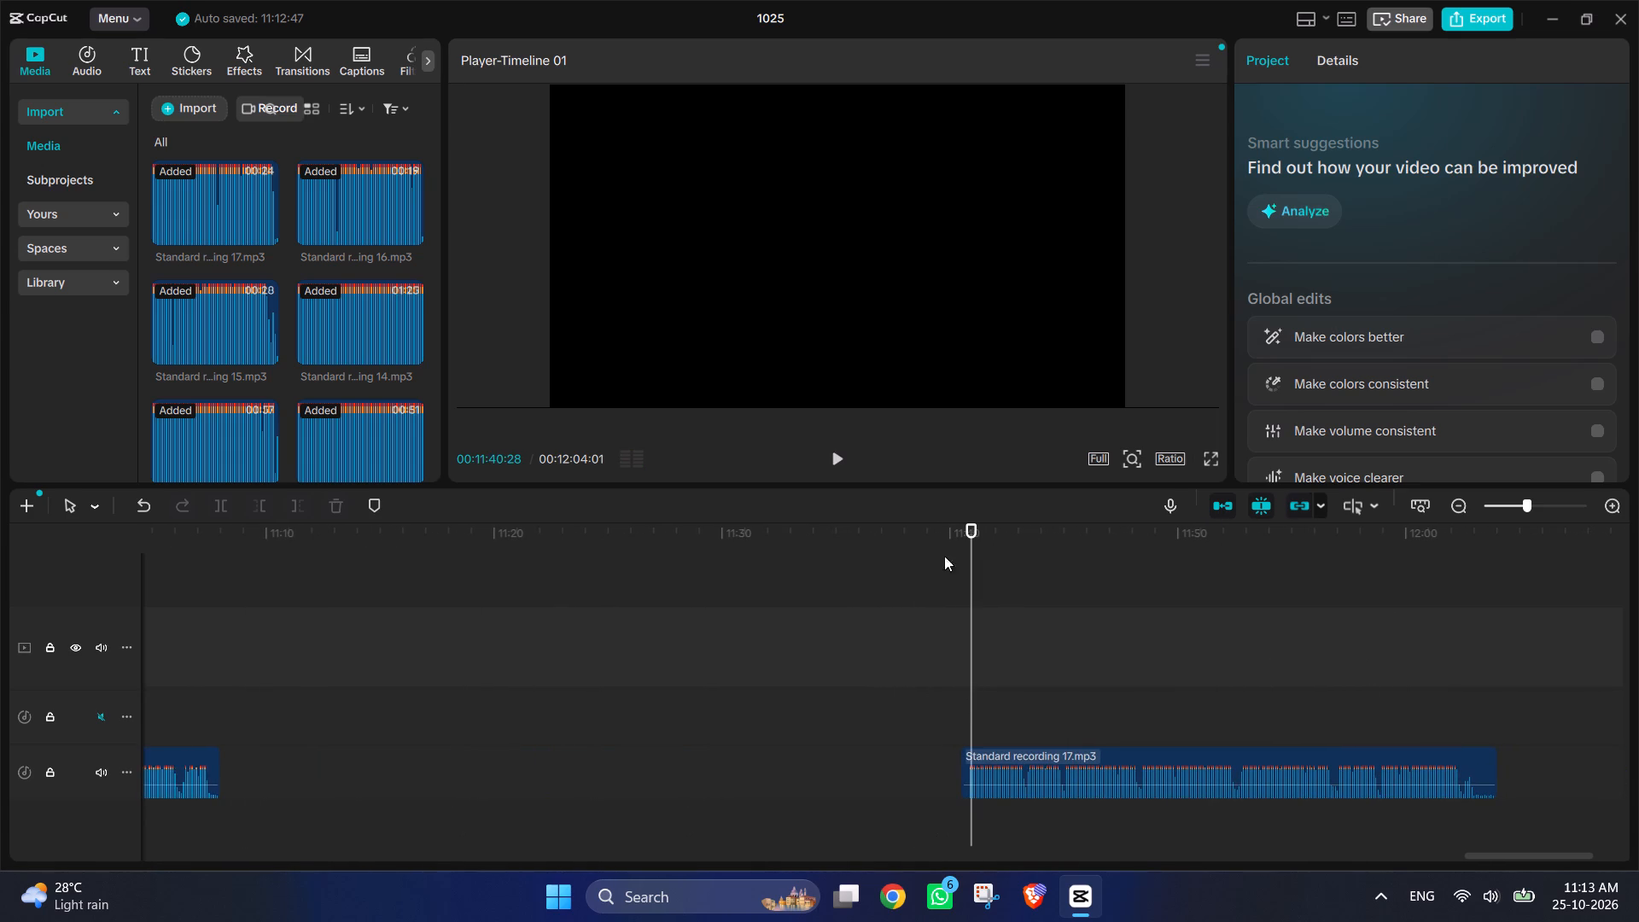
click(839, 460)
Replay the end of recording 16 and trim its end back to 00:11:06:06.
scroll(567, 728, right, 1)
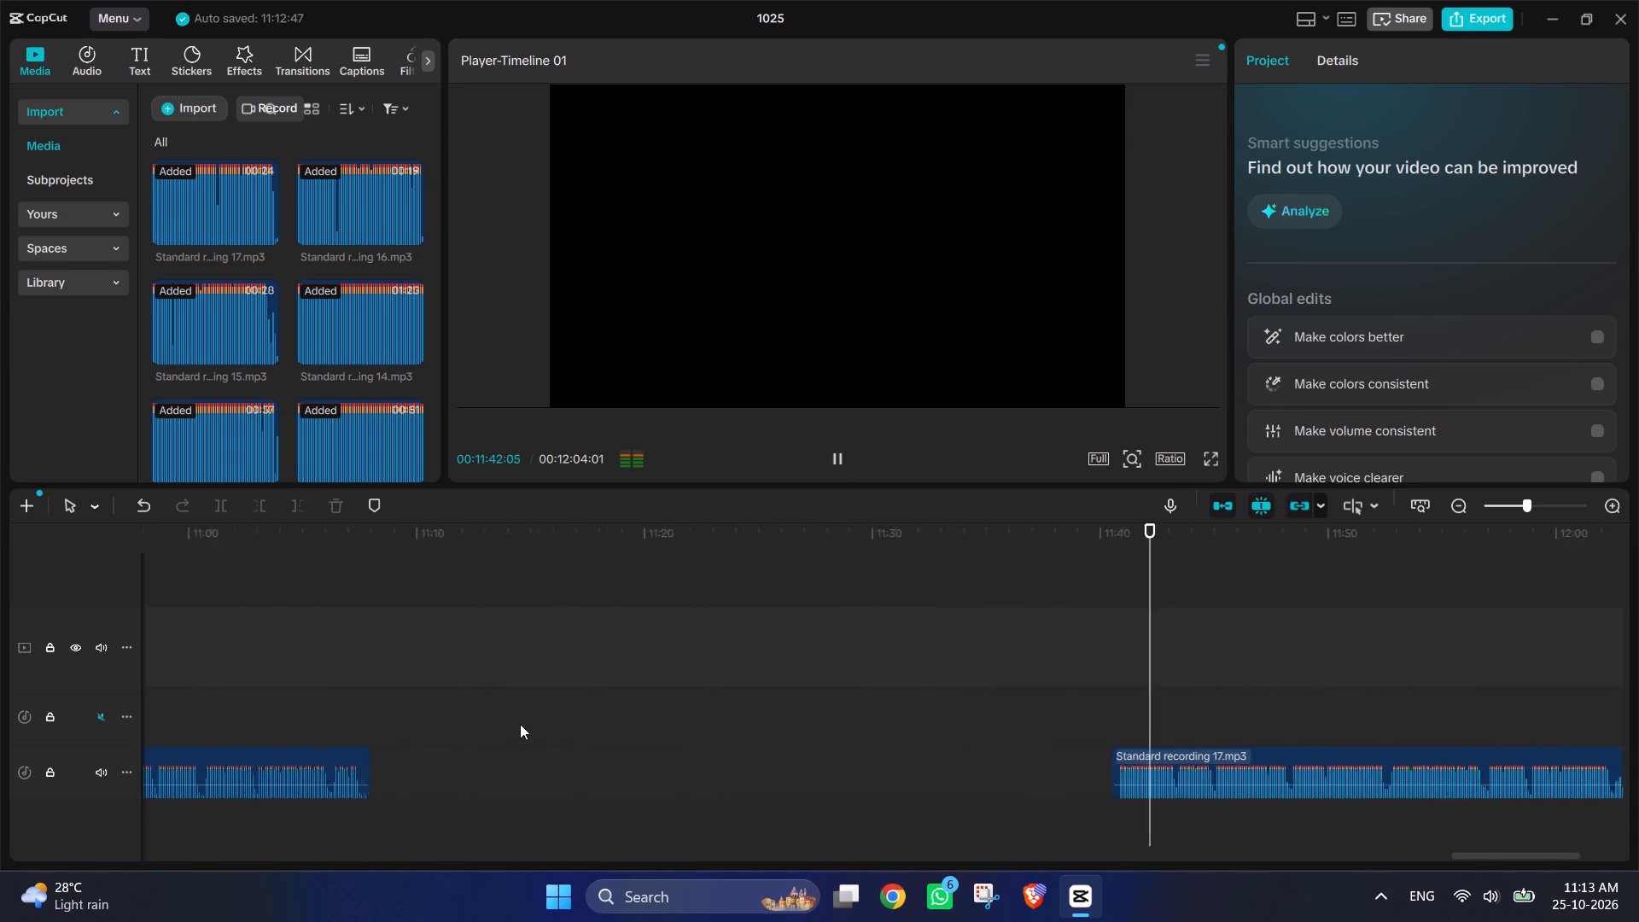
scroll(520, 724, right, 1)
click(533, 715)
click(596, 696)
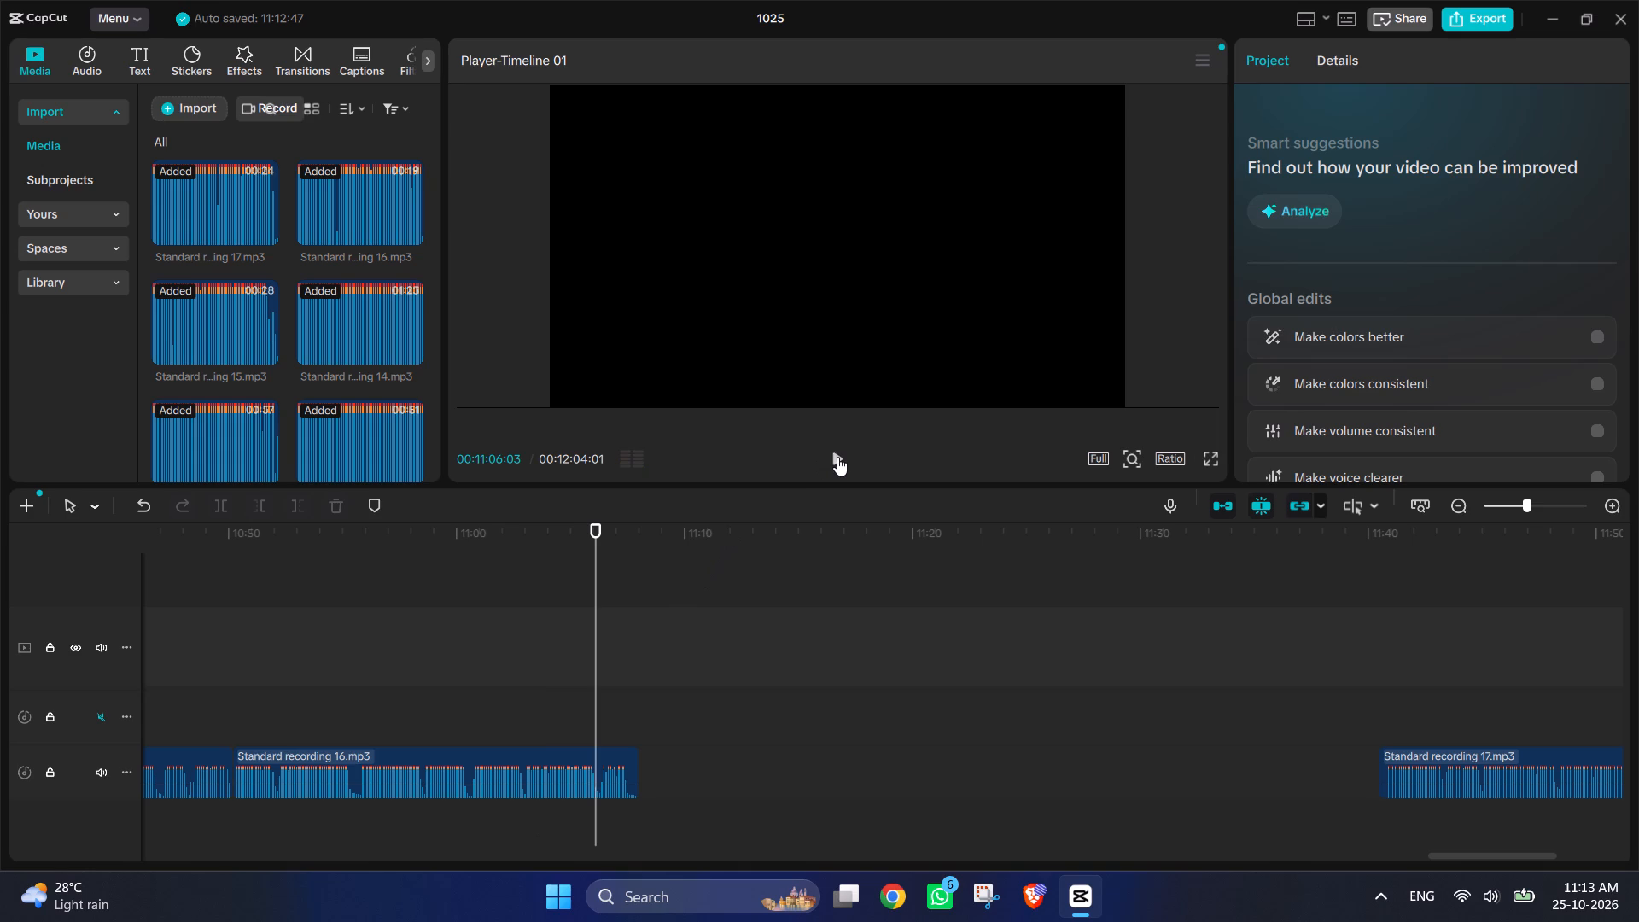
click(846, 458)
click(841, 459)
drag(608, 680, 605, 679)
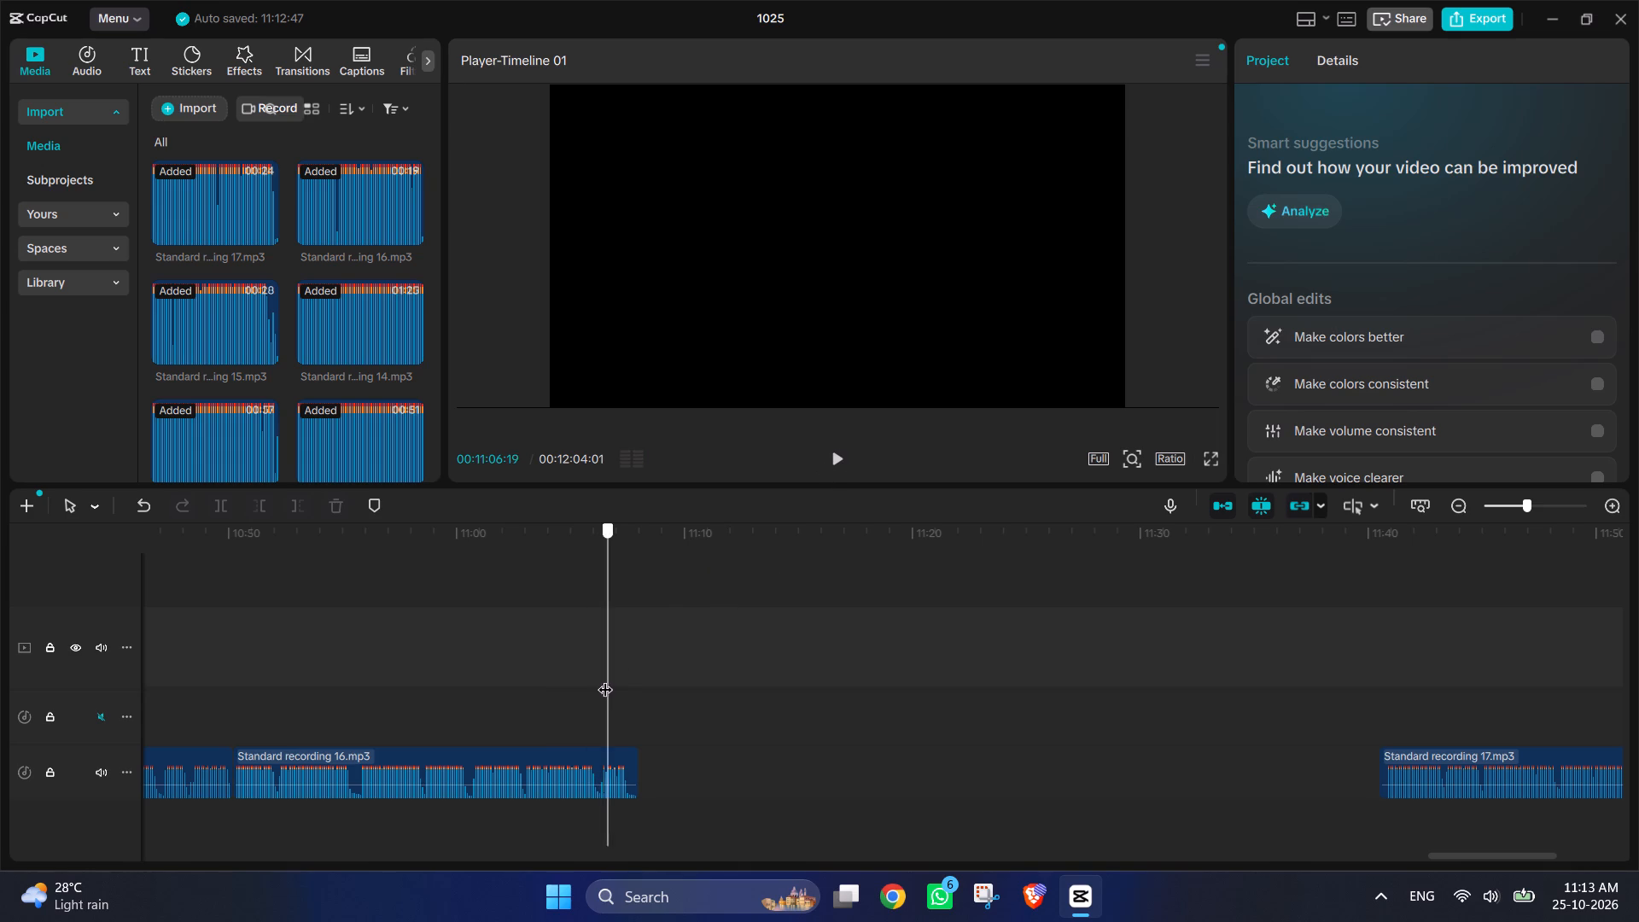
drag(605, 679, 597, 675)
click(641, 752)
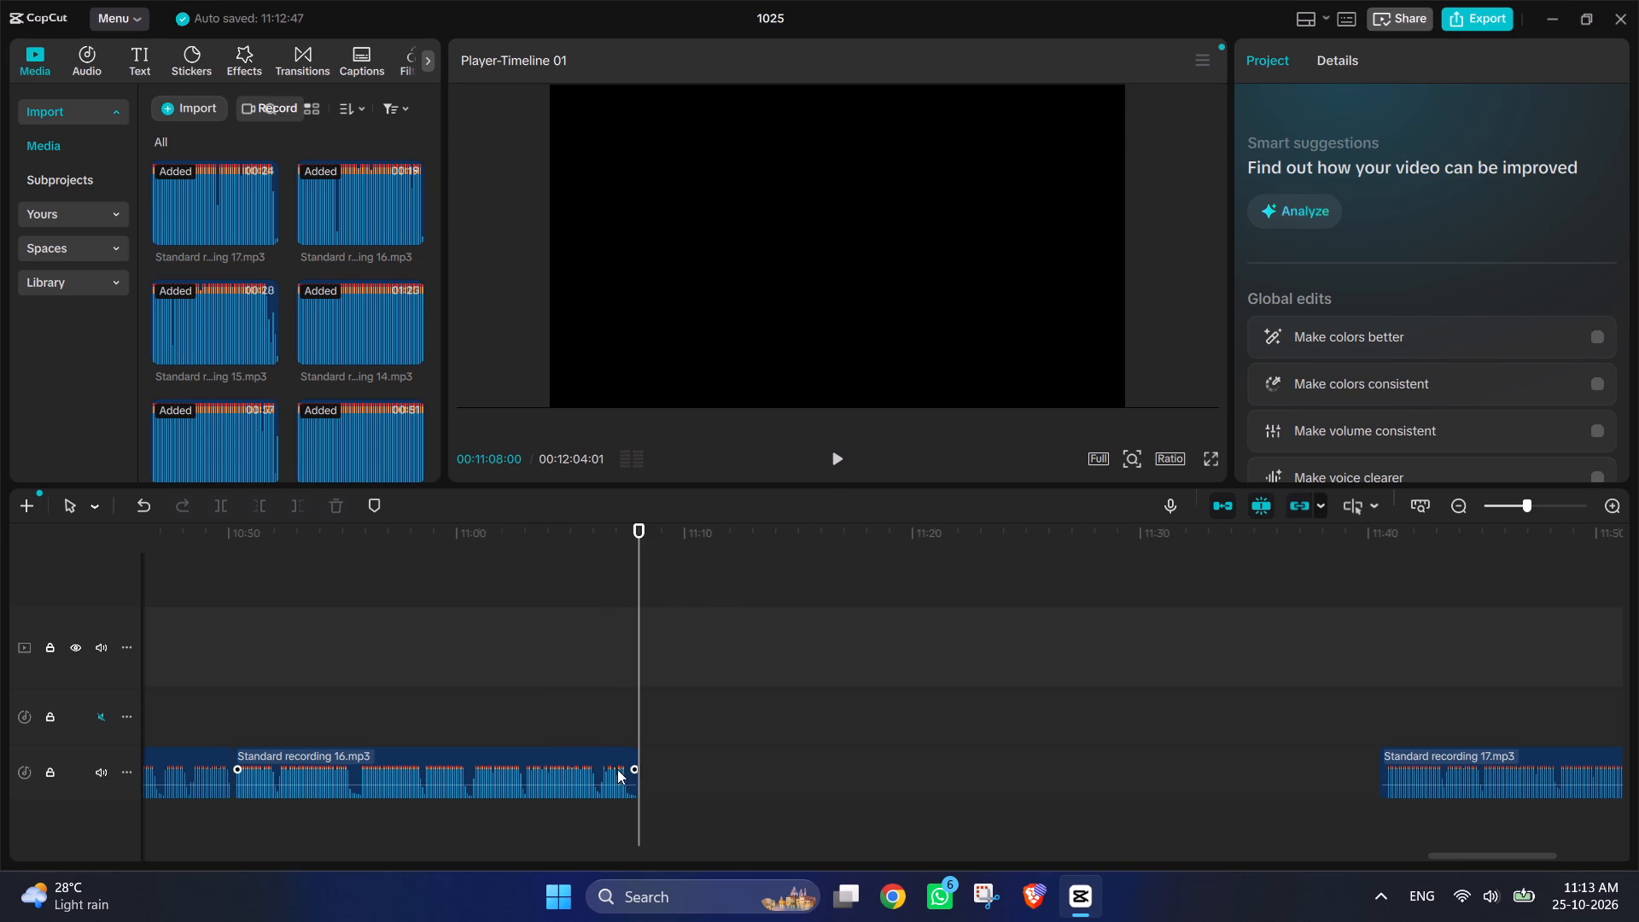
click(591, 753)
click(598, 727)
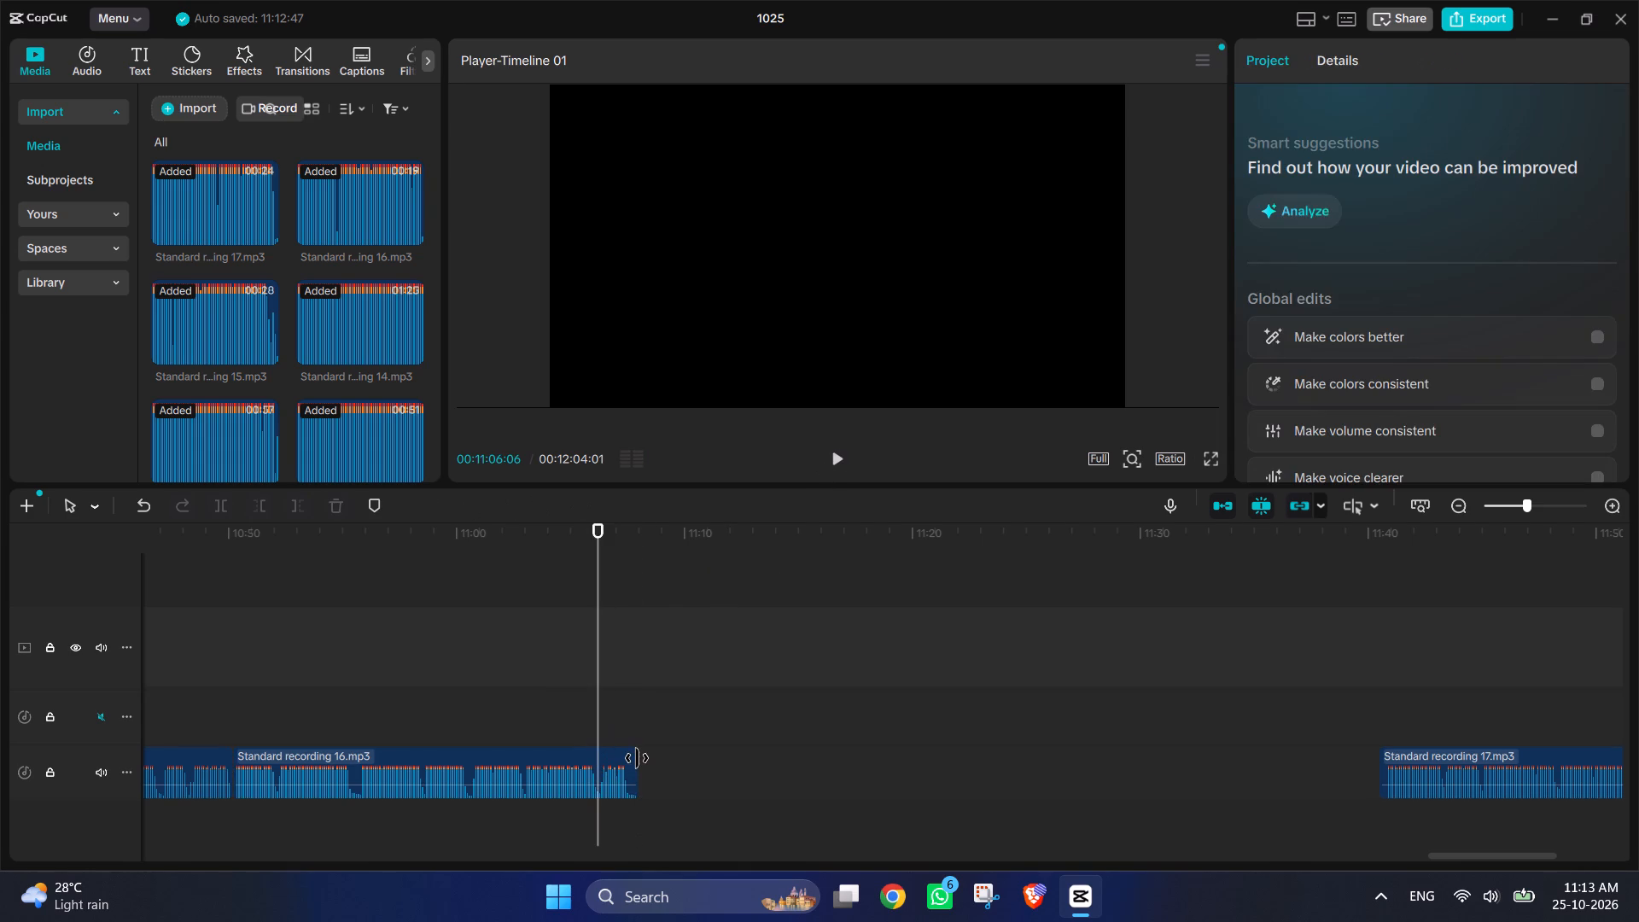
click(637, 758)
drag(640, 758, 590, 745)
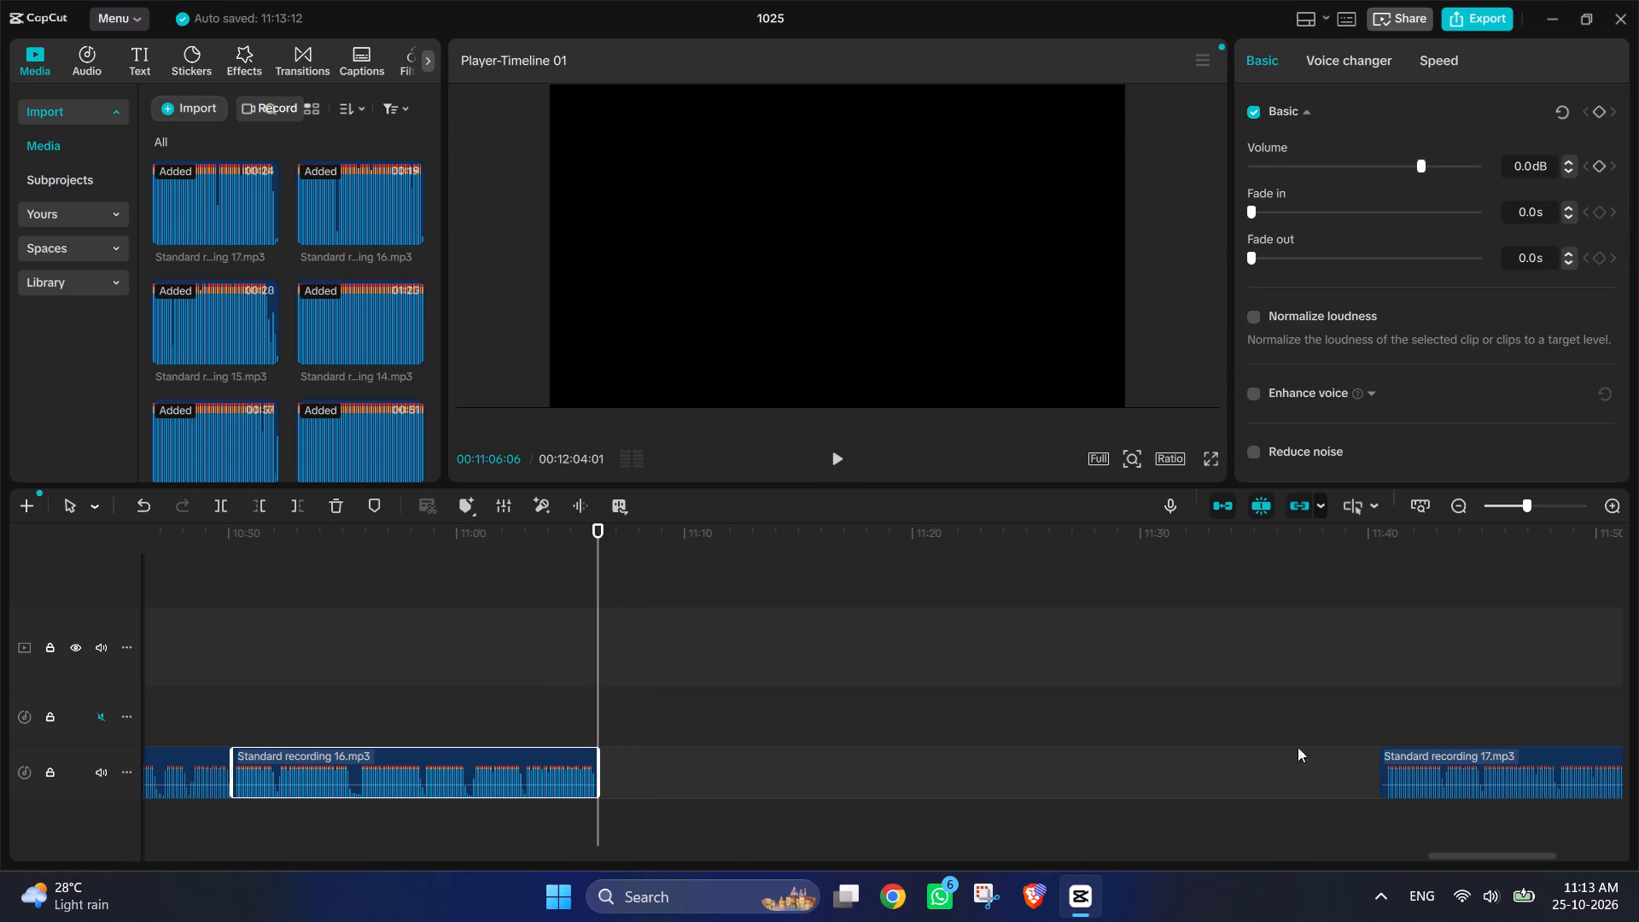
Move recording 17 back against the trimmed end of recording 16.
drag(1568, 750, 777, 751)
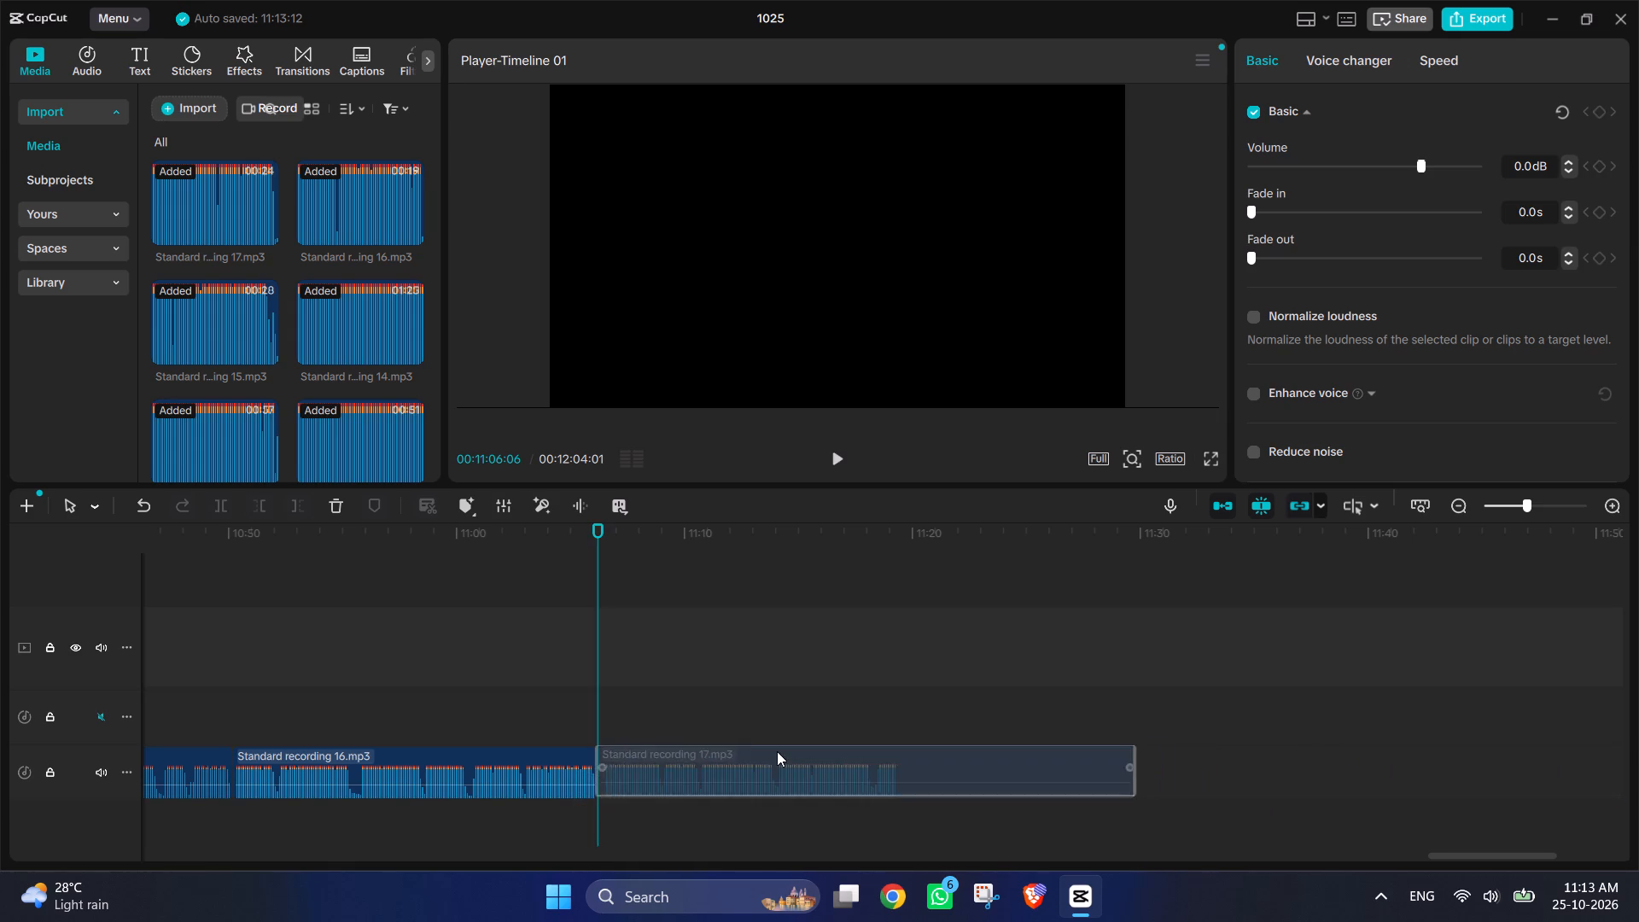
drag(777, 751, 792, 755)
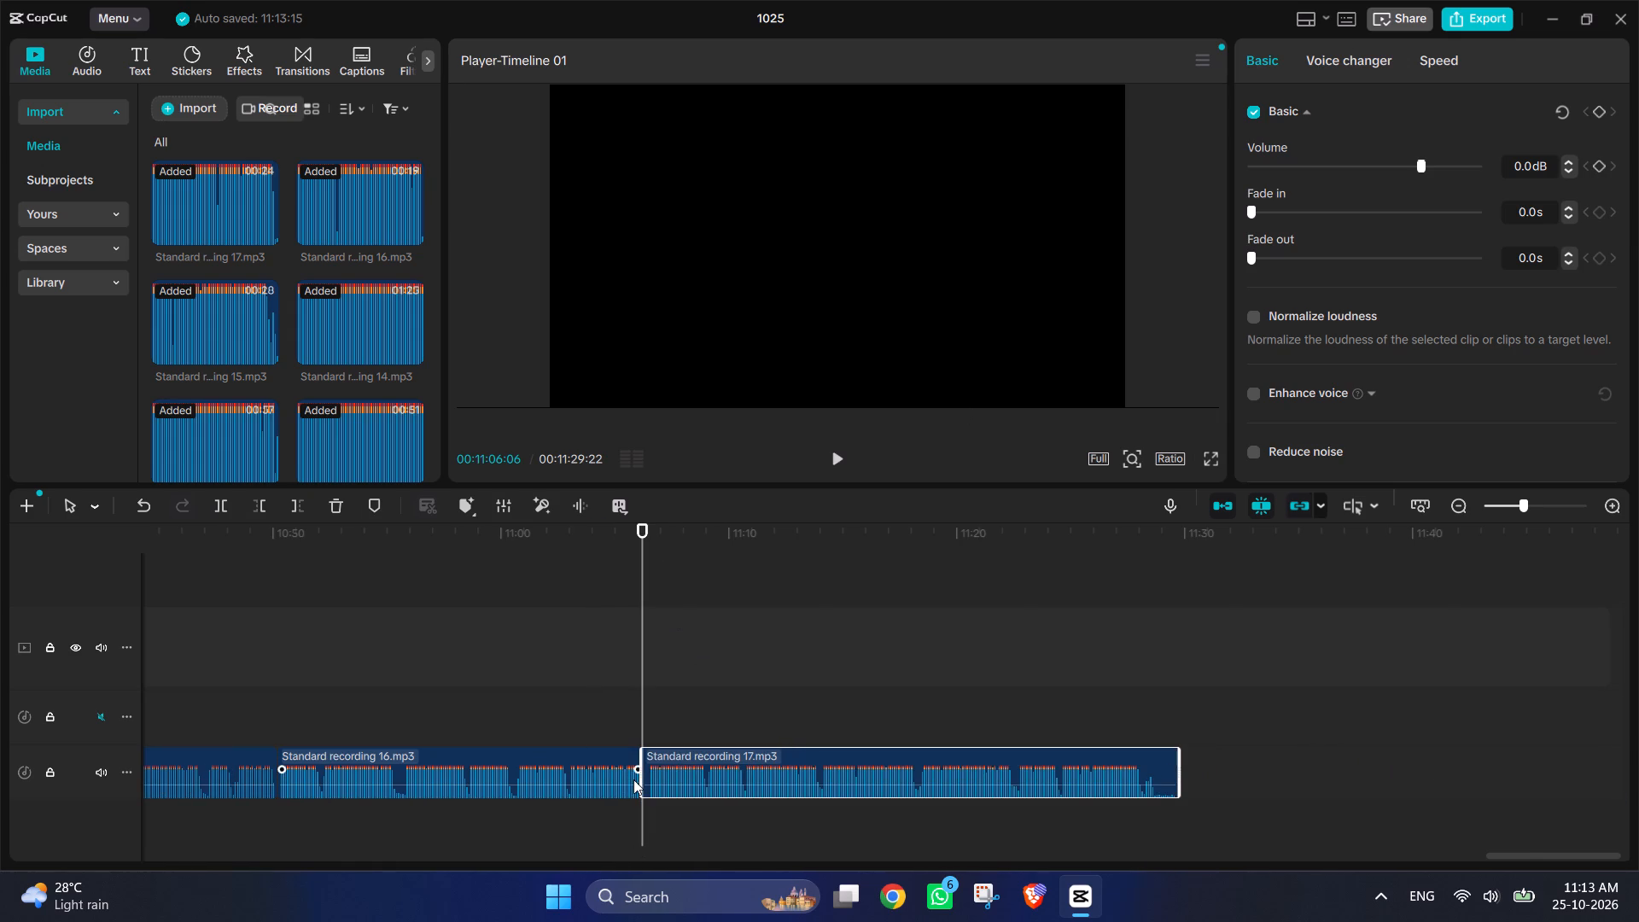
Trim a few frames off the start of recording 17 and close the gap to recording 16.
ctrl+scroll(633, 778, up, 8)
drag(642, 788, 656, 799)
drag(804, 756, 790, 757)
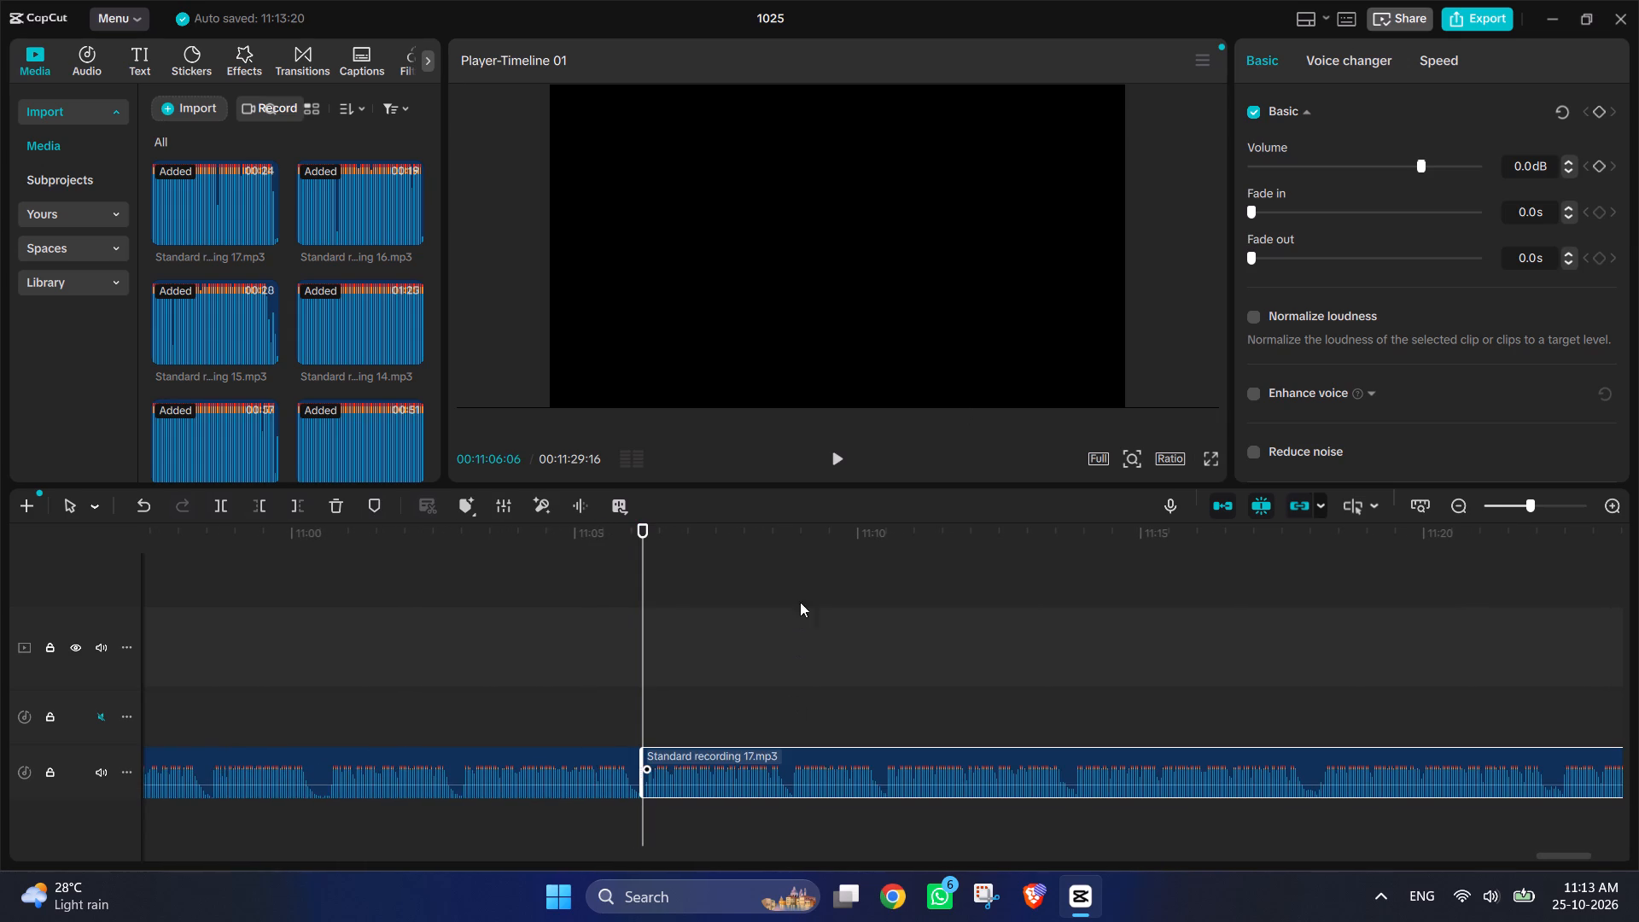
Play recording 17 through and trim its end back to 00:11:27:21.
click(836, 459)
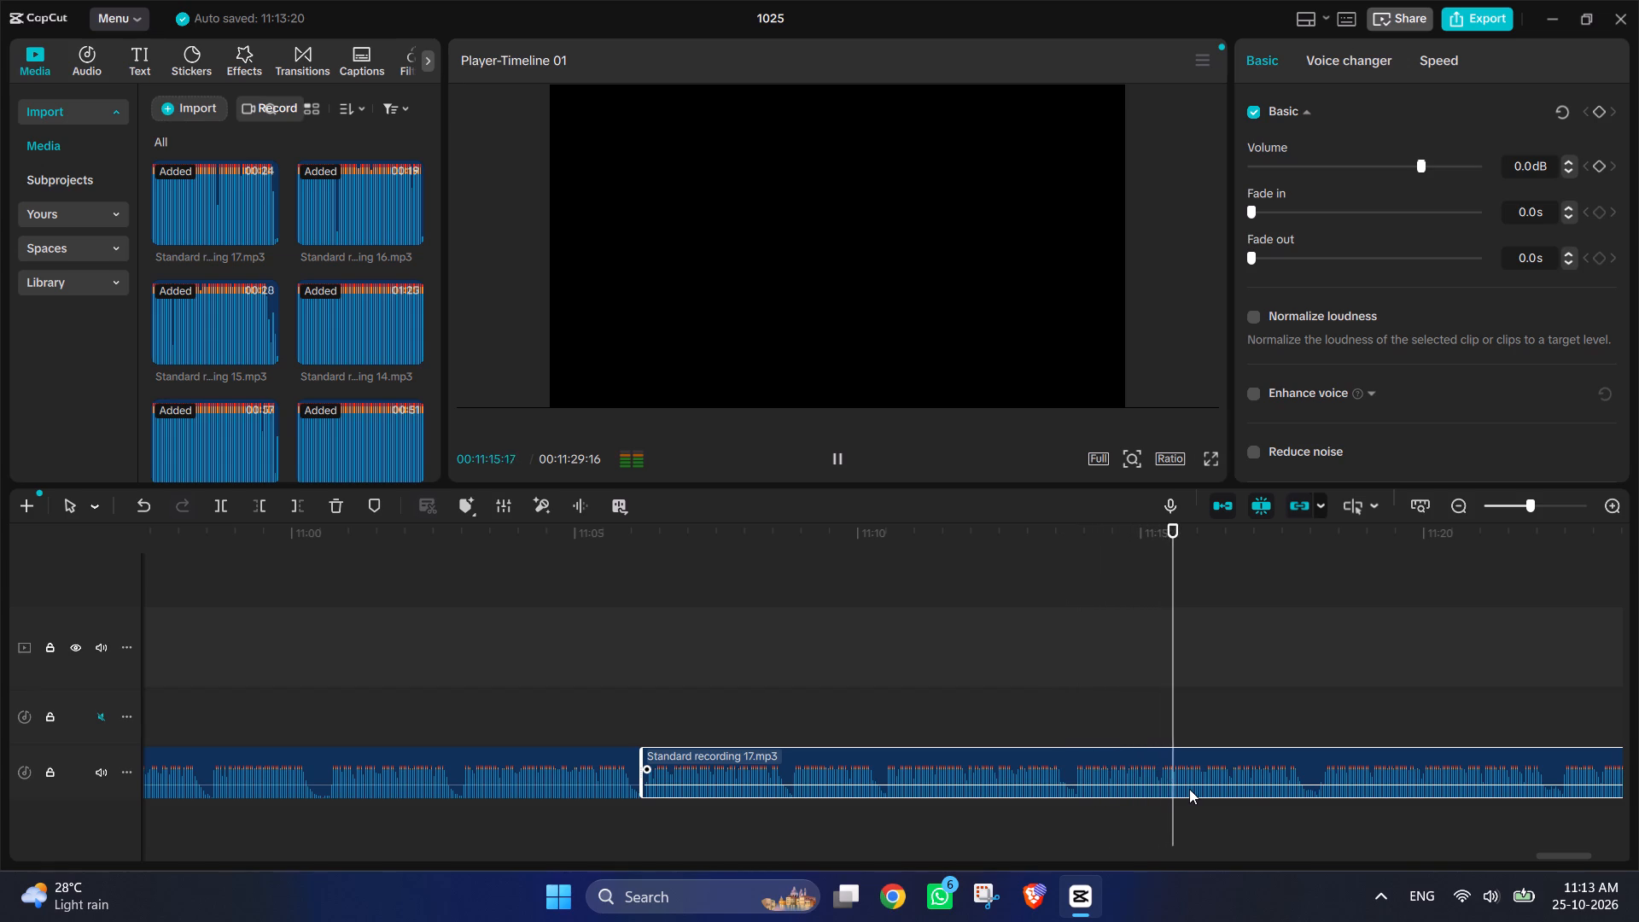
scroll(1189, 789, left, 1)
ctrl+scroll(1189, 789, down, 3)
ctrl+scroll(1492, 639, down, 4)
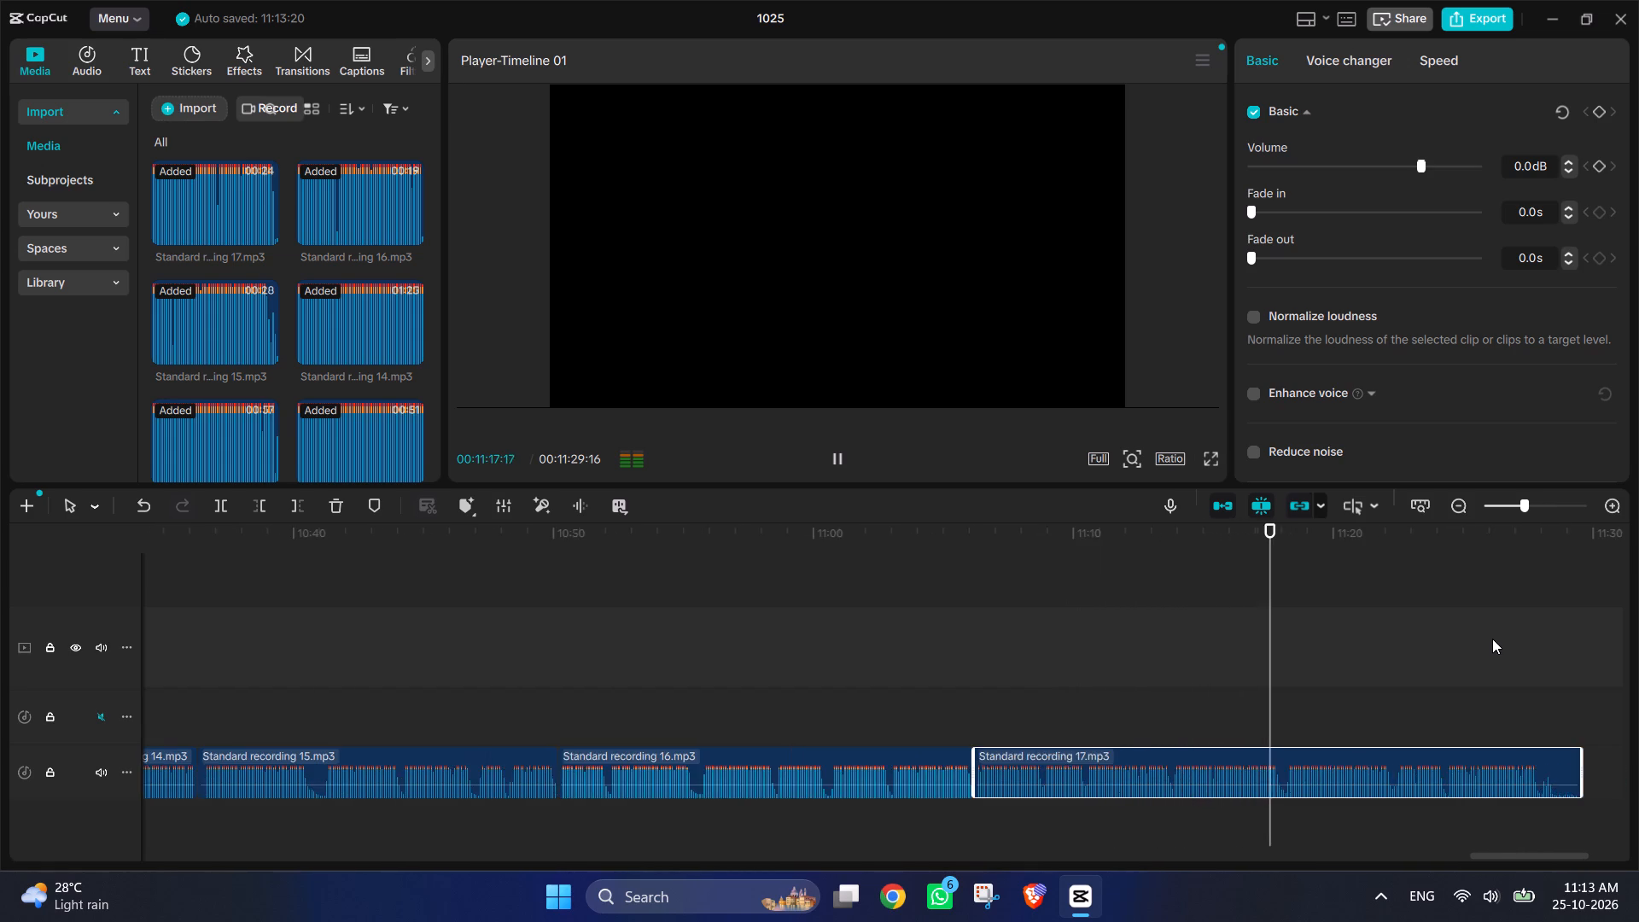
scroll(1492, 639, left, 2)
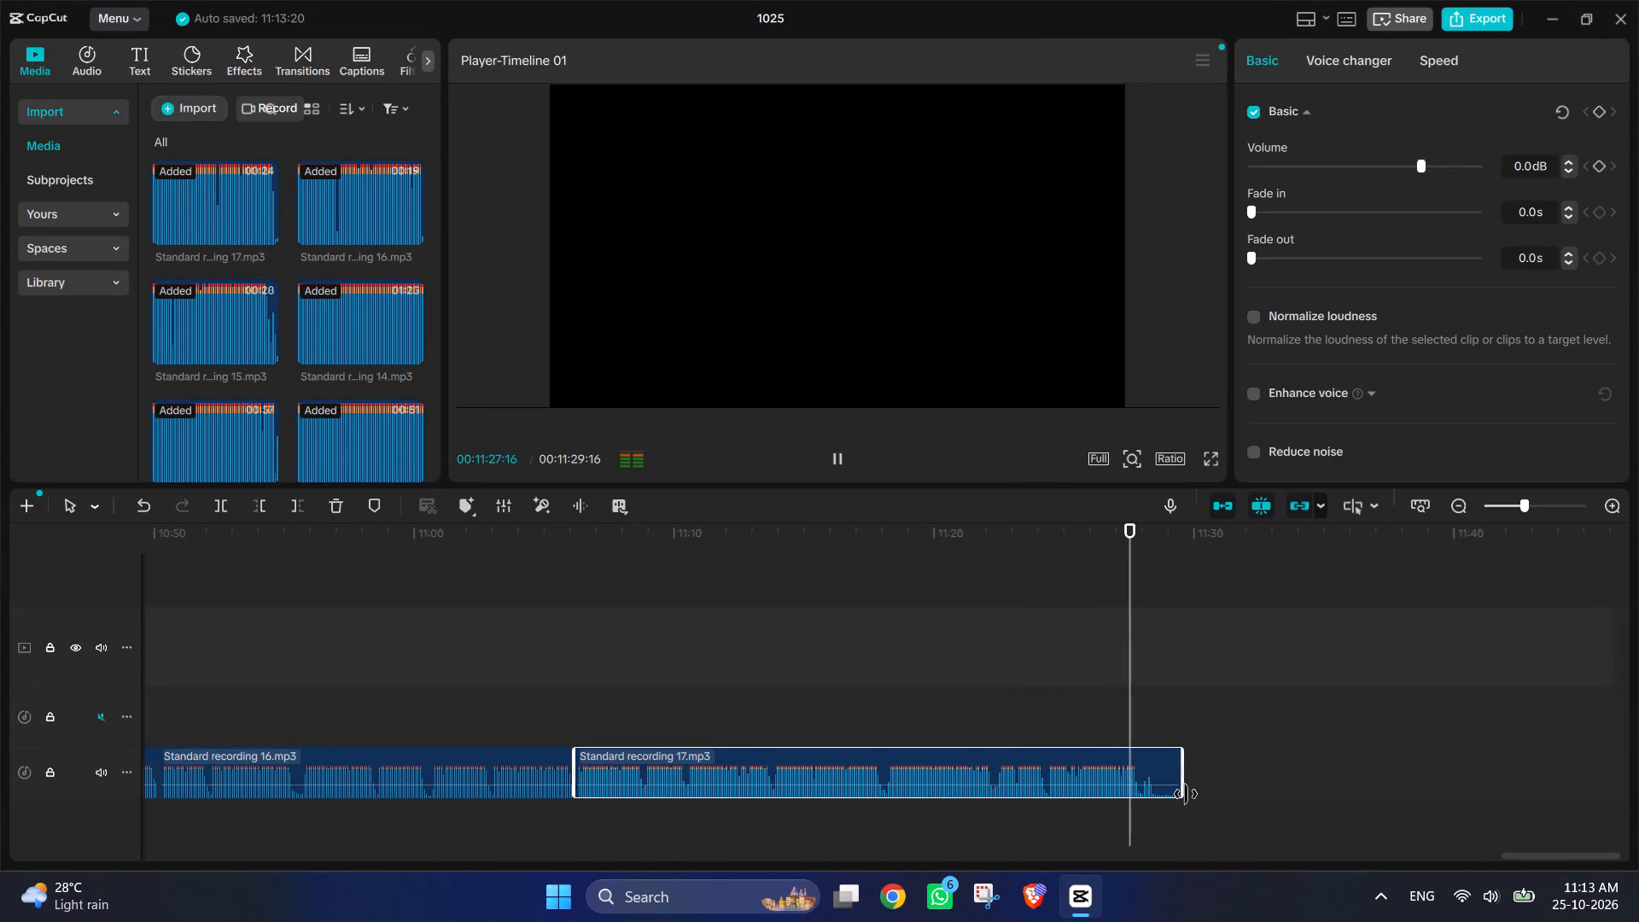
drag(1186, 794, 1137, 794)
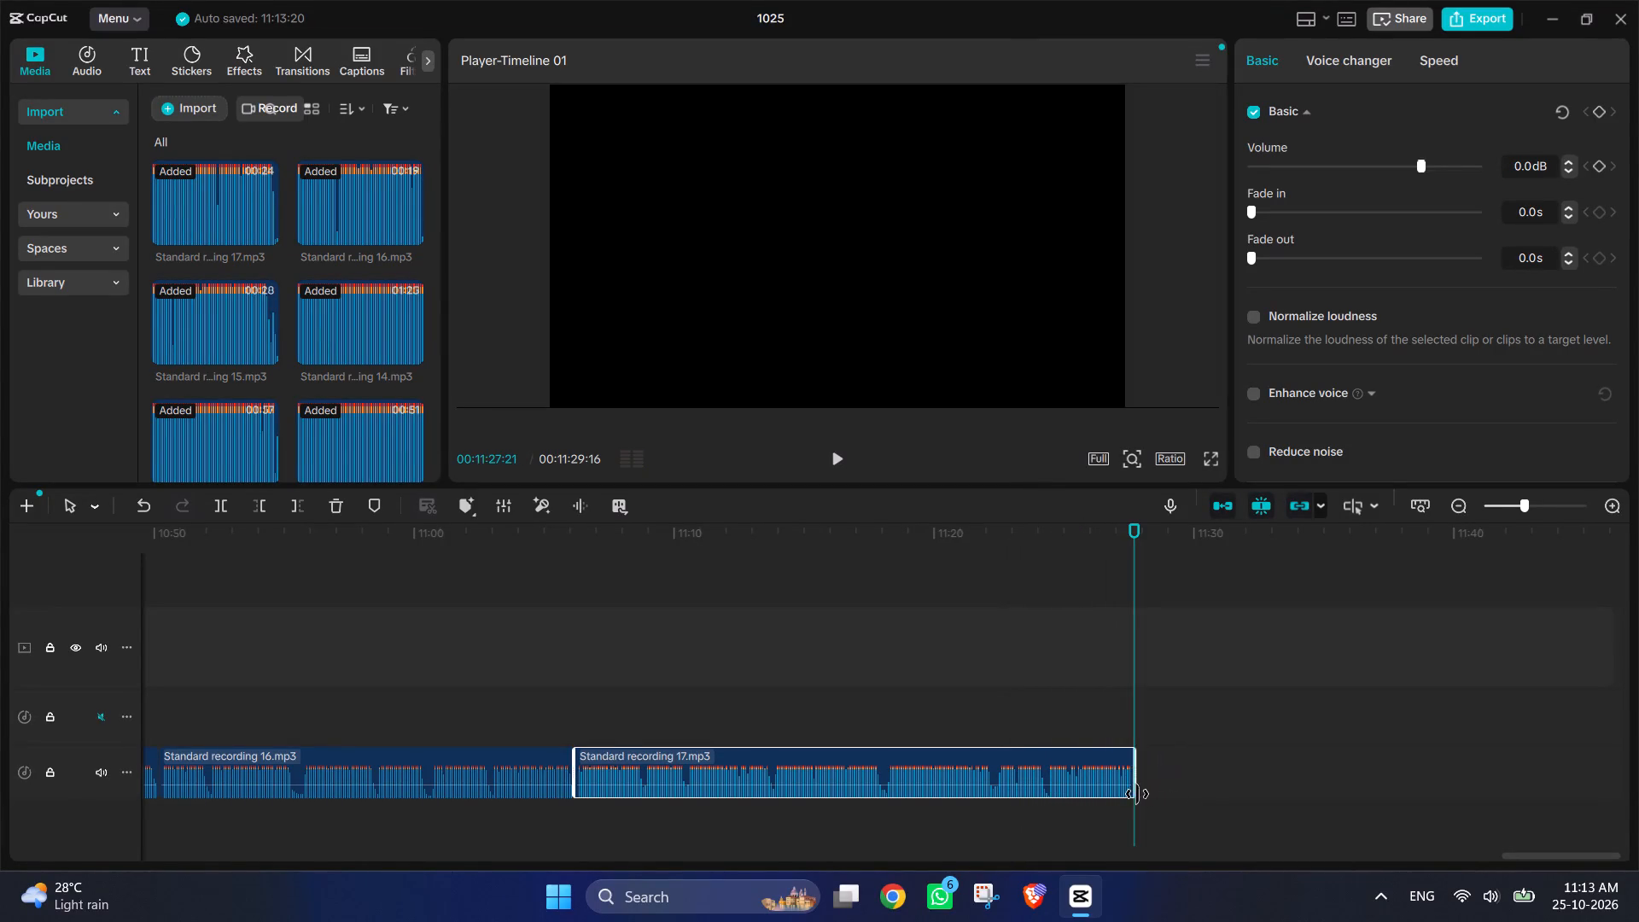
drag(1137, 794, 1137, 792)
Delete the leftover clip on the muted audio track, shortly after the 03:00 mark.
ctrl+scroll(820, 569, down, 12)
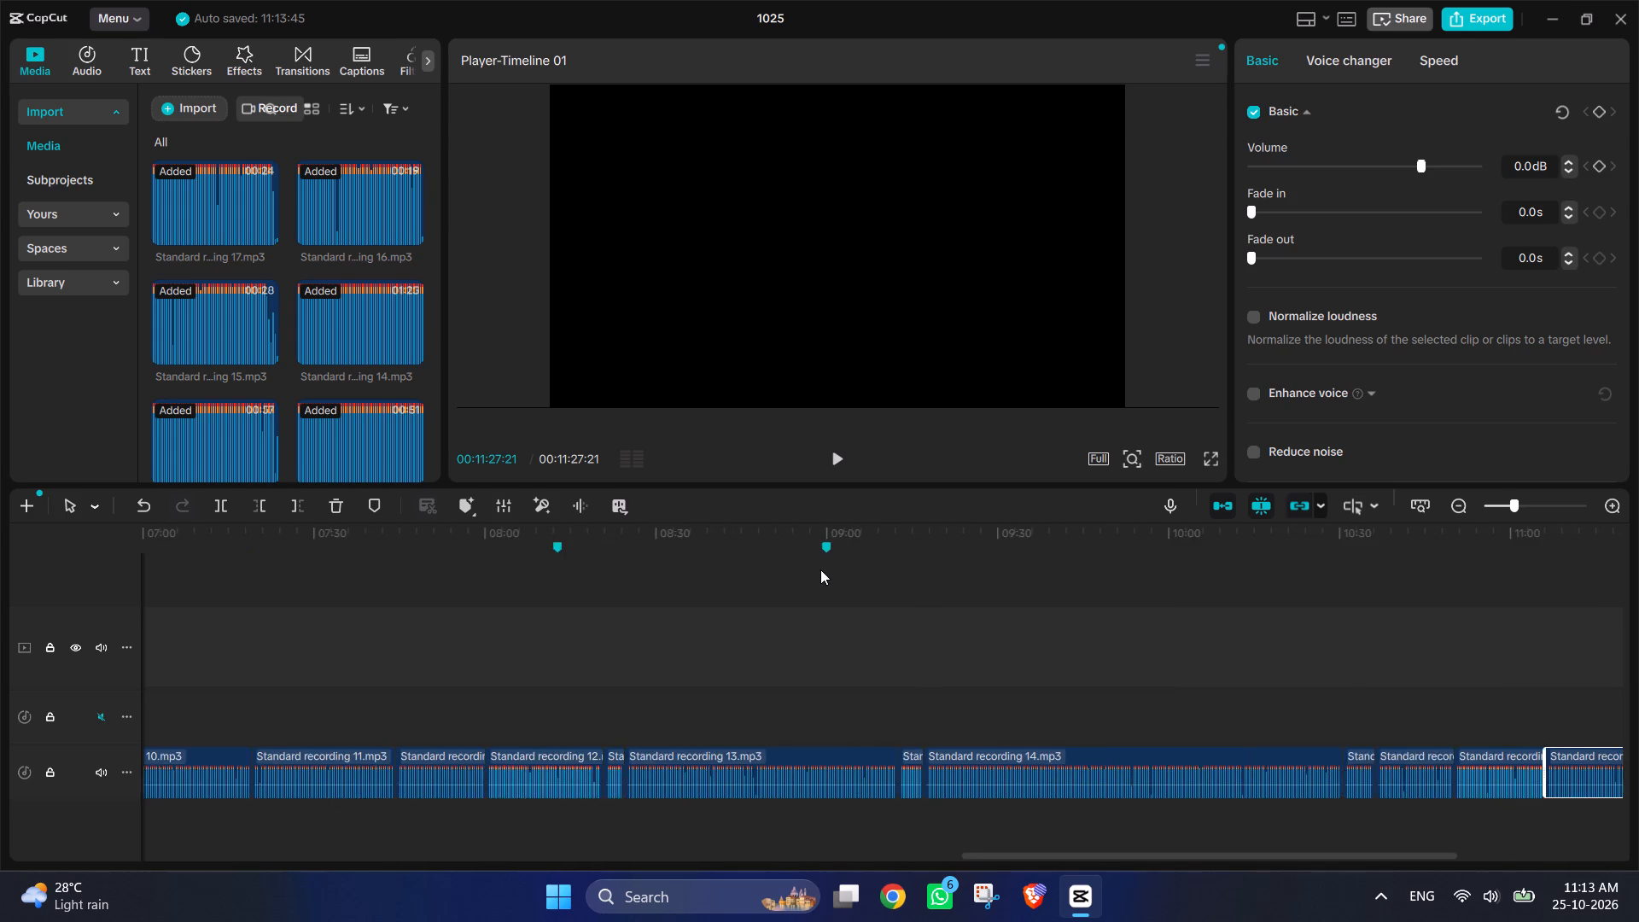
ctrl+scroll(820, 569, down, 15)
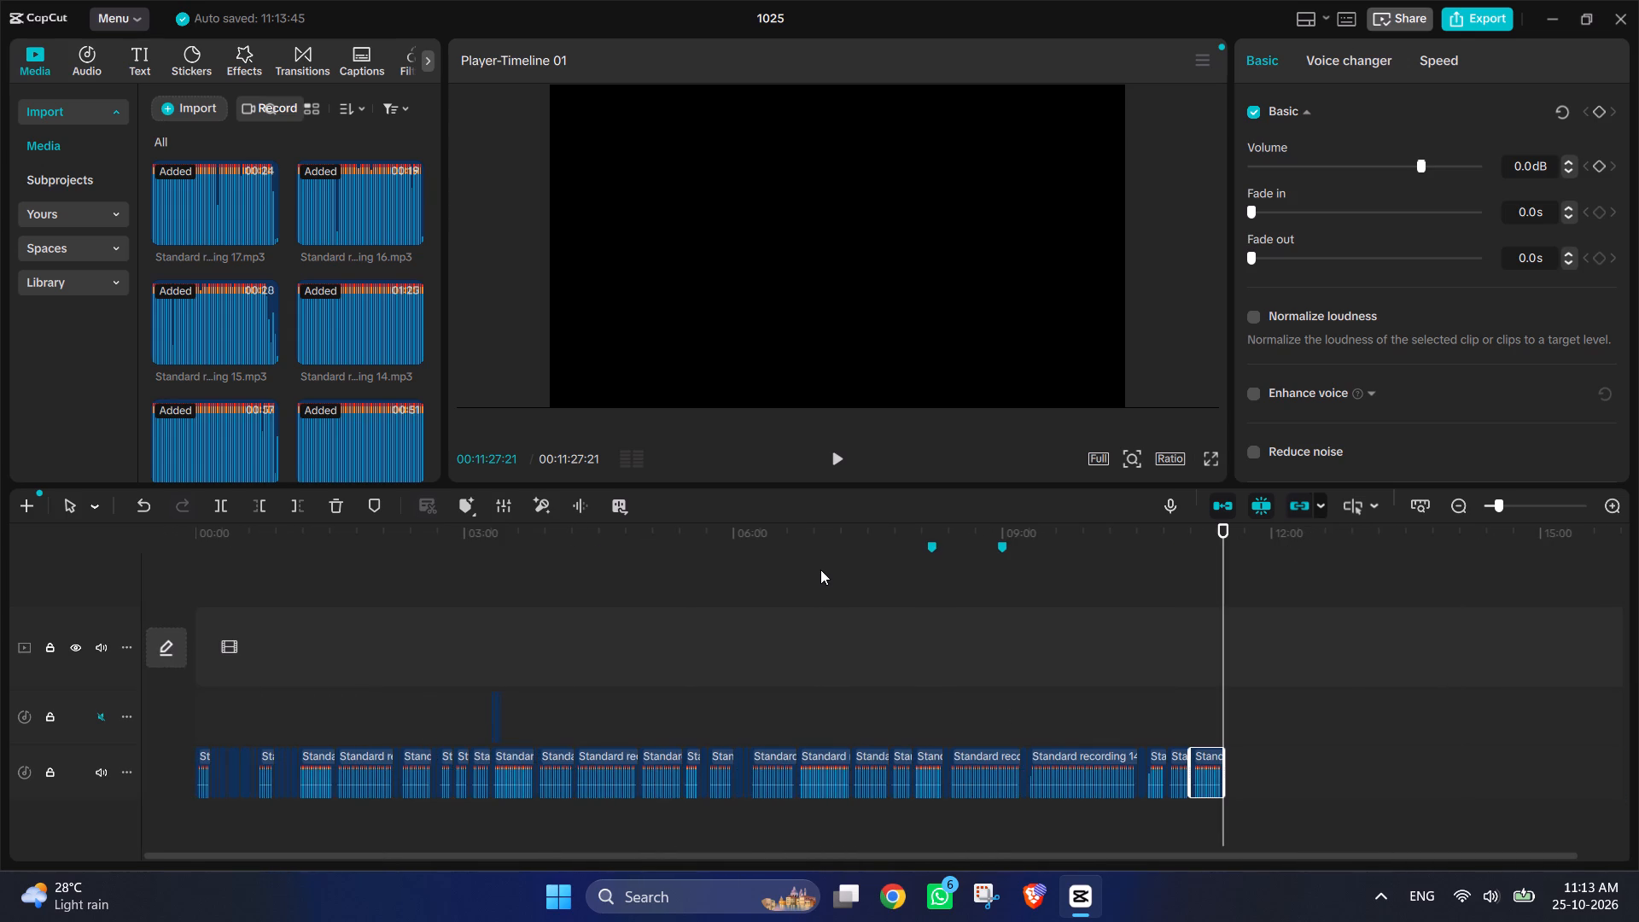
drag(306, 685, 668, 726)
key(Delete)
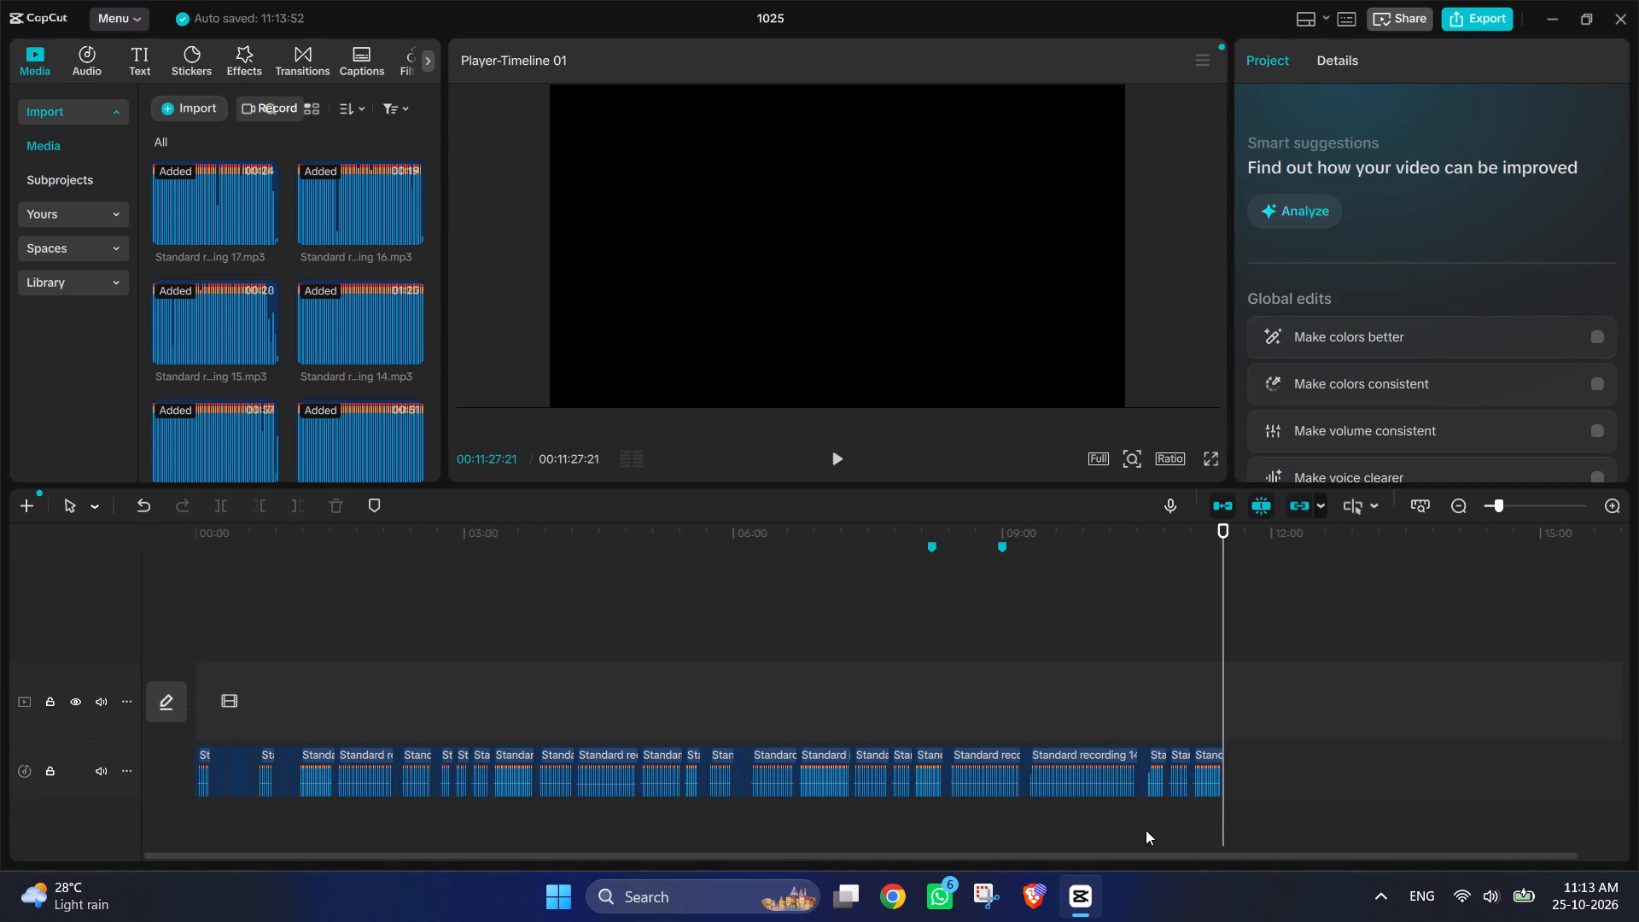
Select all clips on the remaining audio track and turn on Normalize loudness for them.
drag(1340, 813, 110, 742)
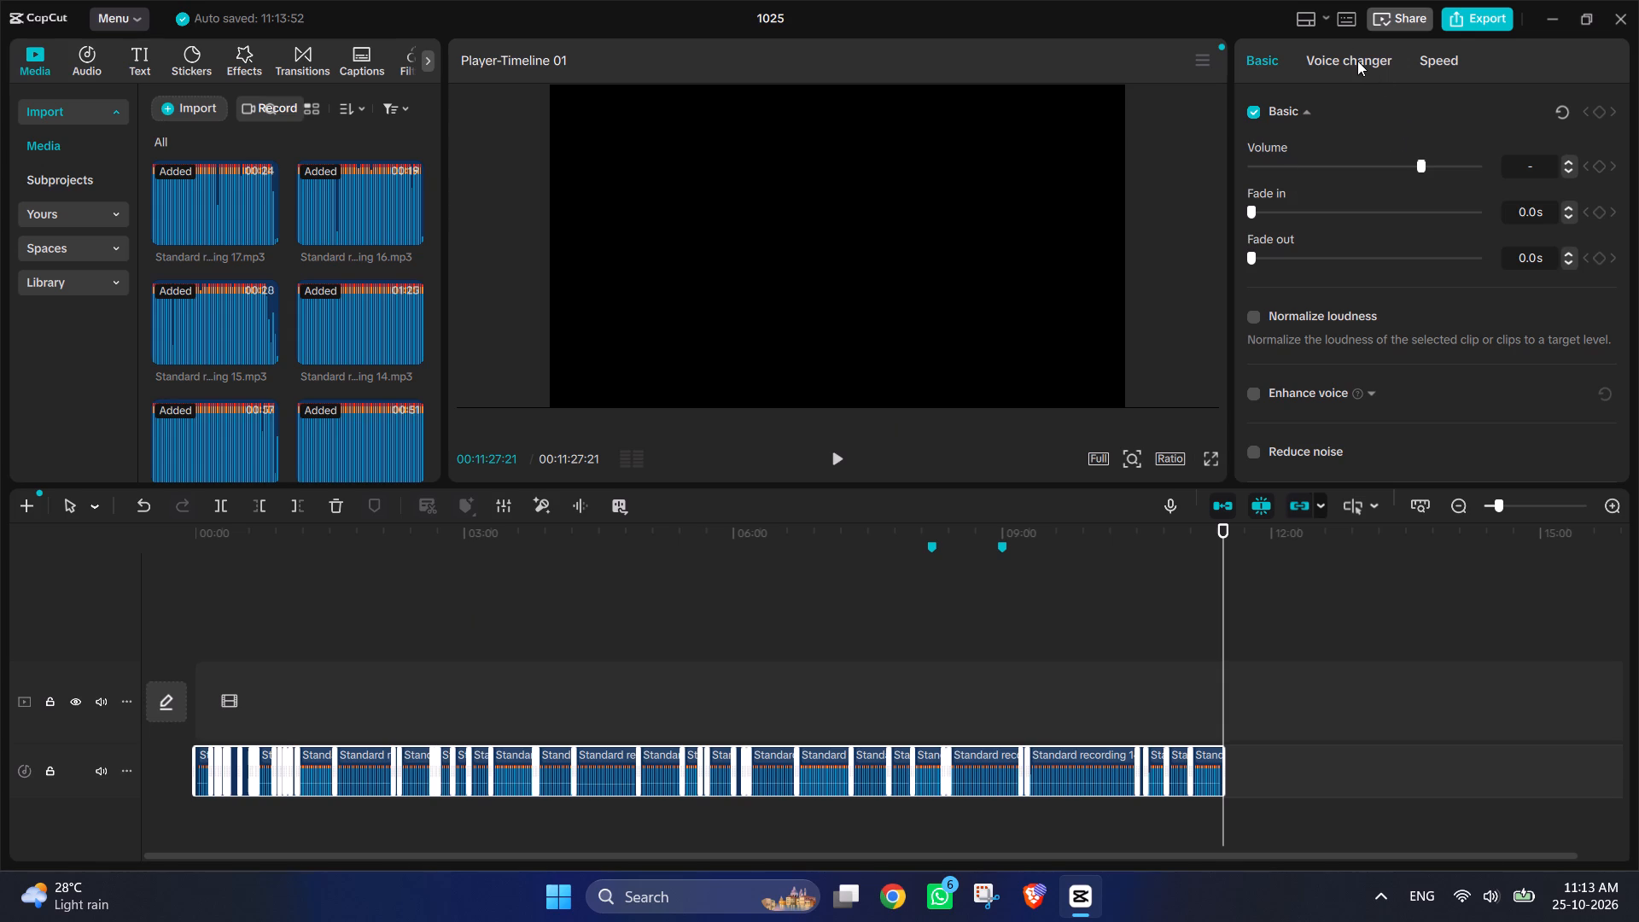
click(1256, 324)
click(1255, 315)
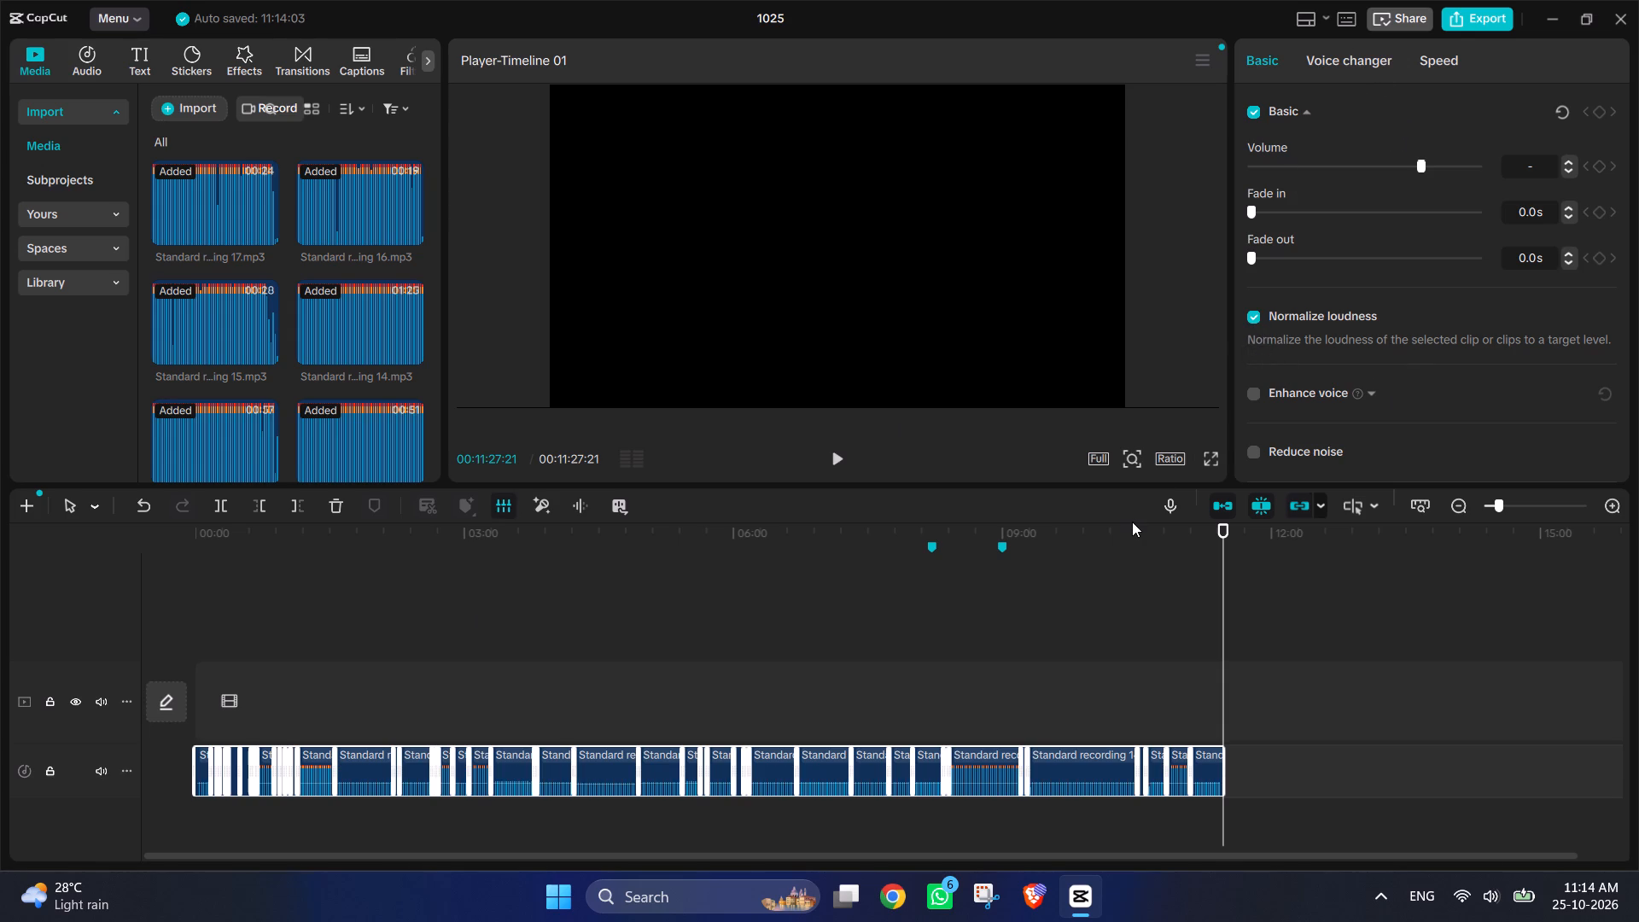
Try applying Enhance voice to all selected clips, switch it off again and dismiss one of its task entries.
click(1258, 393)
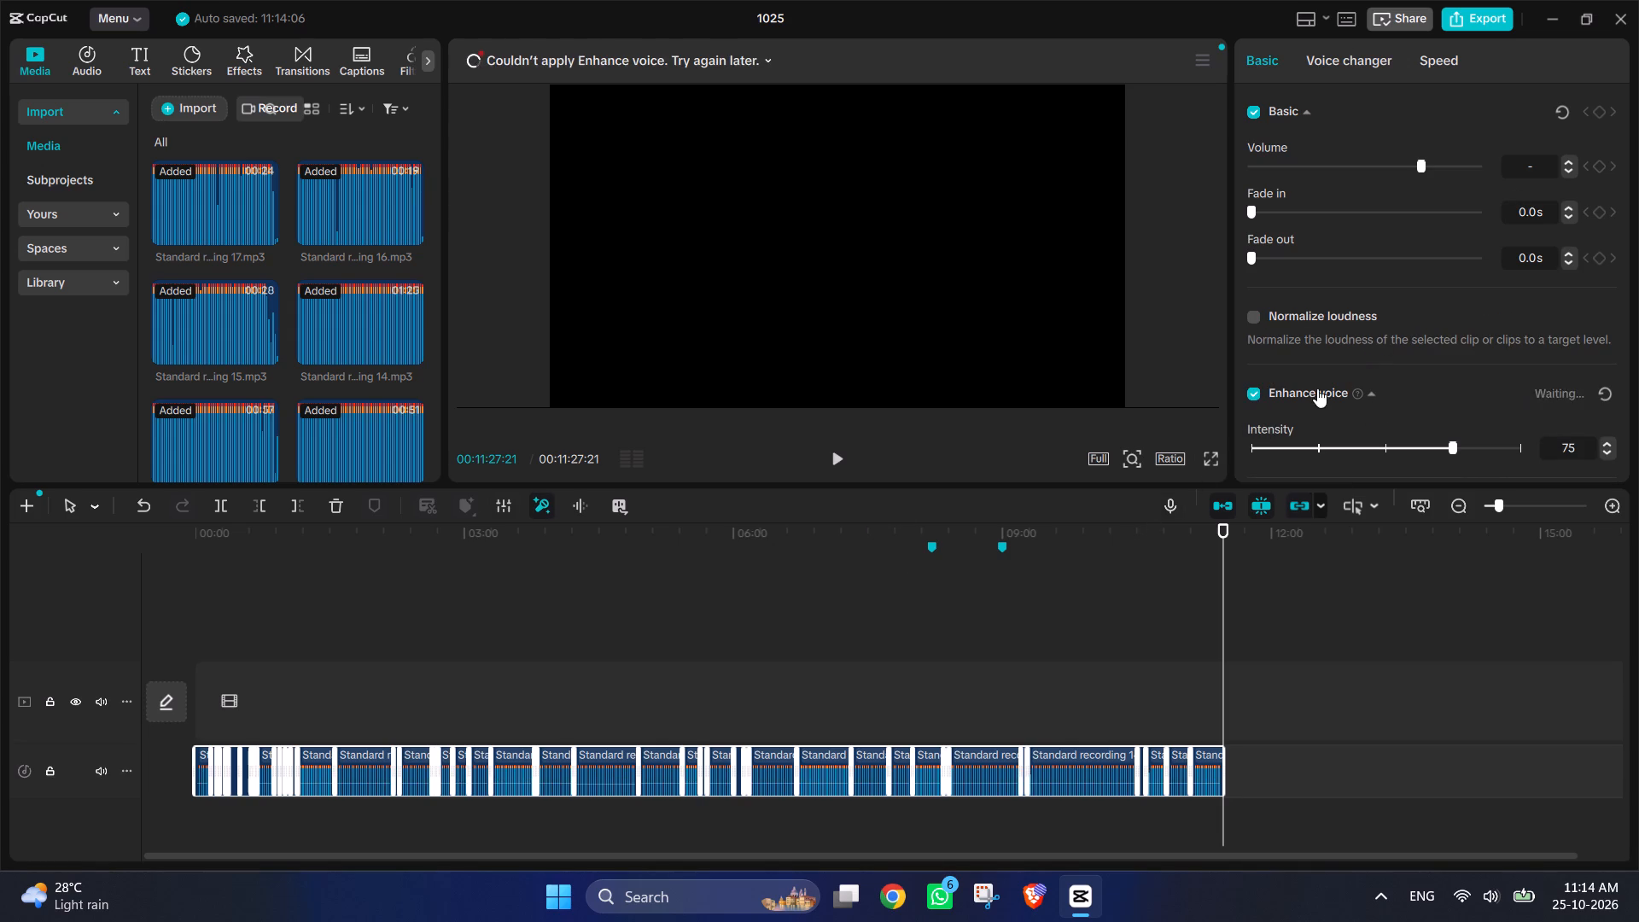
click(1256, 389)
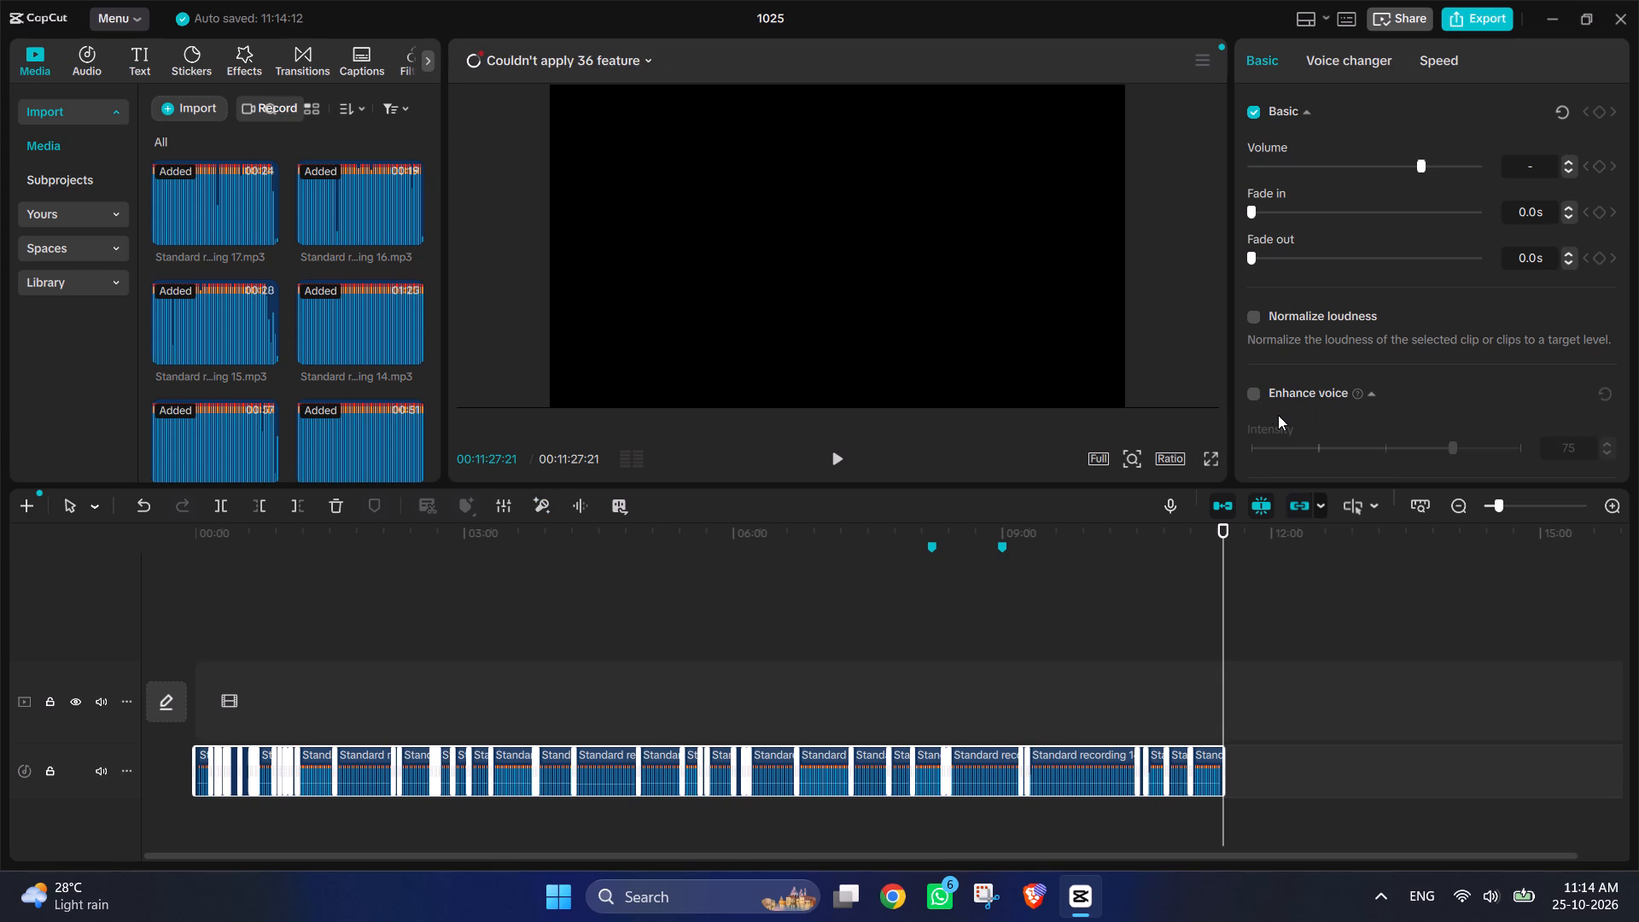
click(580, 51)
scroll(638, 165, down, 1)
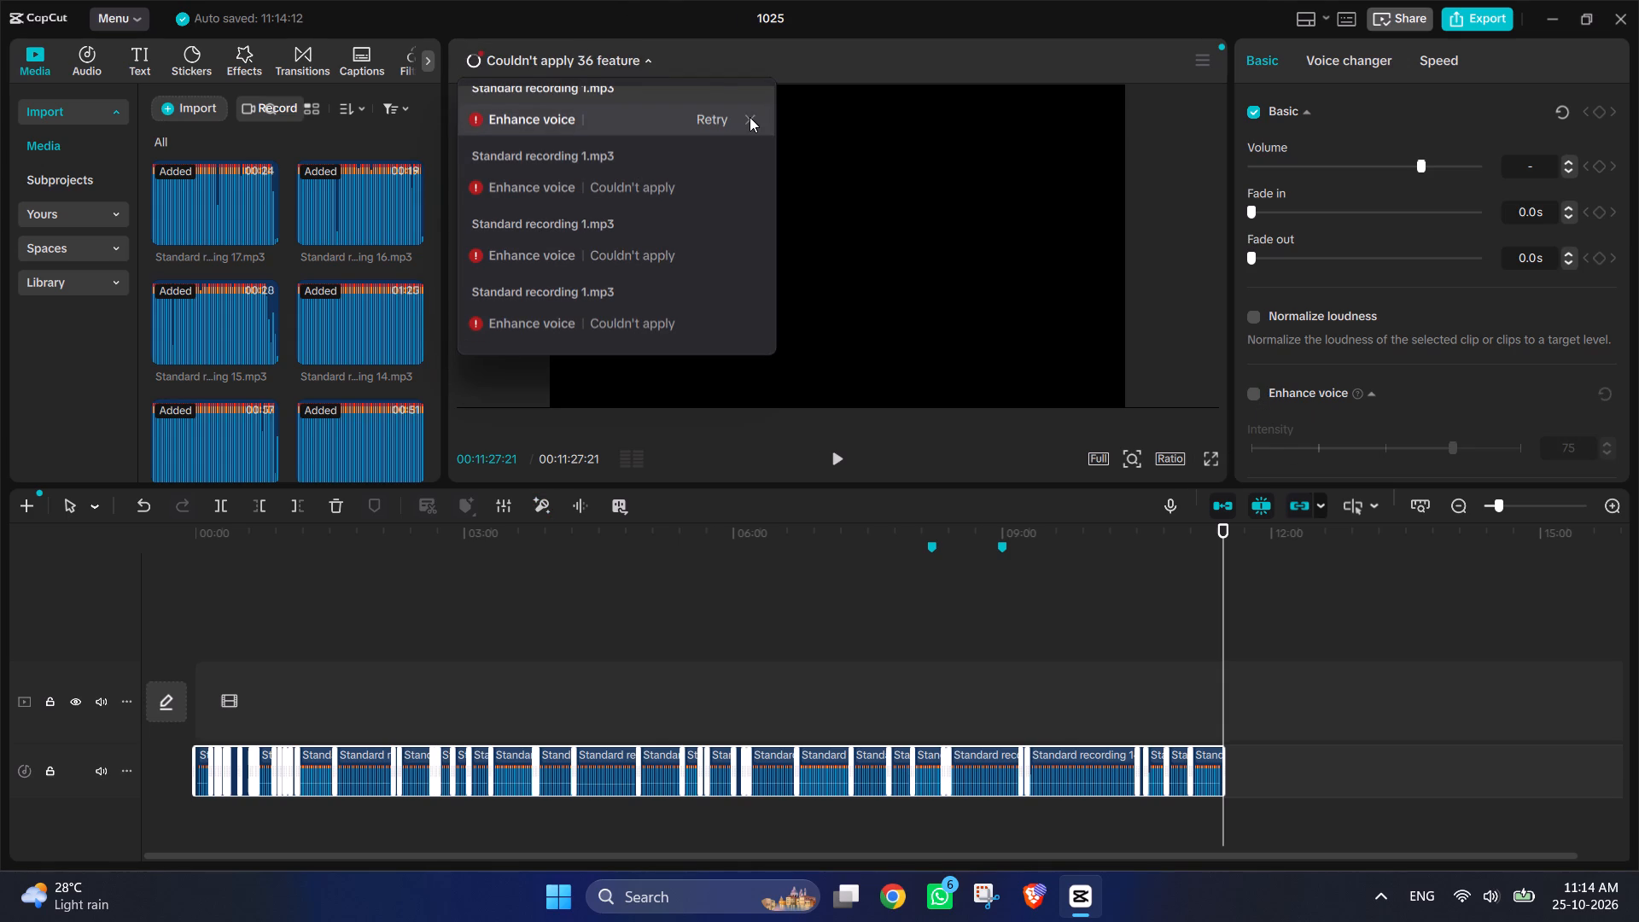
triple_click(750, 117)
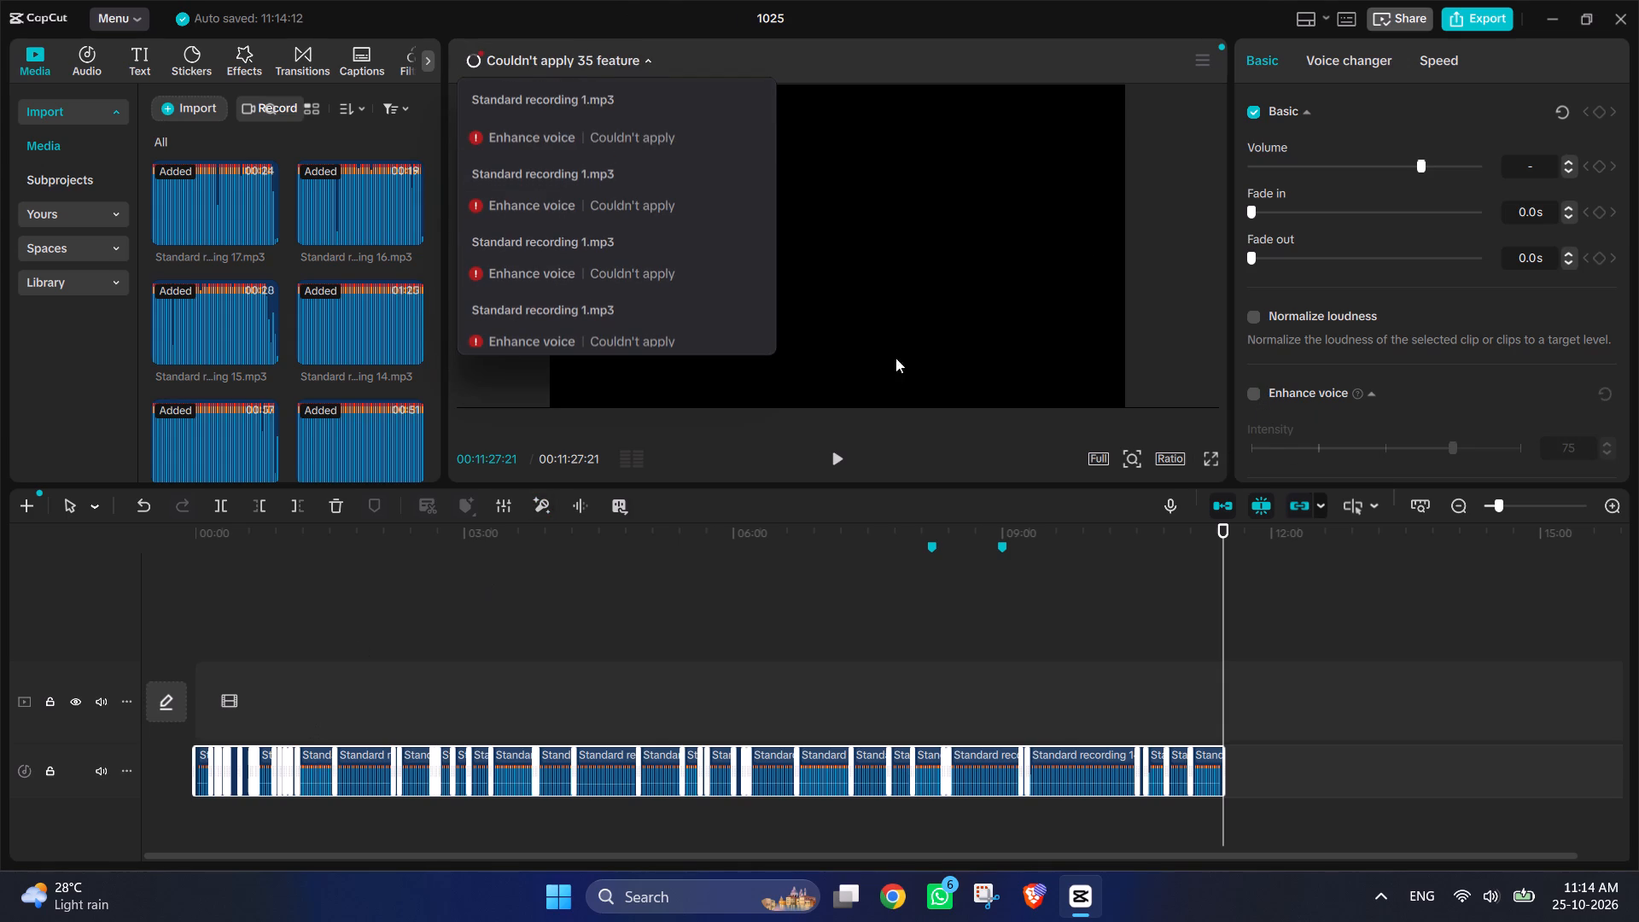
Turn on Reduce noise for all selected audio clips.
scroll(1307, 308, up, 1)
scroll(1257, 376, down, 1)
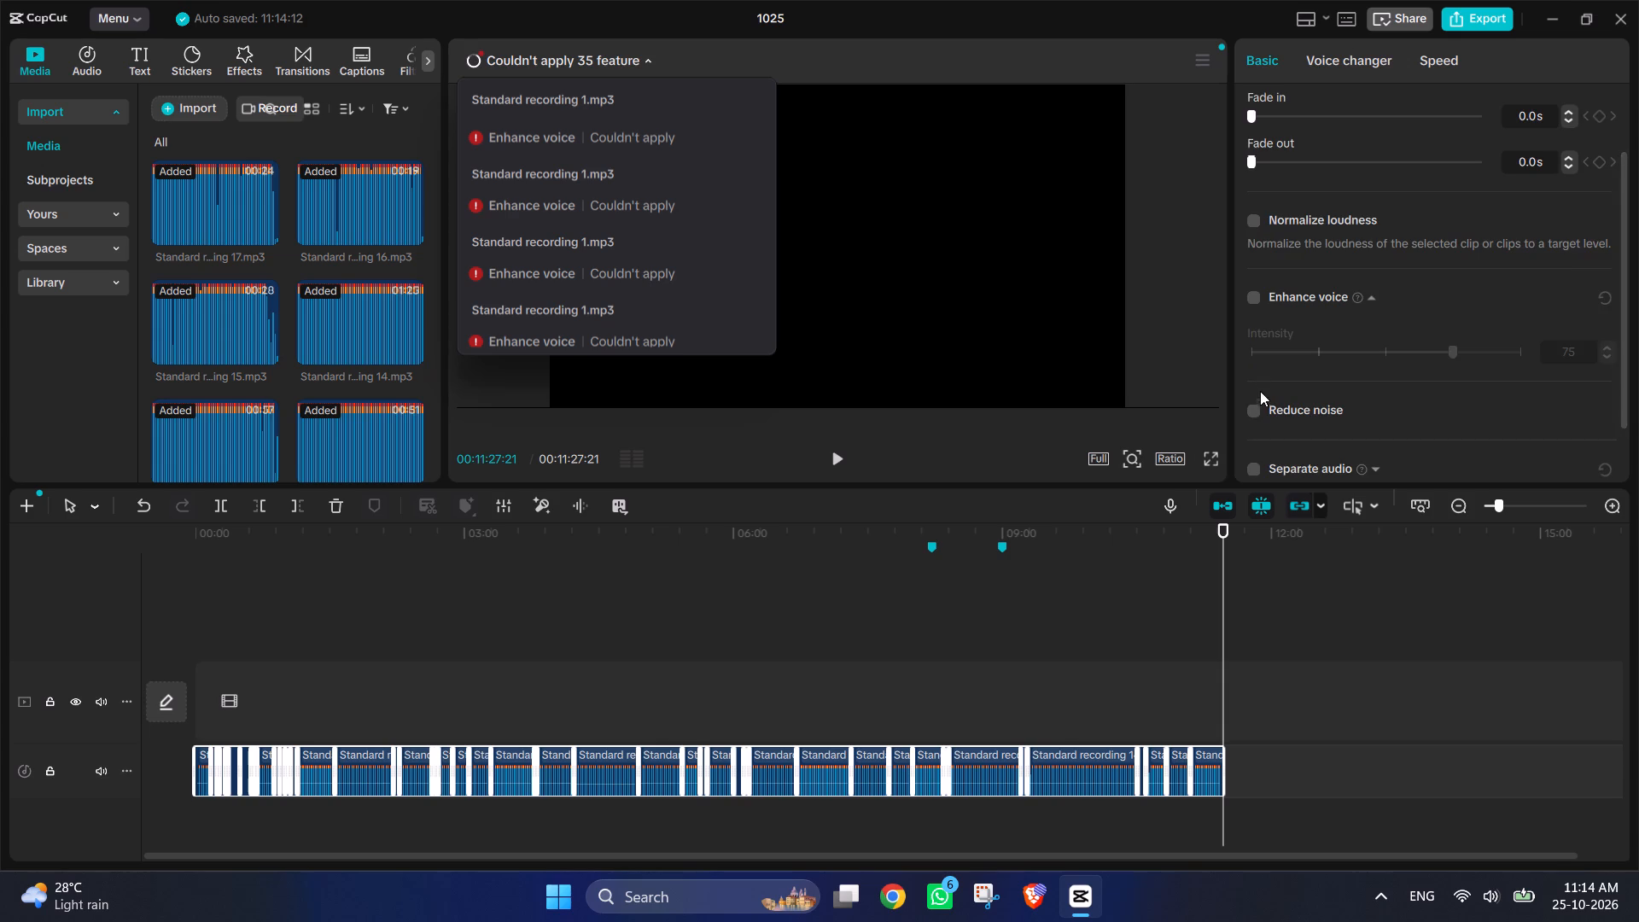
click(1251, 406)
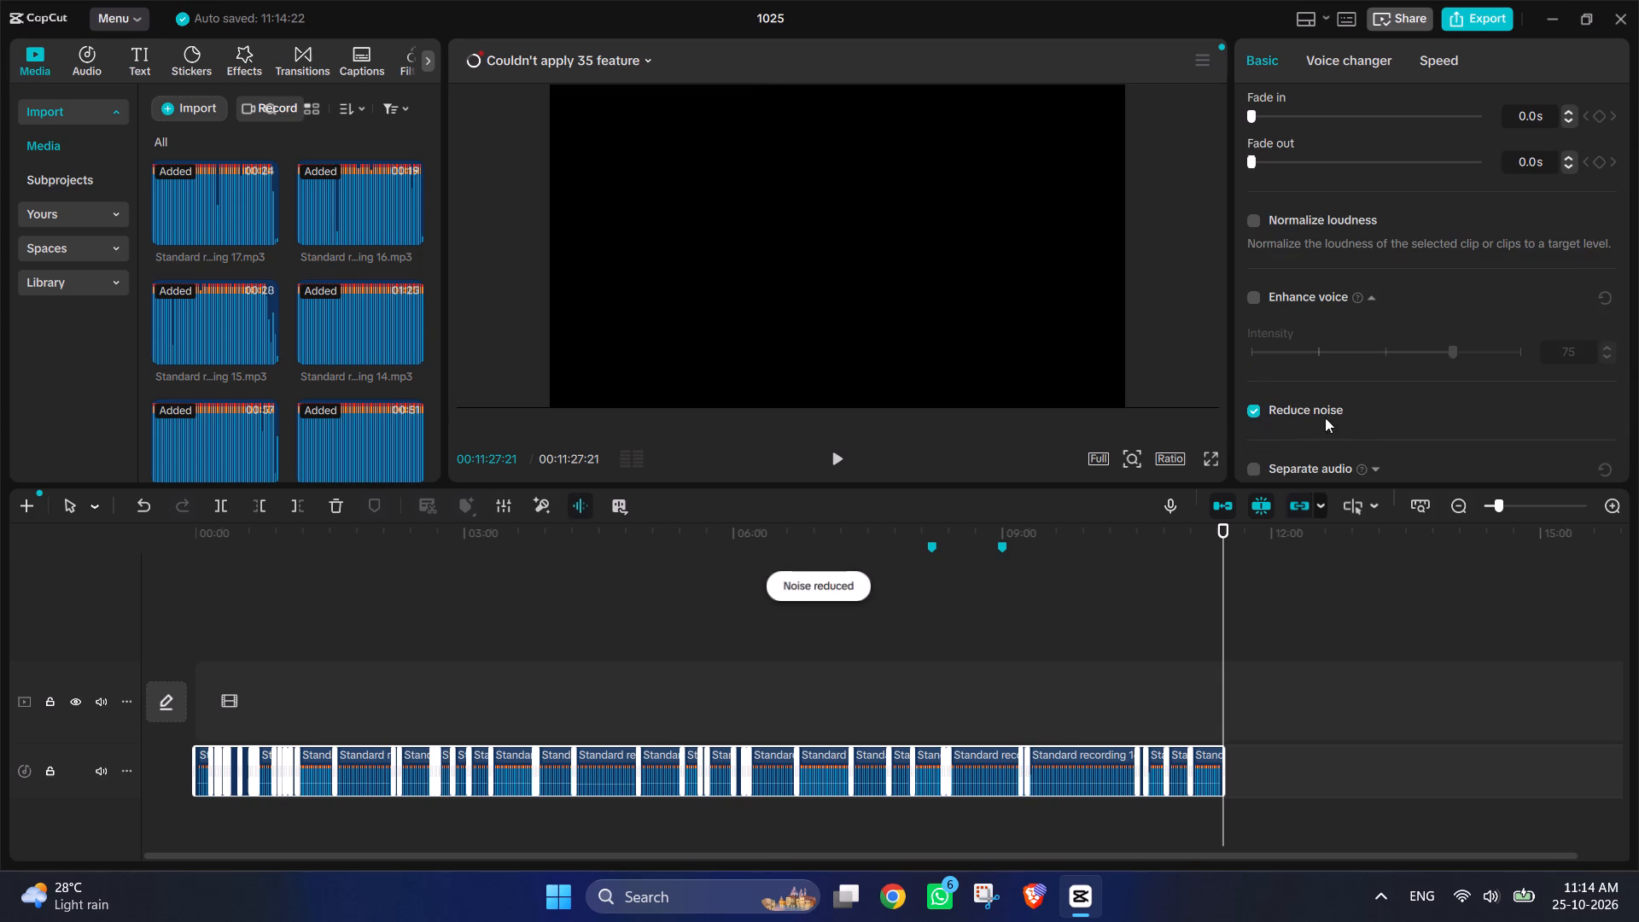
Raise the volume of all selected audio clips to 9.7 dB.
scroll(1349, 454, down, 3)
scroll(1341, 450, up, 3)
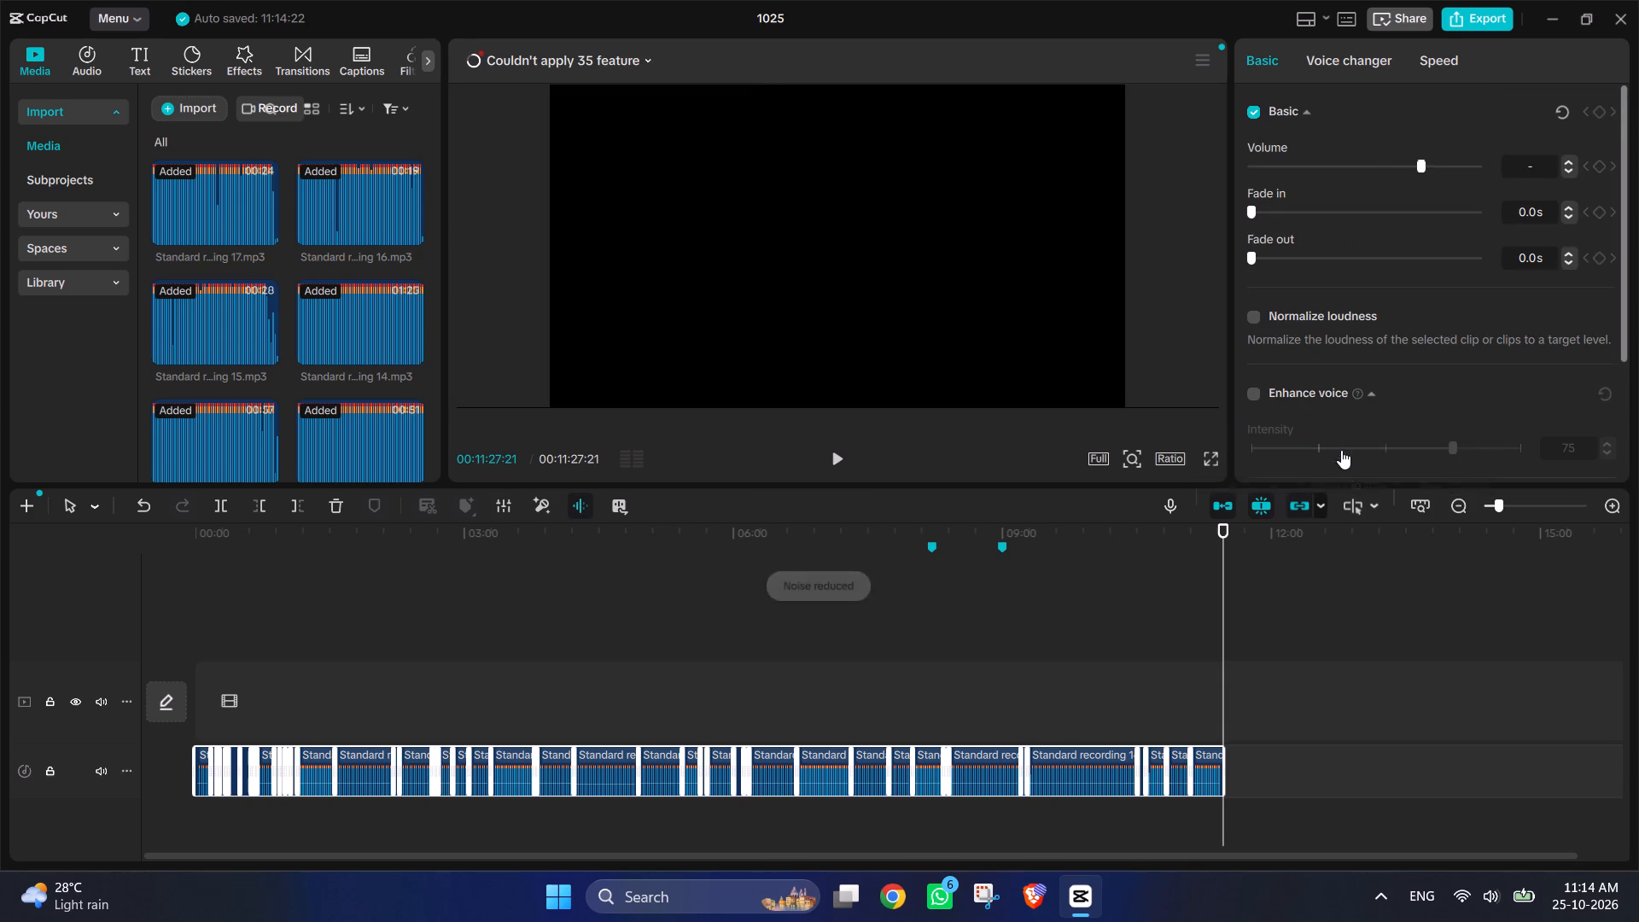
scroll(1341, 450, up, 2)
click(1441, 160)
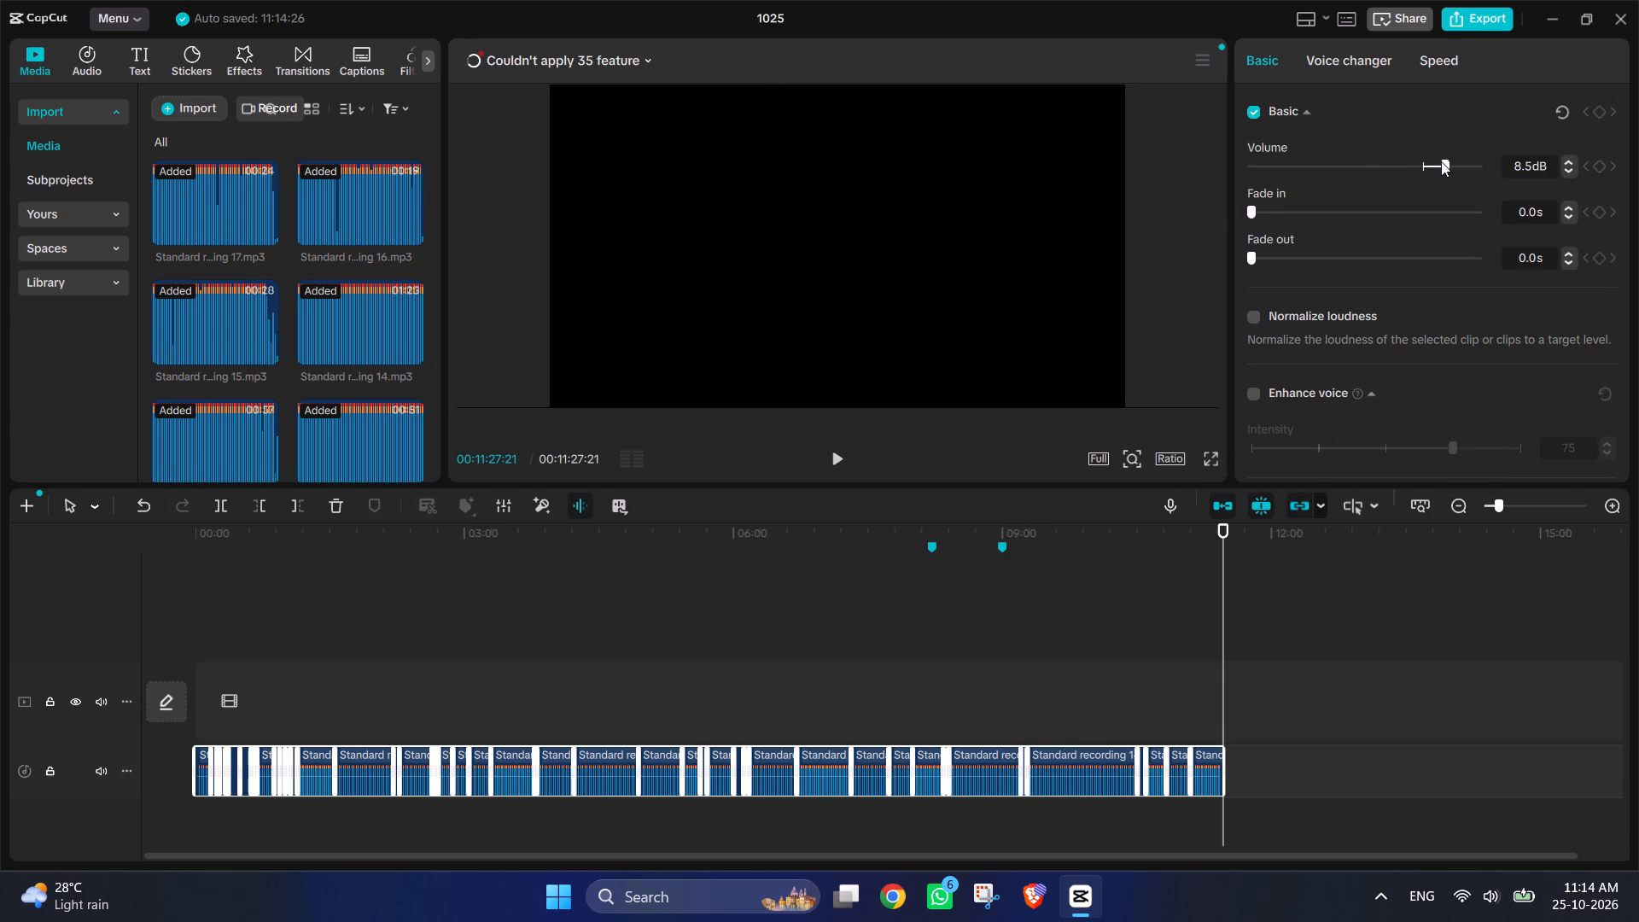
click(1442, 161)
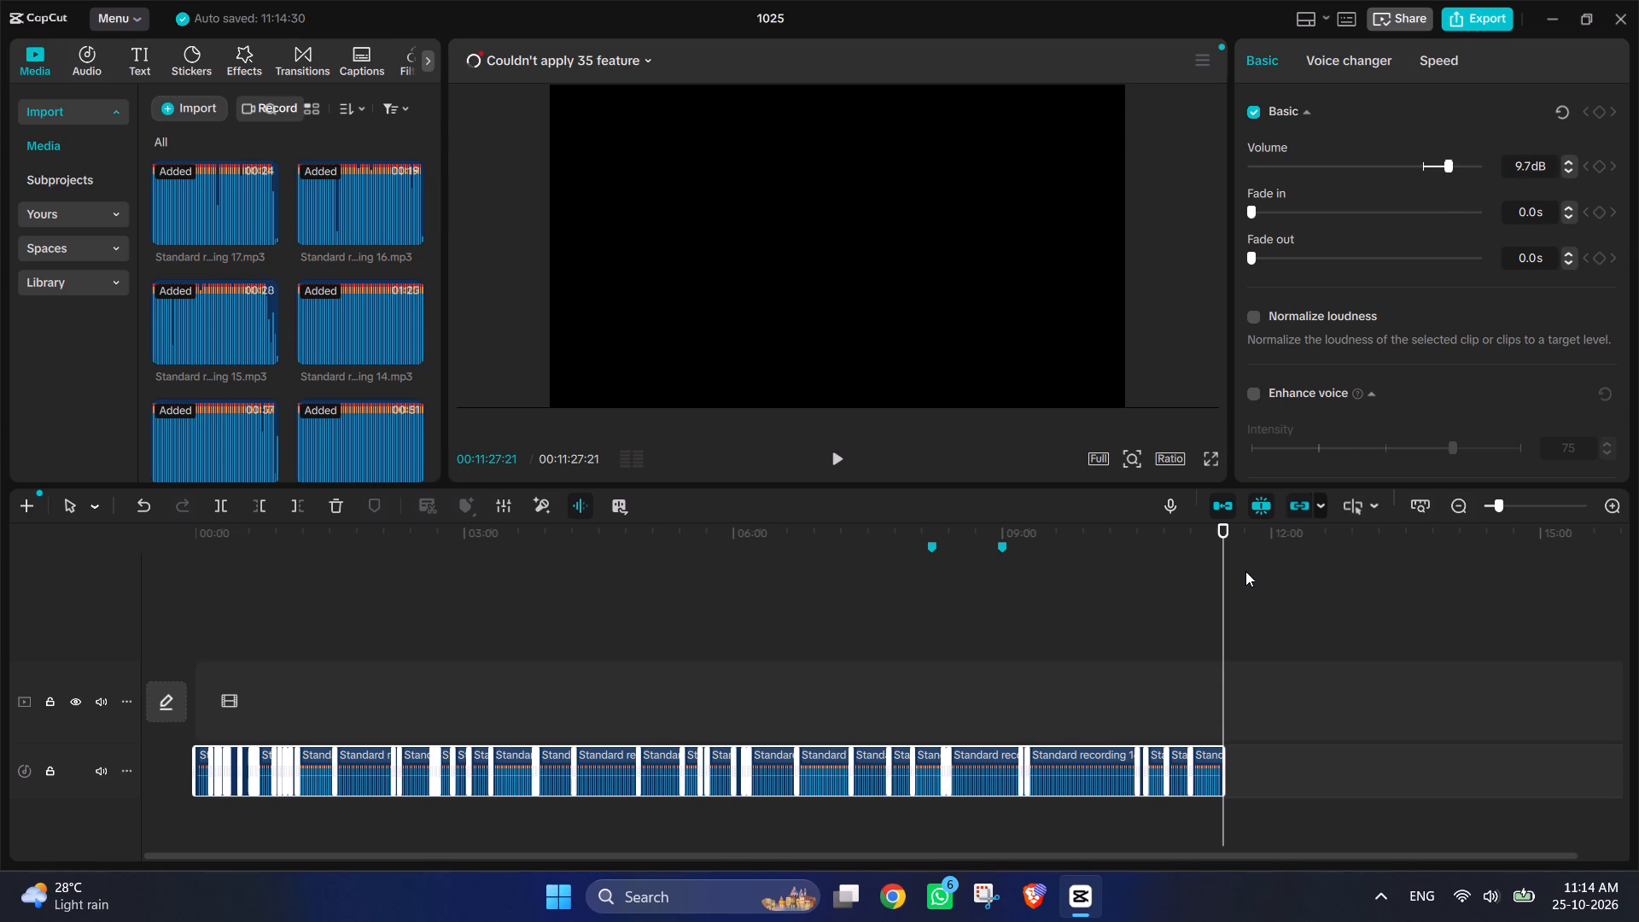
Play the first few seconds of the timeline from the start to check the adjusted sound.
drag(1223, 574, 150, 628)
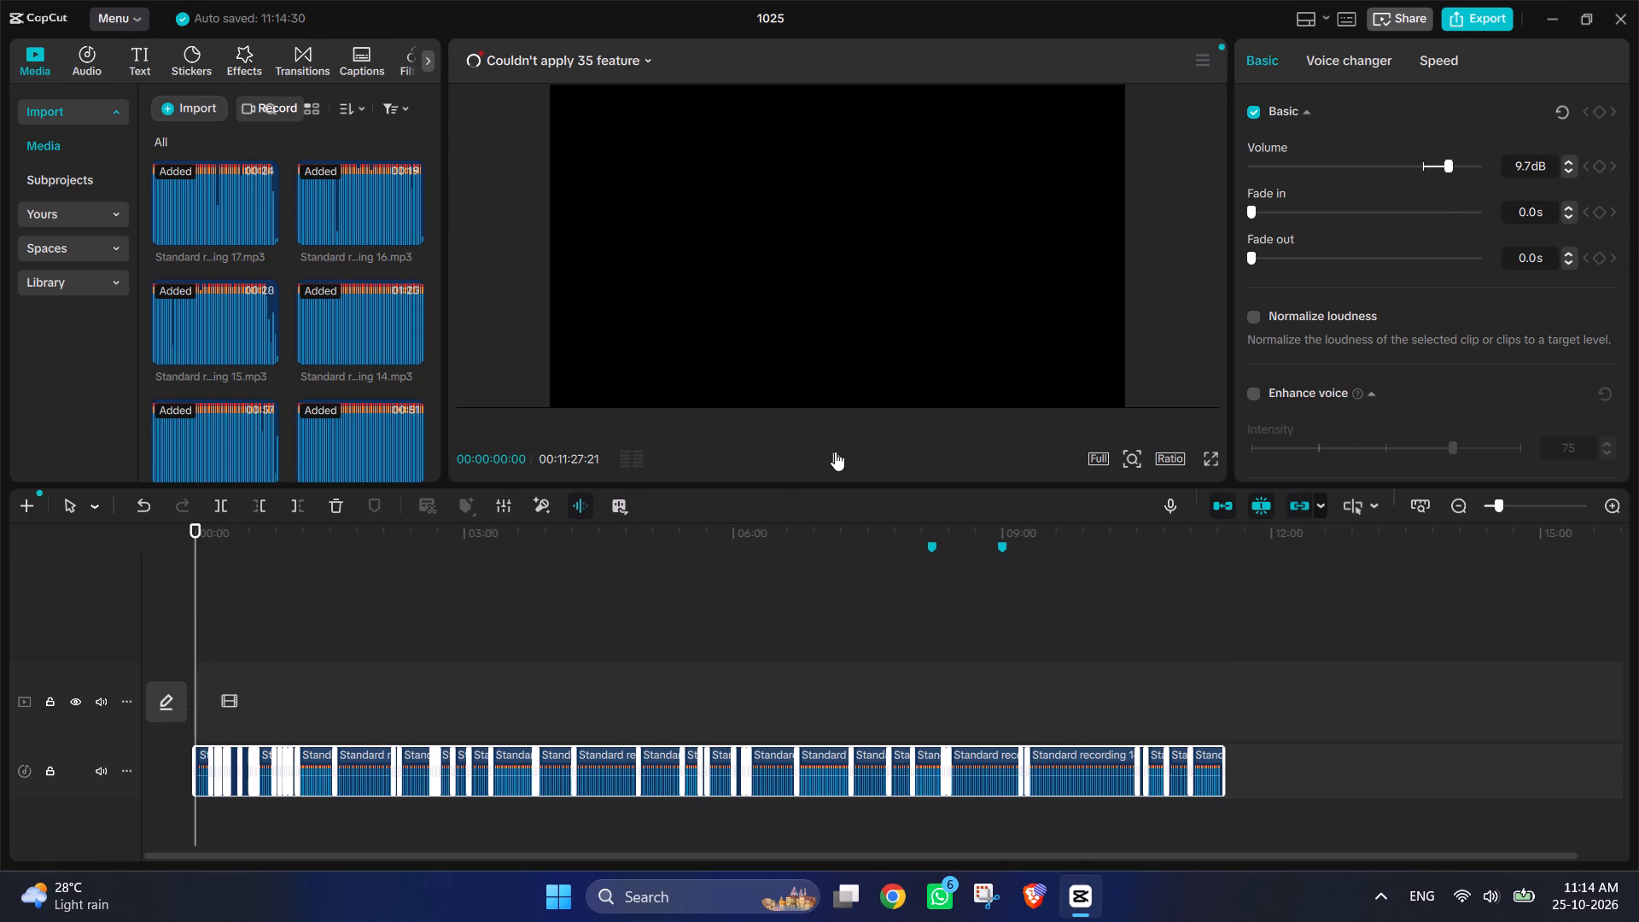
click(835, 452)
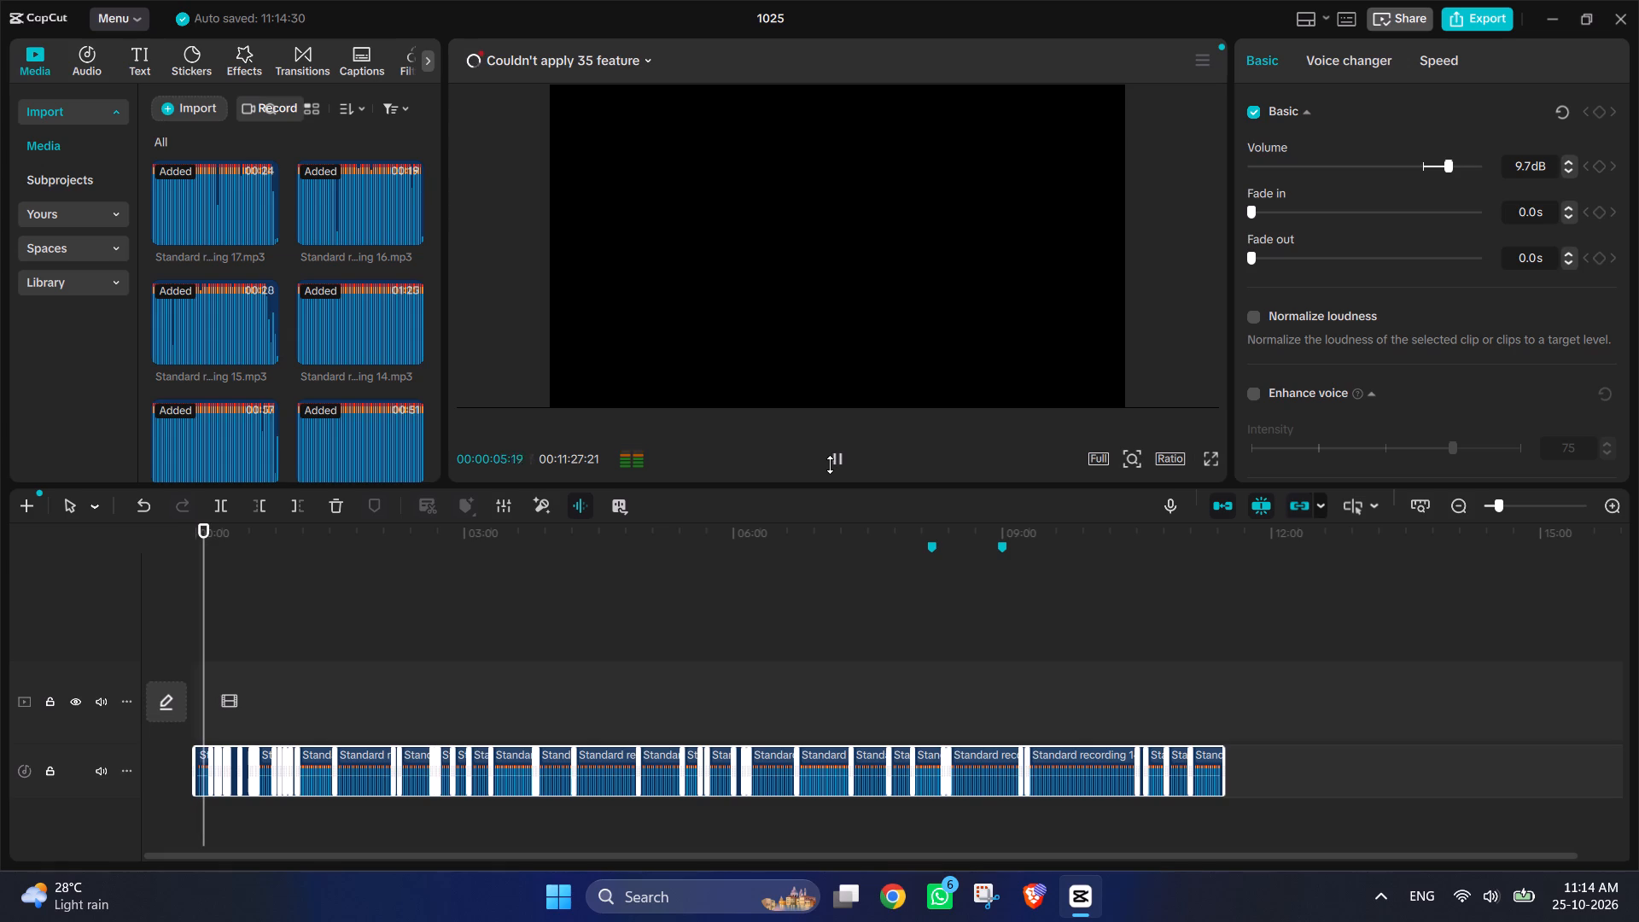
click(834, 462)
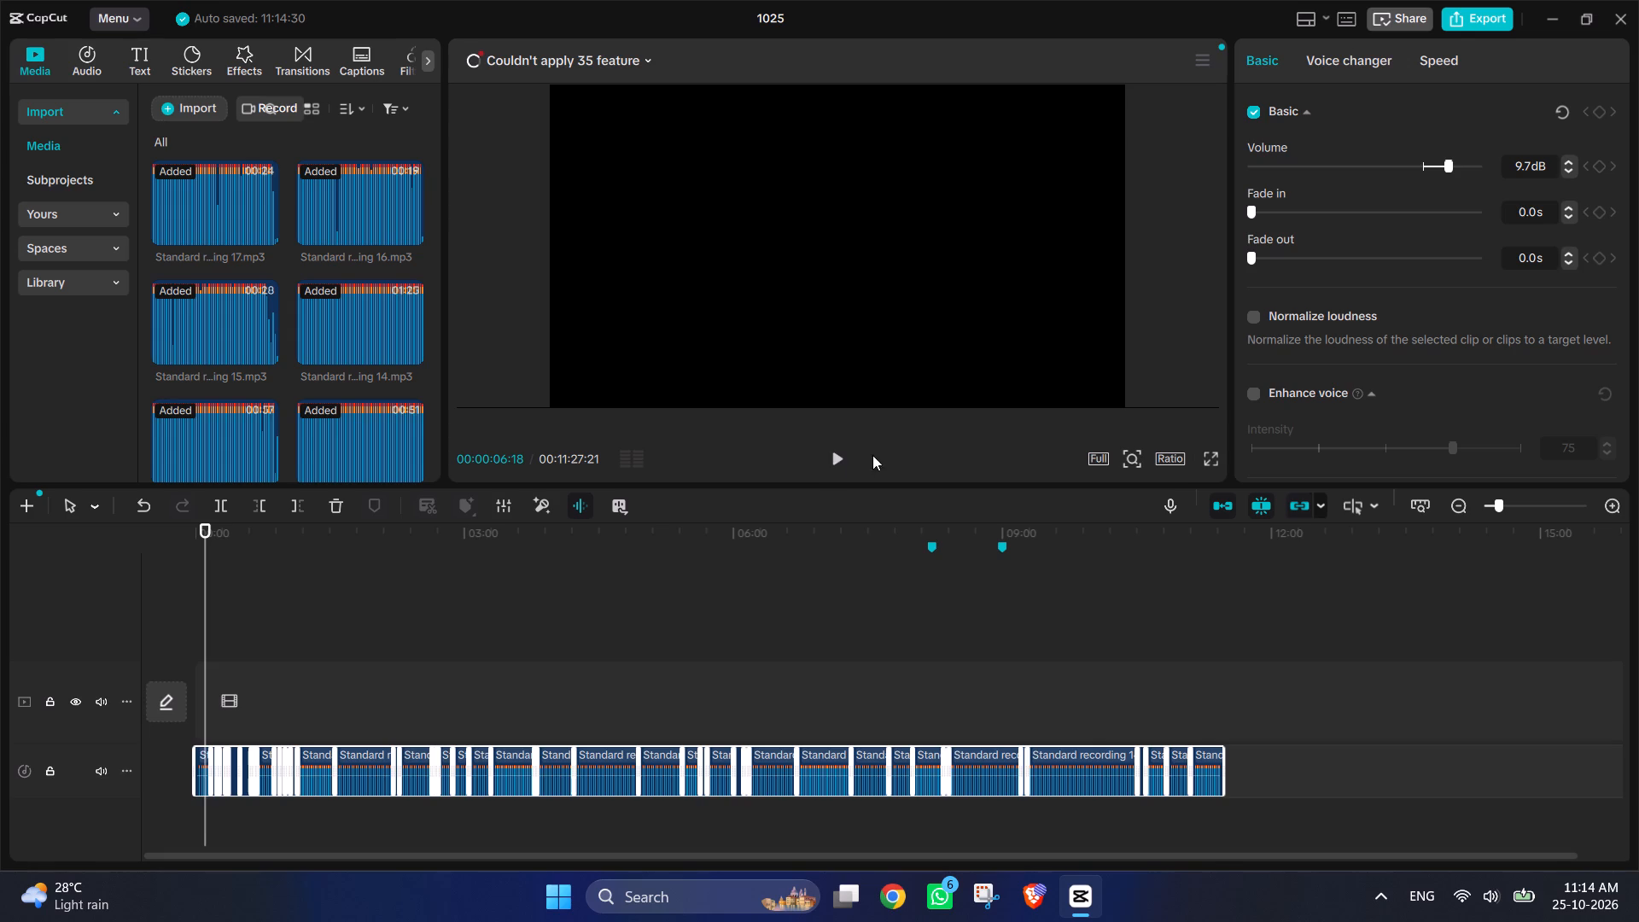
Switch to Windows search, discard the query "hu" and open Microsoft Store from the recent apps.
click(679, 902)
key(h)
key(u)
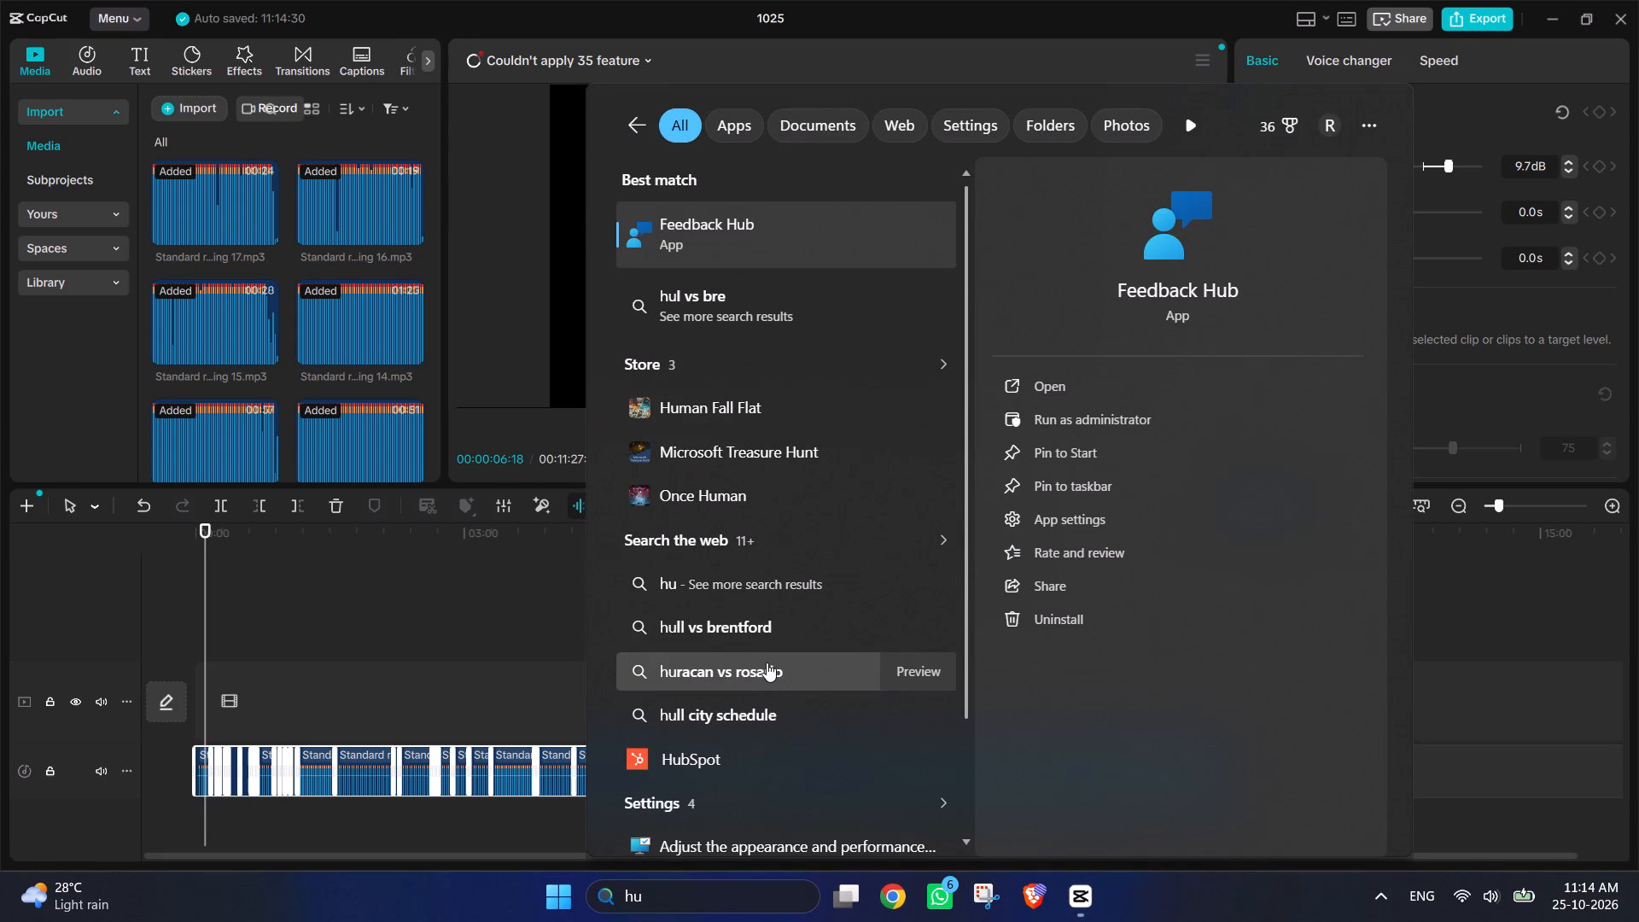
key(BackSpace)
key(BackSpace)
click(658, 505)
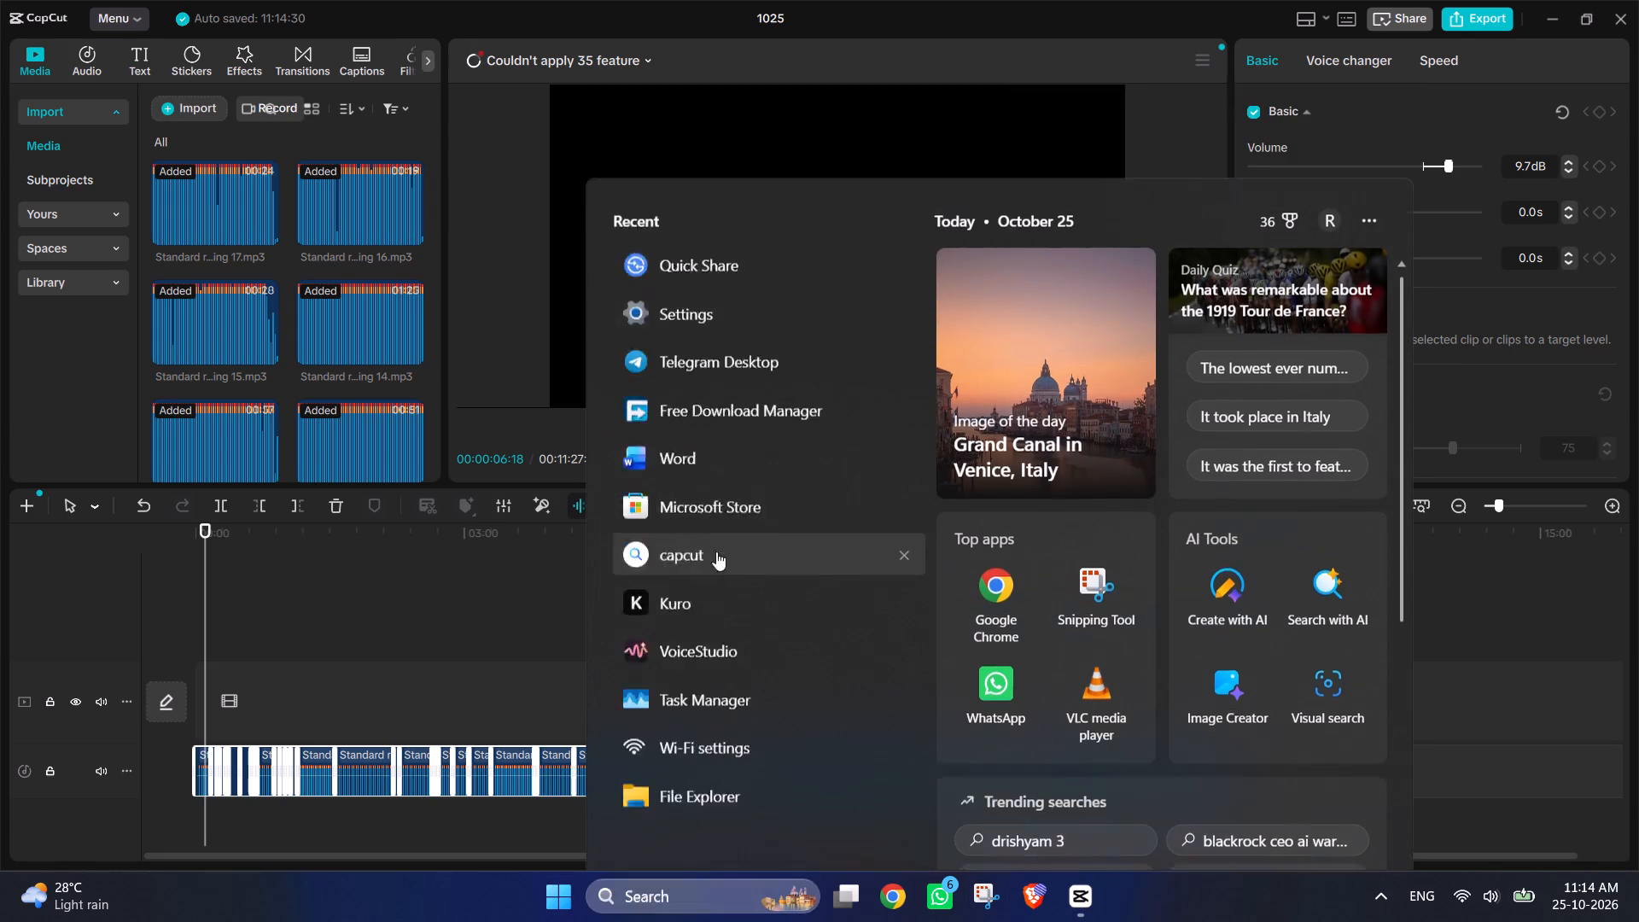